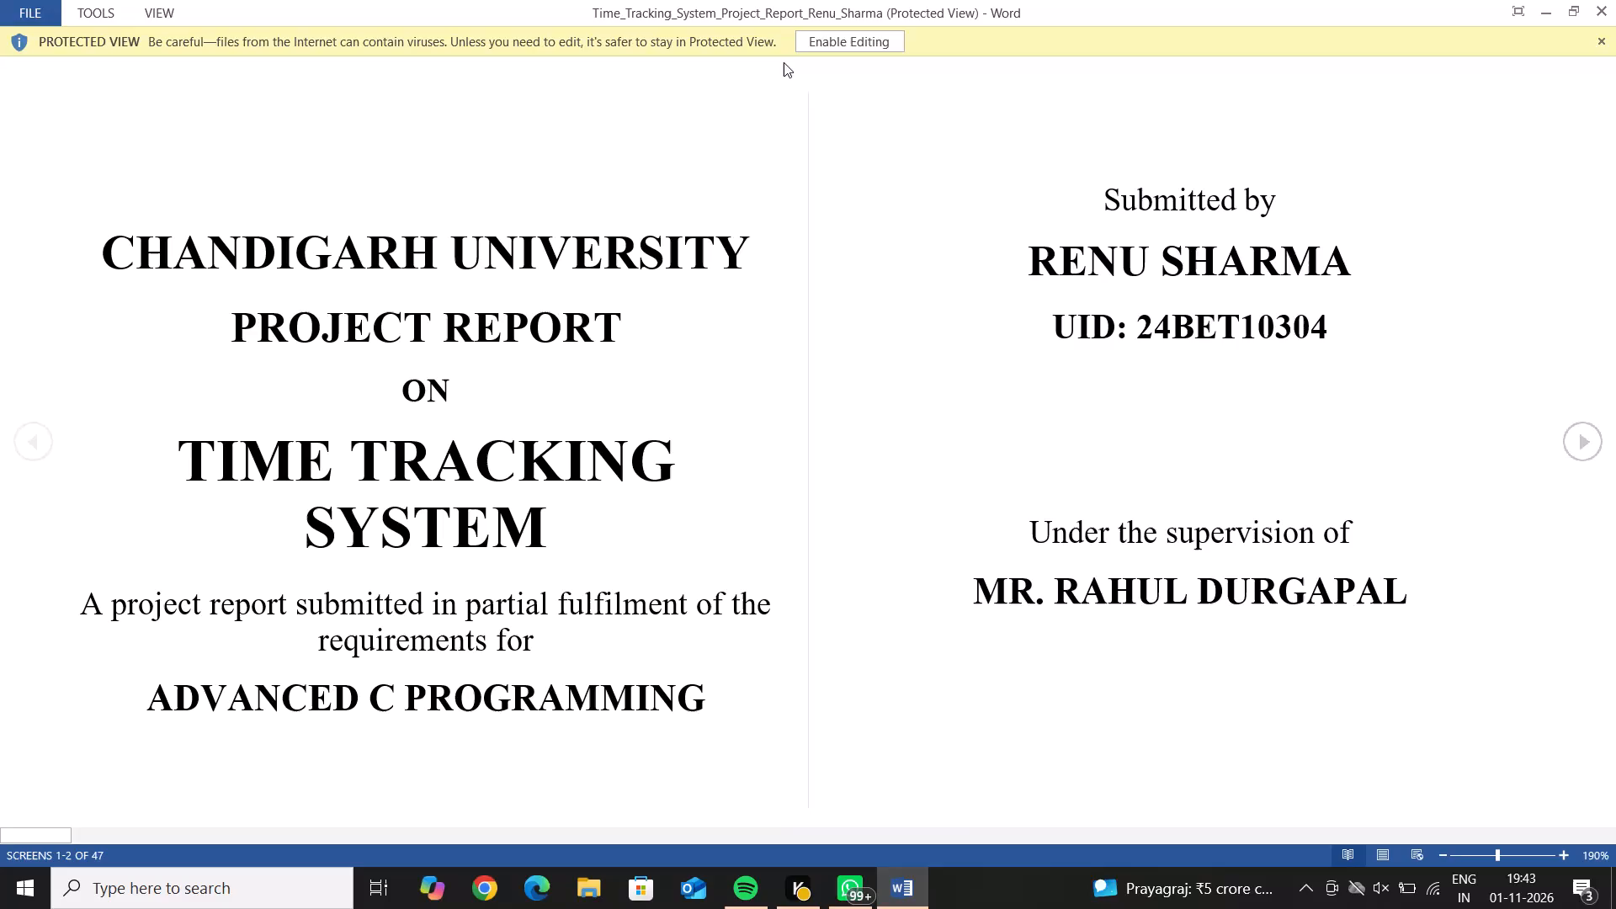
Enable editing of the protected project report.
click(827, 50)
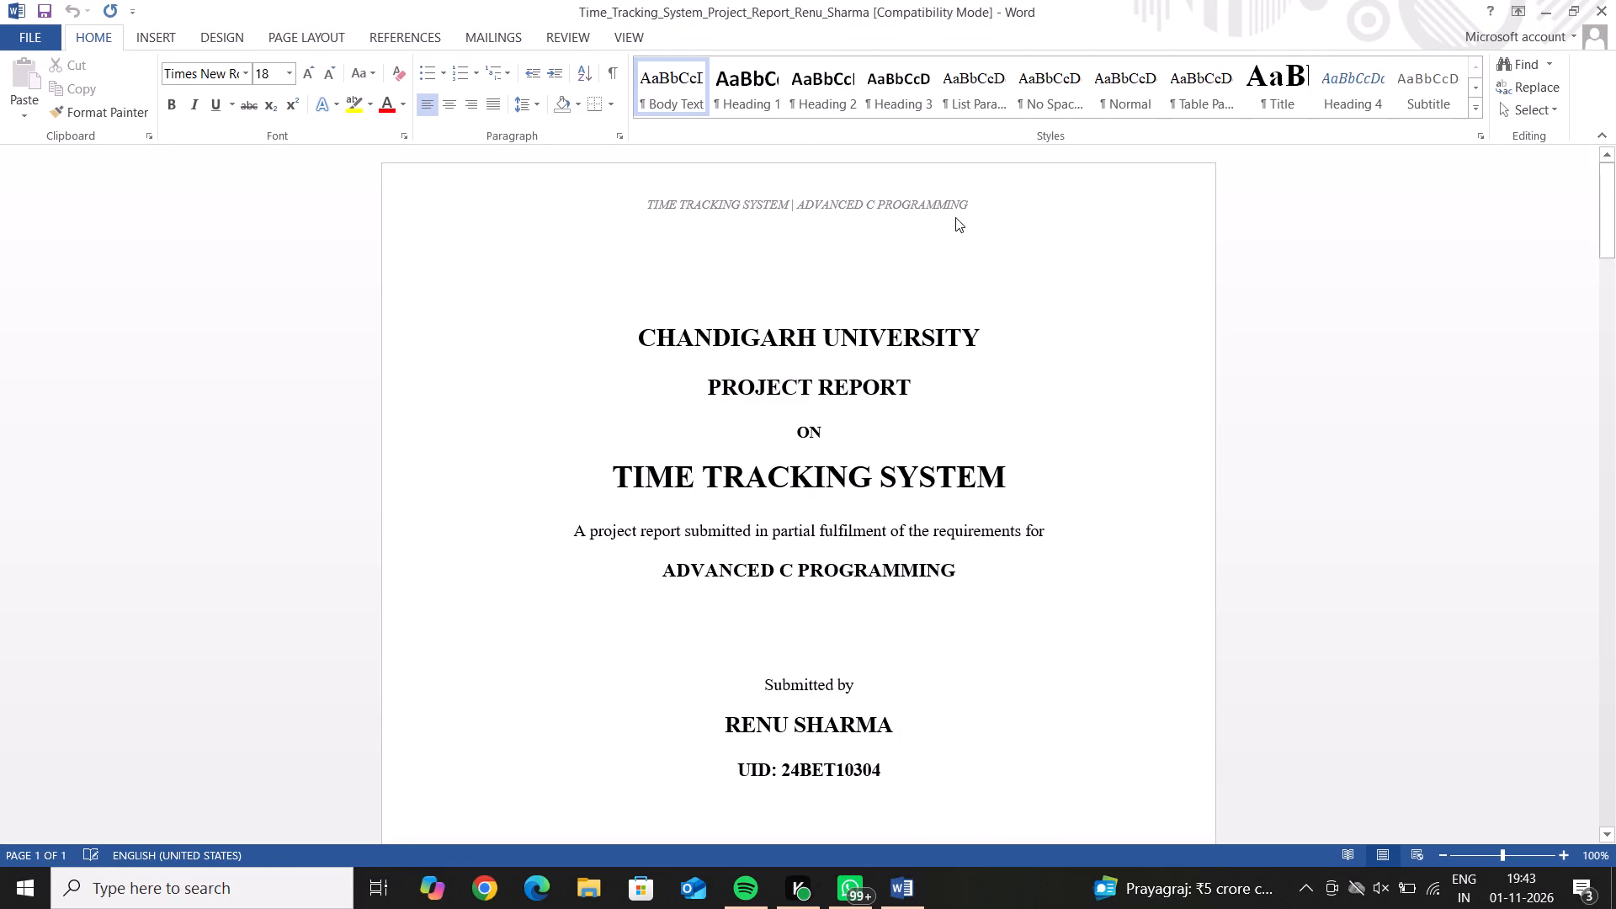
click(965, 199)
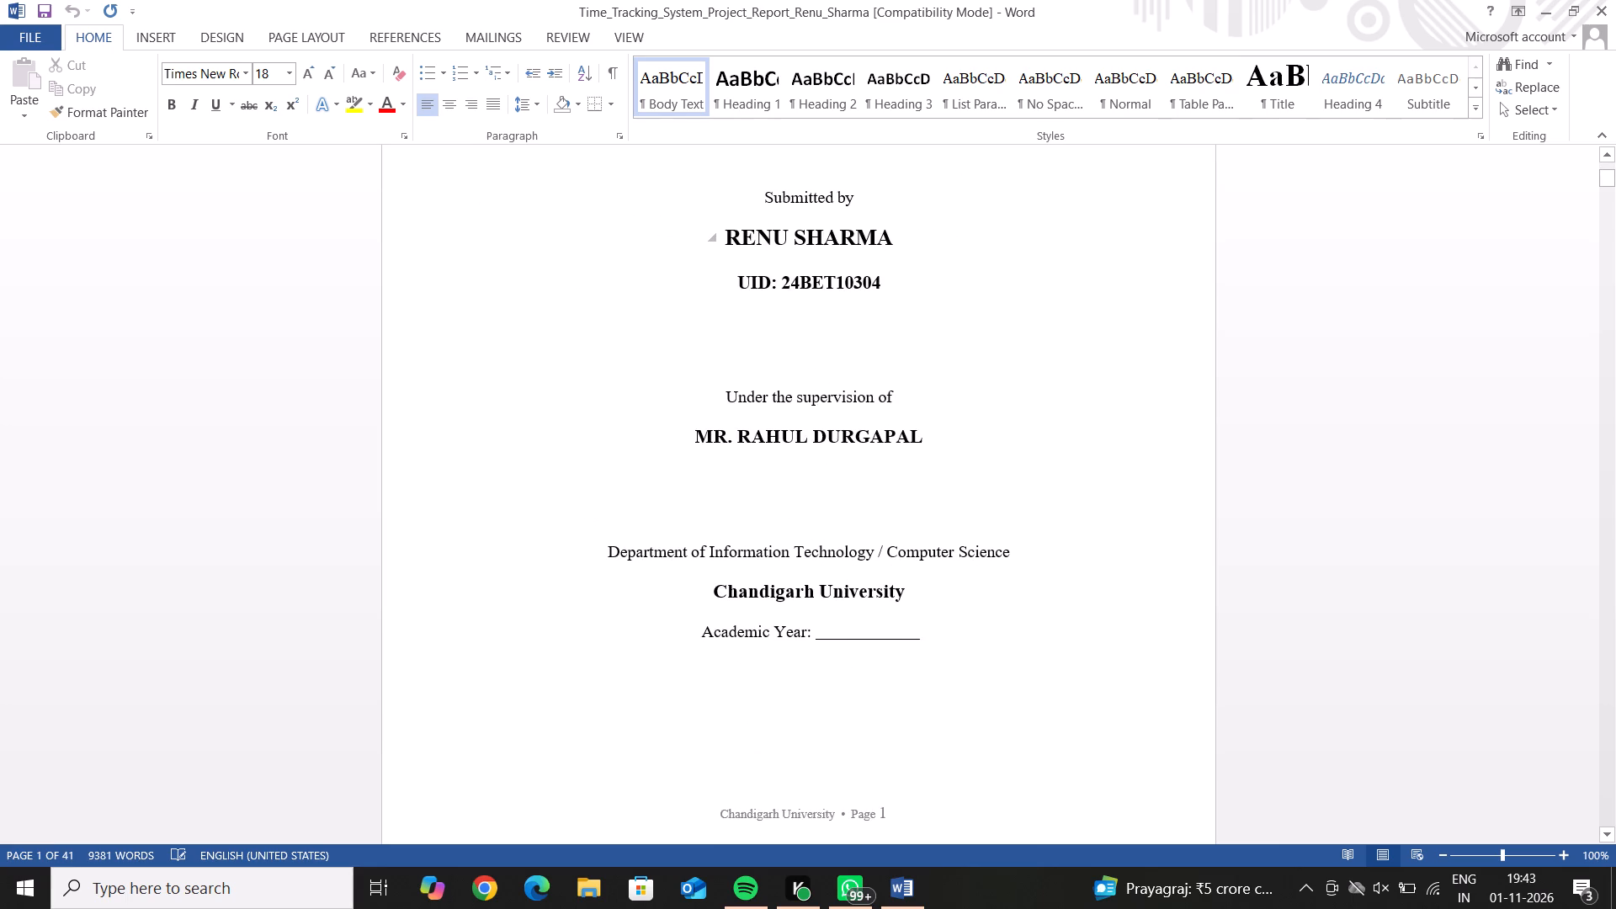
Replace the supervisor's title MR with "Er." on the cover page.
click(725, 438)
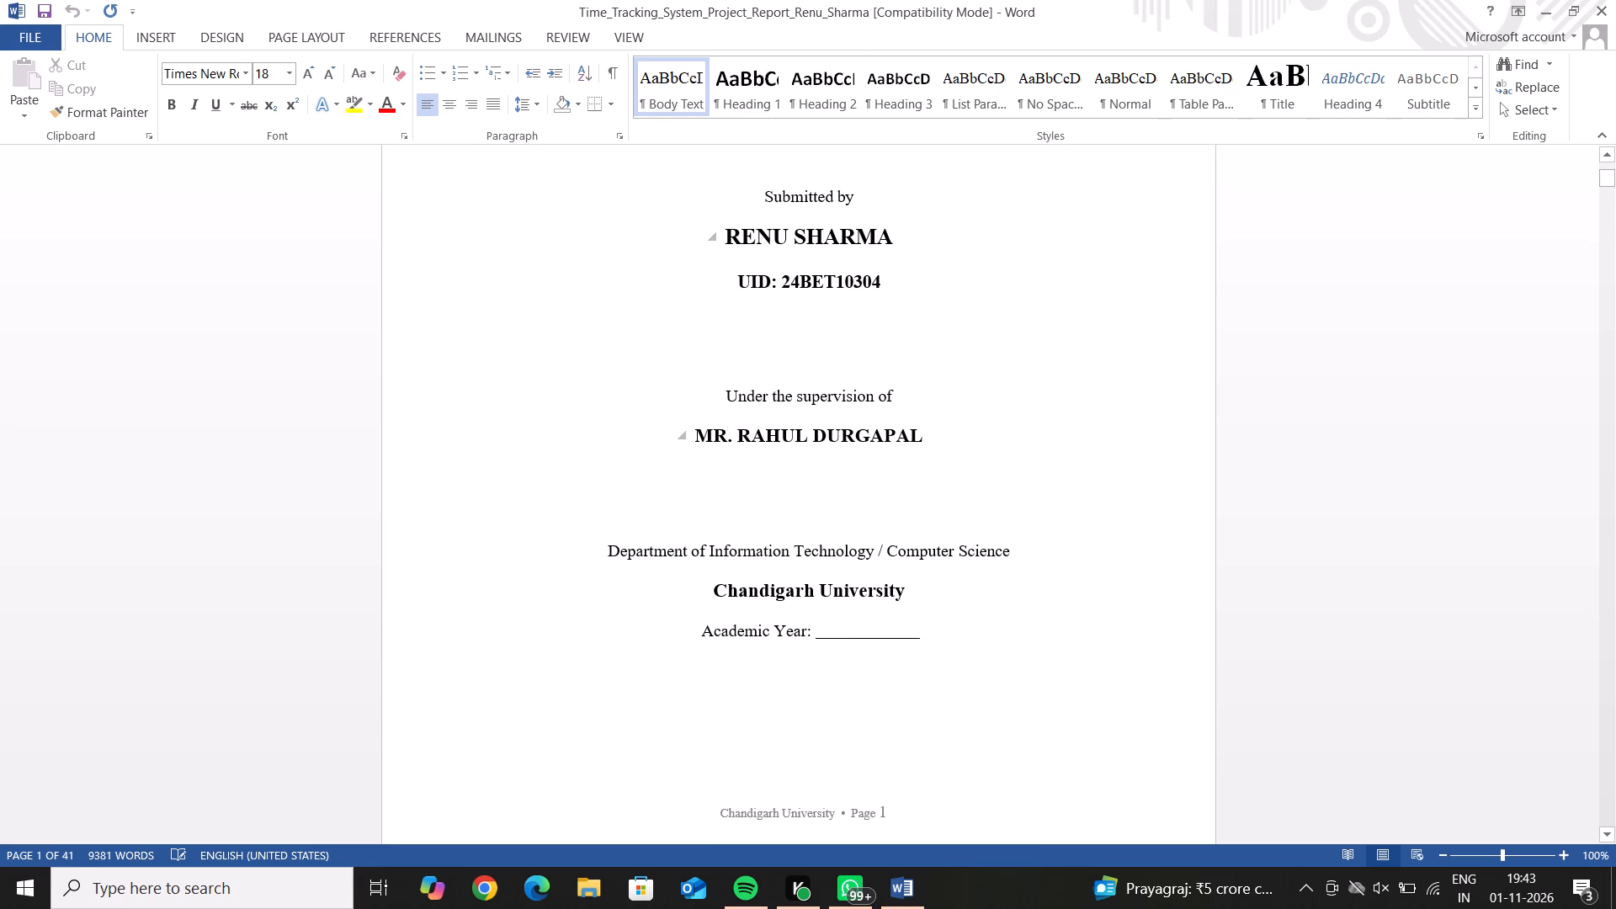
key(BackSpace)
key(BackSpace)
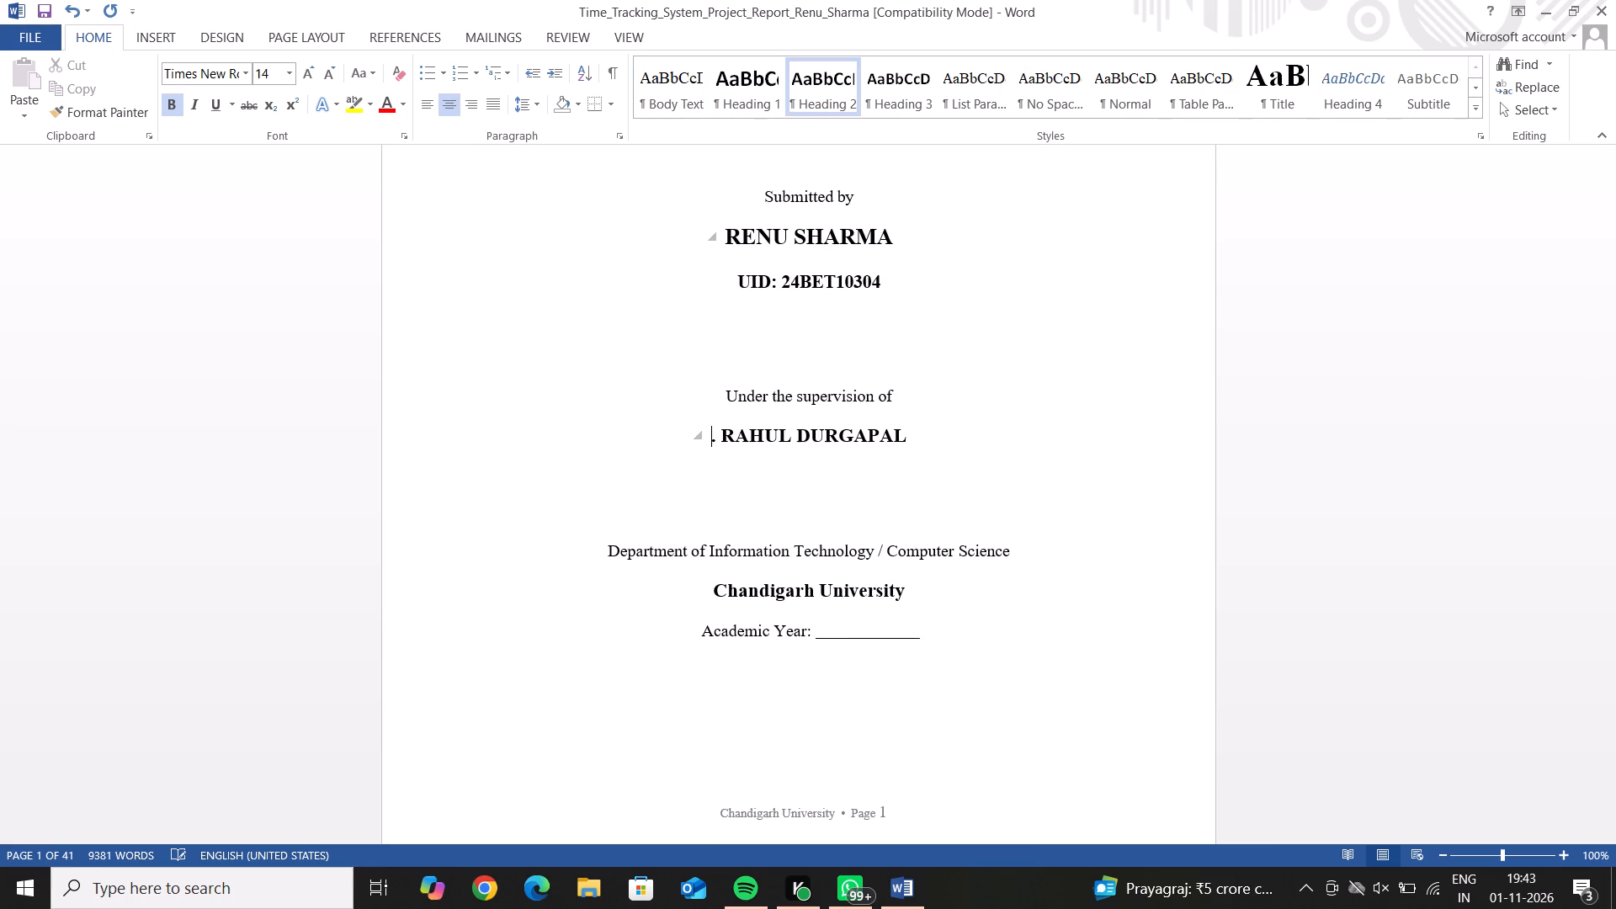
key(e)
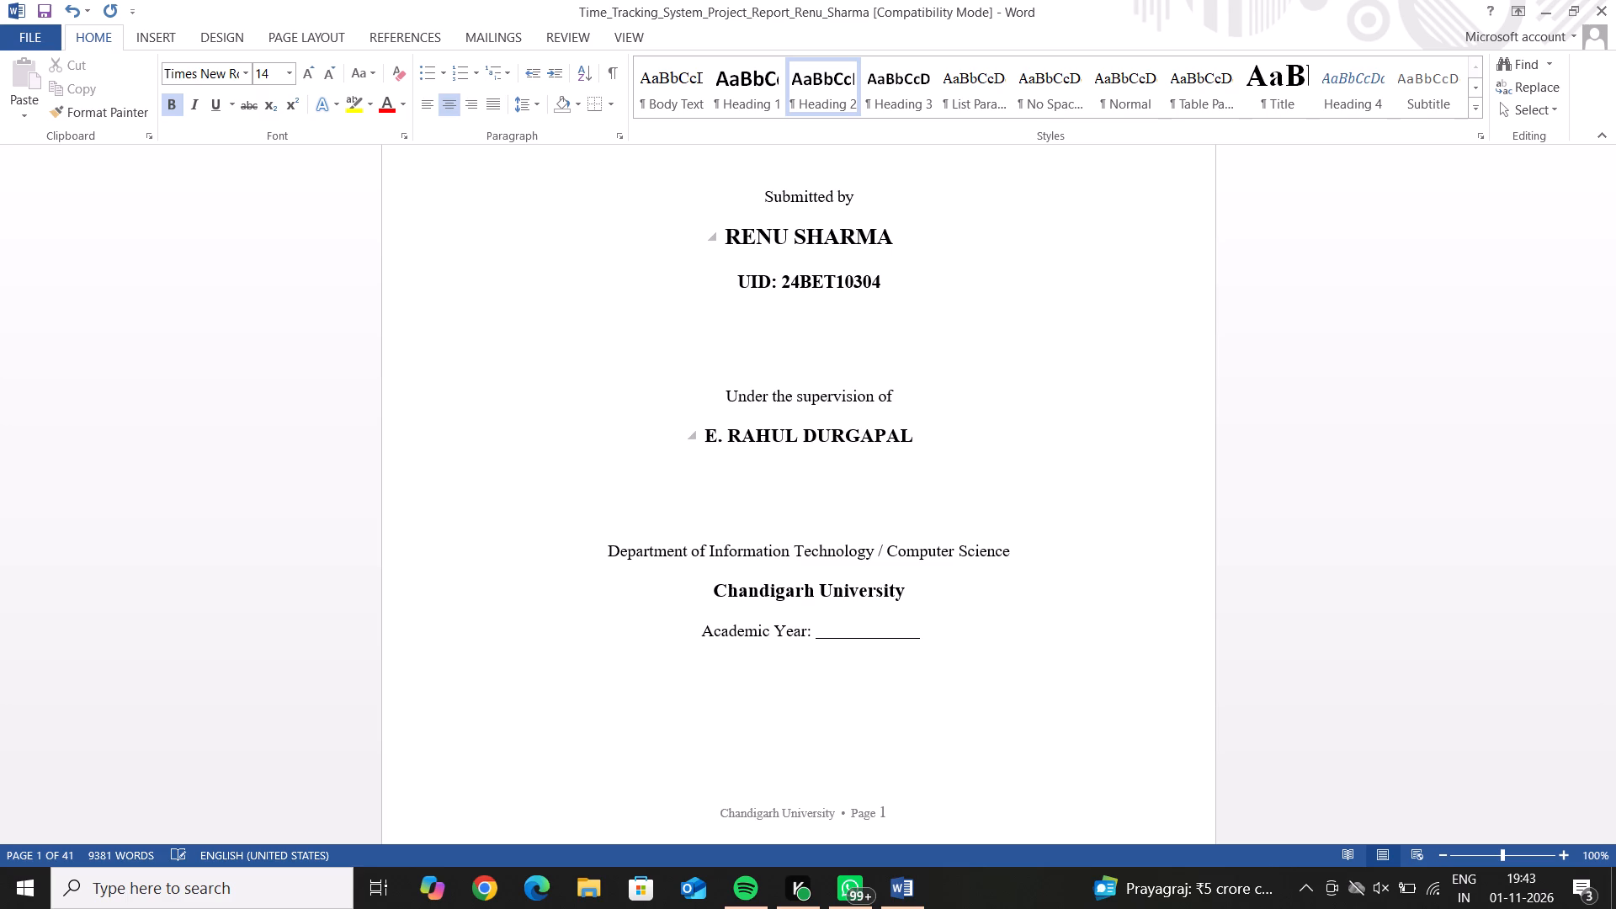
text(R.)
key(BackSpace)
key(BackSpace)
text(r.)
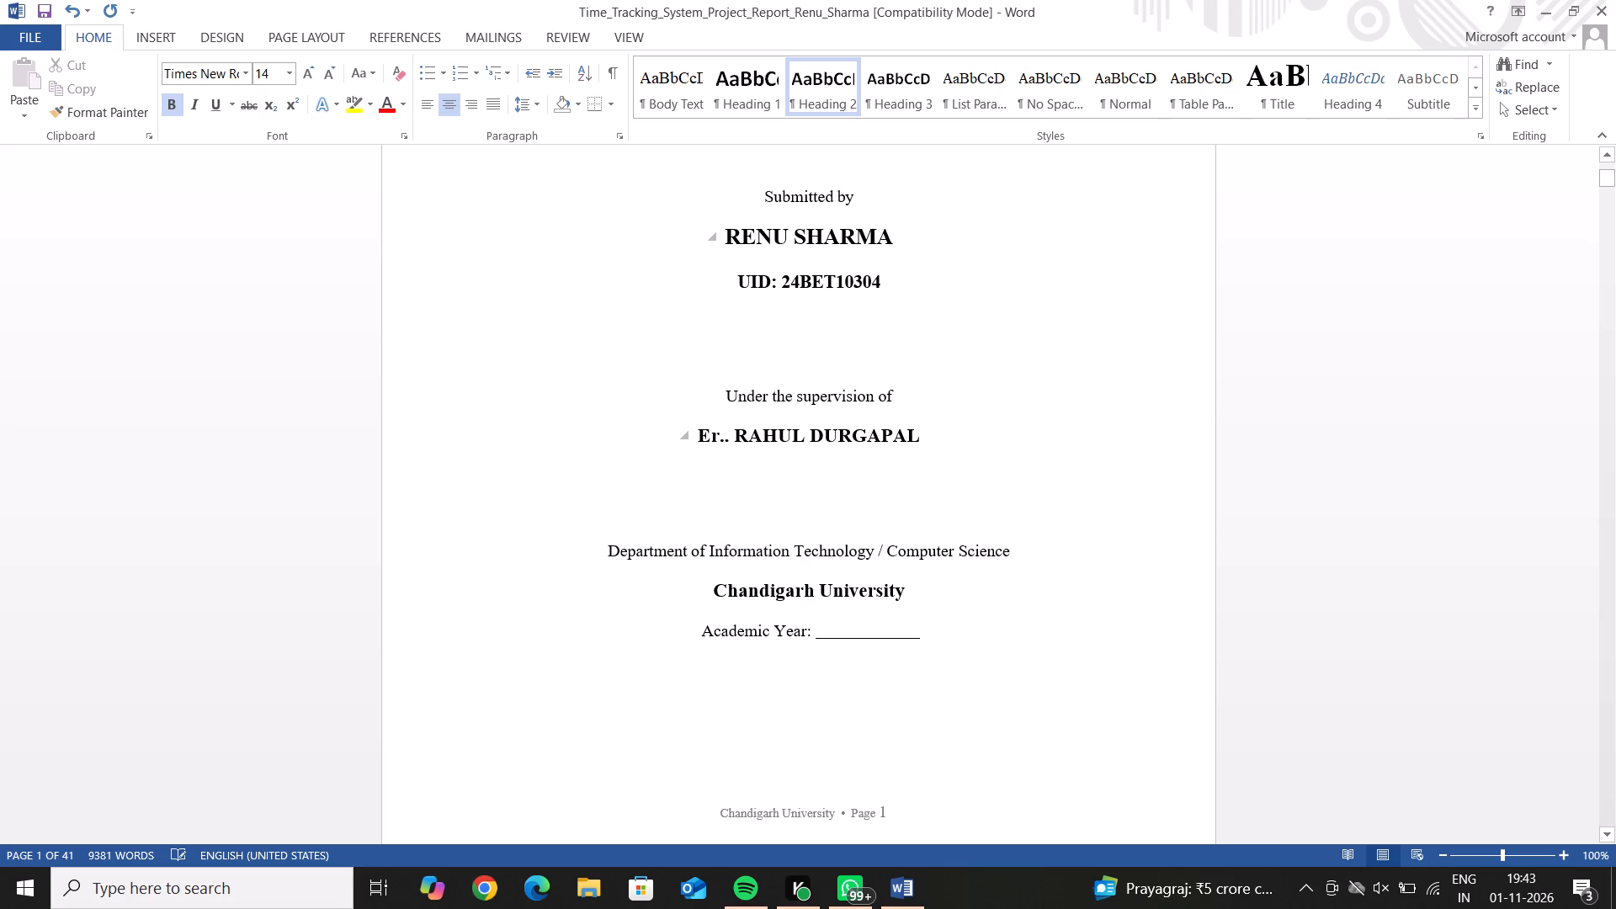
Enter 2026 at the end of the Academic Year line on the cover page.
click(926, 628)
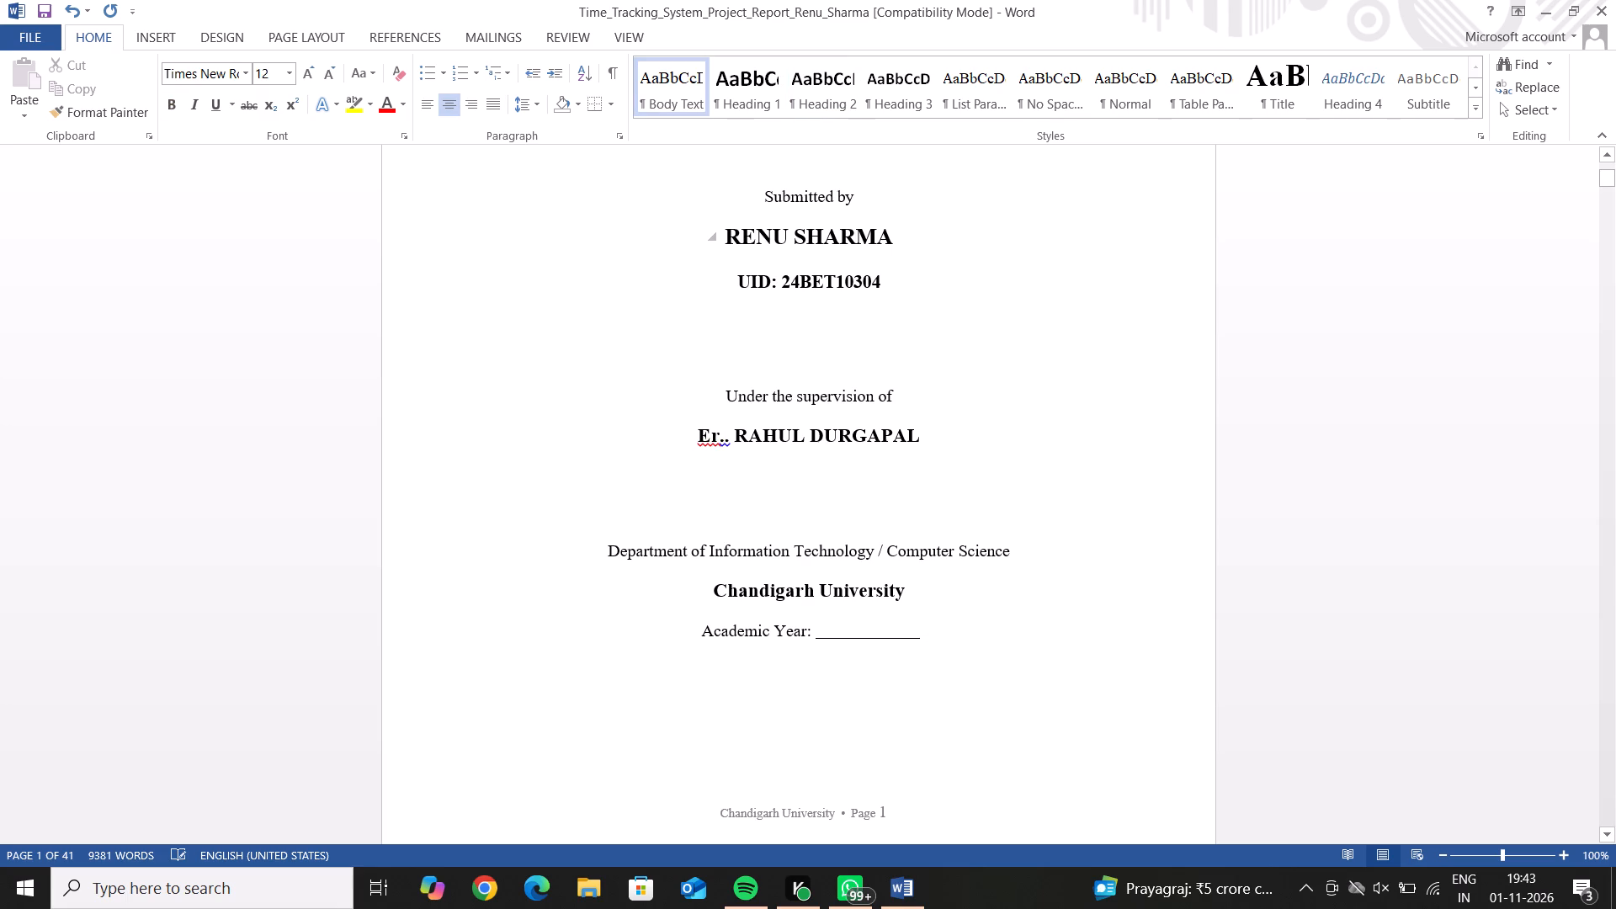
key(BackSpace)
key(BackSpace)
key(BackSpace)
text(2026)
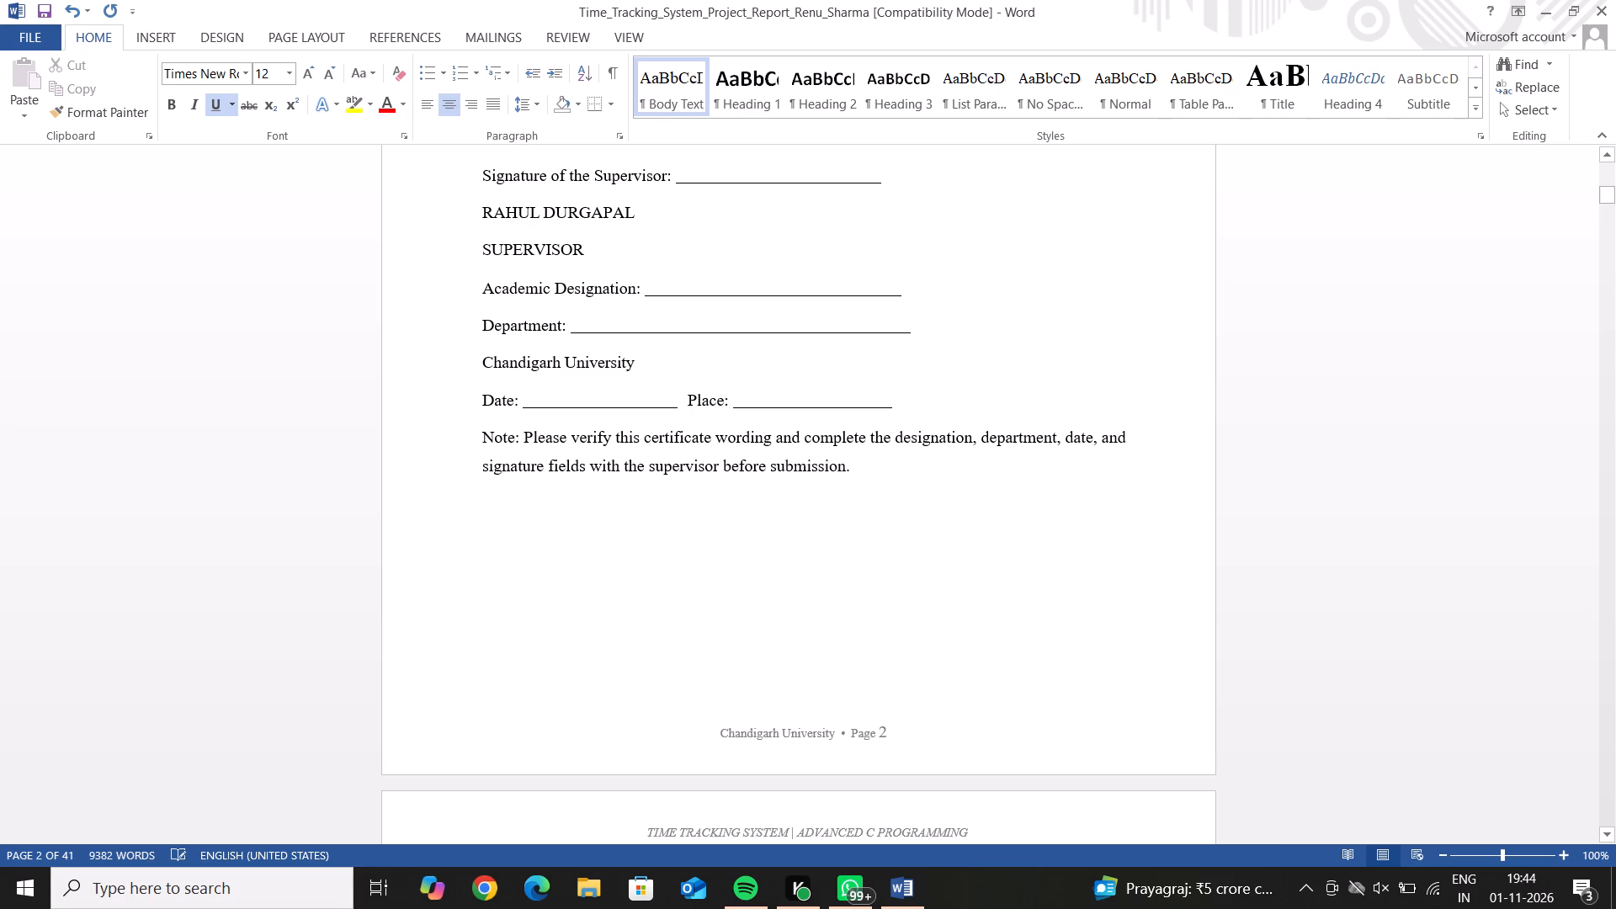
Delete the note about verifying the certificate wording at the end of the Bonafide Certificate page.
drag(852, 476, 776, 439)
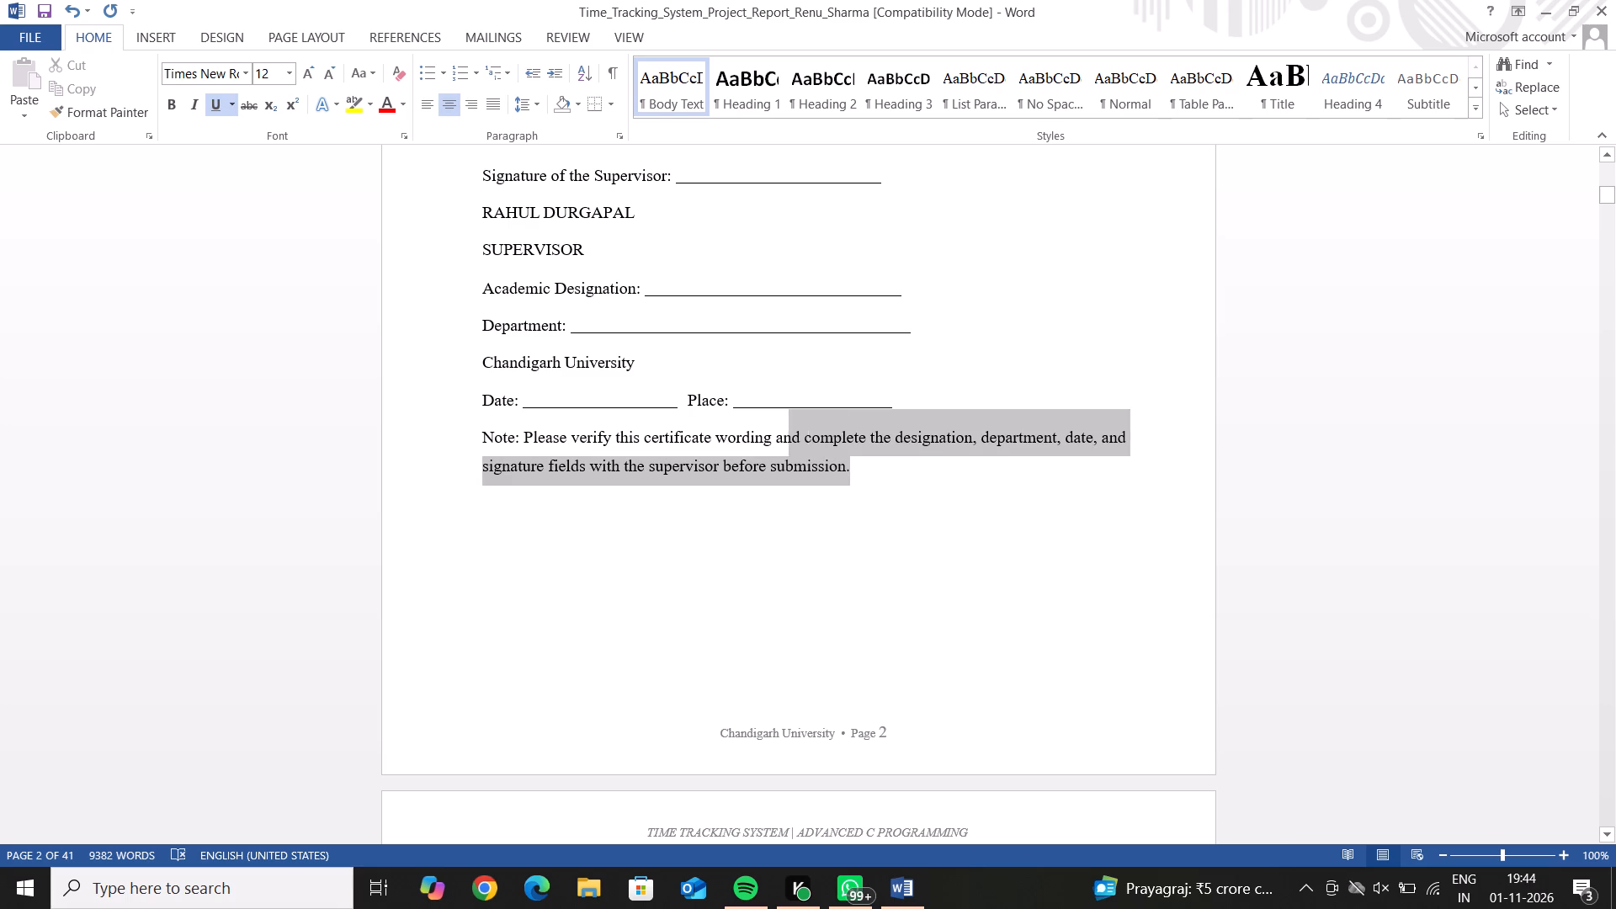
drag(776, 439, 476, 440)
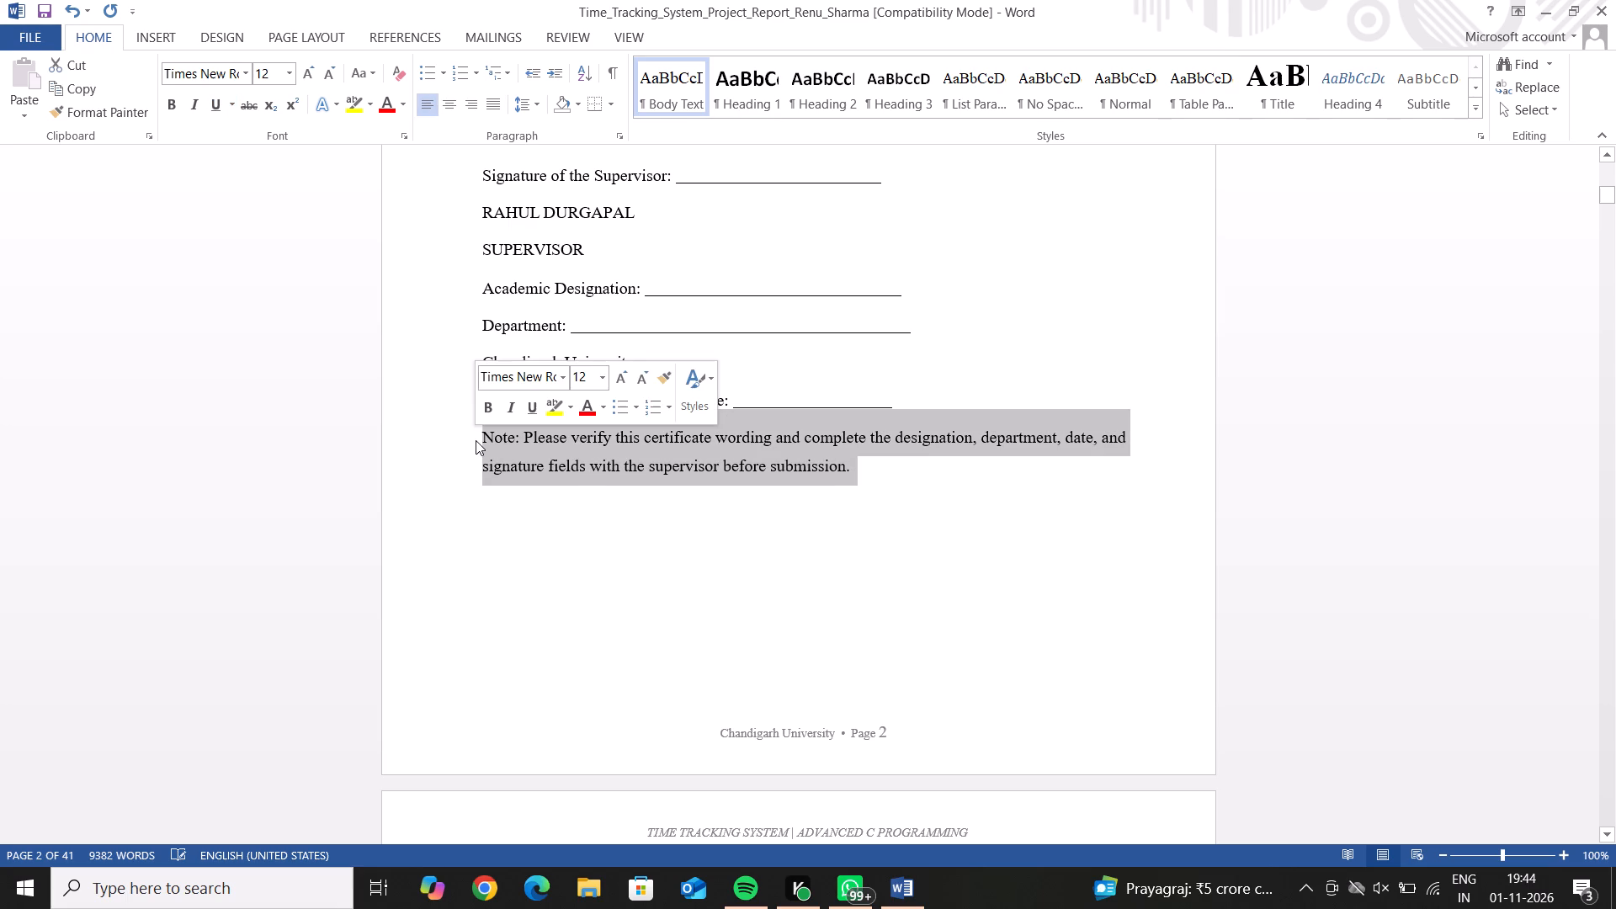
key(BackSpace)
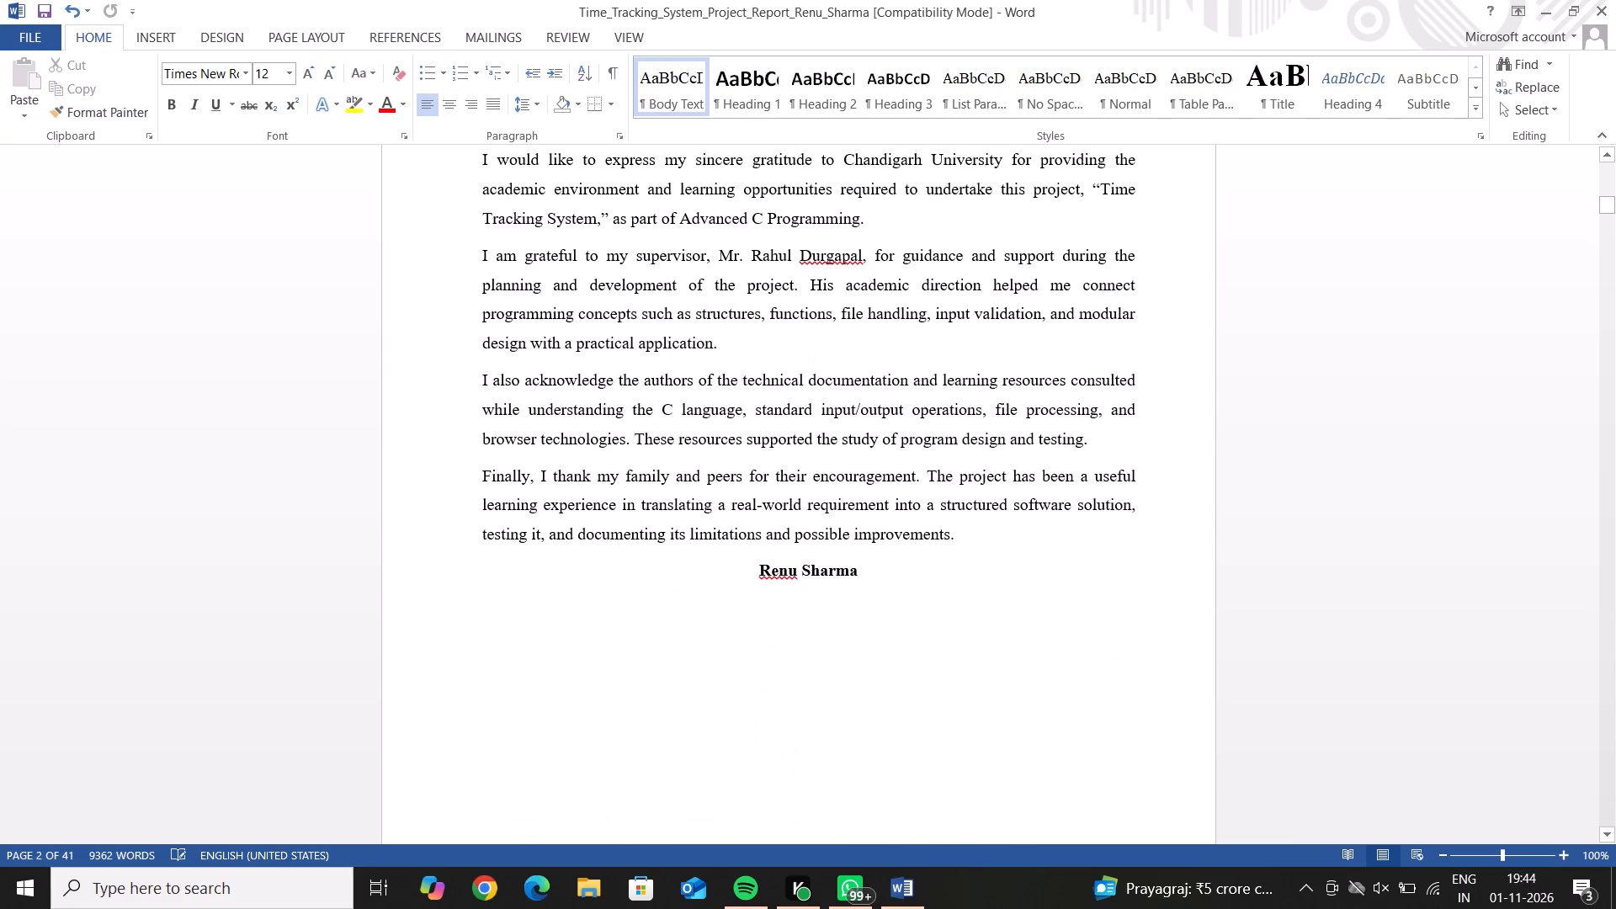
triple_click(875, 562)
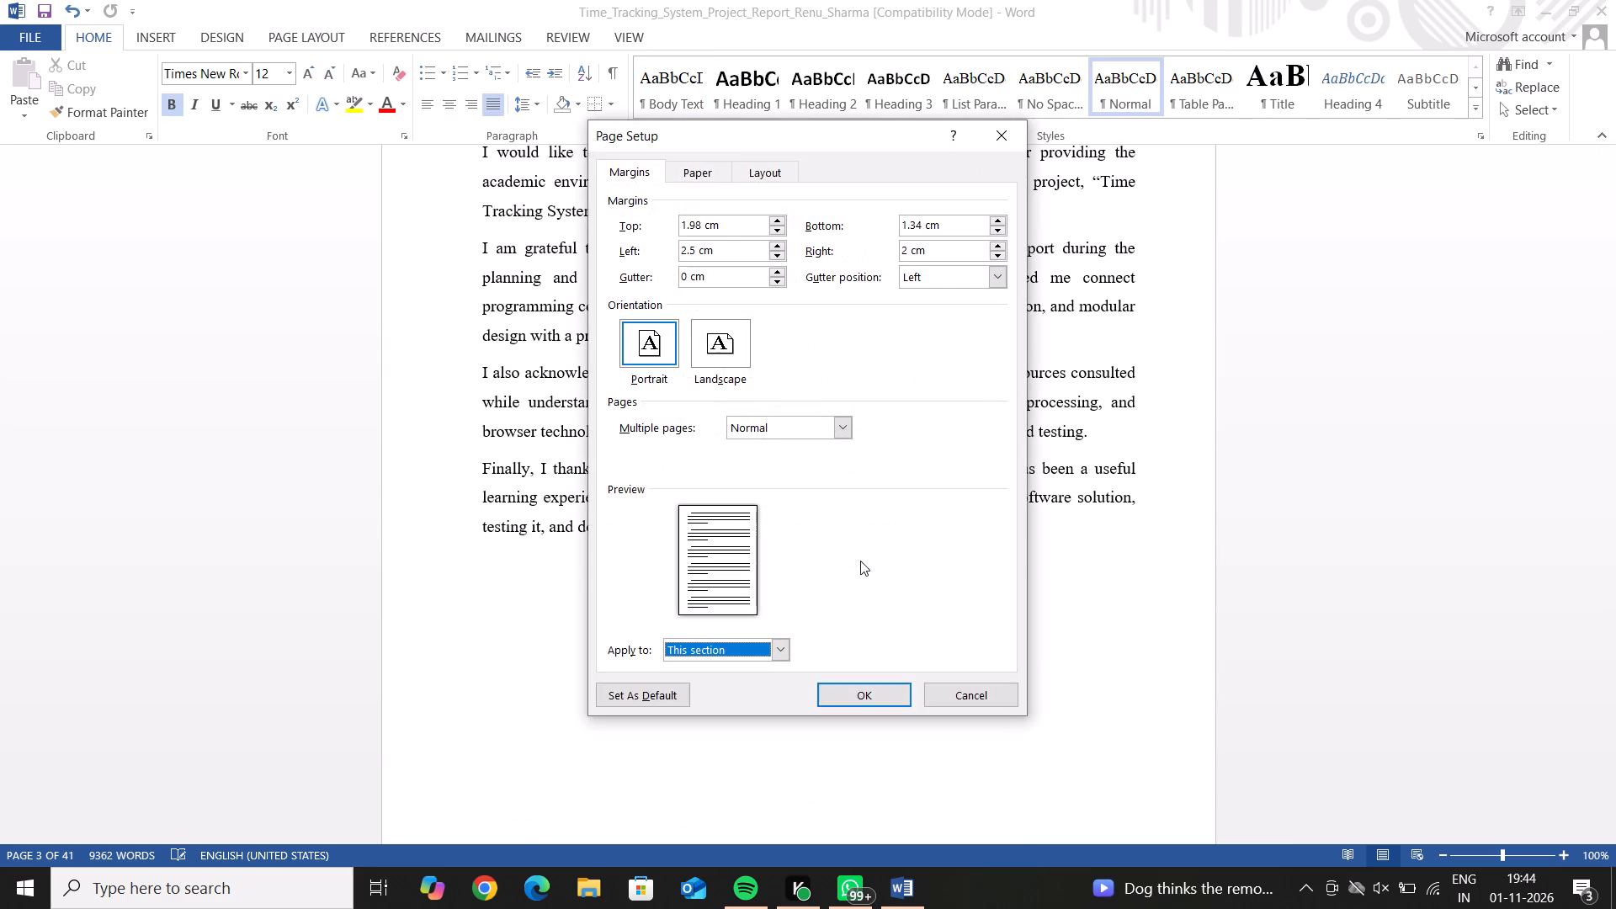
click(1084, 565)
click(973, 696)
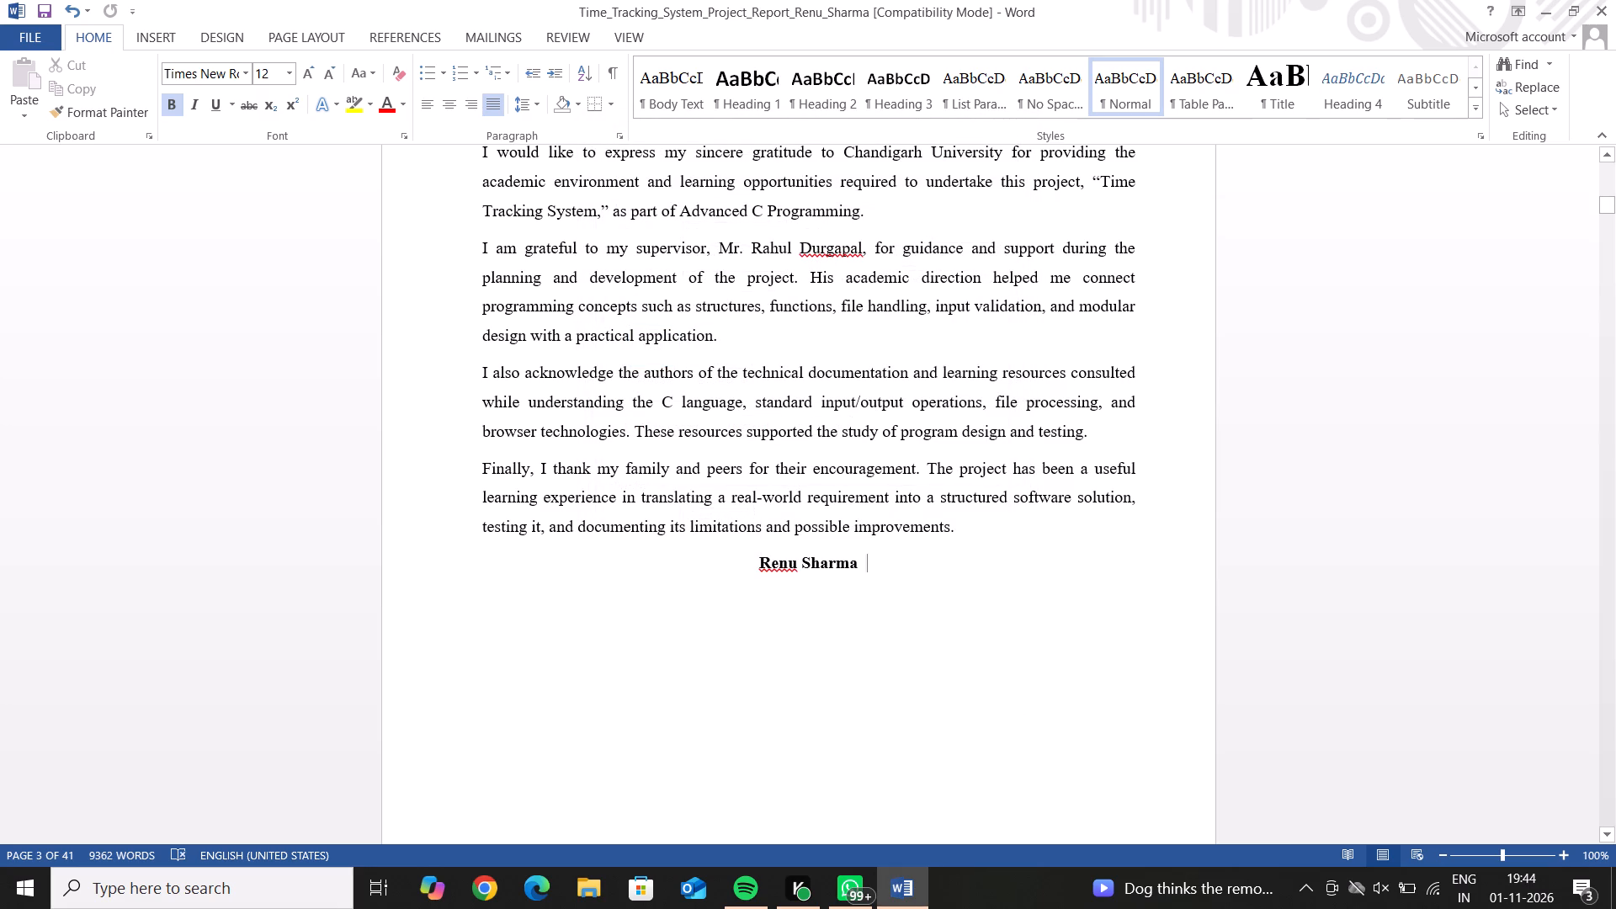
Delete the student's name below the last paragraph of the Acknowledgement.
drag(862, 563, 766, 558)
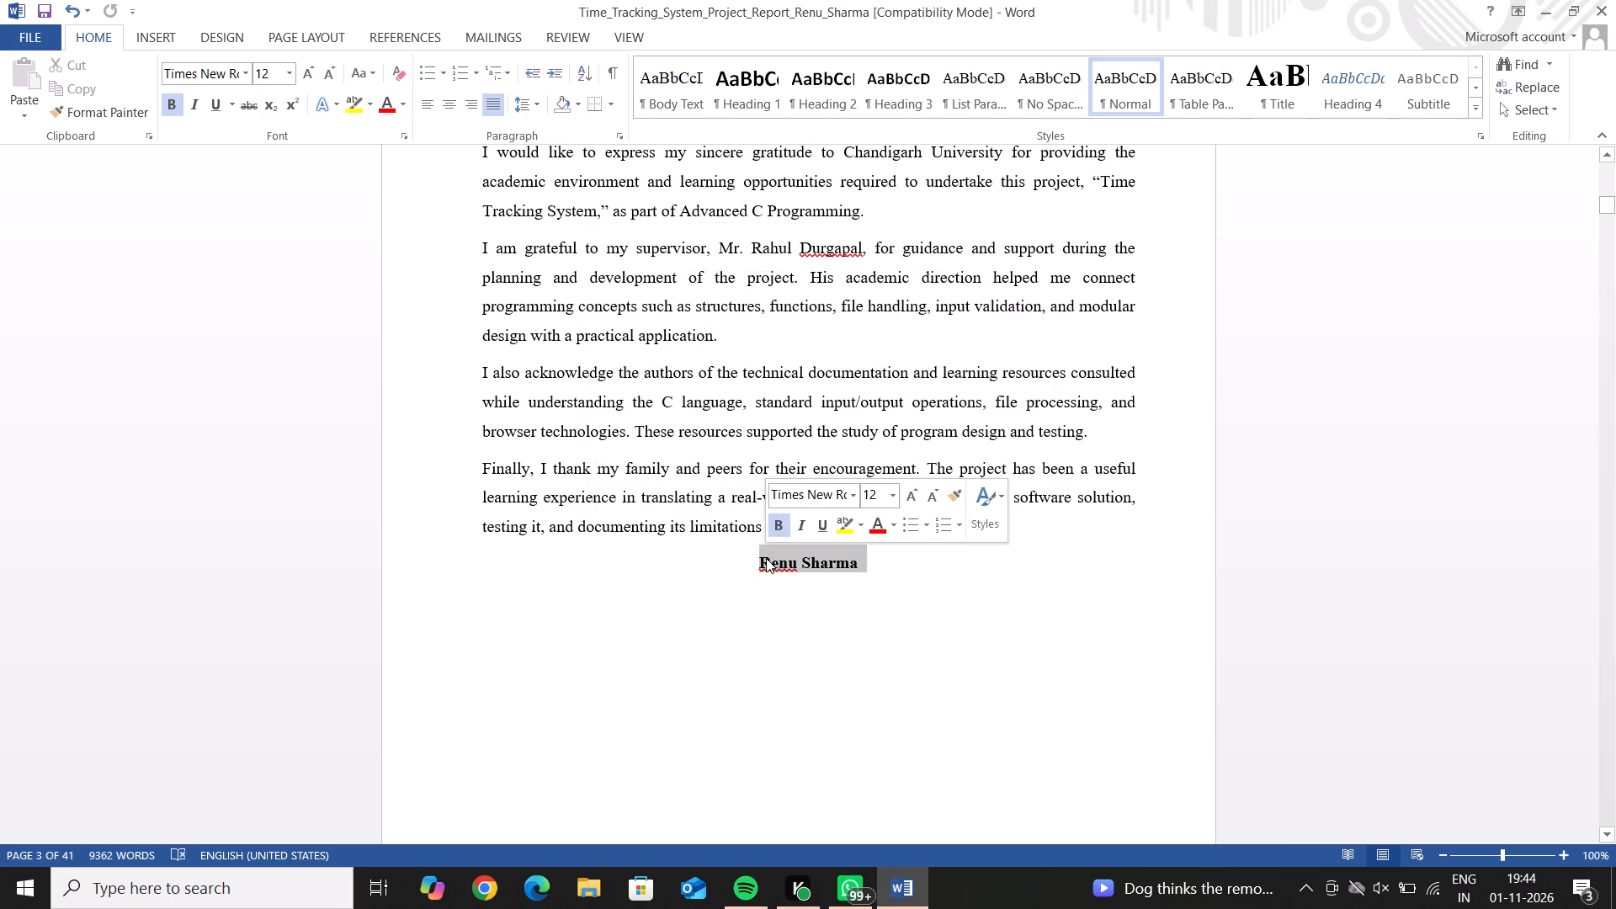
key(BackSpace)
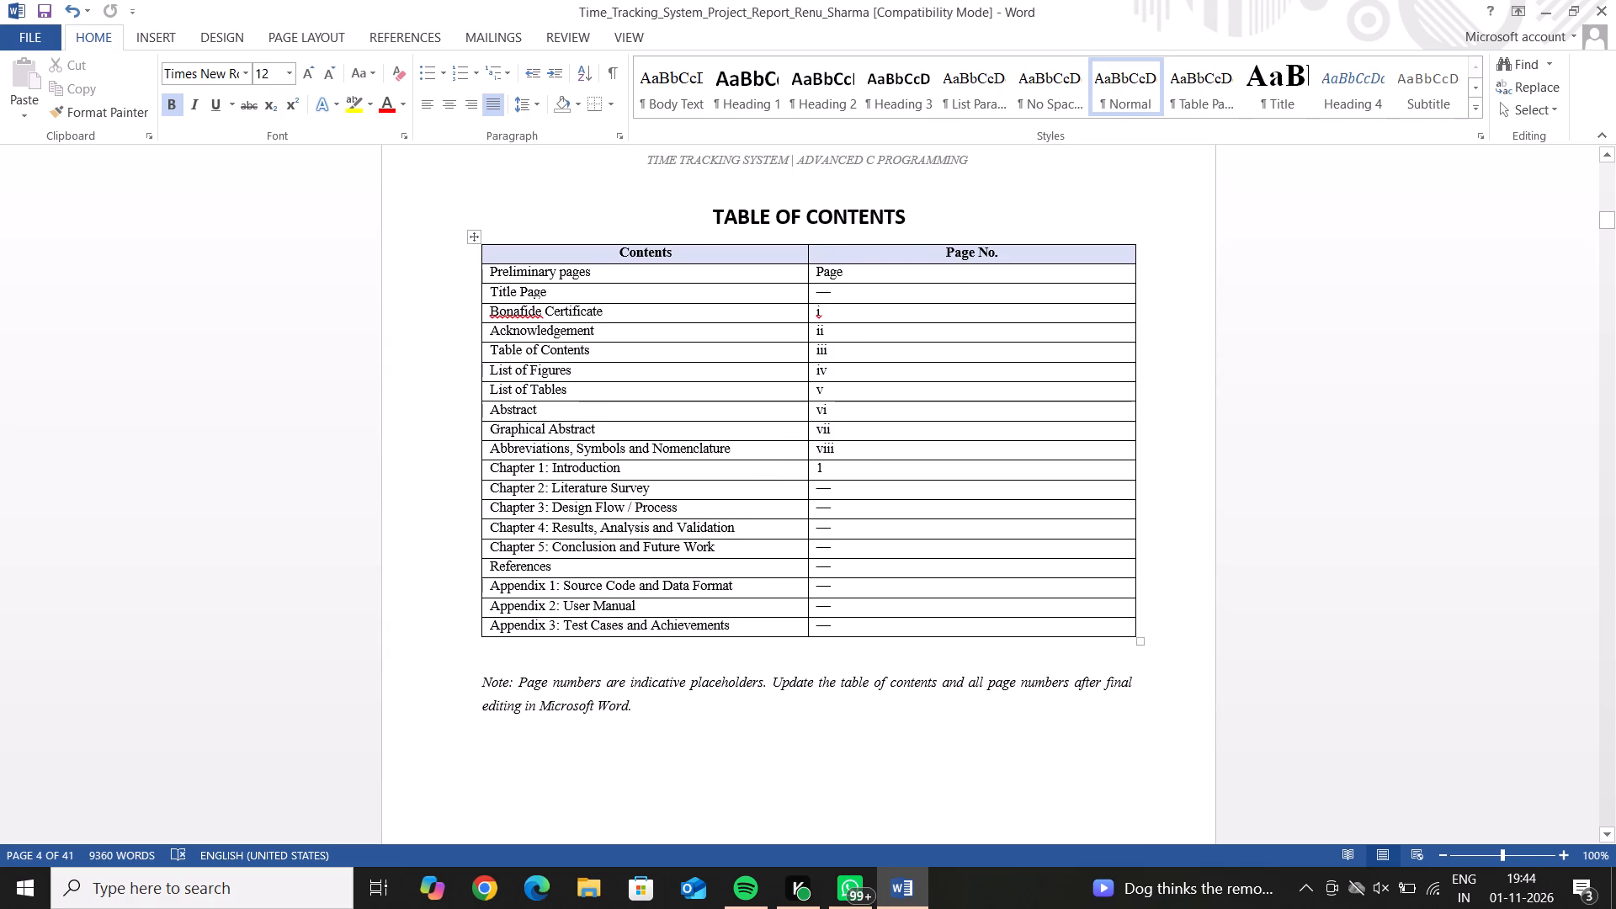
Delete the note about placeholder page numbers below the Table of Contents, together with the blank line above it.
drag(636, 709, 516, 666)
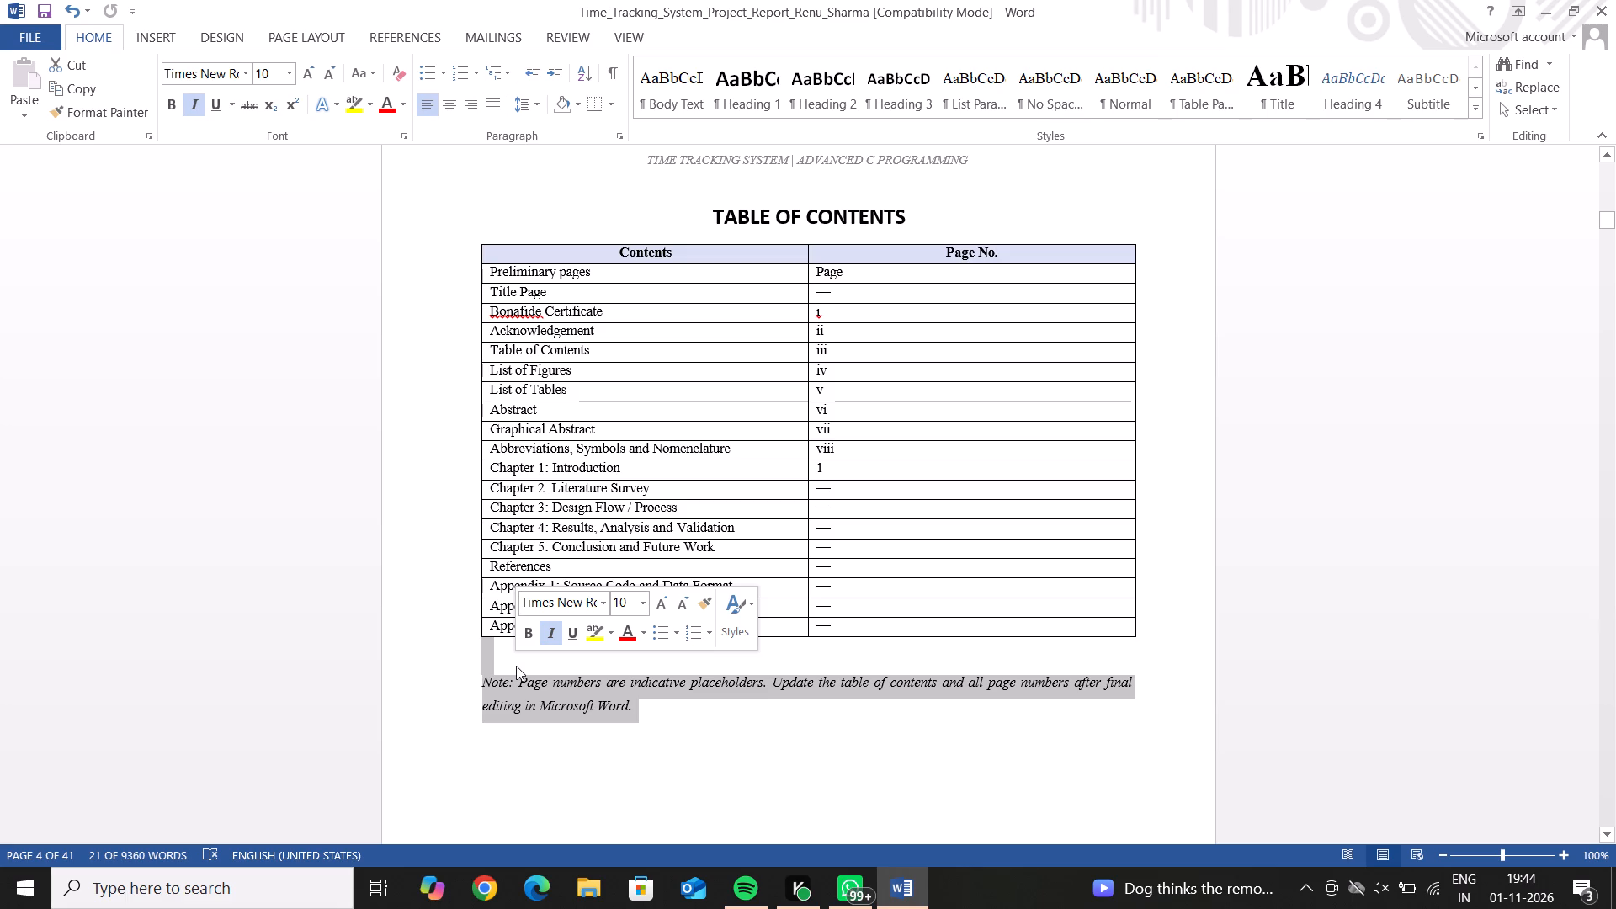
key(BackSpace)
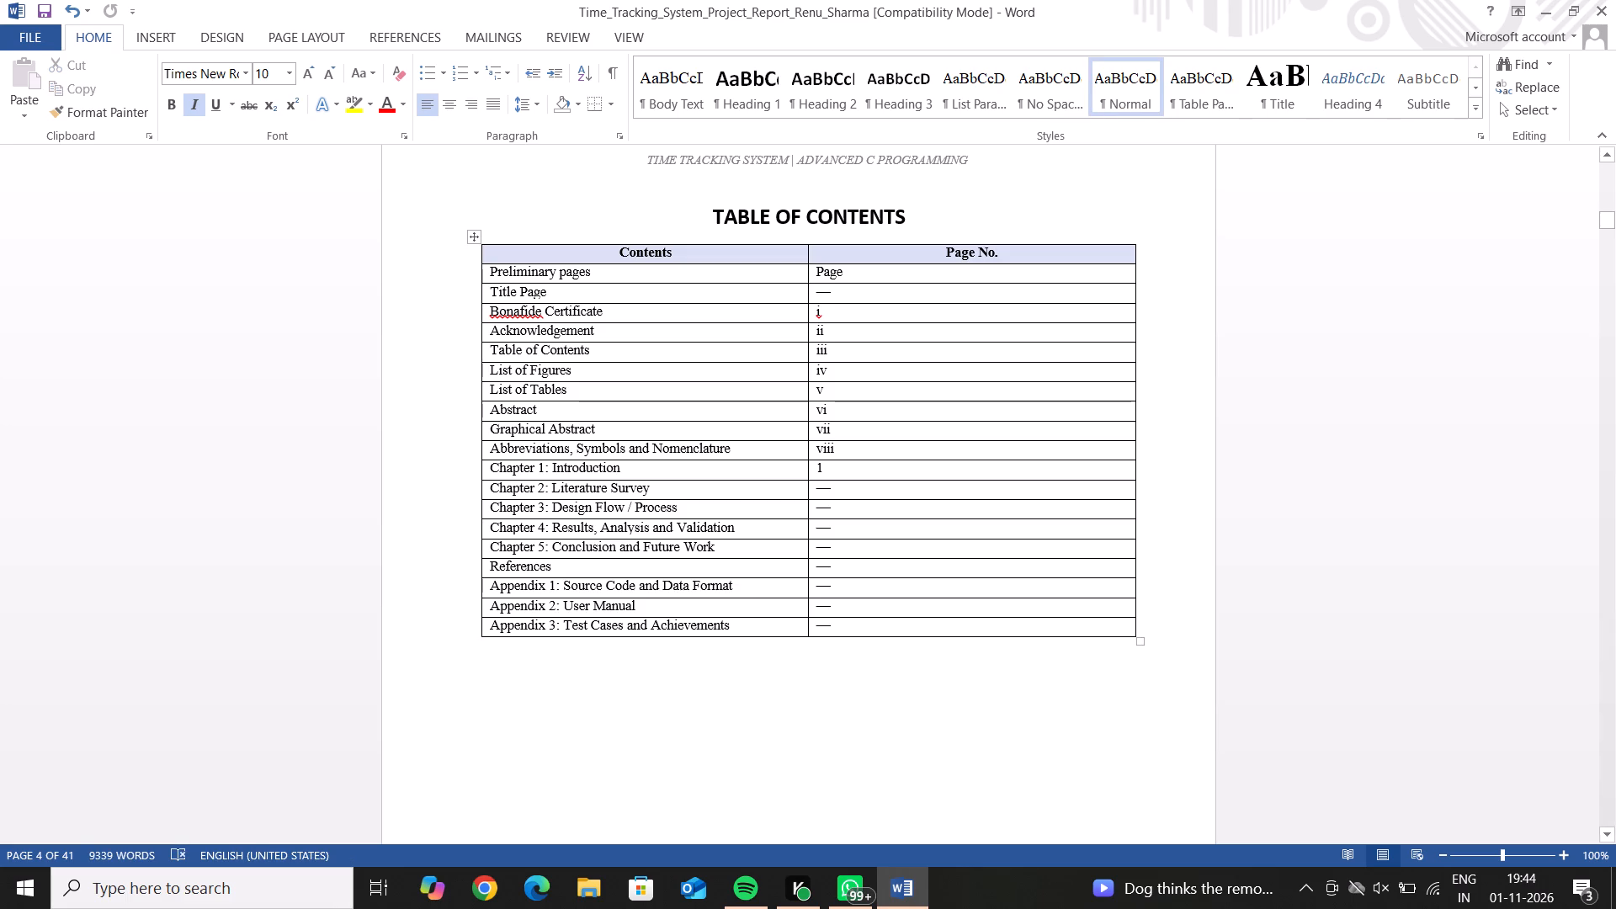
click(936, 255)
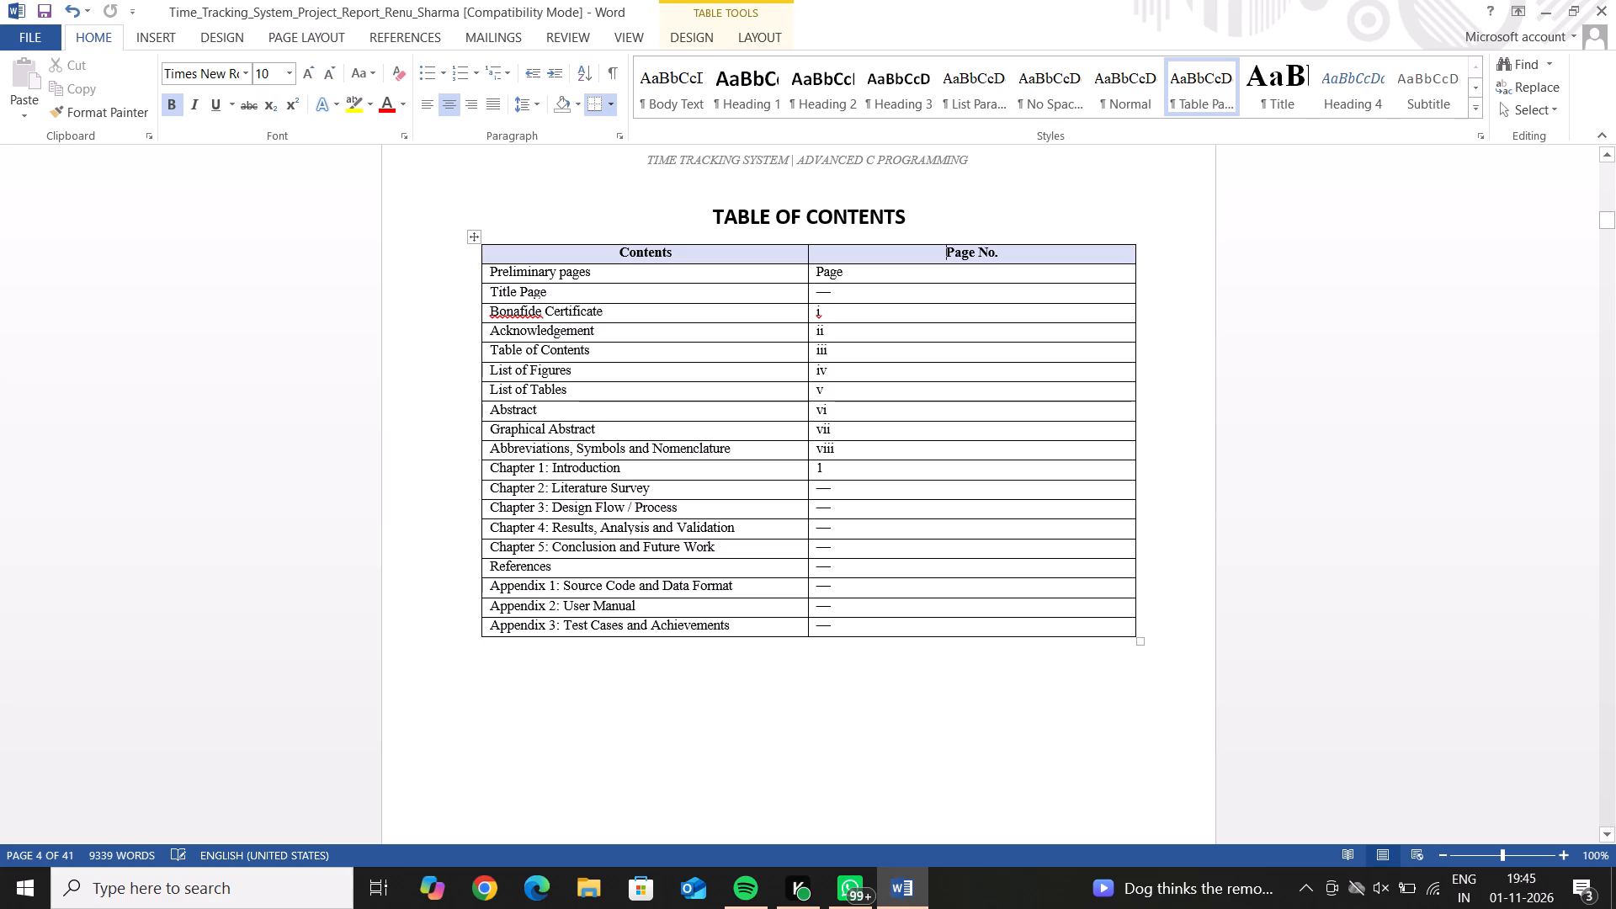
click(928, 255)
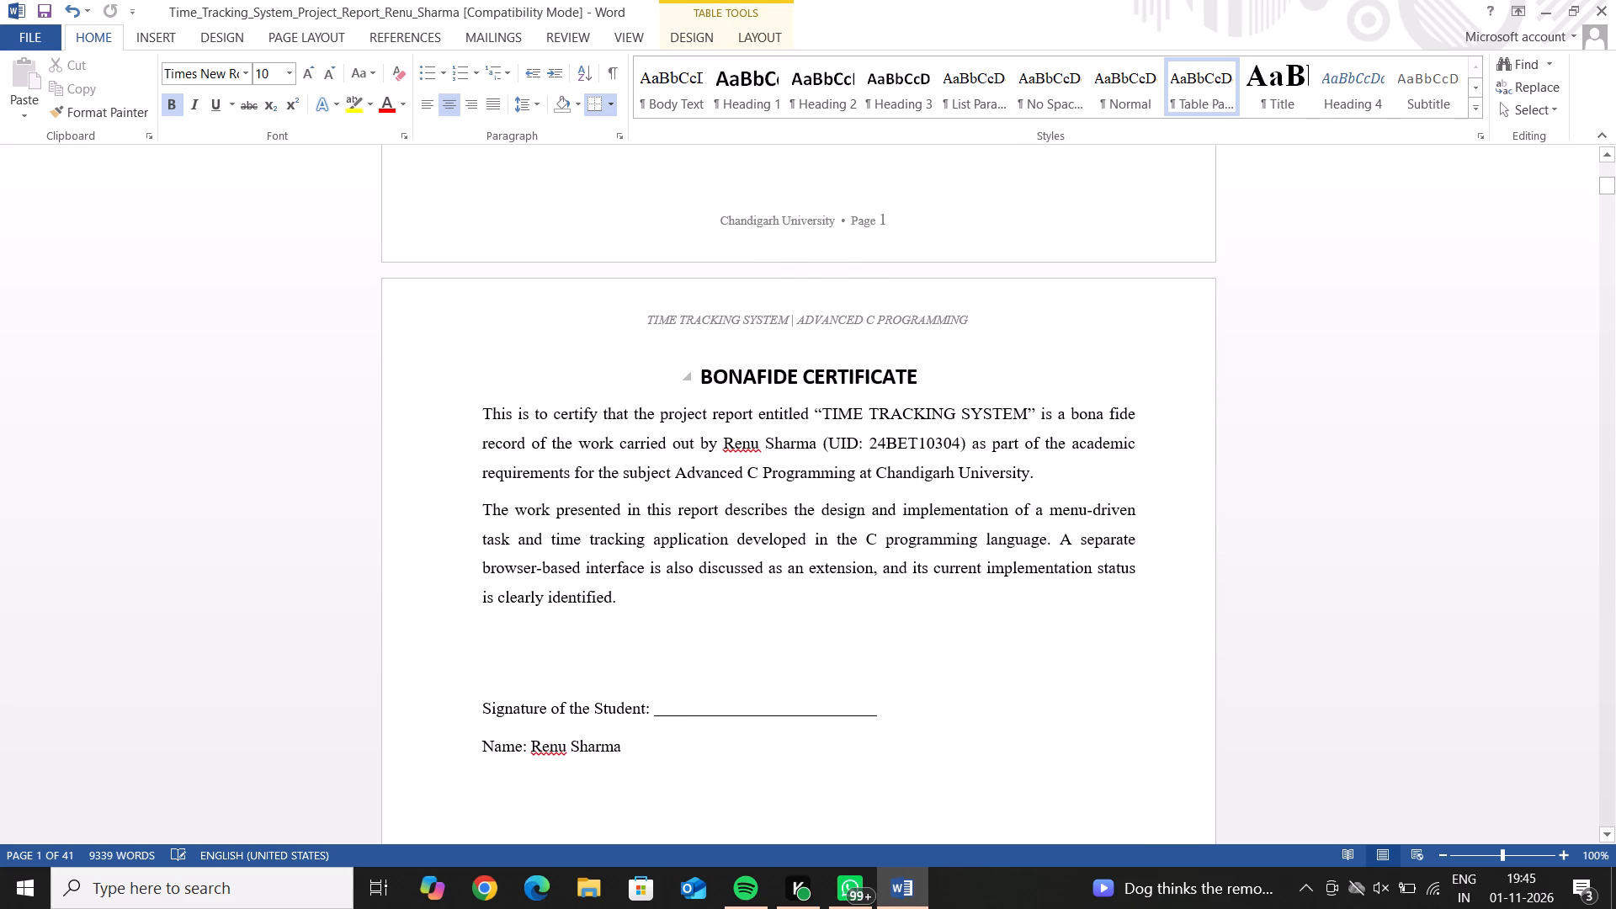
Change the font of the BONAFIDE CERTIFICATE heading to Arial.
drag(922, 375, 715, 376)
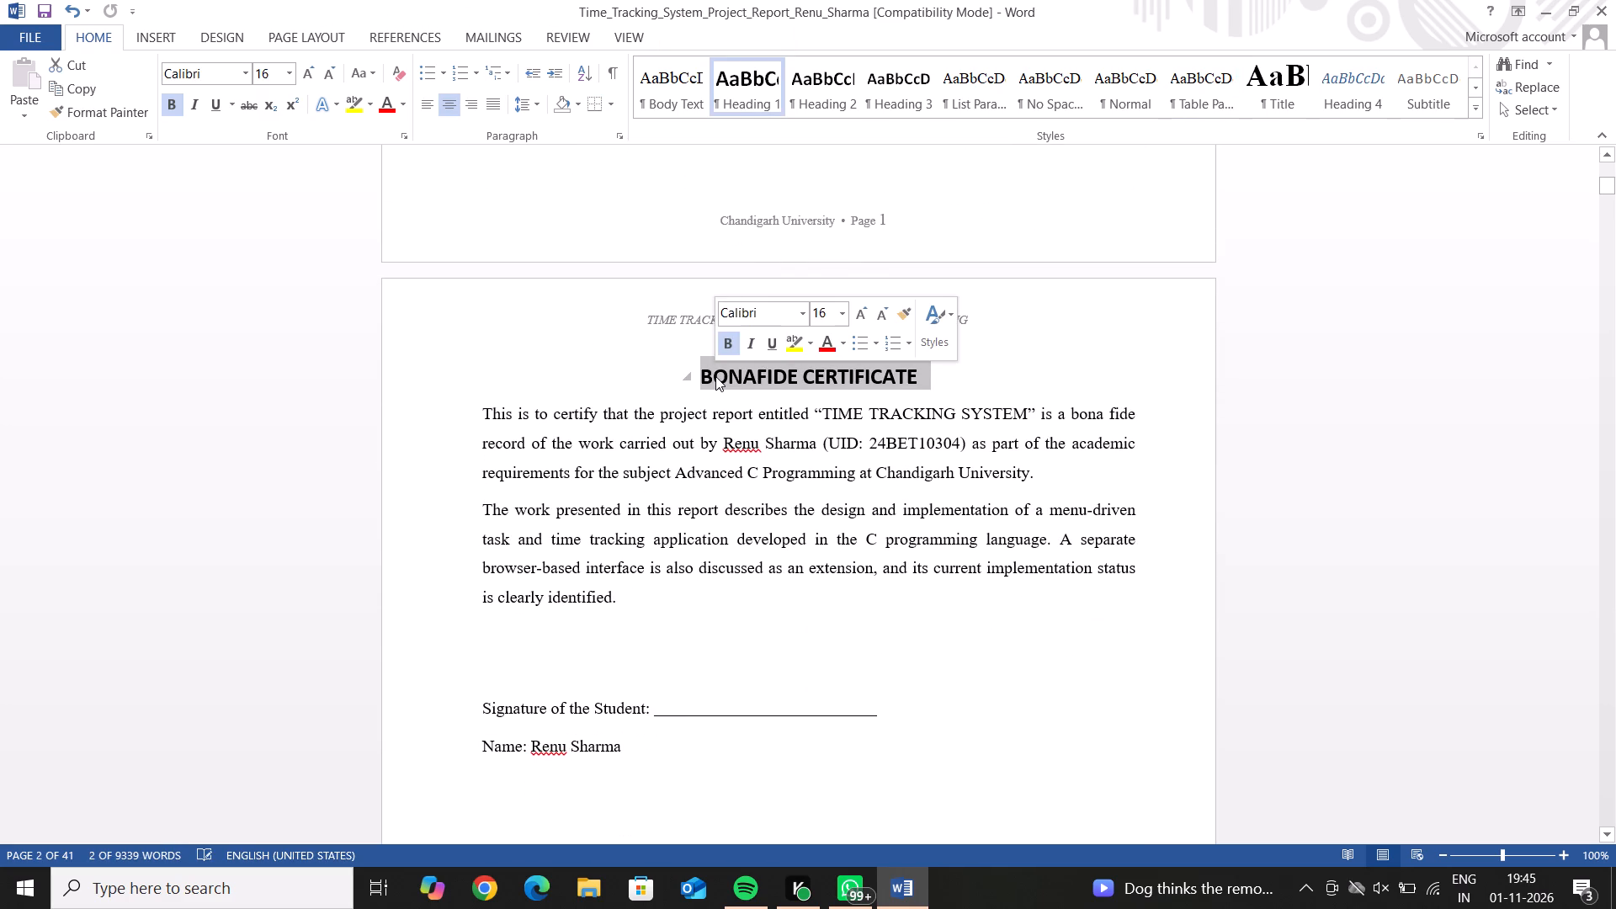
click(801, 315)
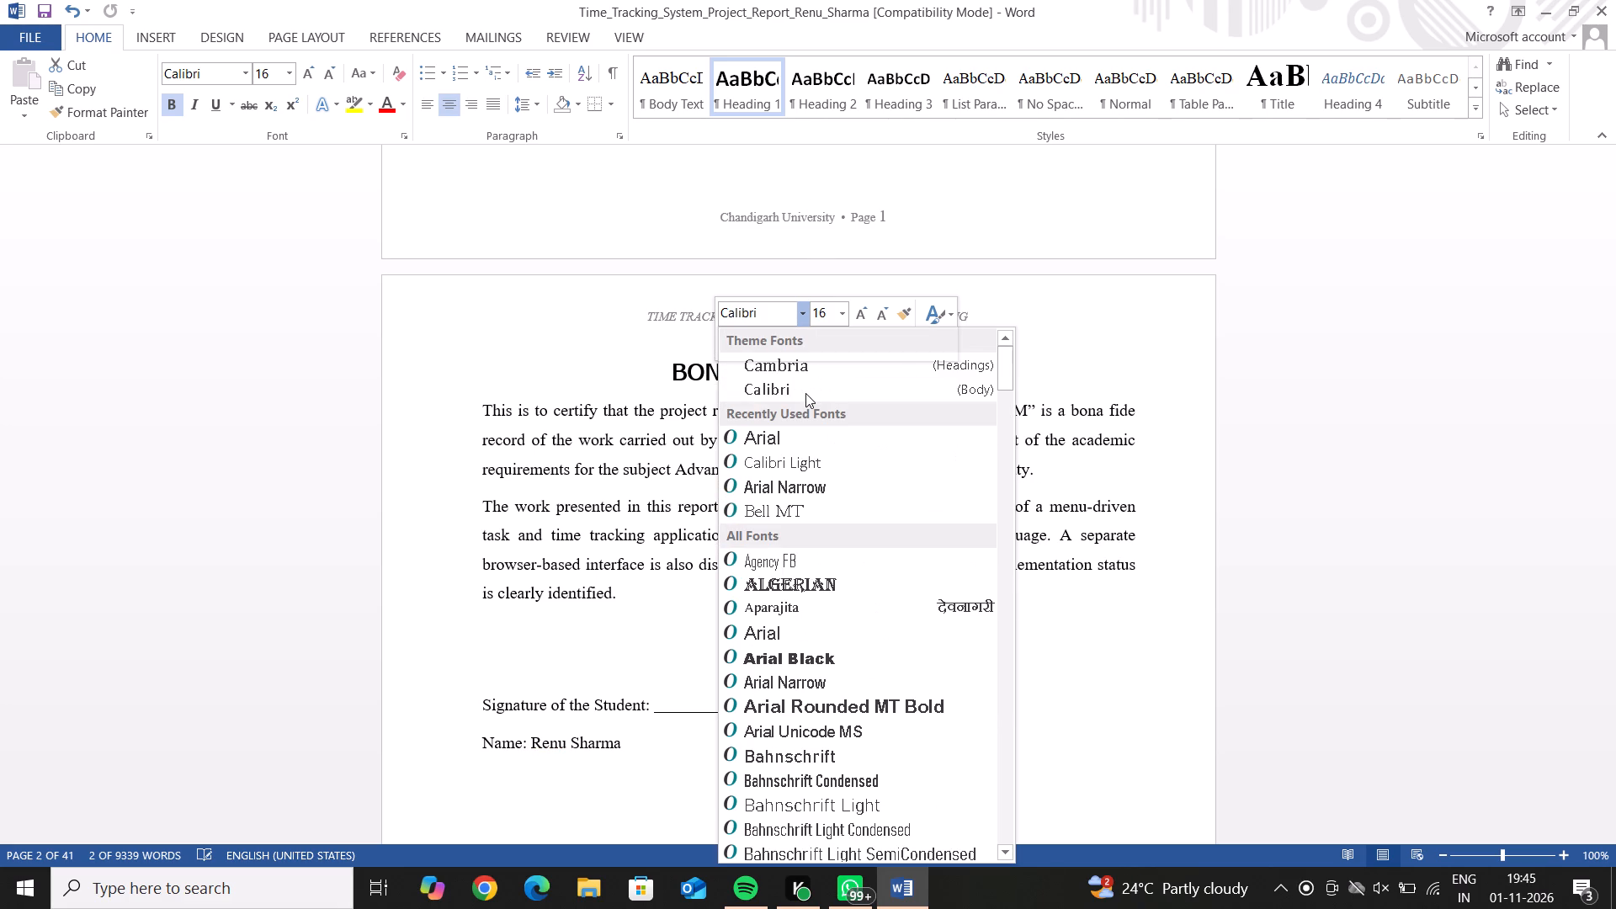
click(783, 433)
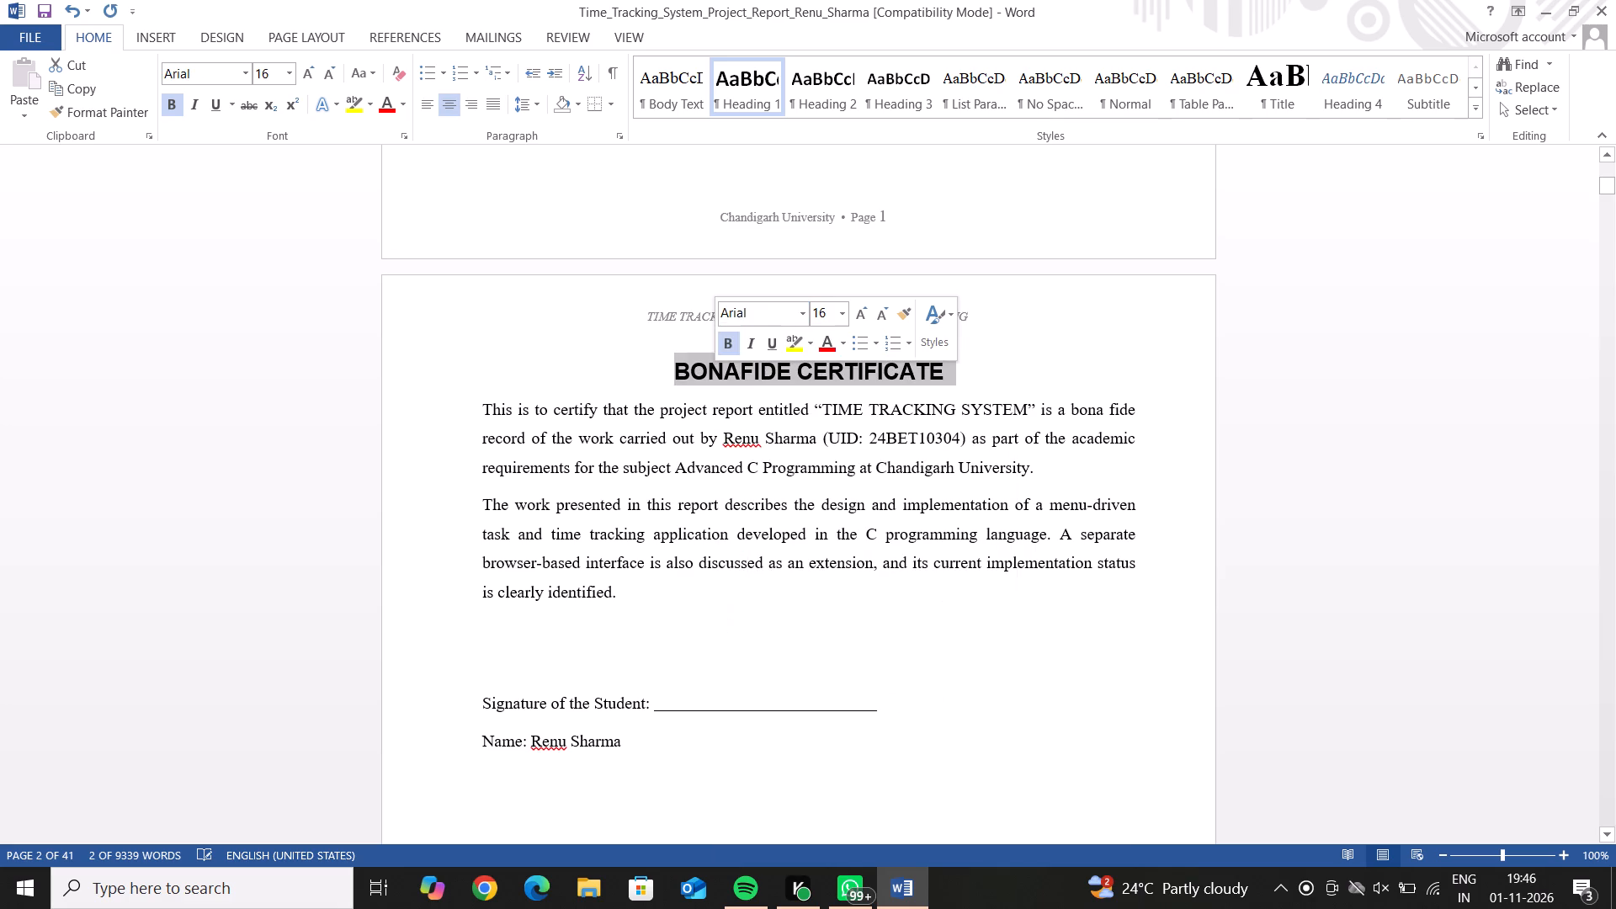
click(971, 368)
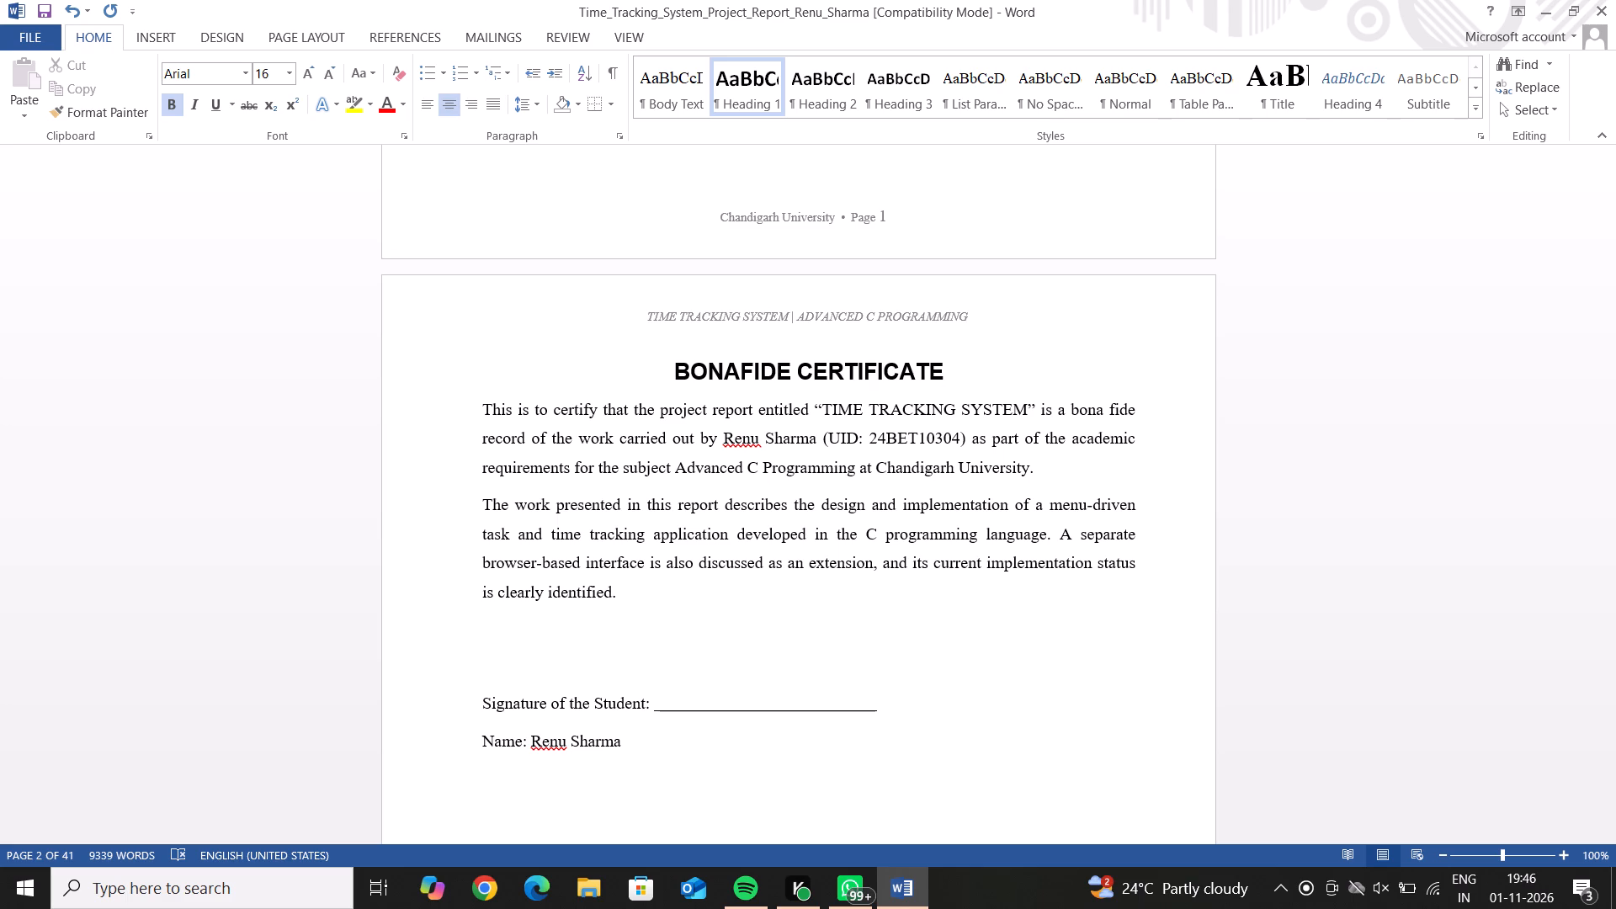
Format the BONAFIDE CERTIFICATE heading in Calibri (Body) at size 14.
double_click(955, 369)
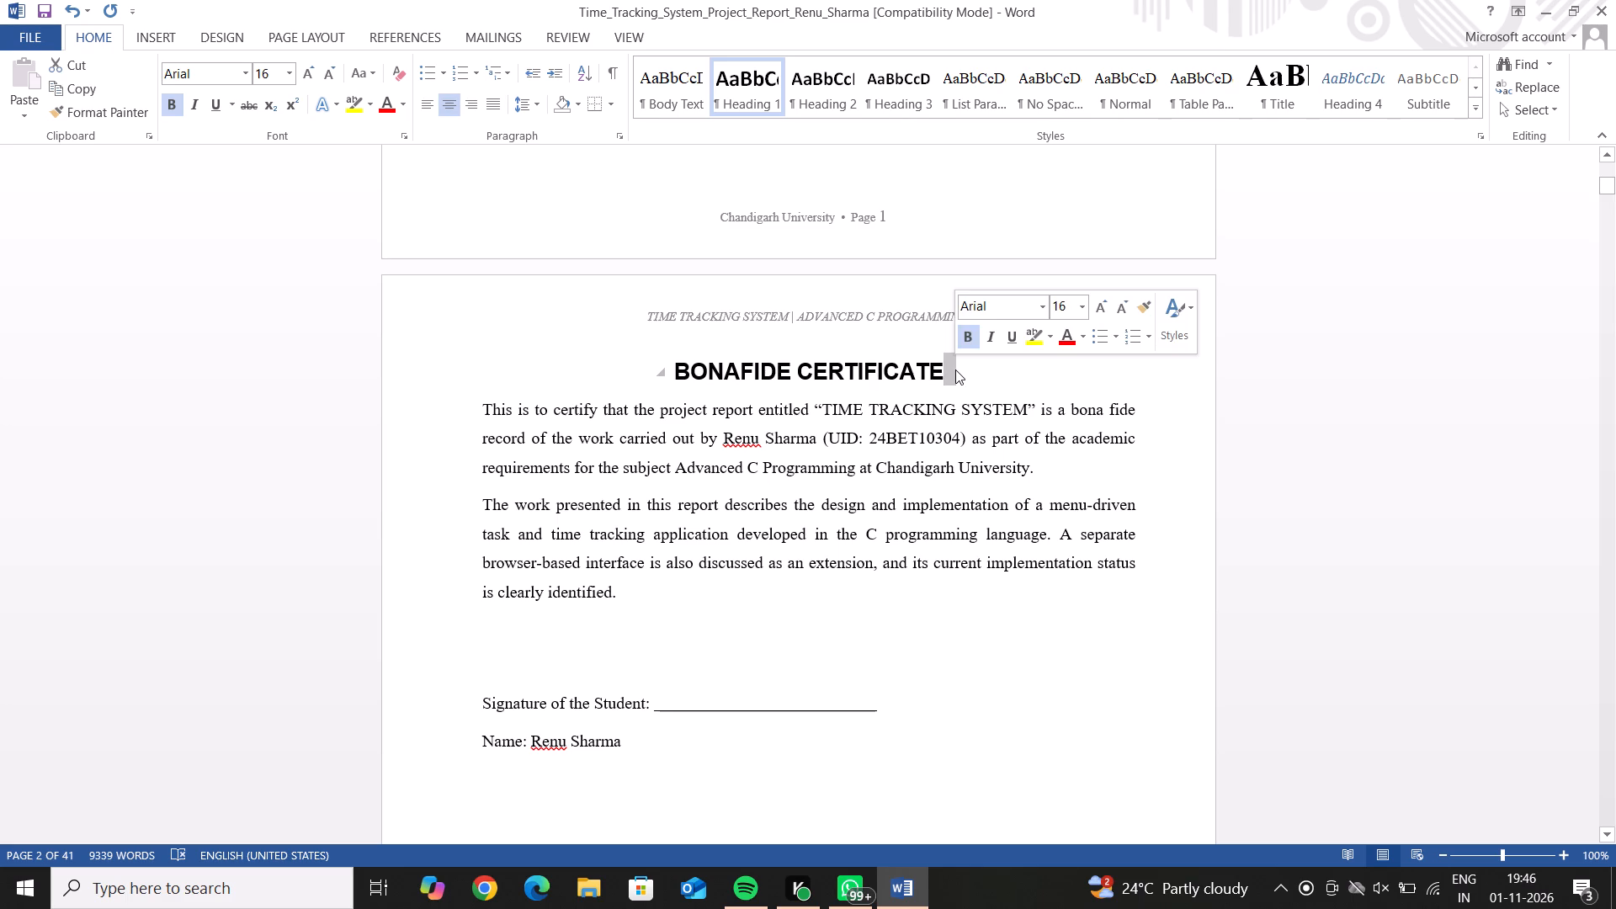
click(977, 375)
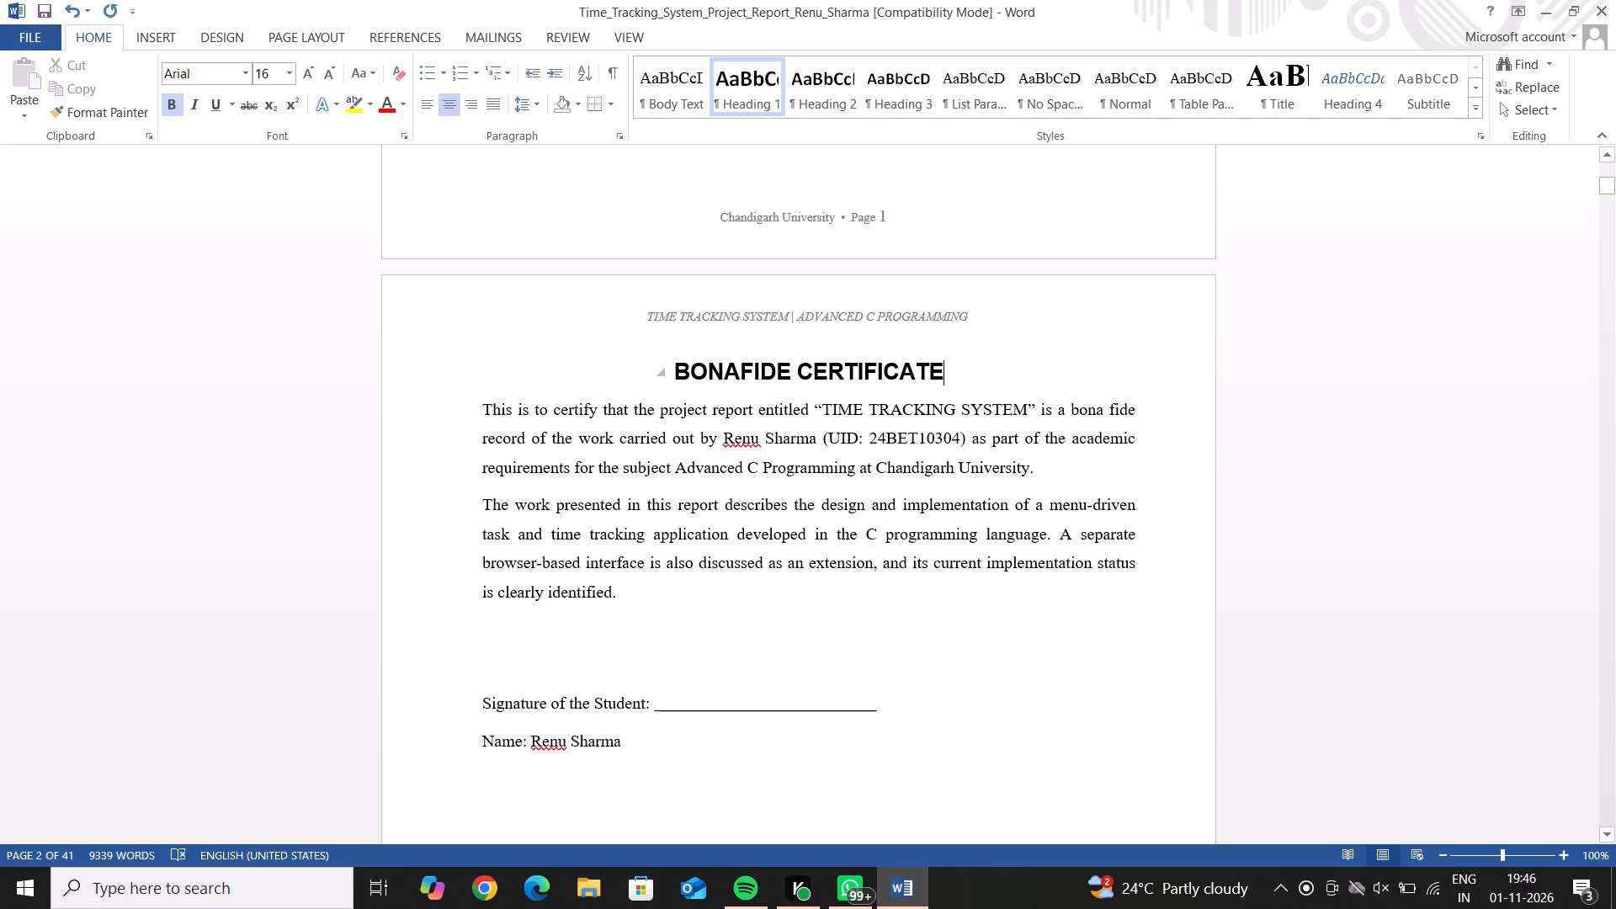
drag(952, 370, 704, 355)
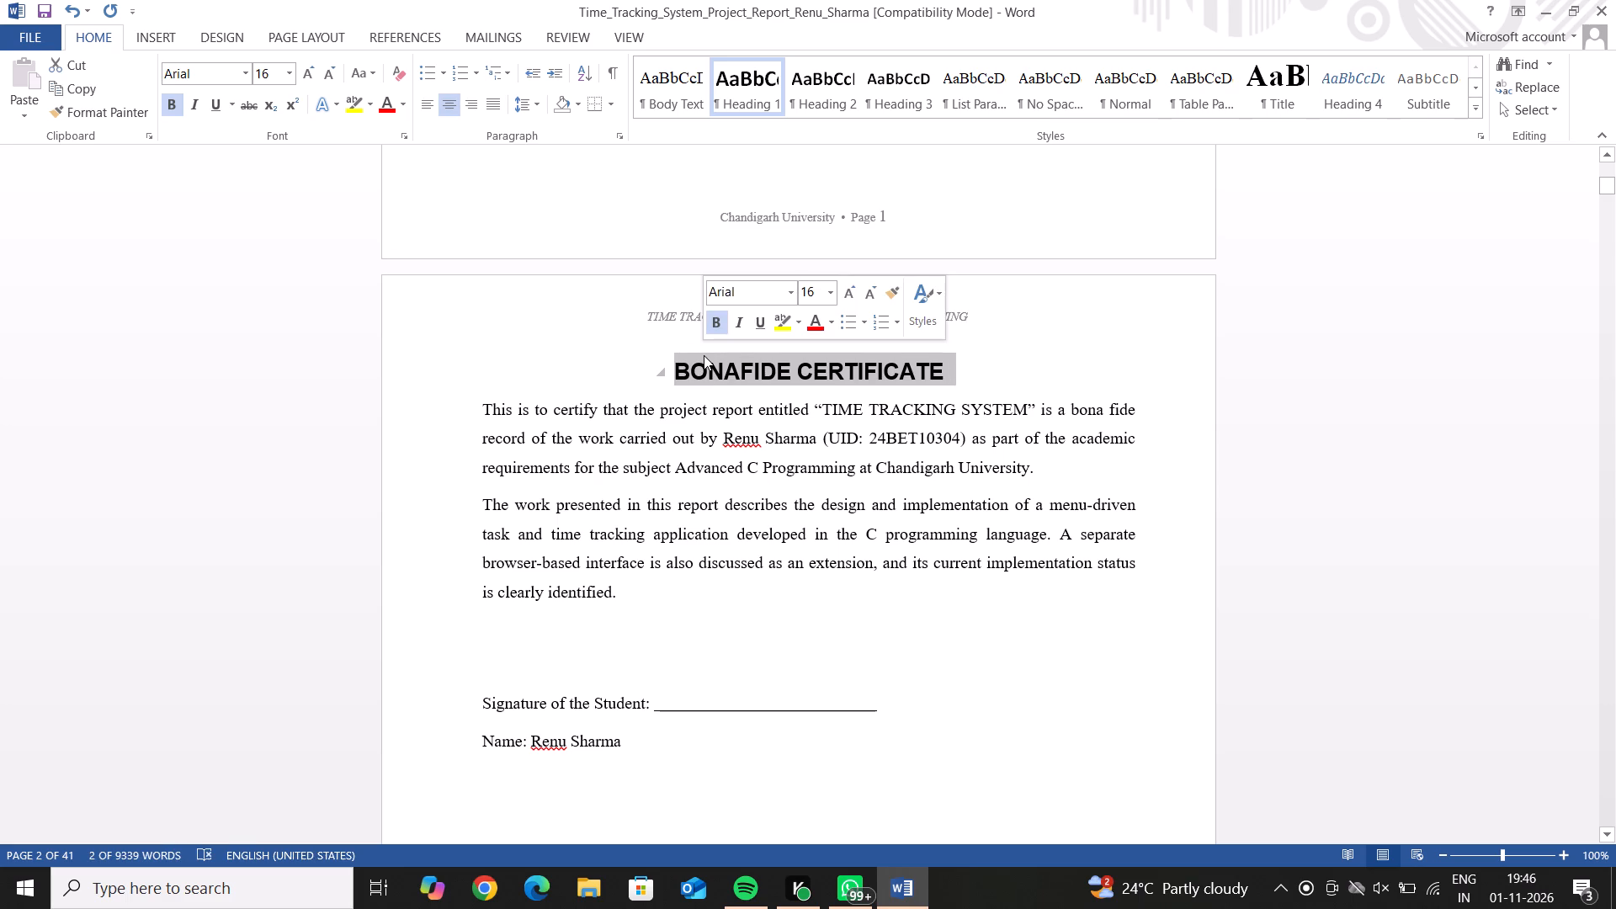
click(789, 292)
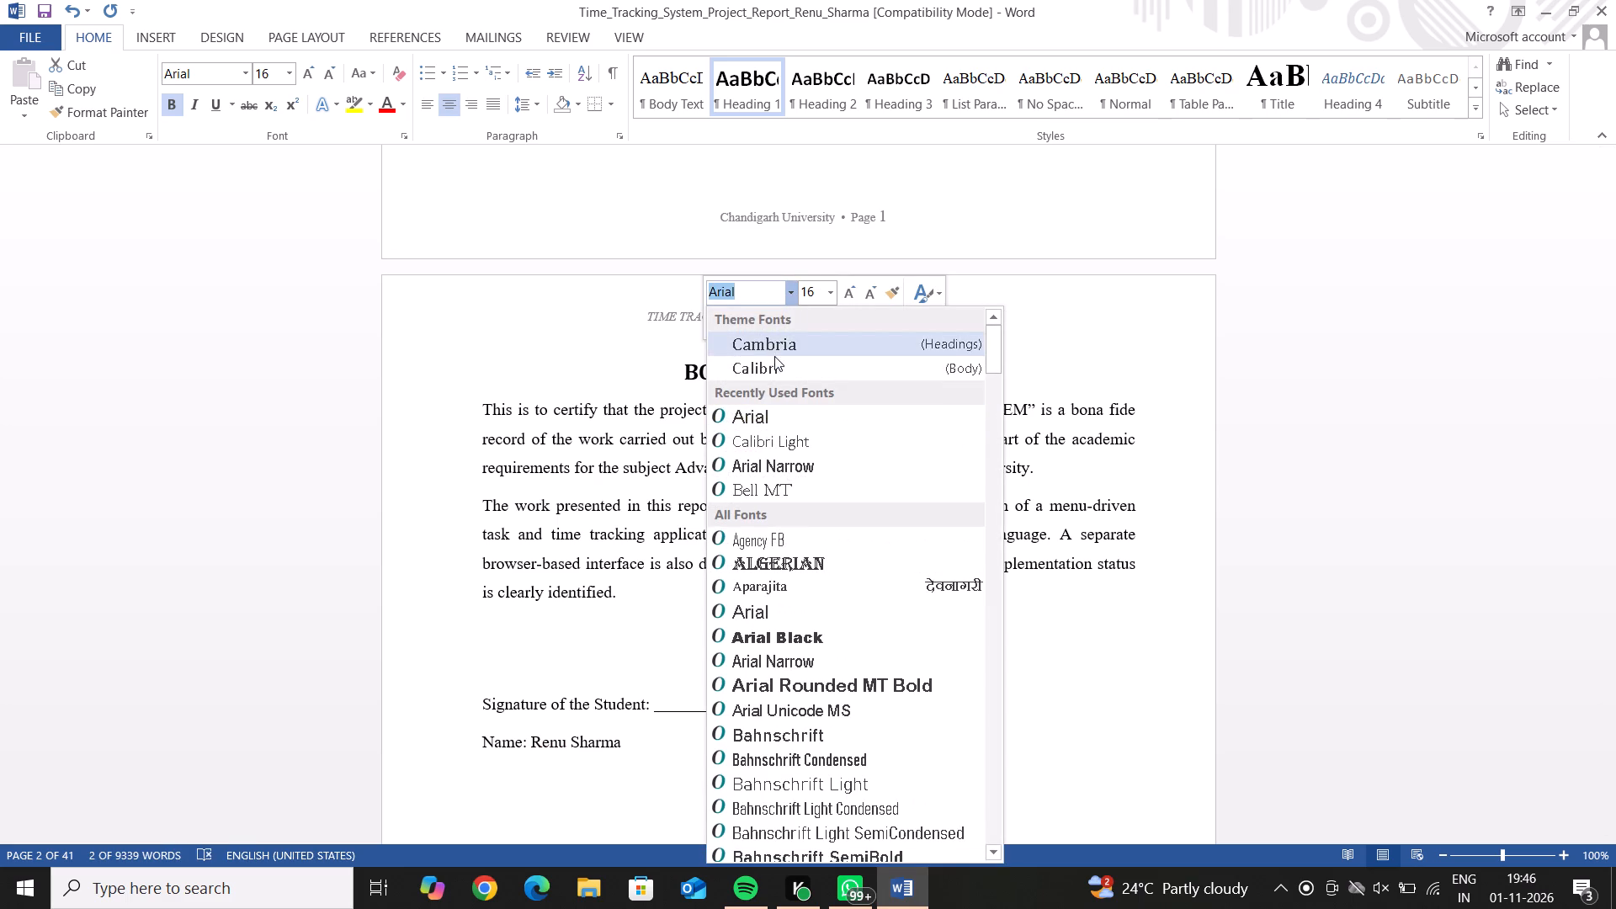
click(775, 363)
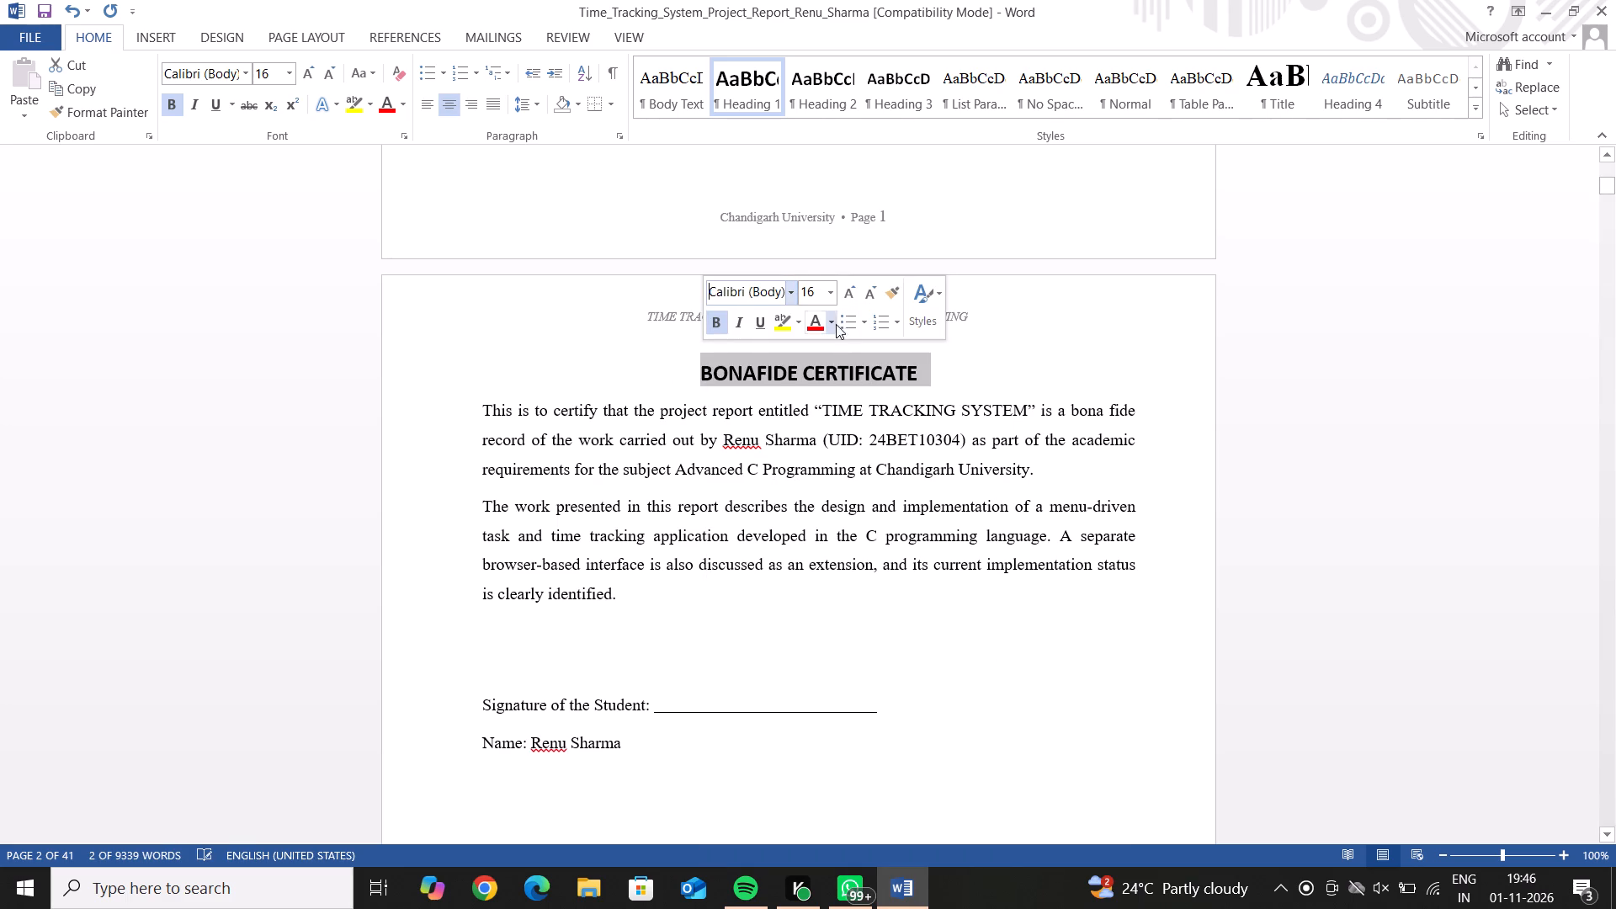
click(833, 296)
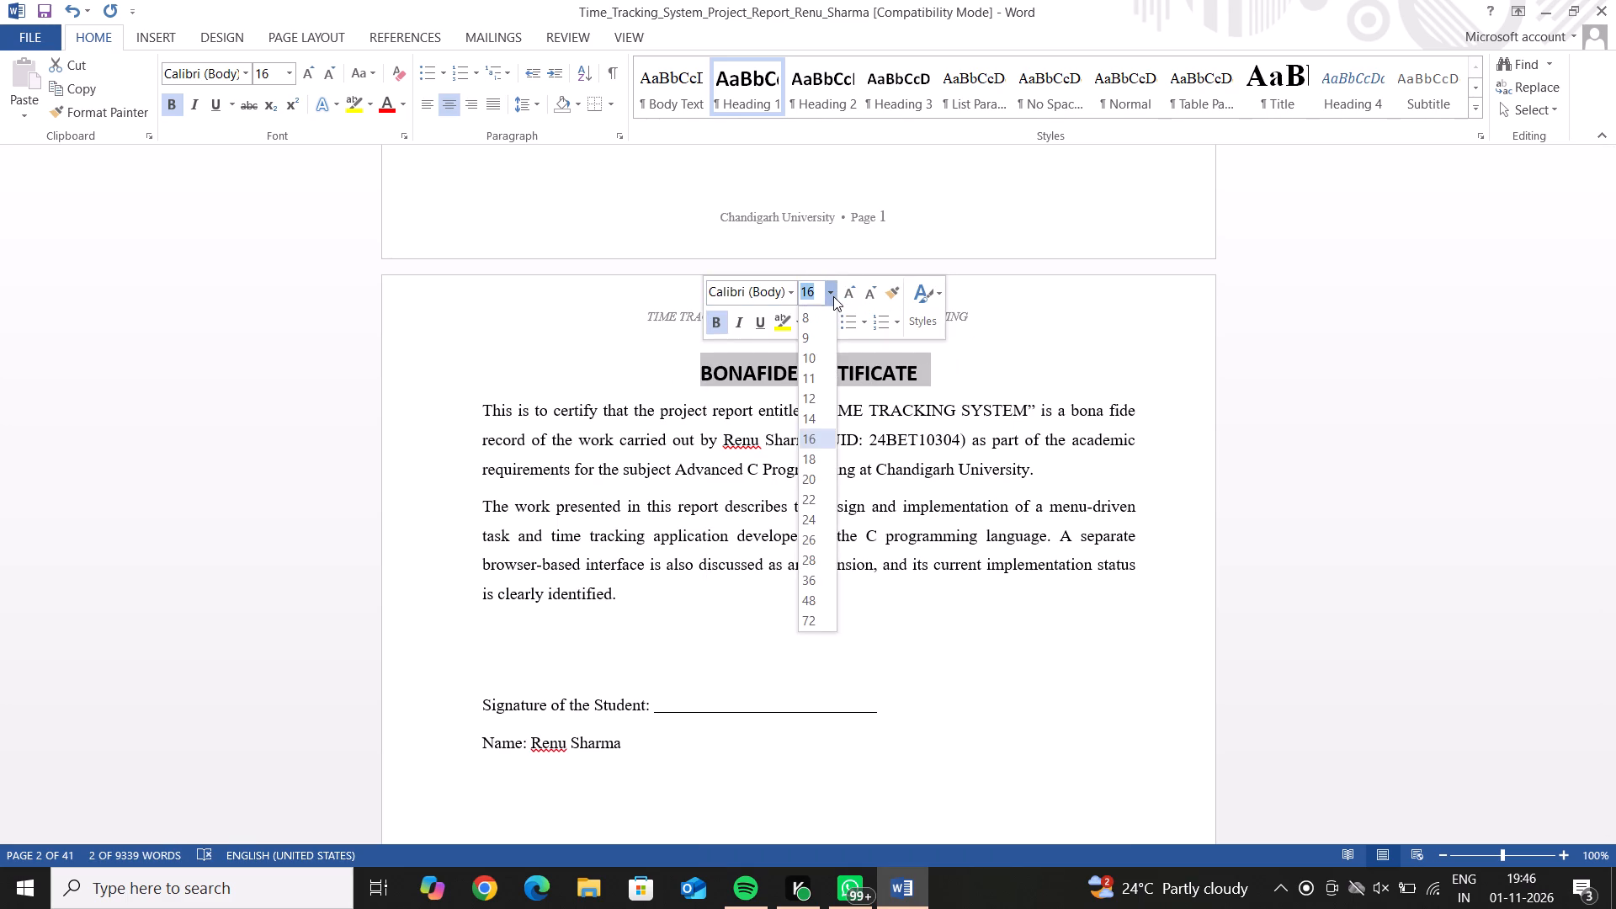
click(818, 410)
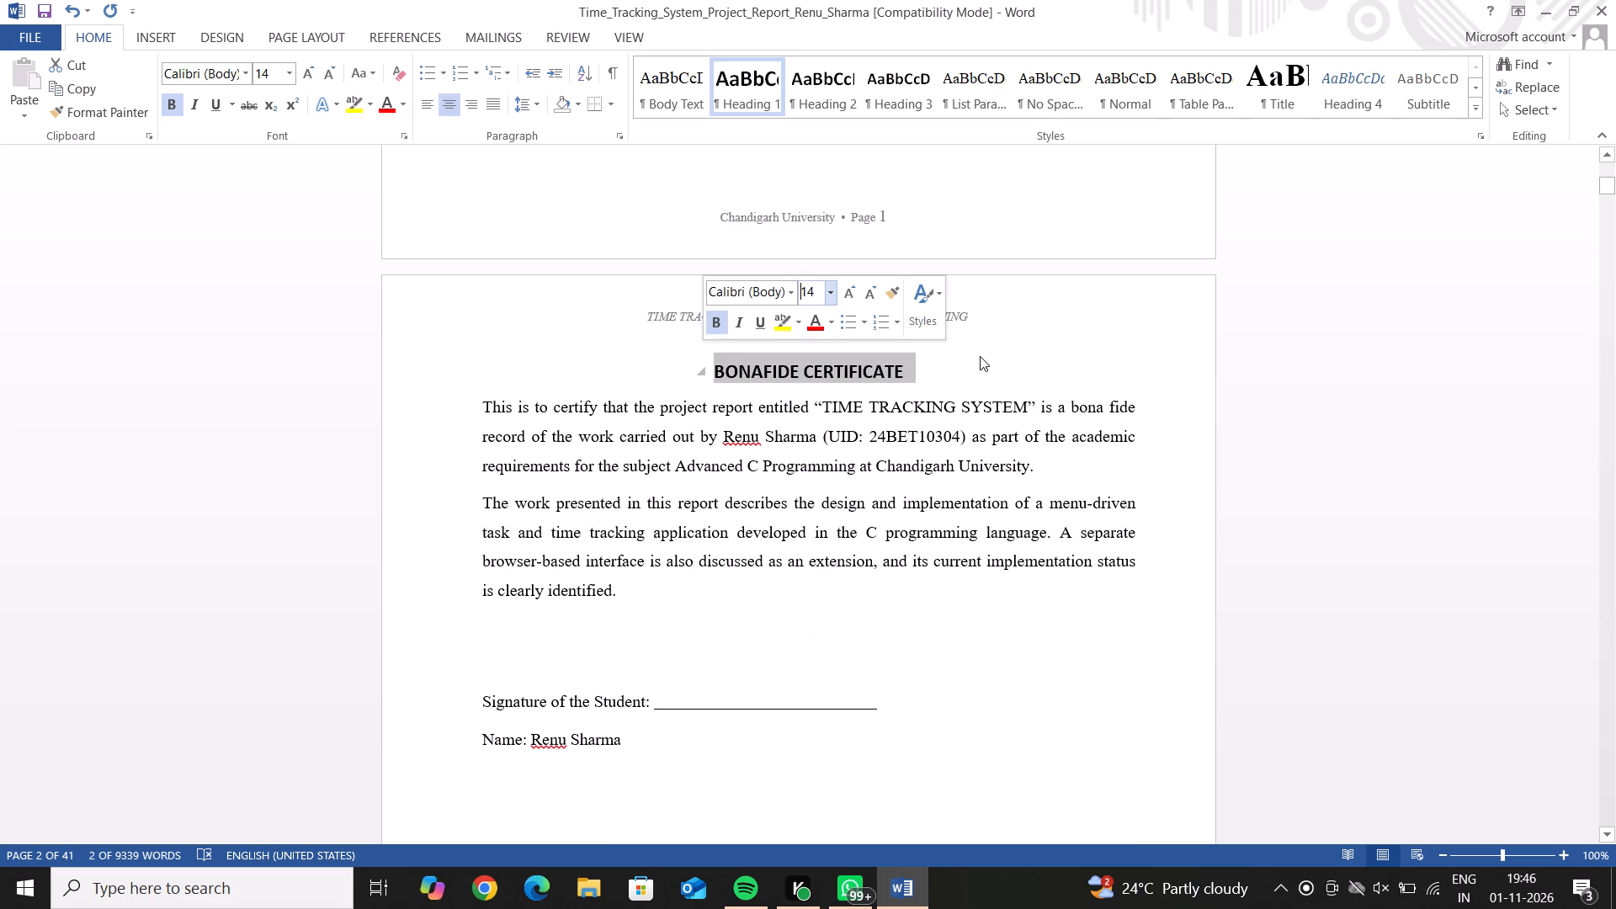
click(958, 610)
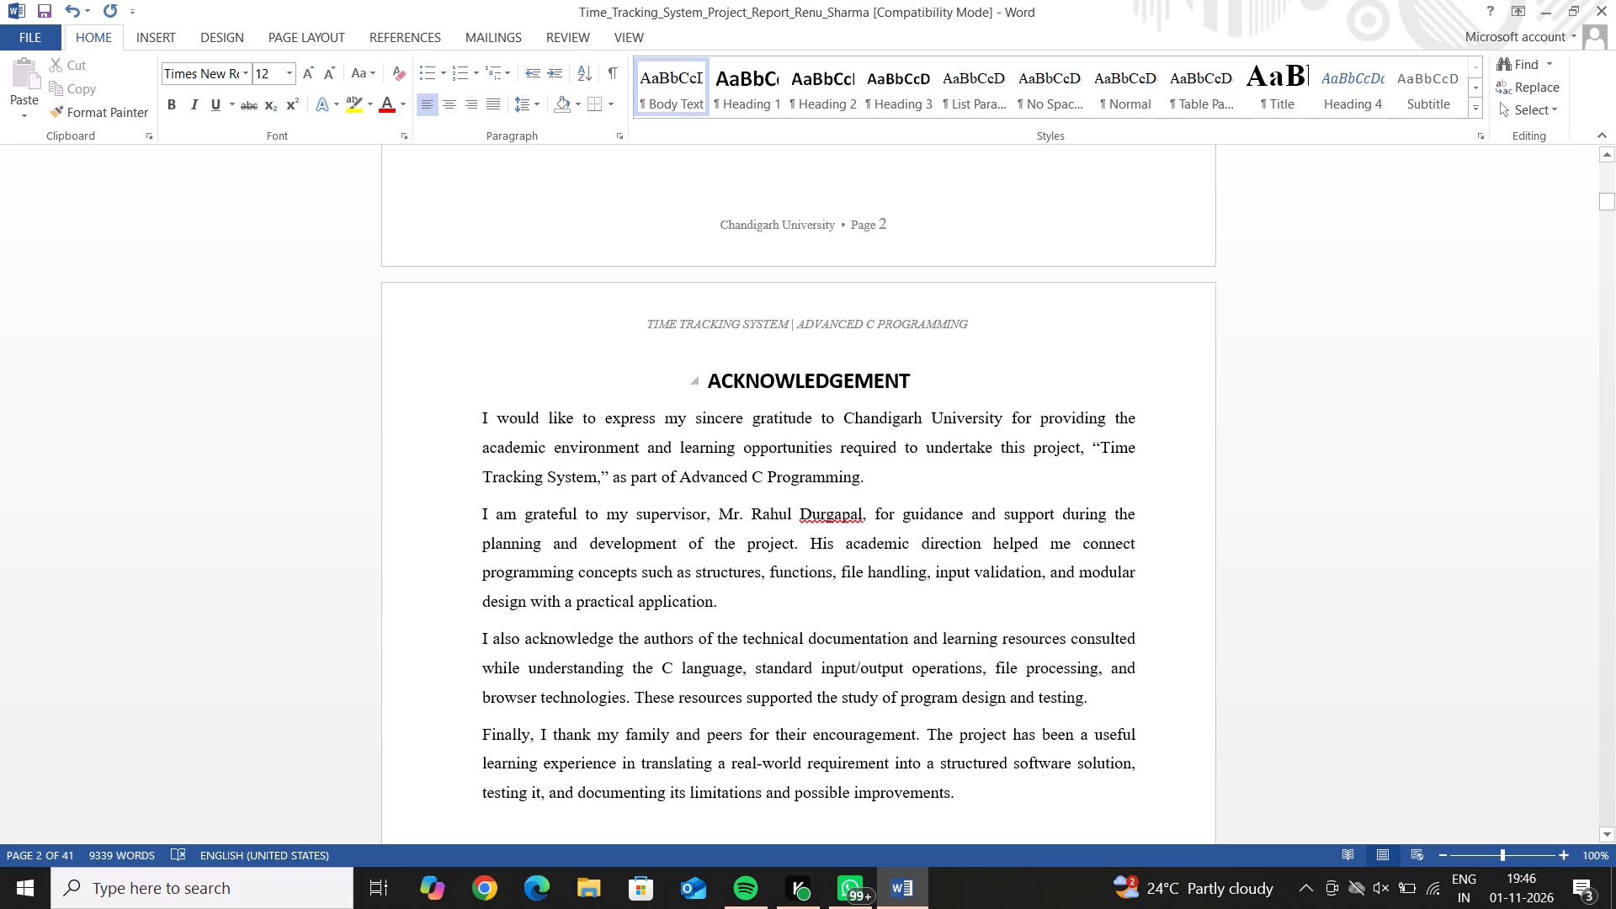
Set the ACKNOWLEDGEMENT heading's font size to 14.
drag(915, 378, 706, 390)
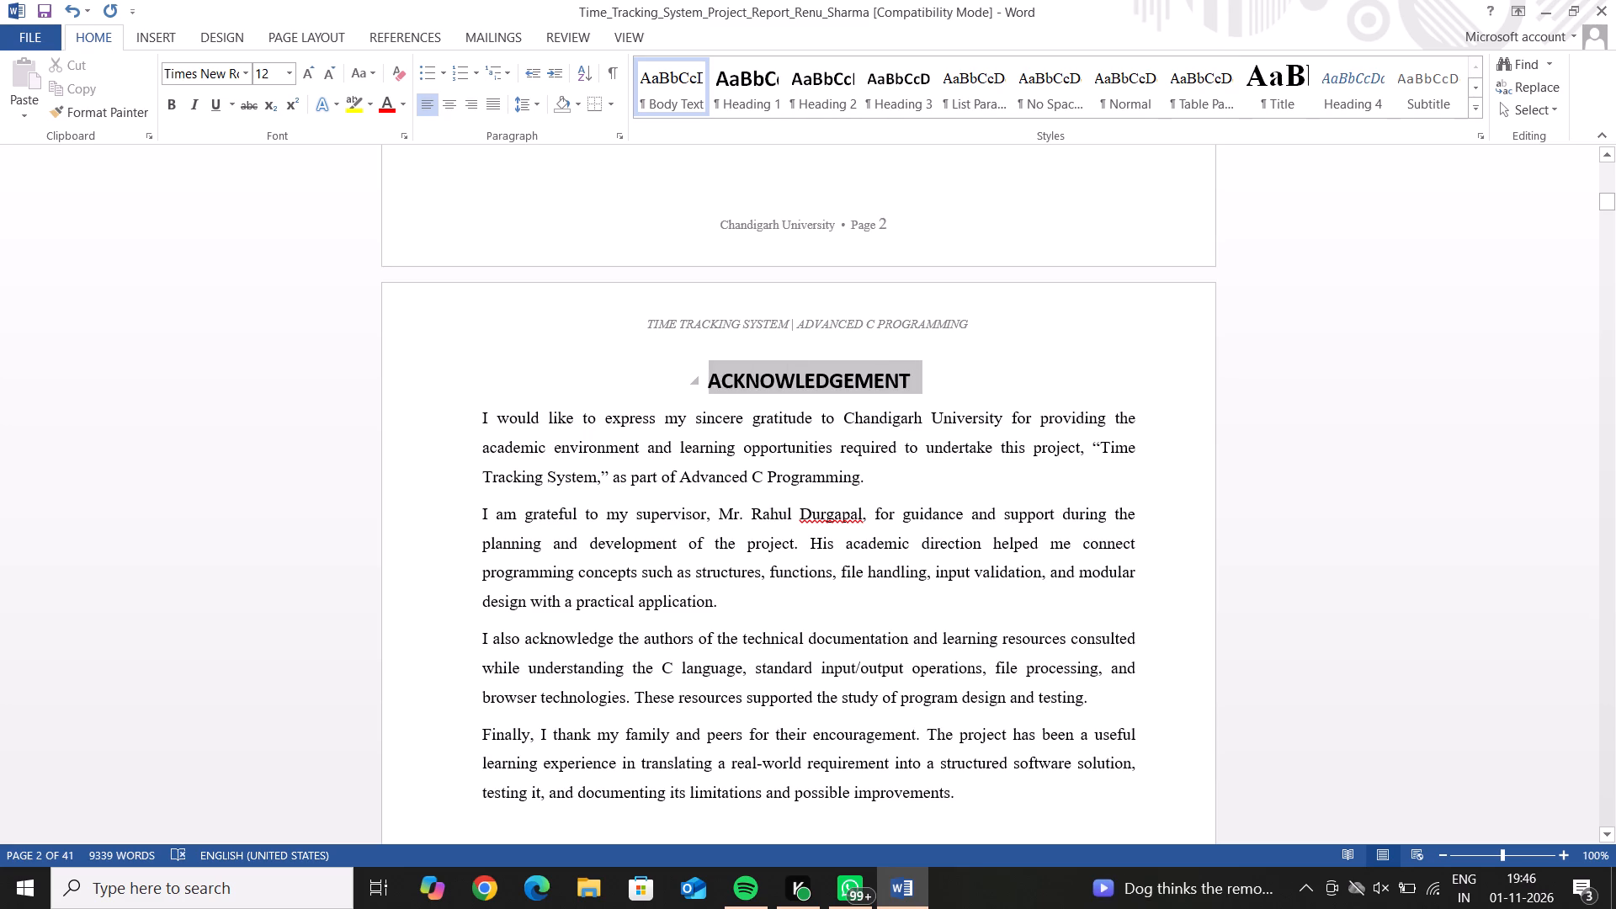
drag(706, 390, 702, 390)
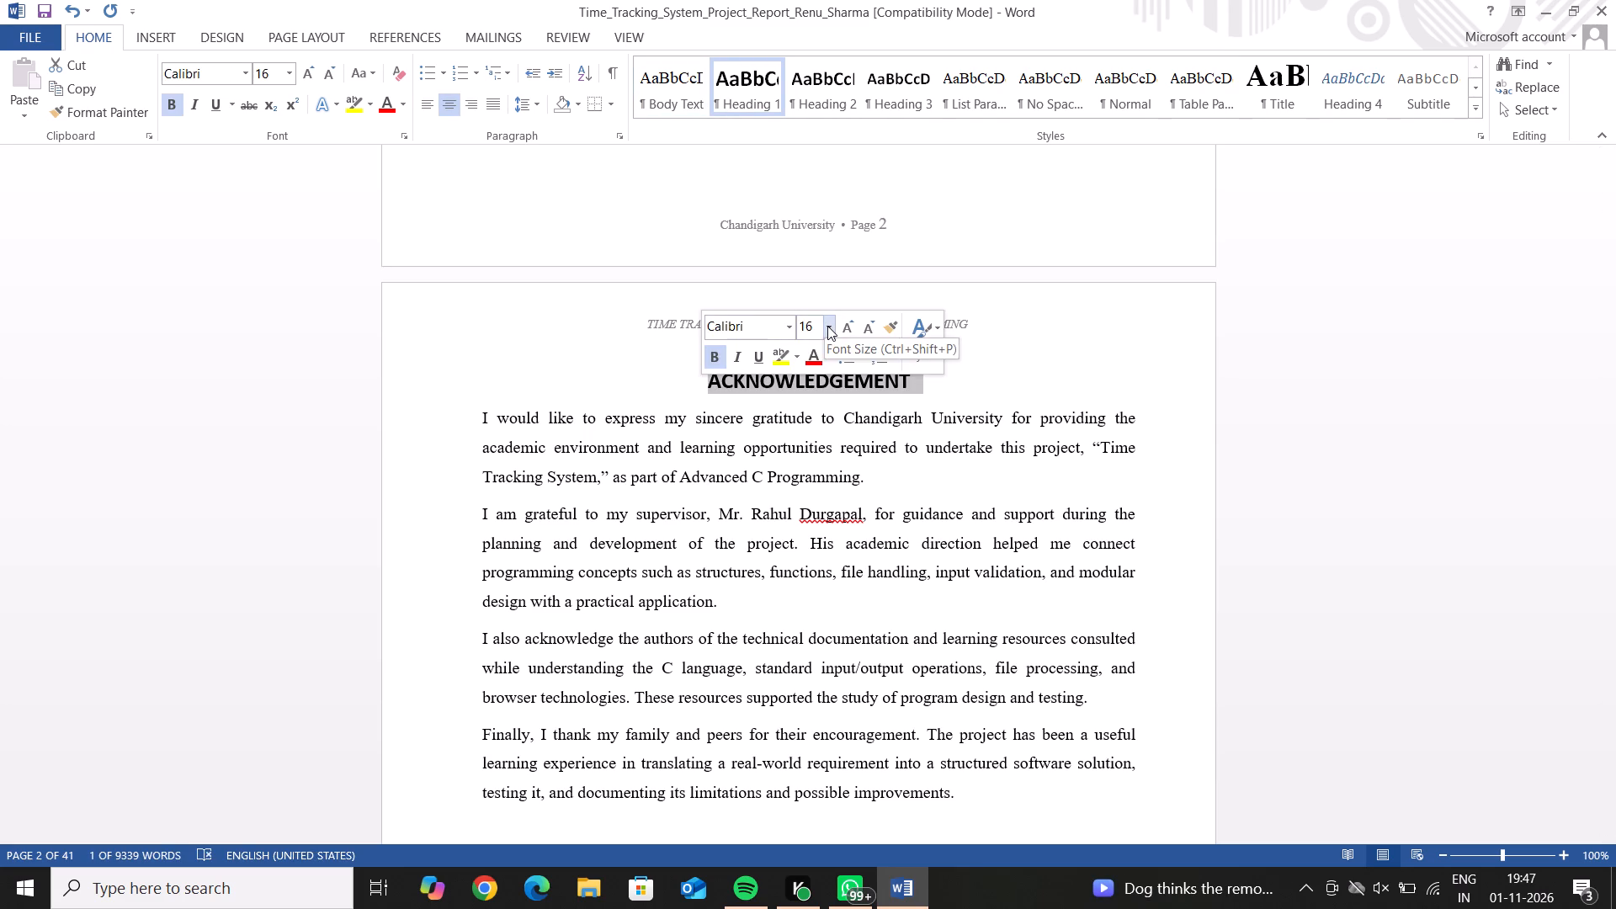
click(827, 326)
click(819, 451)
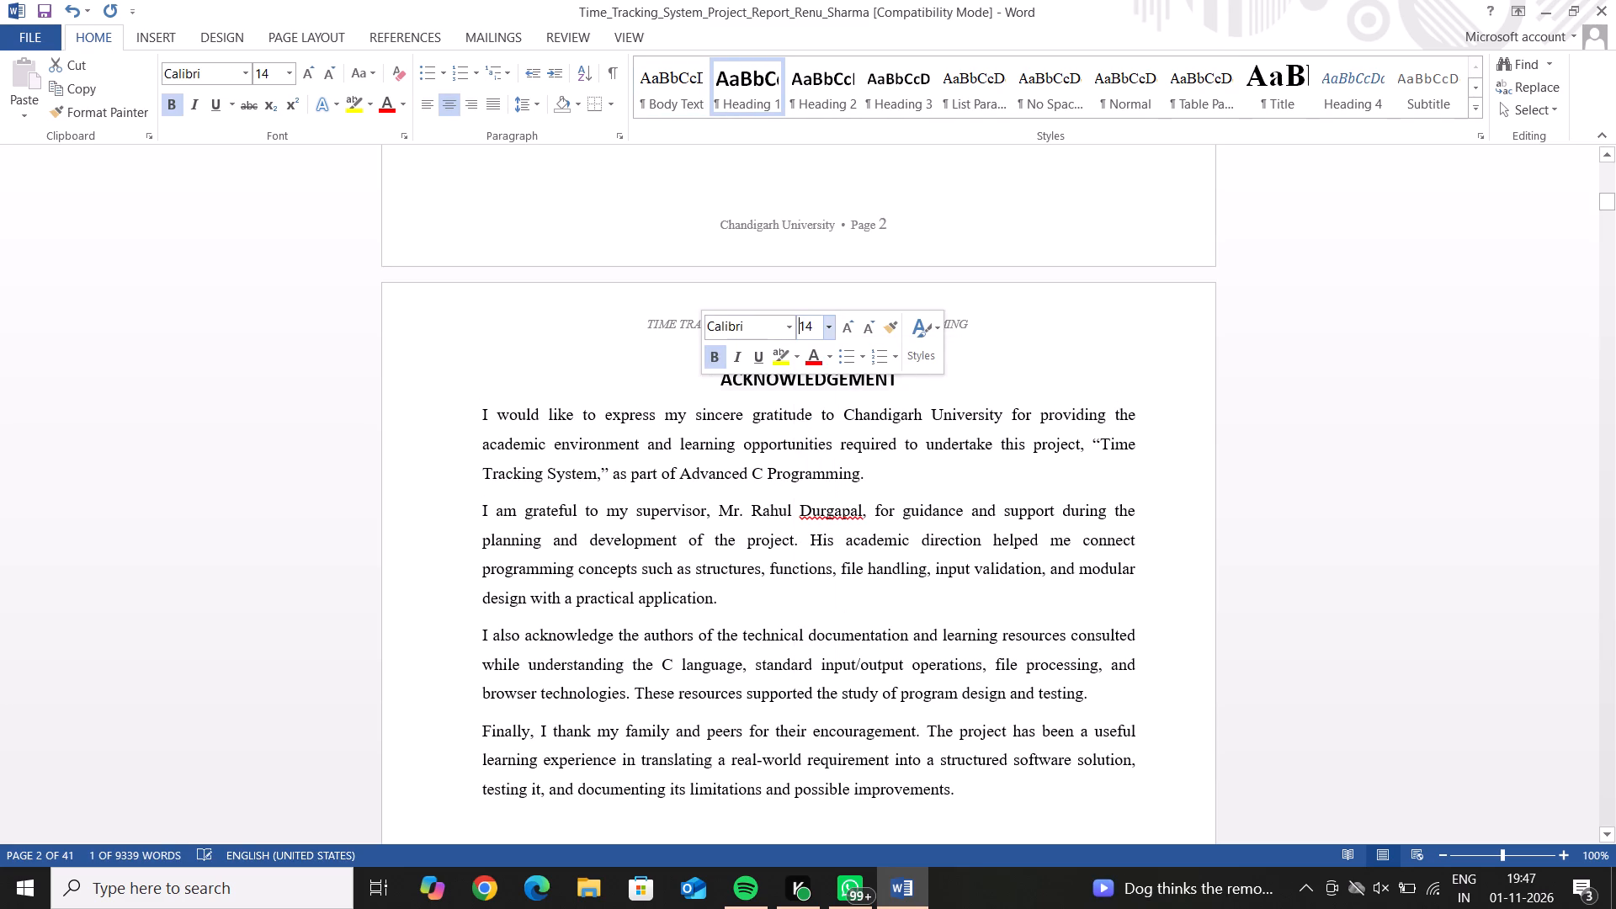
click(941, 396)
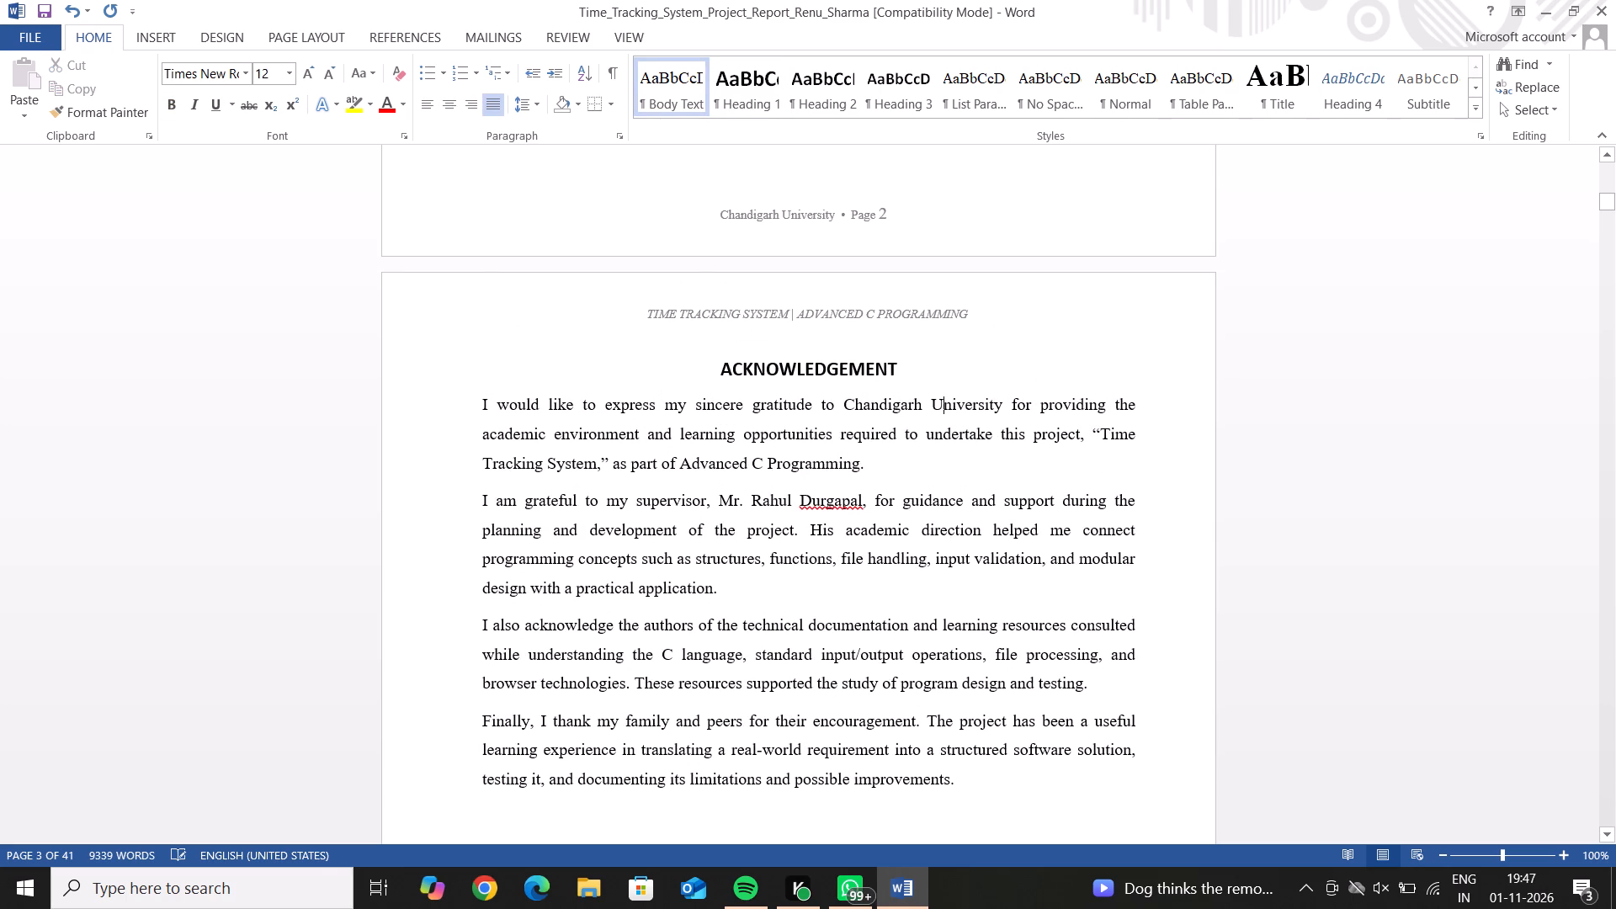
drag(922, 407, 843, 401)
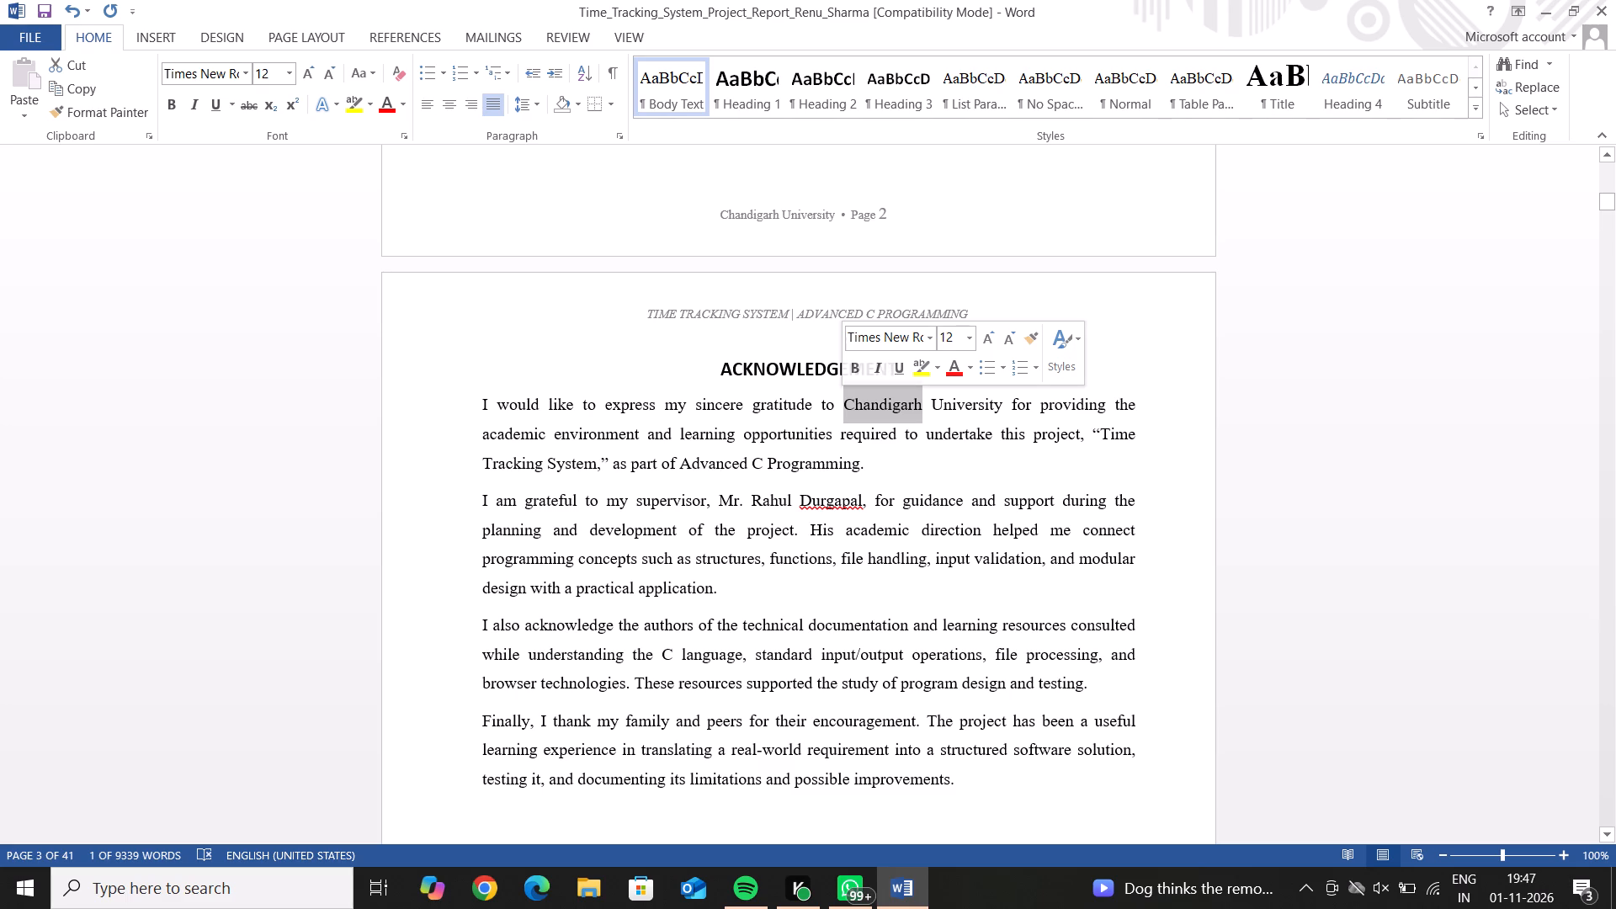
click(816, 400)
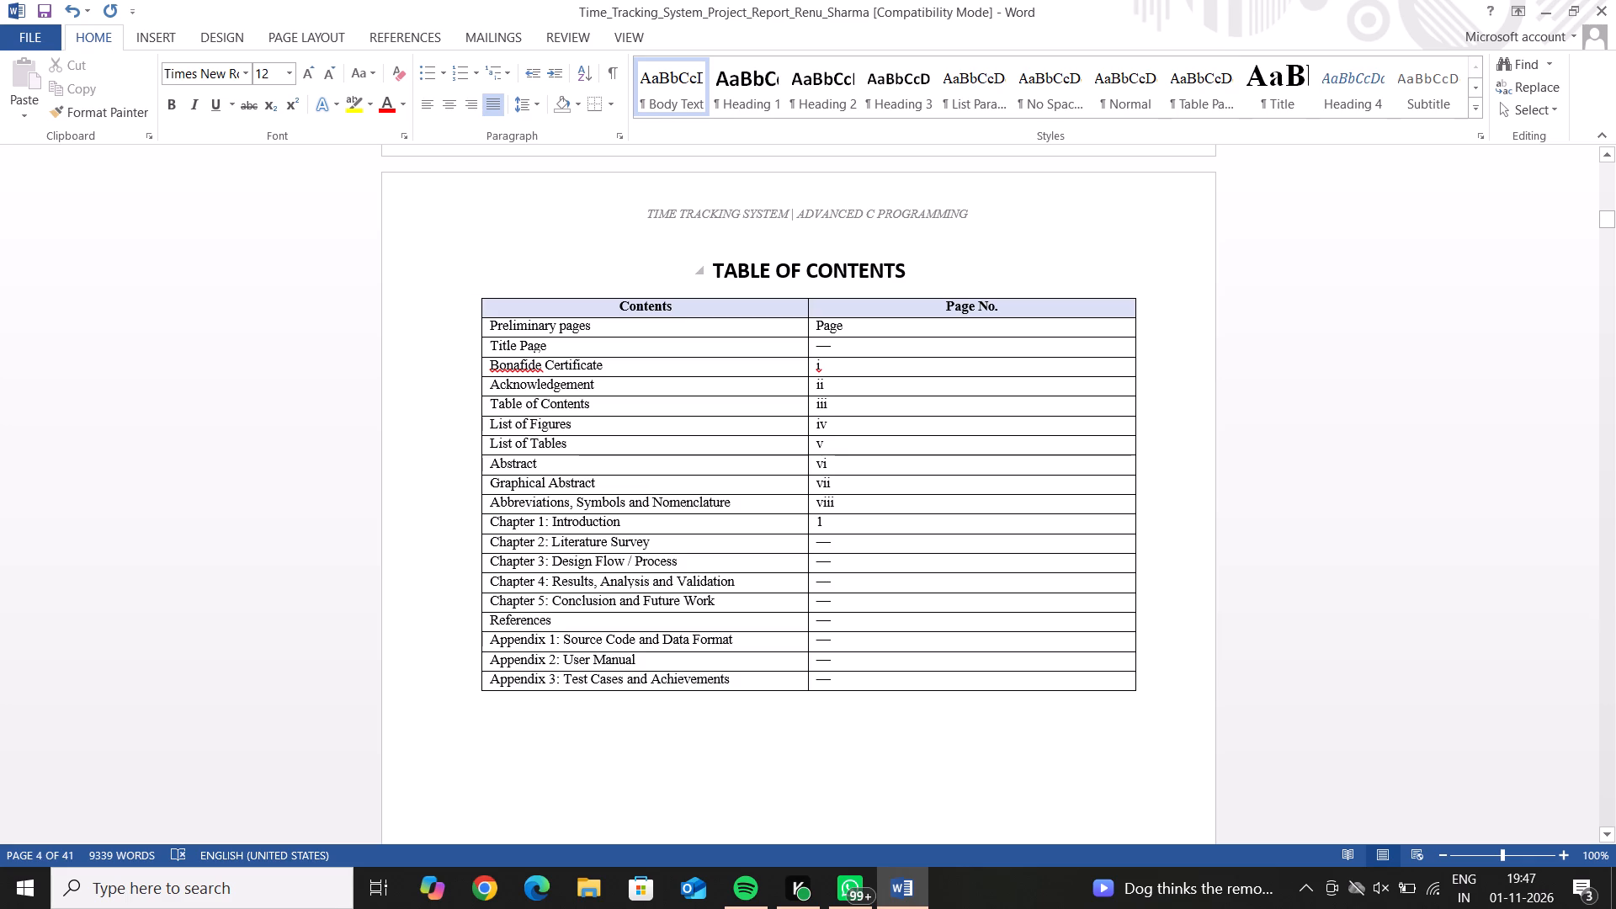
Set the TABLE OF CONTENTS heading's font size to 14.
drag(911, 267, 712, 242)
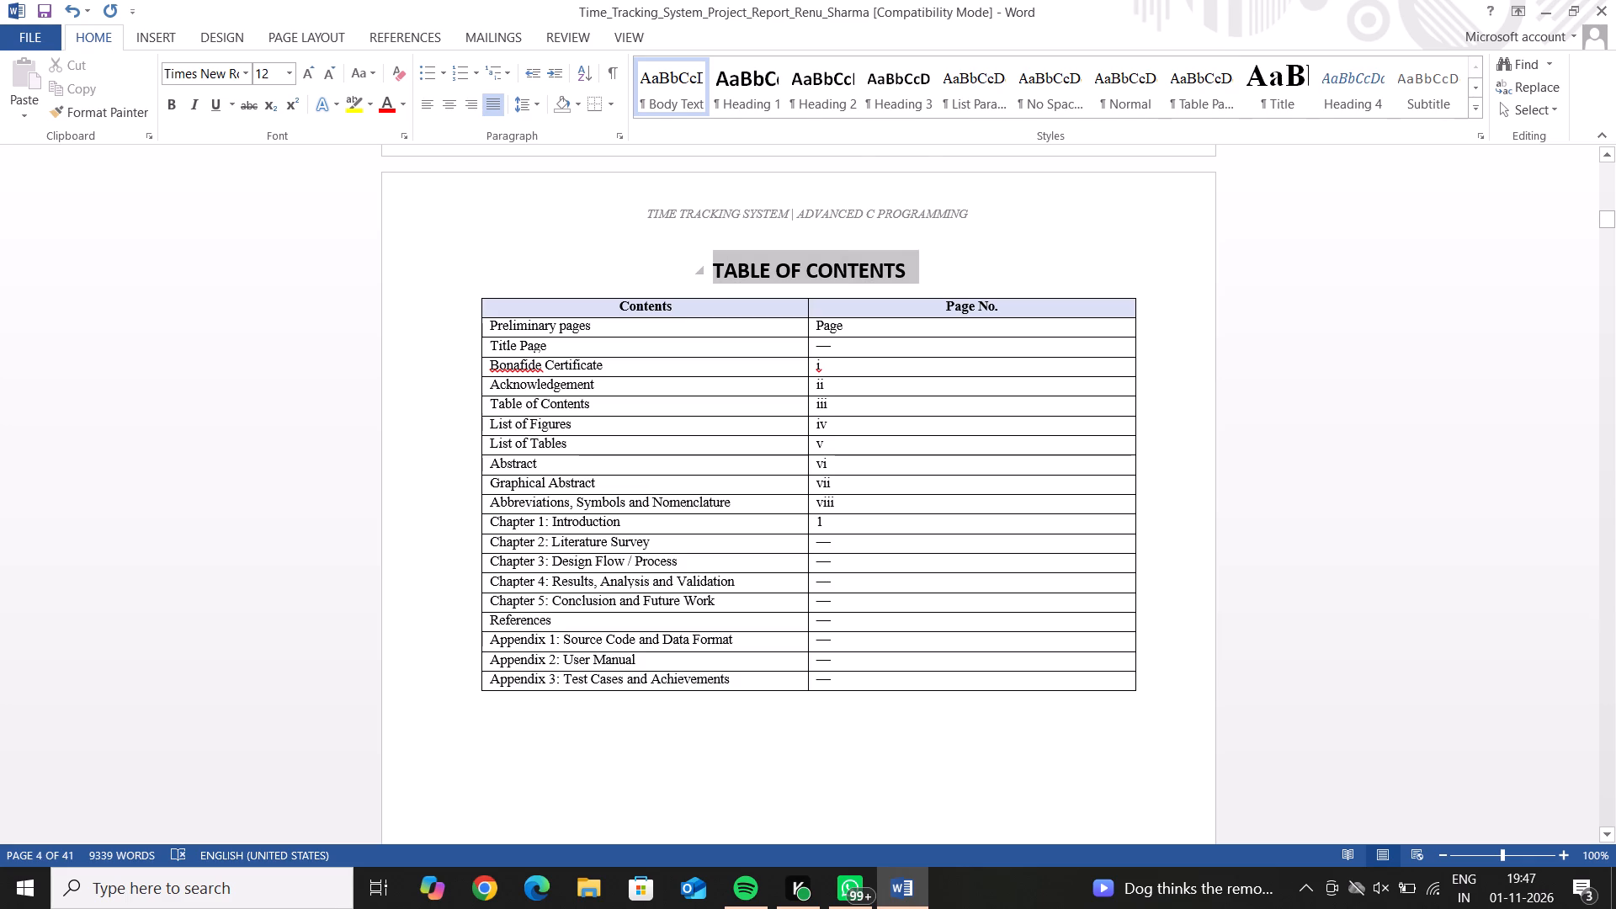
drag(712, 242, 710, 242)
click(840, 182)
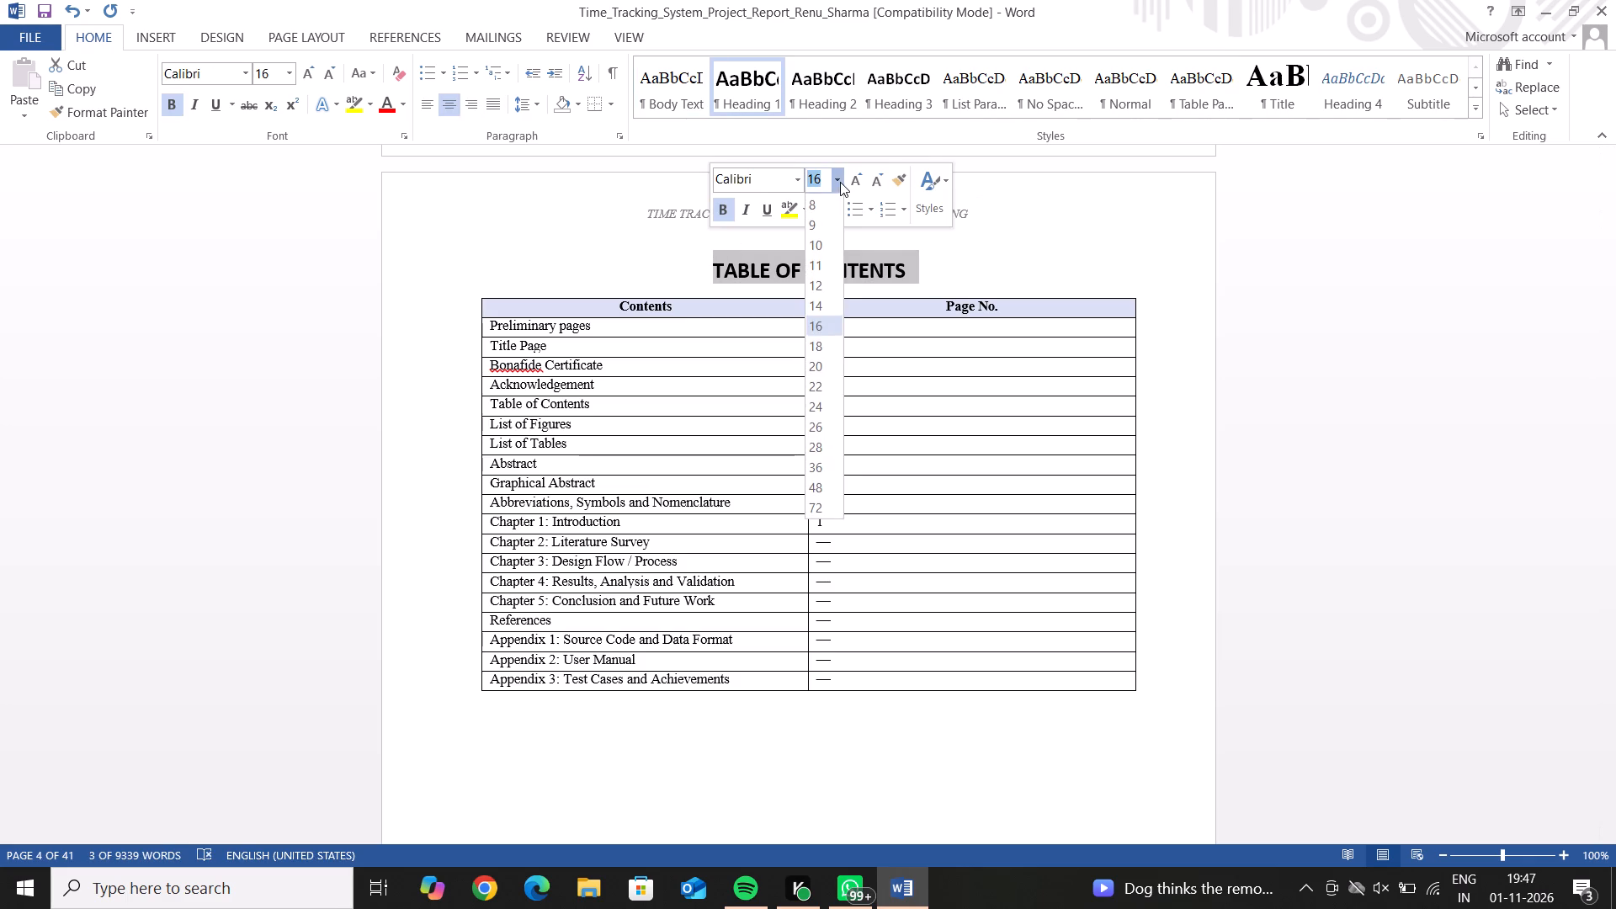
click(820, 315)
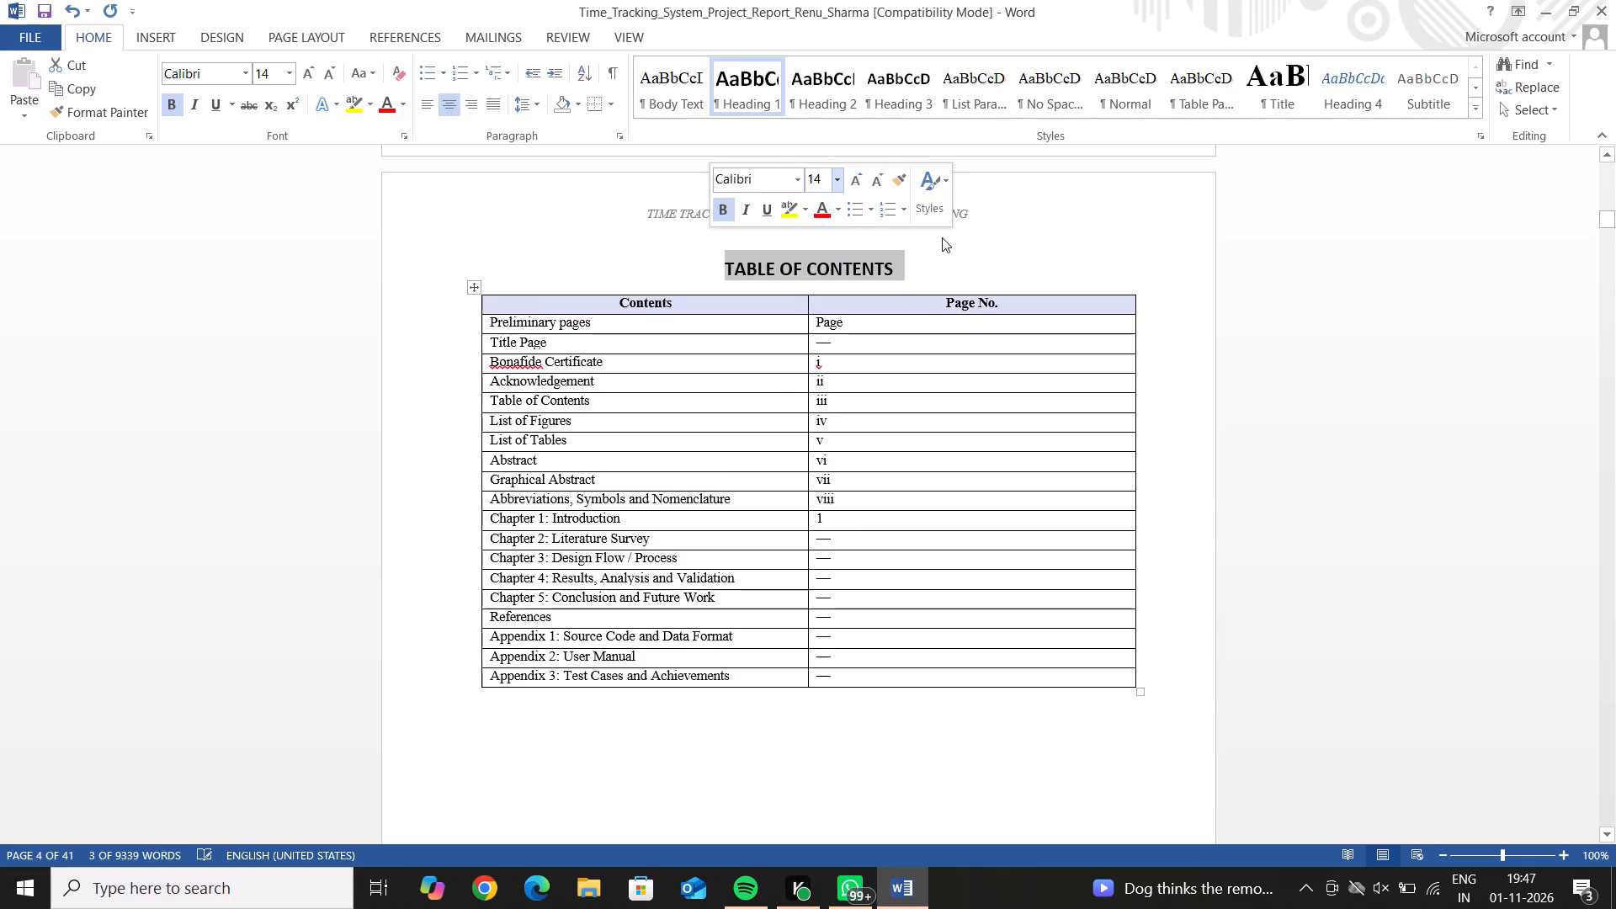
click(943, 237)
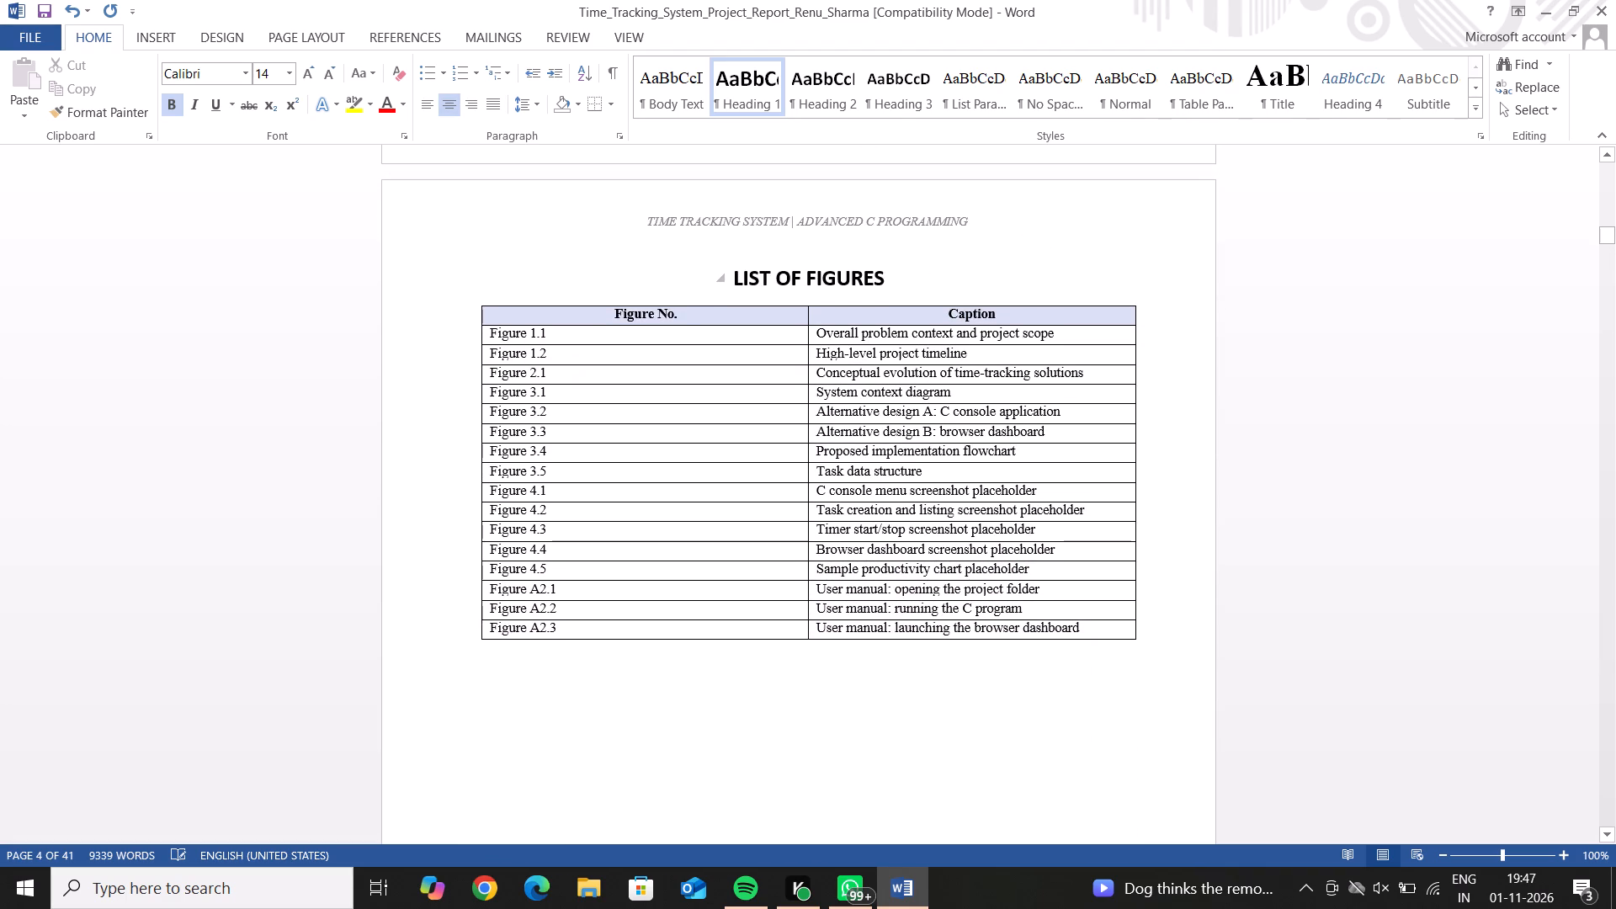
Set the LIST OF FIGURES heading's font size to 14.
drag(886, 276, 741, 273)
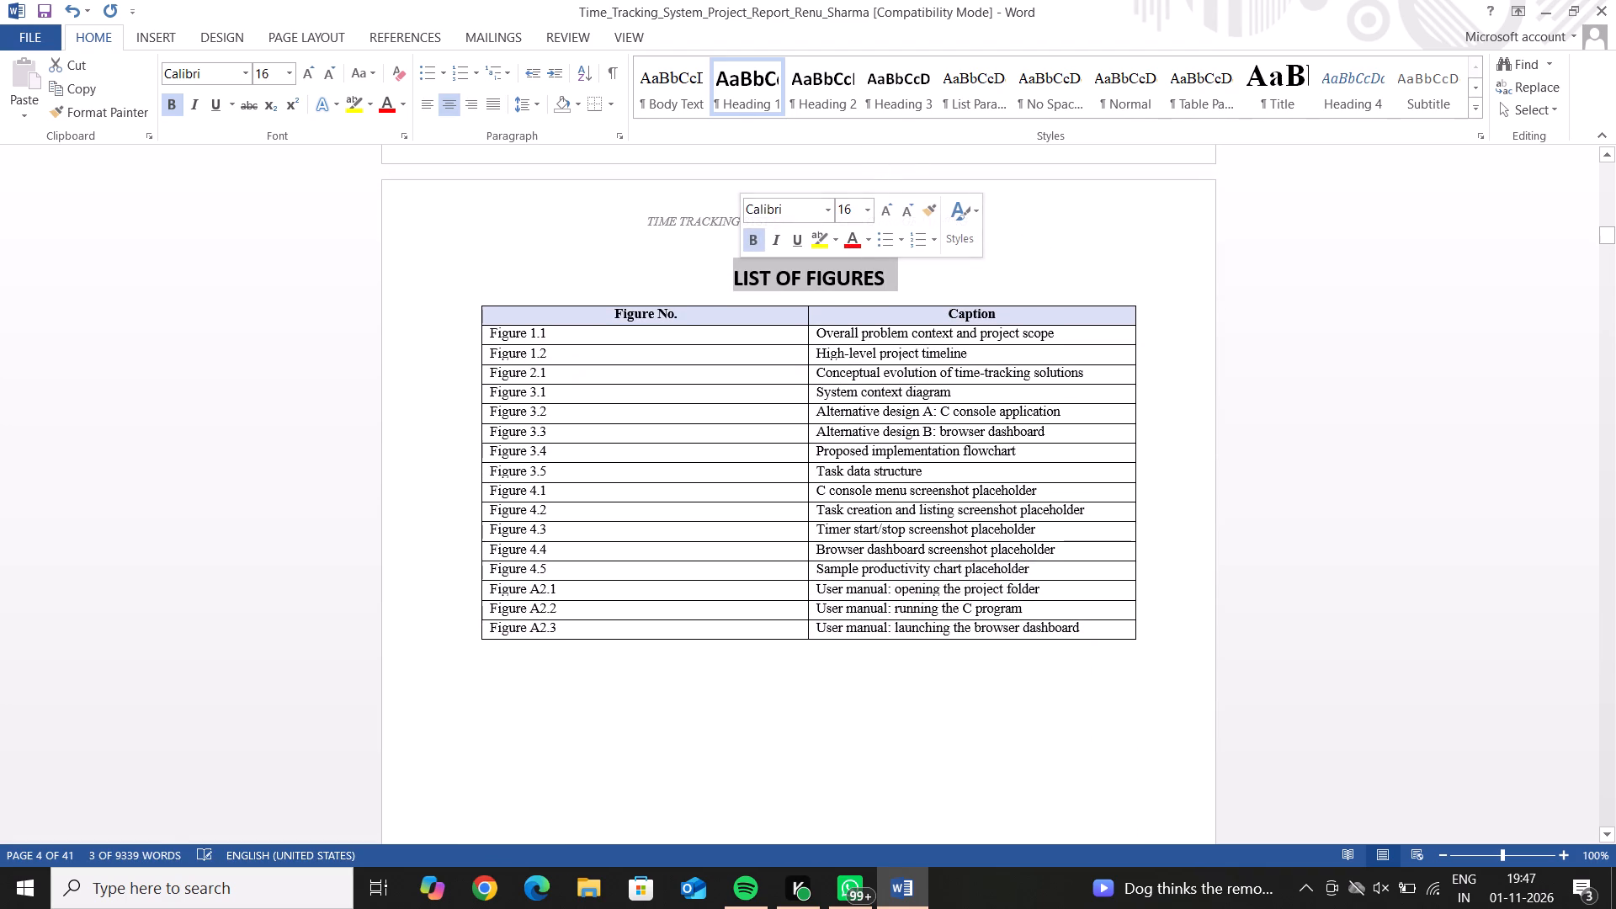
click(873, 204)
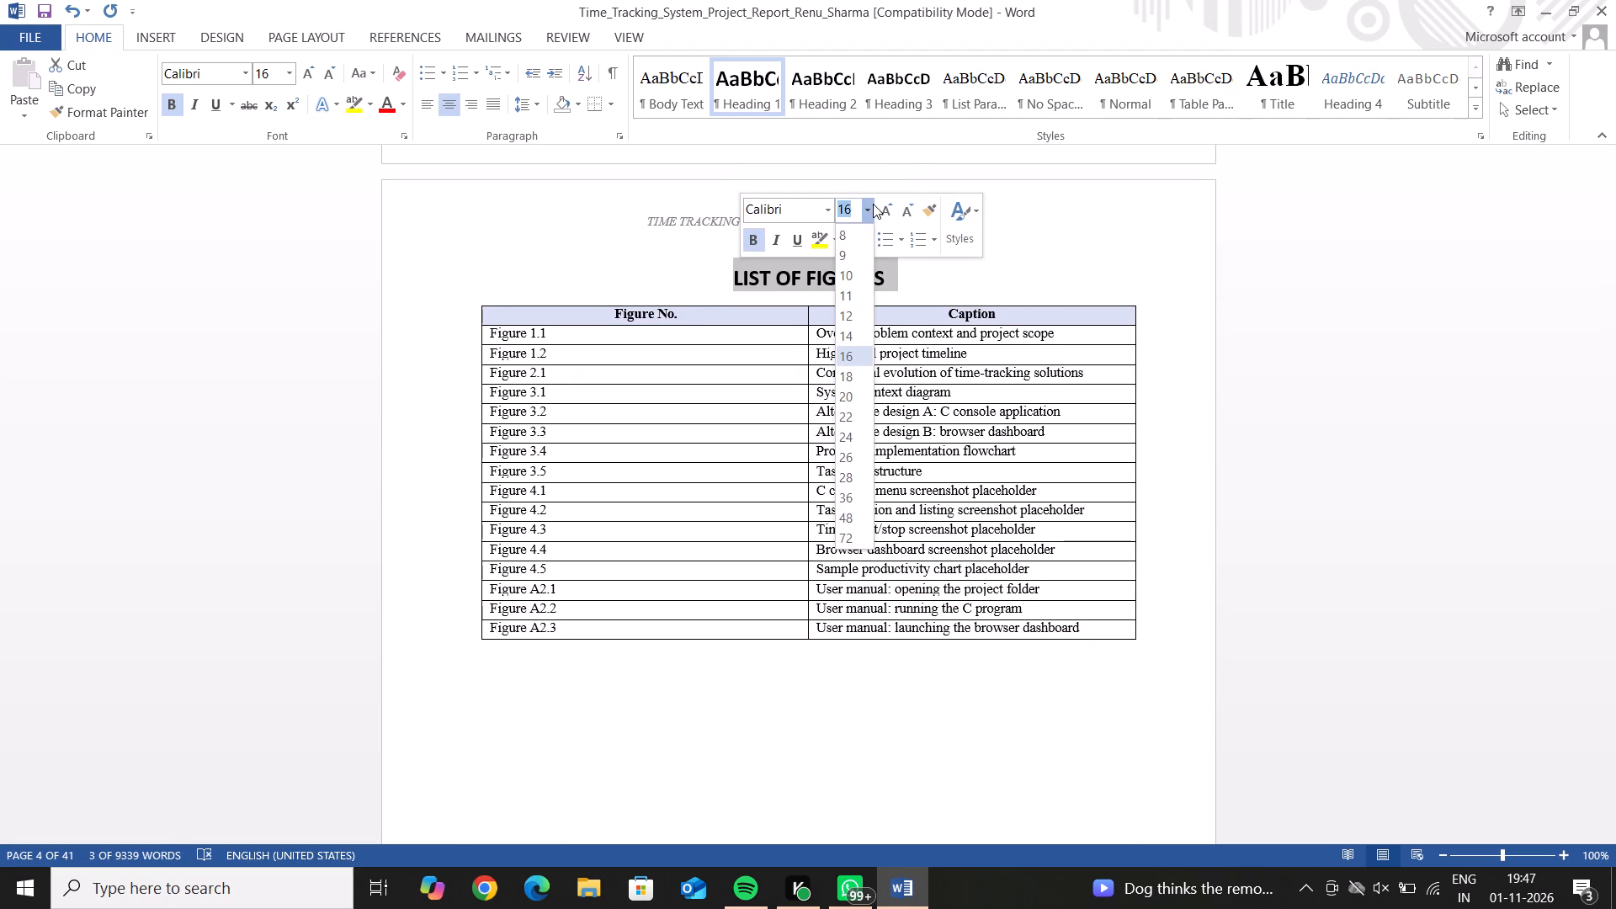
click(867, 335)
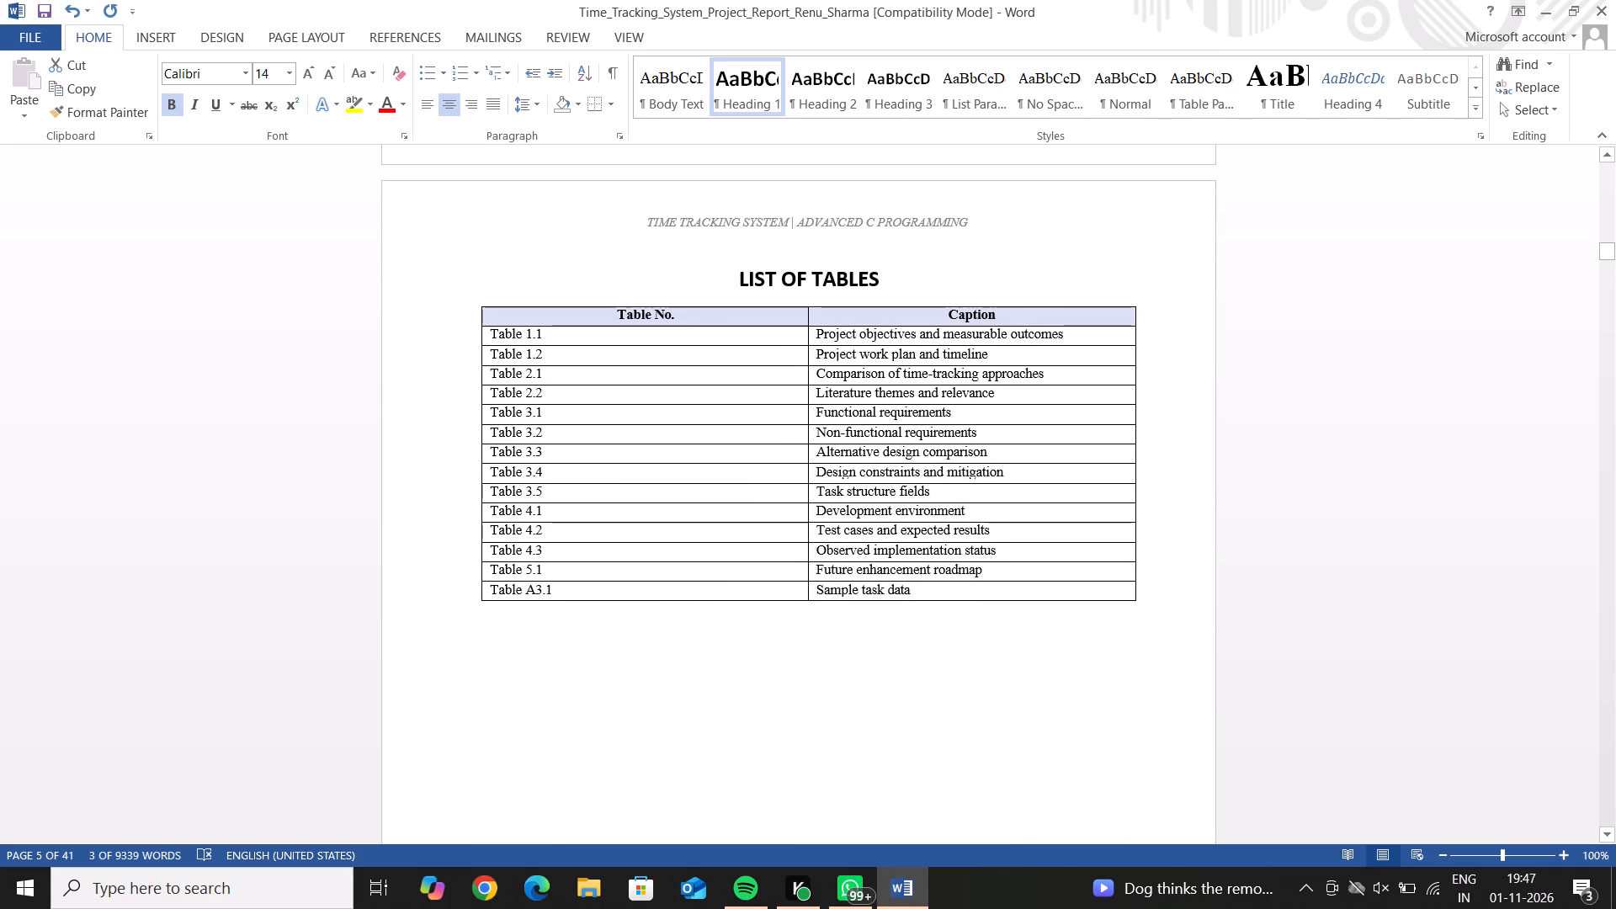
Narrow the Table No. column in the List of Tables until it just fits its header text, widening the Caption column accordingly.
drag(808, 407, 762, 401)
drag(806, 316, 664, 331)
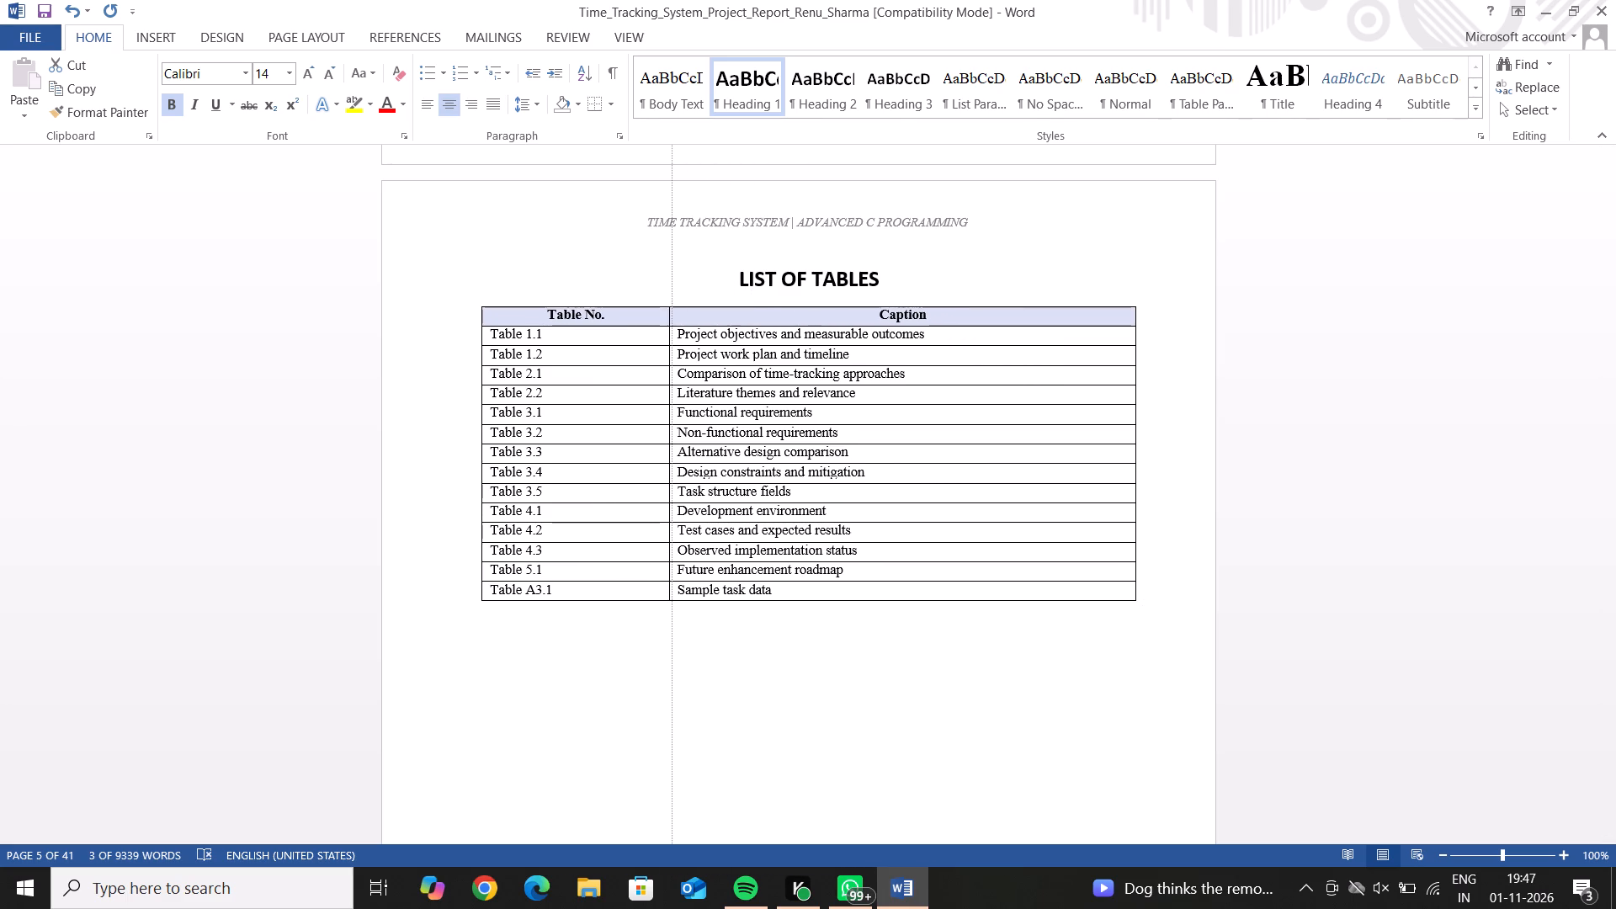
drag(664, 331, 603, 332)
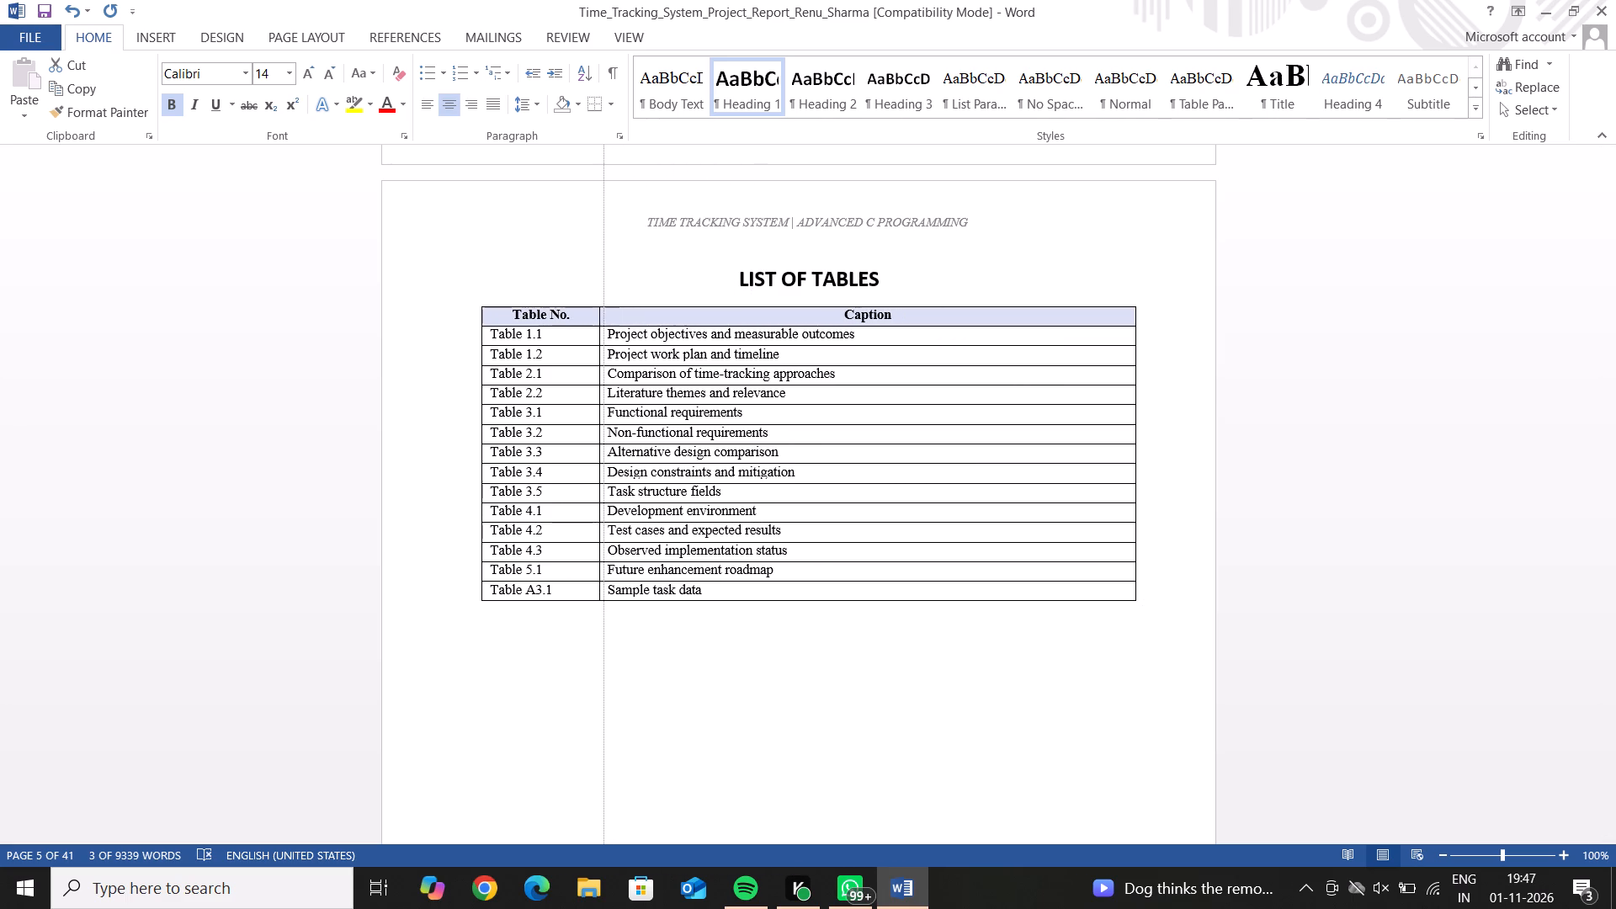
drag(603, 332, 581, 336)
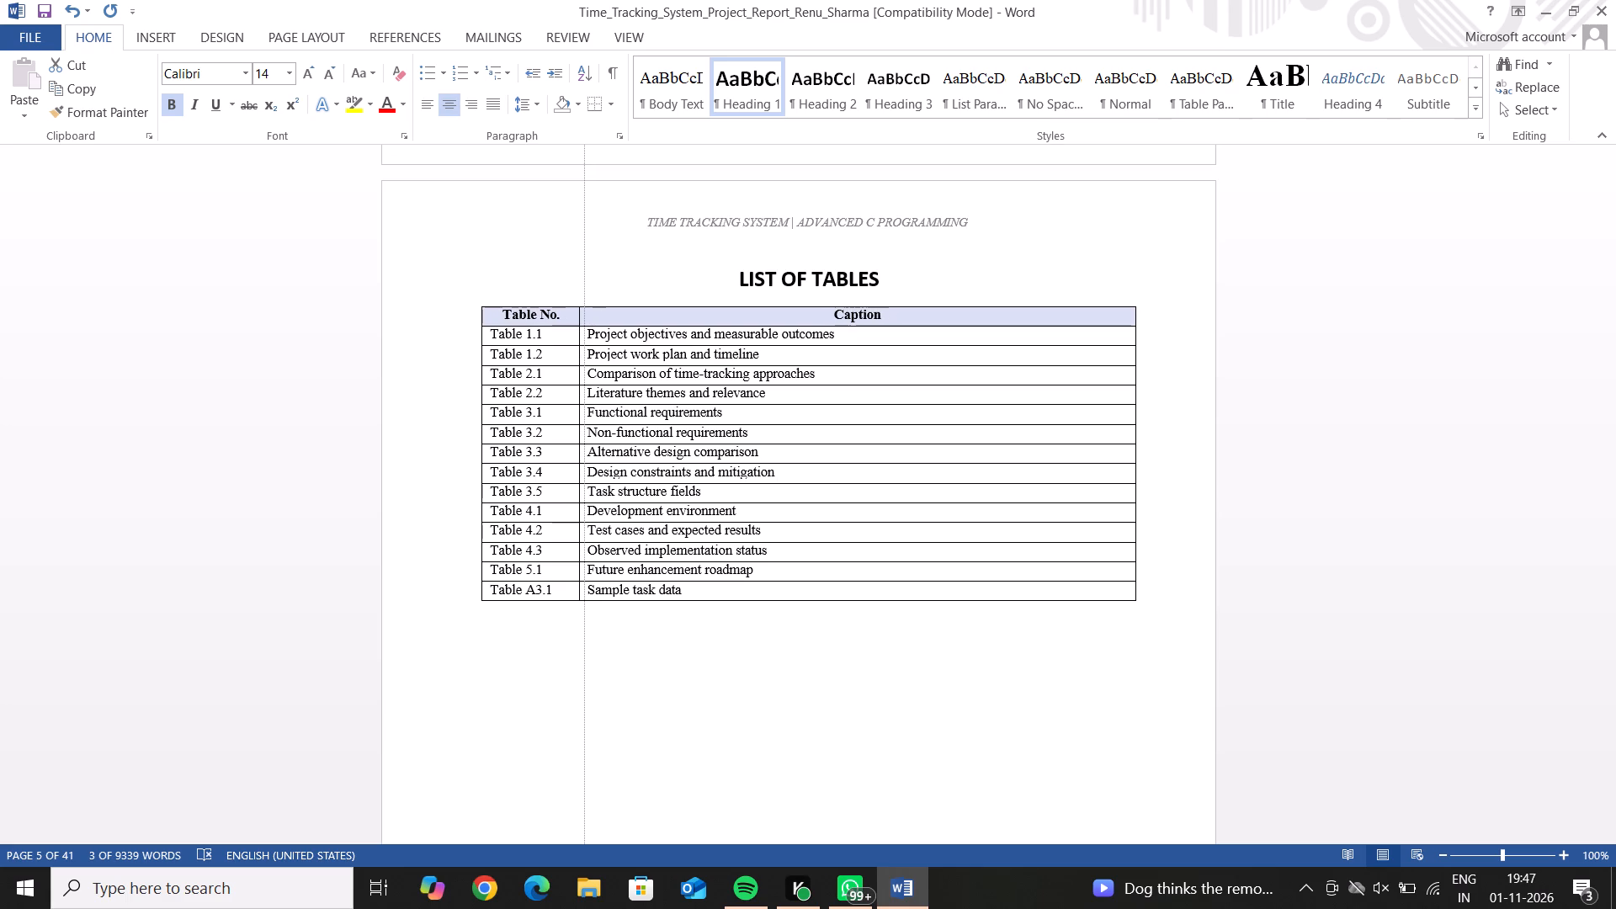
drag(581, 336, 556, 346)
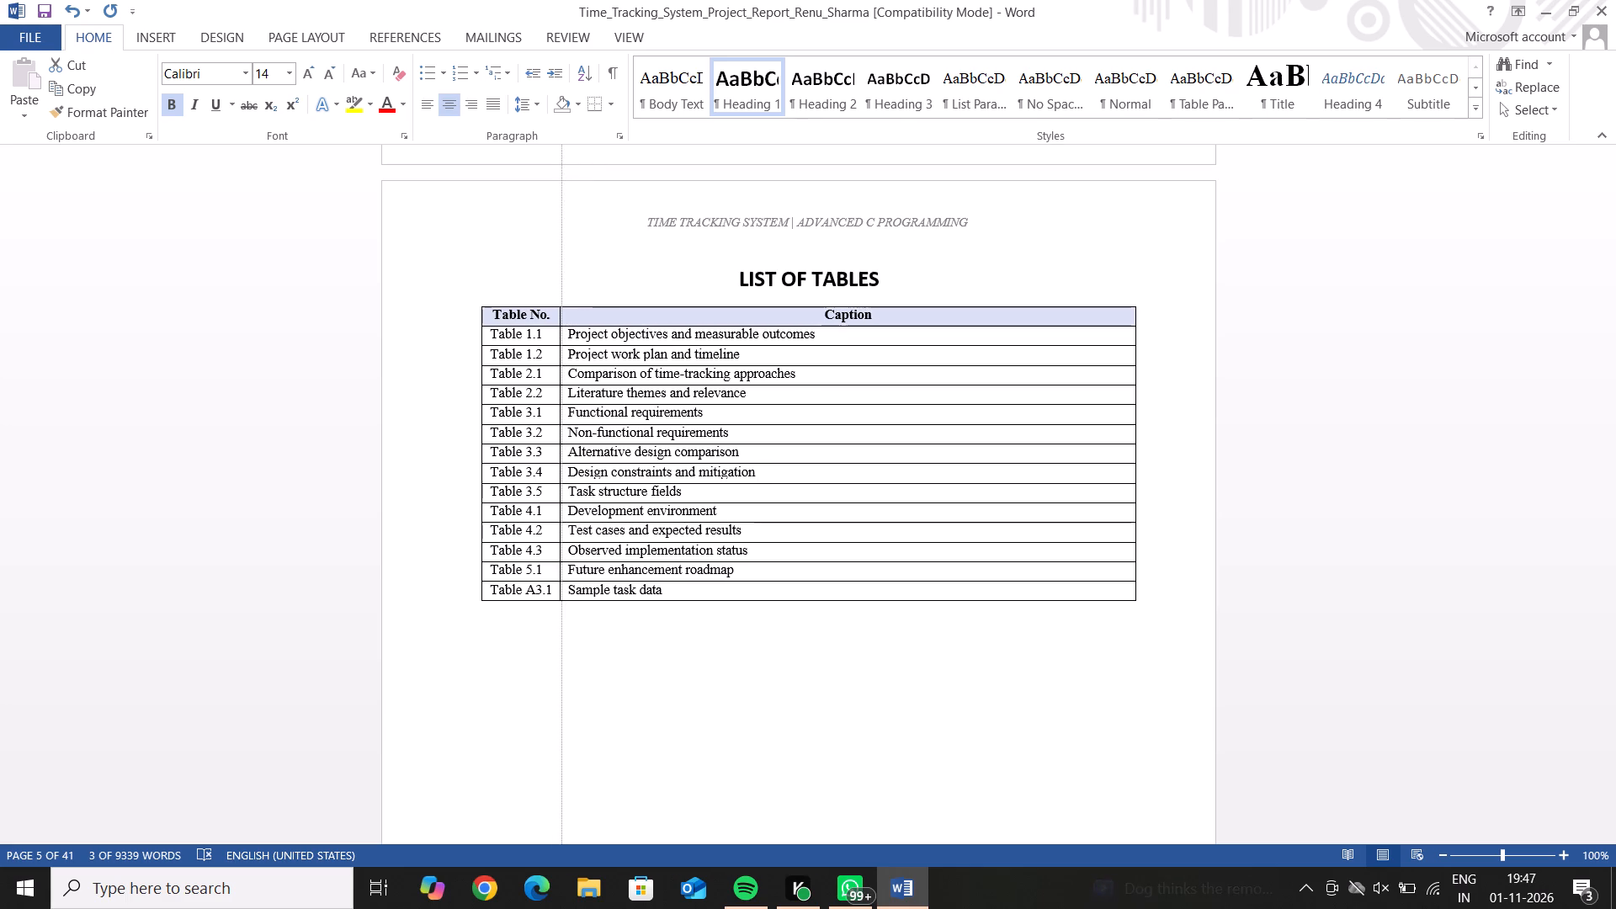
drag(556, 346, 553, 346)
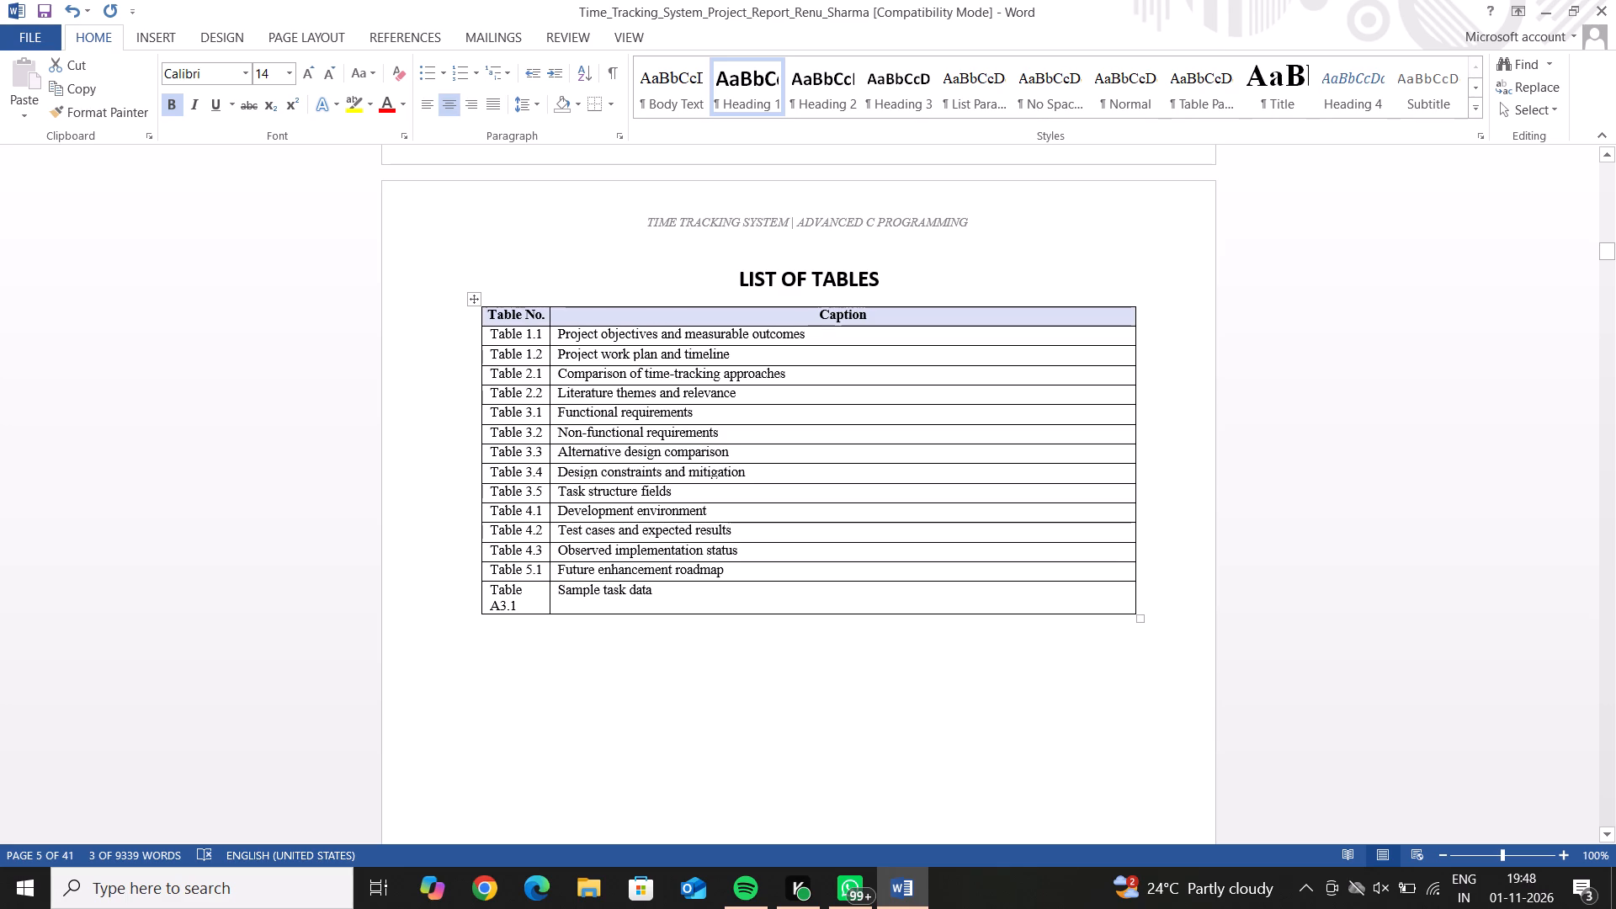
Adjust the Caption column's outer edge in the List of Tables so the table ends slightly inside the text margin.
drag(1135, 316, 858, 343)
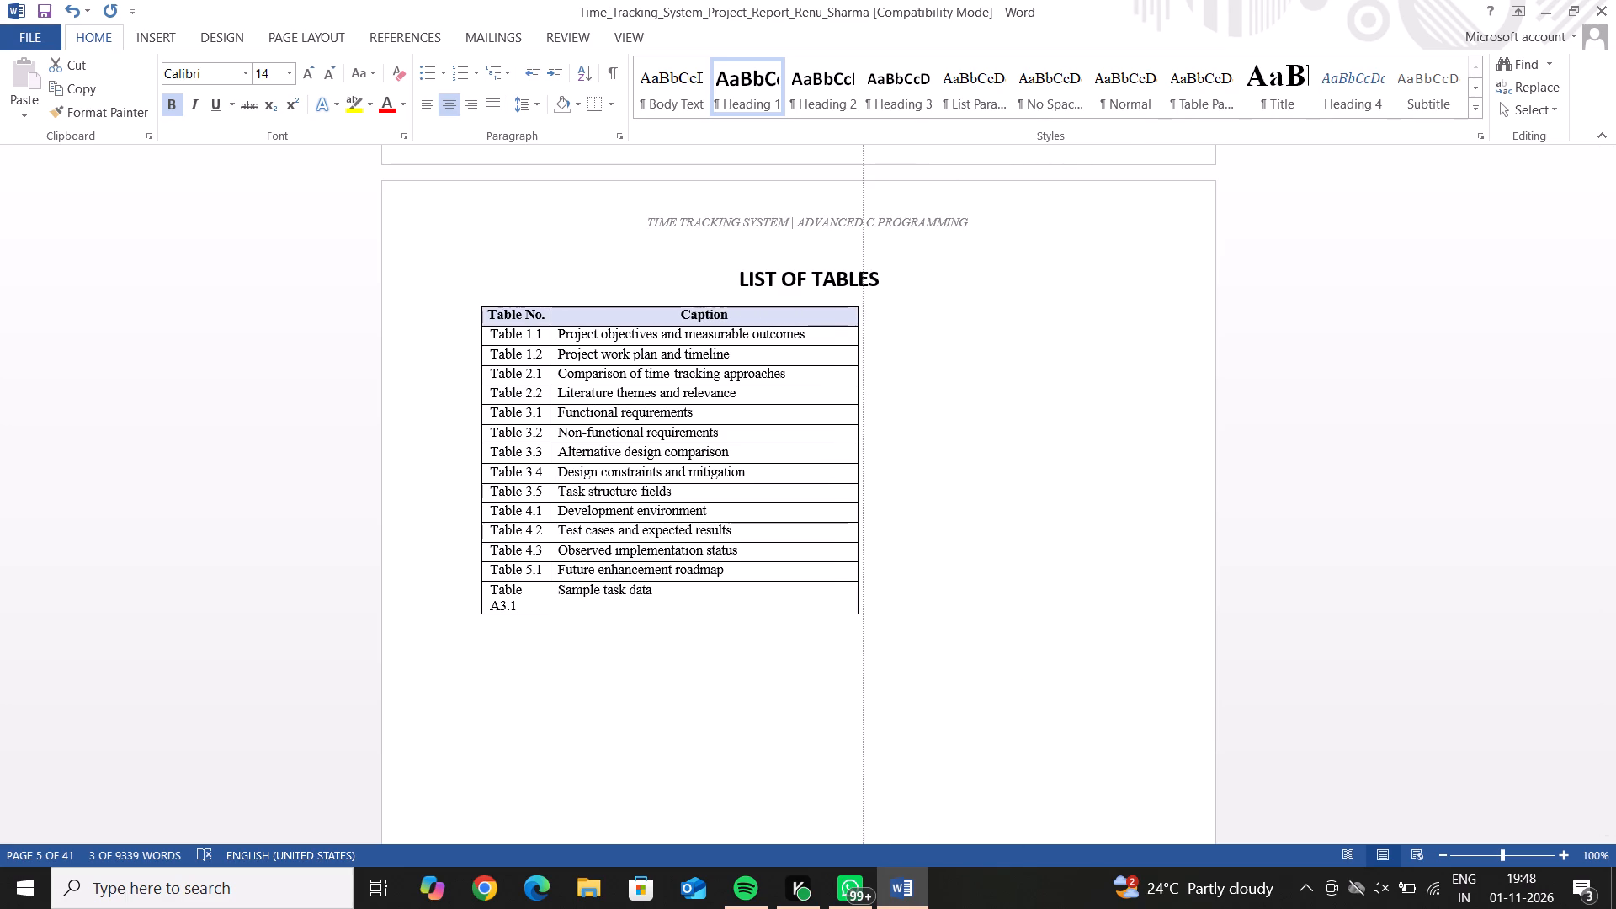
drag(858, 343, 842, 345)
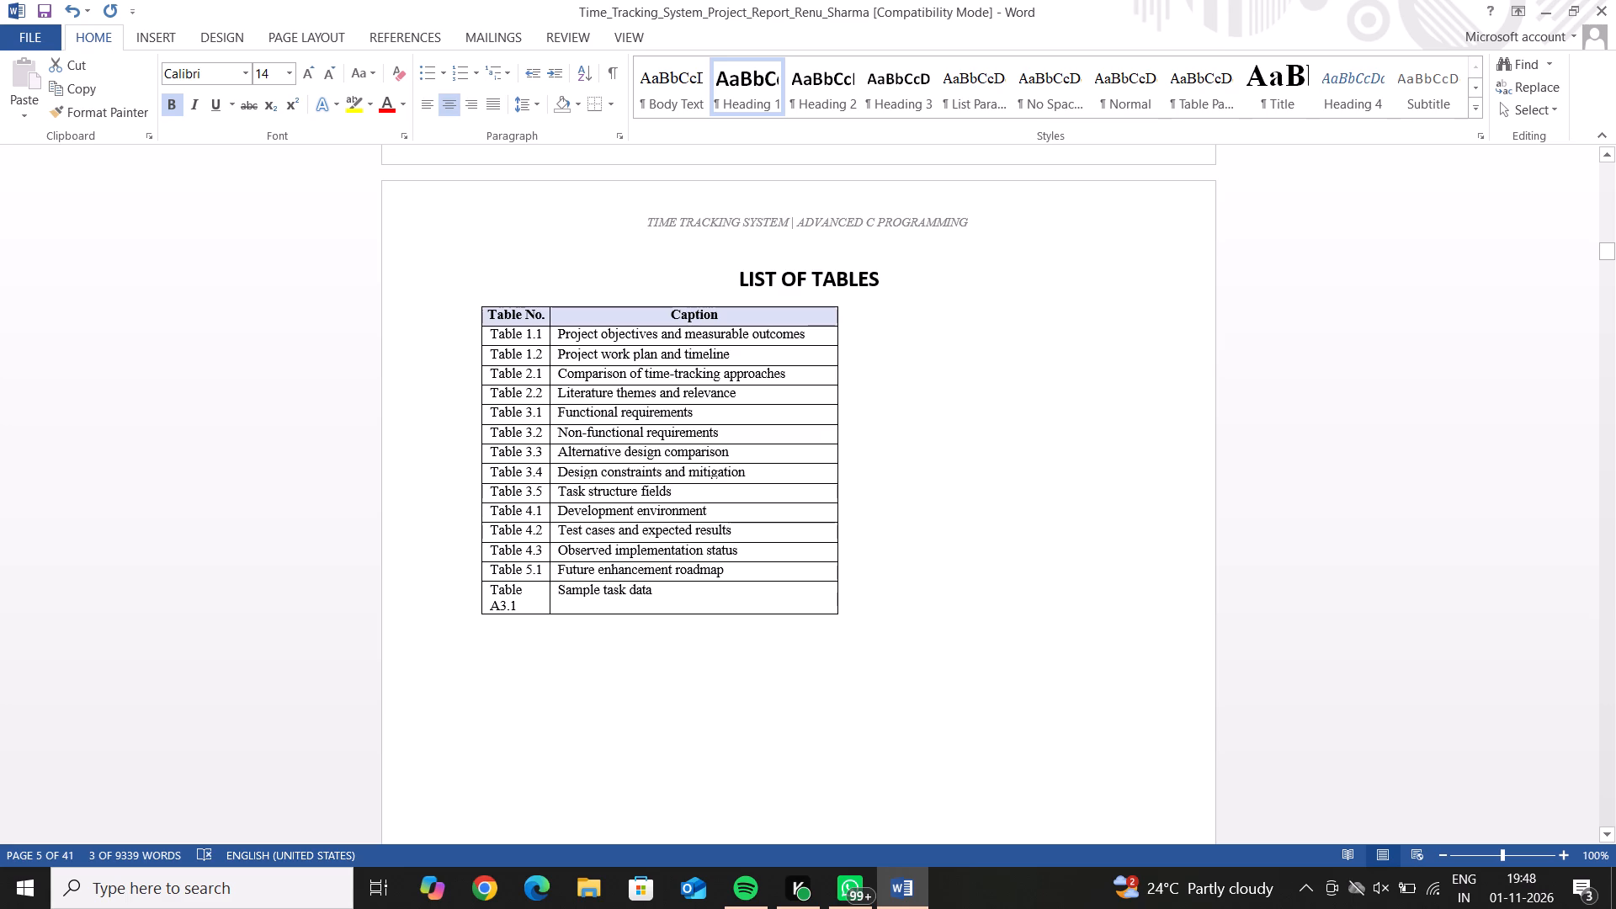
drag(835, 319, 942, 297)
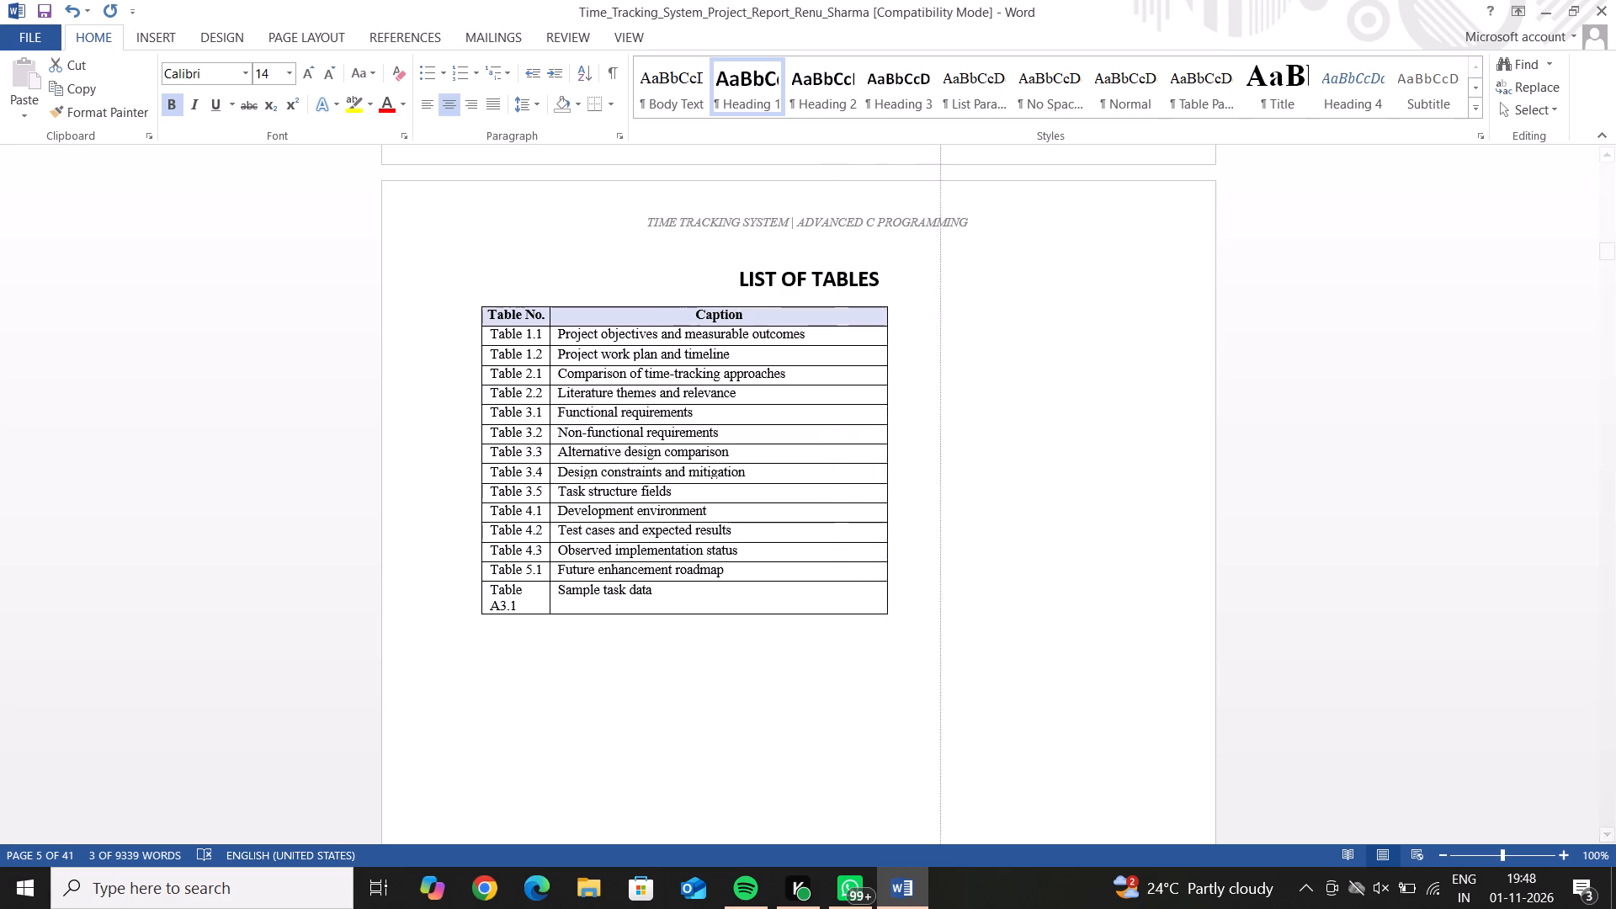
drag(942, 297, 1109, 310)
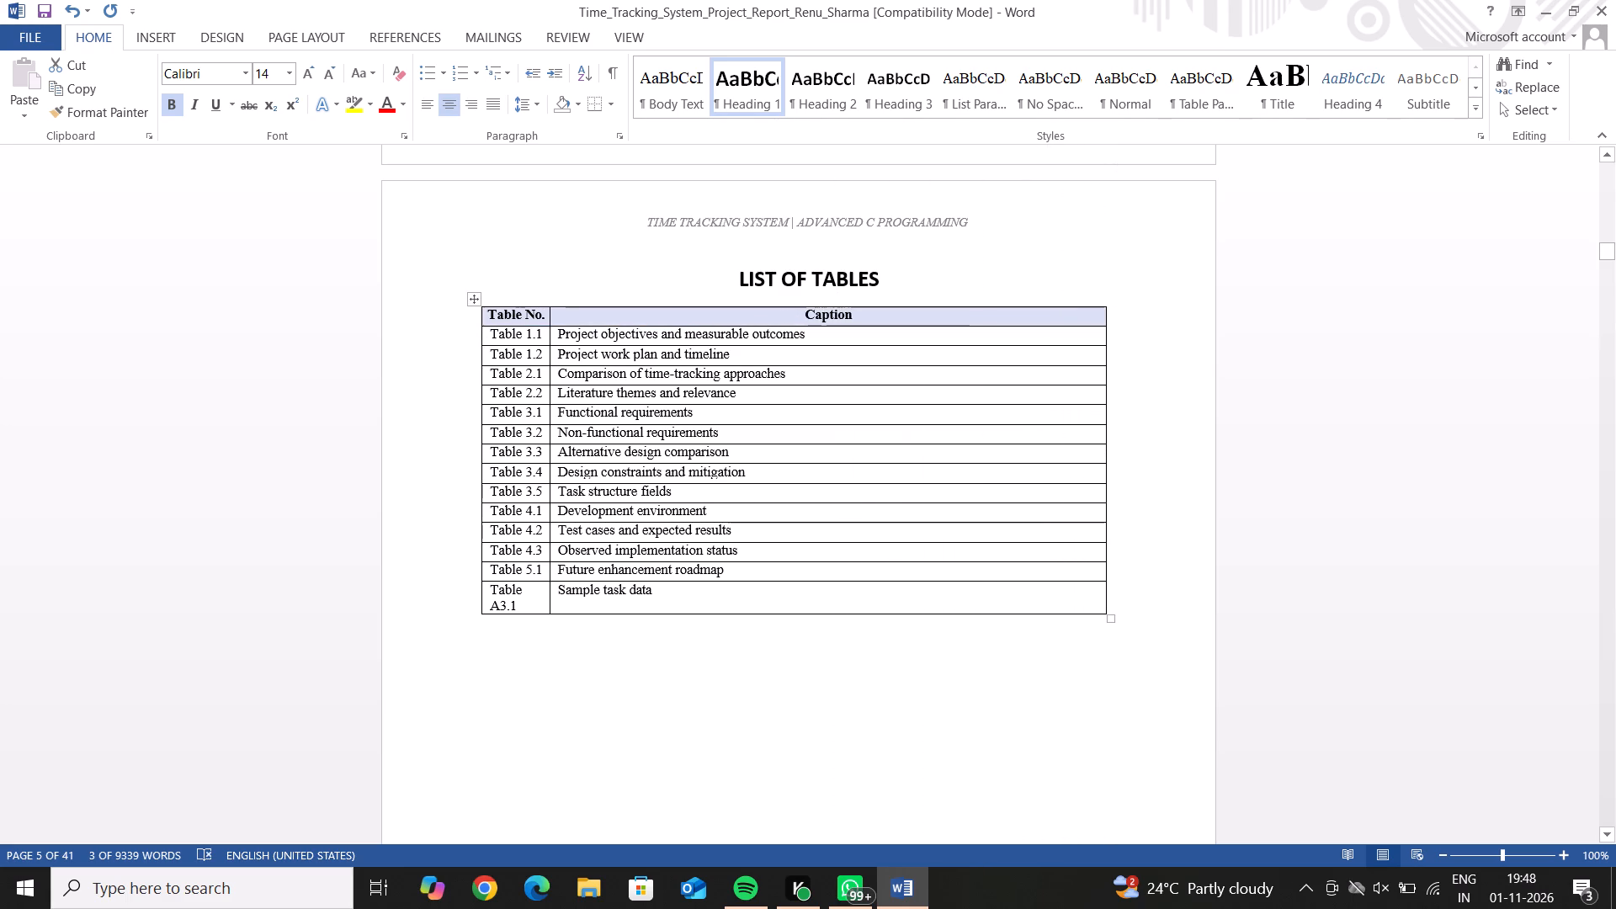
click(480, 316)
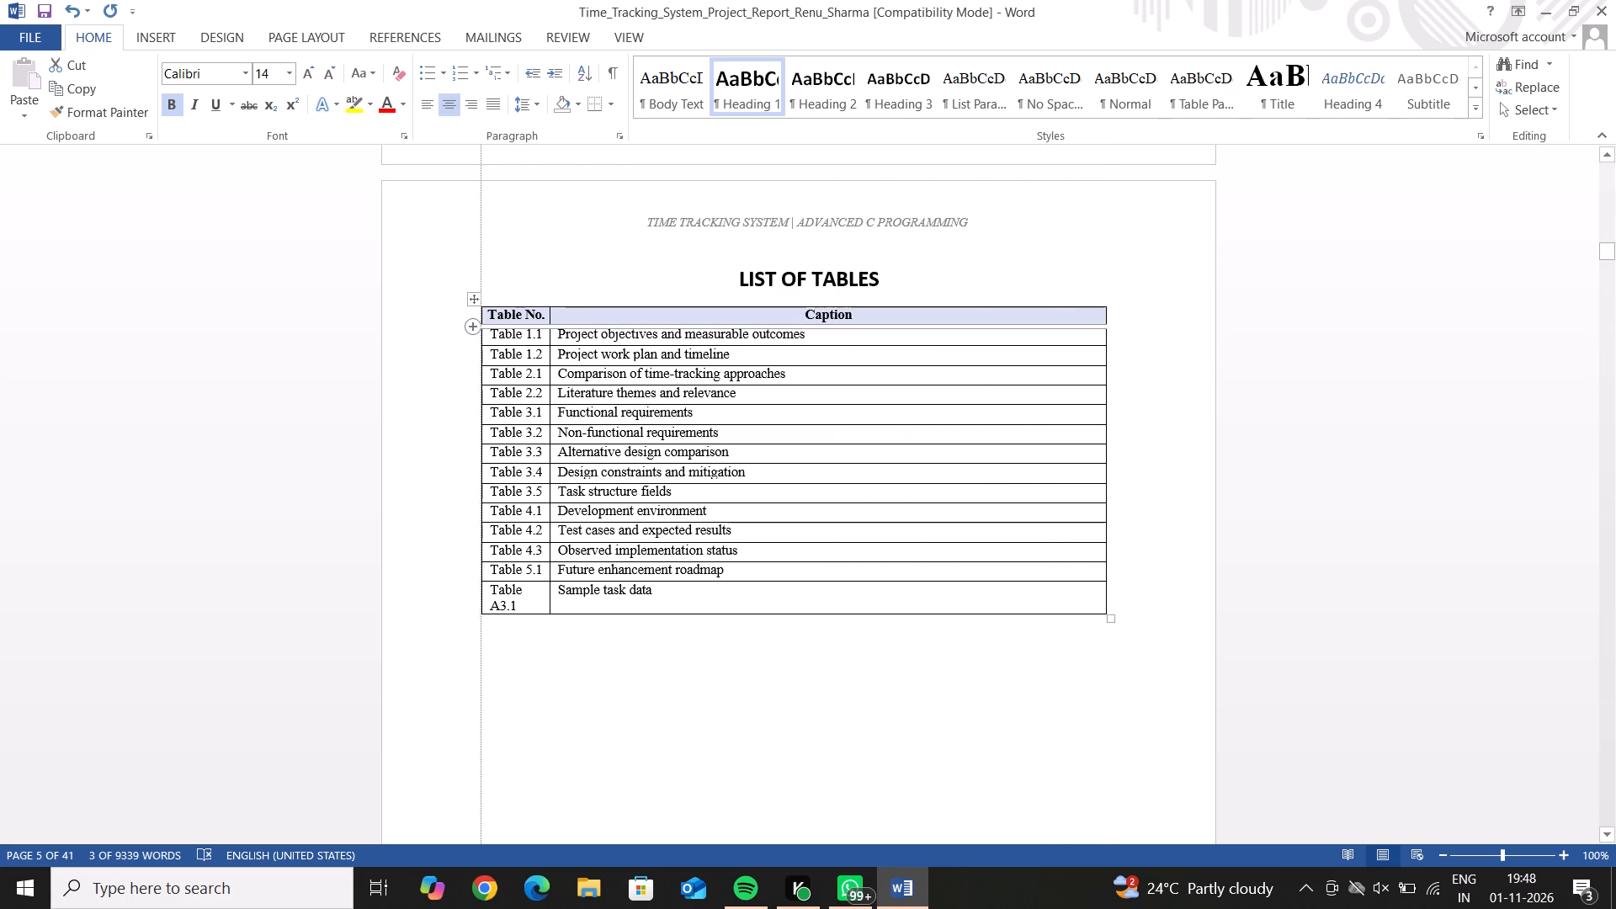
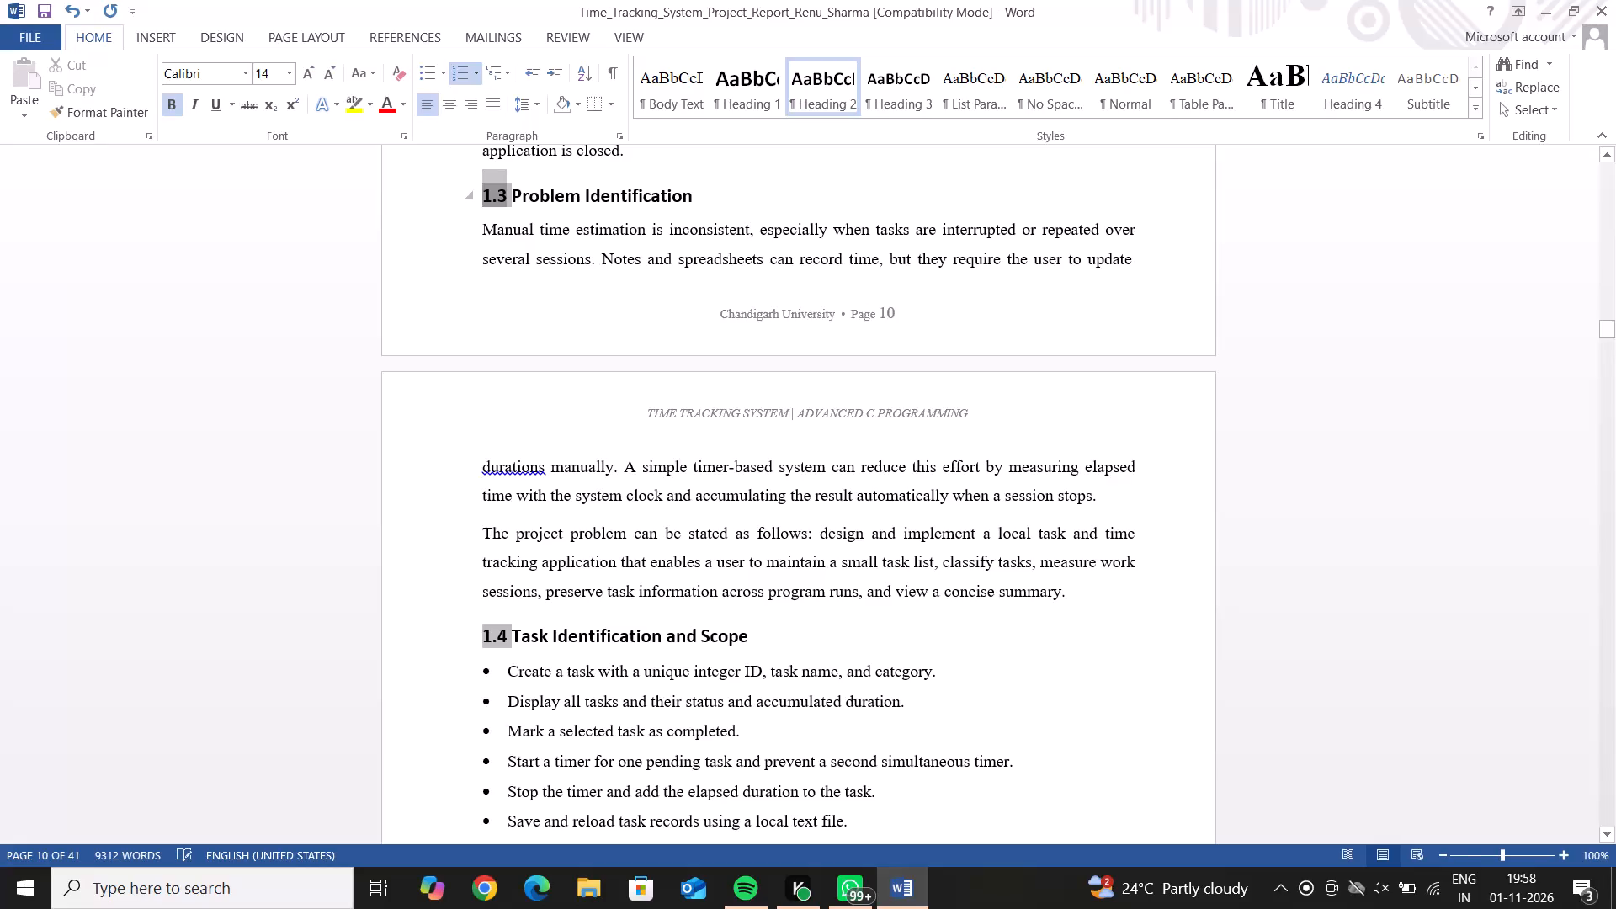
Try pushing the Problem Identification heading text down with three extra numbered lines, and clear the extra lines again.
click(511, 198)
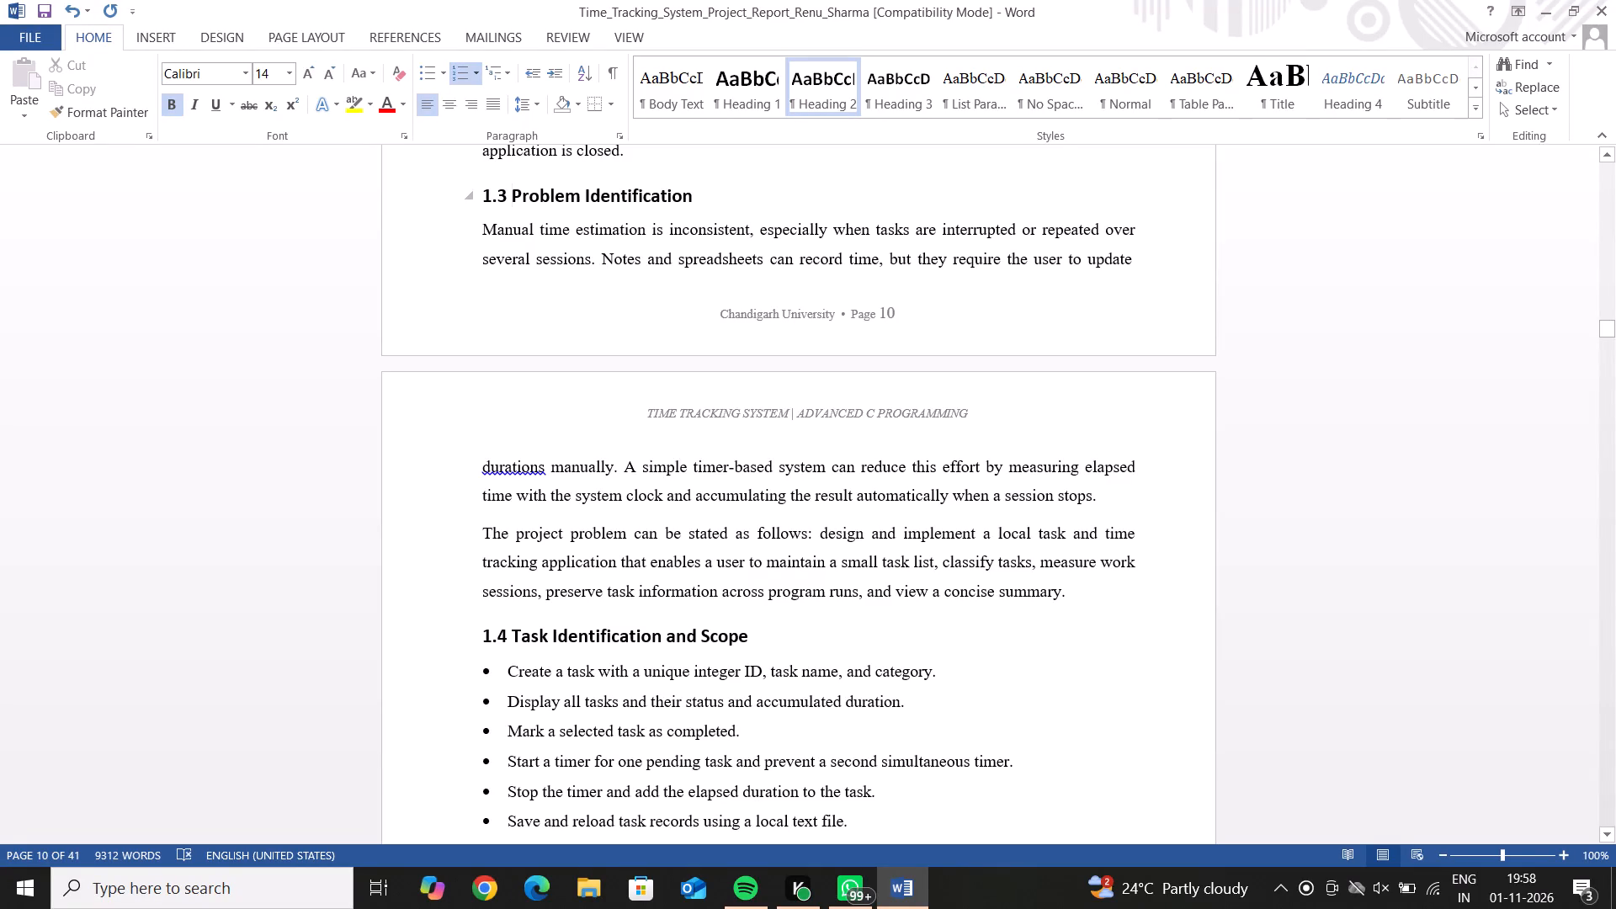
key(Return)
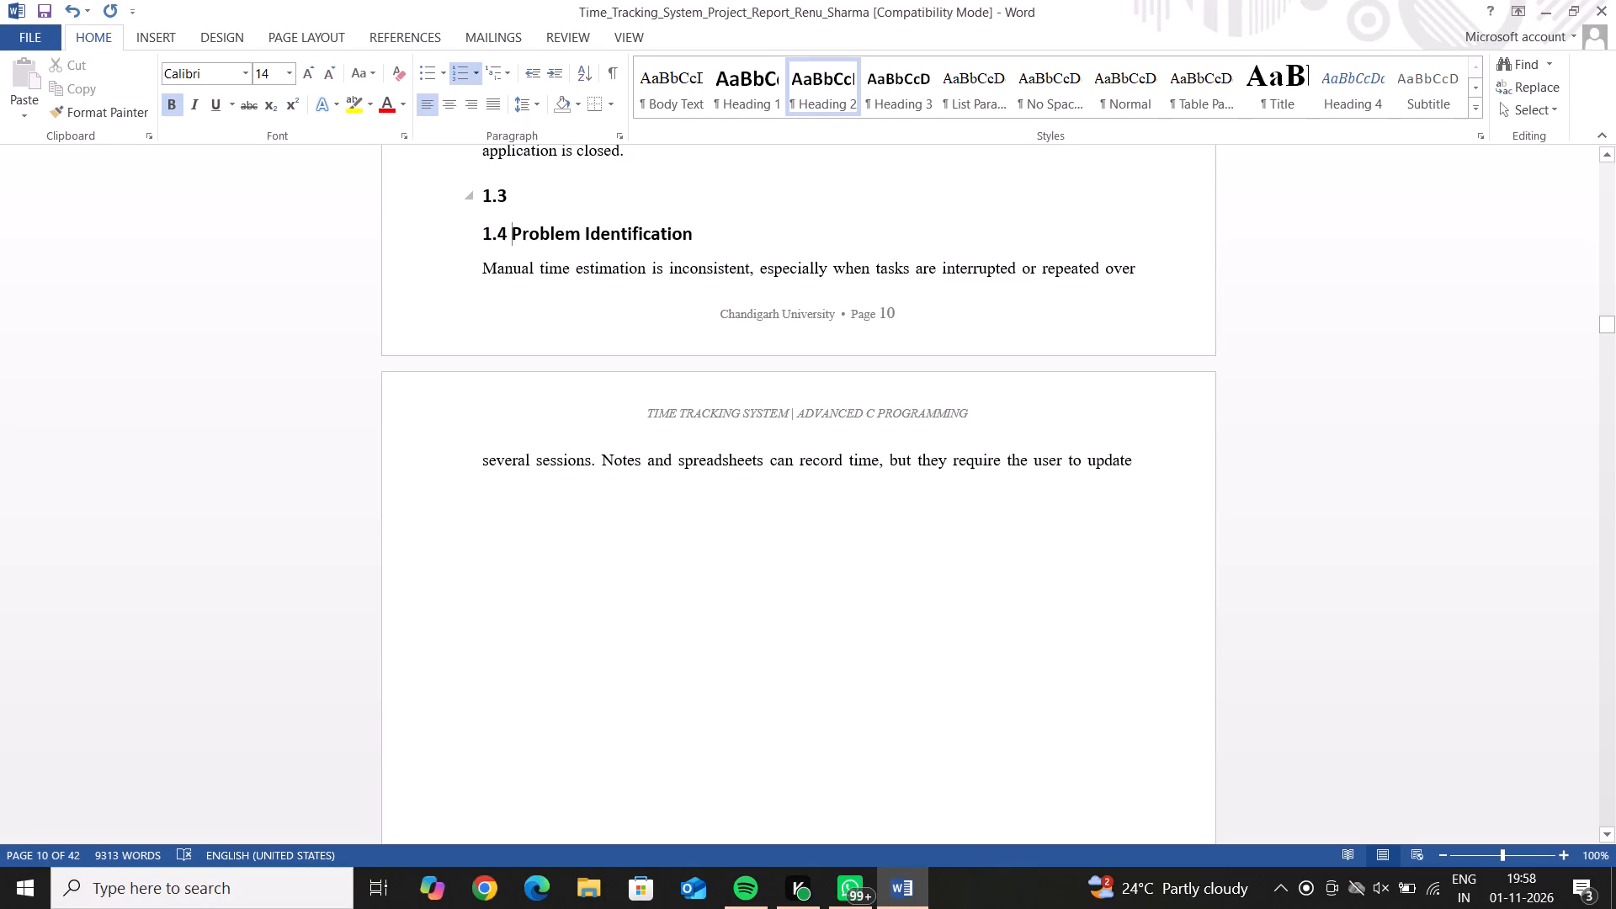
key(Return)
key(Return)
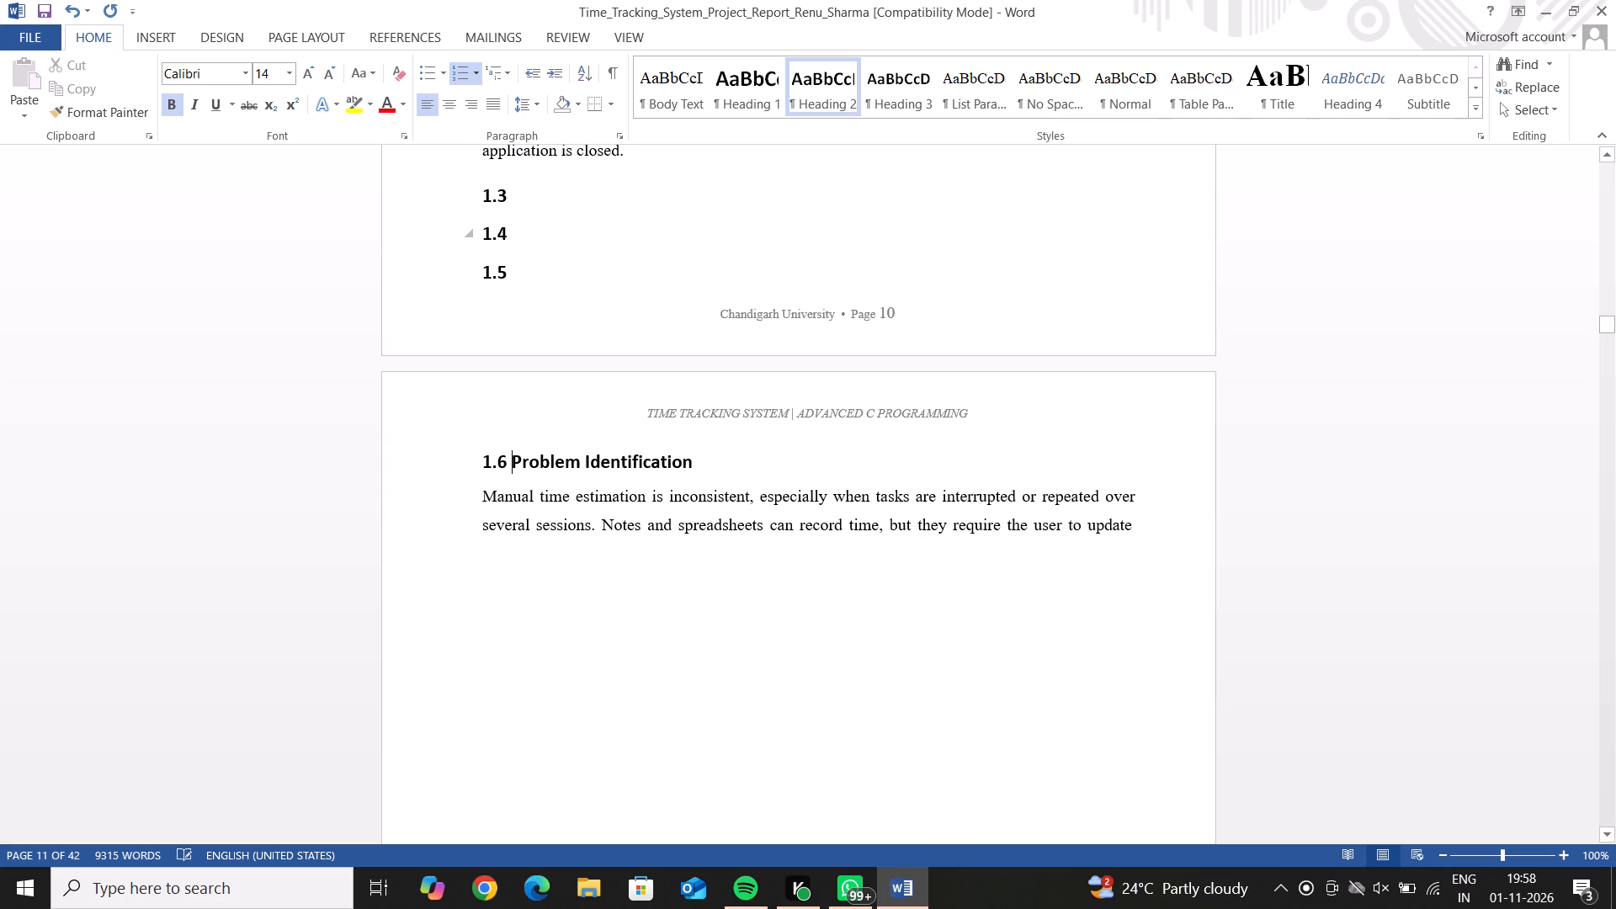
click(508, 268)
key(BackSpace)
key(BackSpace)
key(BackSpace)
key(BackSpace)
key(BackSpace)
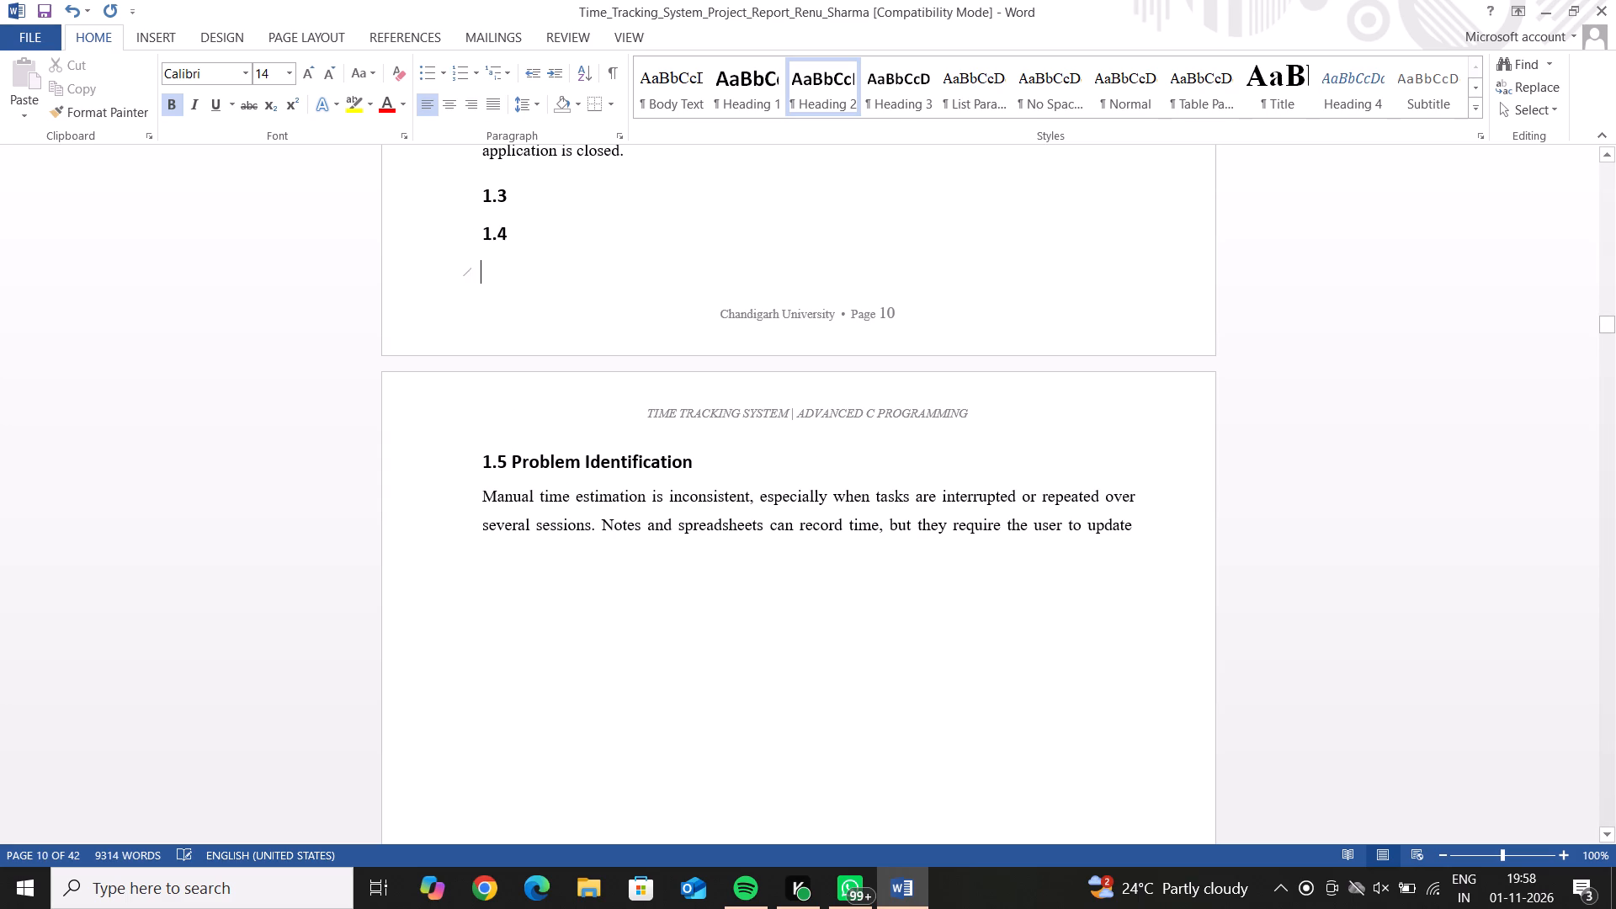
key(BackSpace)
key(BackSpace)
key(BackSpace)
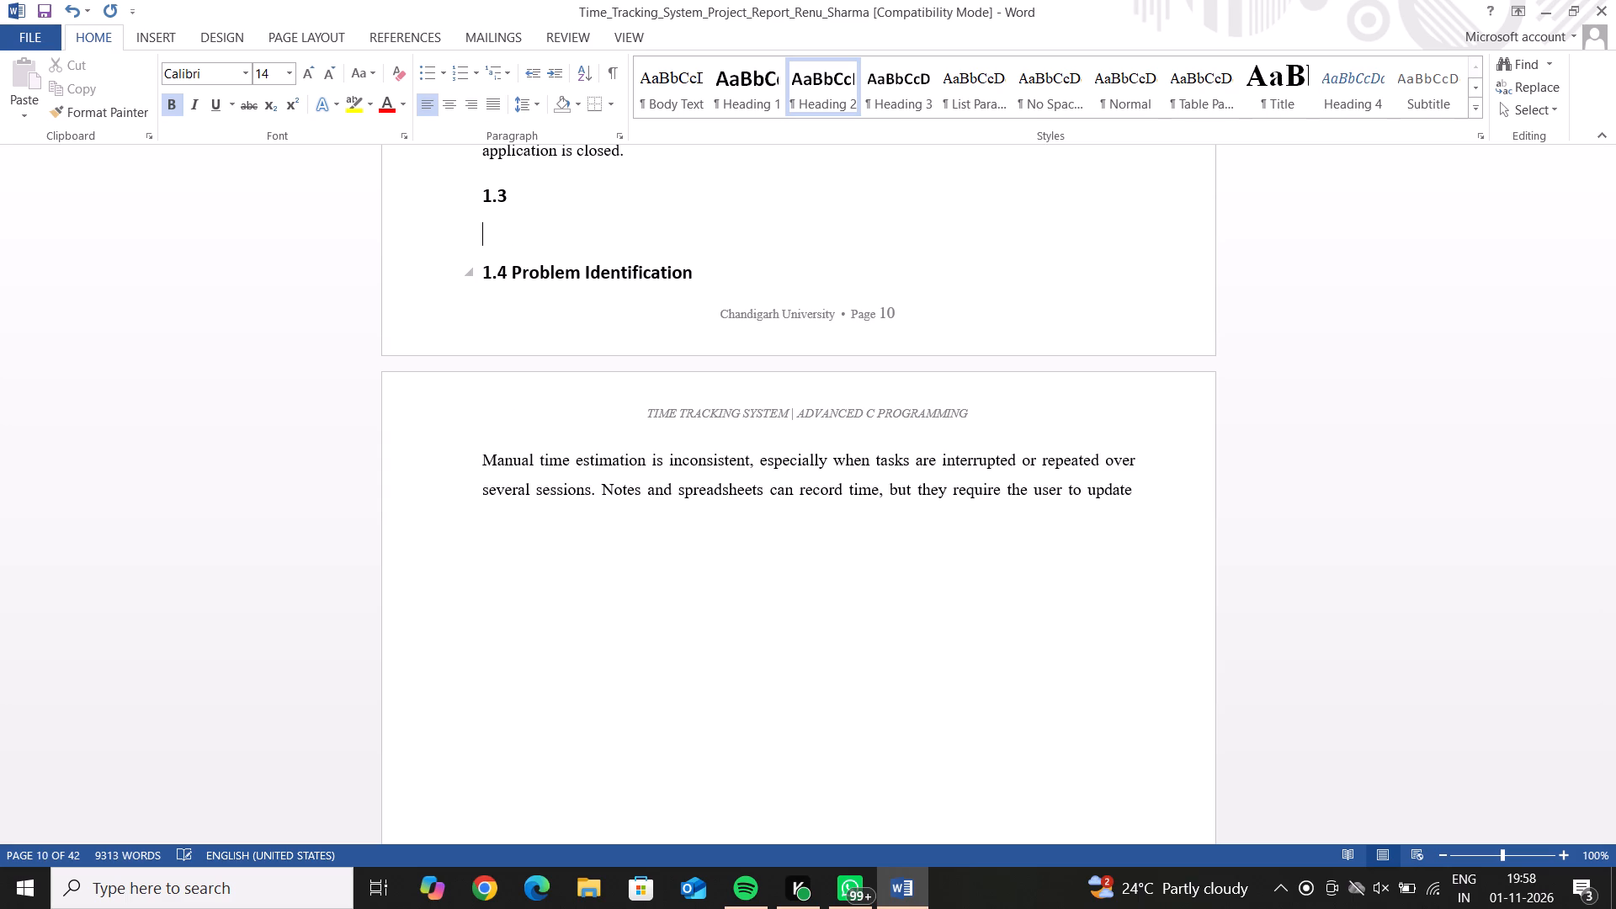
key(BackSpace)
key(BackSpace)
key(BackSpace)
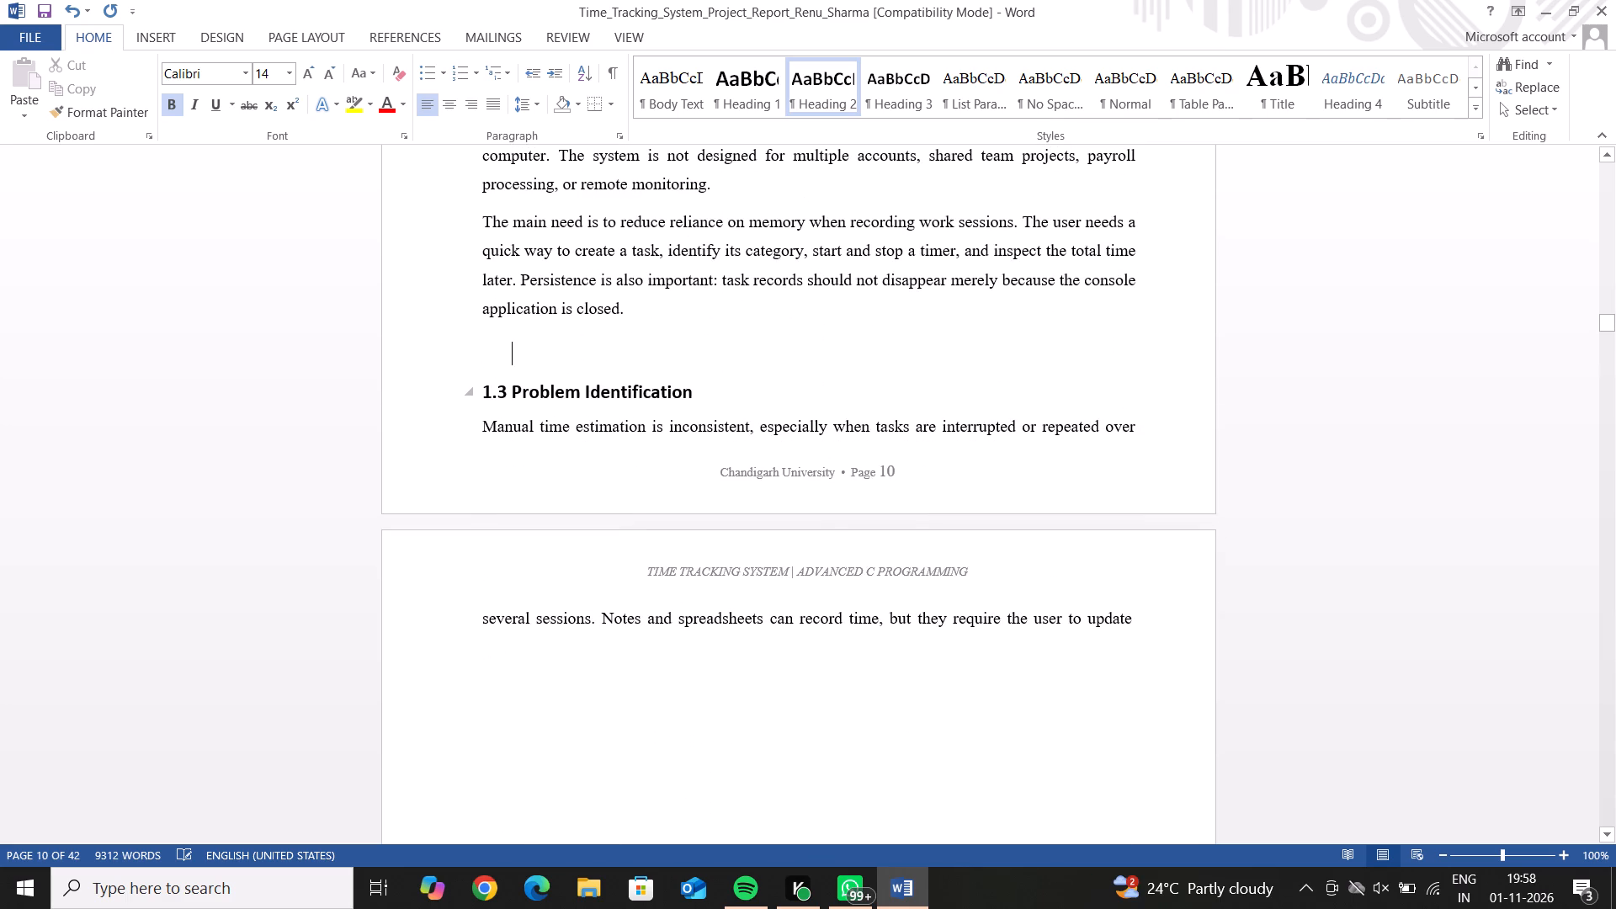
Remove the automatic number and the blank line directly before the Problem Identification heading text.
click(513, 393)
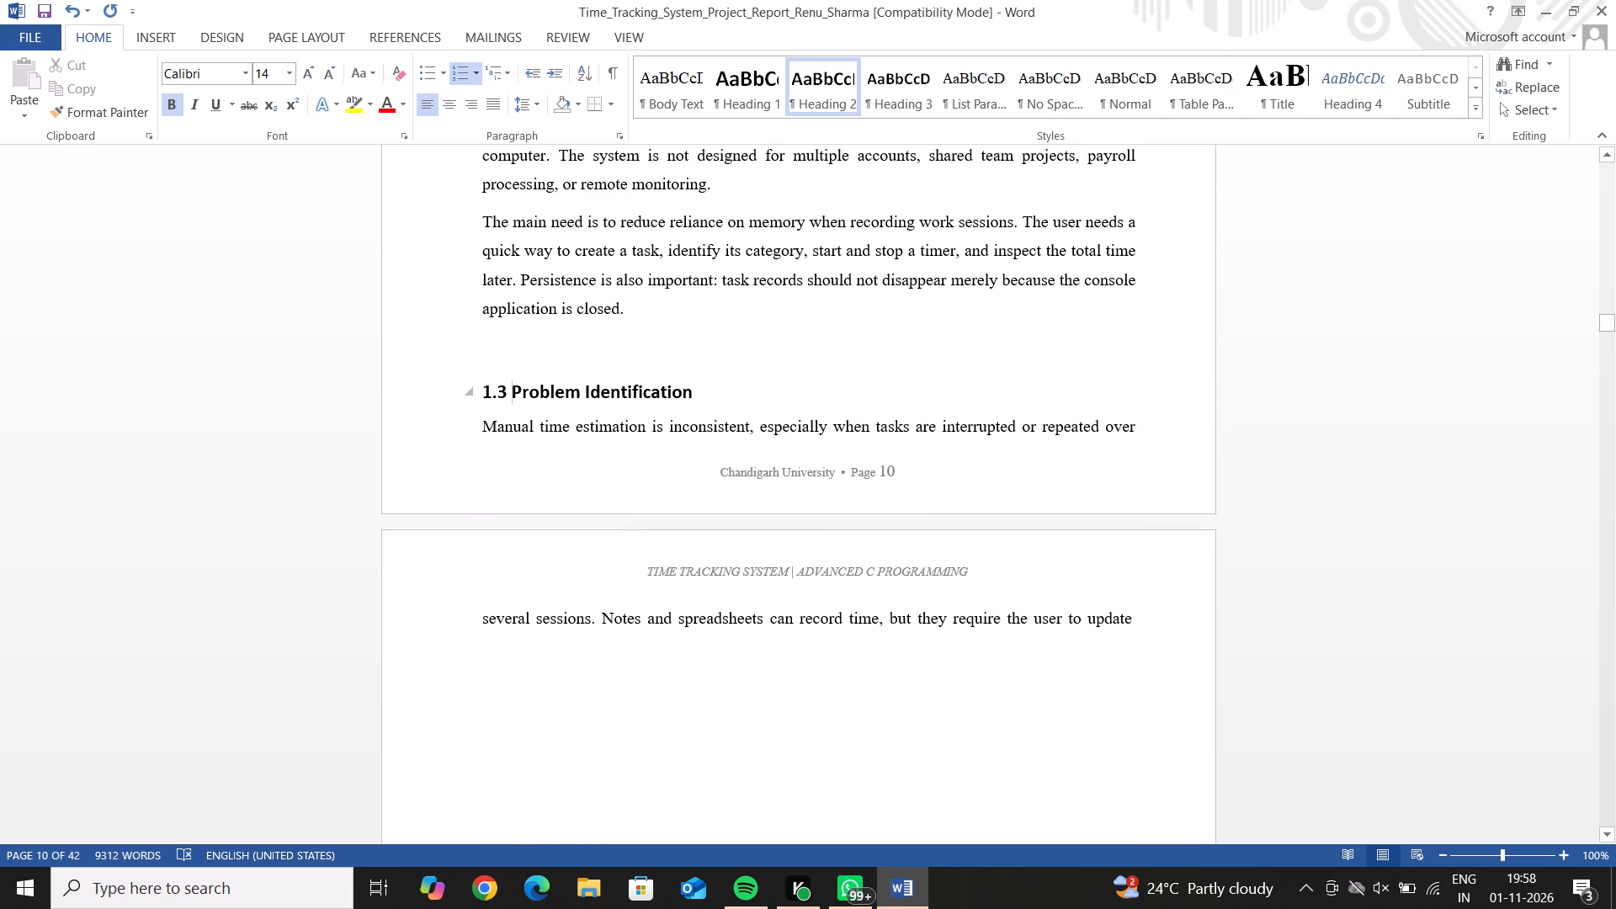
key(BackSpace)
key(BackSpace)
key(BackSpace)
key(BackSpace)
key(BackSpace)
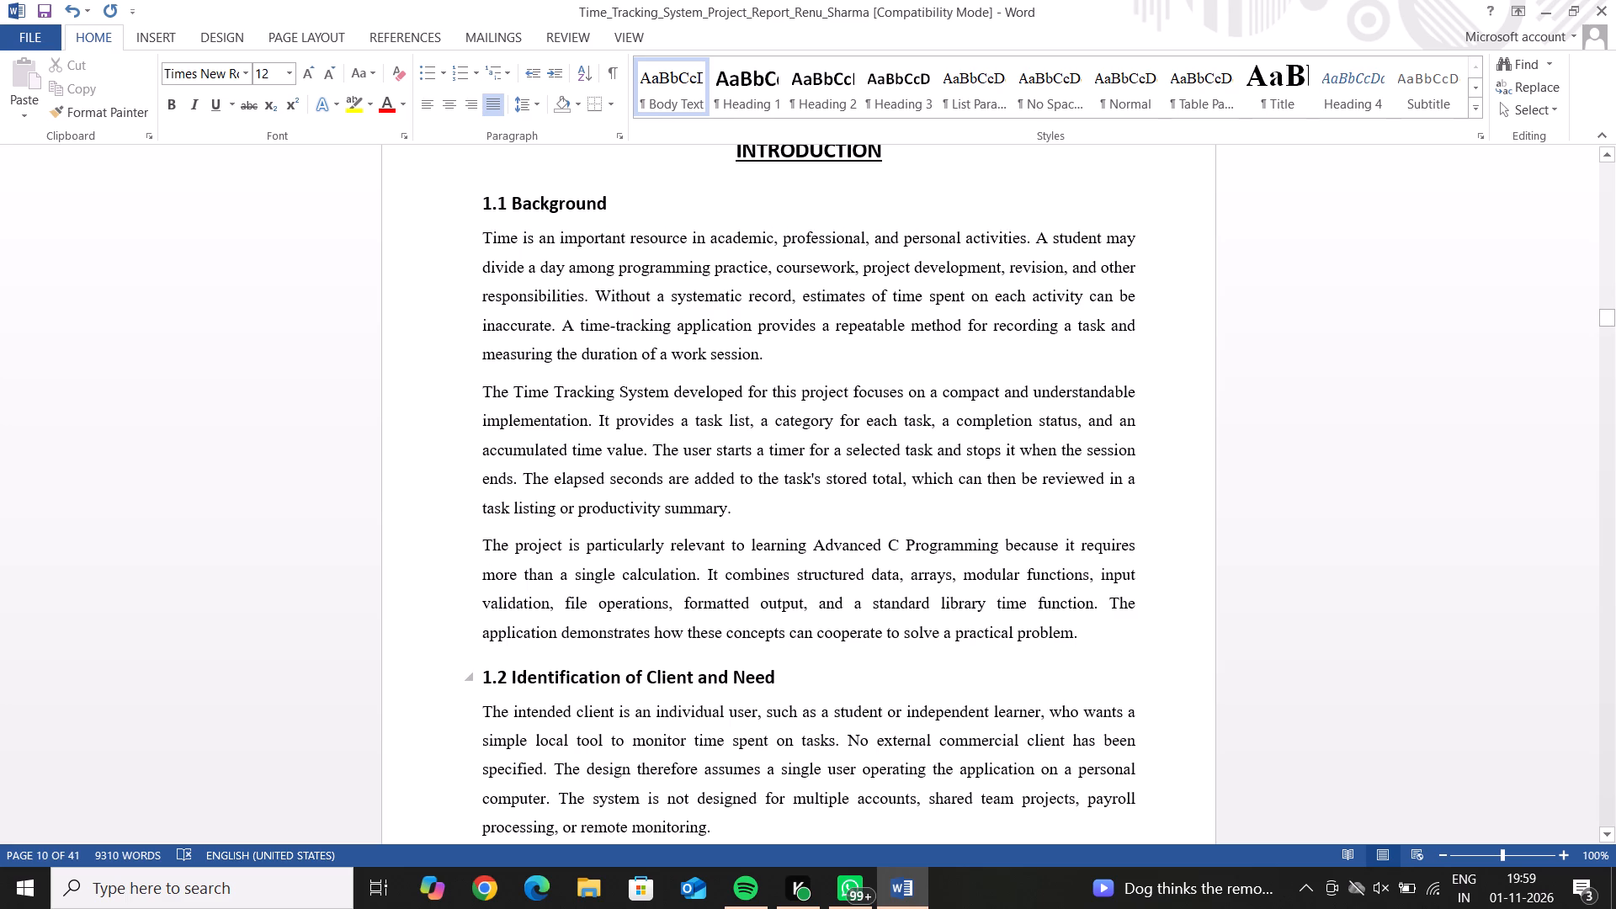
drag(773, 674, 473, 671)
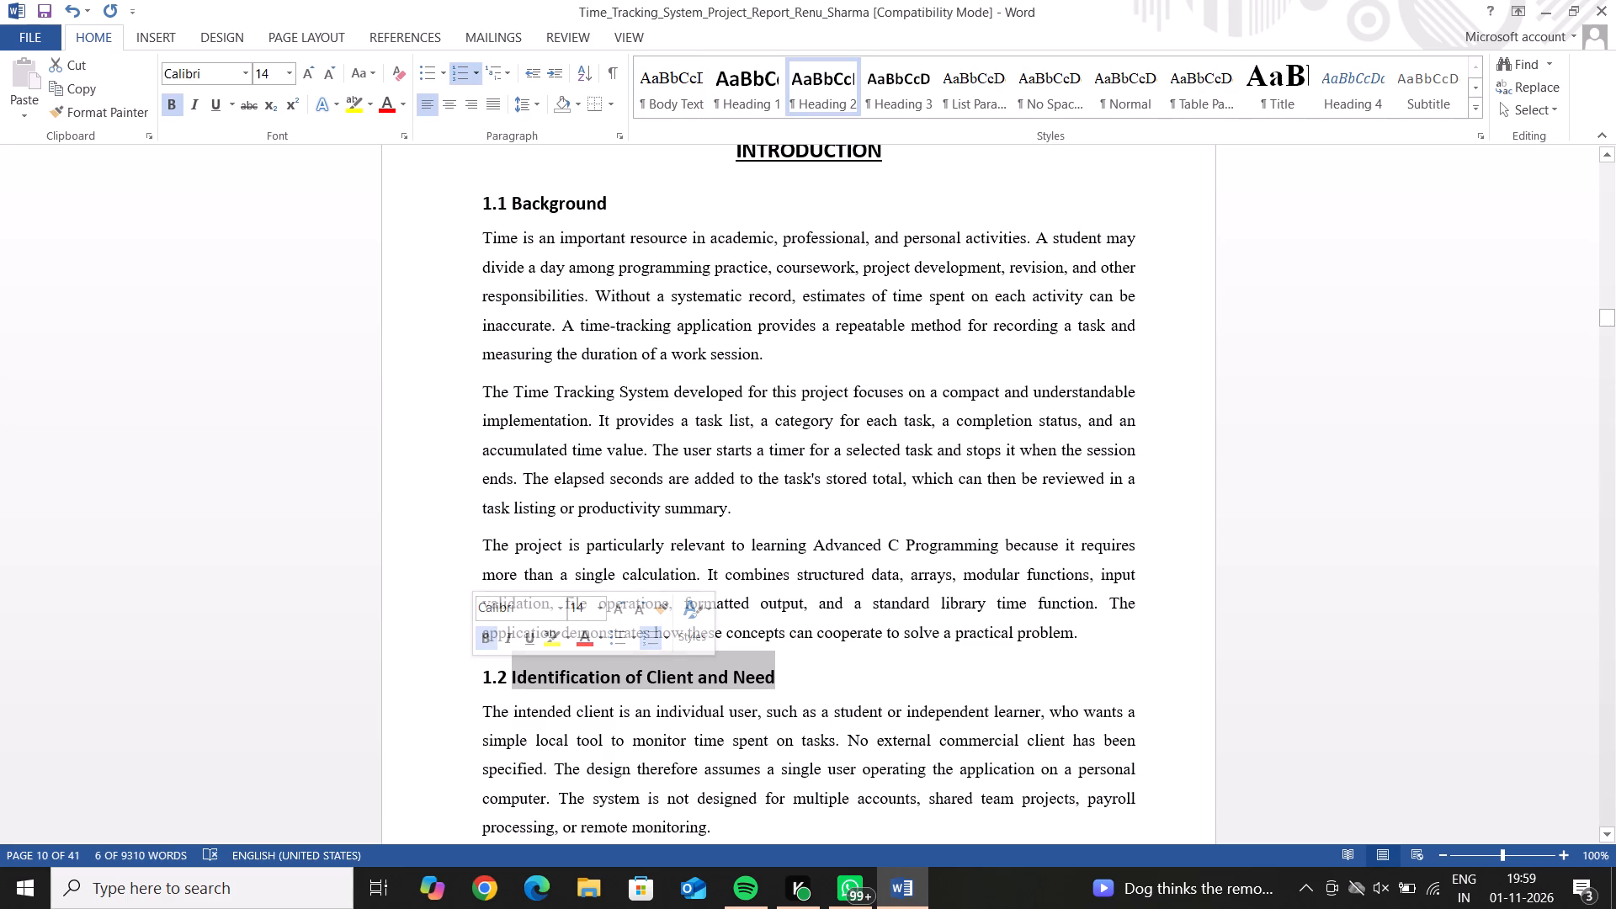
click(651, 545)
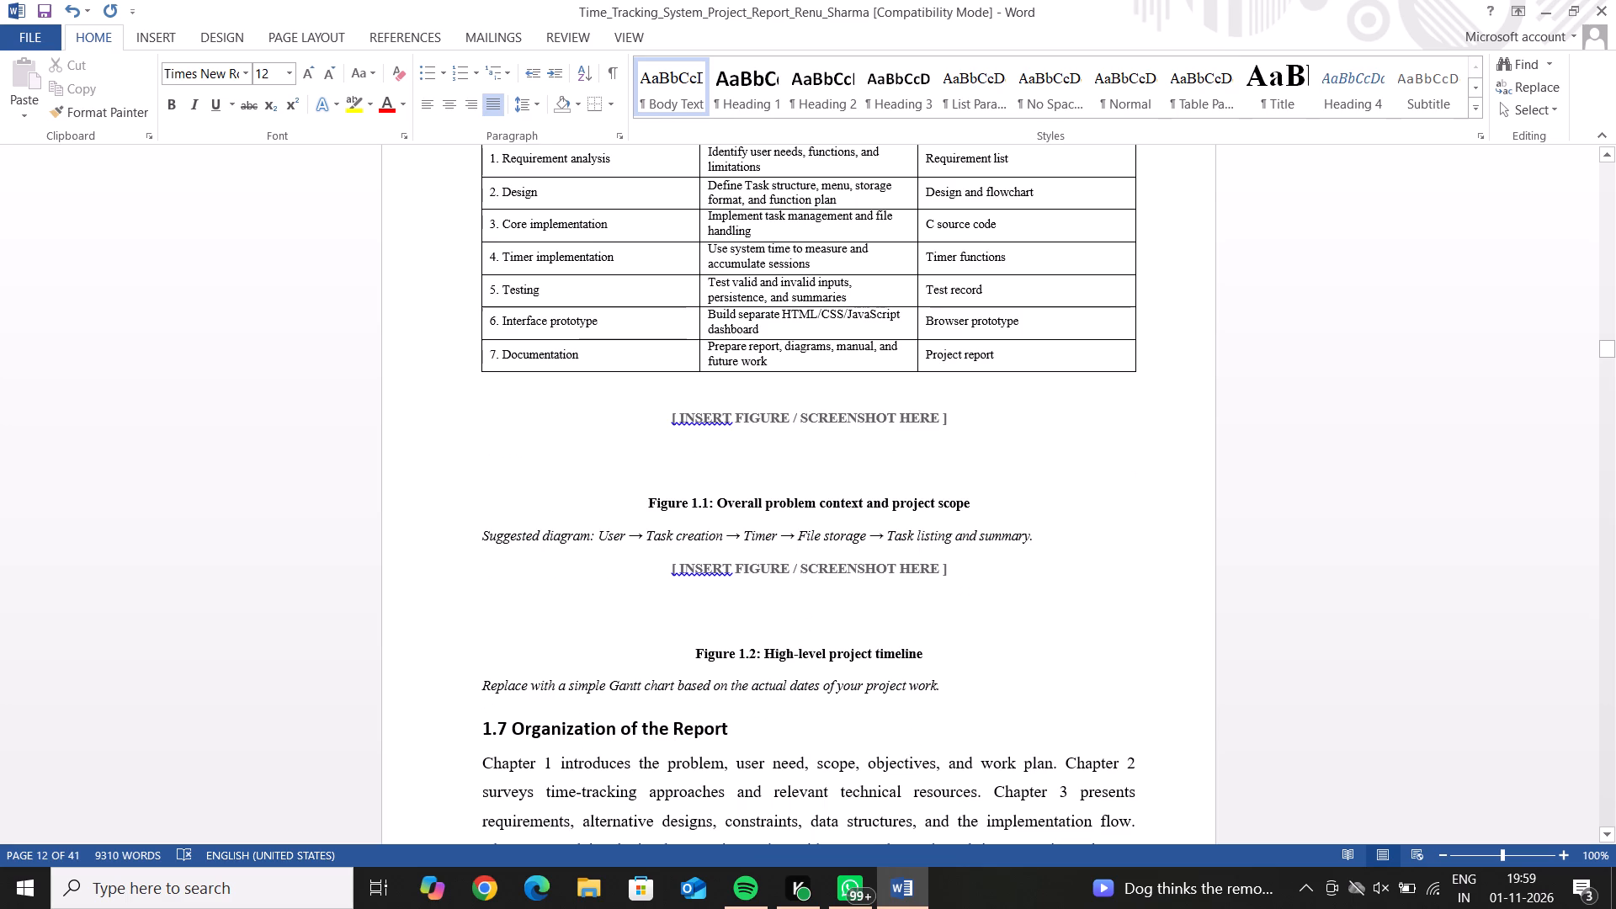
drag(1041, 534, 587, 535)
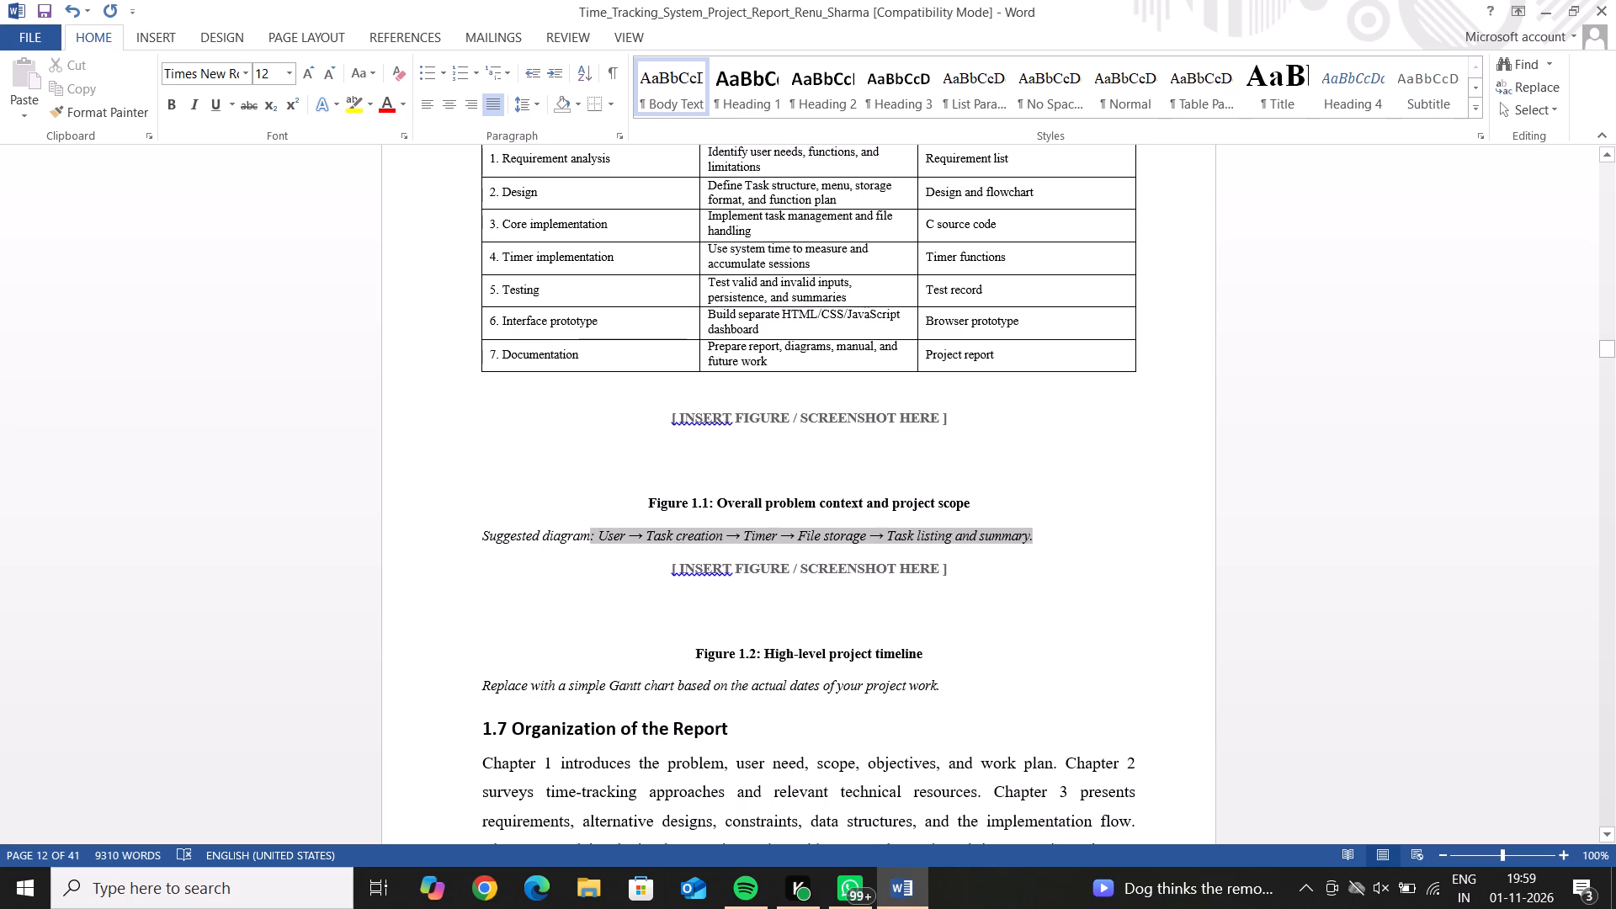
drag(587, 535, 532, 533)
key(ctrl+c)
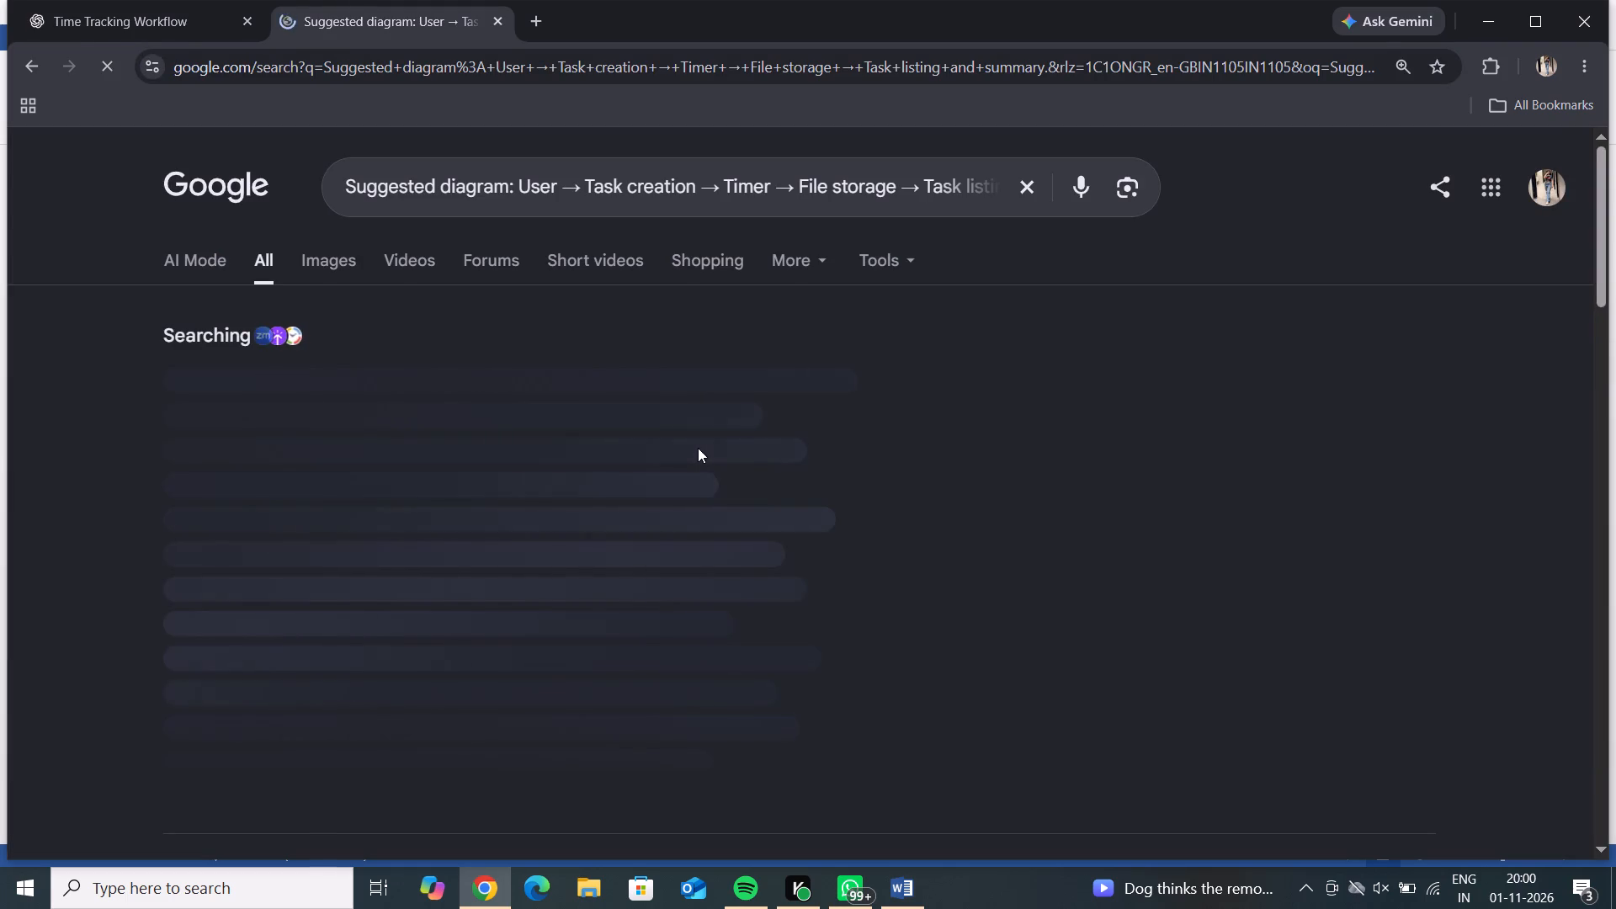
click(318, 257)
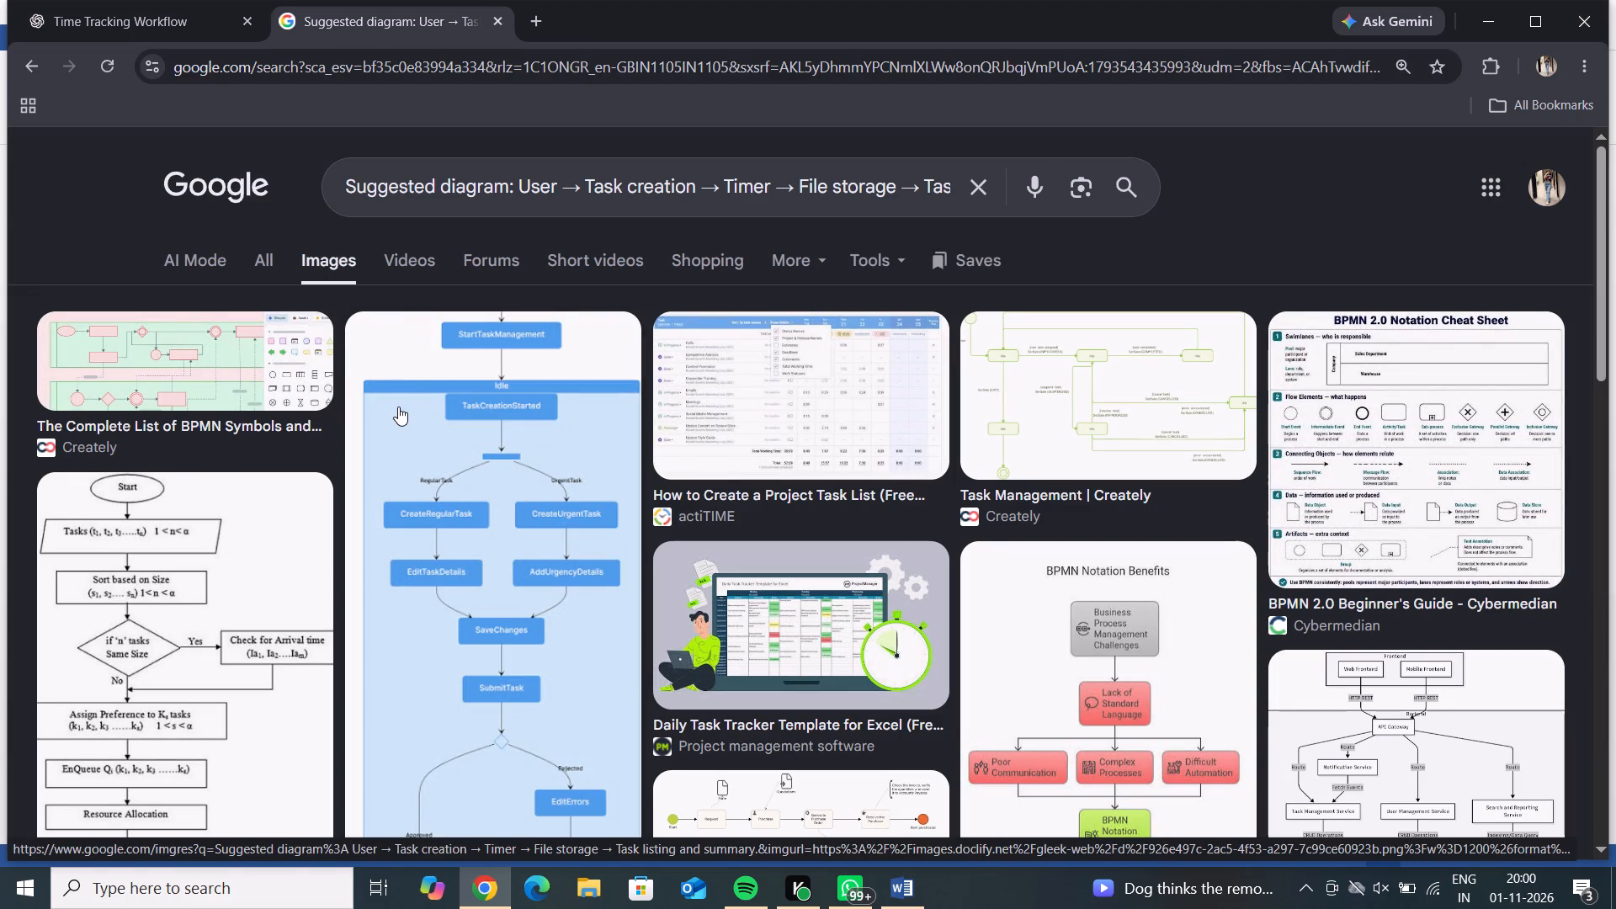
Examine the search's AI Overview, including its enlarged architecture diagram and the step-by-step breakdown.
click(257, 270)
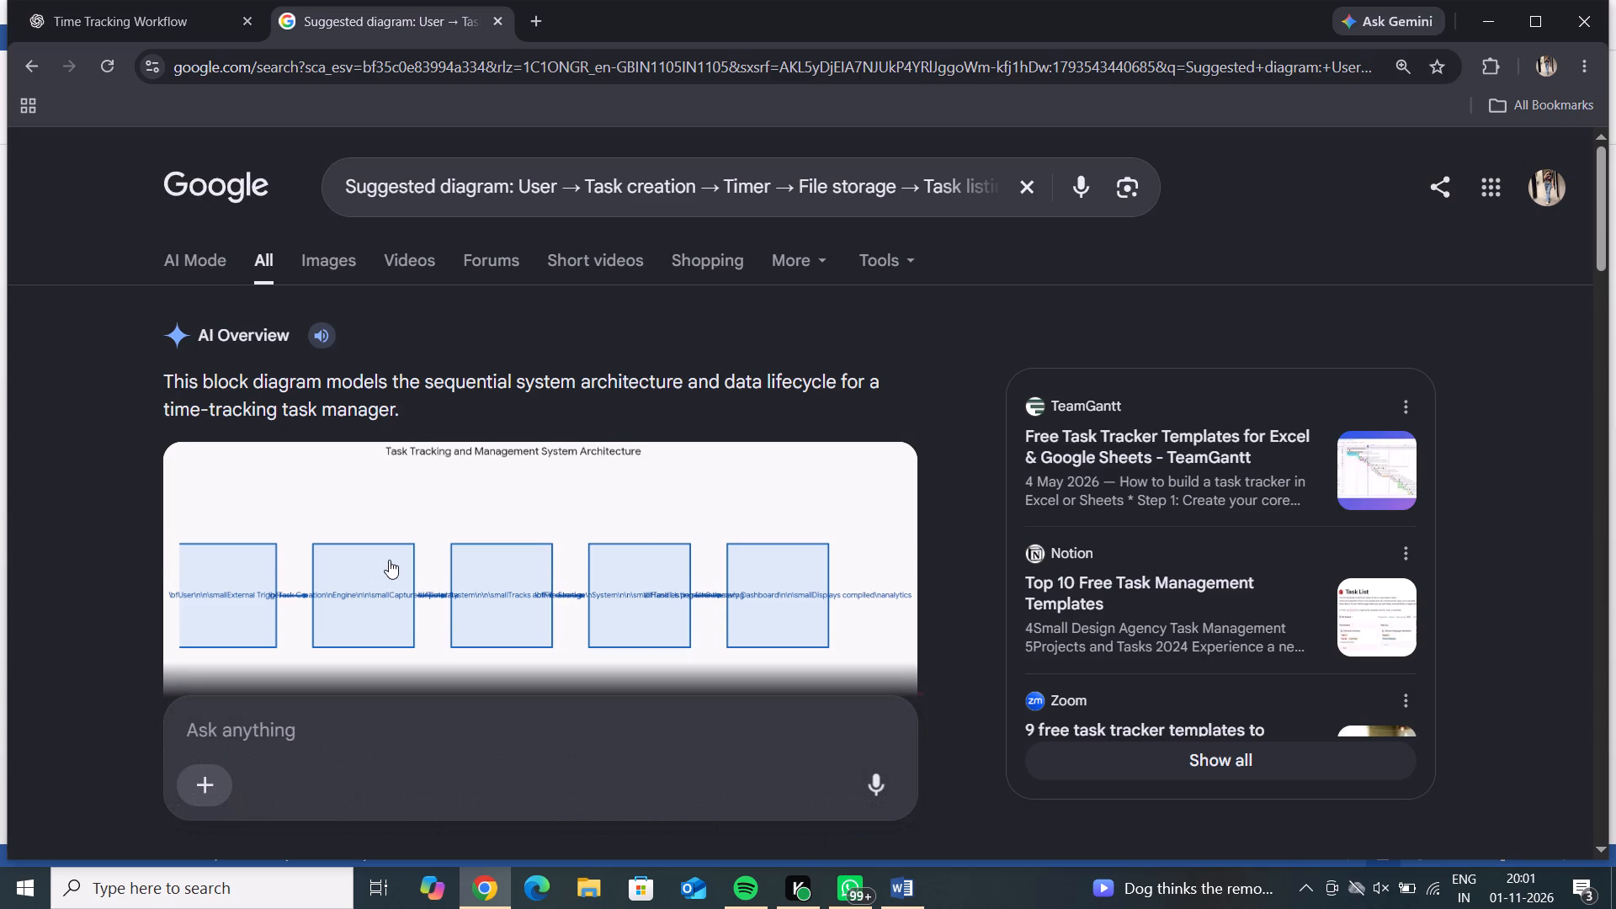
scroll(389, 560, down, 3)
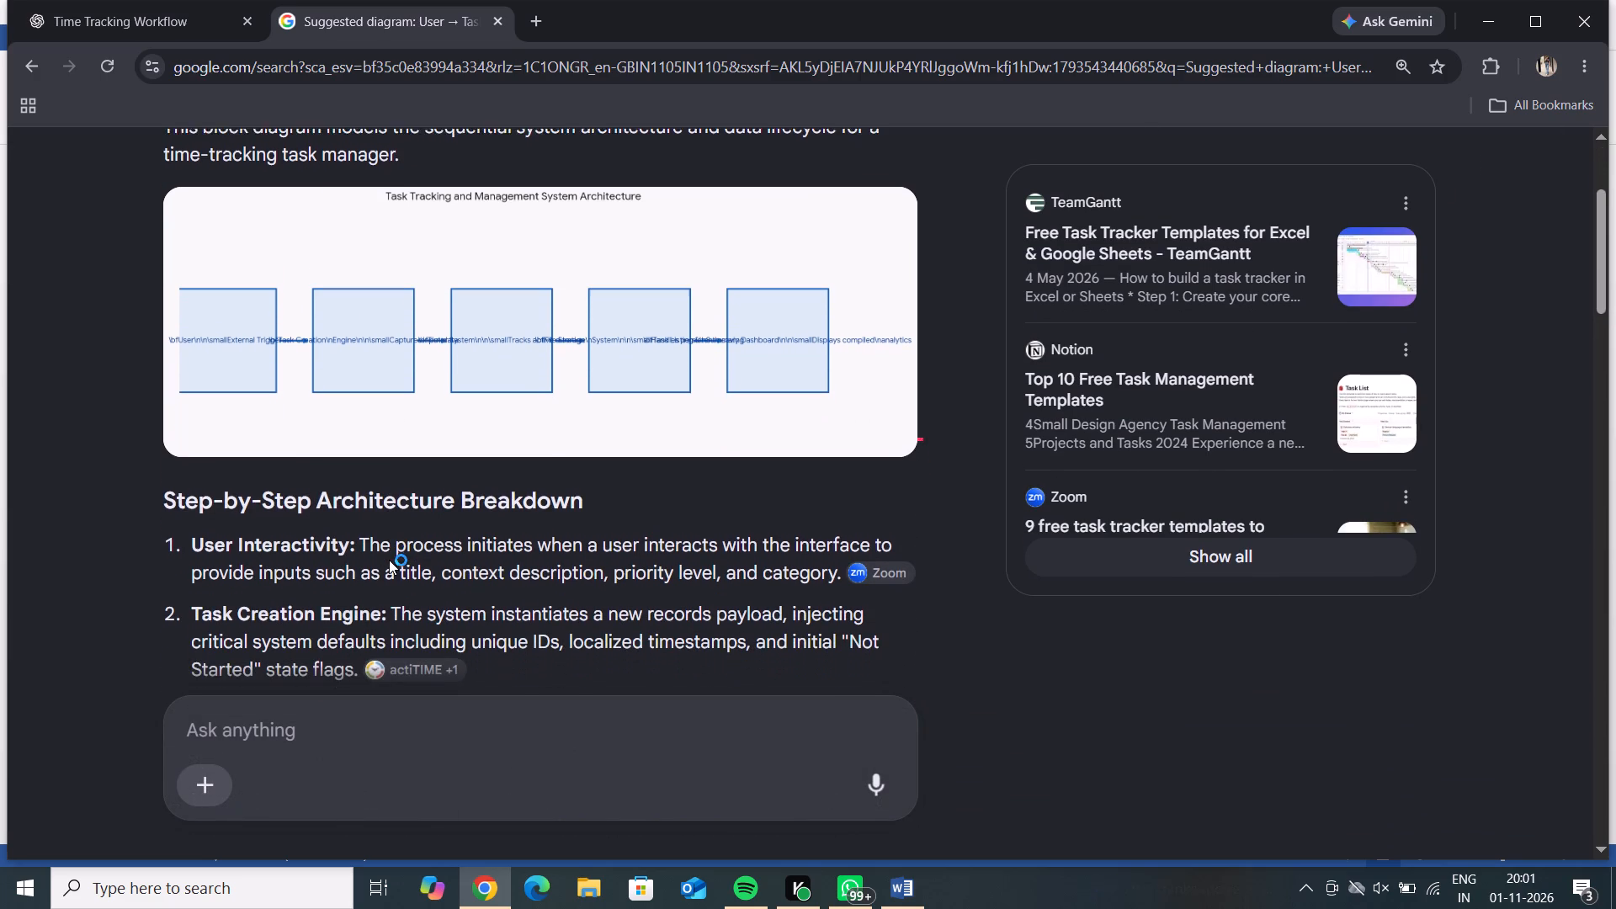
scroll(389, 560, down, 1)
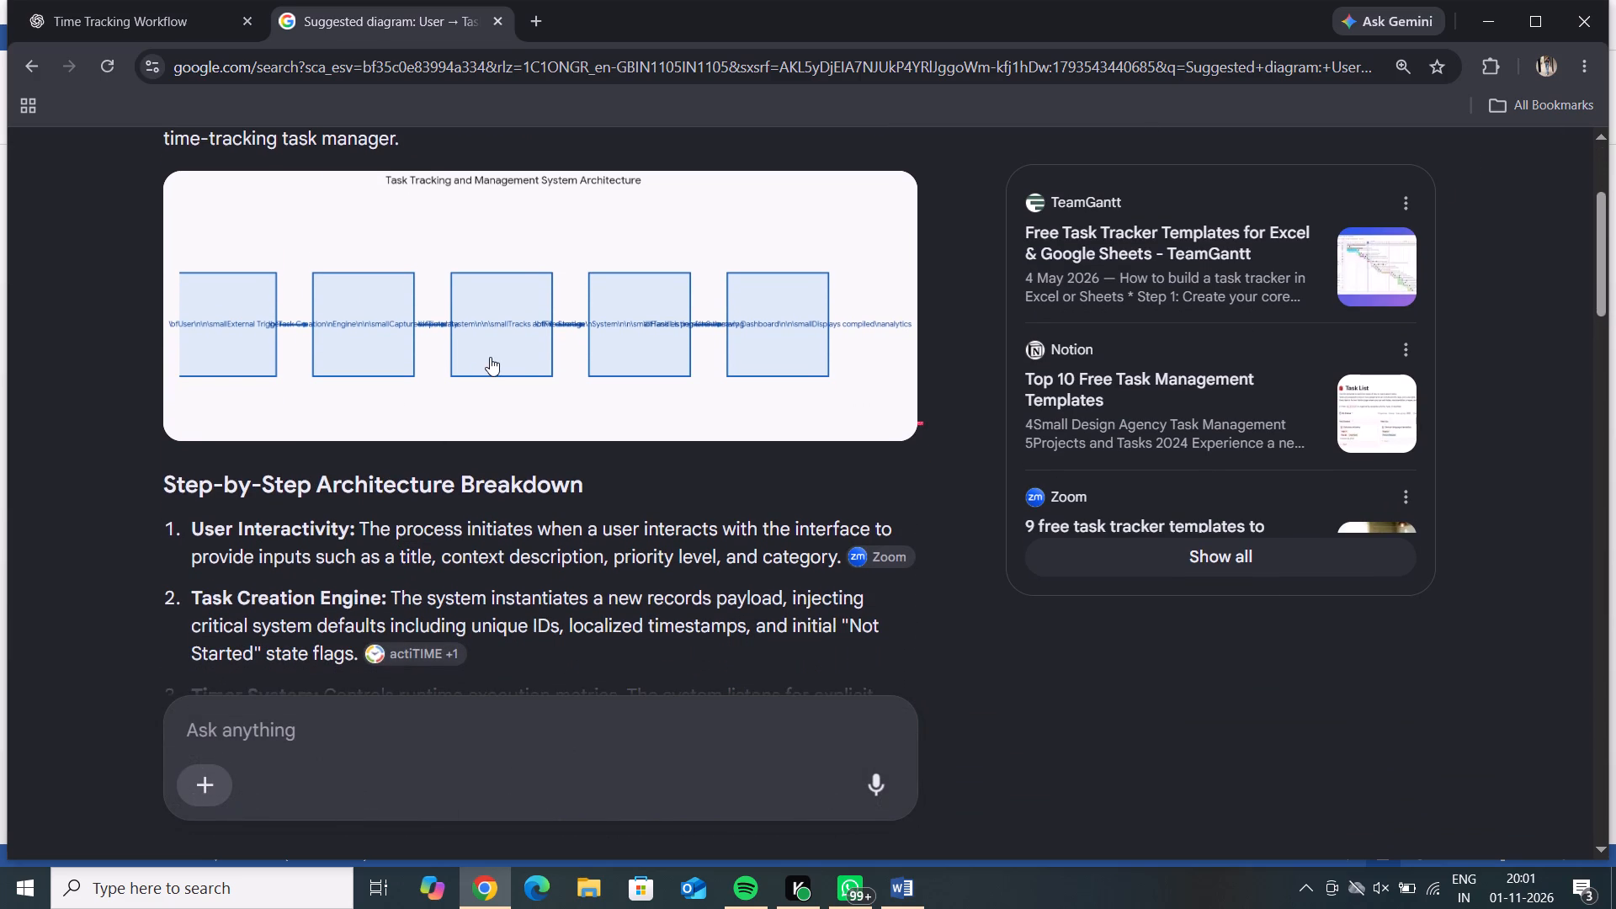
click(490, 357)
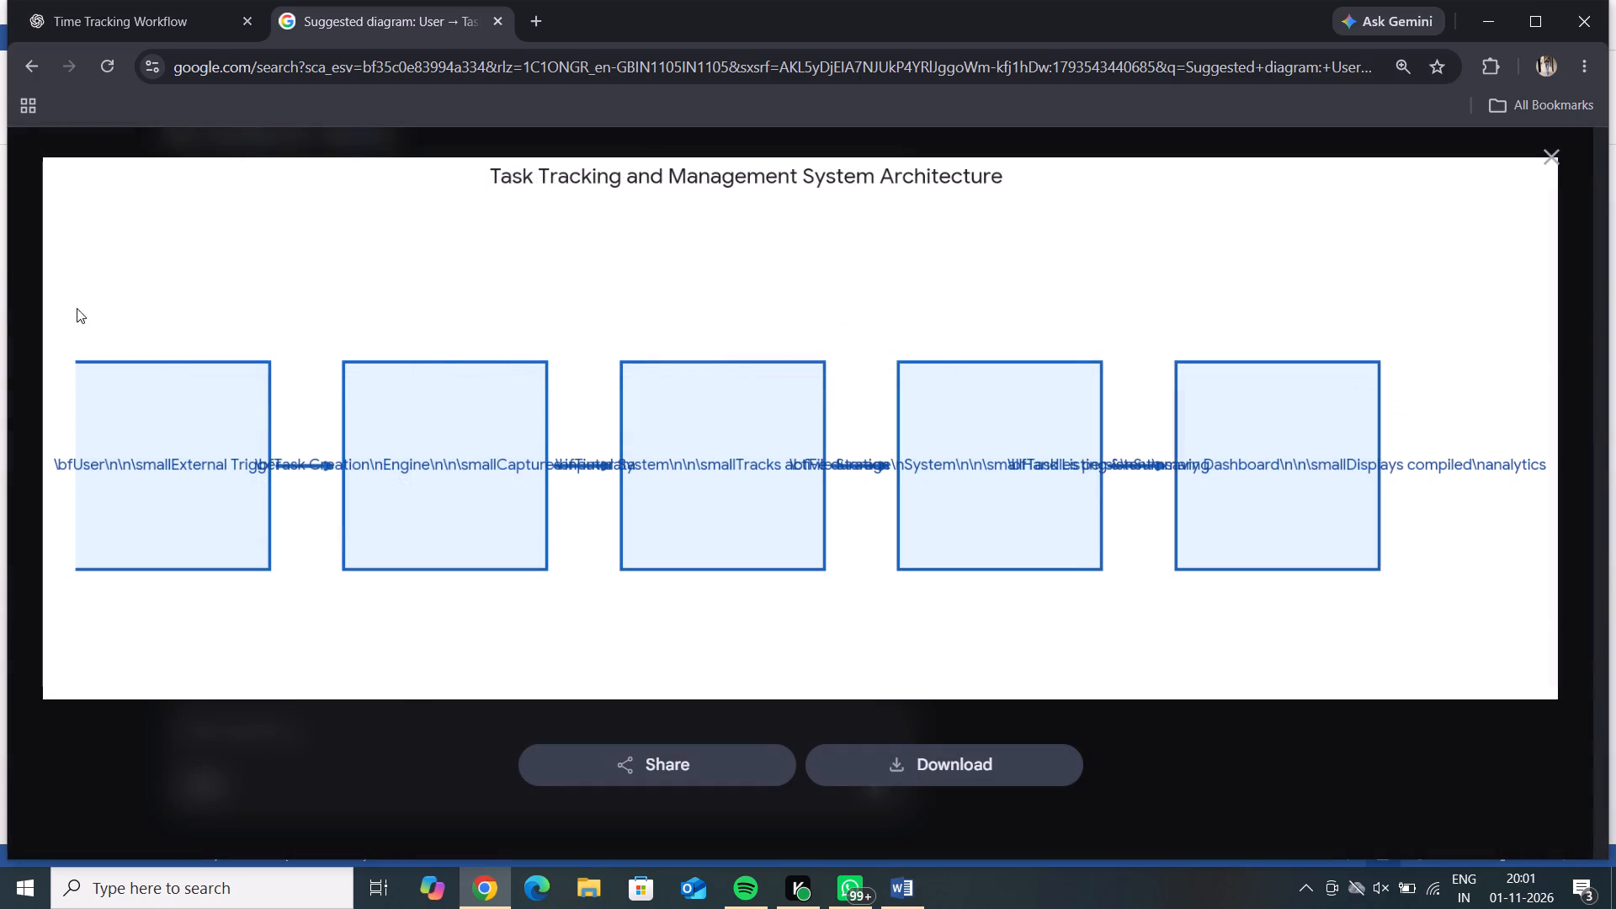
click(36, 62)
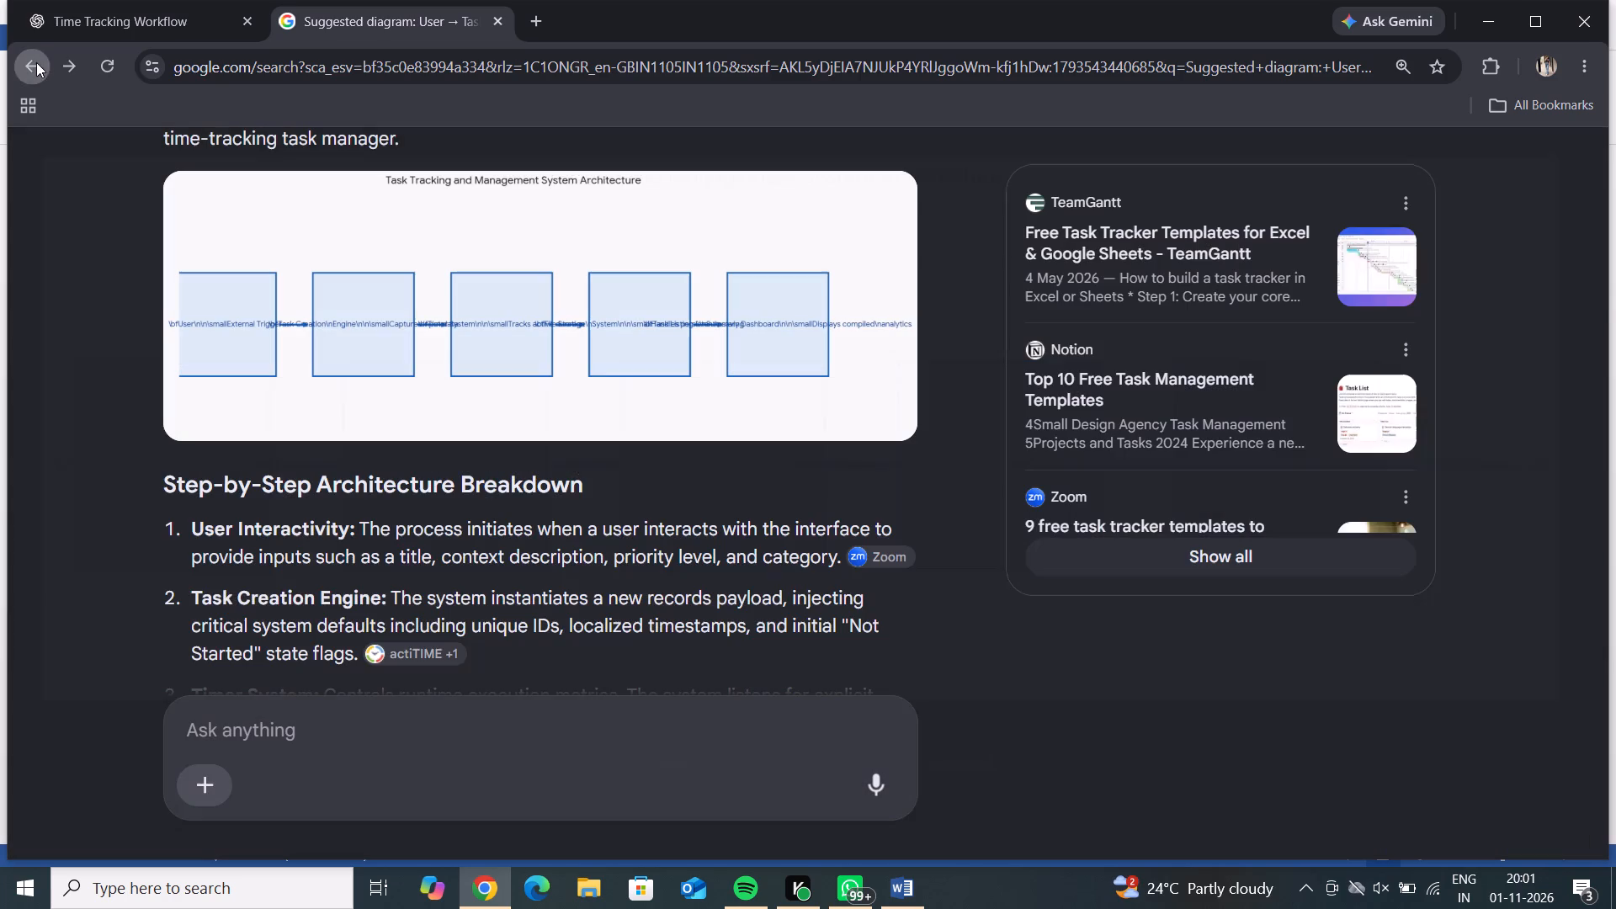
scroll(412, 355, down, 8)
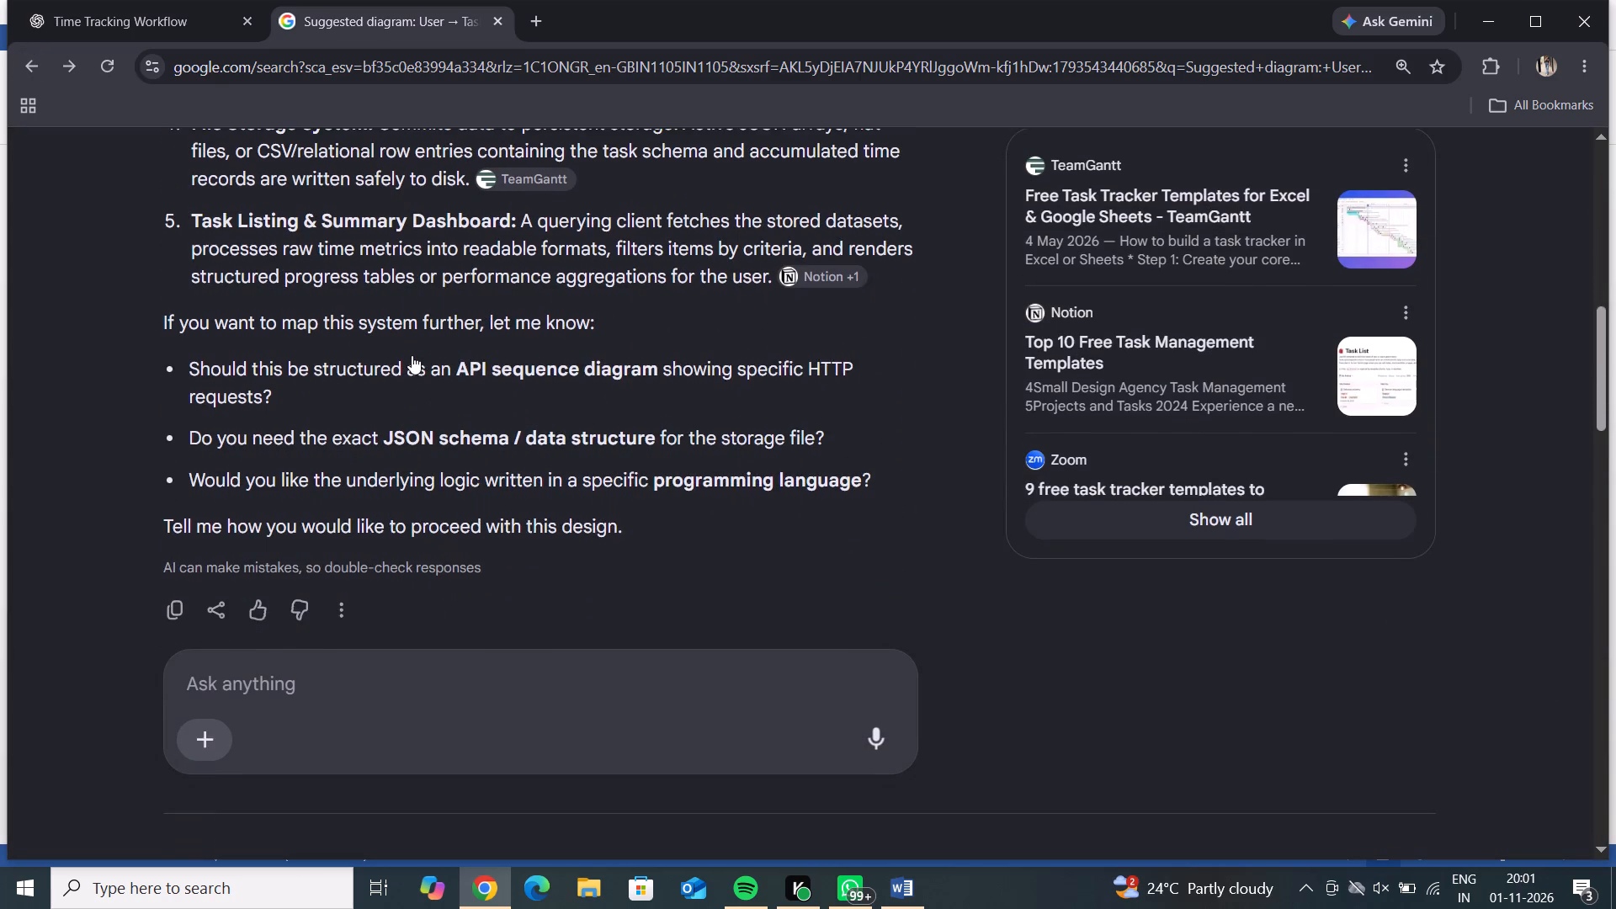
scroll(412, 355, down, 3)
scroll(412, 355, up, 13)
scroll(412, 355, down, 7)
scroll(412, 355, up, 4)
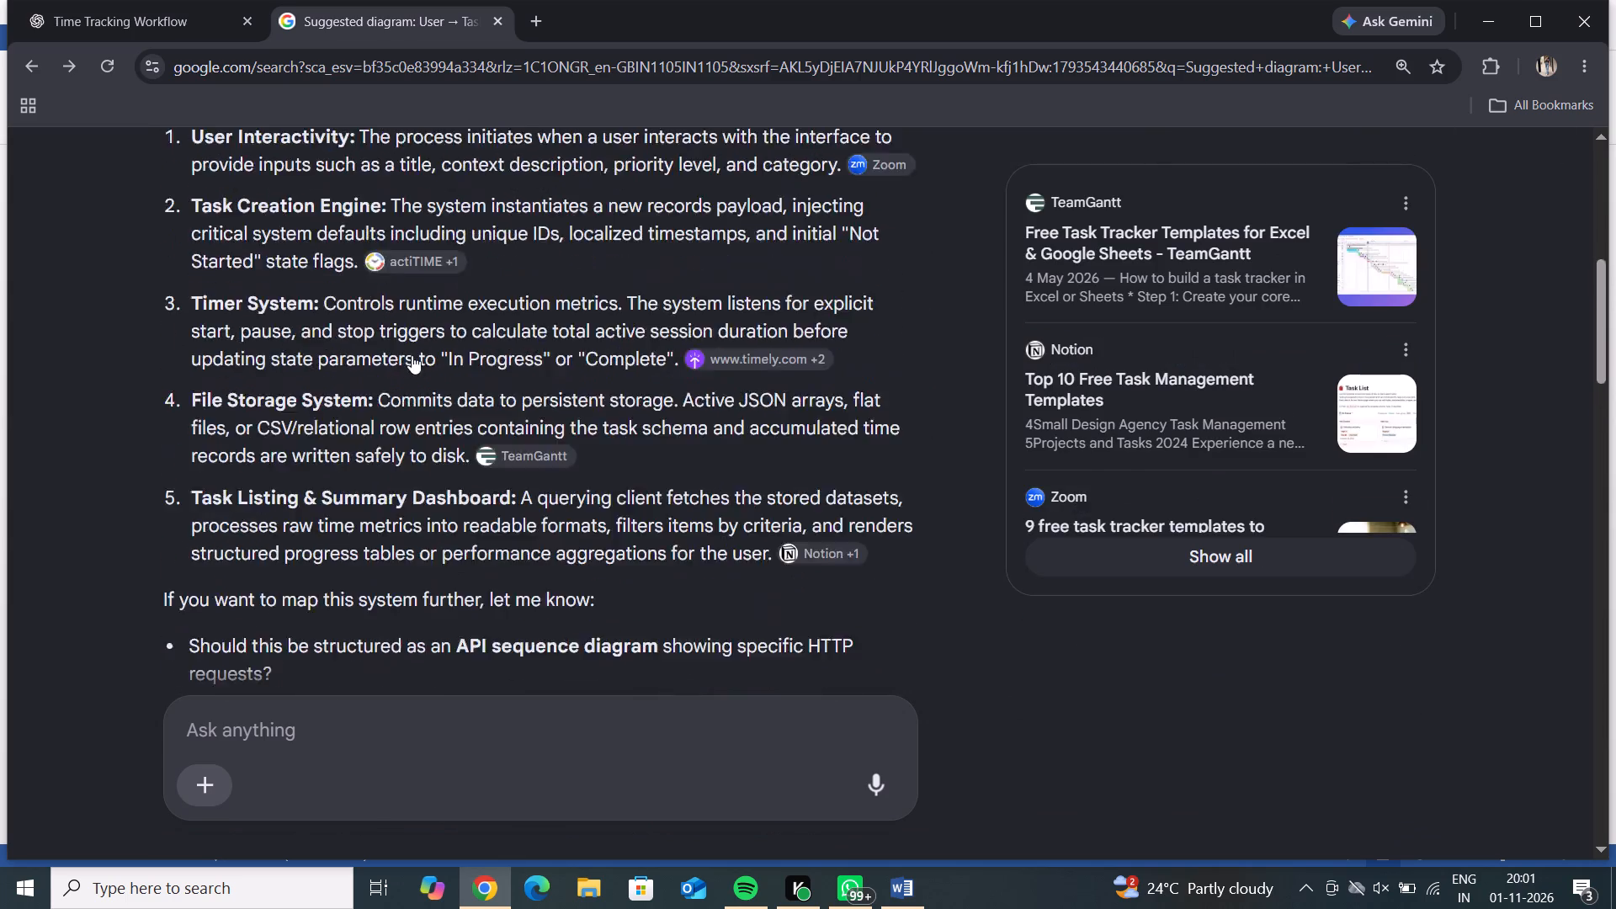
scroll(412, 355, up, 9)
click(322, 252)
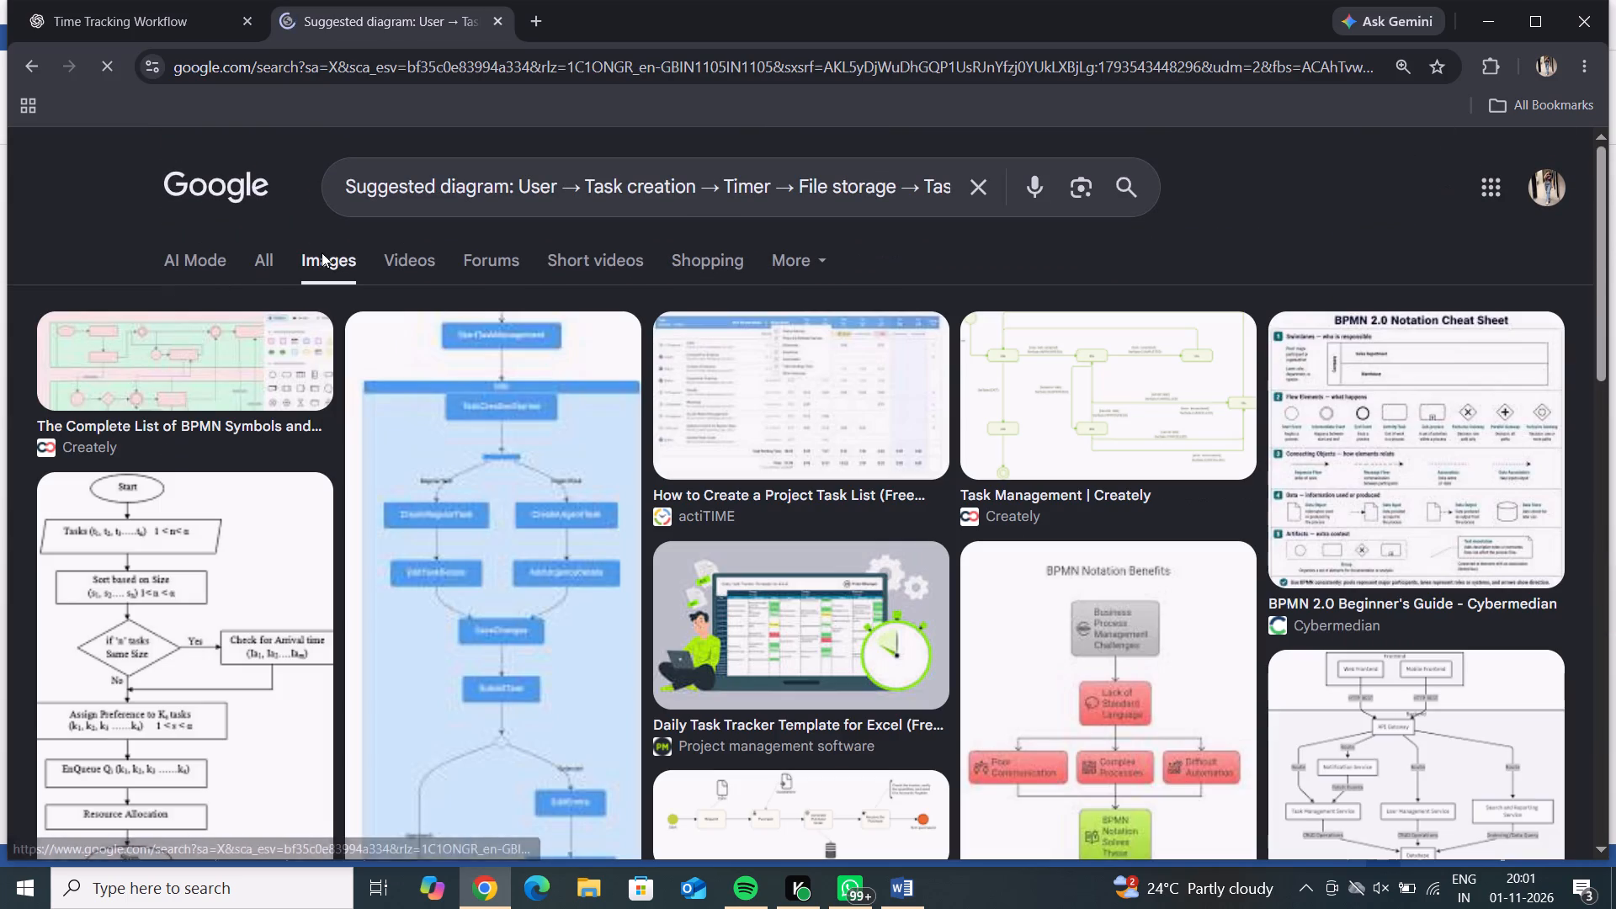
click(226, 374)
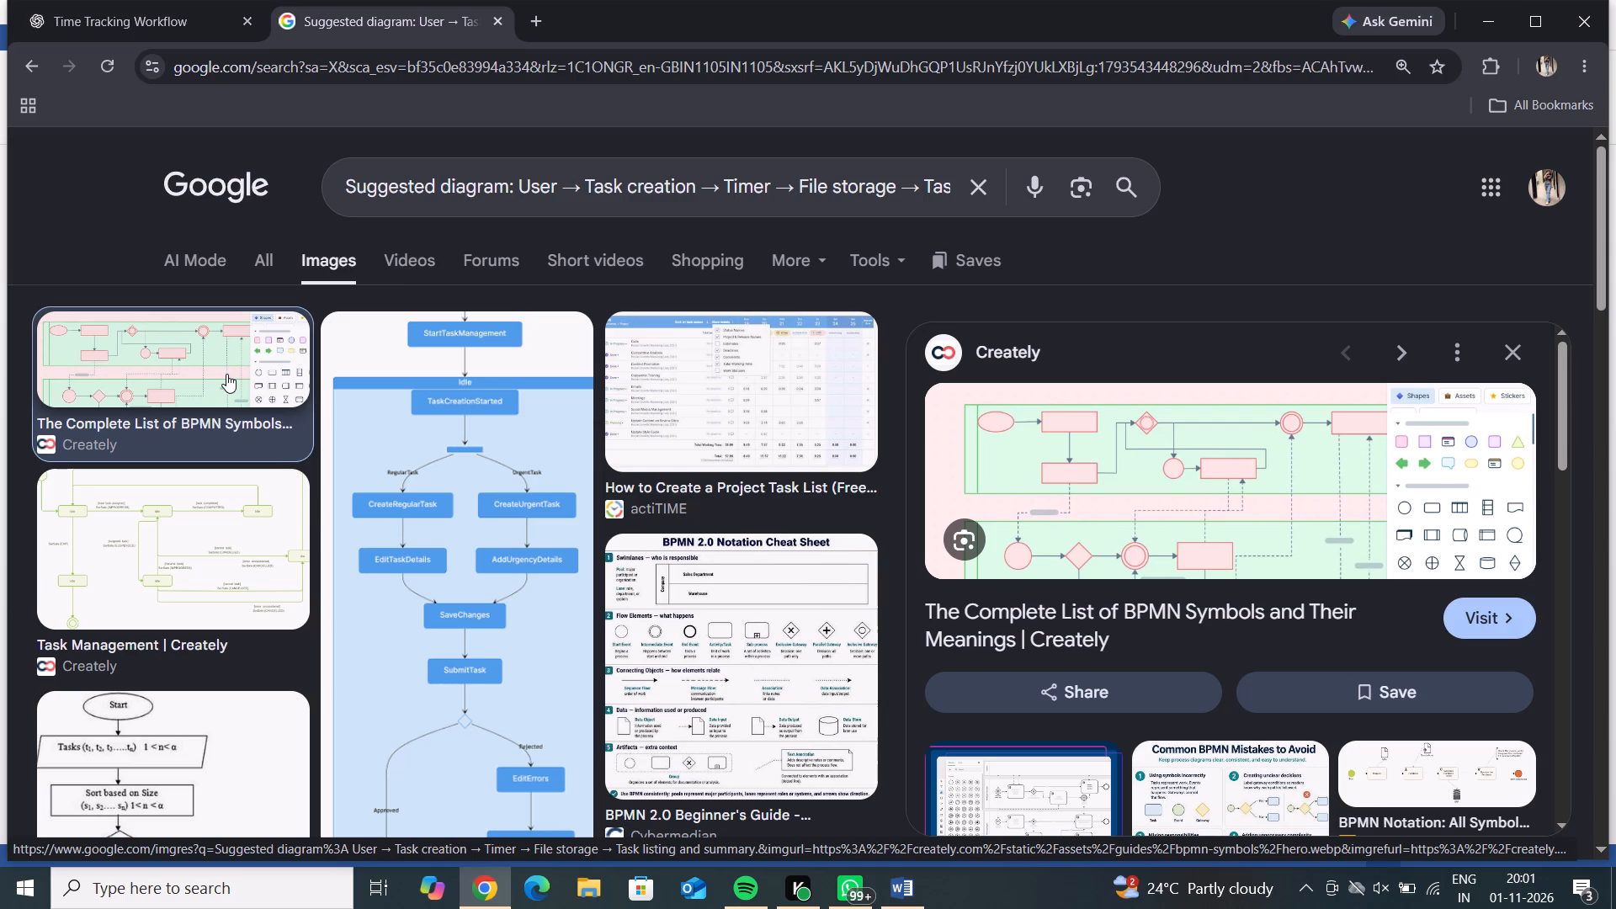
click(516, 433)
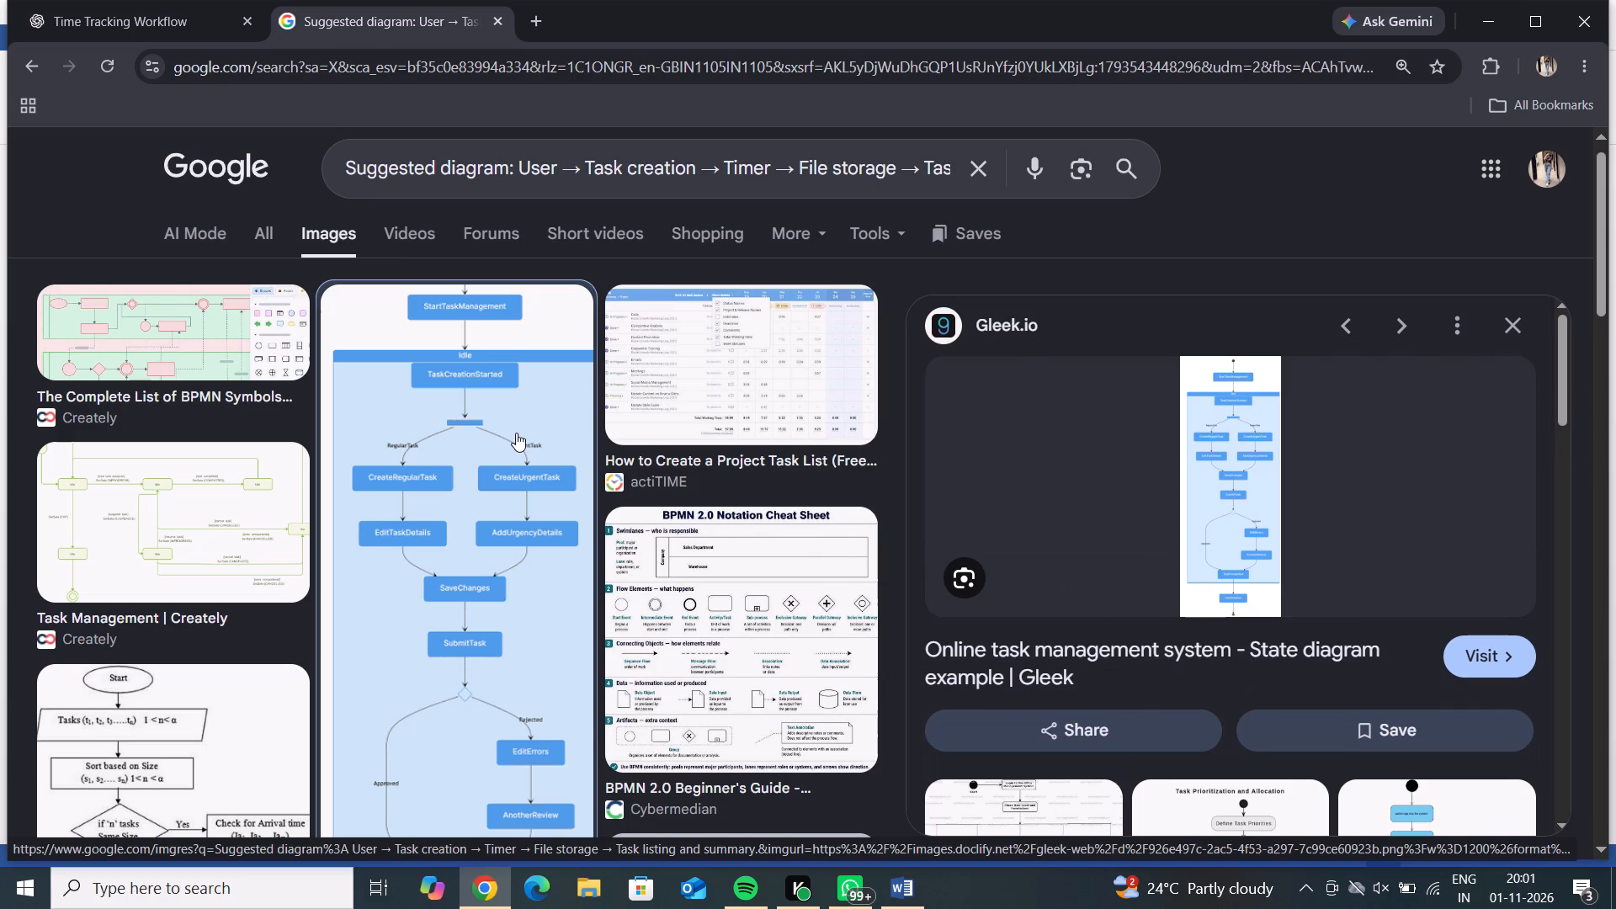
scroll(222, 706, down, 1)
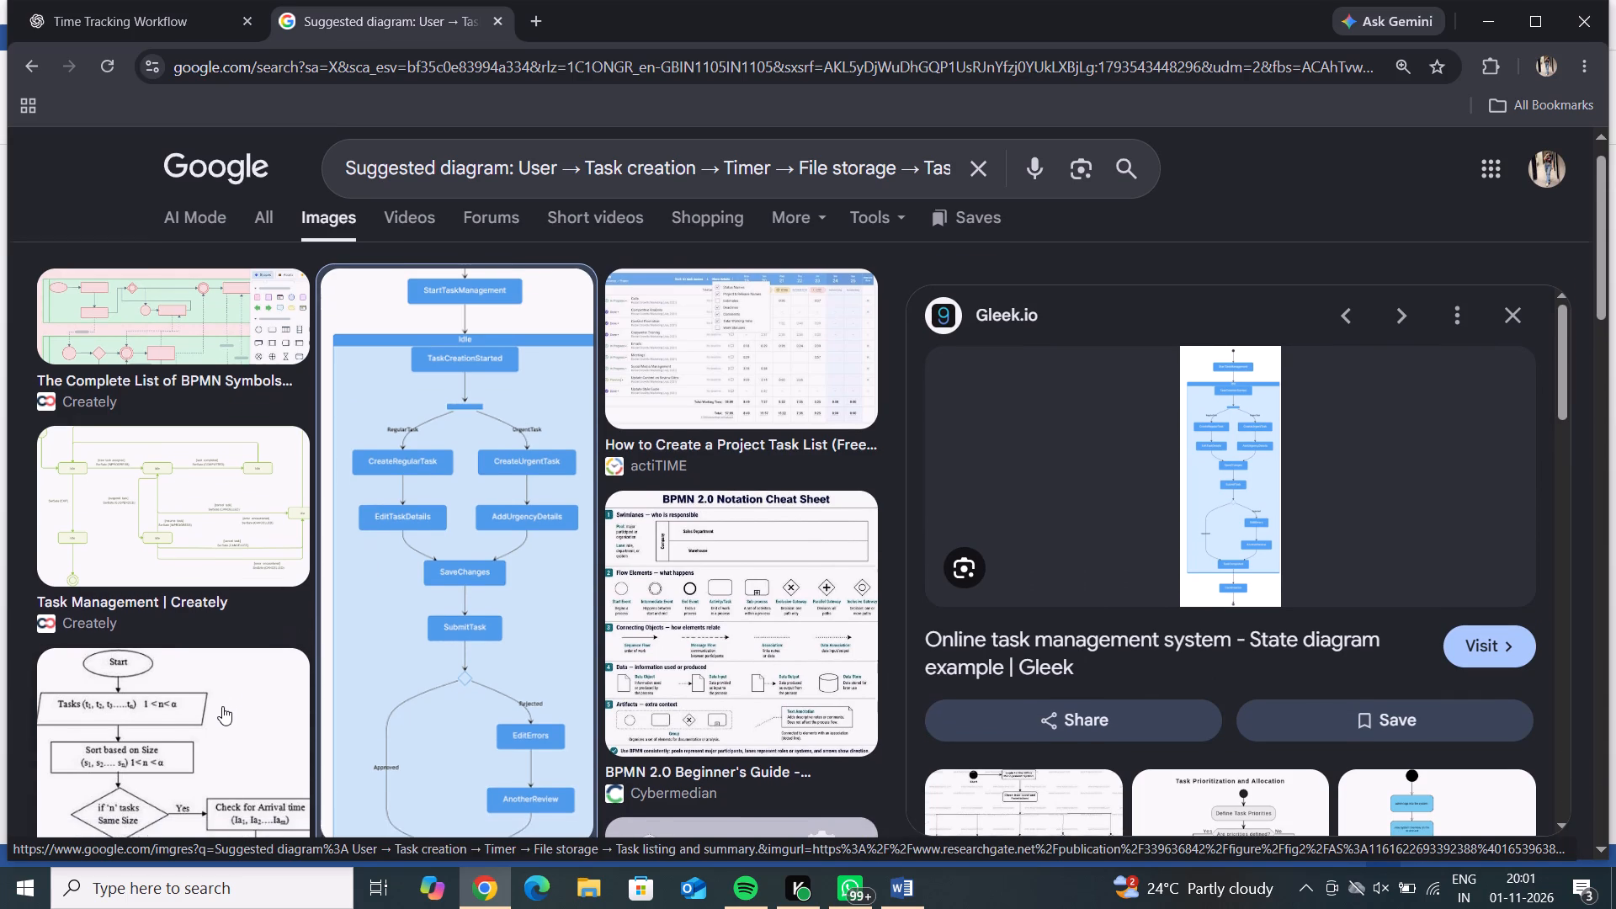
scroll(222, 706, down, 3)
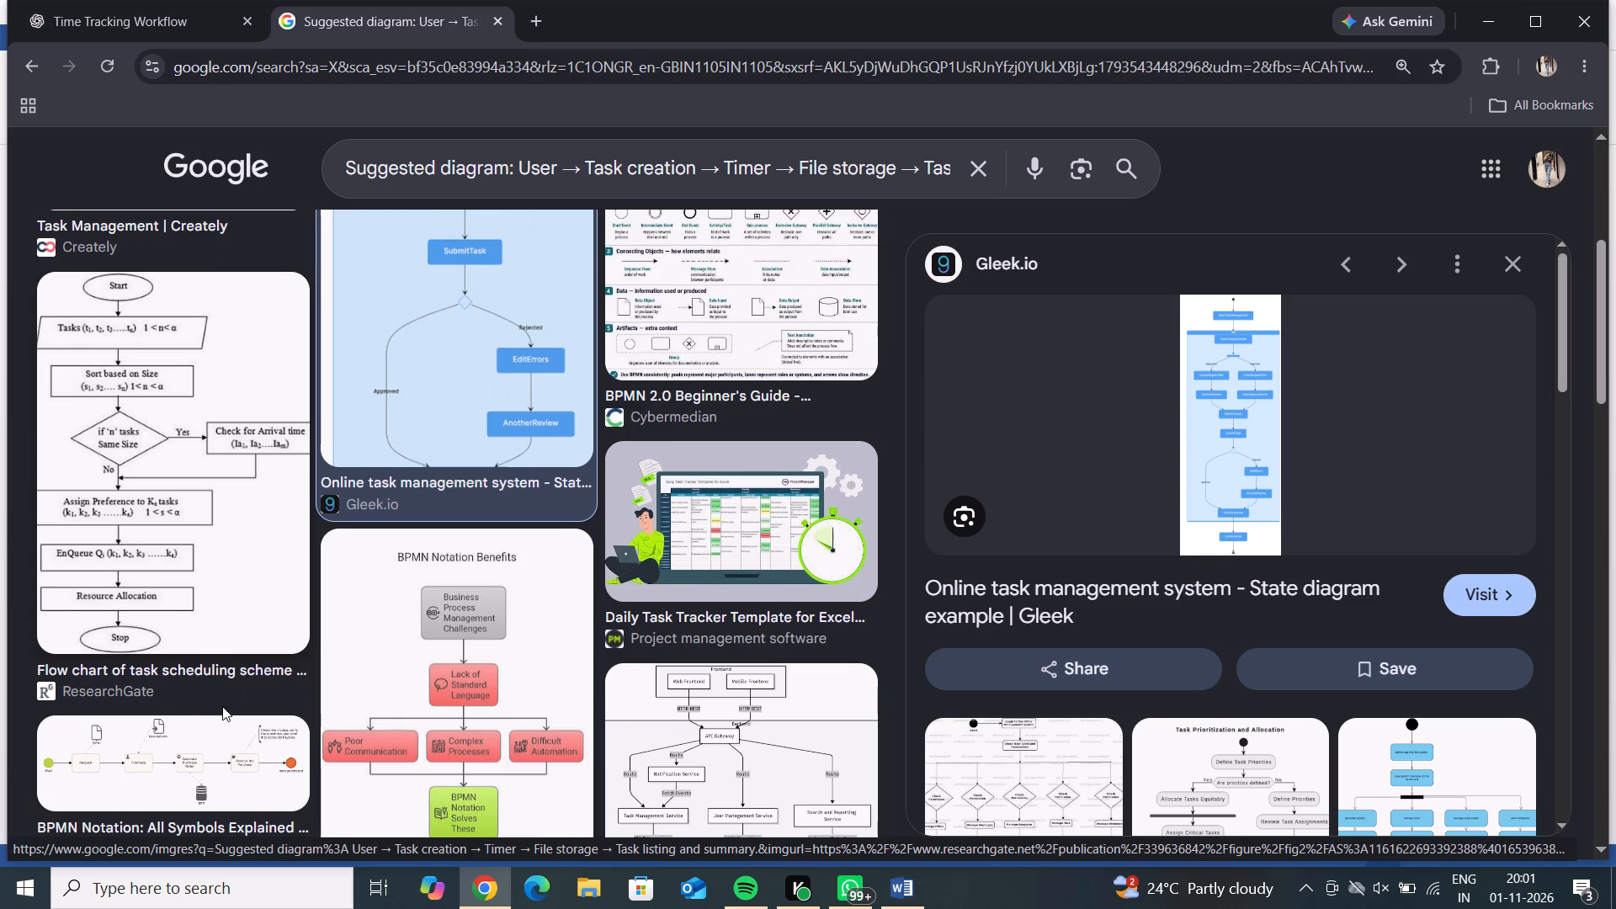
scroll(222, 706, down, 4)
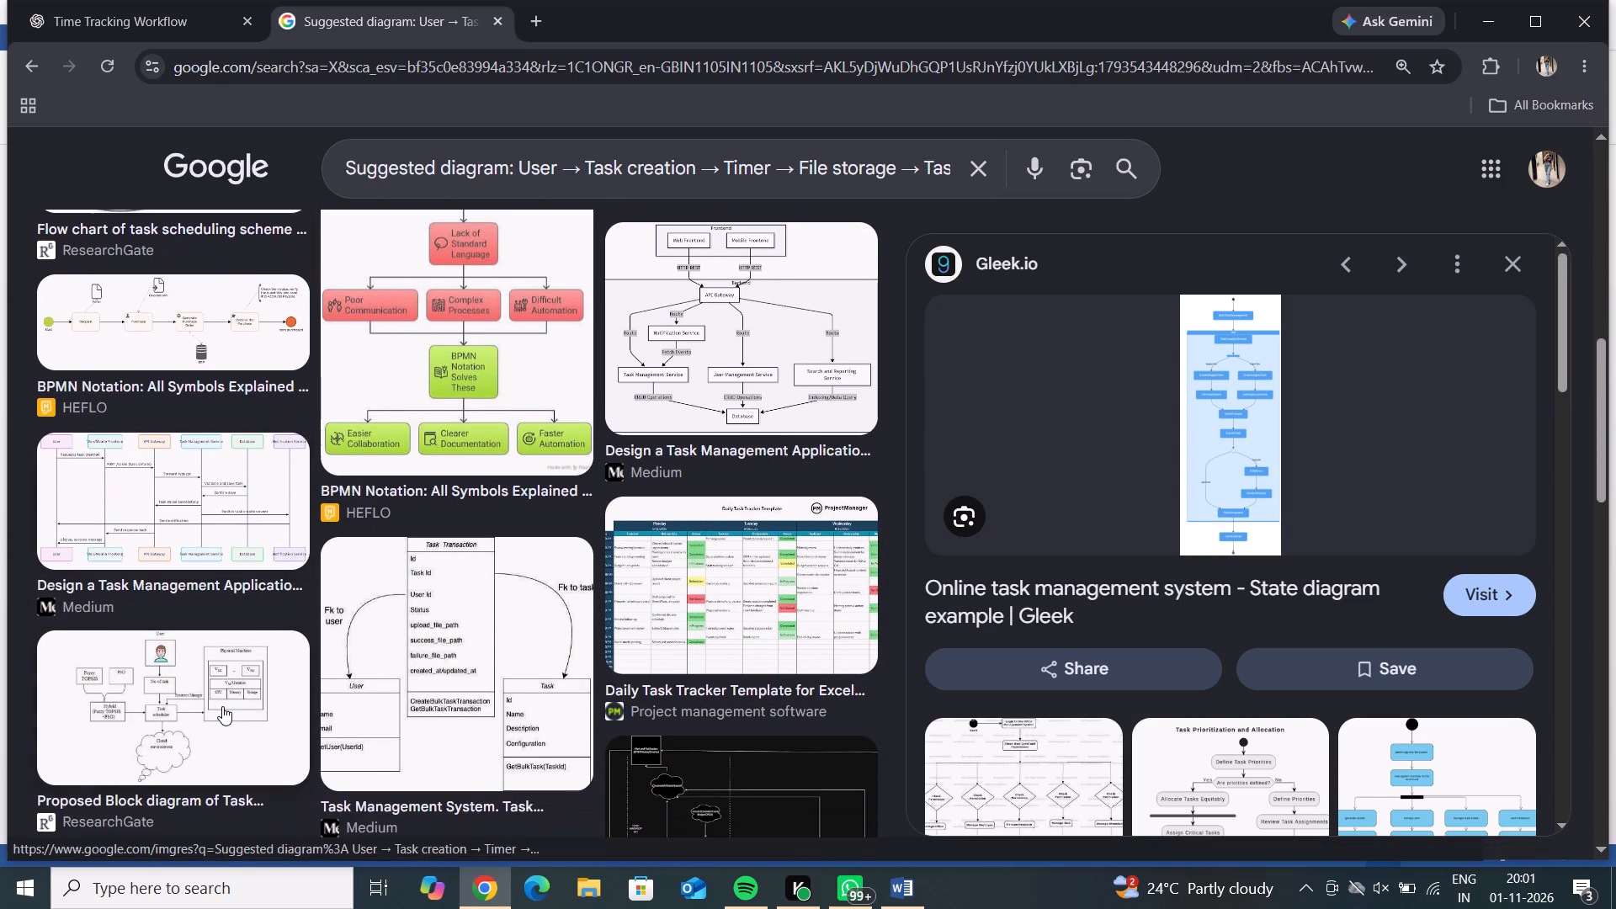
scroll(222, 703, down, 1)
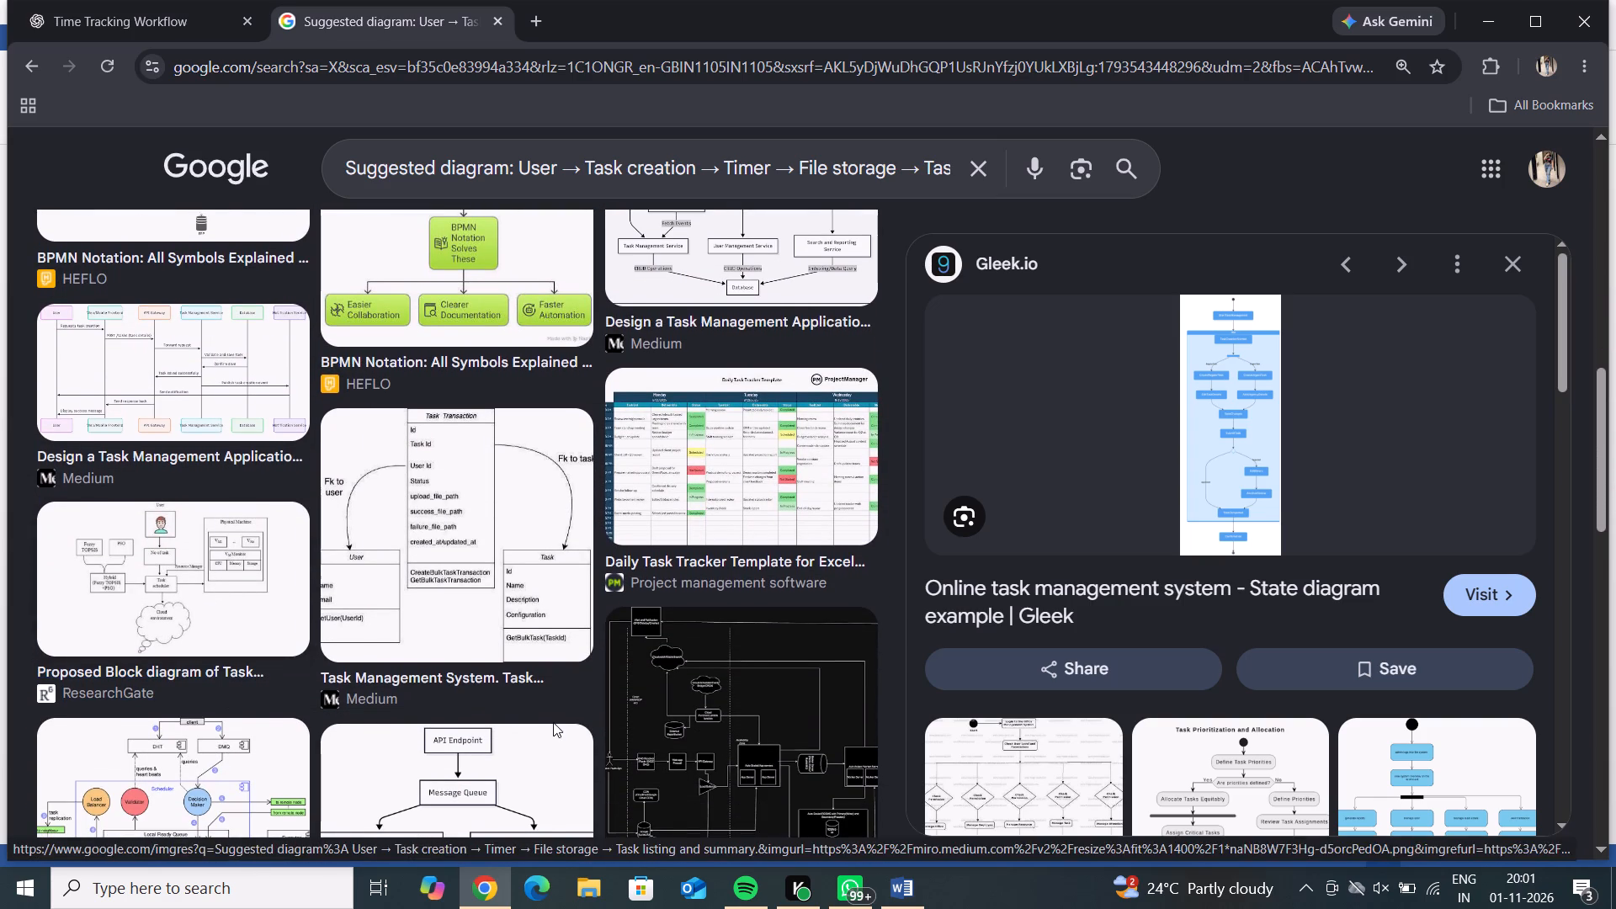
scroll(554, 634, down, 2)
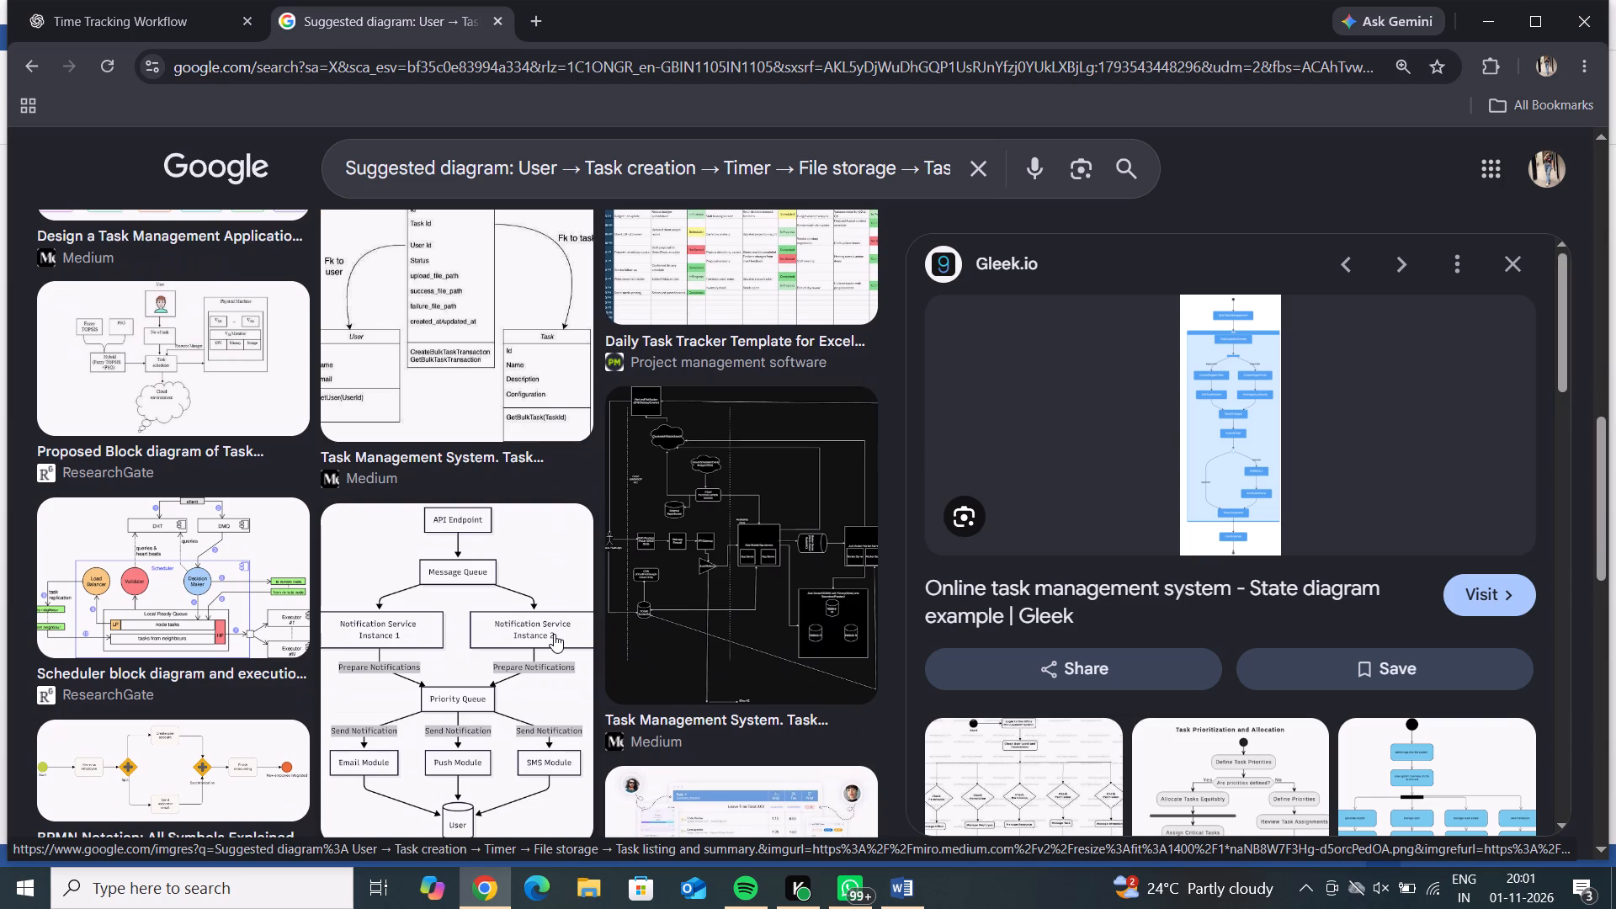
scroll(554, 634, down, 3)
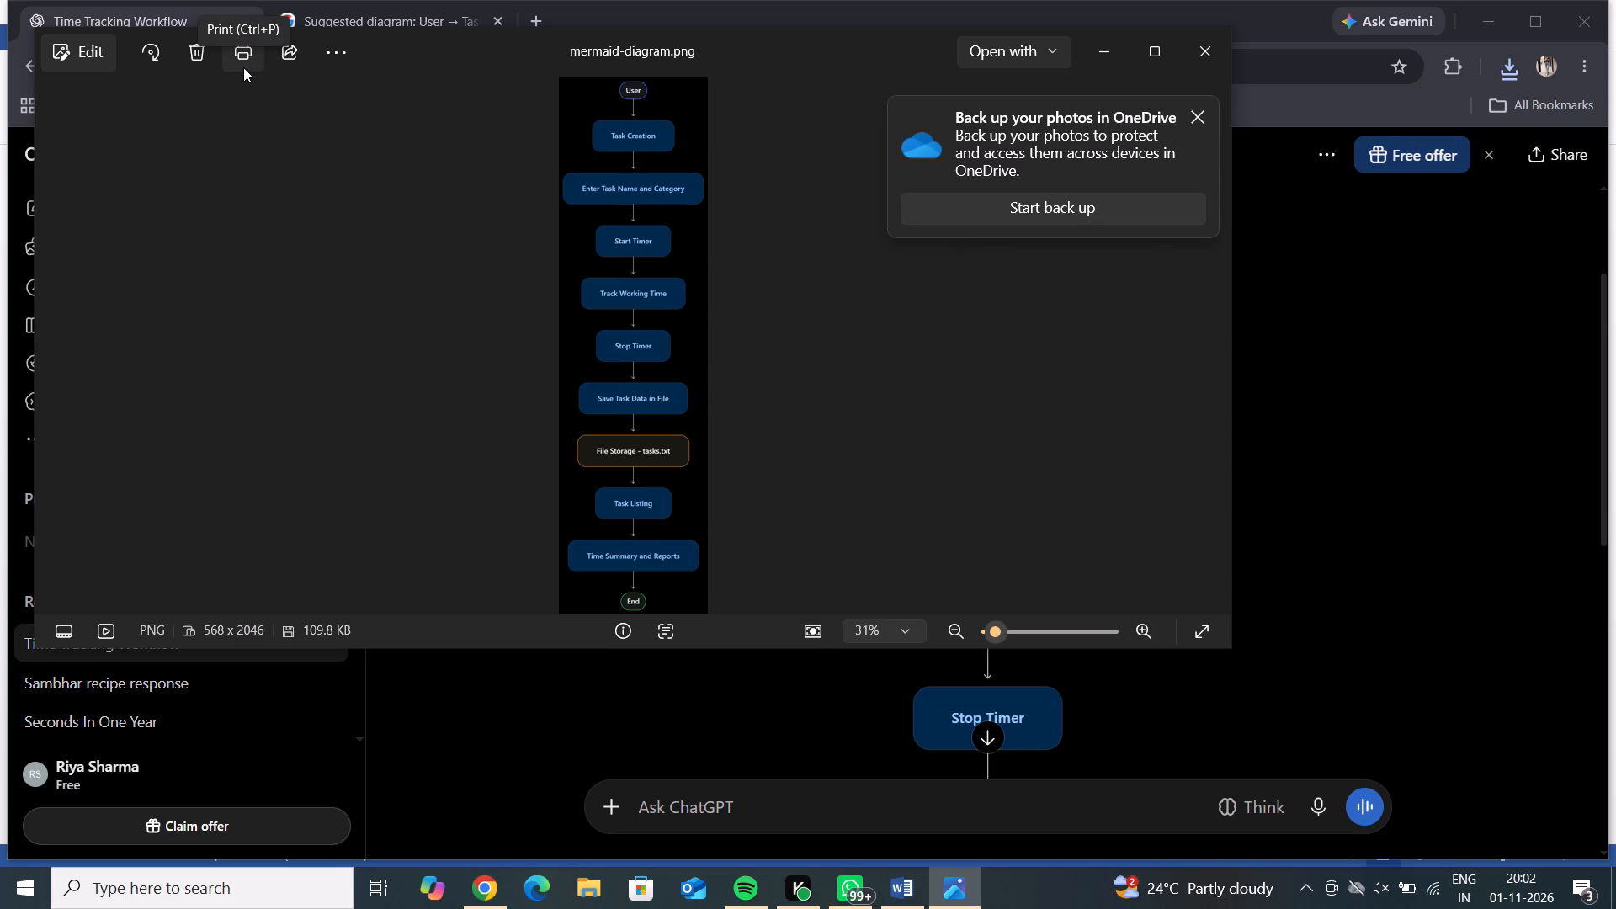
click(330, 56)
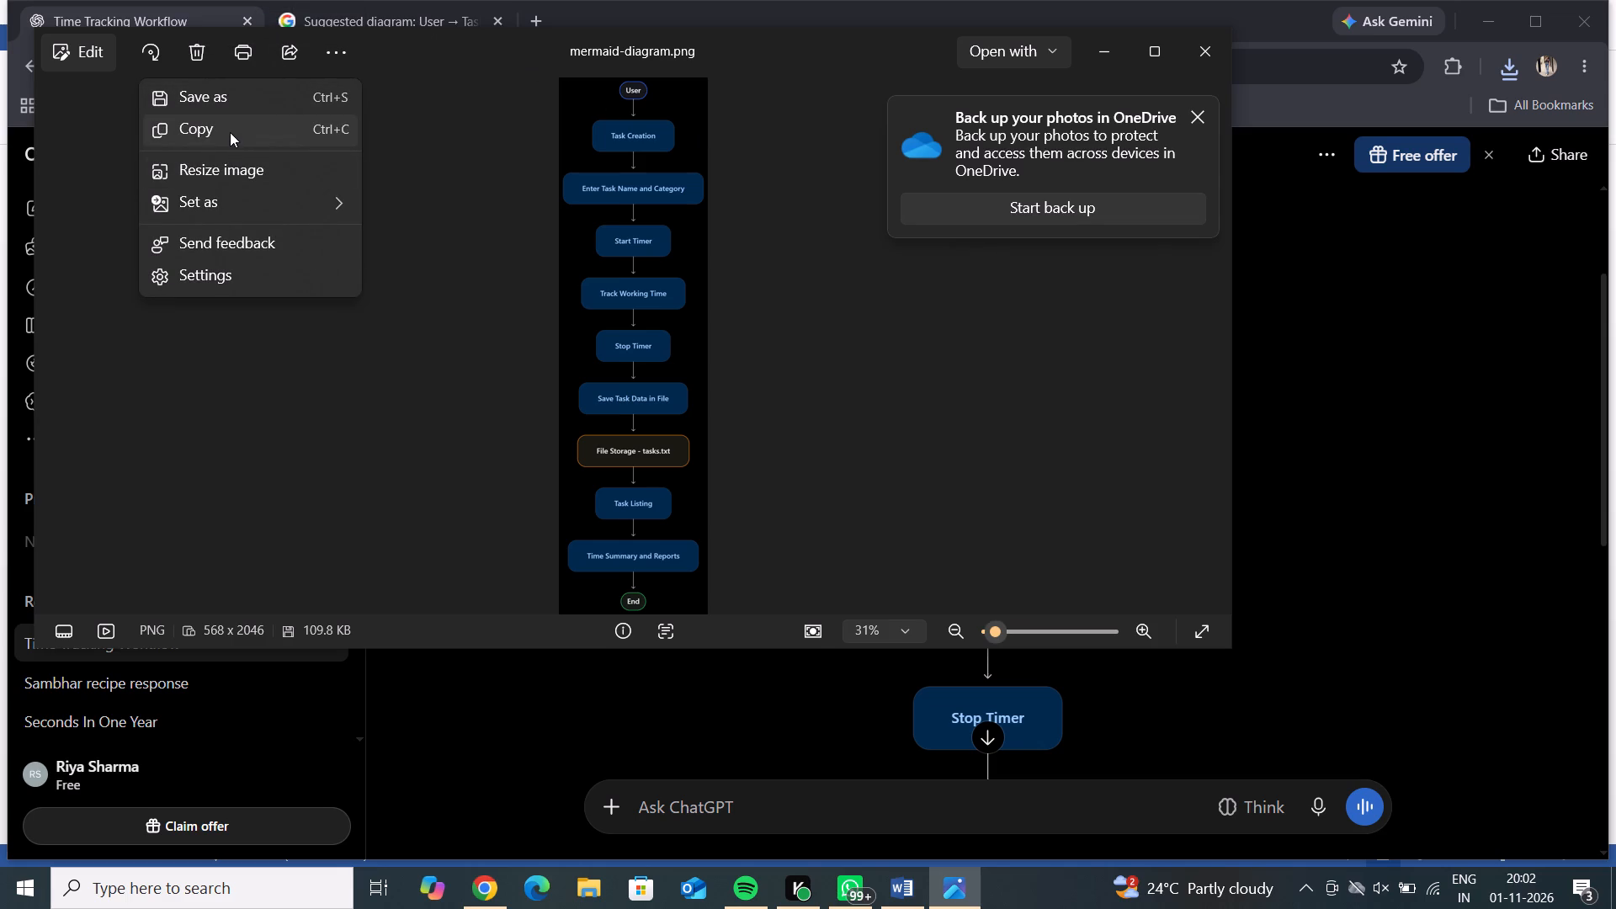
click(230, 132)
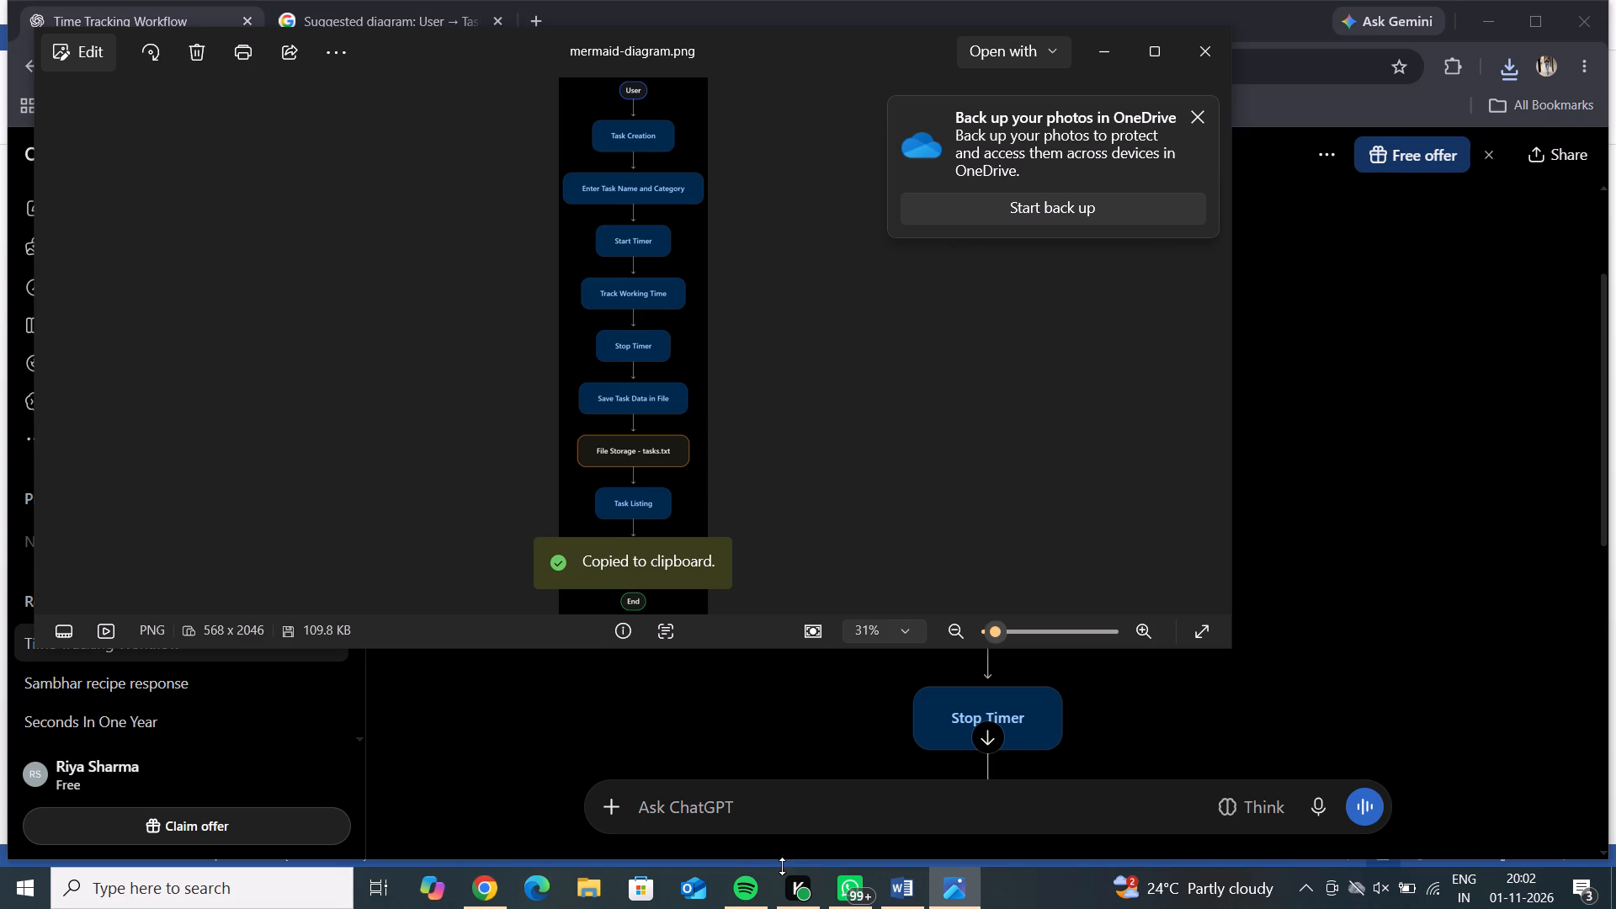
Switch to Word and delete the "Suggested diagram" note under the Figure 1.1 caption.
click(910, 880)
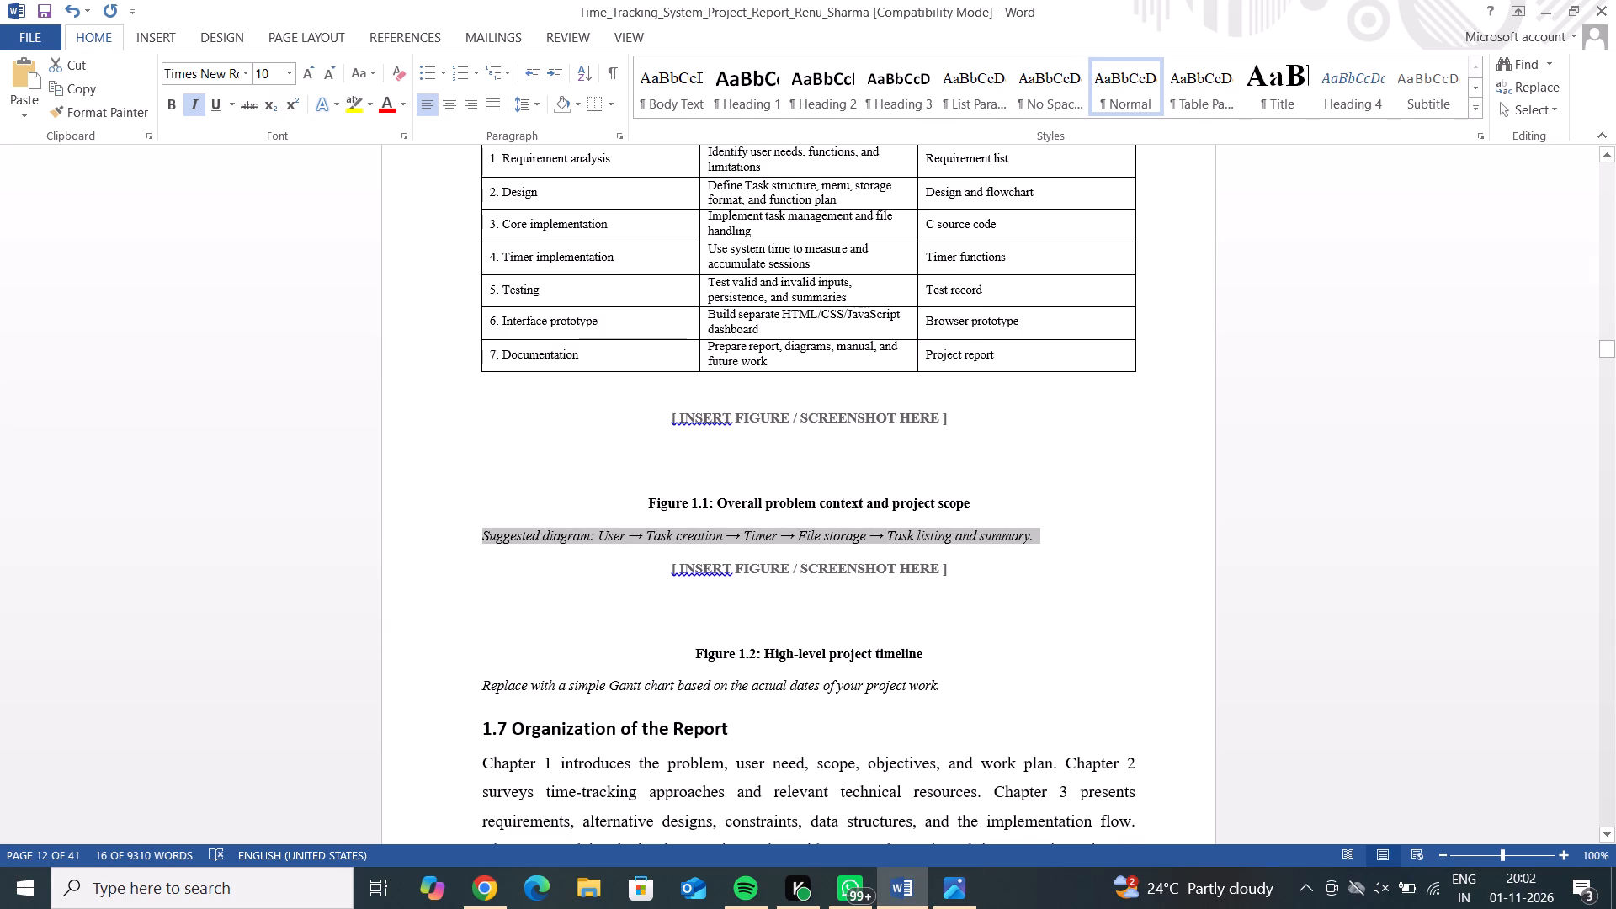
key(BackSpace)
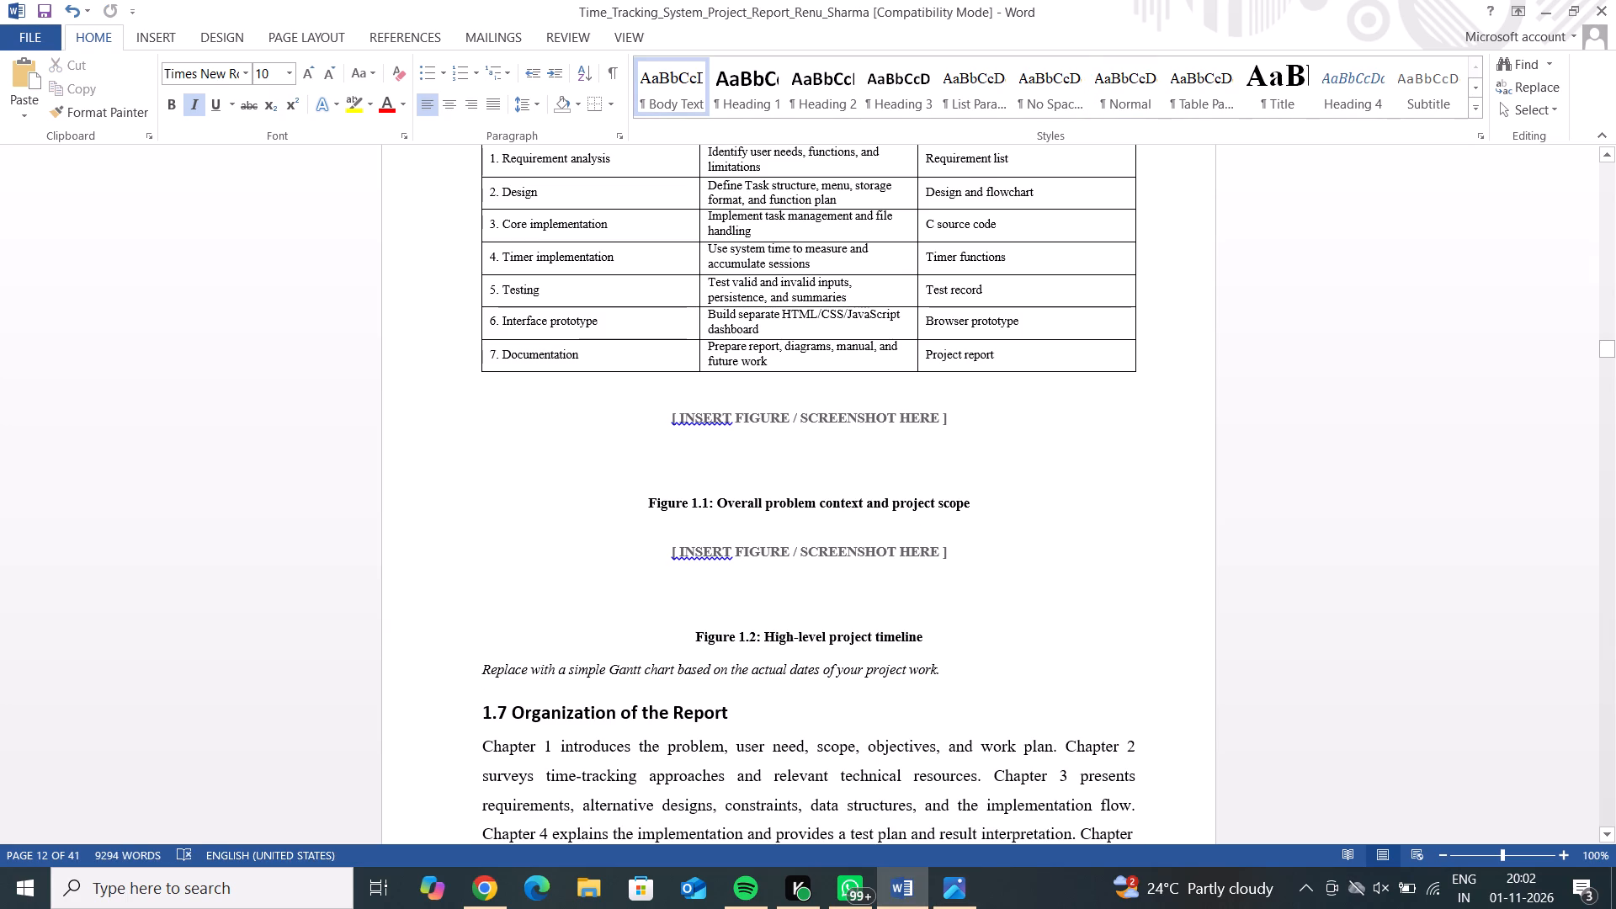
Replace the "[ INSERT FIGURE / SCREENSHOT HERE ]" placeholder above the Figure 1.2 caption with the copied workflow diagram.
click(957, 555)
double_click(957, 555)
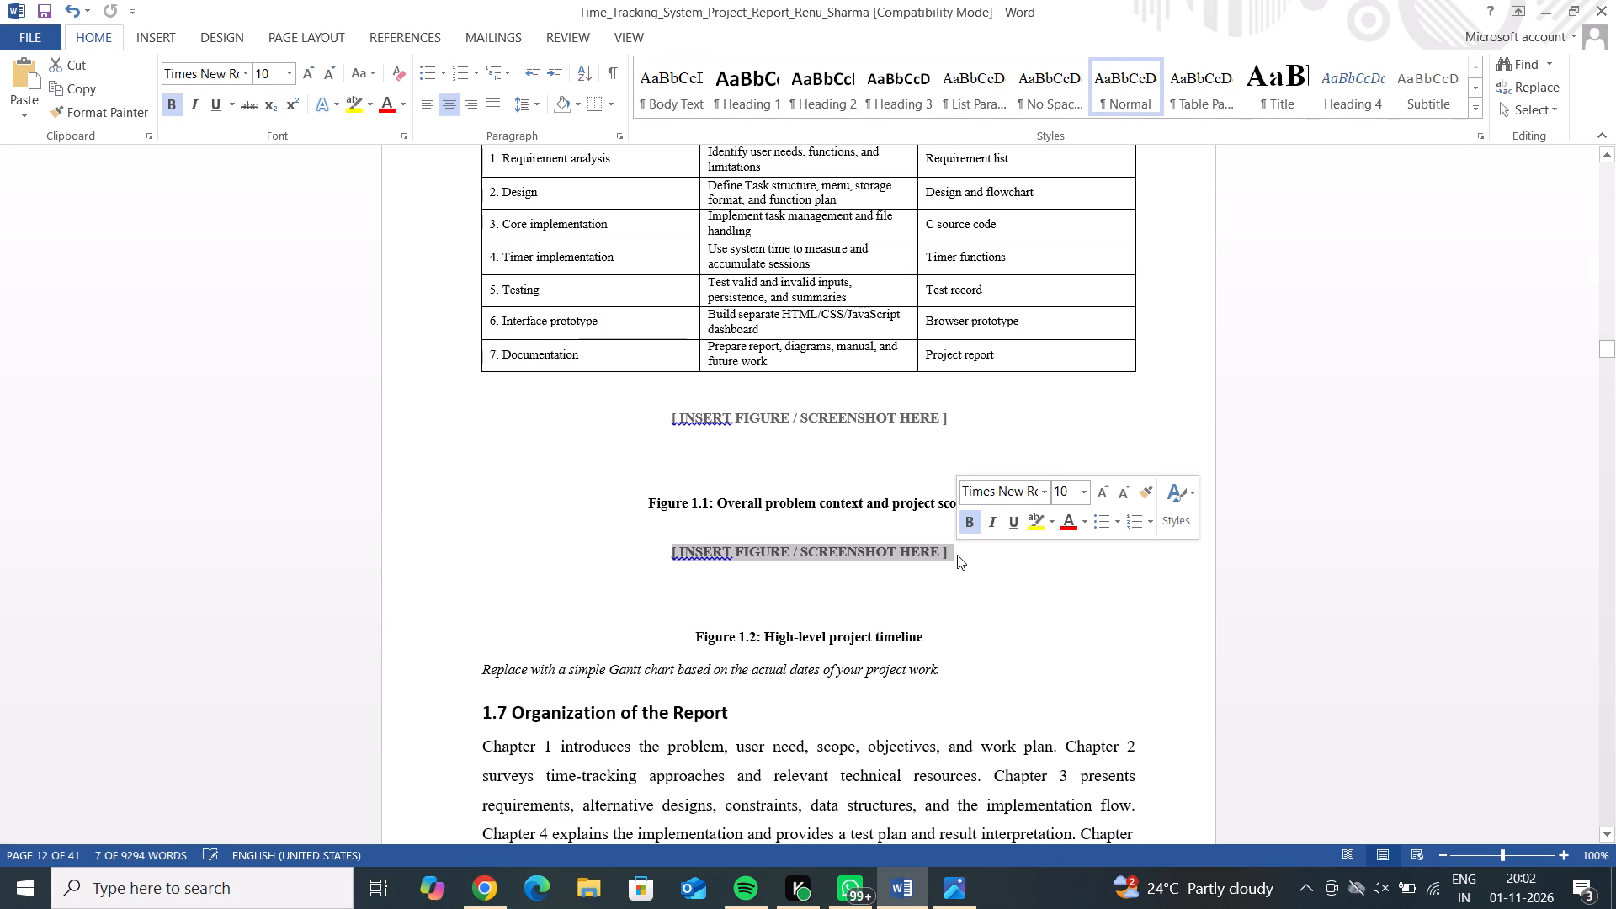
key(BackSpace)
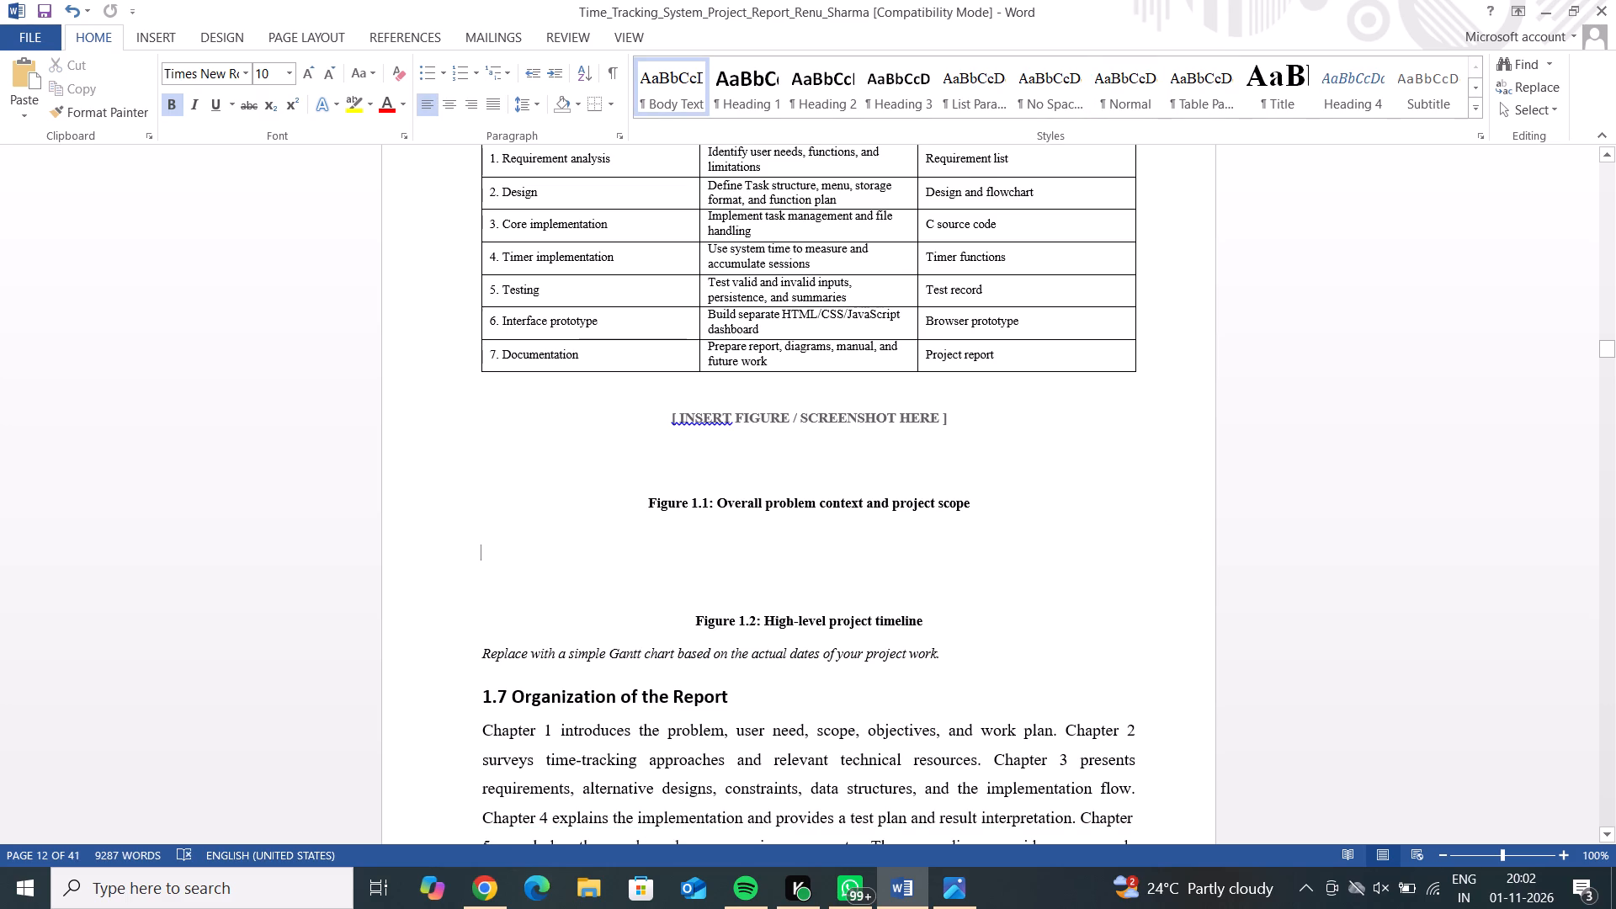
key(ctrl+v)
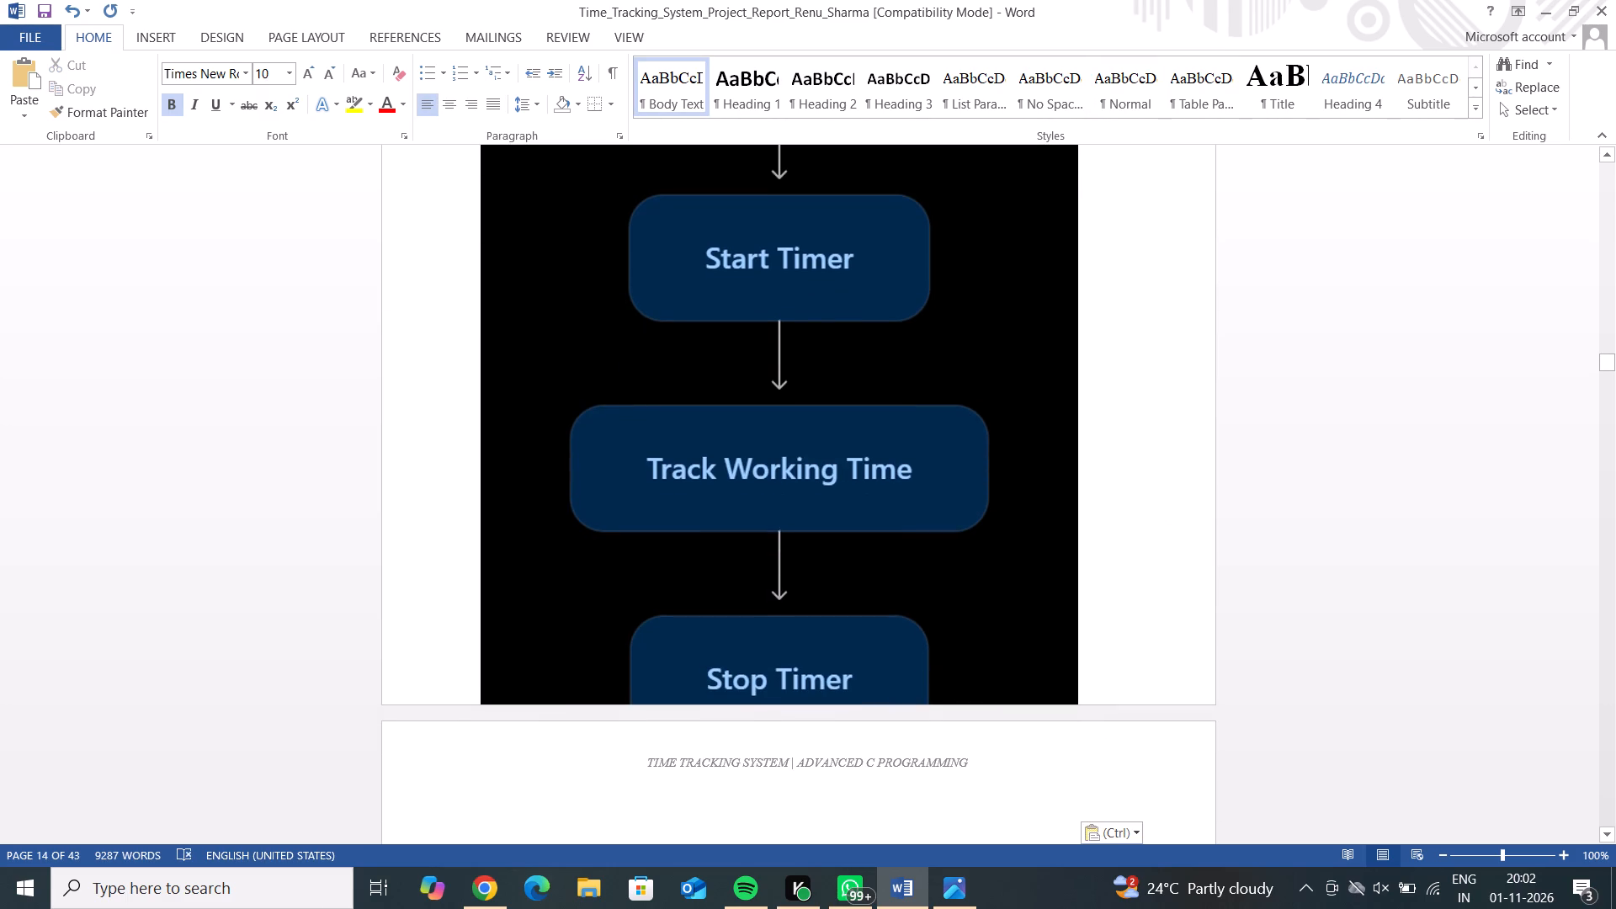
Resize the pasted workflow diagram freehand, reducing its height and width from the edges and adjusting it from its upper corner.
drag(1076, 425, 969, 428)
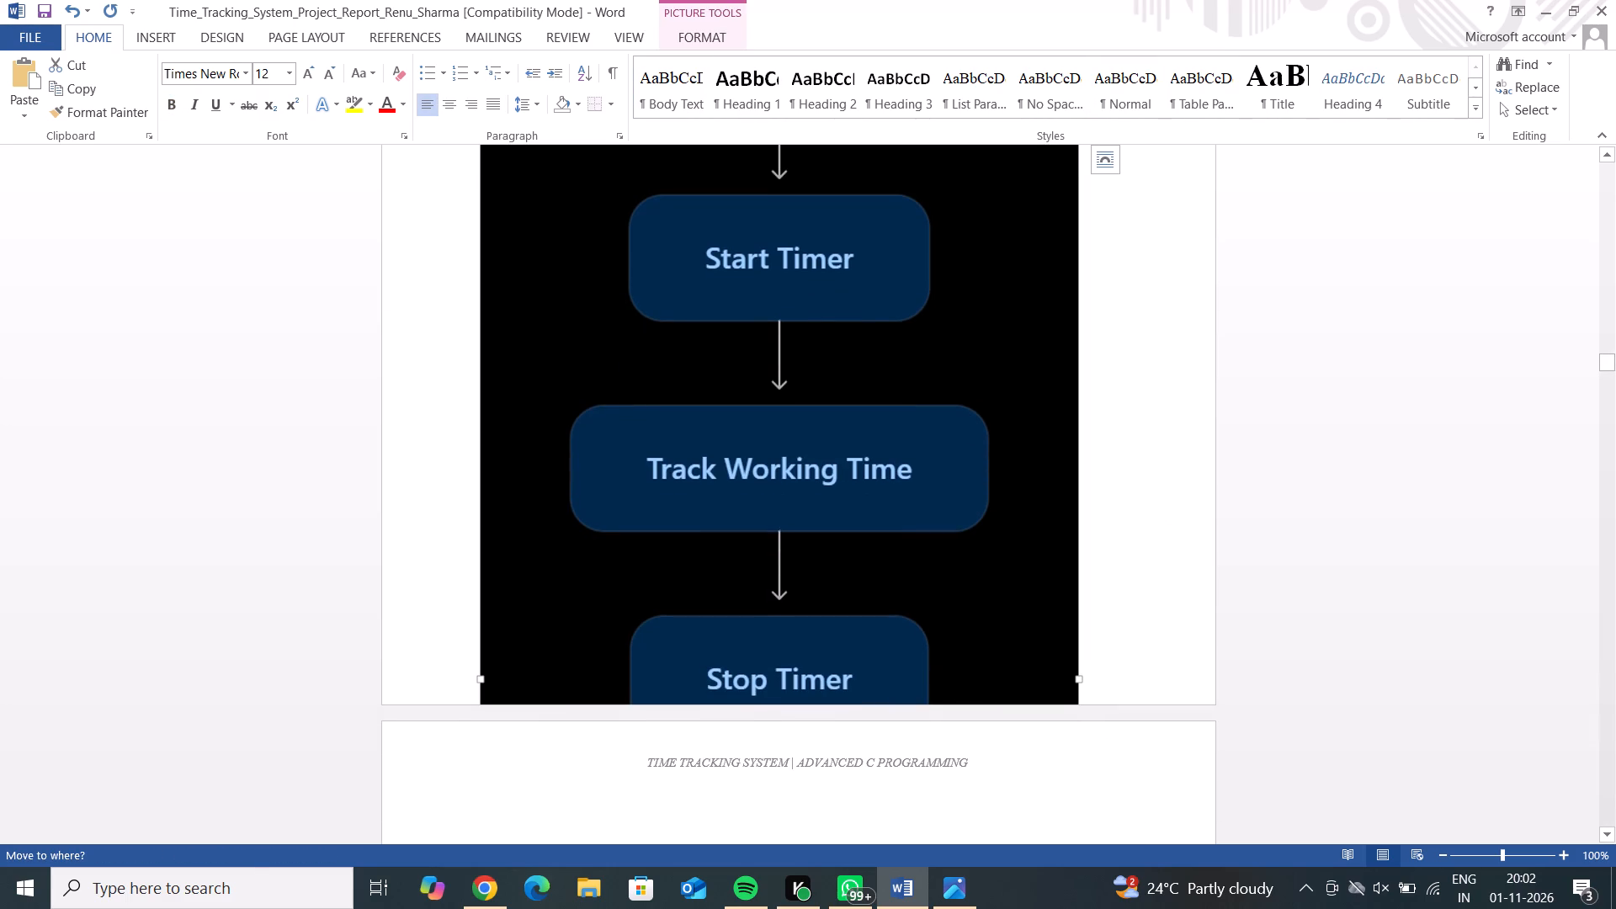
drag(1077, 395, 1044, 389)
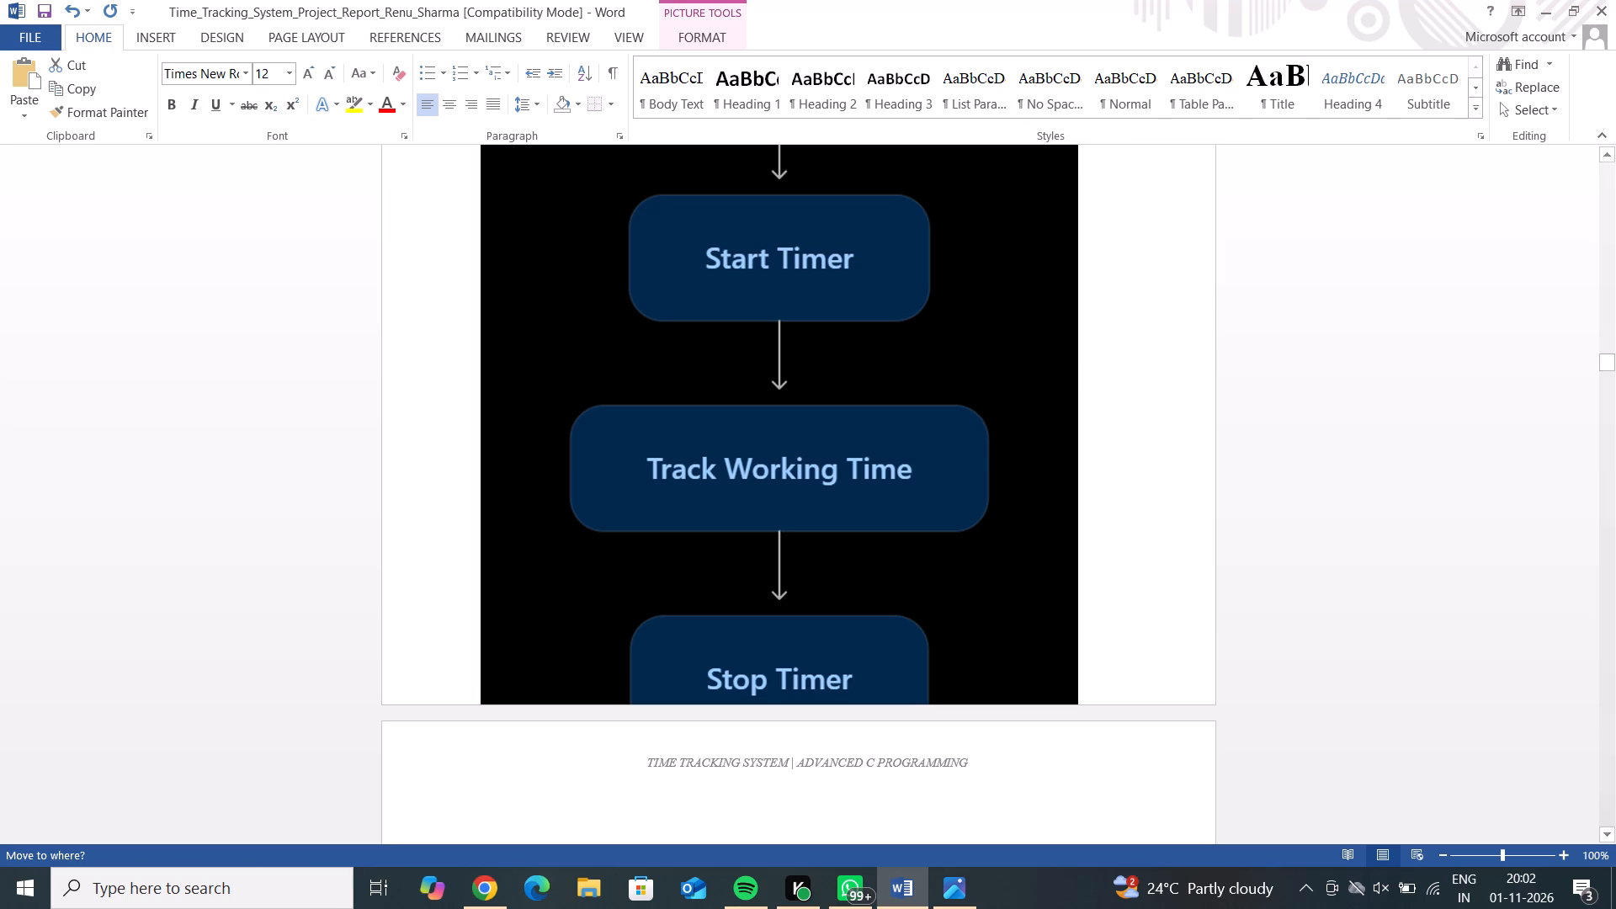
drag(1044, 389, 1100, 373)
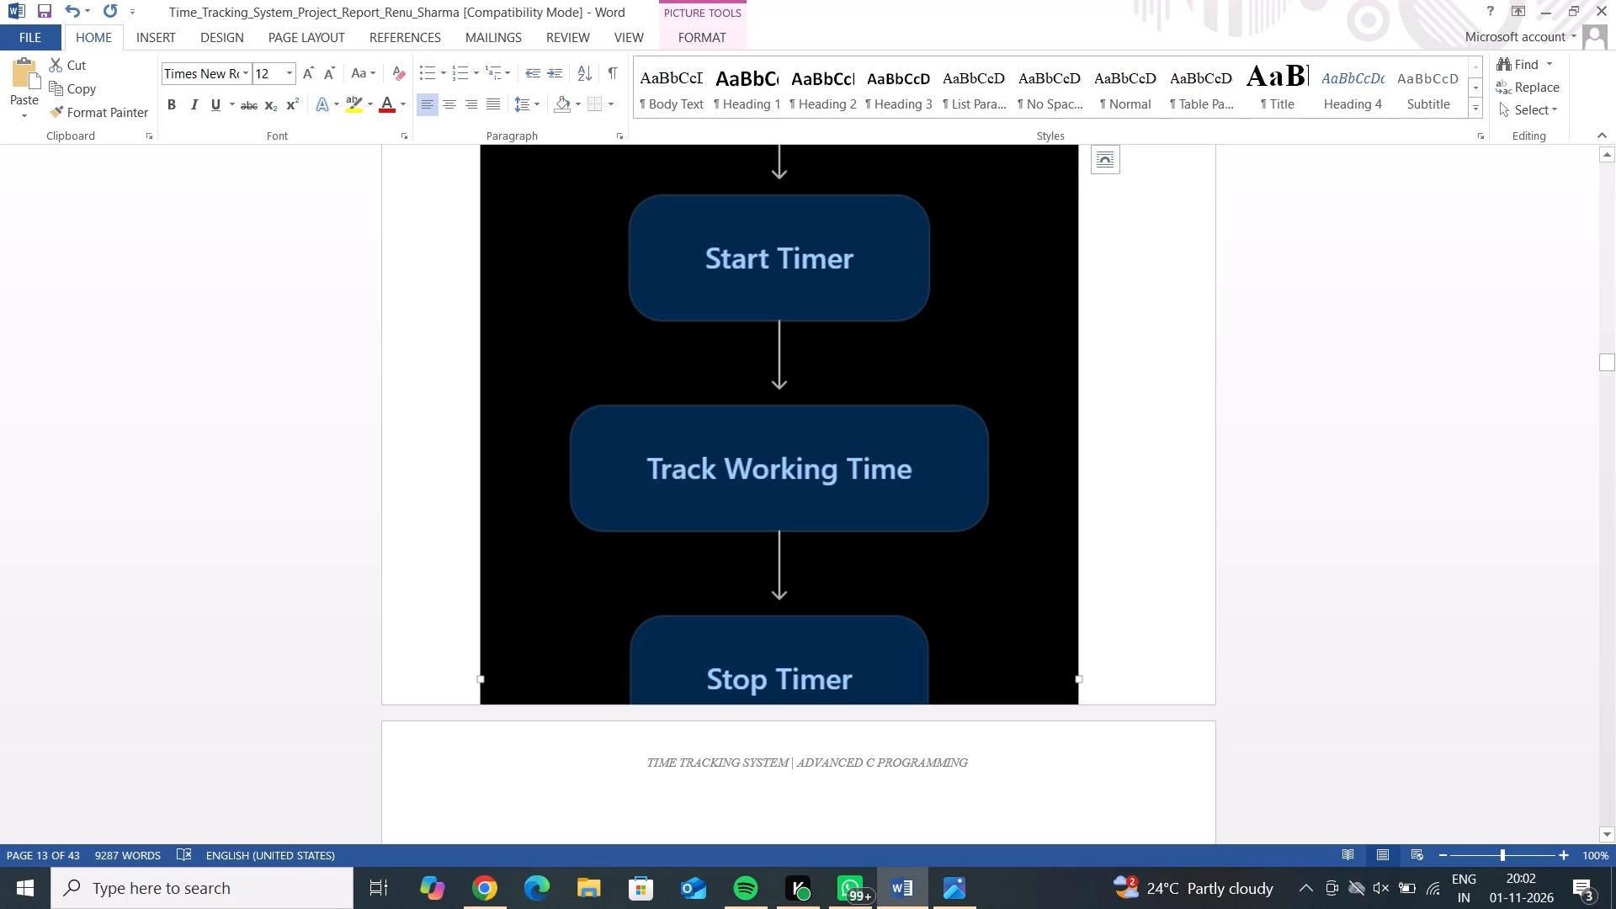
click(1075, 373)
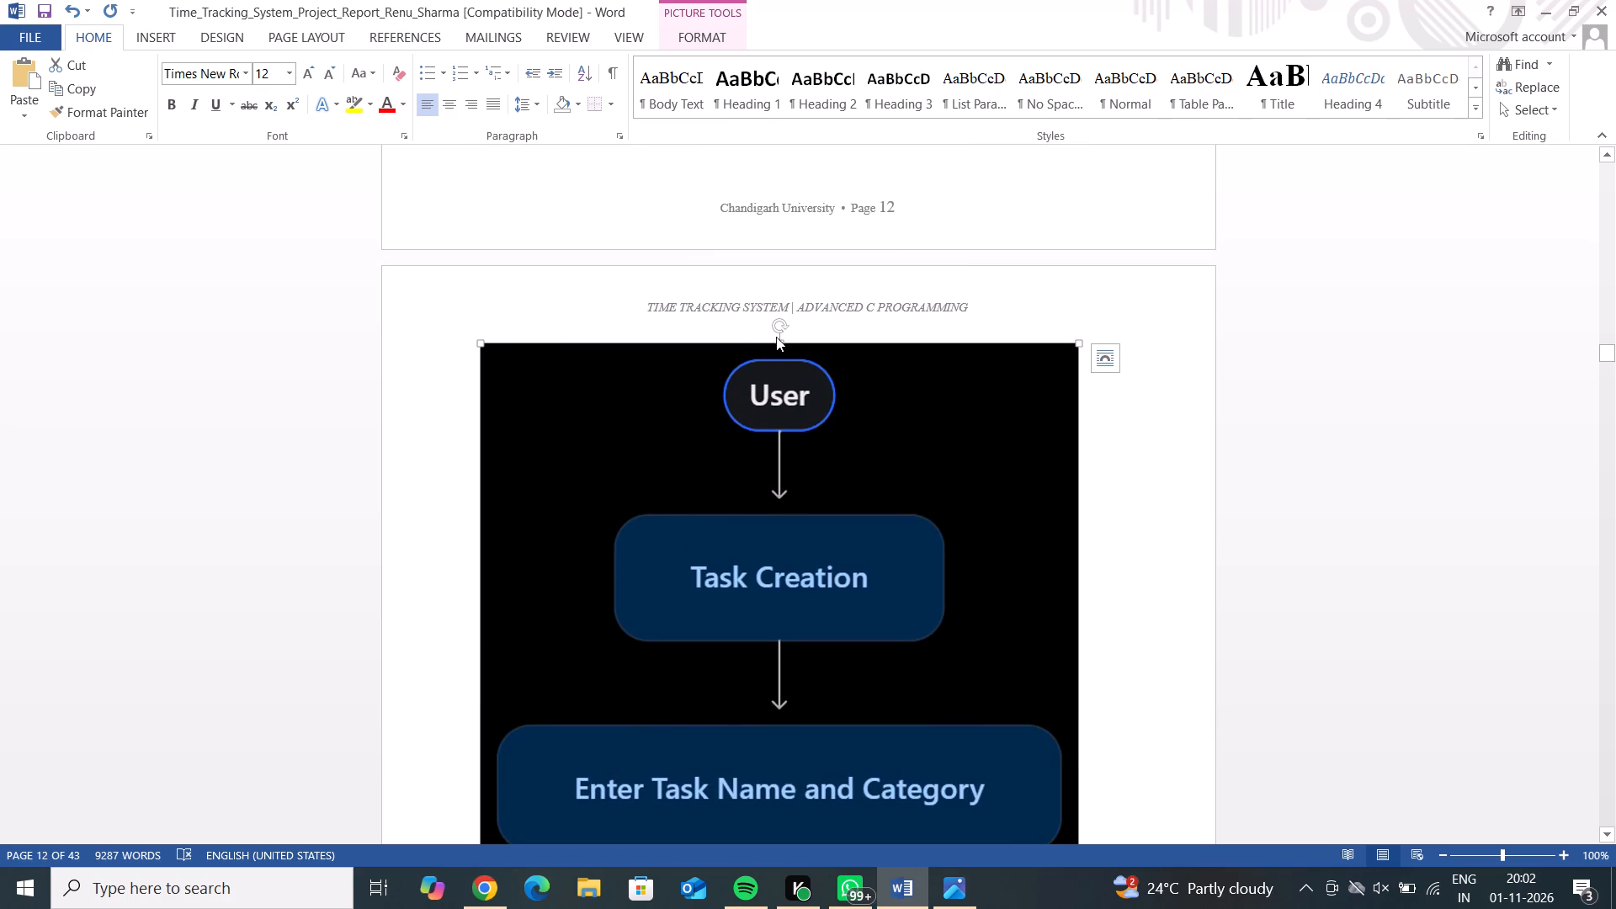
drag(780, 340, 800, 505)
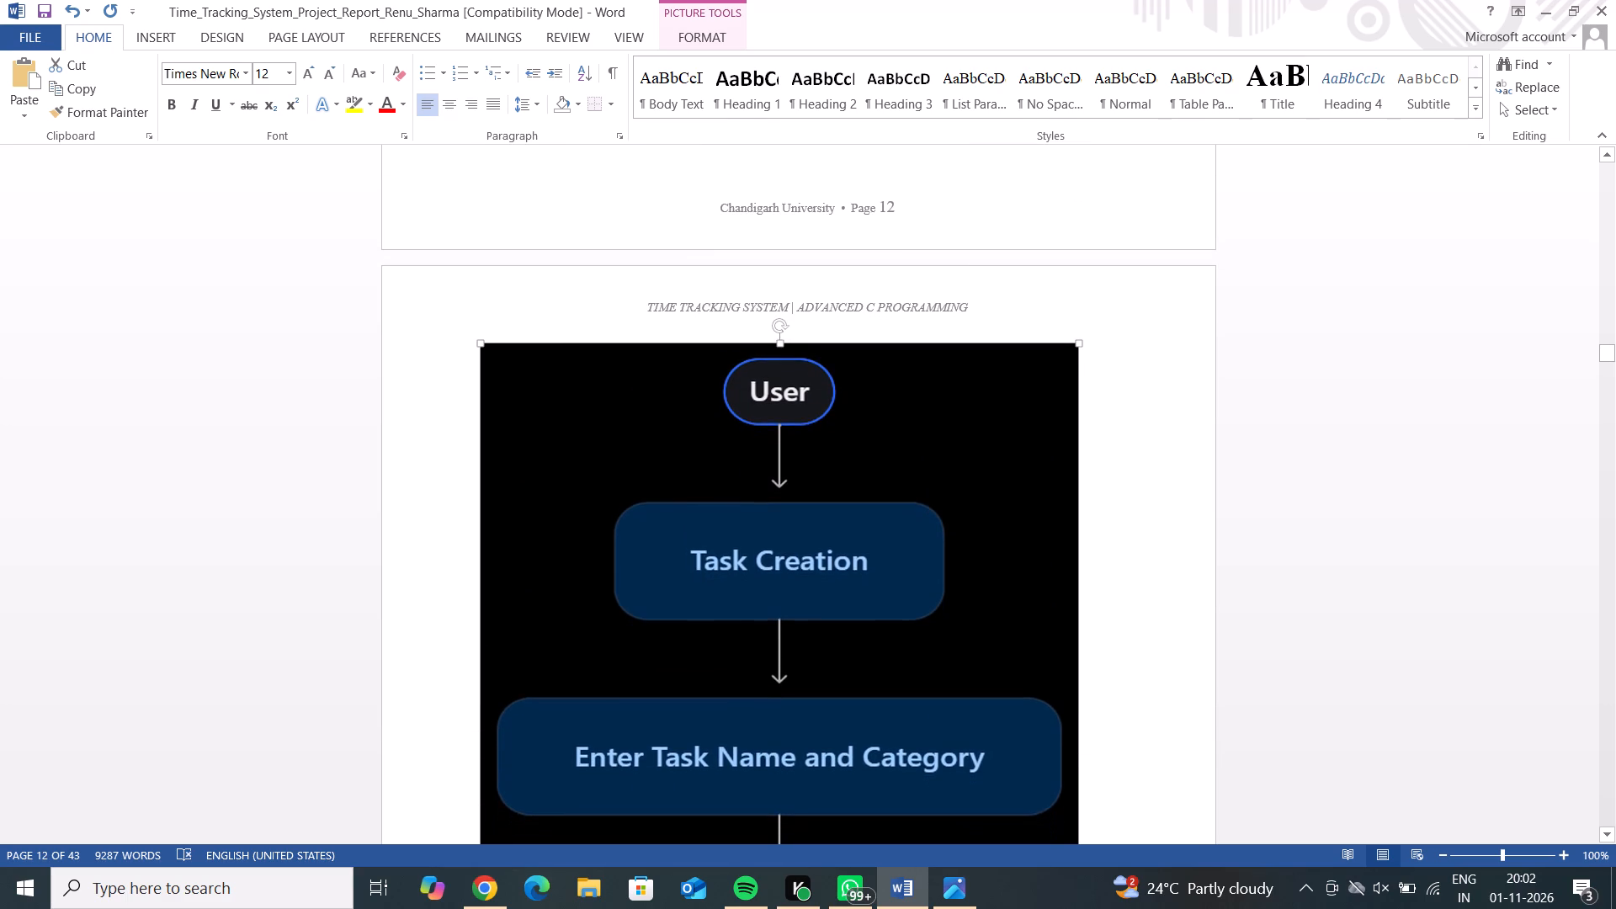
drag(800, 505, 800, 508)
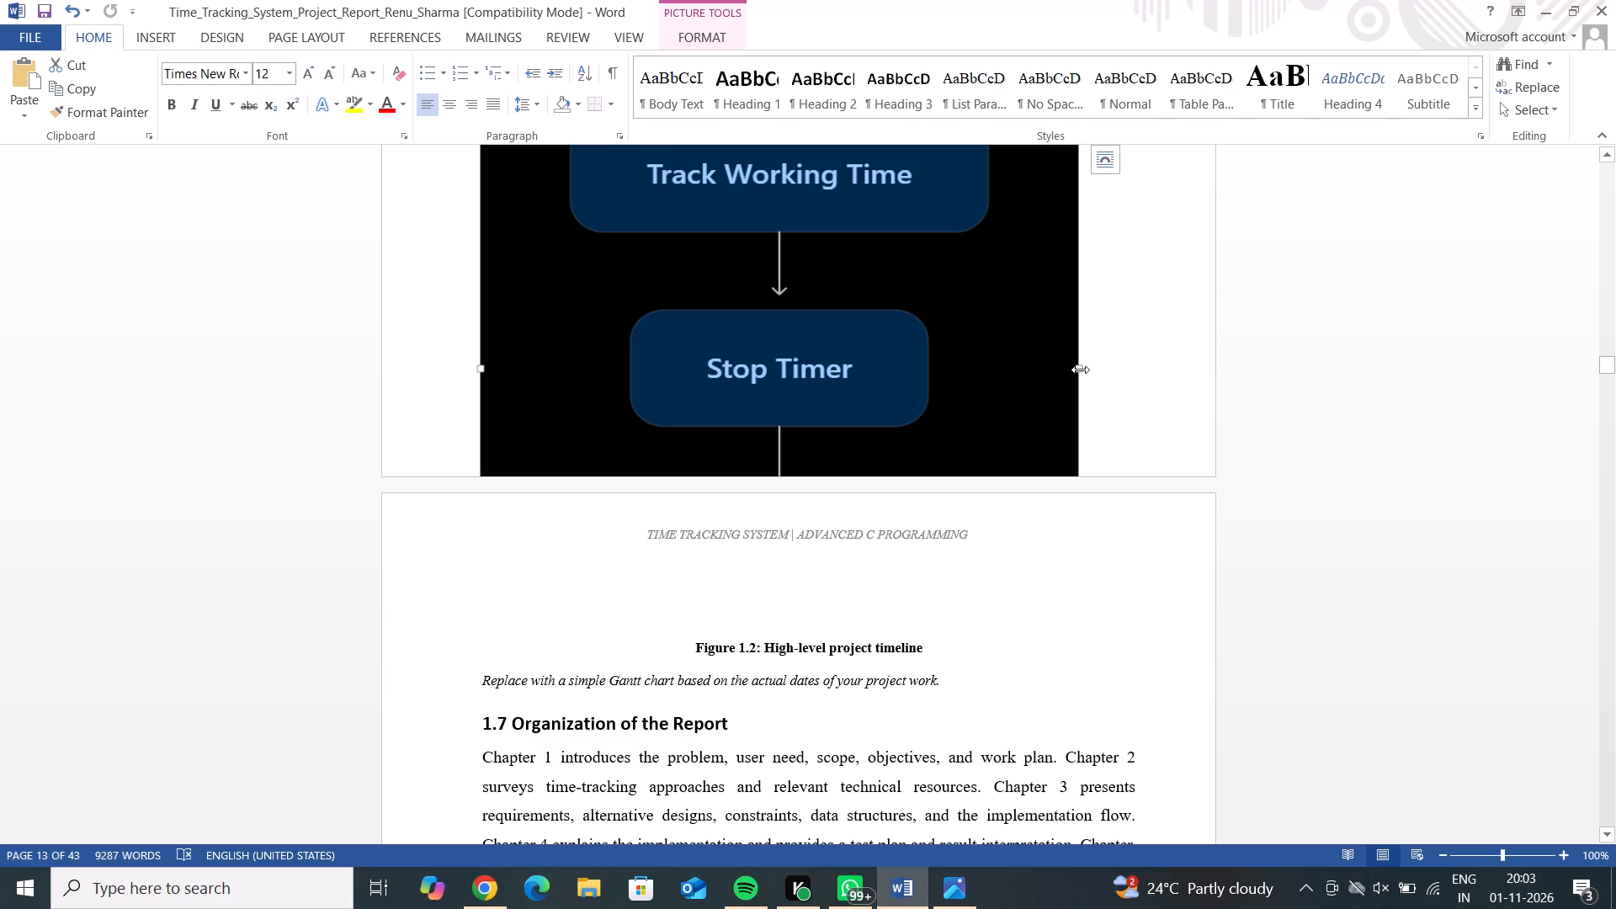
drag(1080, 369, 970, 366)
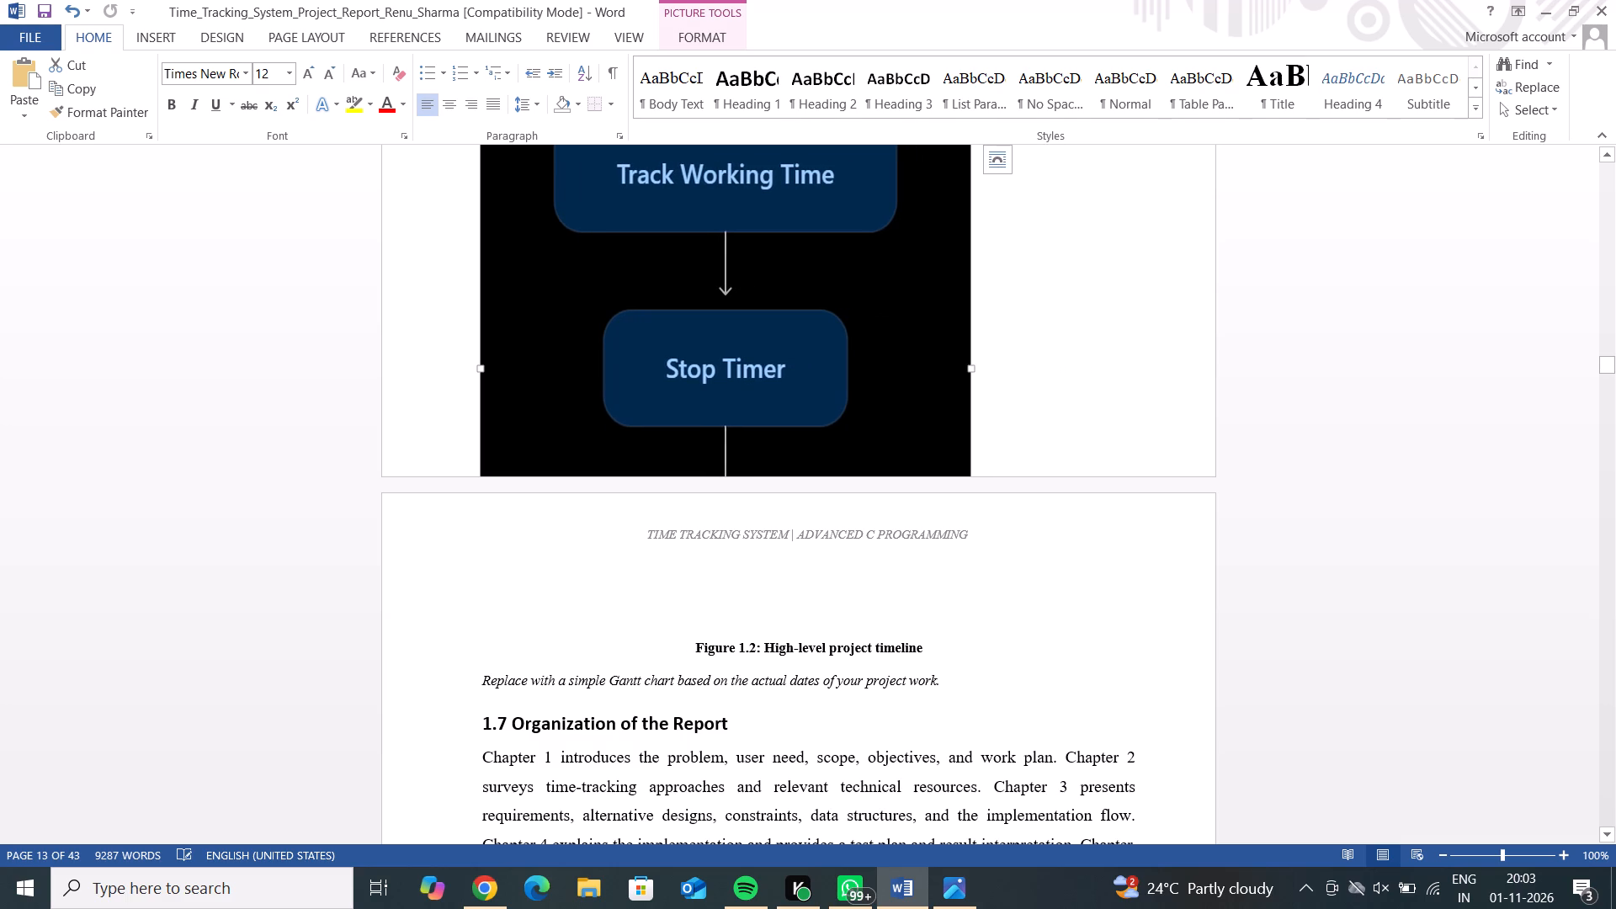
drag(477, 365, 533, 375)
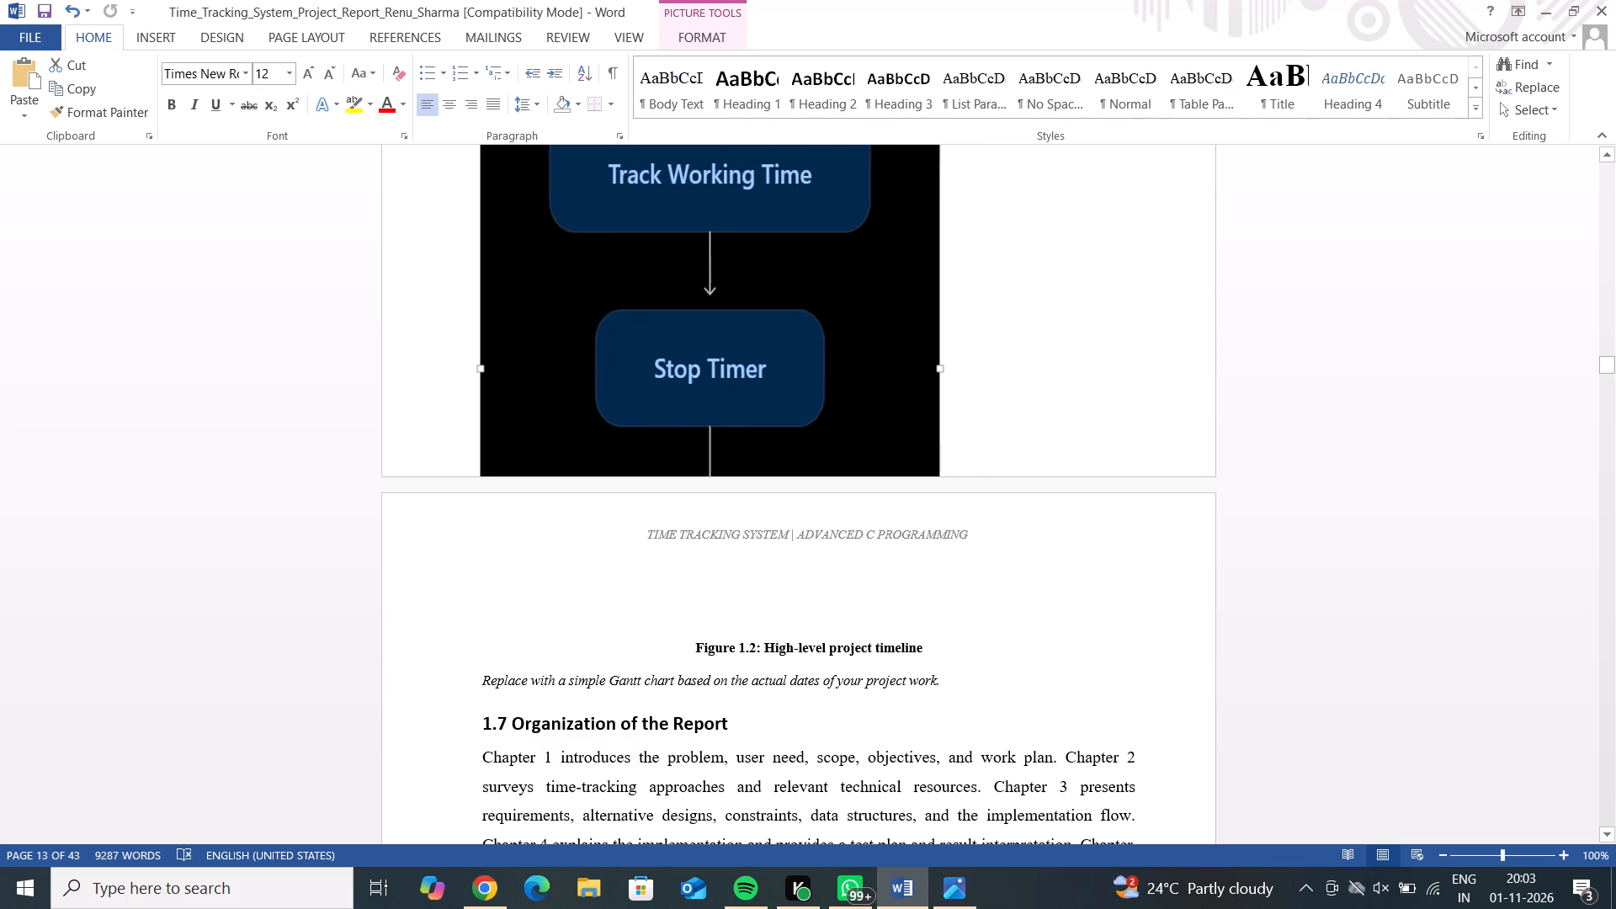
drag(533, 375, 500, 365)
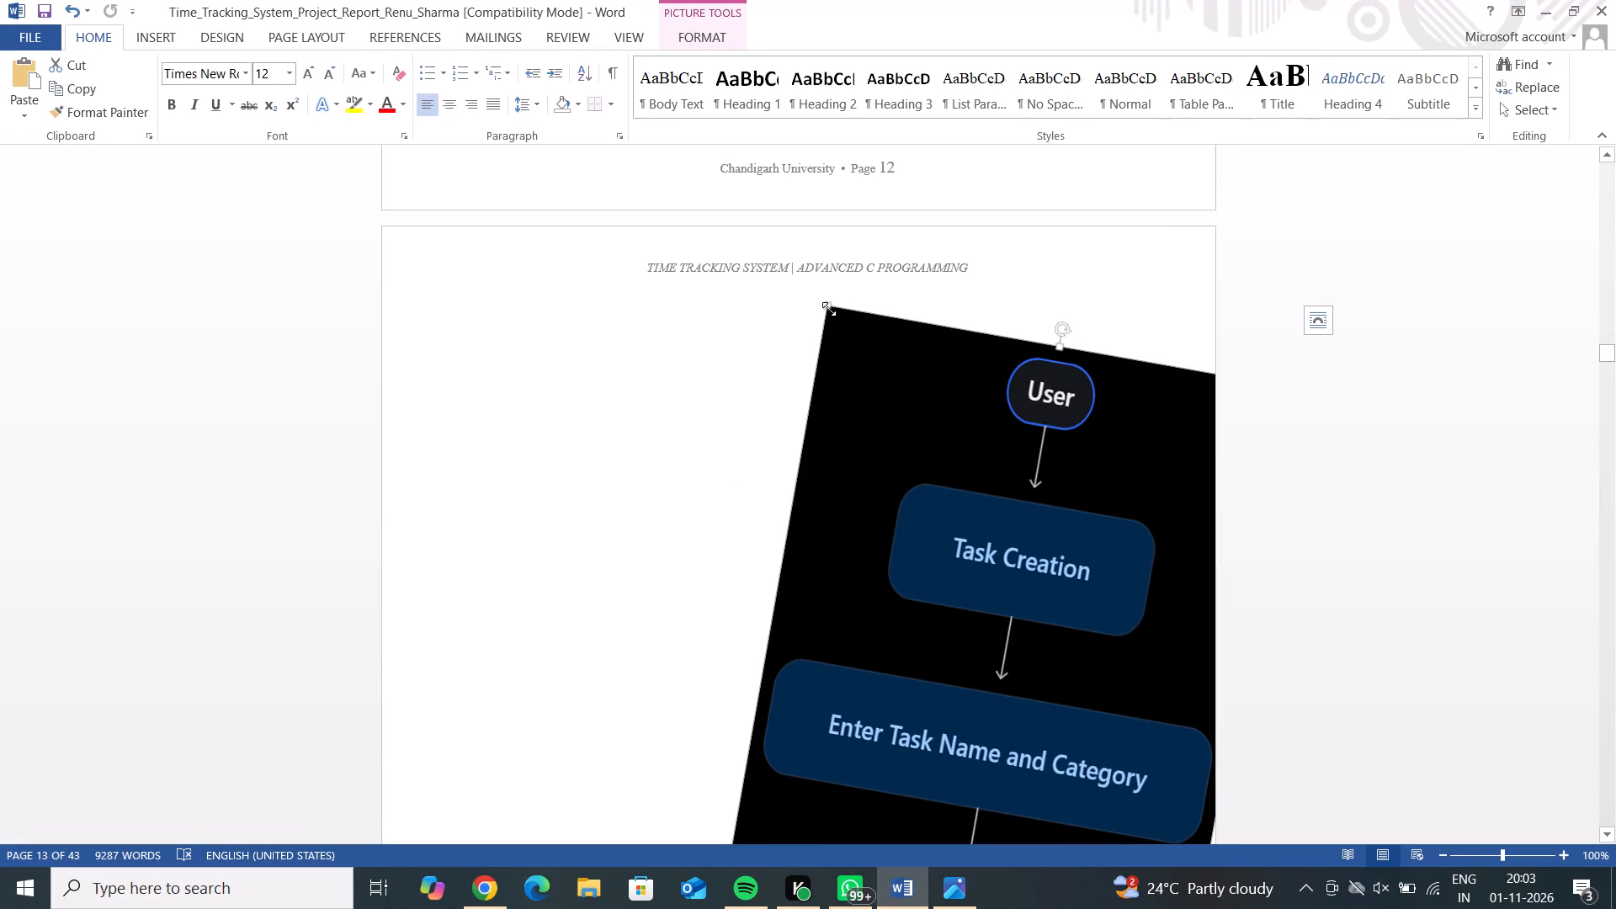
drag(829, 307, 625, 297)
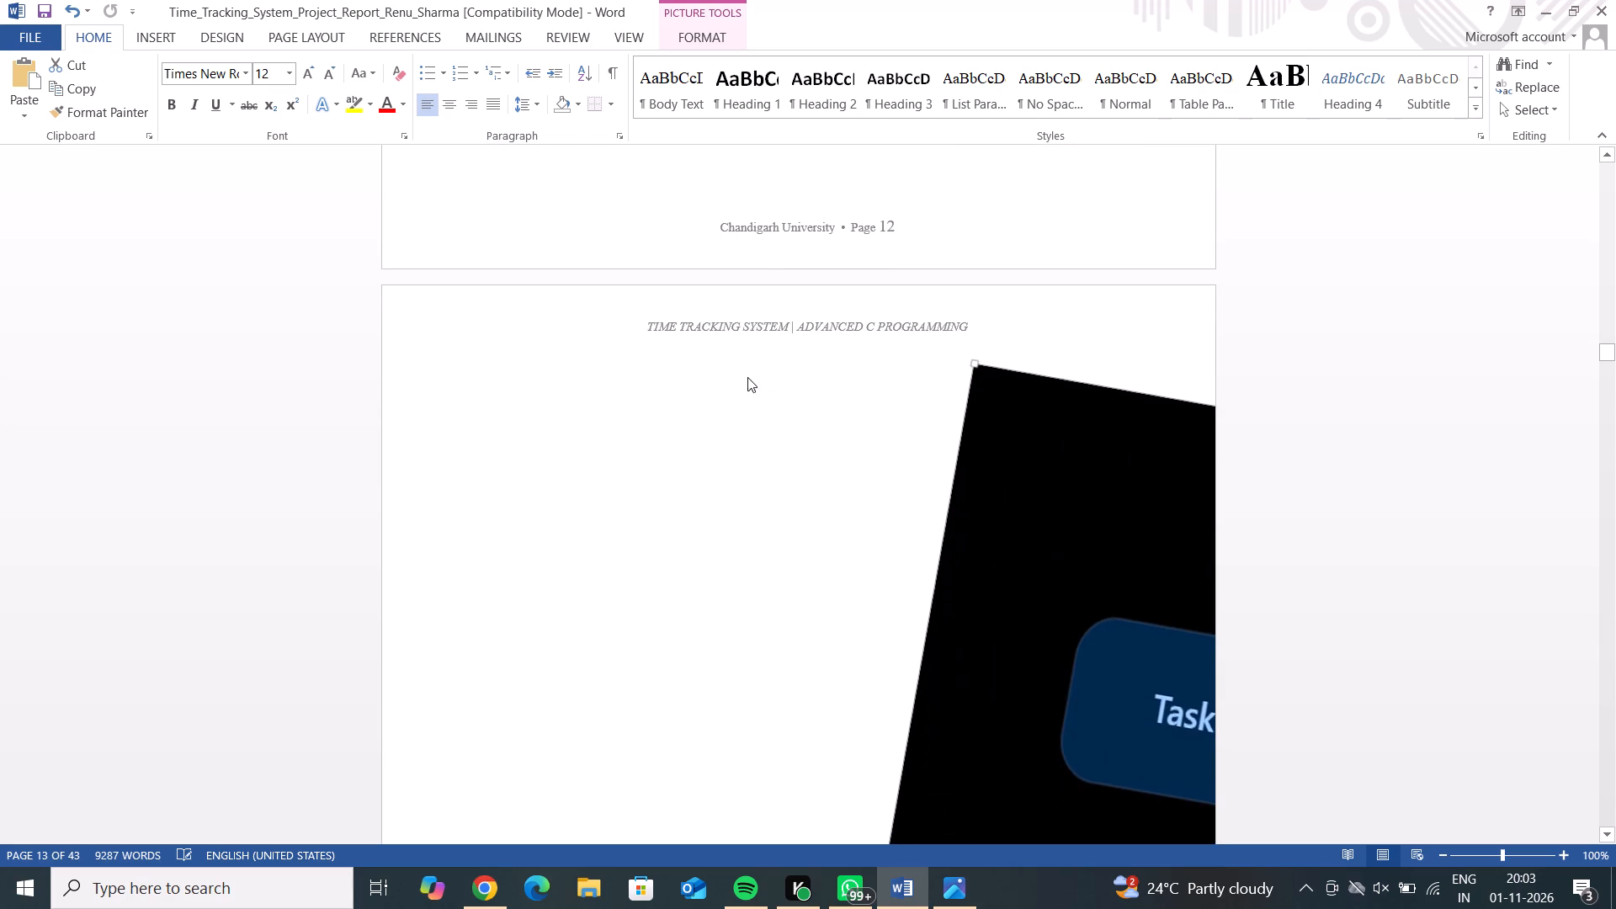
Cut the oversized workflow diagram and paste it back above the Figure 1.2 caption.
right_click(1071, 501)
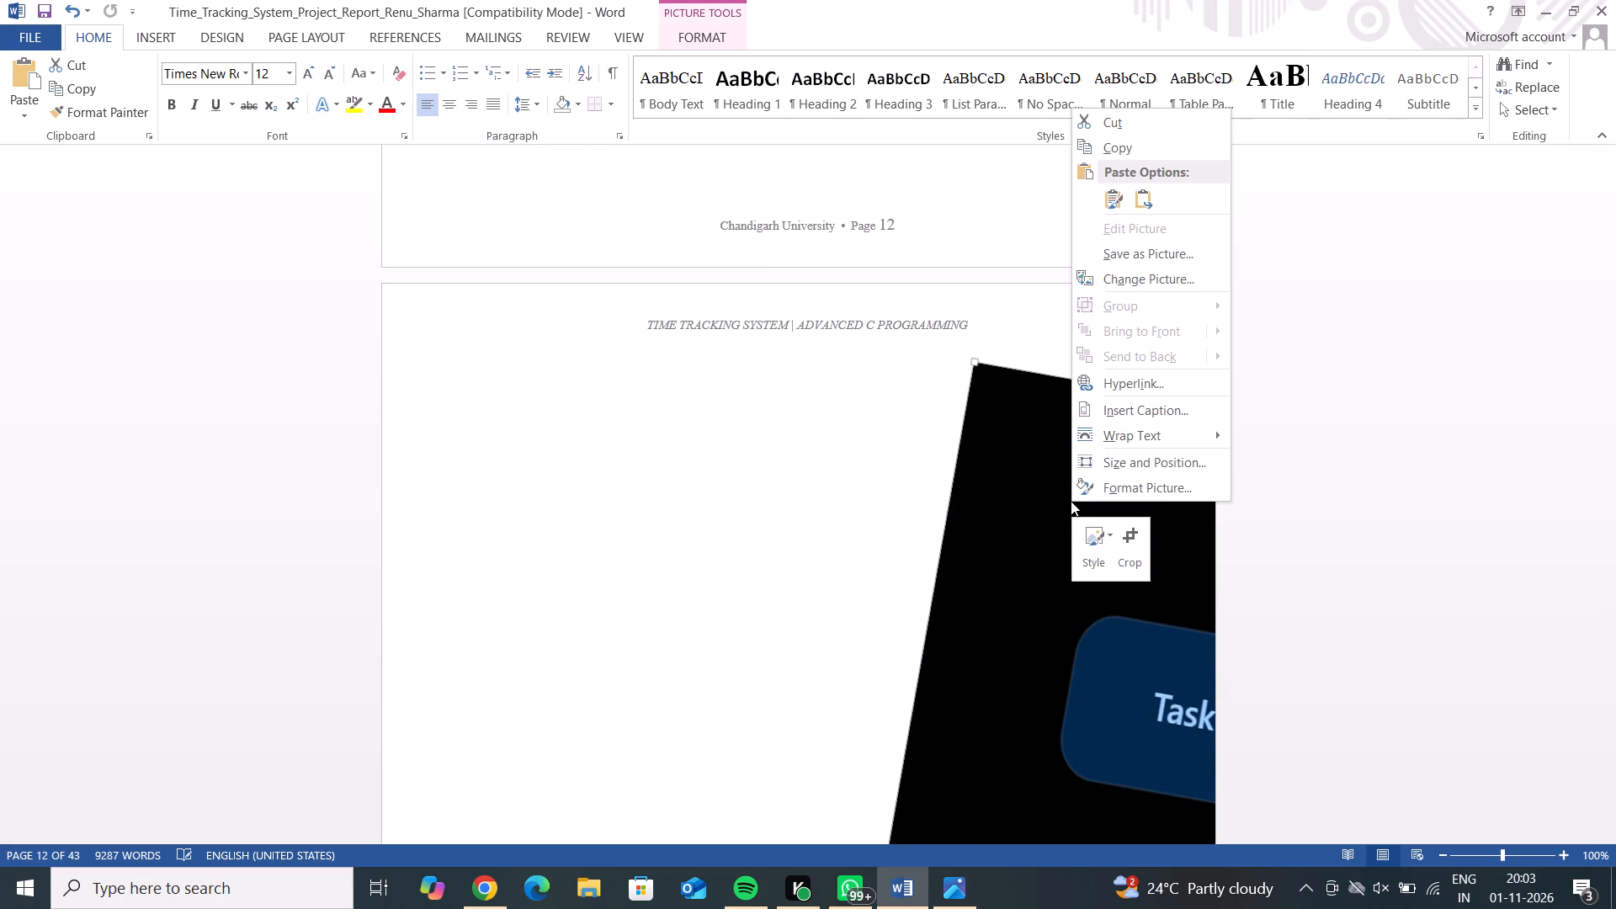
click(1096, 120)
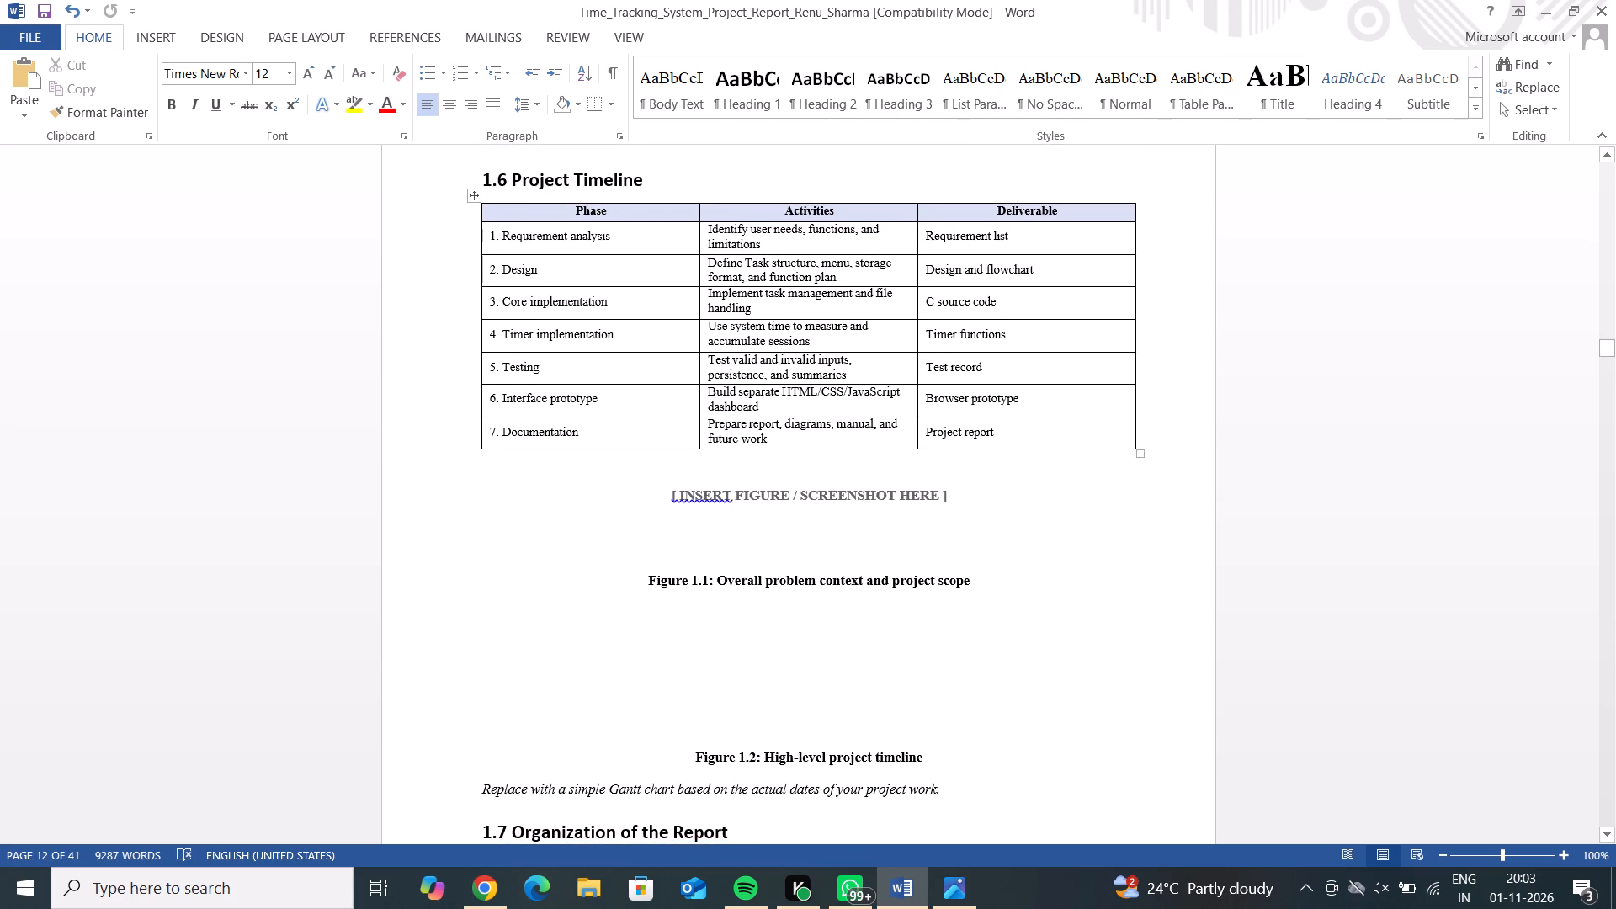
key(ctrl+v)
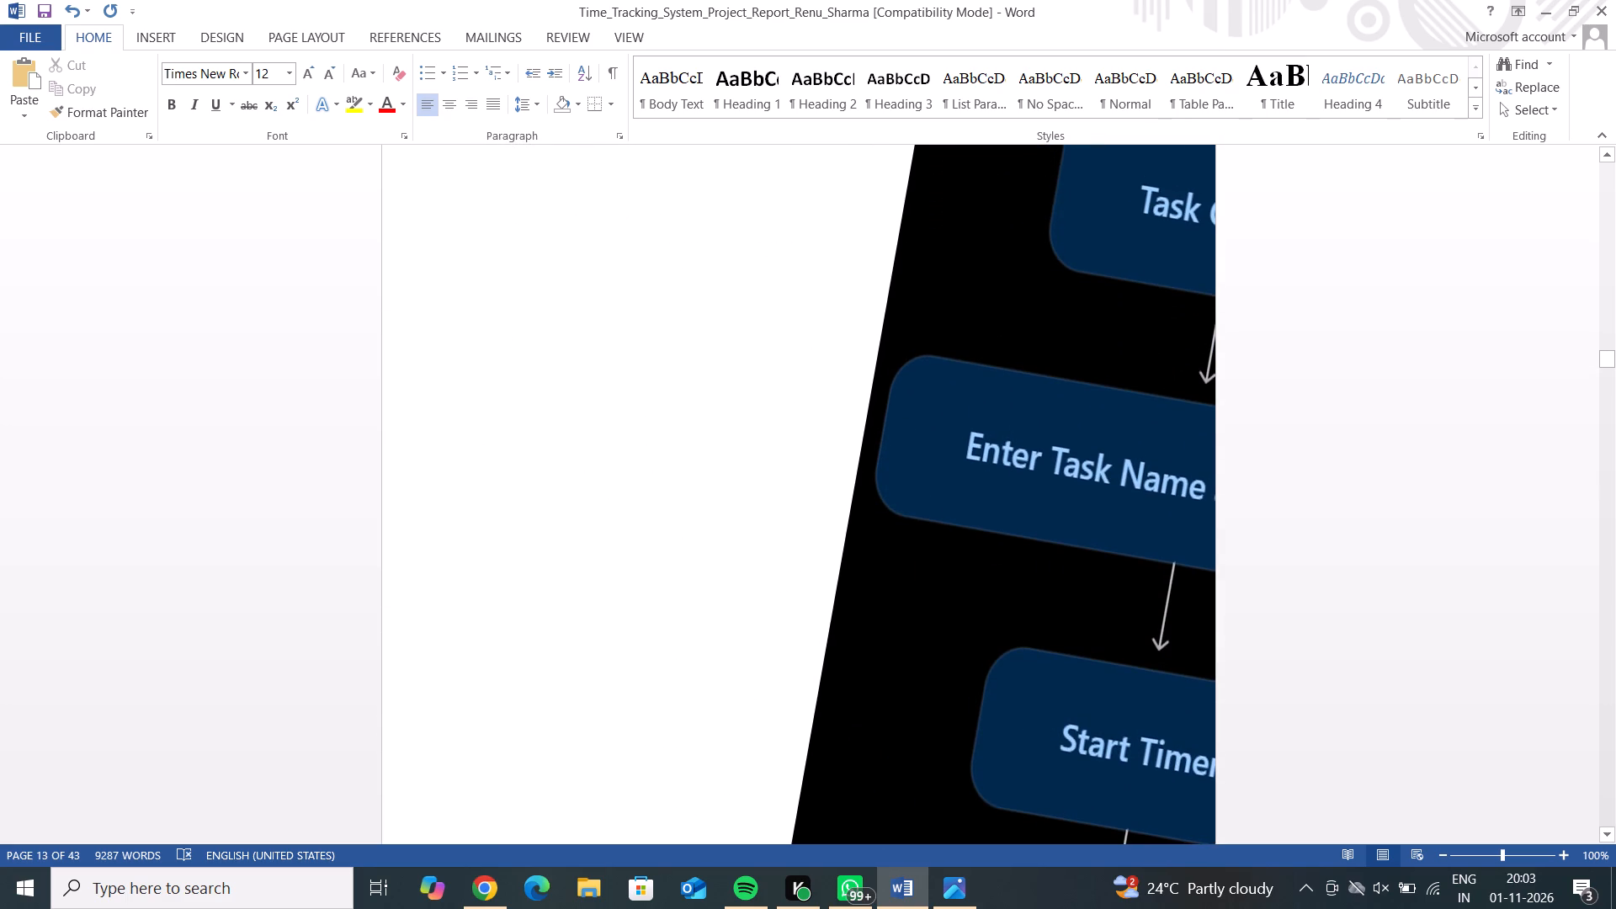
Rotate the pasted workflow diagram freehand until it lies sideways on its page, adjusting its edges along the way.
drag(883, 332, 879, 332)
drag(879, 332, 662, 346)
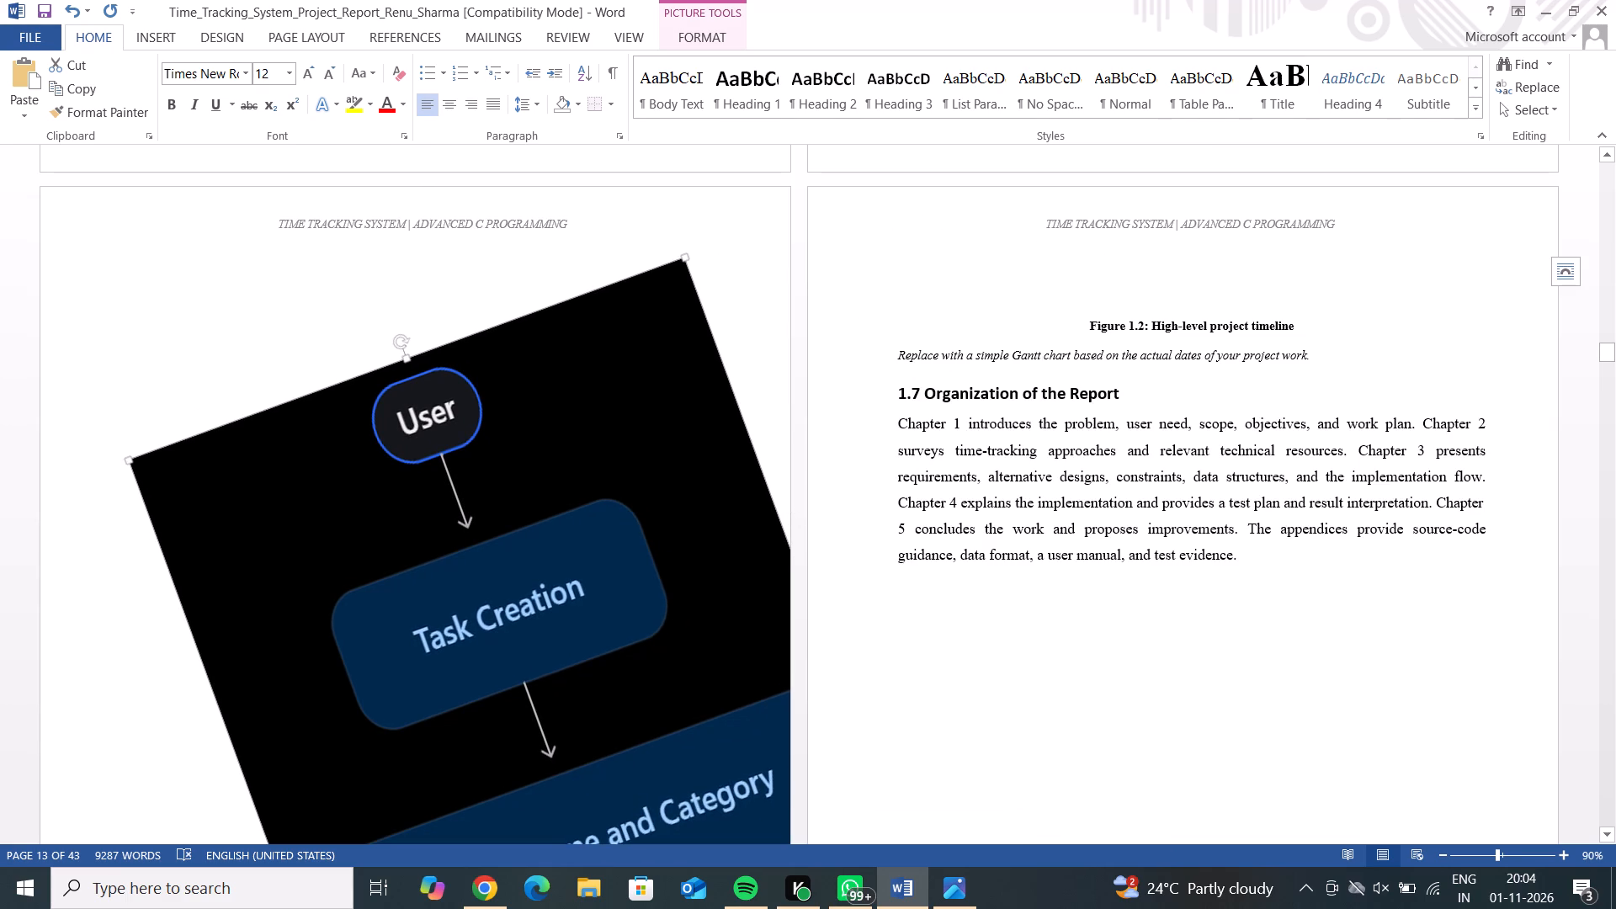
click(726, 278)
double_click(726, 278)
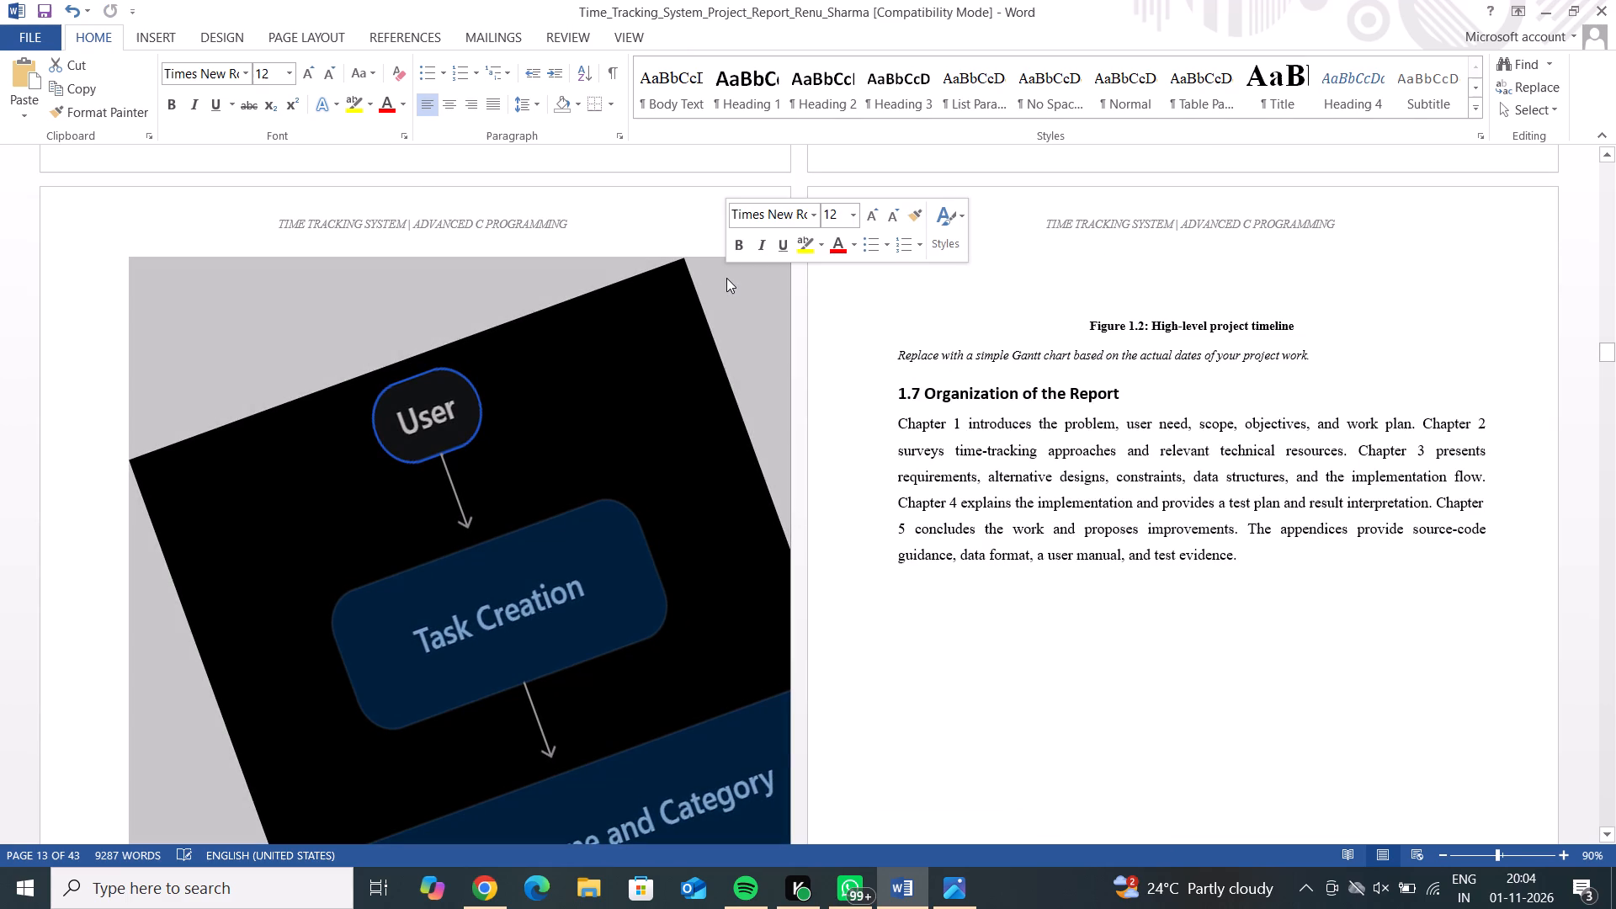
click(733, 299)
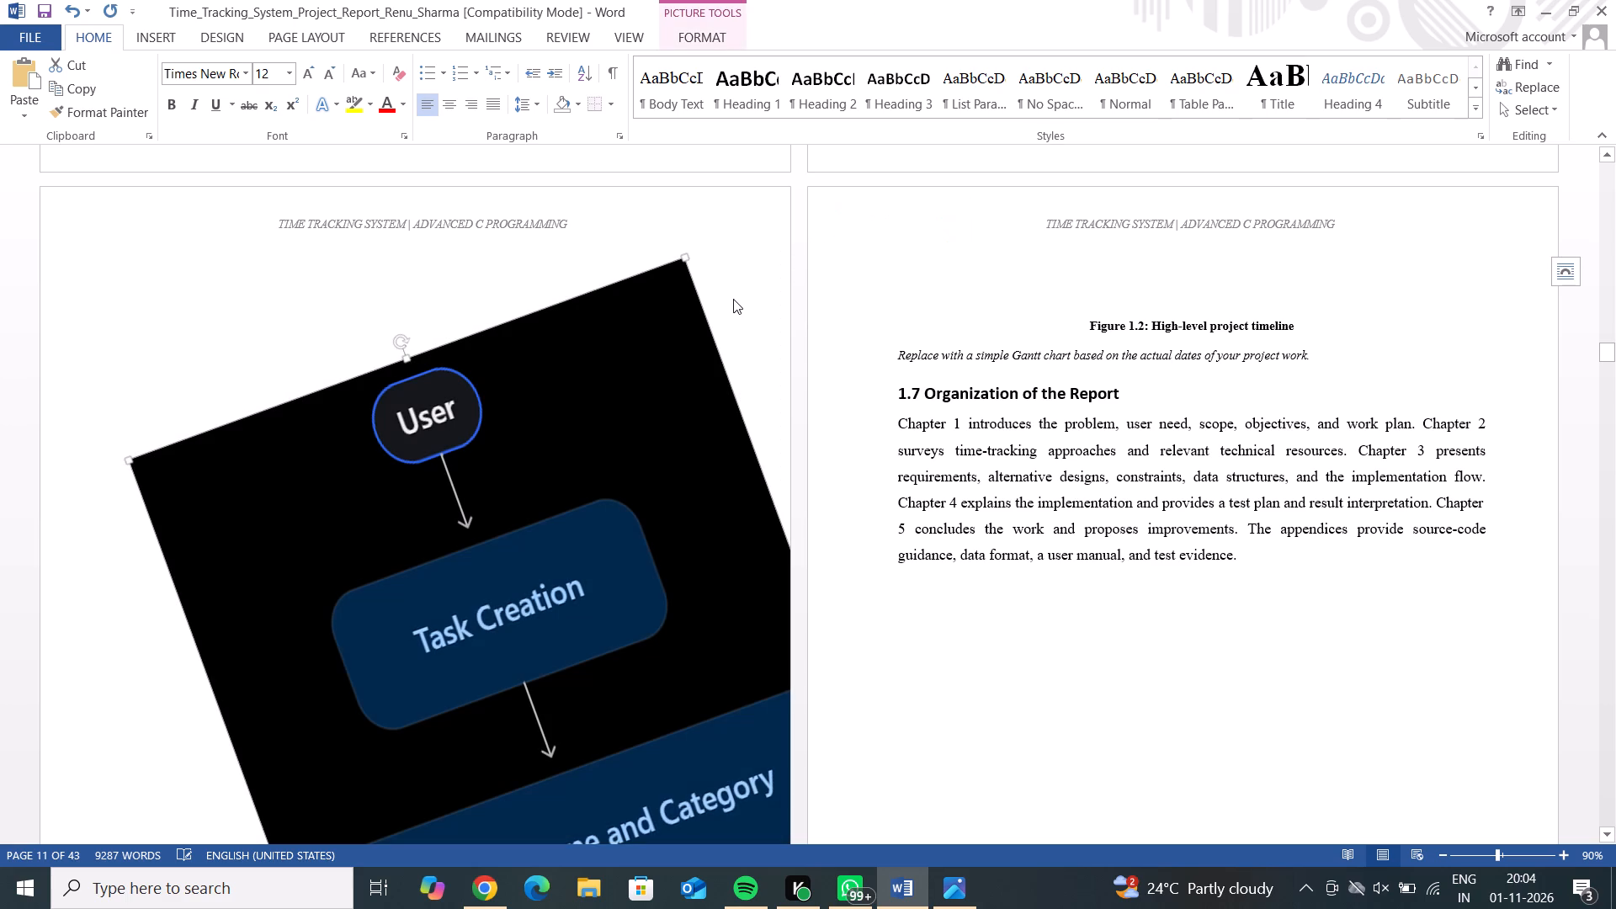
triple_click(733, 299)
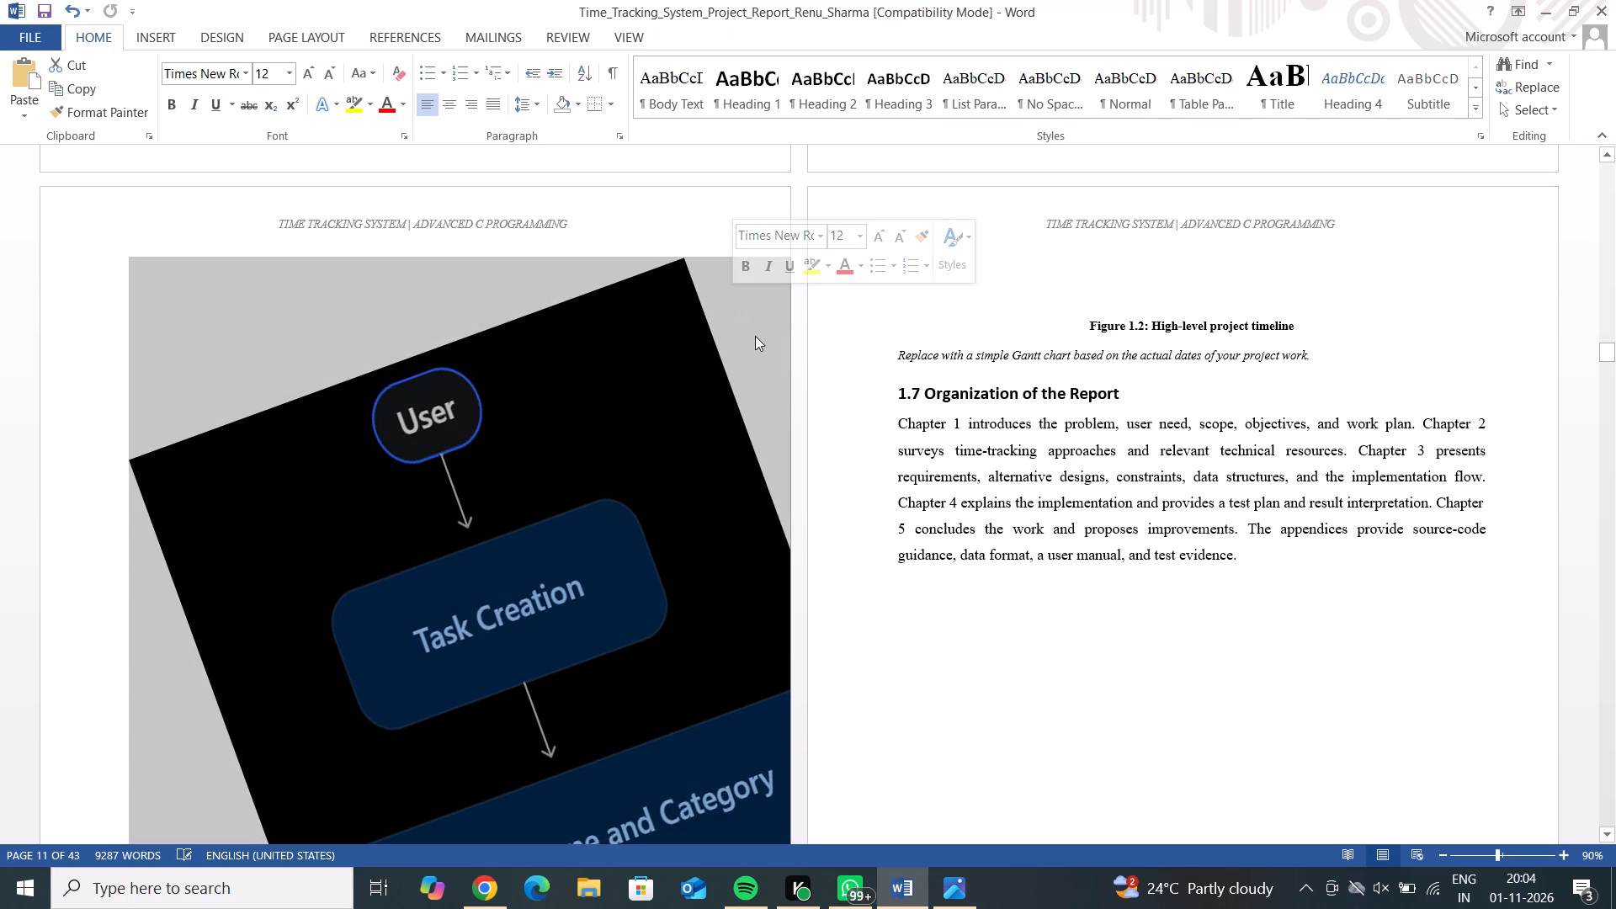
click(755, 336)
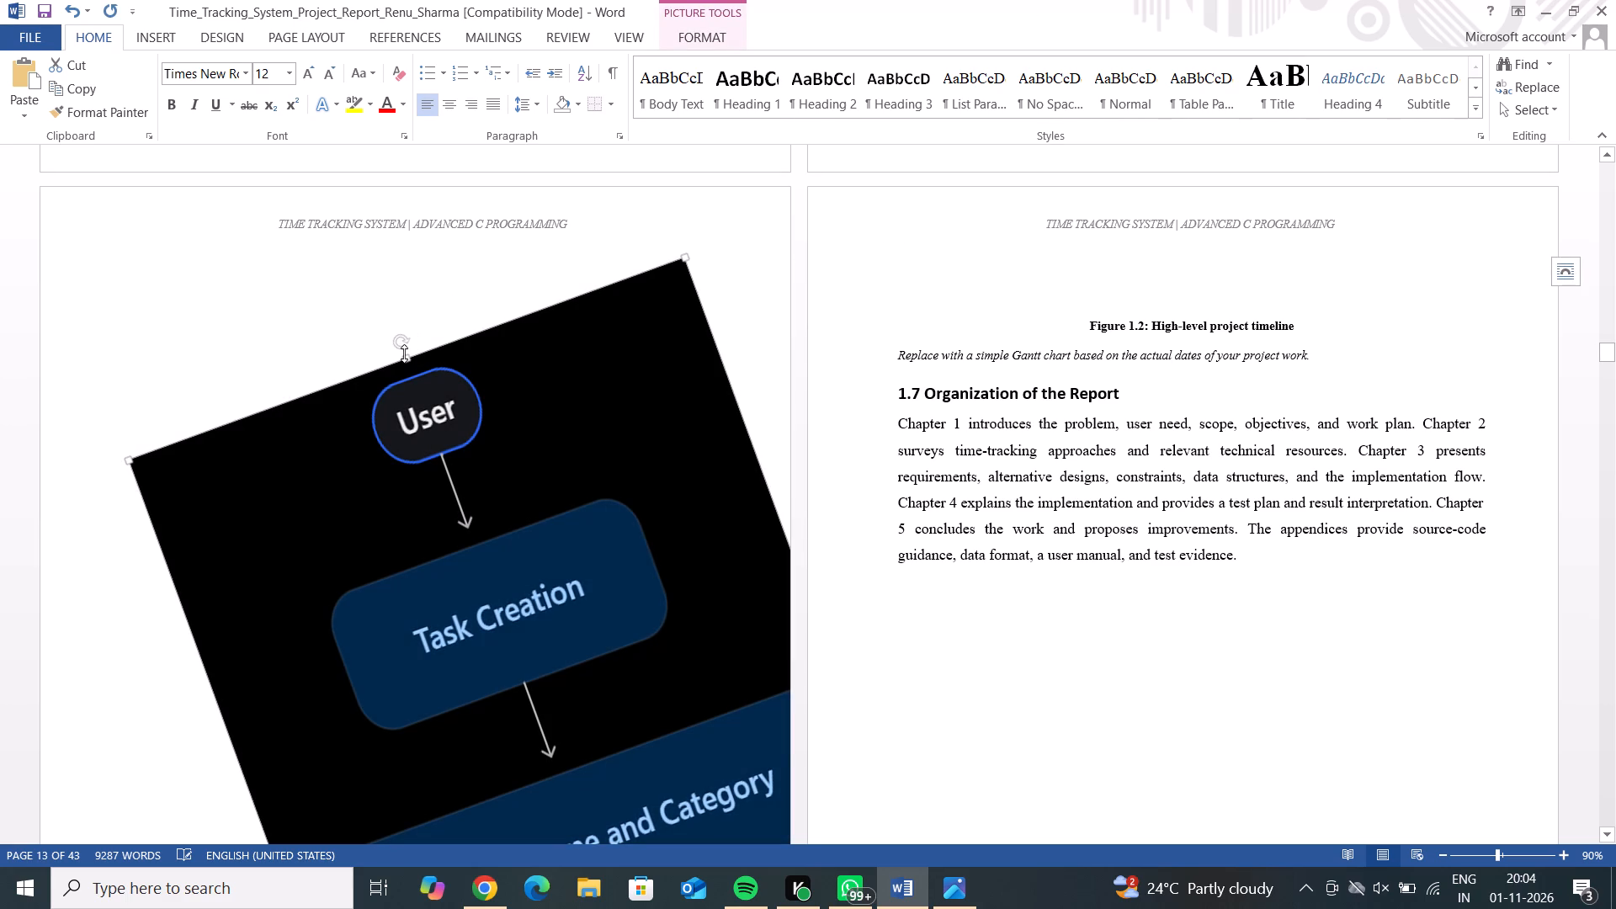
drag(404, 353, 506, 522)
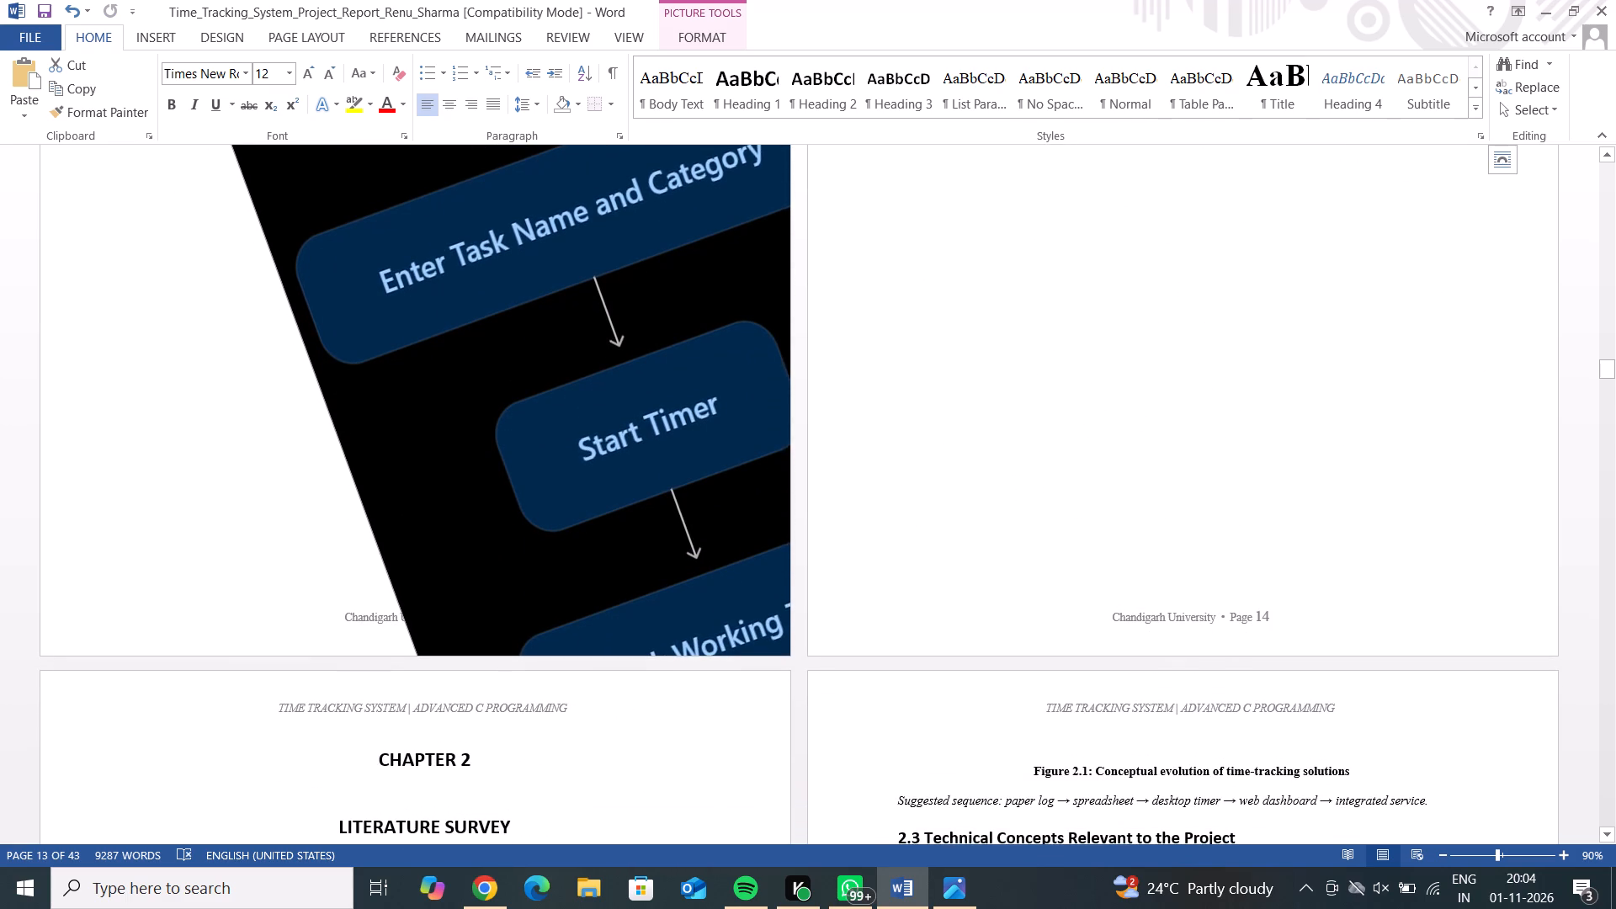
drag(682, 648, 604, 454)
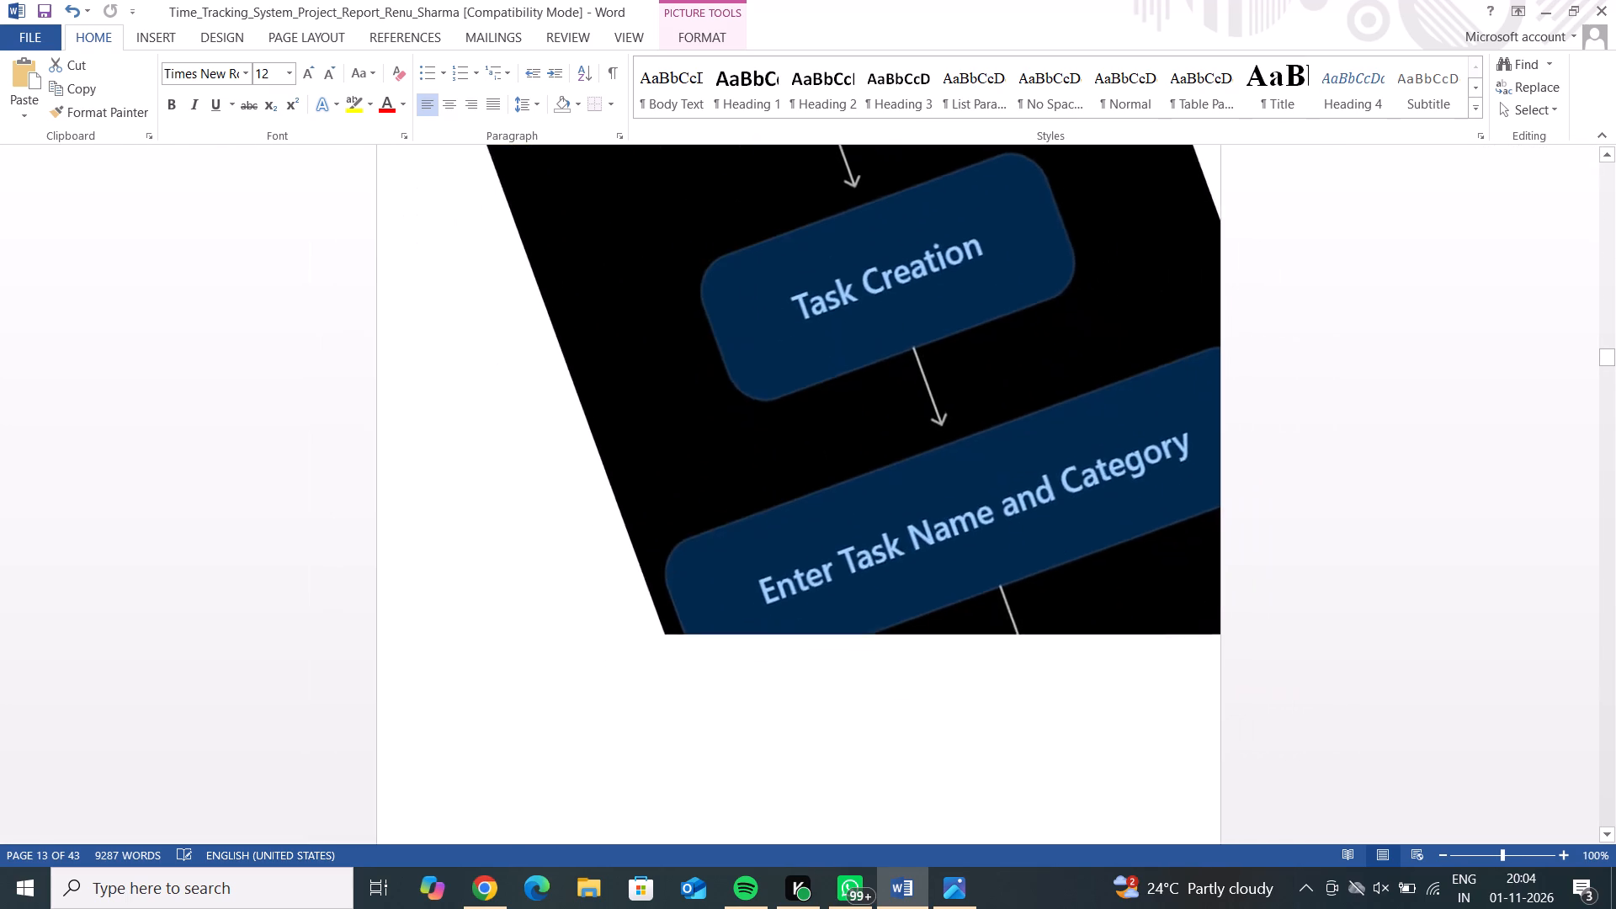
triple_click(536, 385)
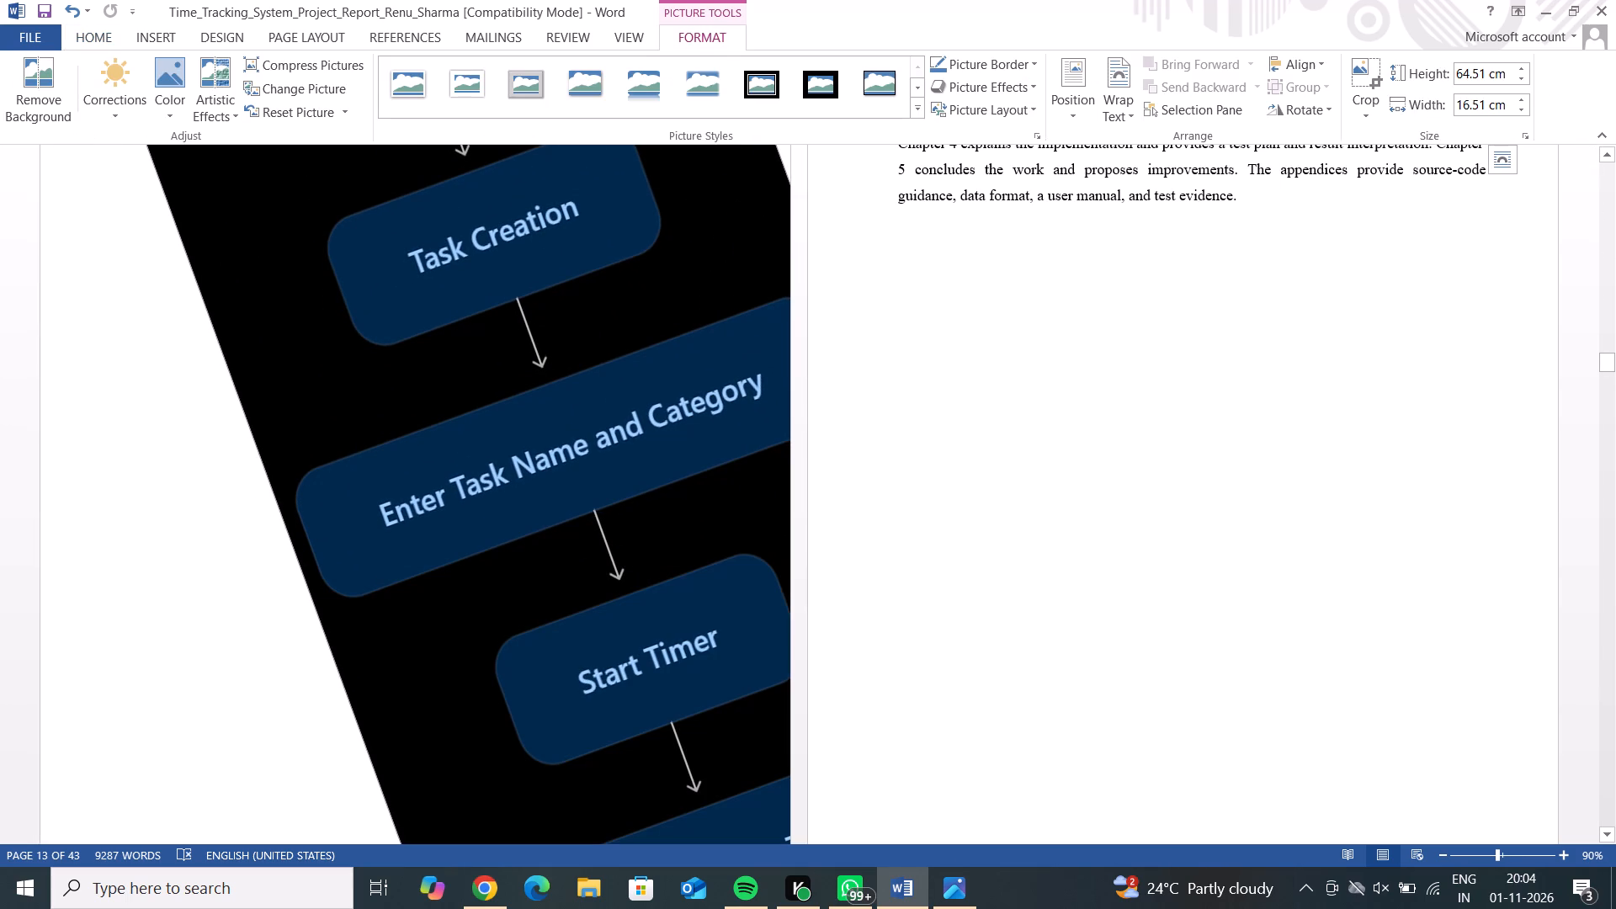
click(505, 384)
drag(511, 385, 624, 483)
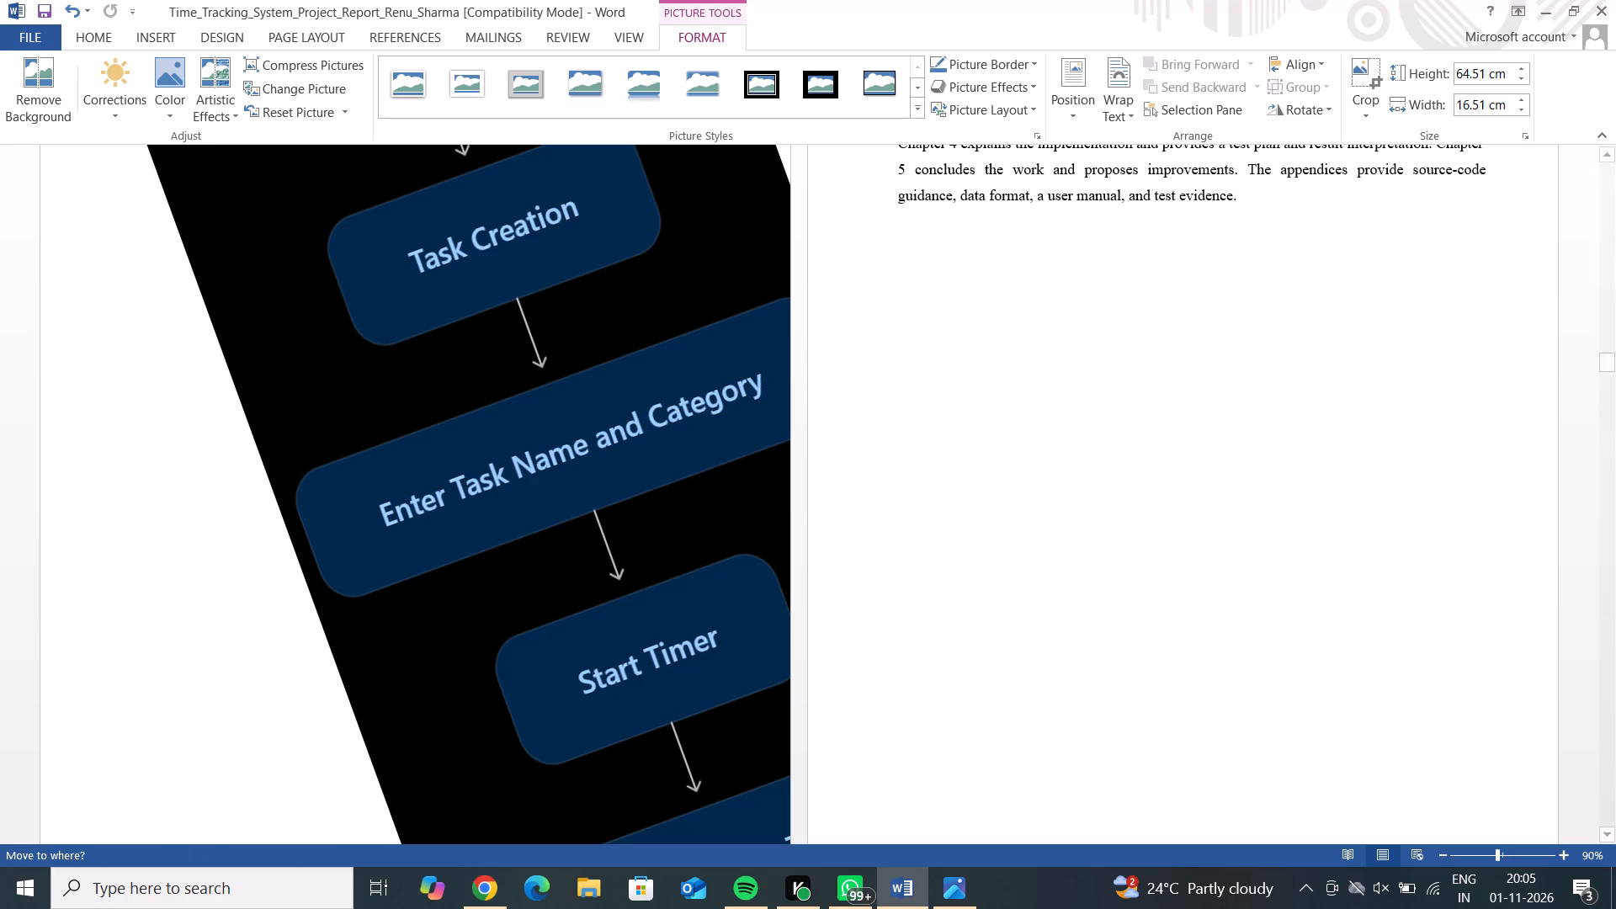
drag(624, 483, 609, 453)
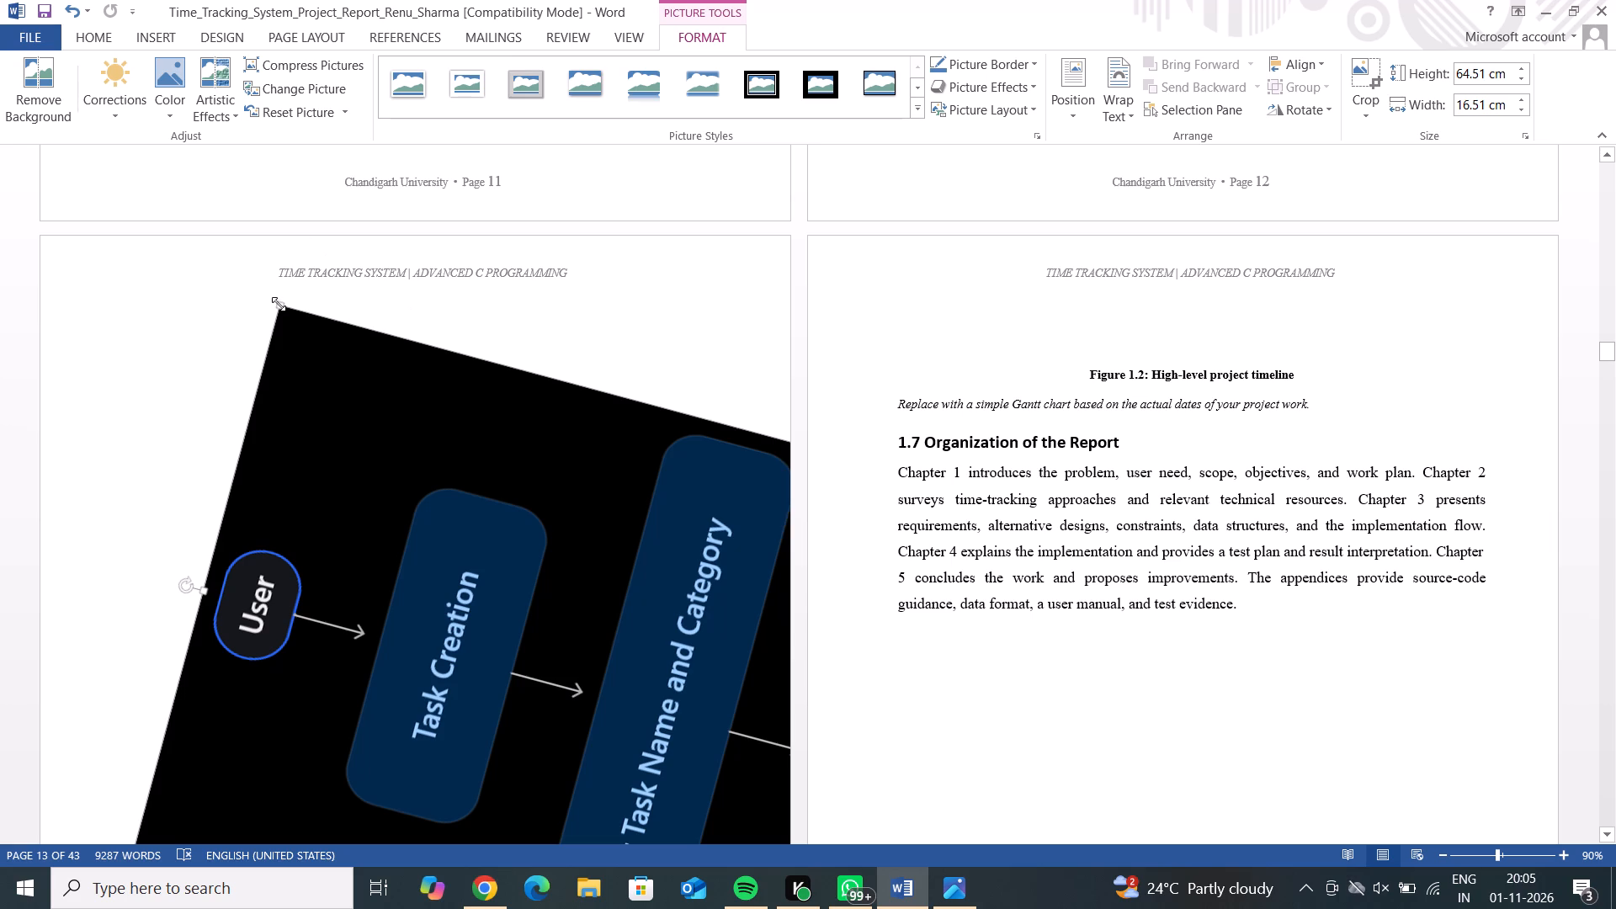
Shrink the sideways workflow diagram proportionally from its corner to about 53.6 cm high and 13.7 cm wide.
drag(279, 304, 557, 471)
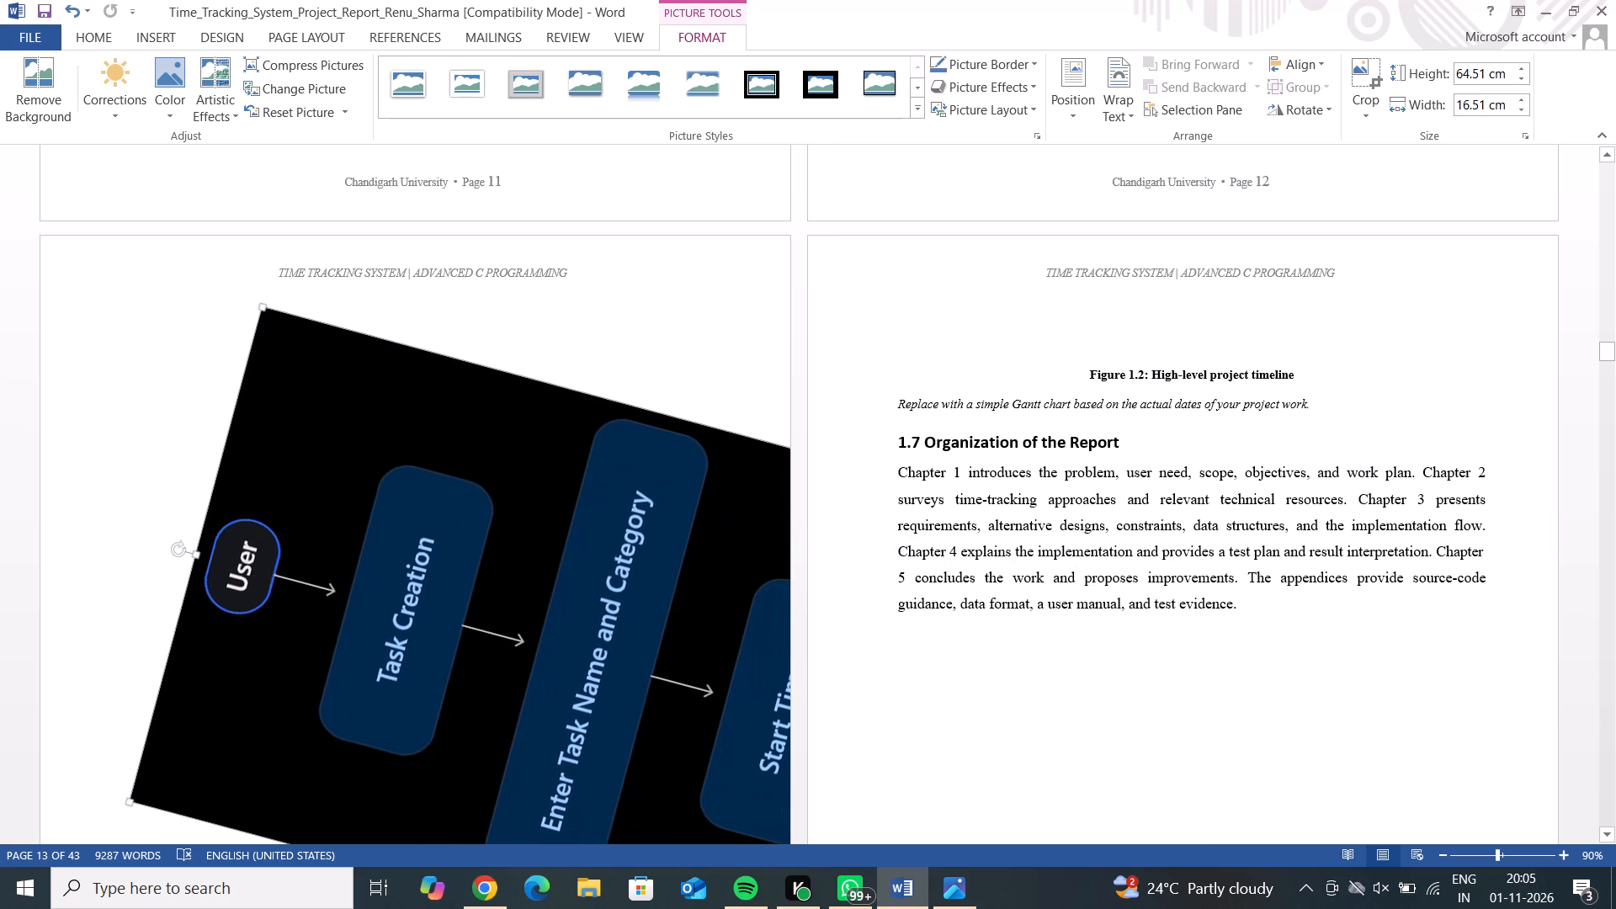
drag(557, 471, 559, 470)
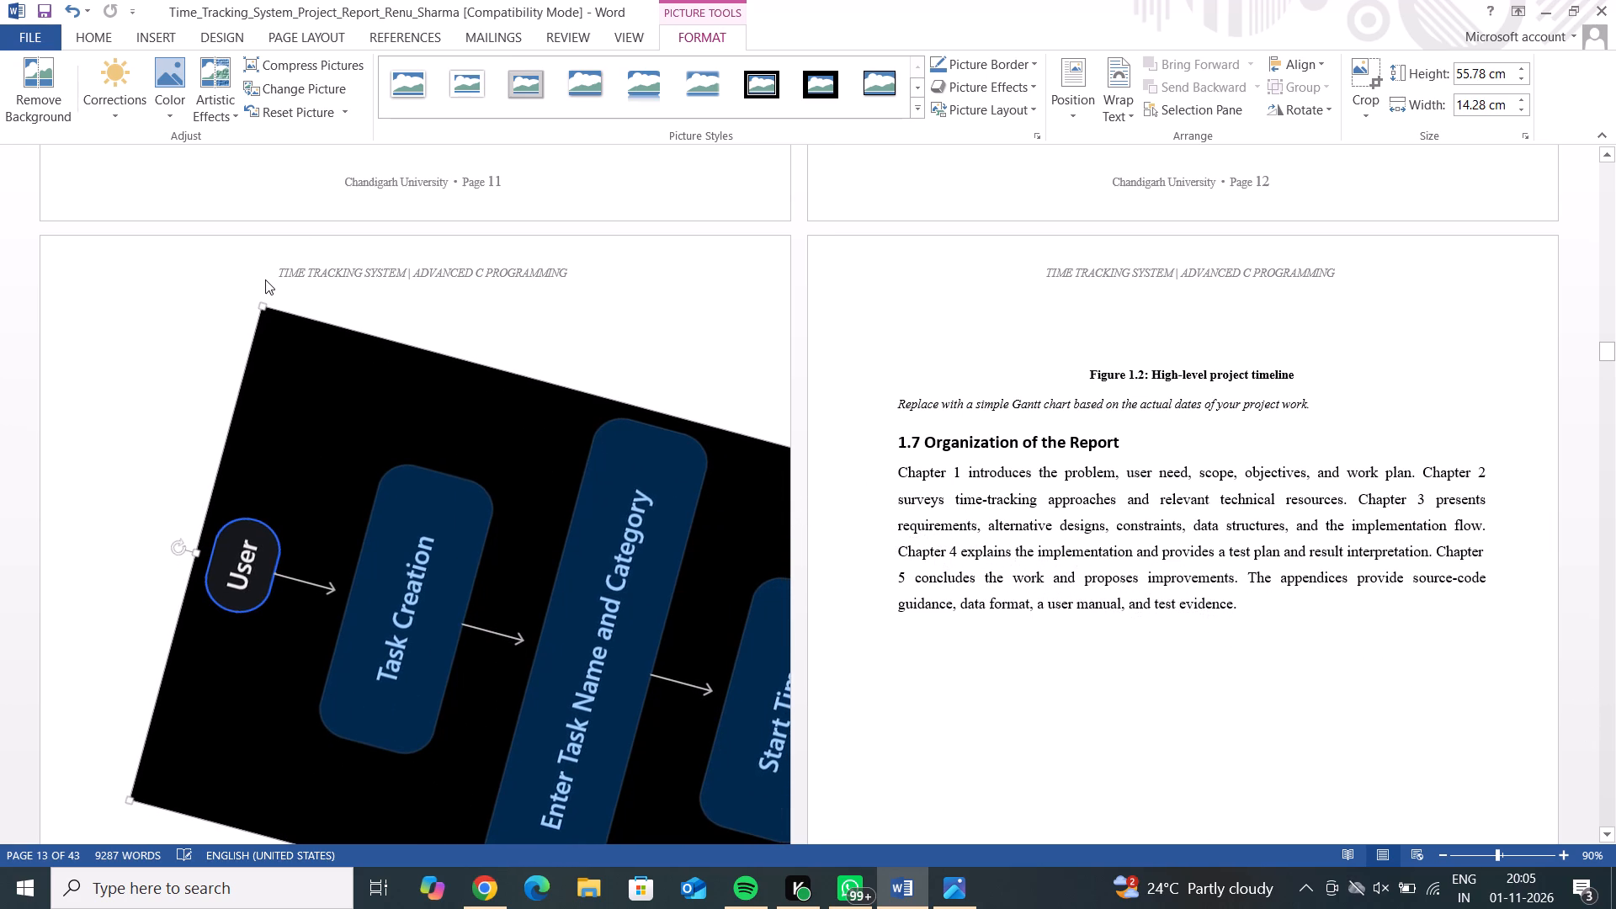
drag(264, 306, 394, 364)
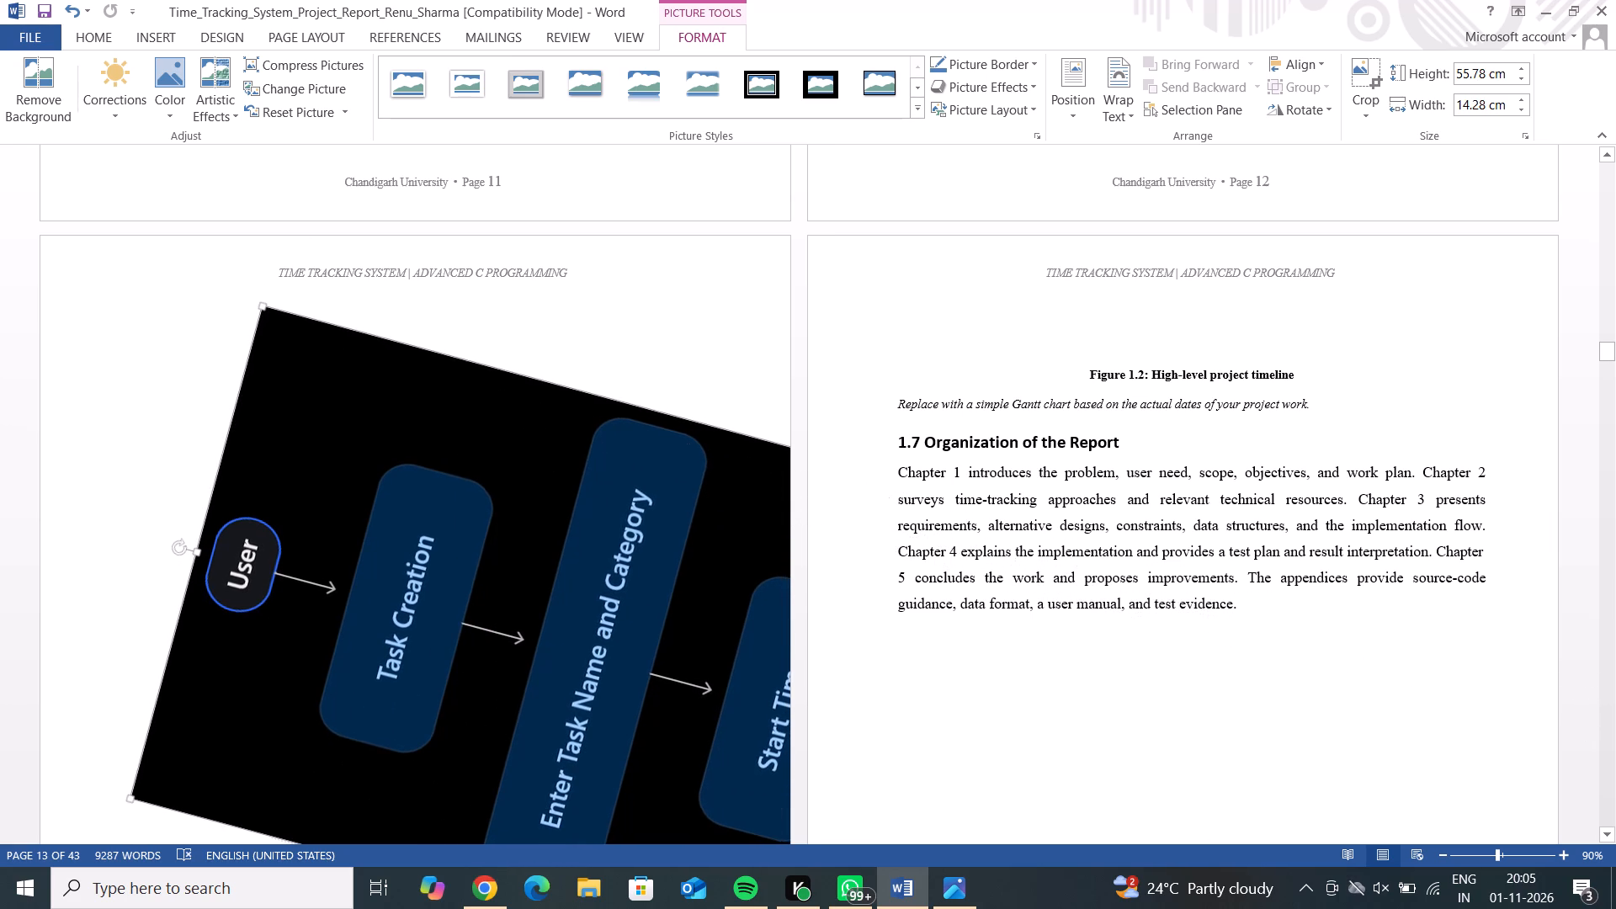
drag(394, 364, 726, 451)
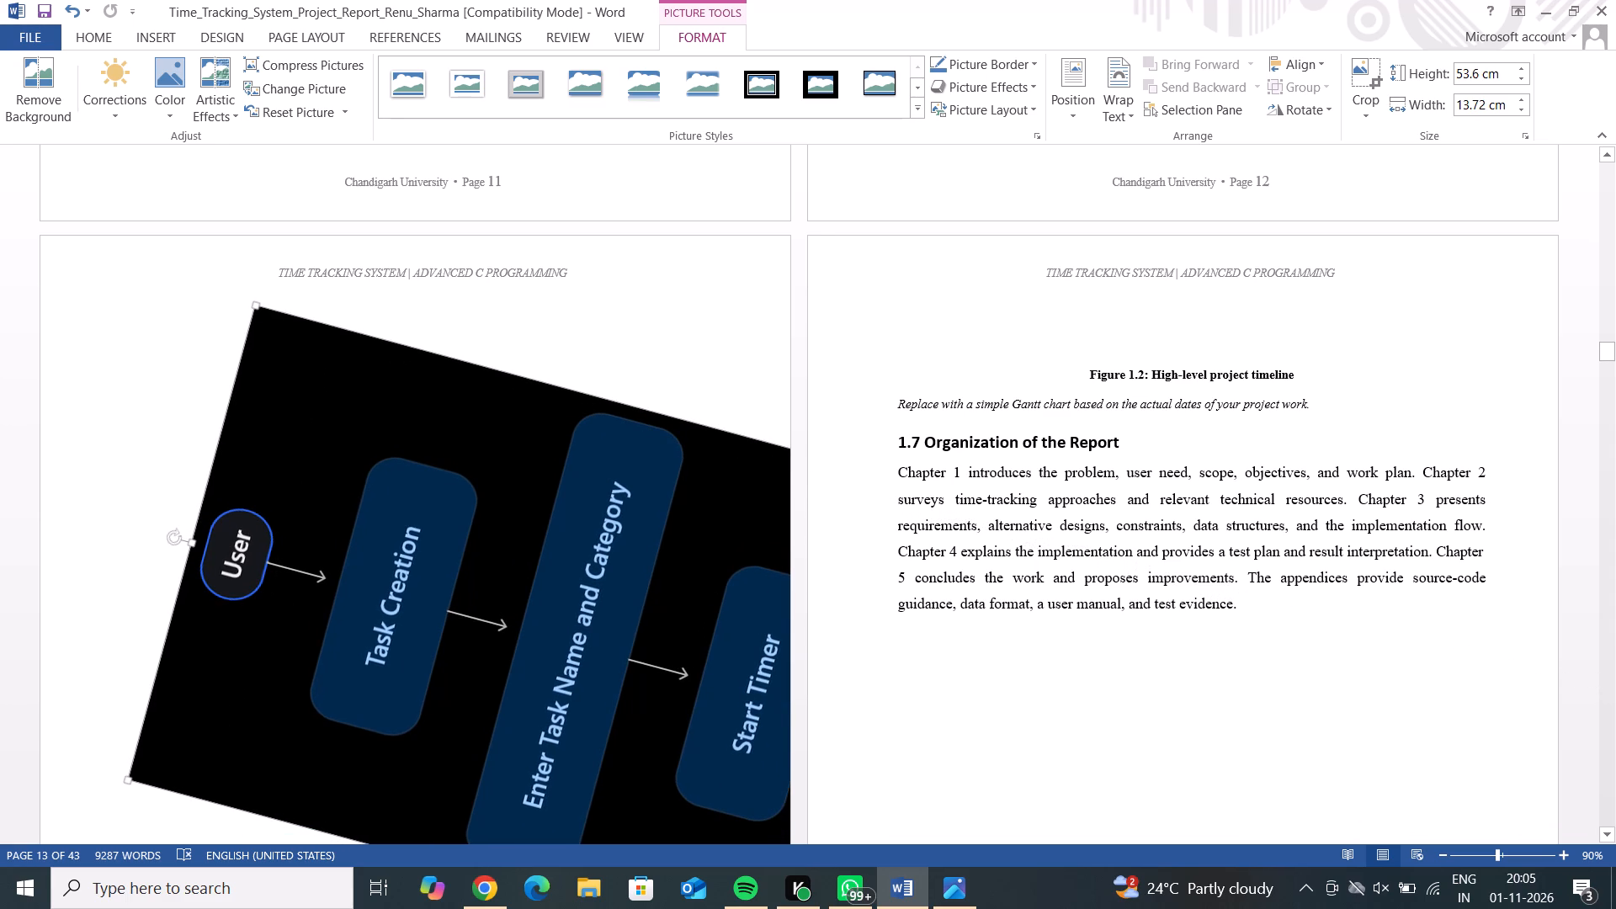
Cut the workflow diagram from the space above the Figure 1.2 caption.
right_click(654, 315)
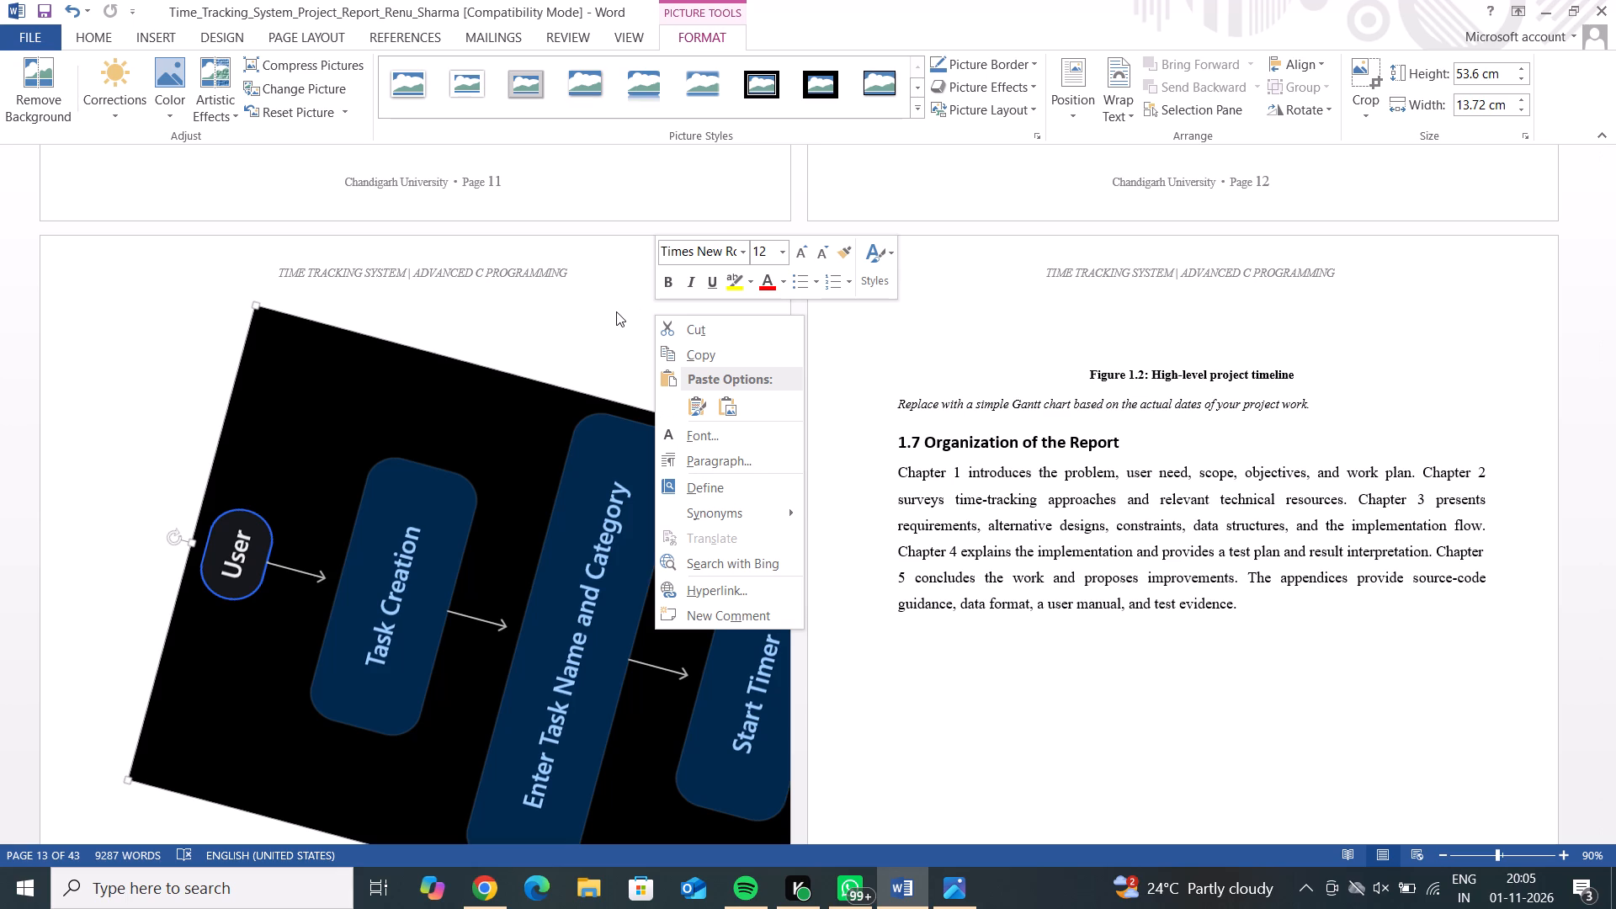
click(683, 332)
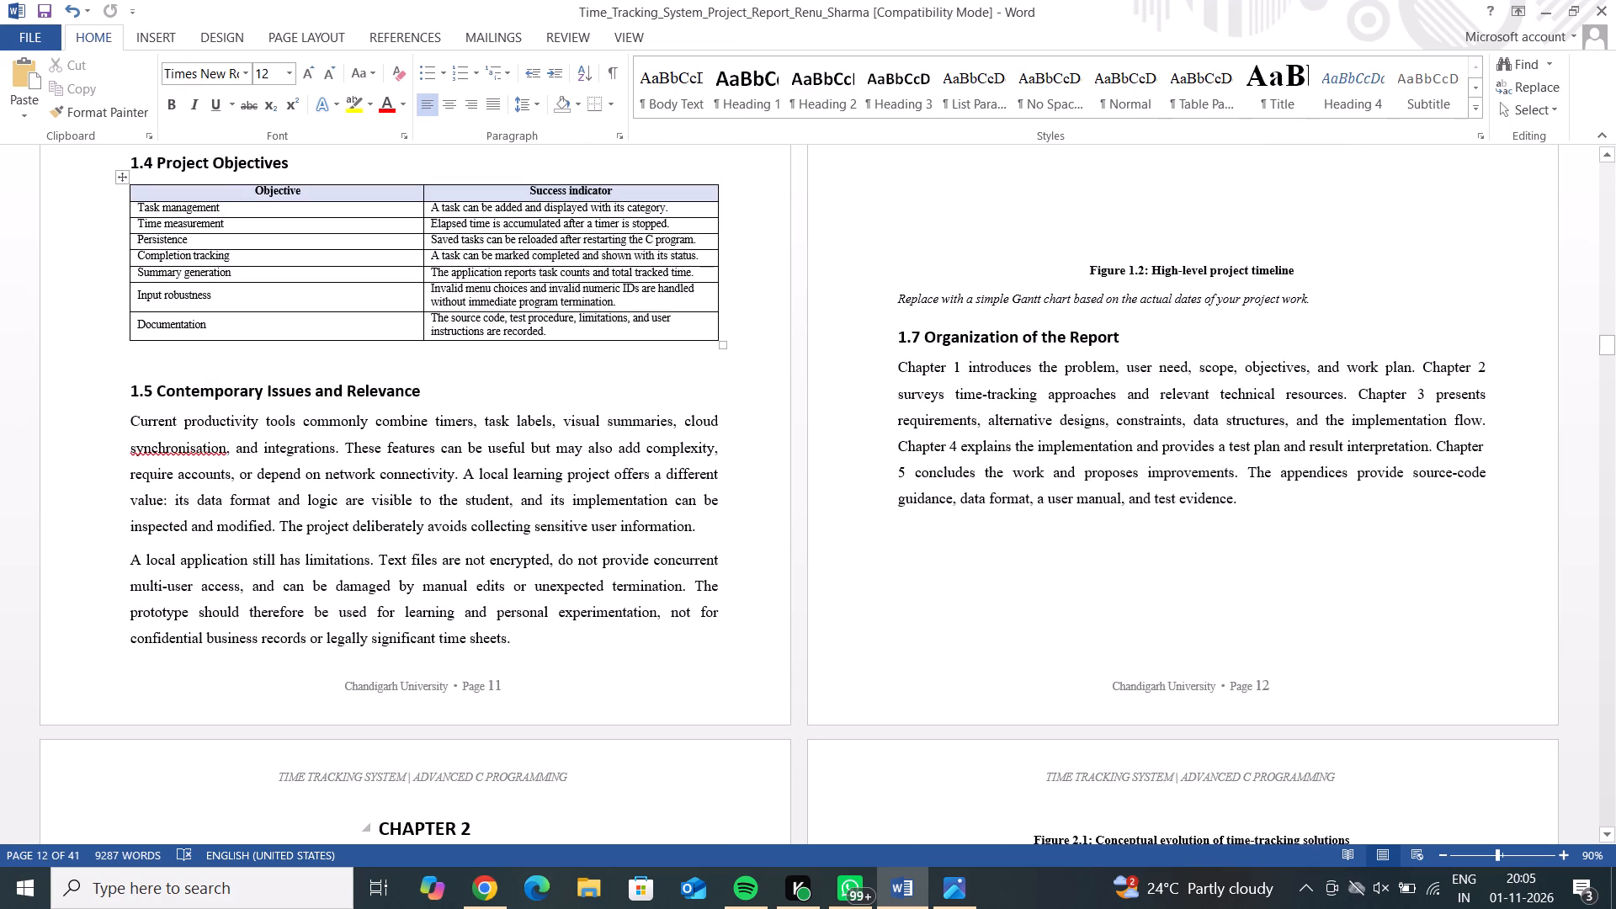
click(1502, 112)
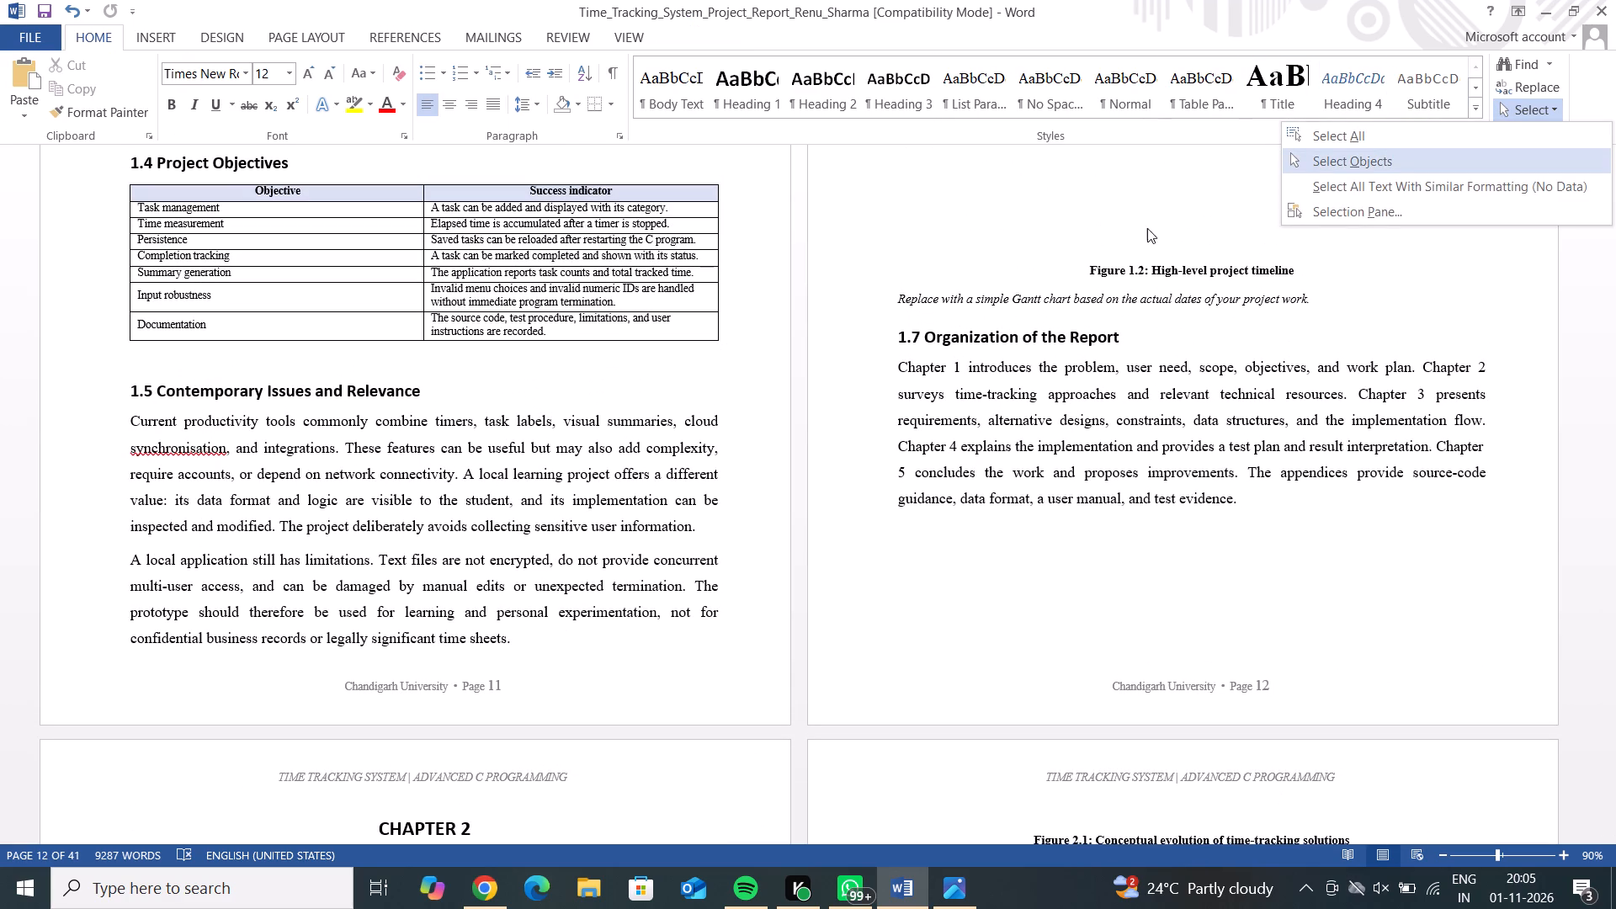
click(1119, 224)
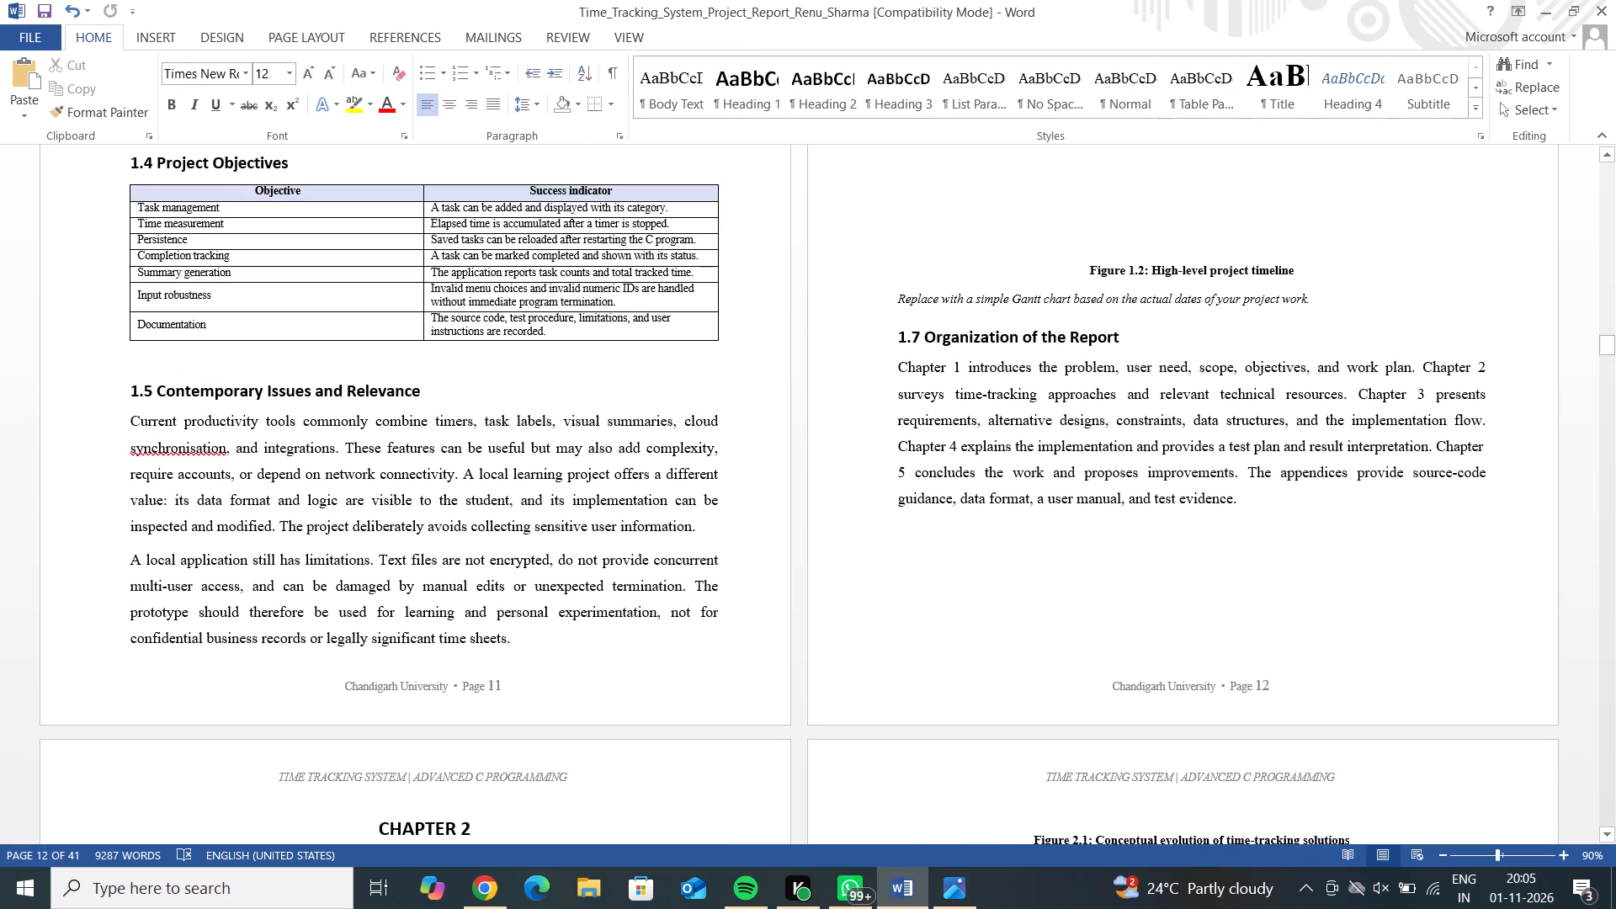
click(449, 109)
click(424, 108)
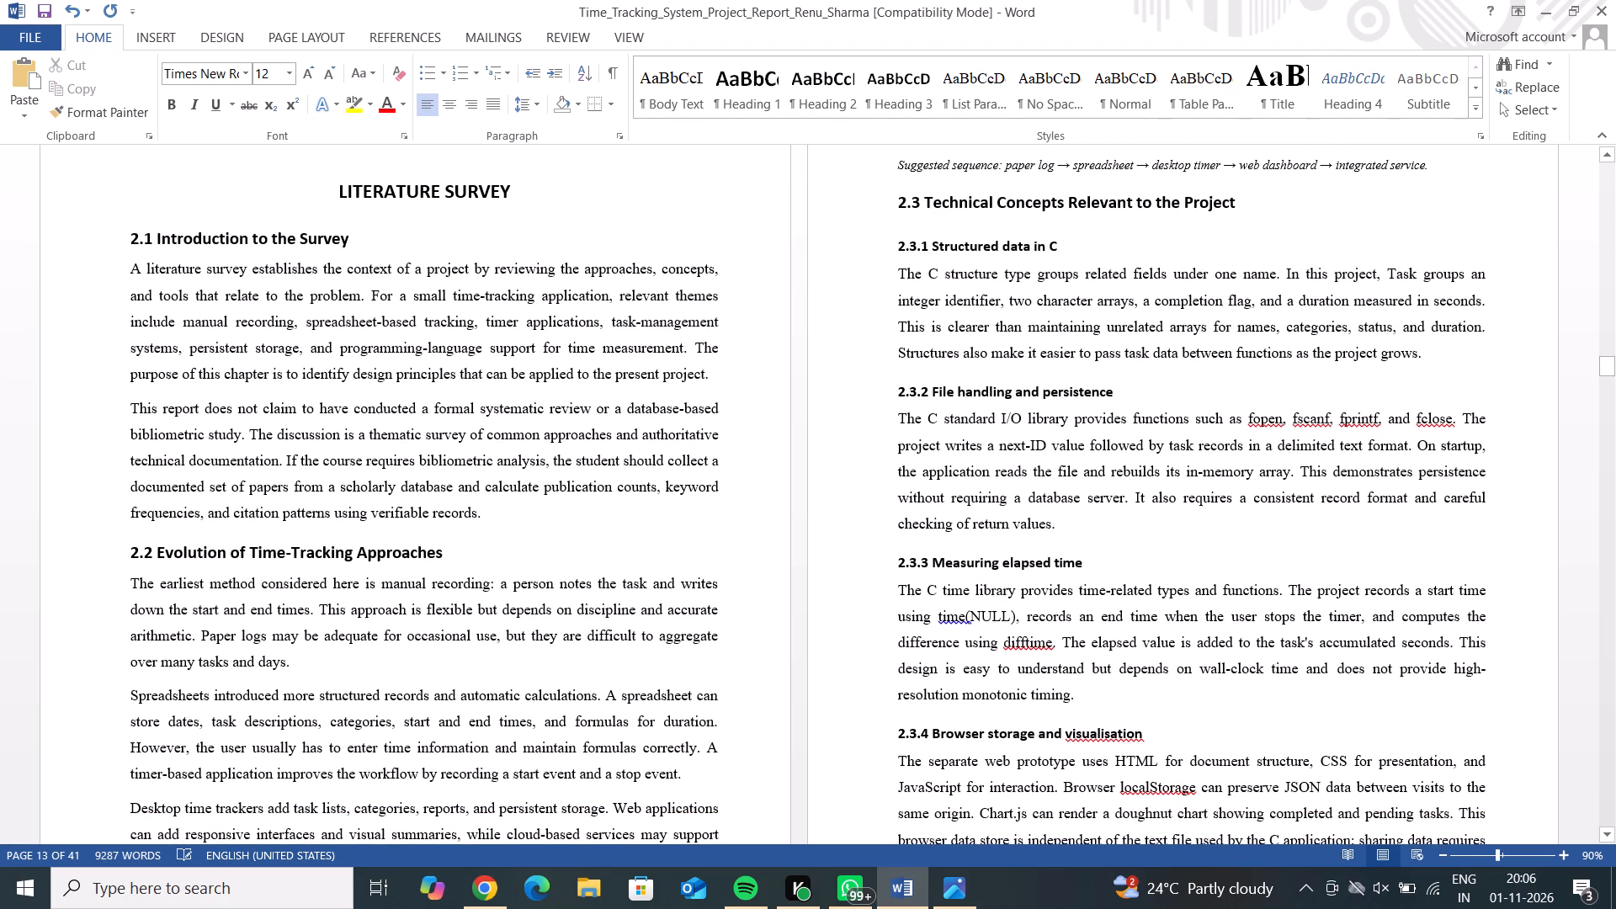
Open the recent Time_Tracking_System_Diagrams_Figures document from File Explorer and enable editing.
click(581, 888)
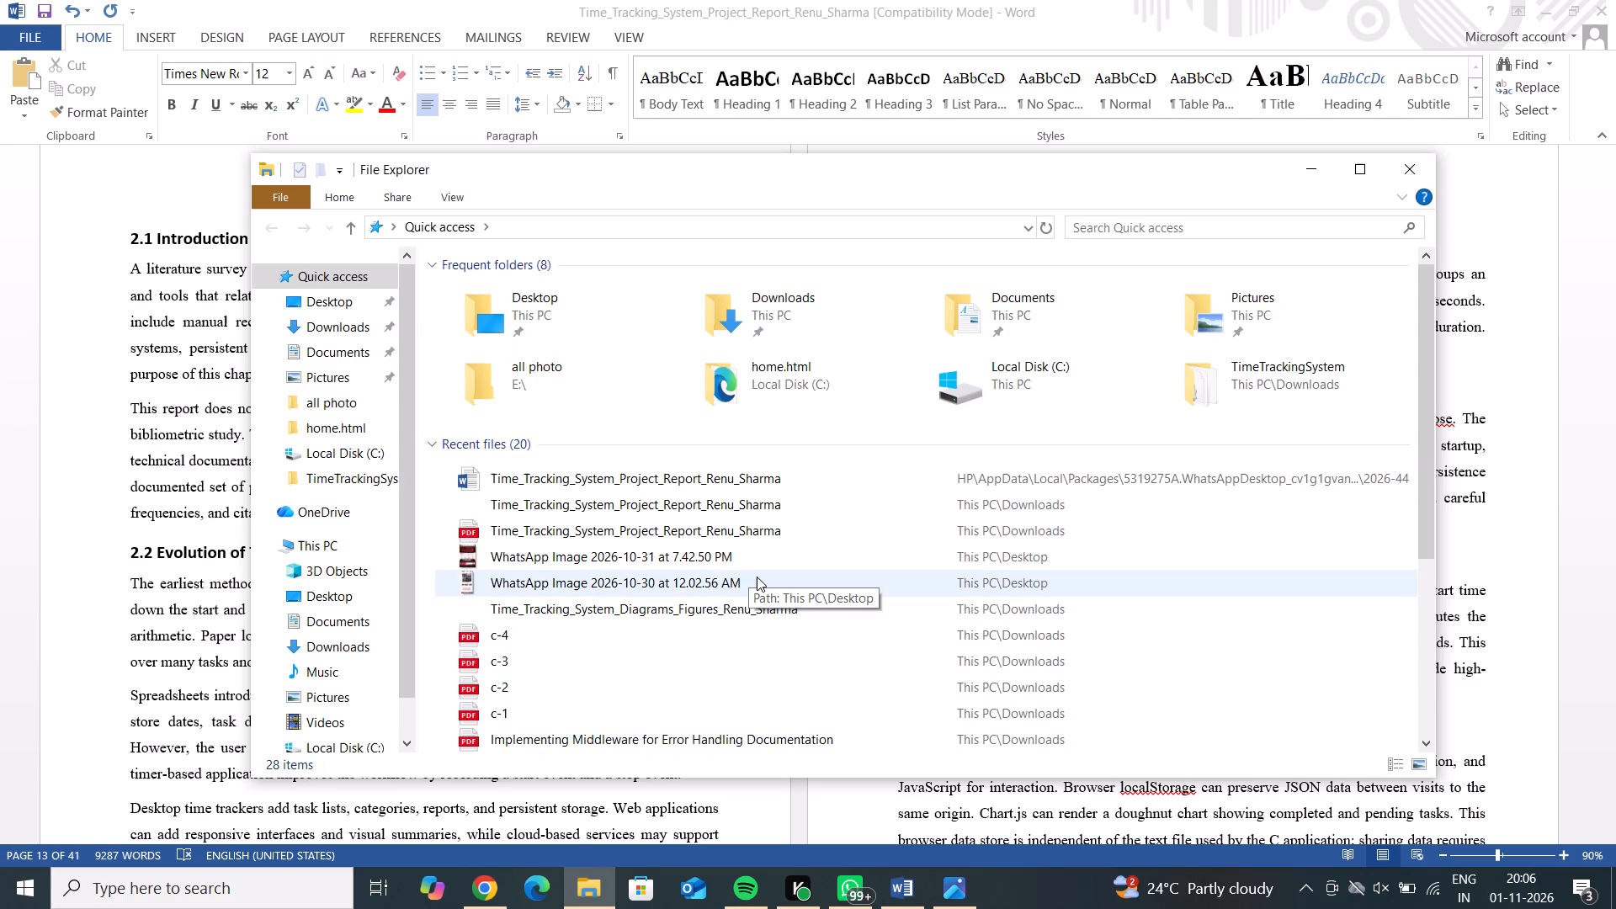
click(713, 615)
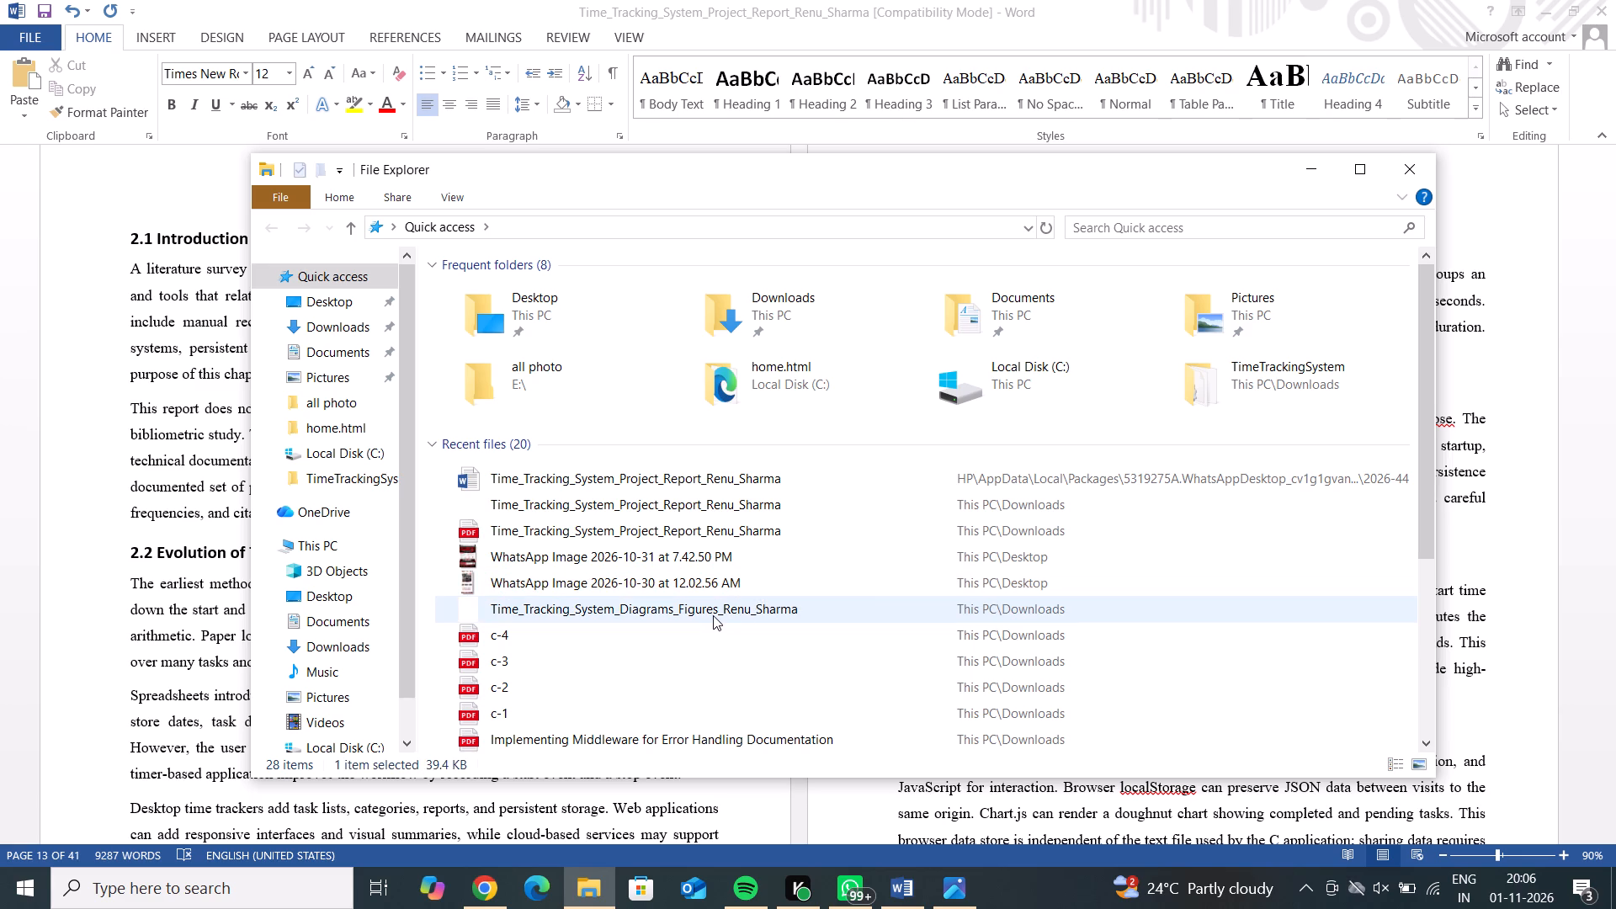
triple_click(713, 613)
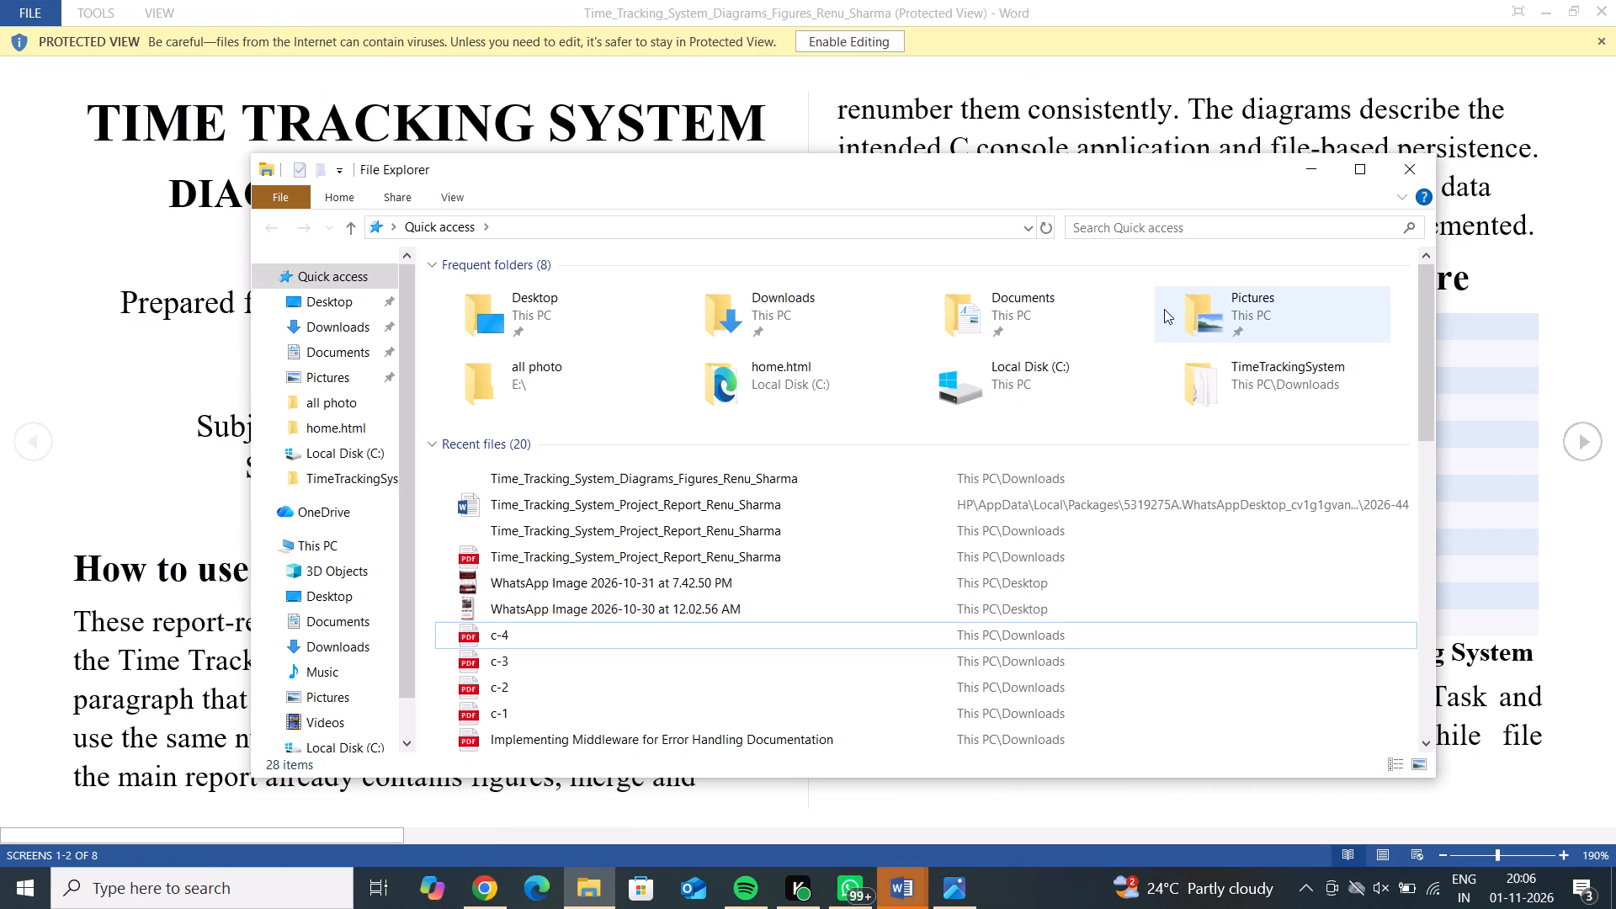
click(1309, 155)
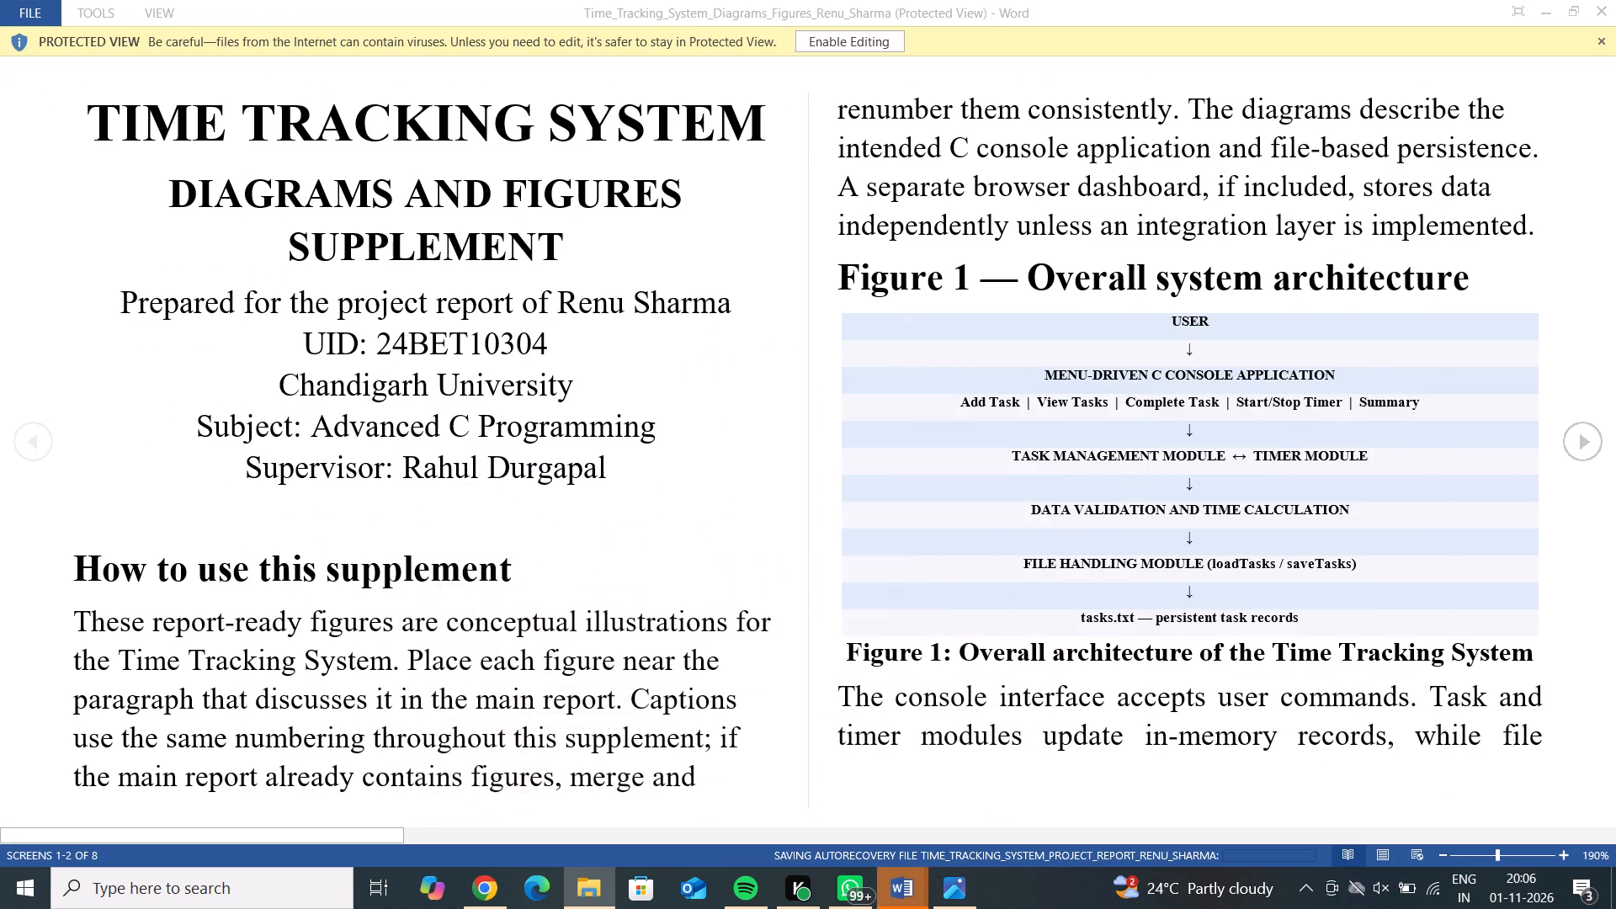
click(876, 42)
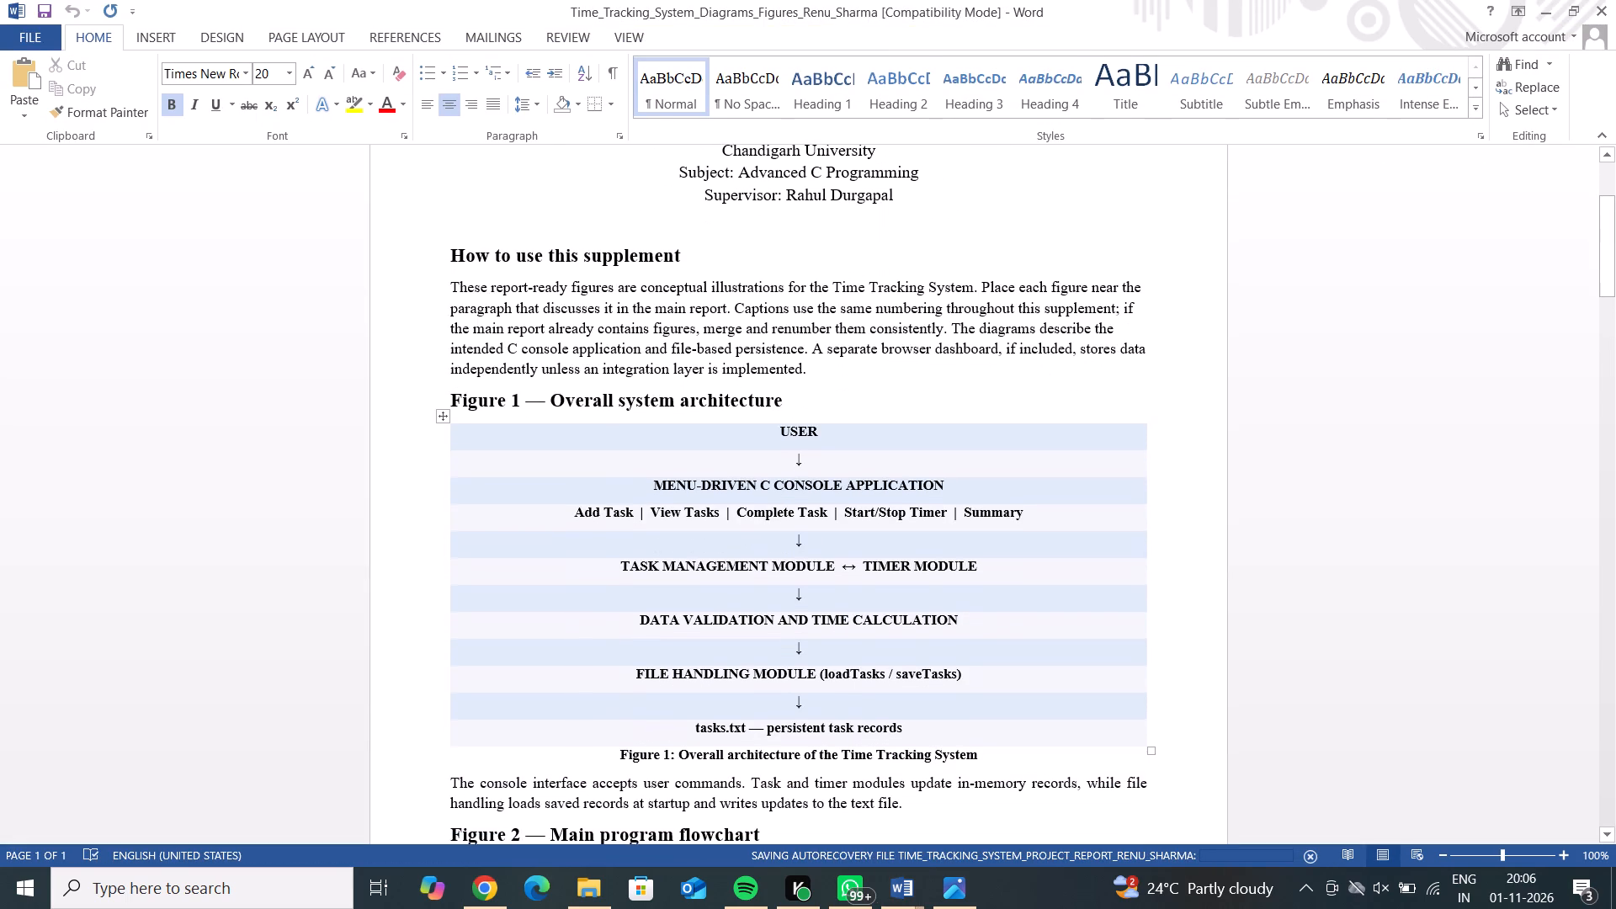
Copy the whole "Figure 1 — Overall system architecture" table from the diagrams supplement.
right_click(904, 543)
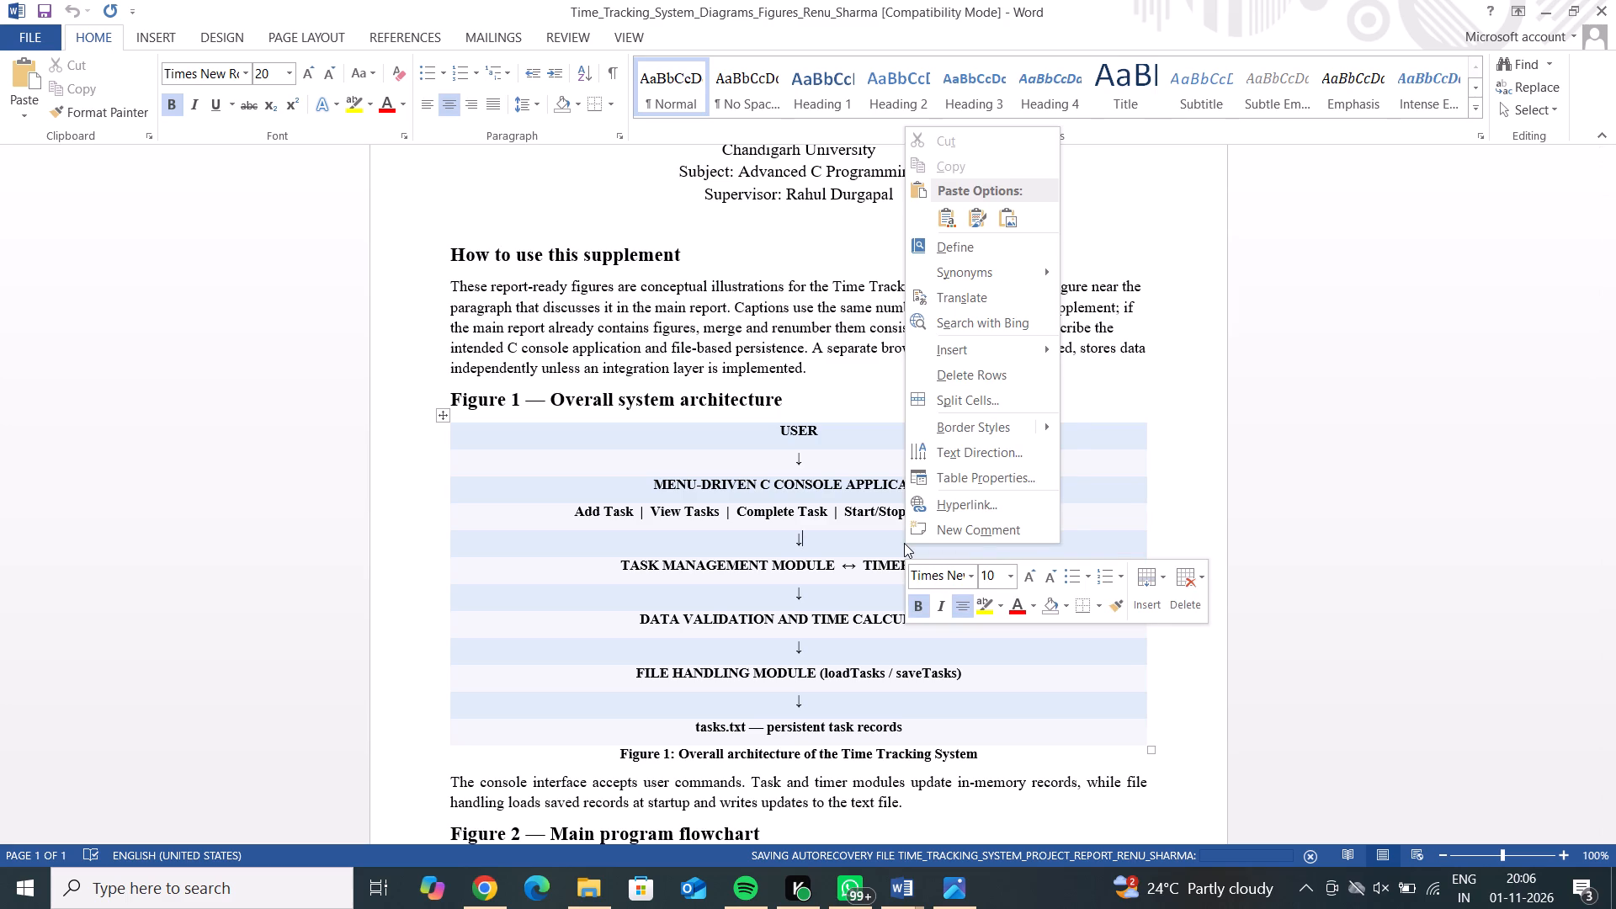
click(796, 531)
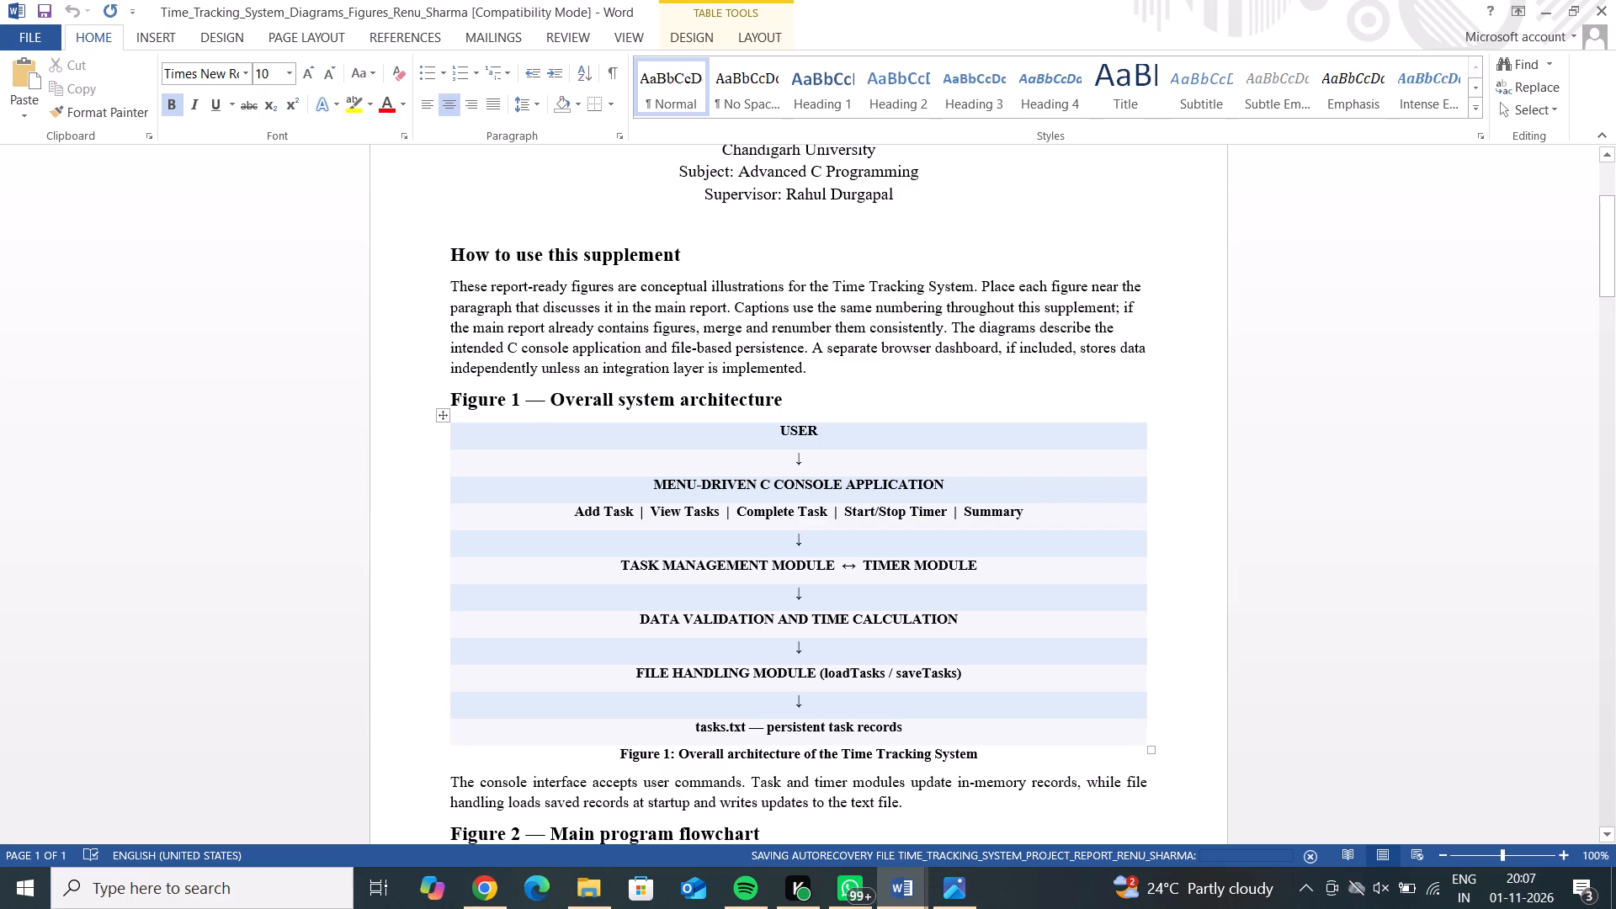
click(441, 416)
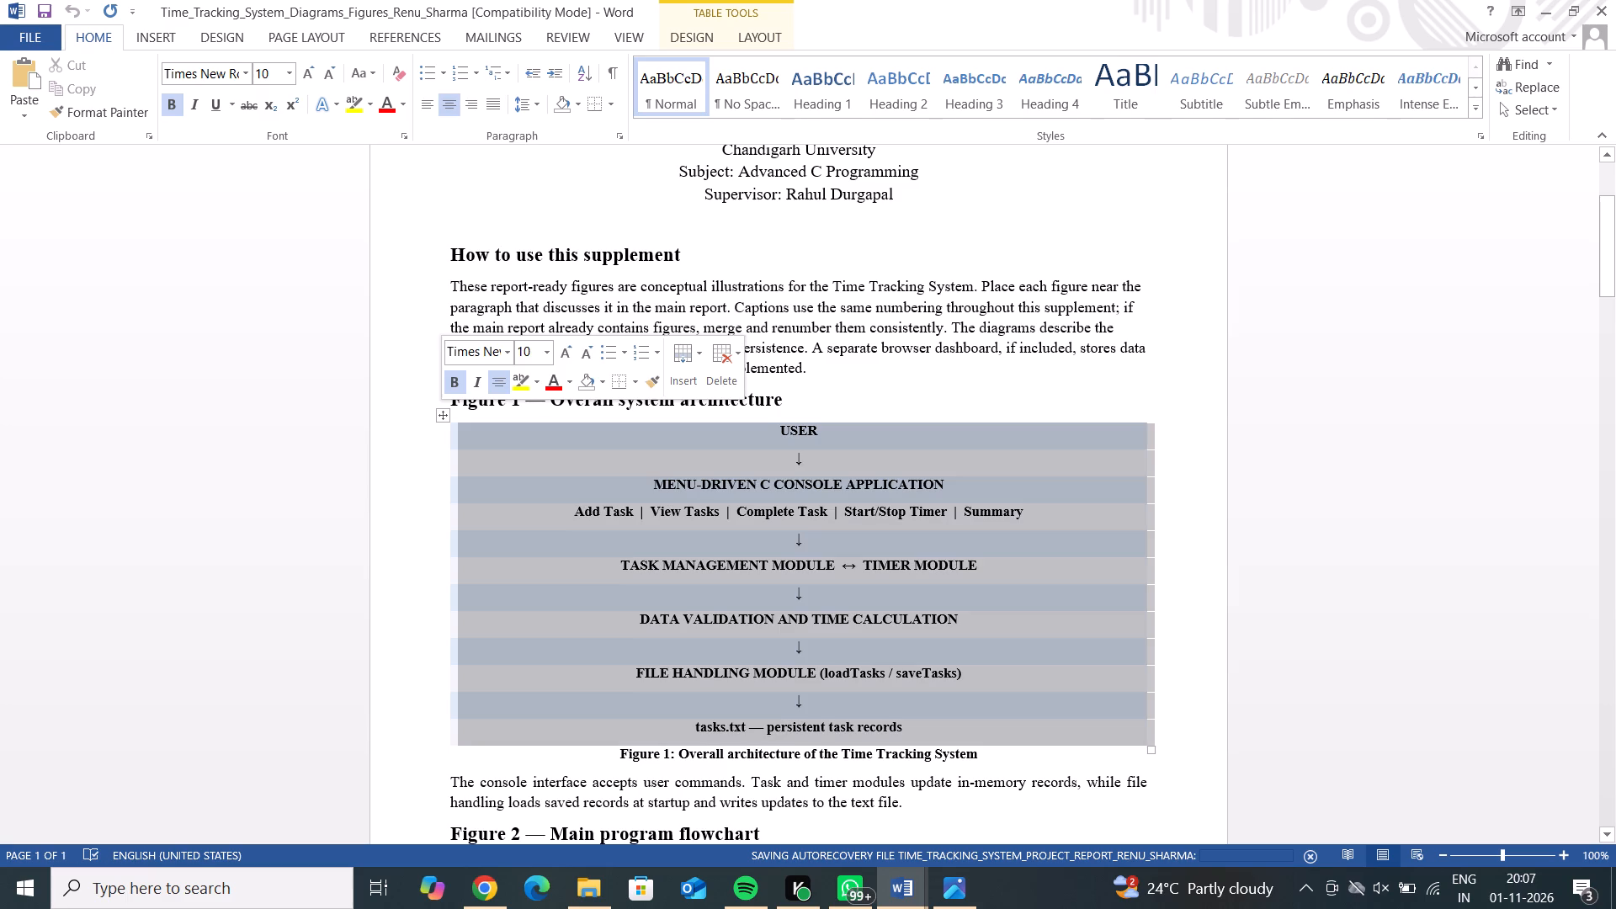
right_click(589, 506)
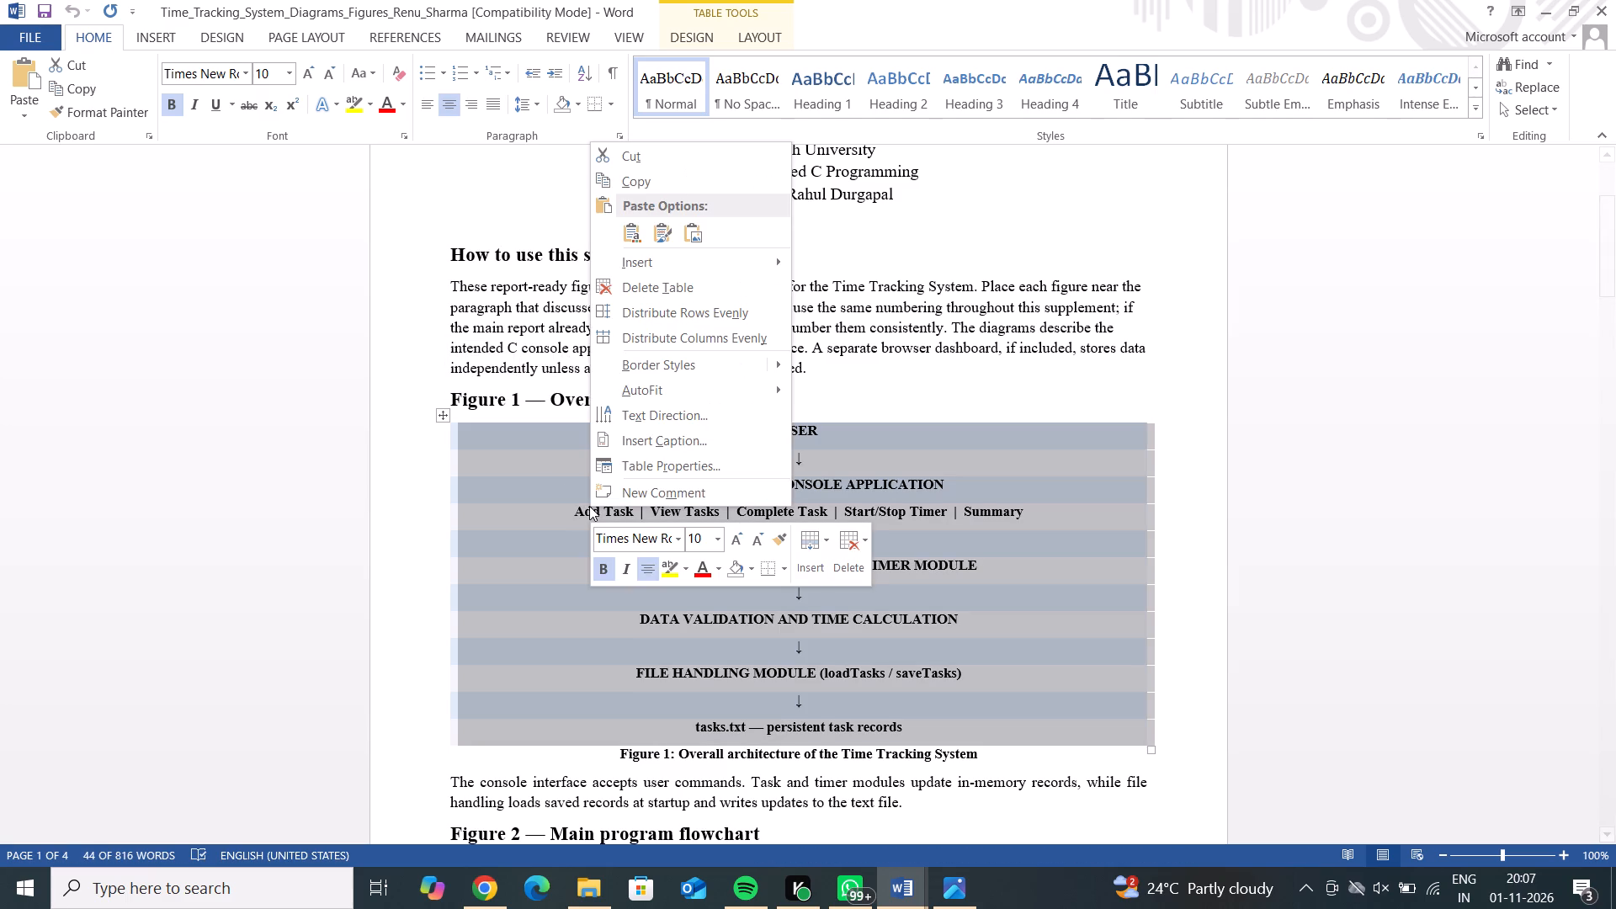
click(618, 187)
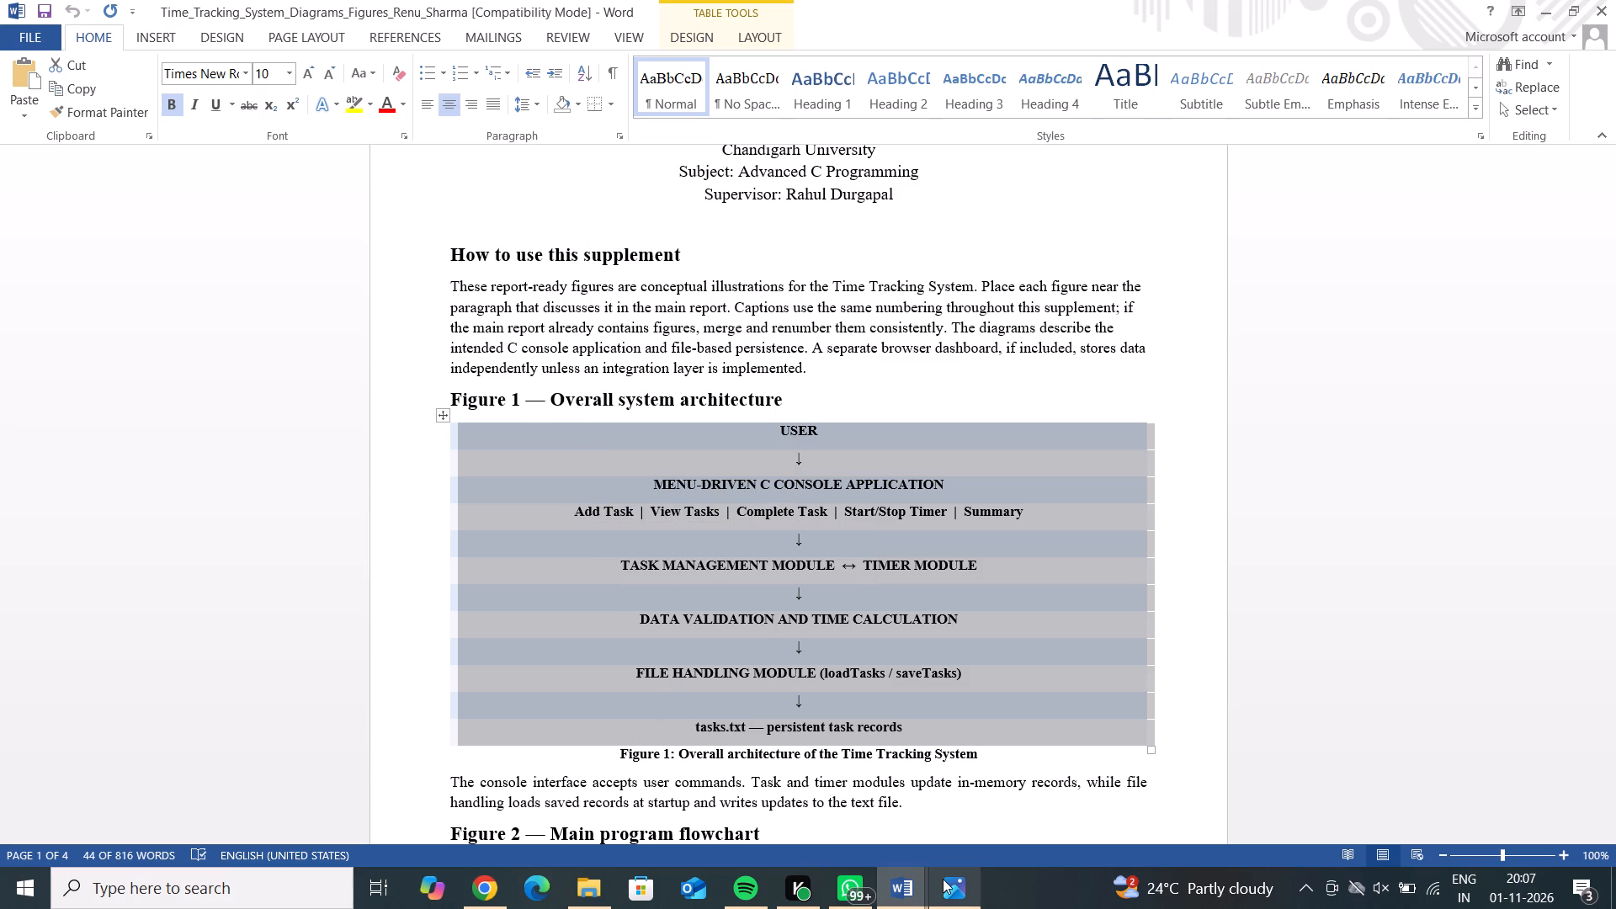
Switch back to the project report and locate the place for the copied system architecture table.
click(904, 876)
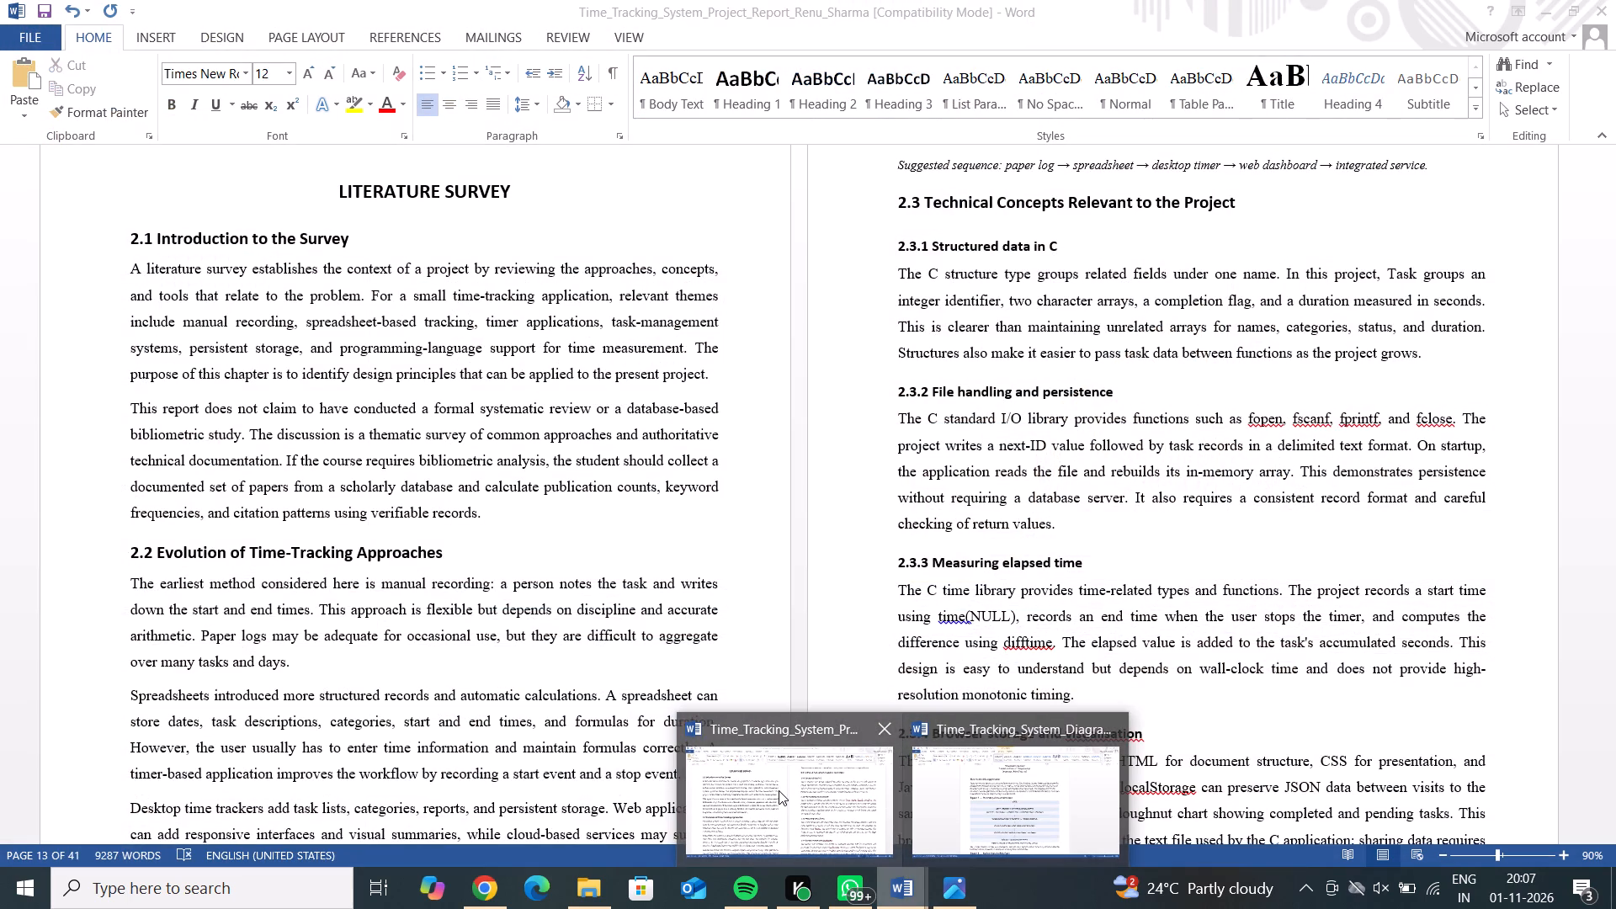
click(779, 790)
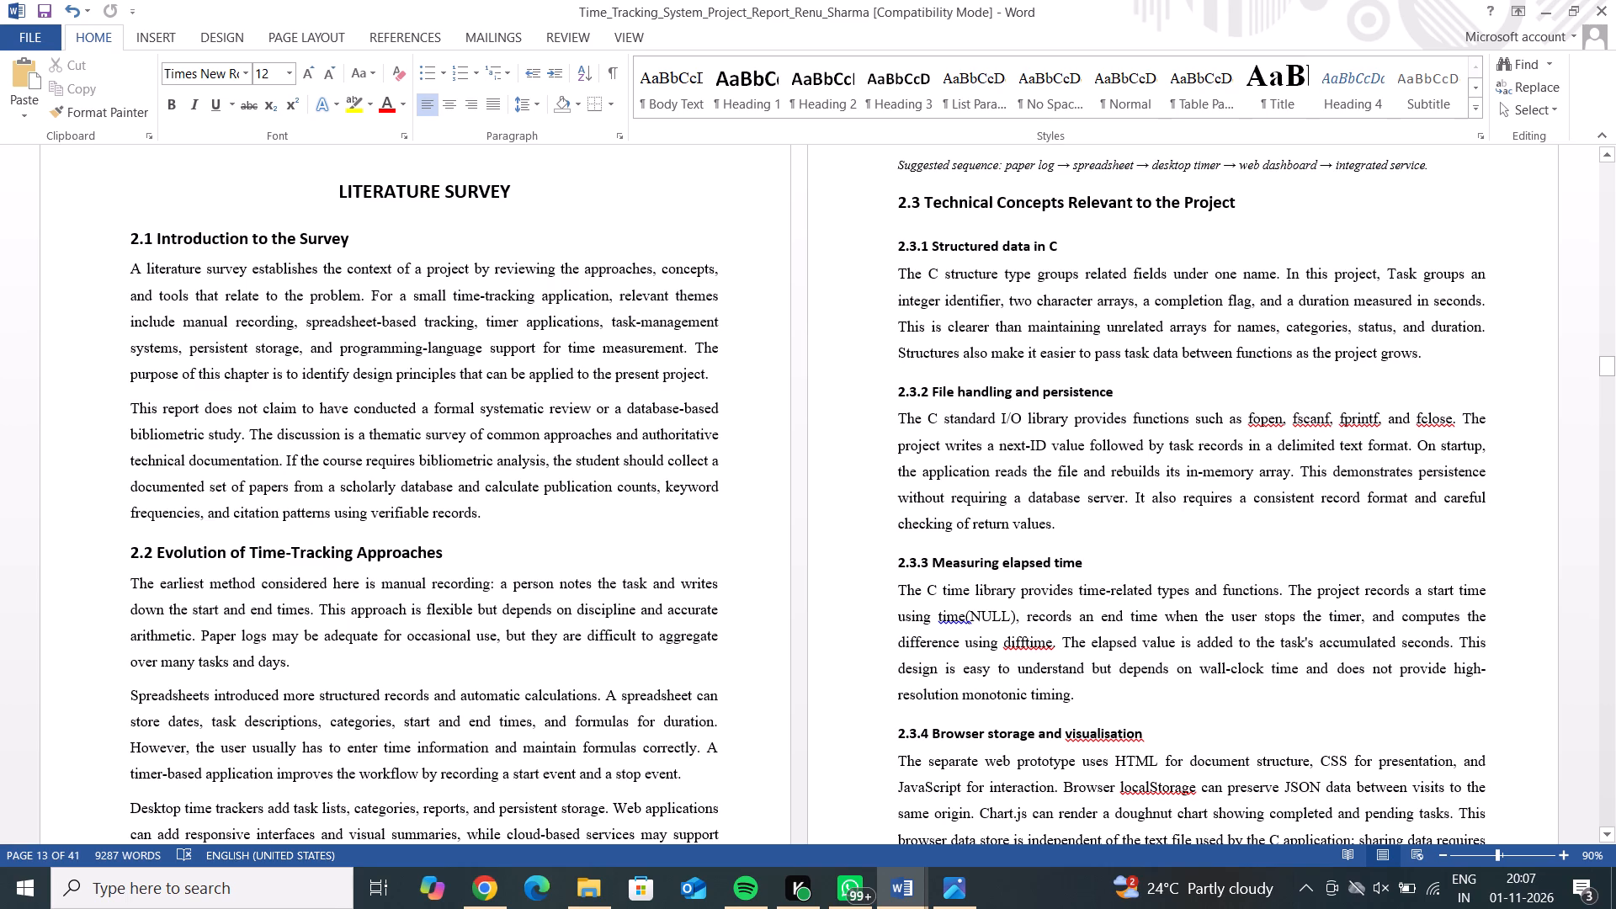
right_click(736, 181)
click(736, 181)
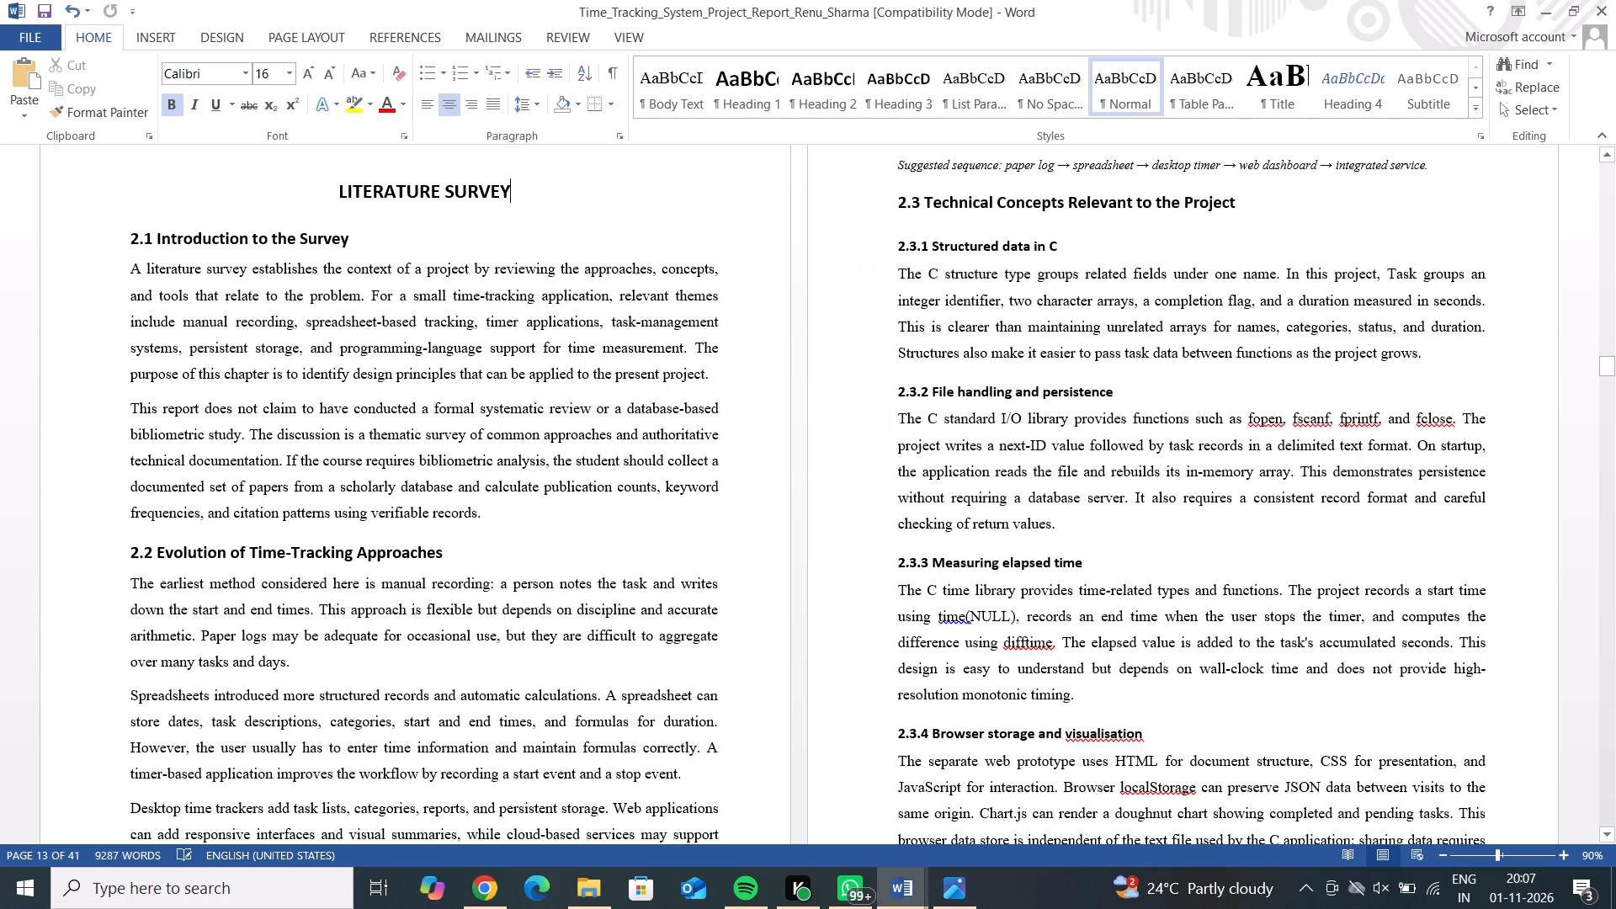
right_click(736, 183)
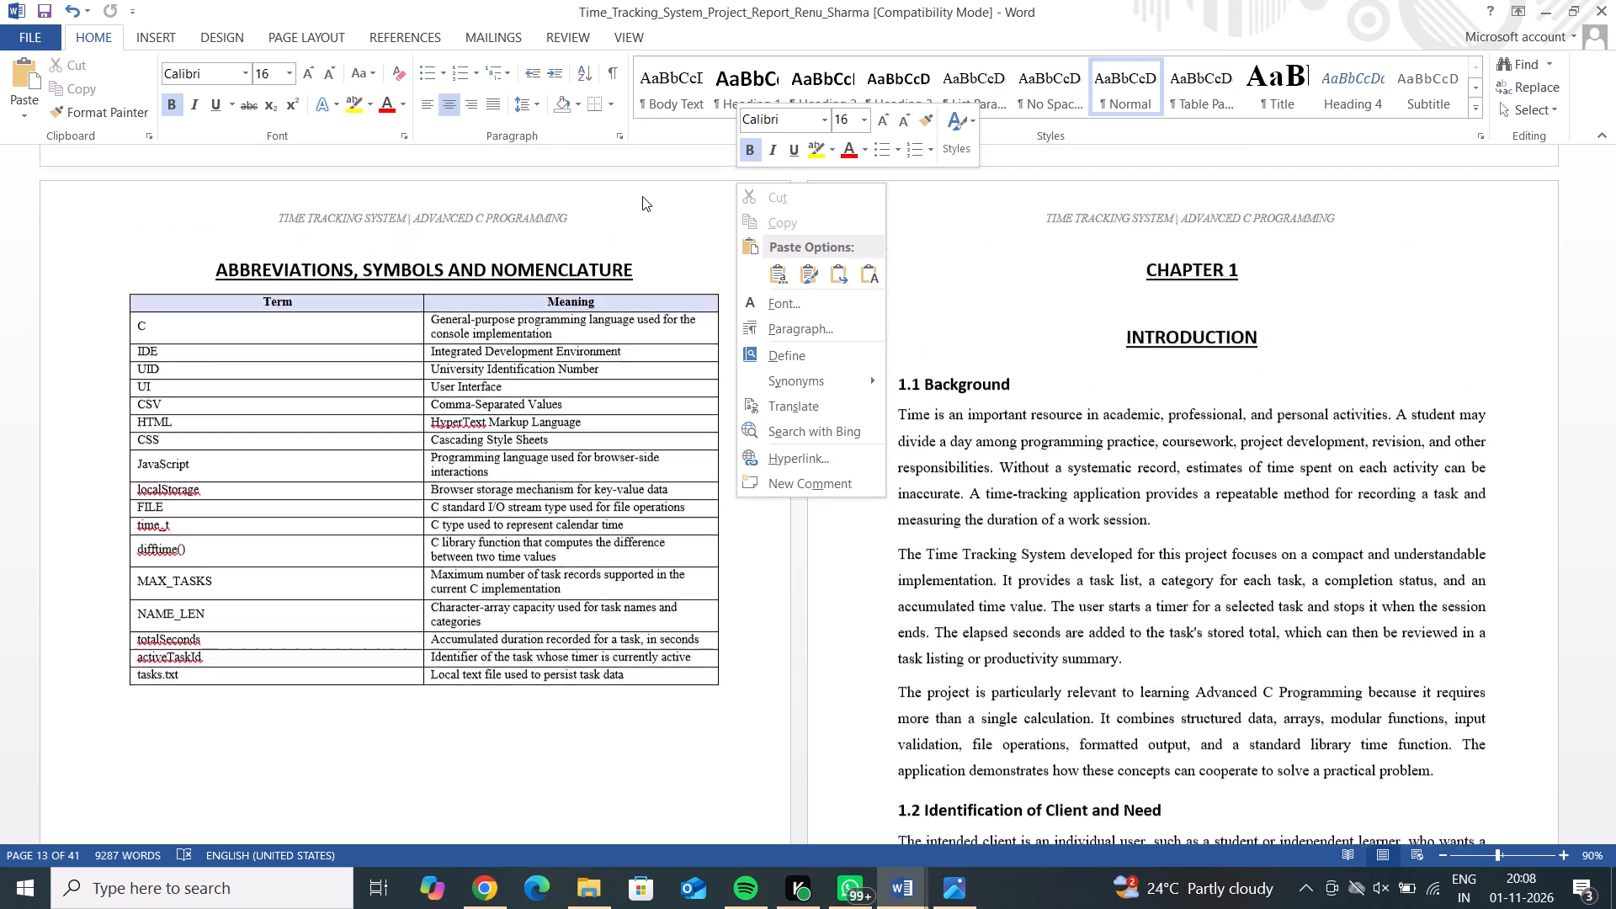
click(642, 196)
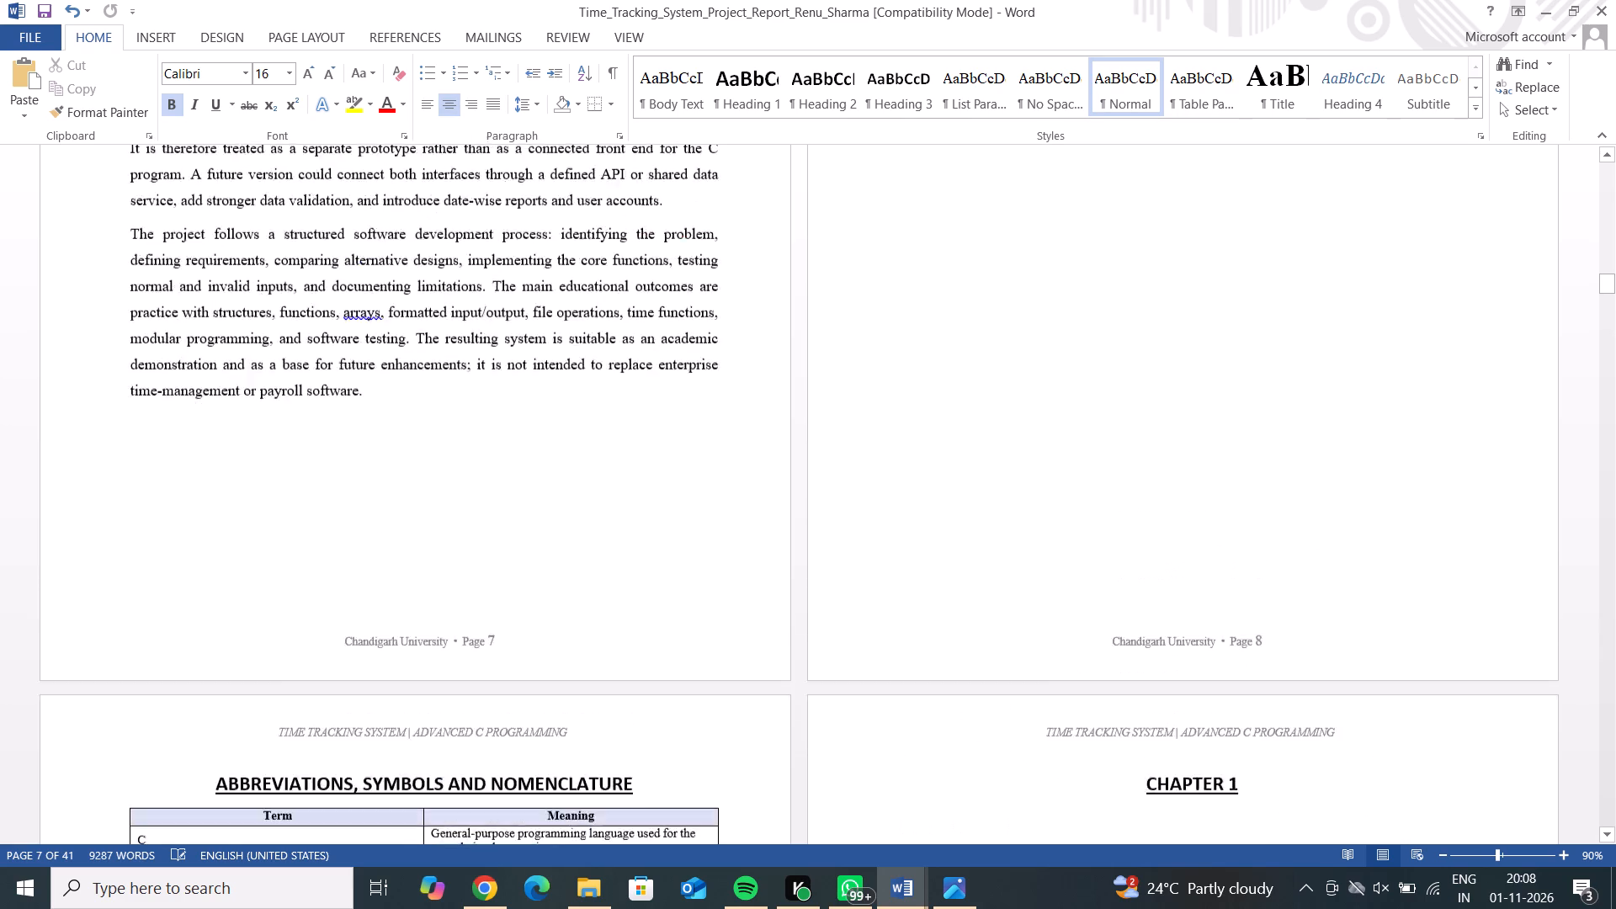
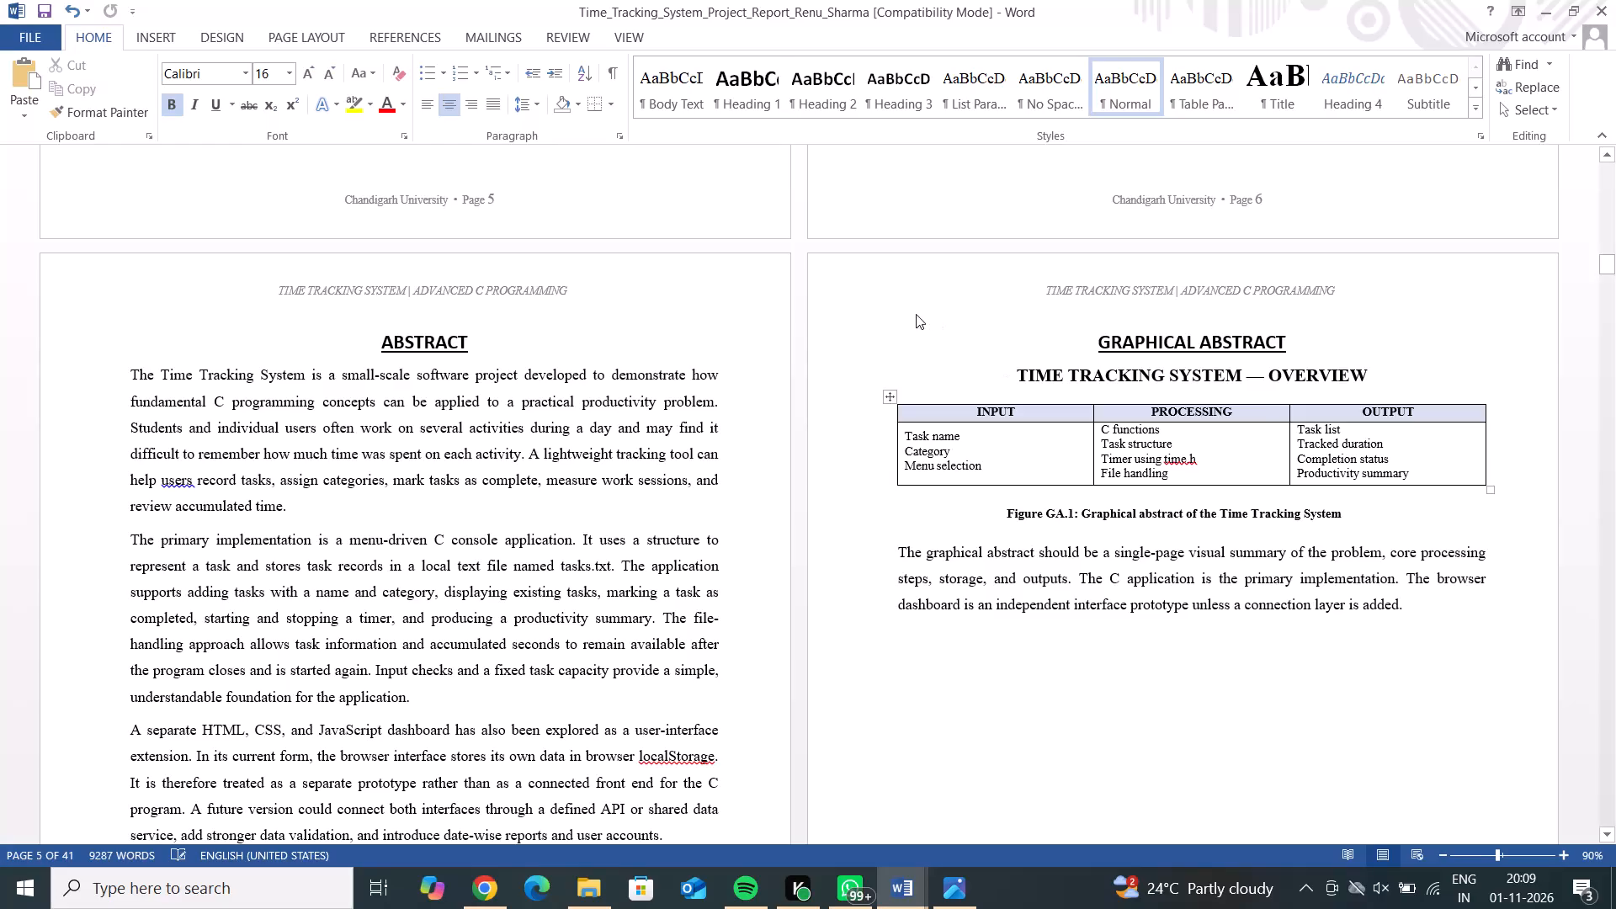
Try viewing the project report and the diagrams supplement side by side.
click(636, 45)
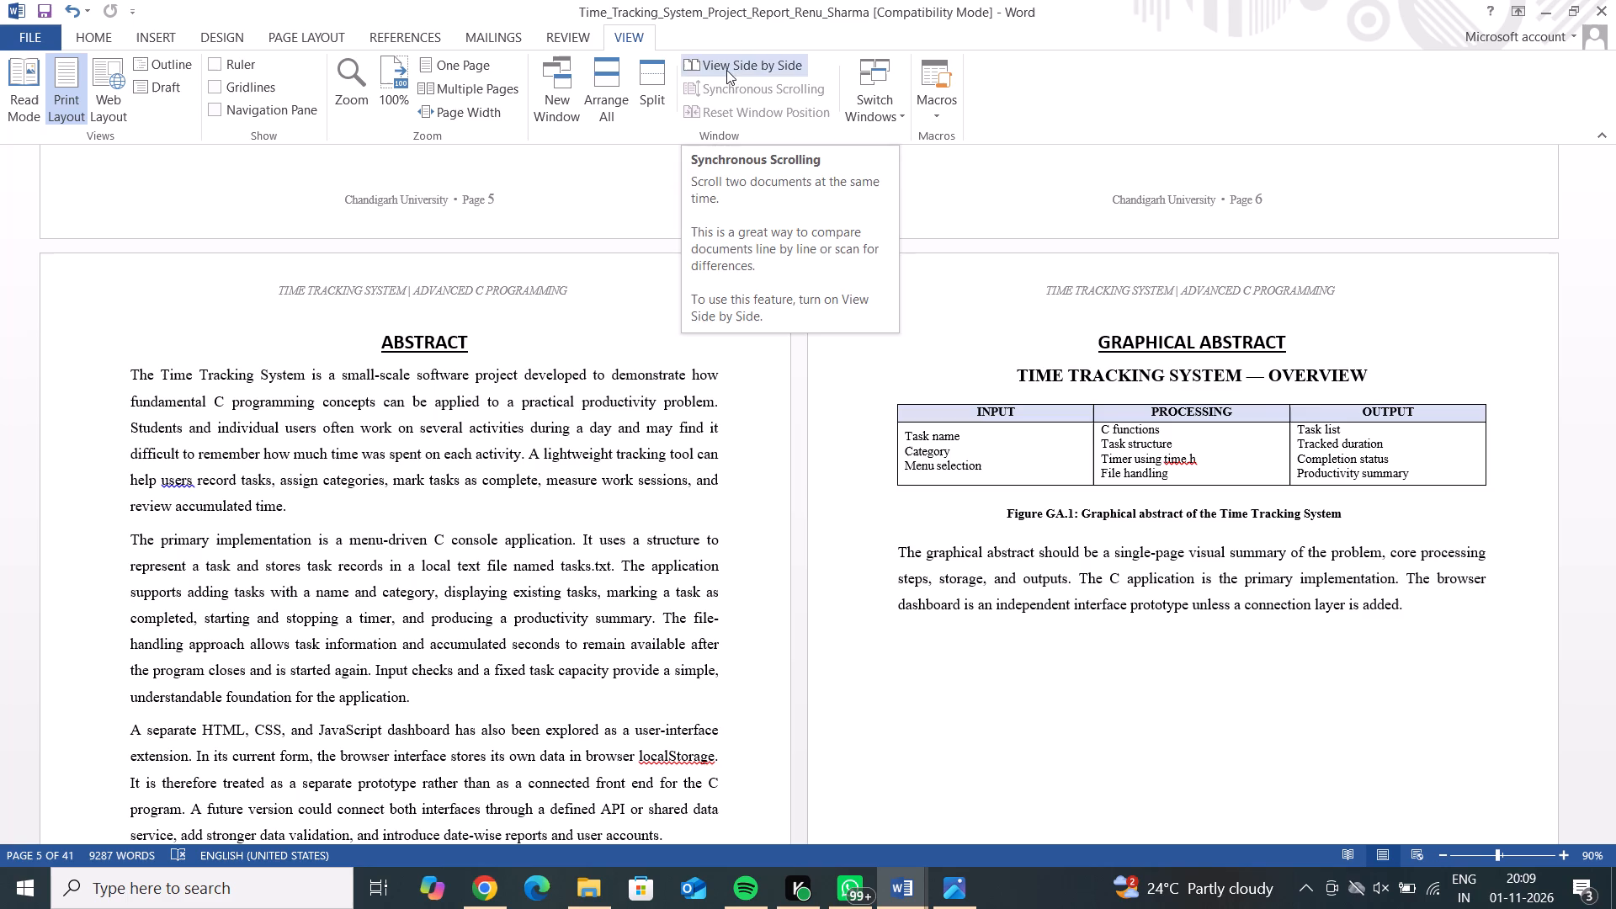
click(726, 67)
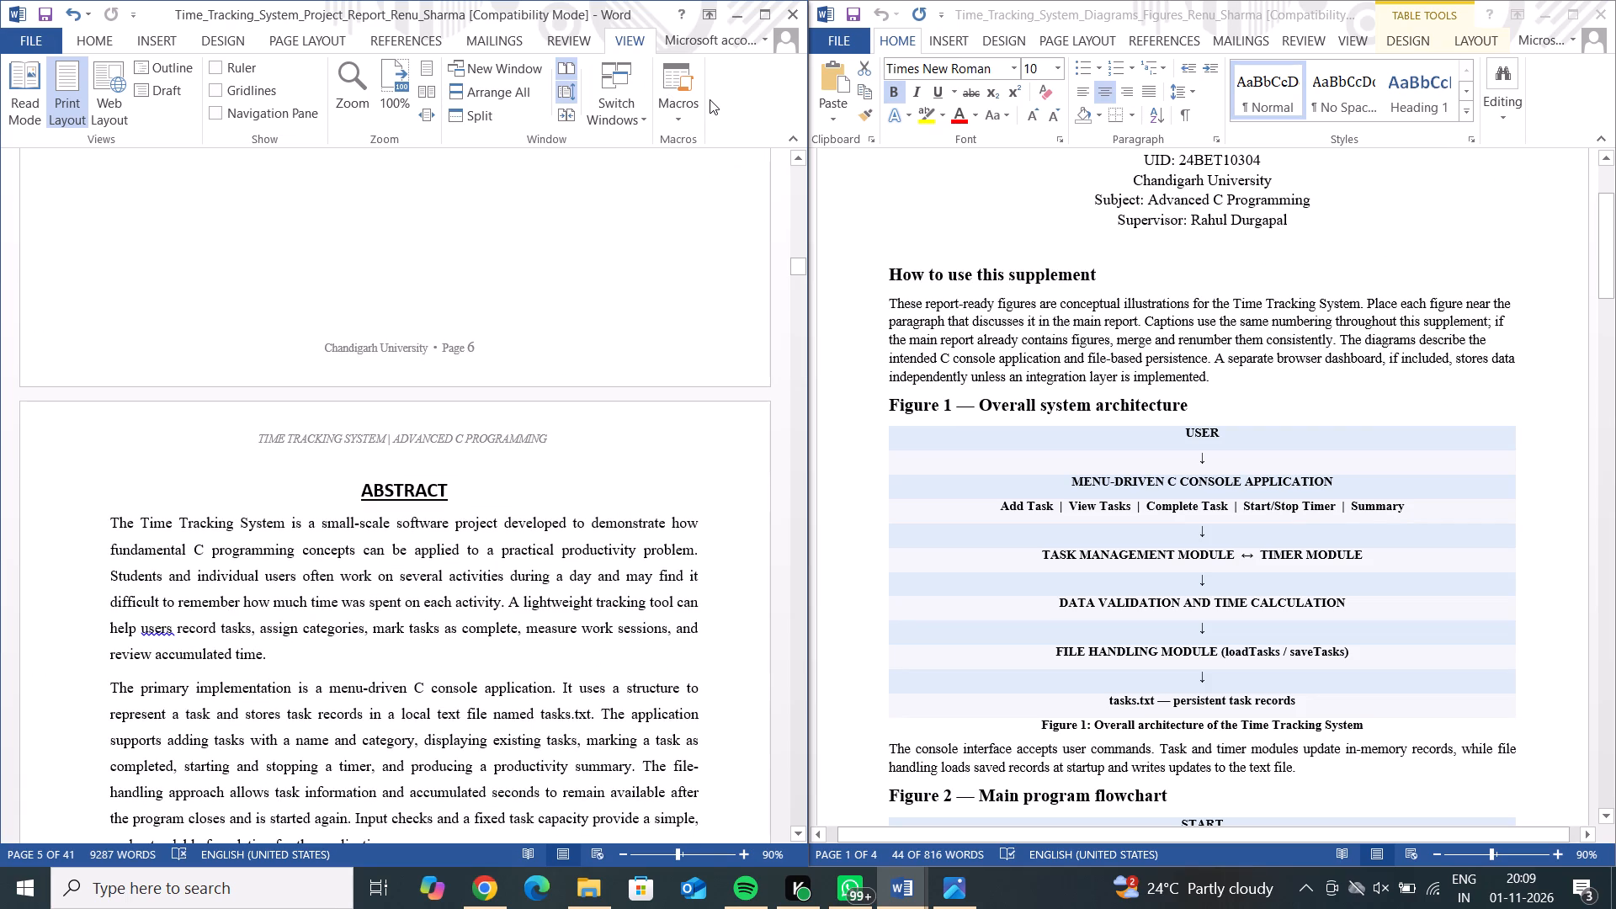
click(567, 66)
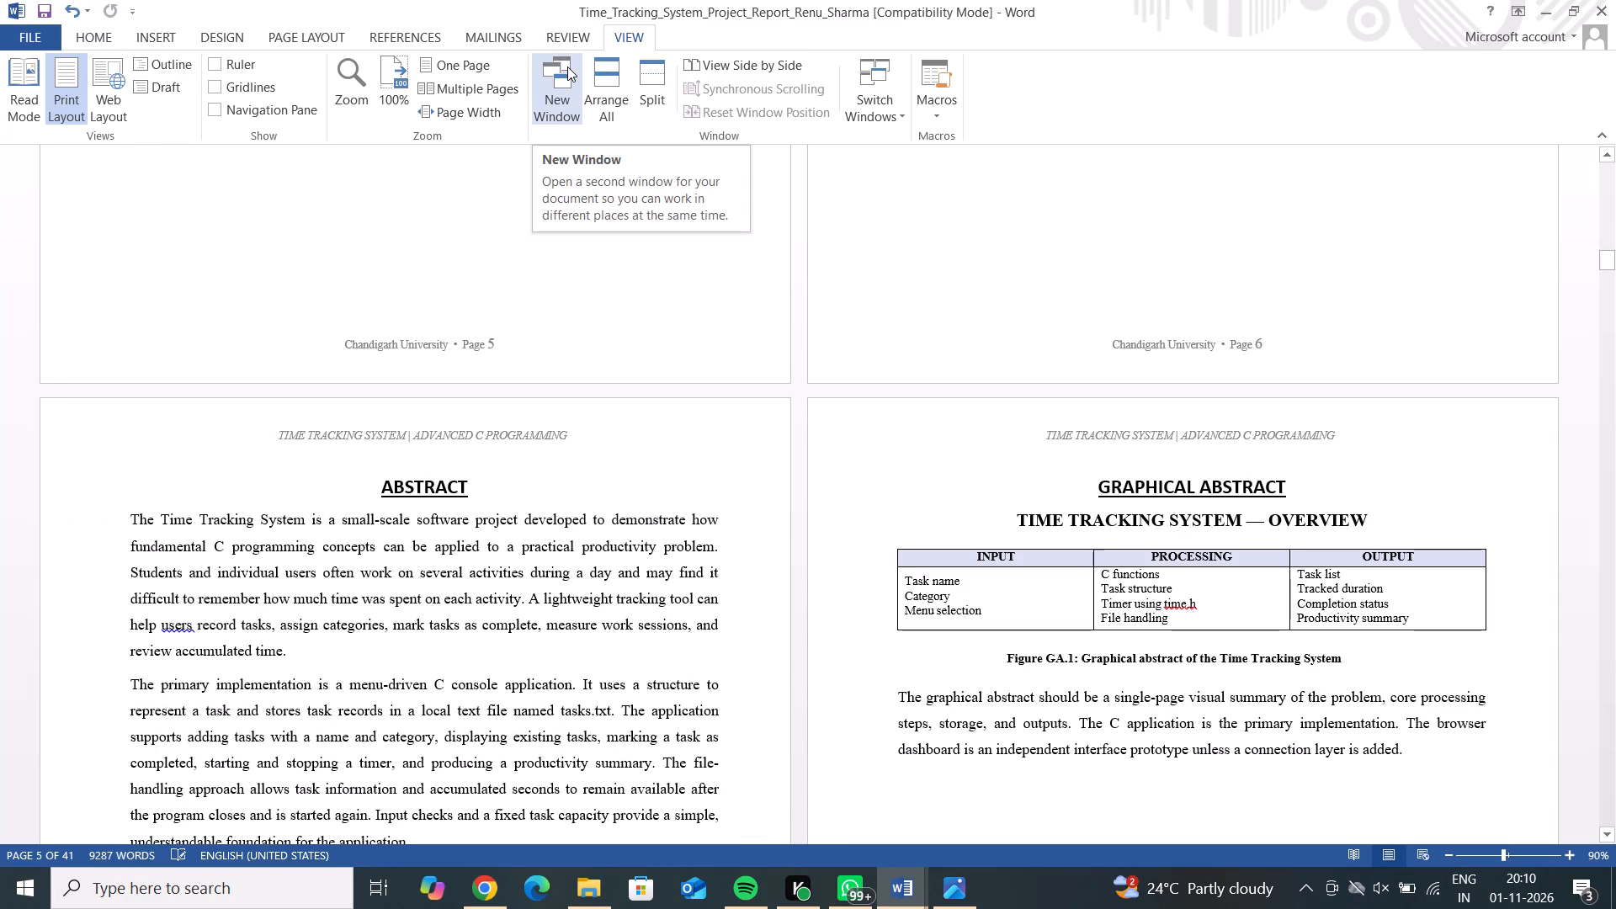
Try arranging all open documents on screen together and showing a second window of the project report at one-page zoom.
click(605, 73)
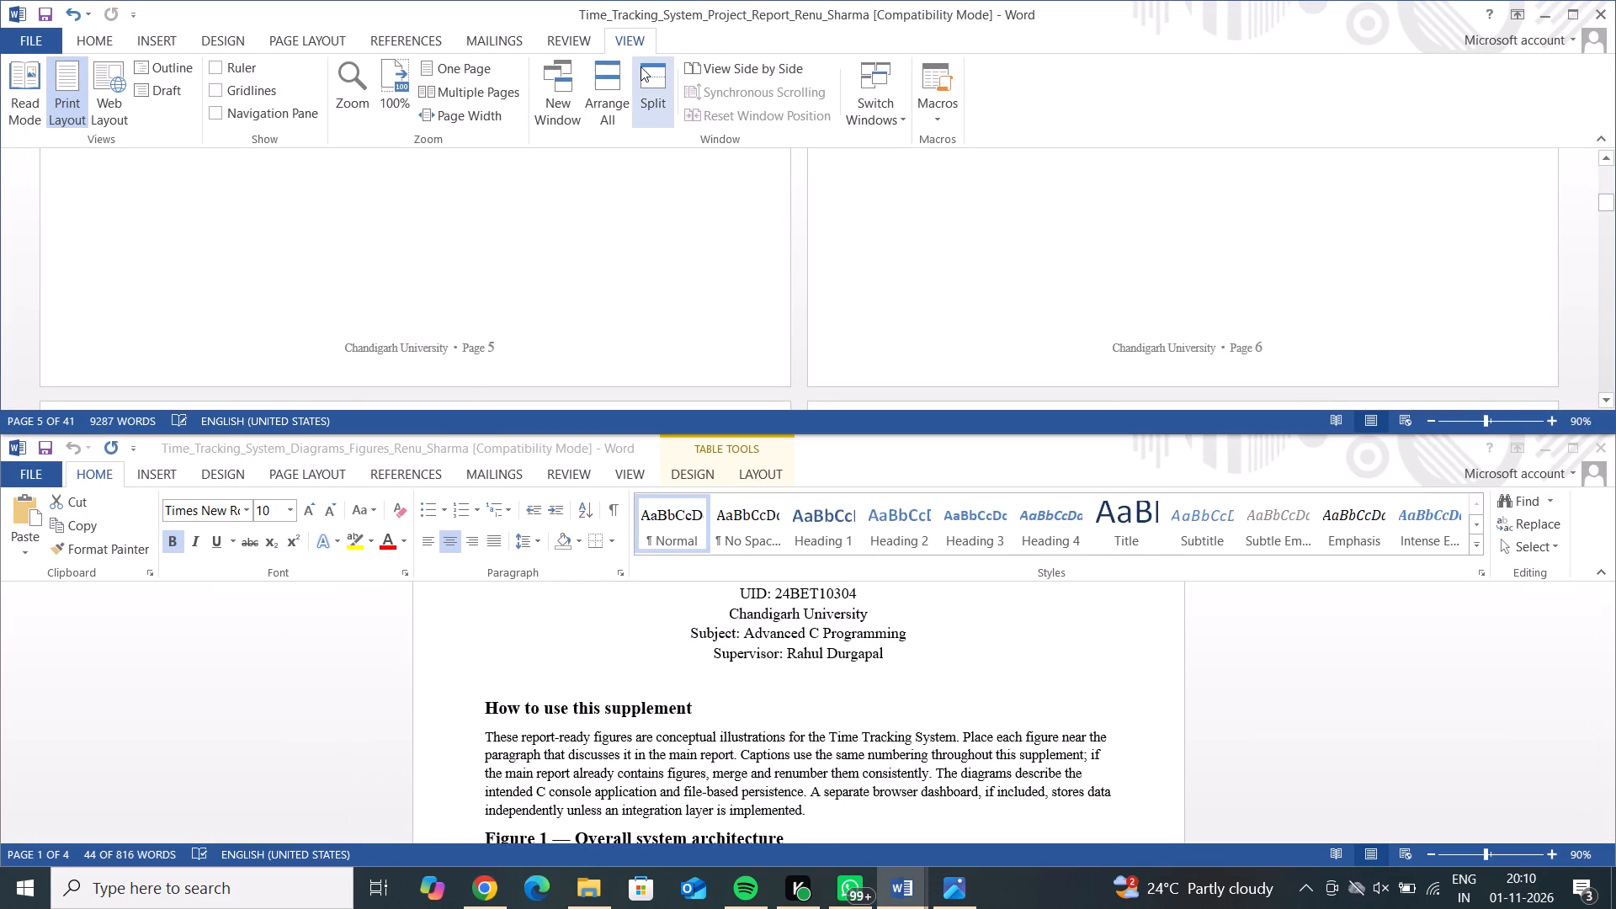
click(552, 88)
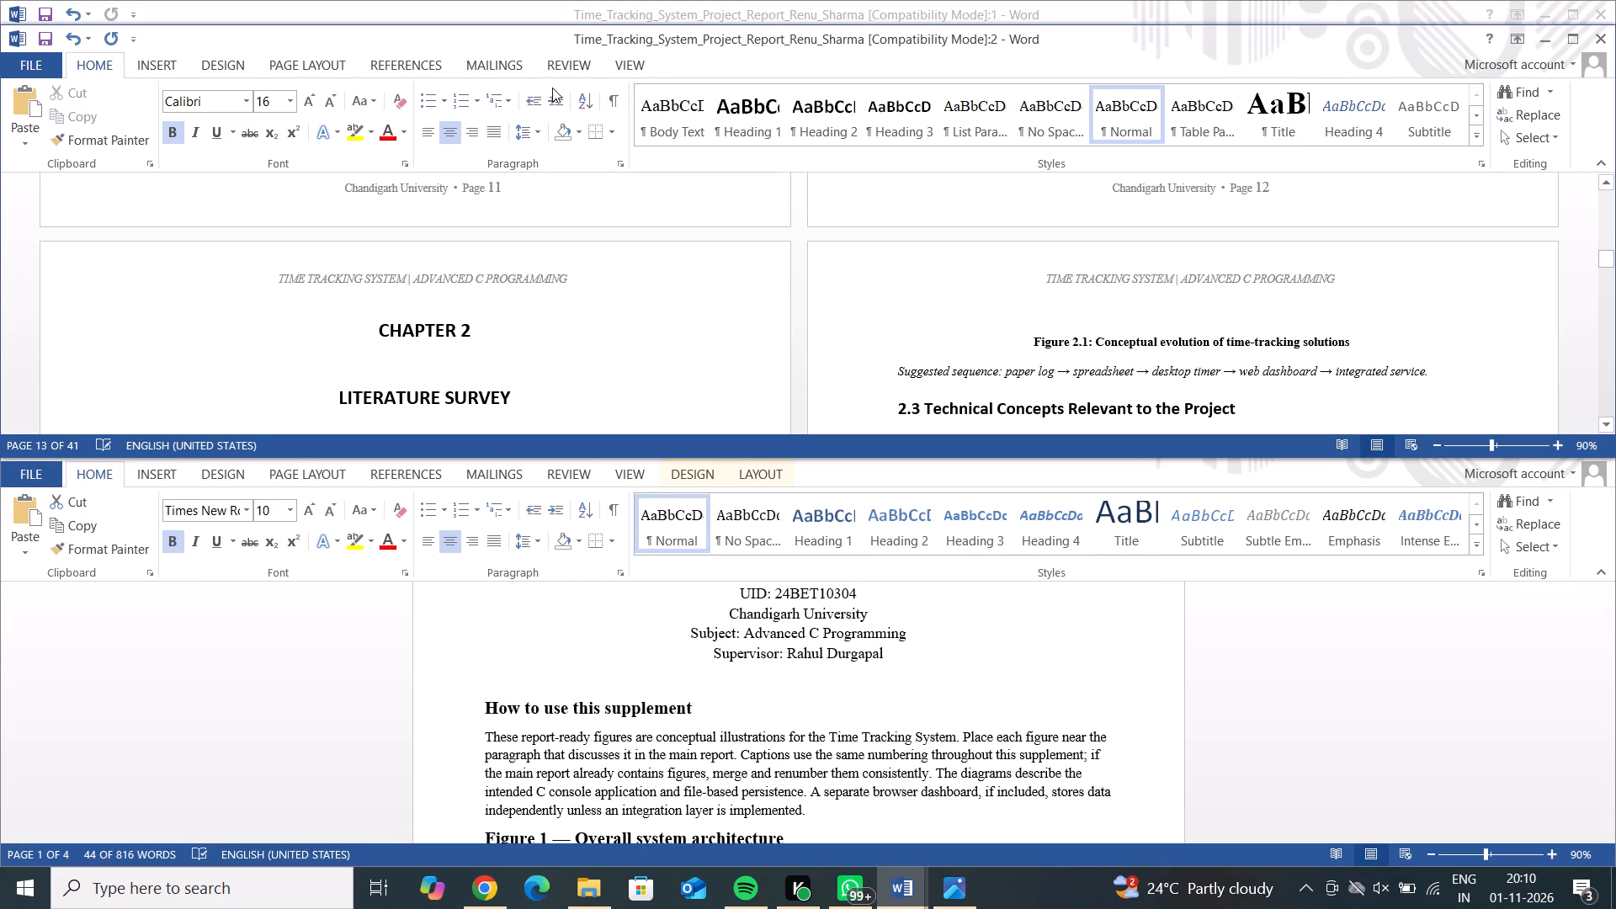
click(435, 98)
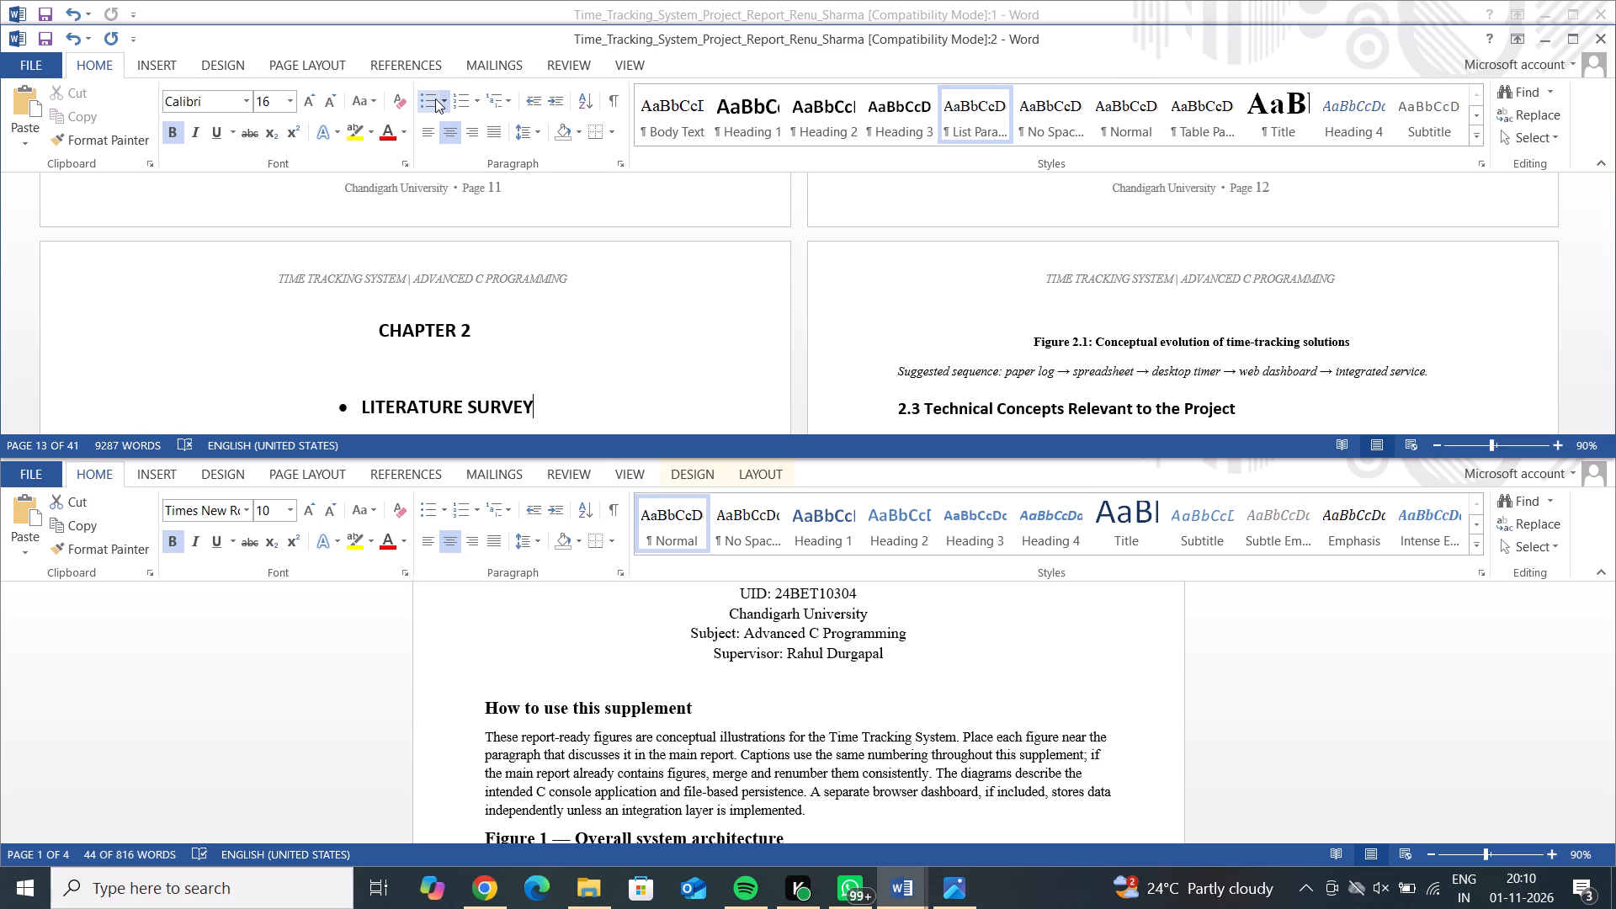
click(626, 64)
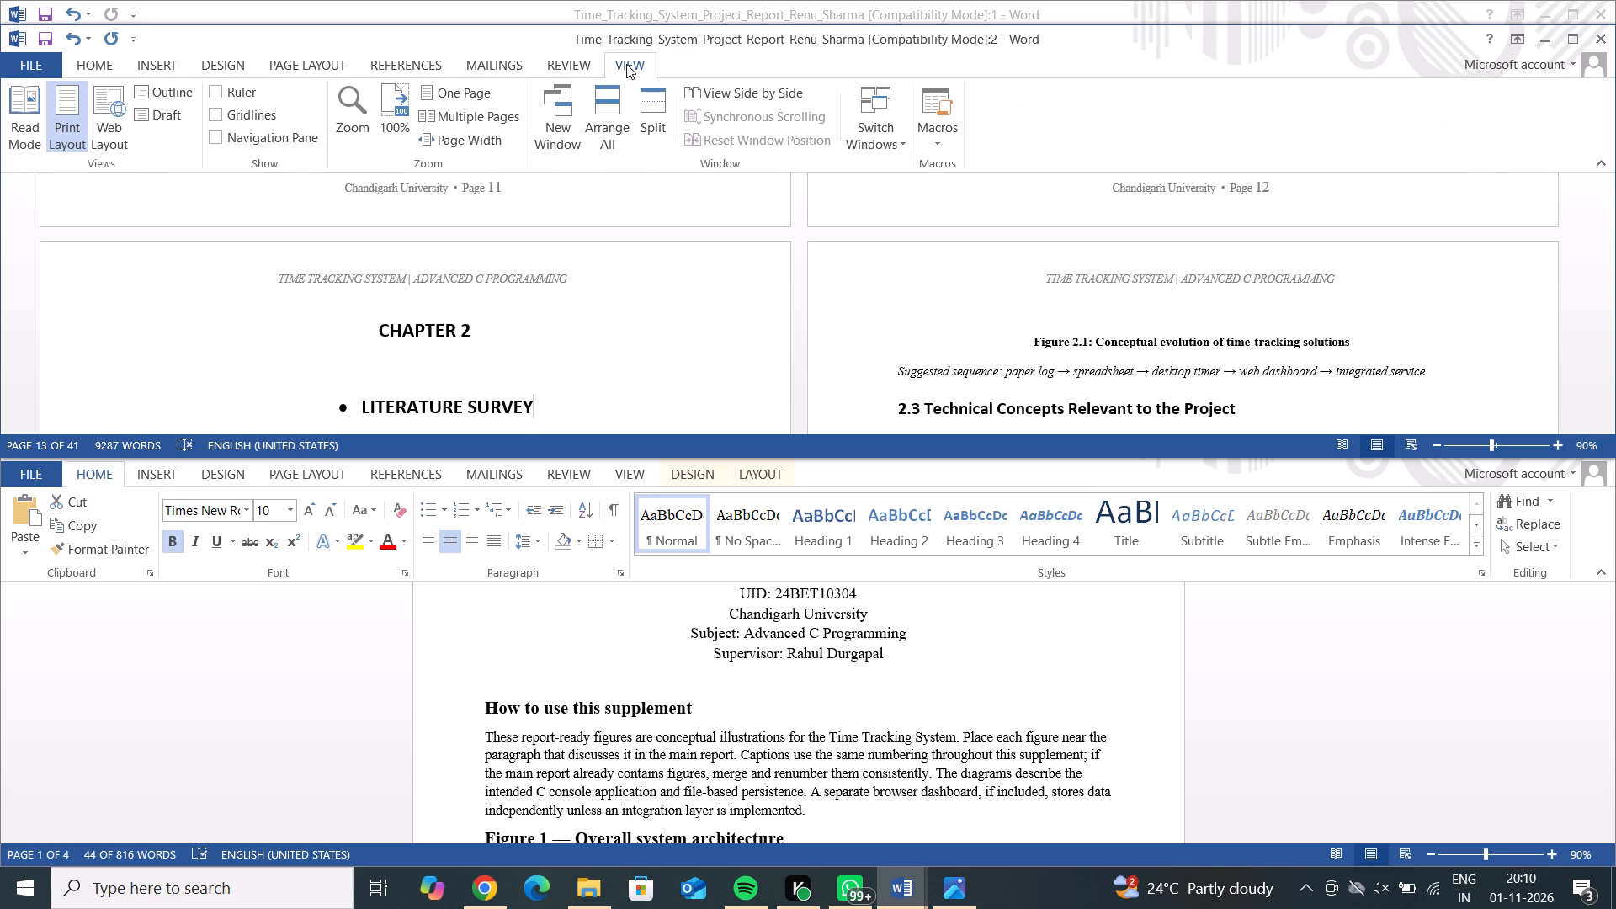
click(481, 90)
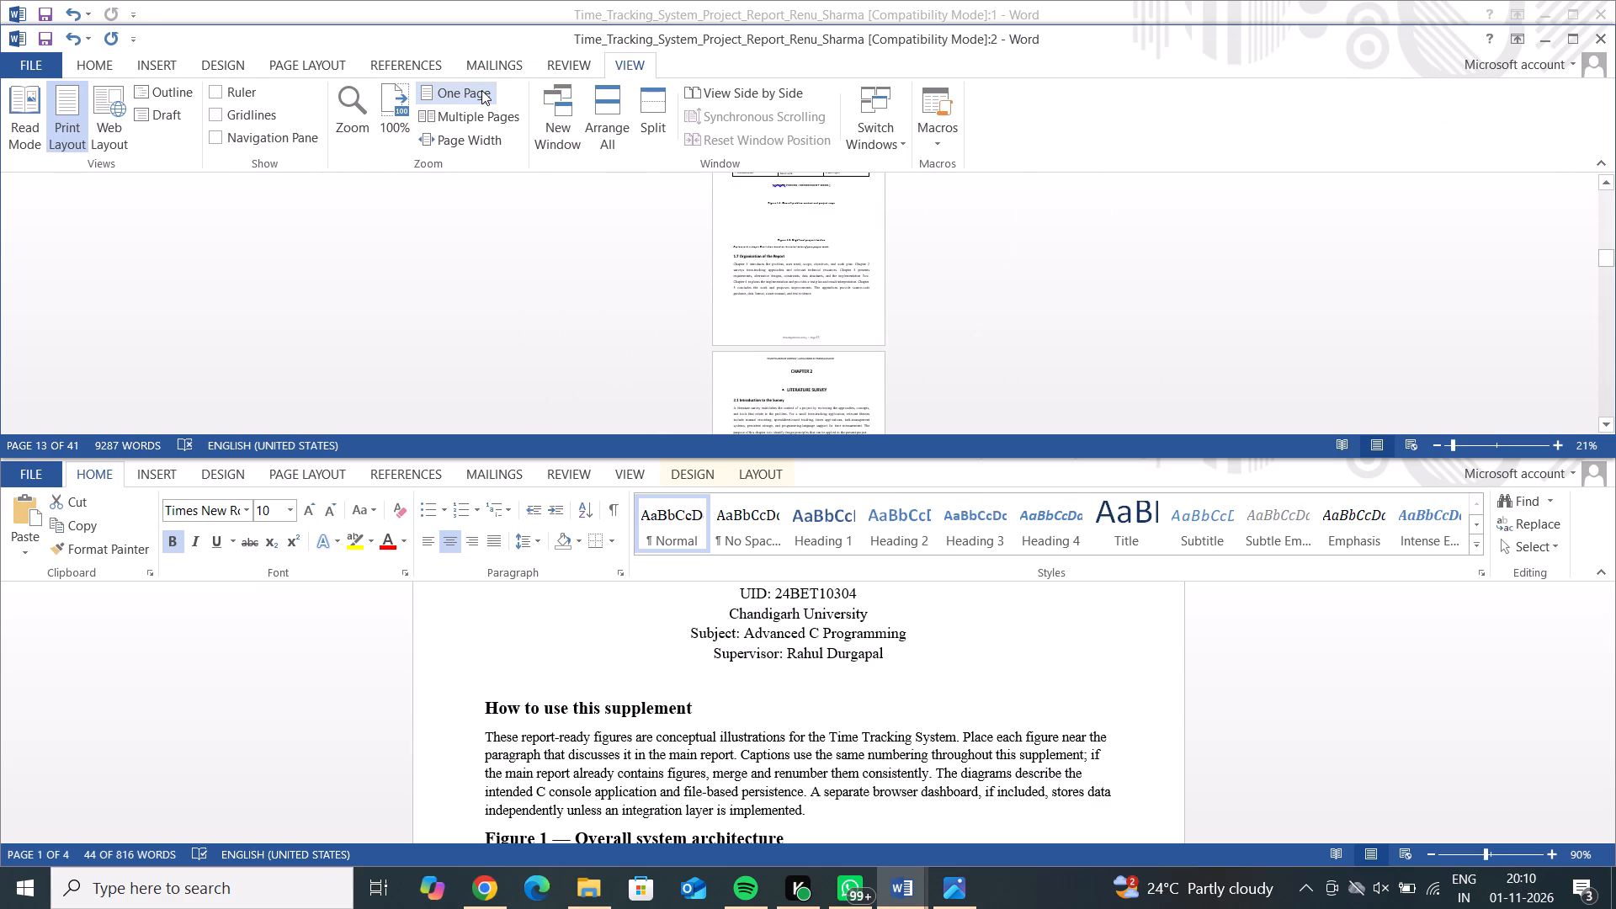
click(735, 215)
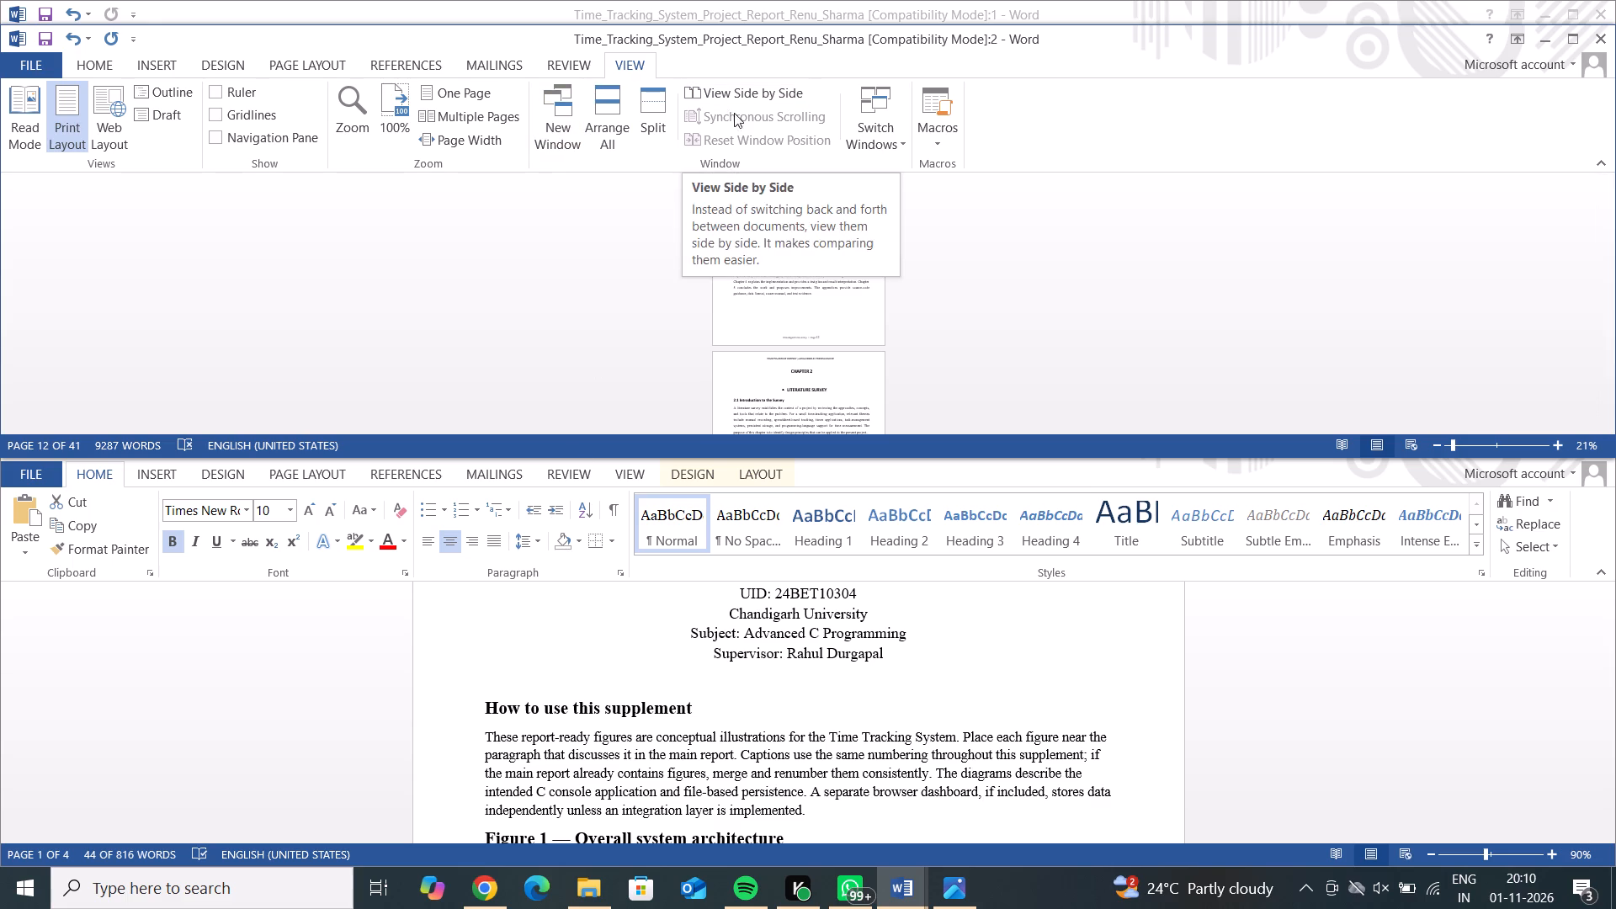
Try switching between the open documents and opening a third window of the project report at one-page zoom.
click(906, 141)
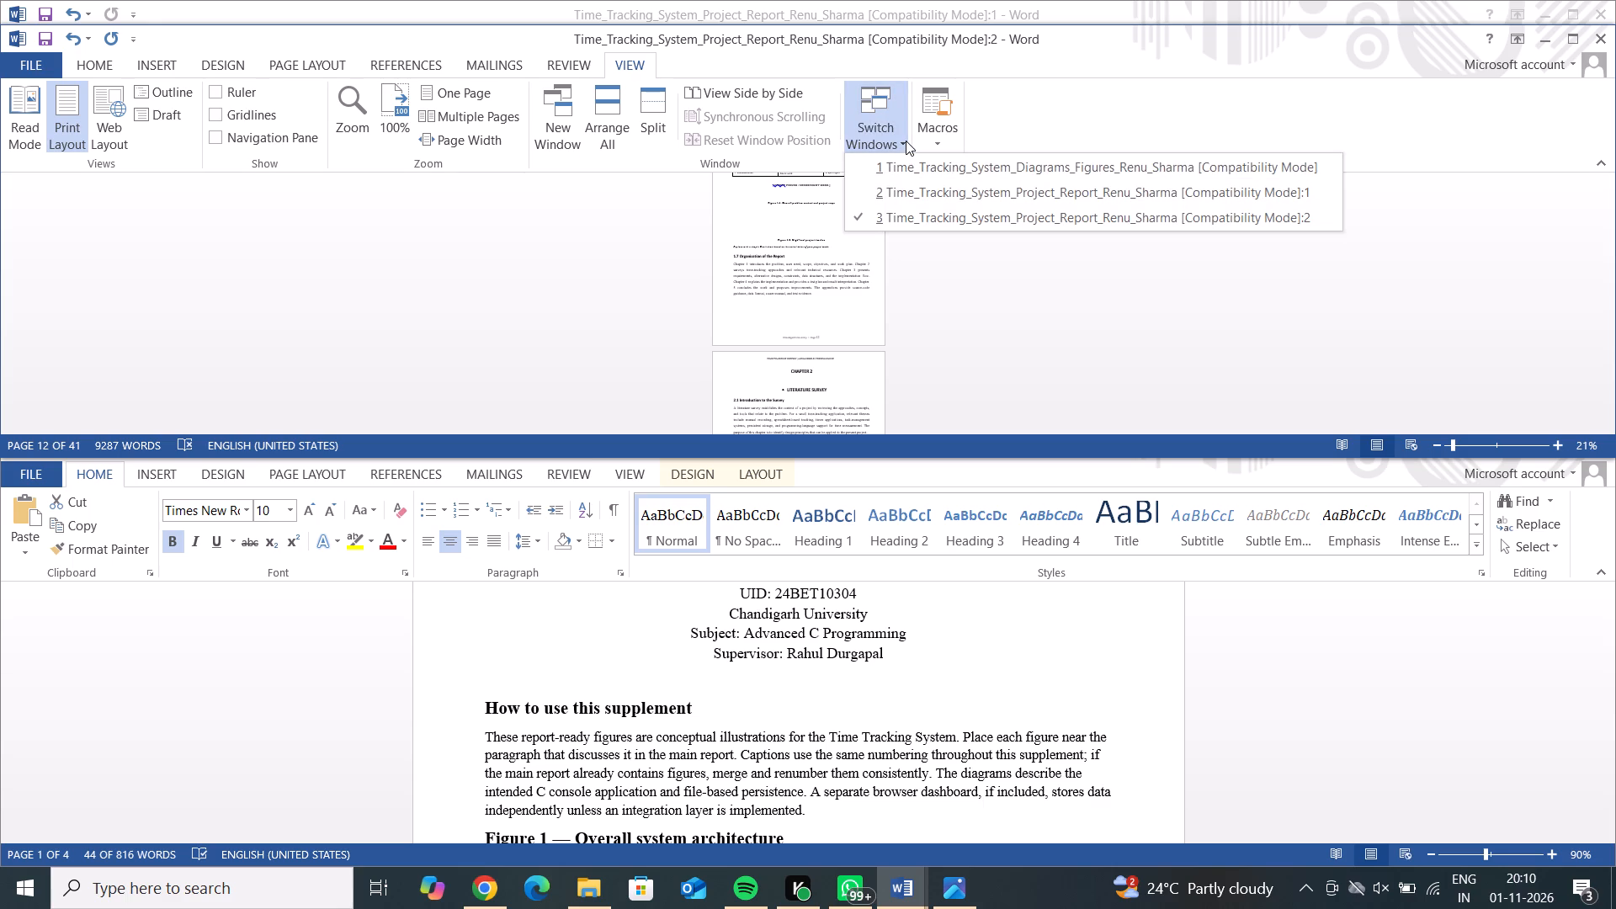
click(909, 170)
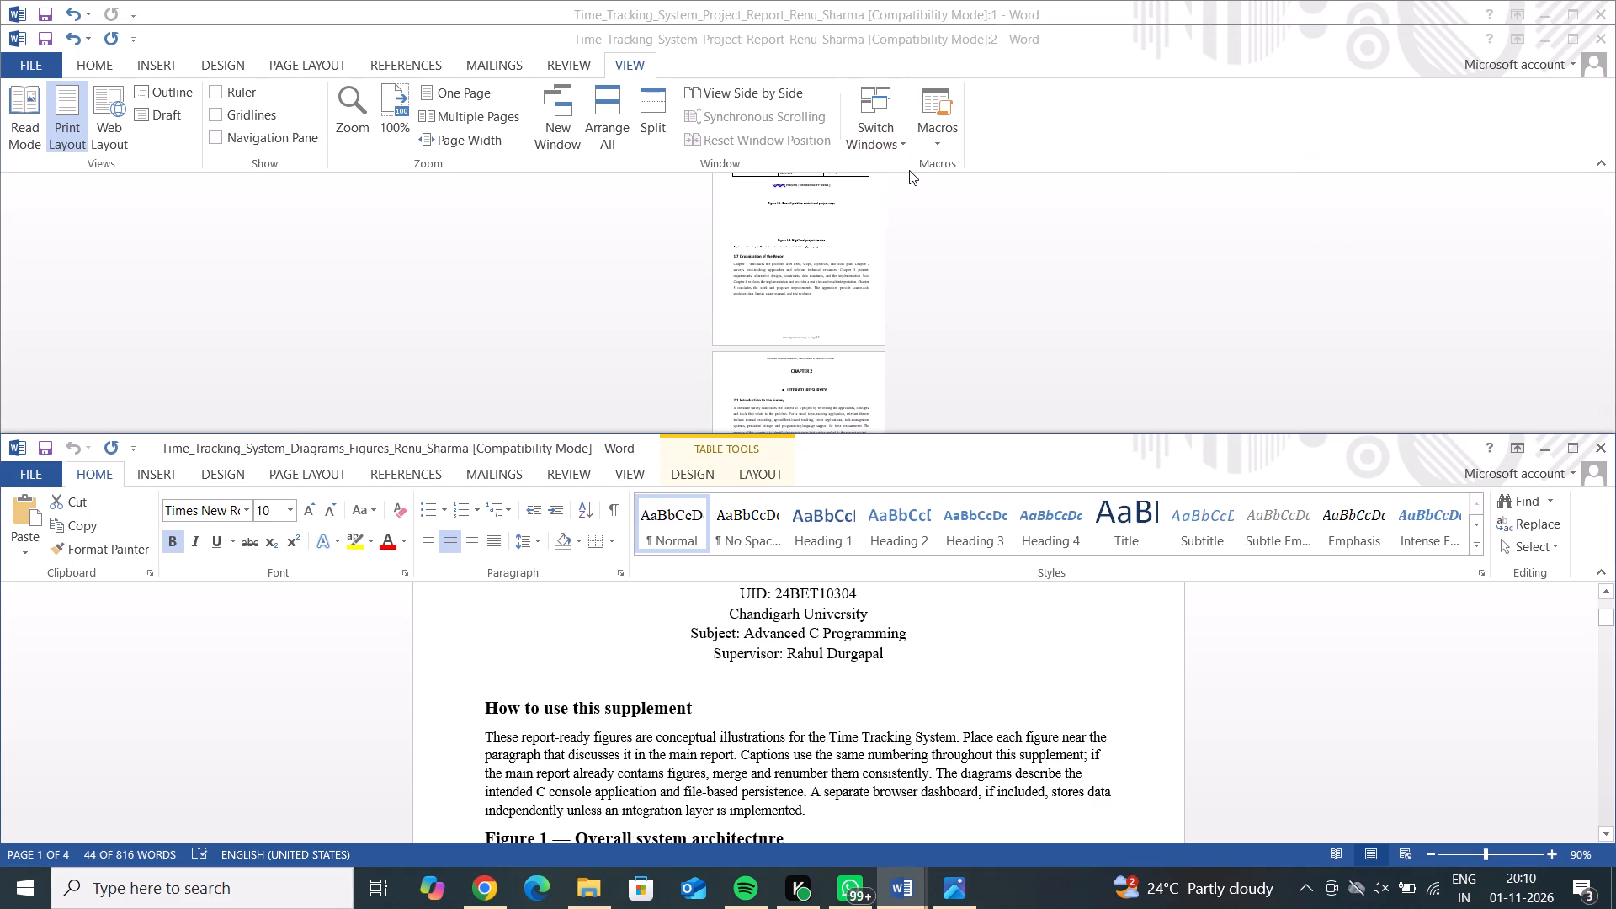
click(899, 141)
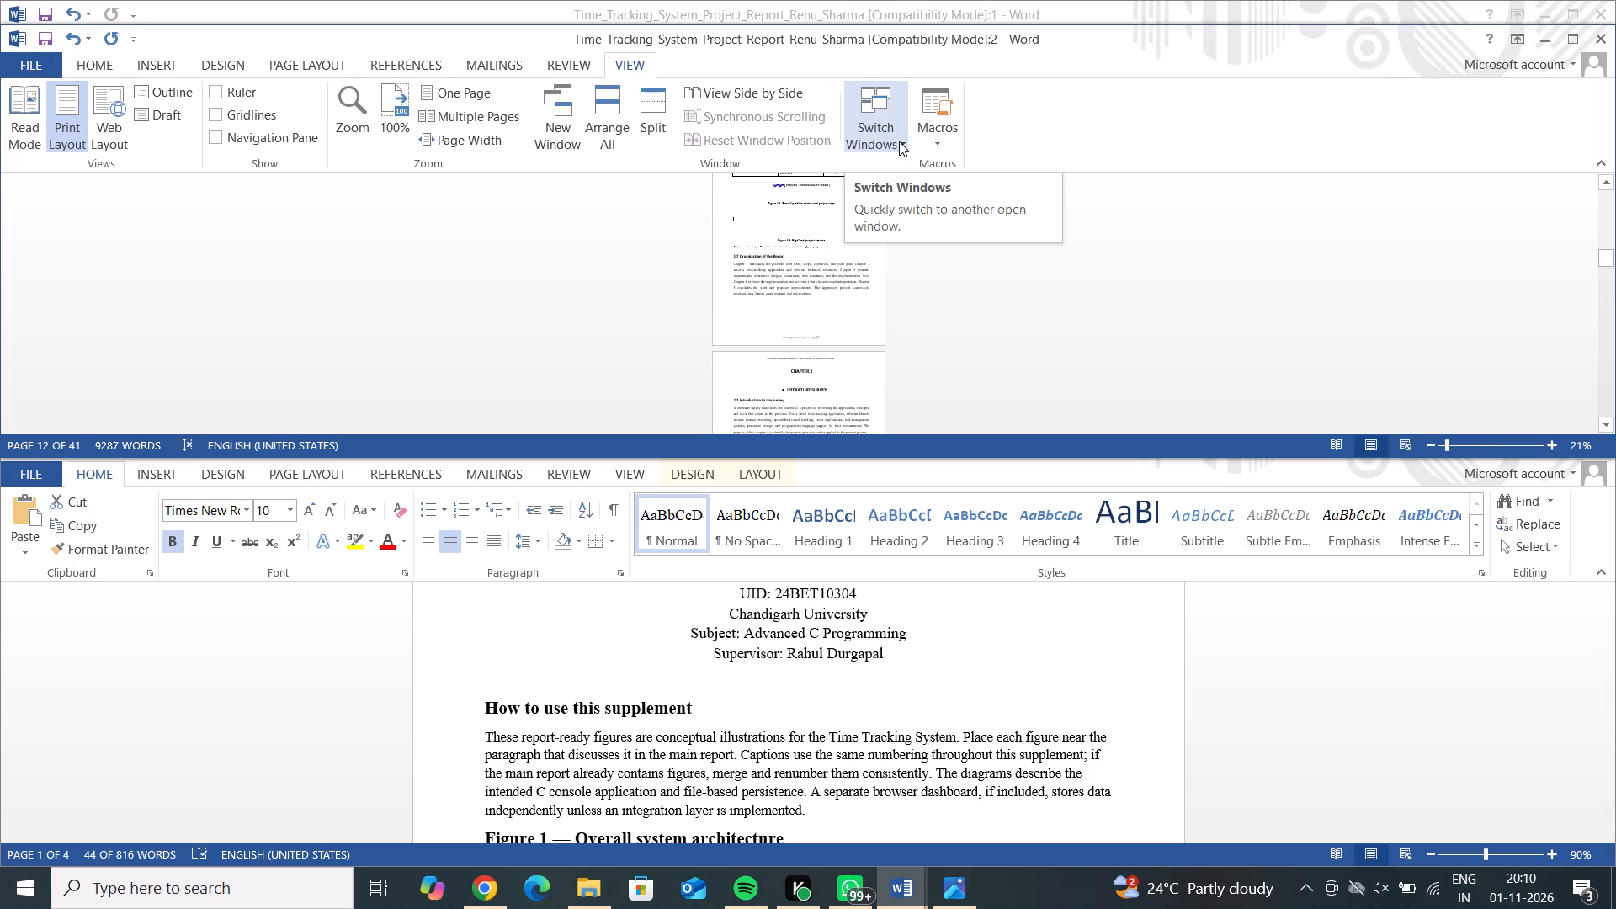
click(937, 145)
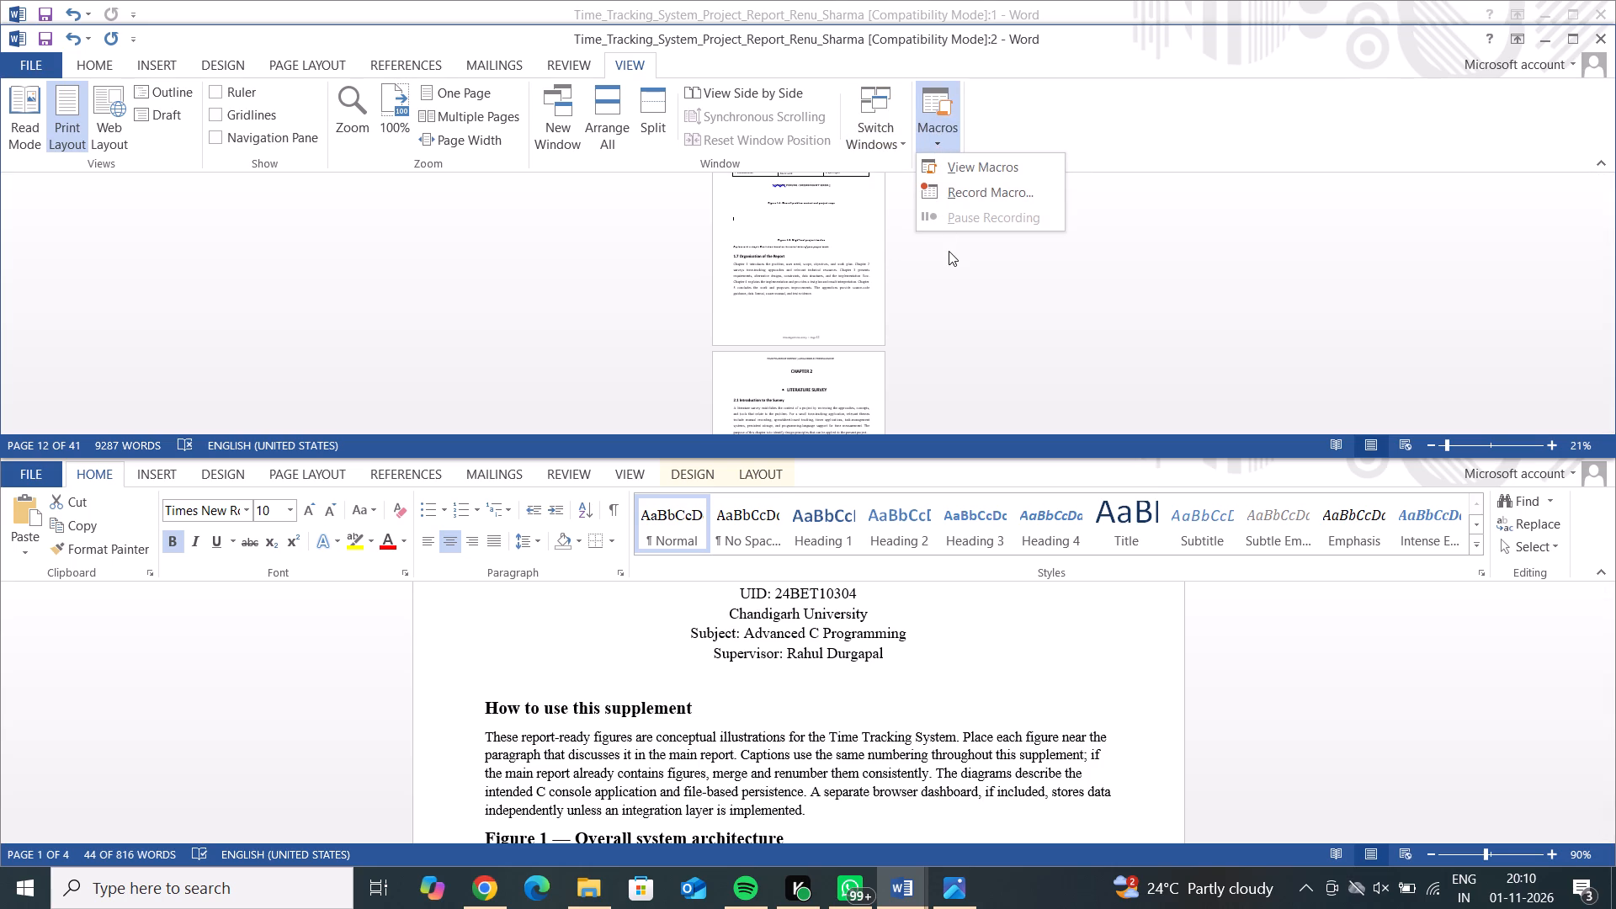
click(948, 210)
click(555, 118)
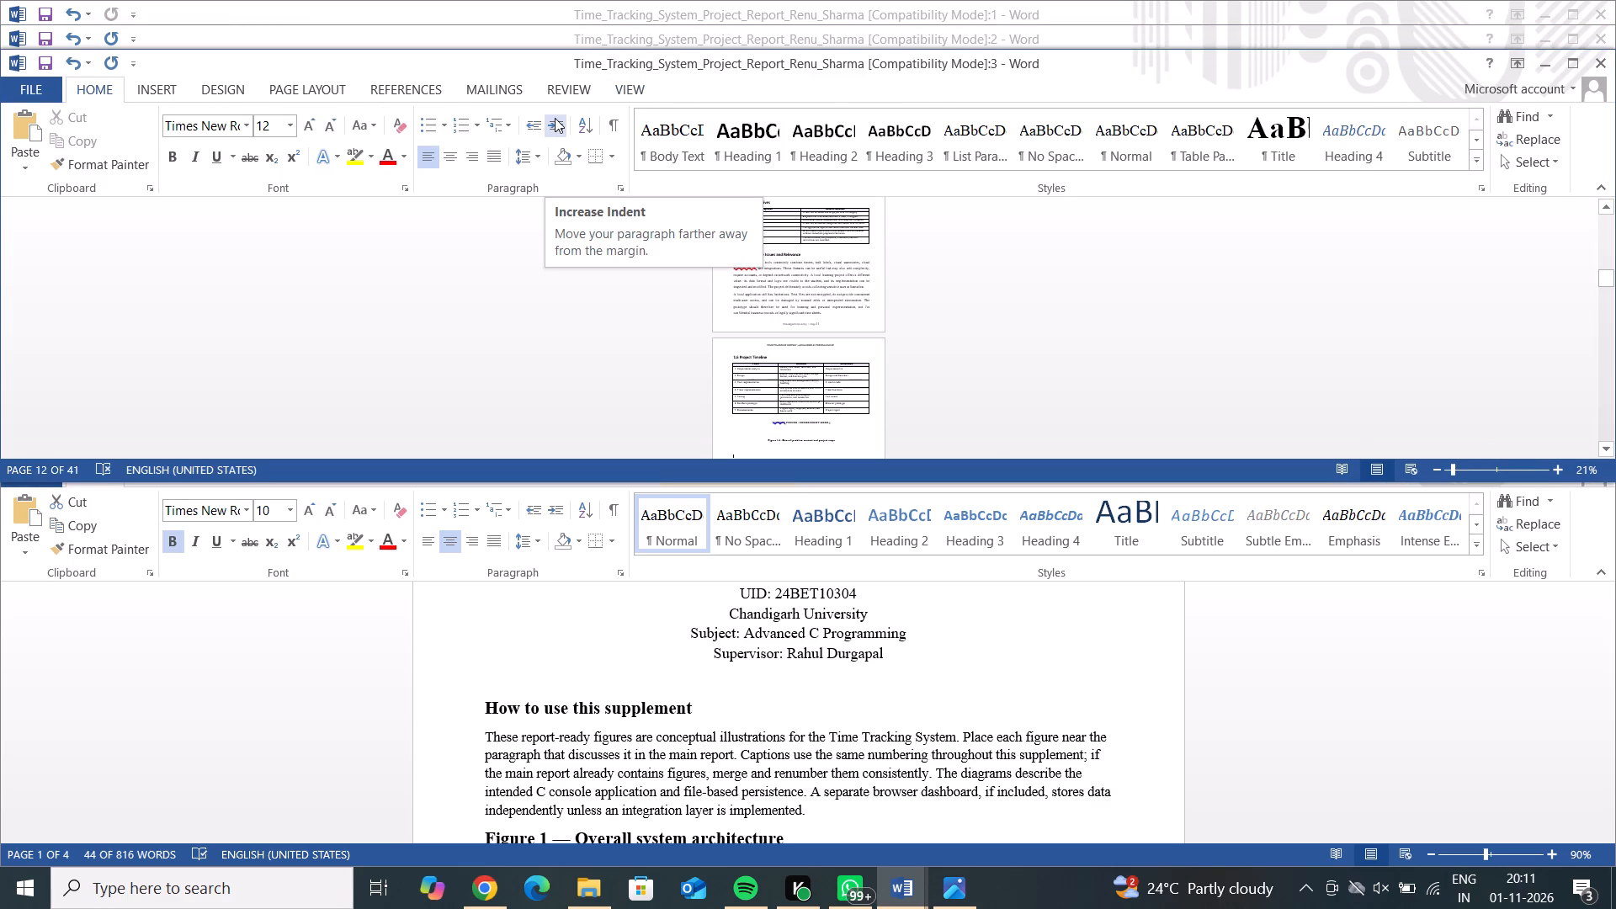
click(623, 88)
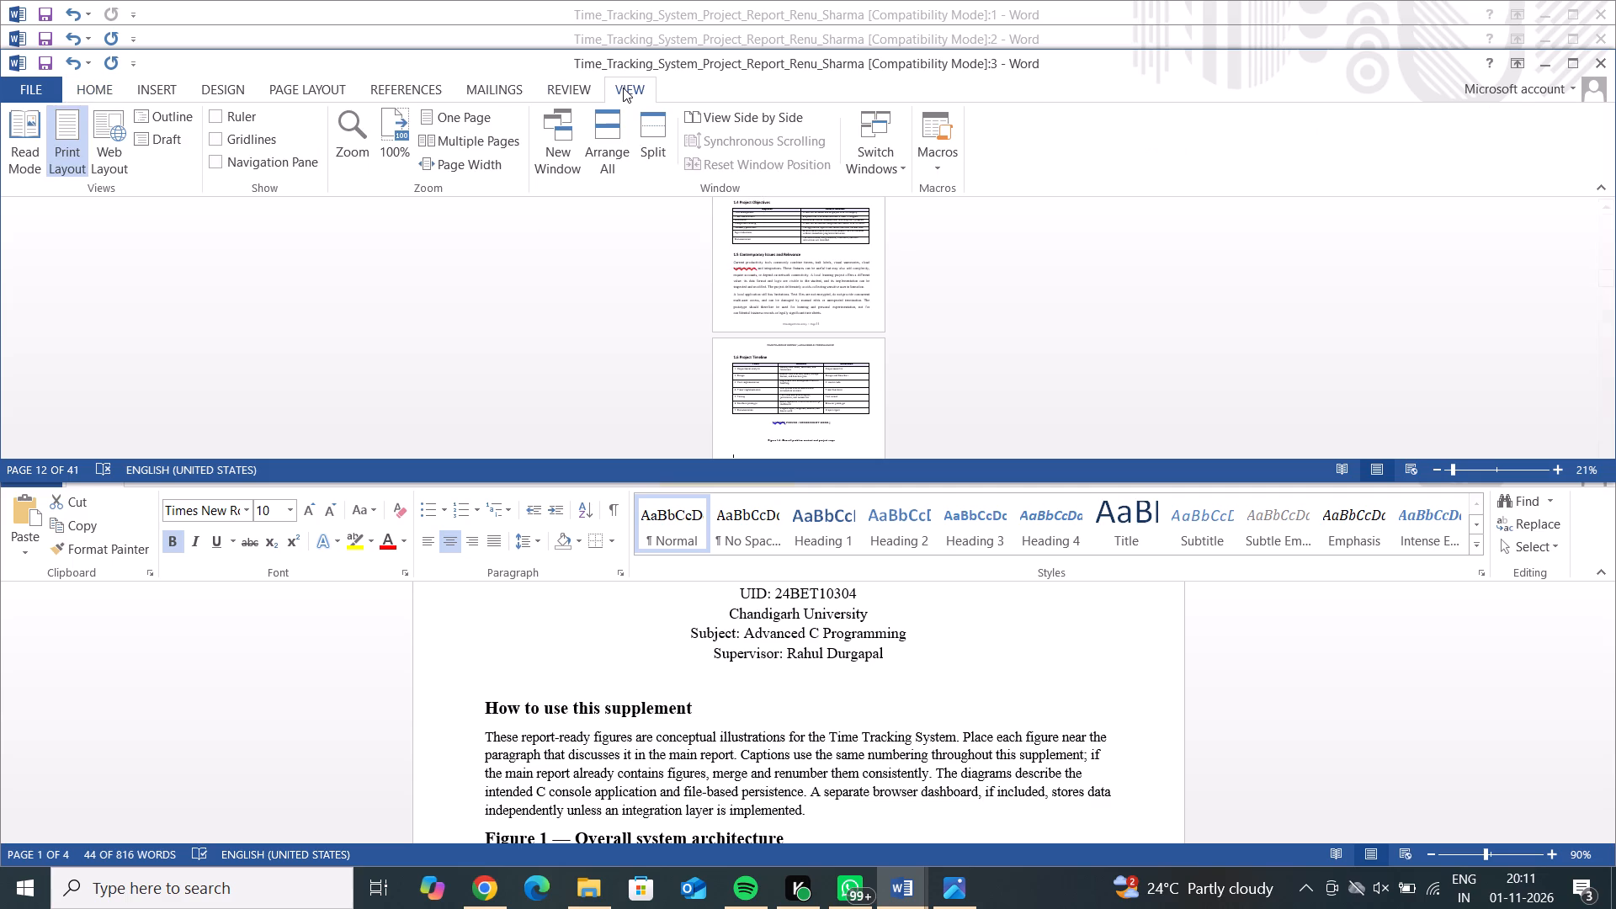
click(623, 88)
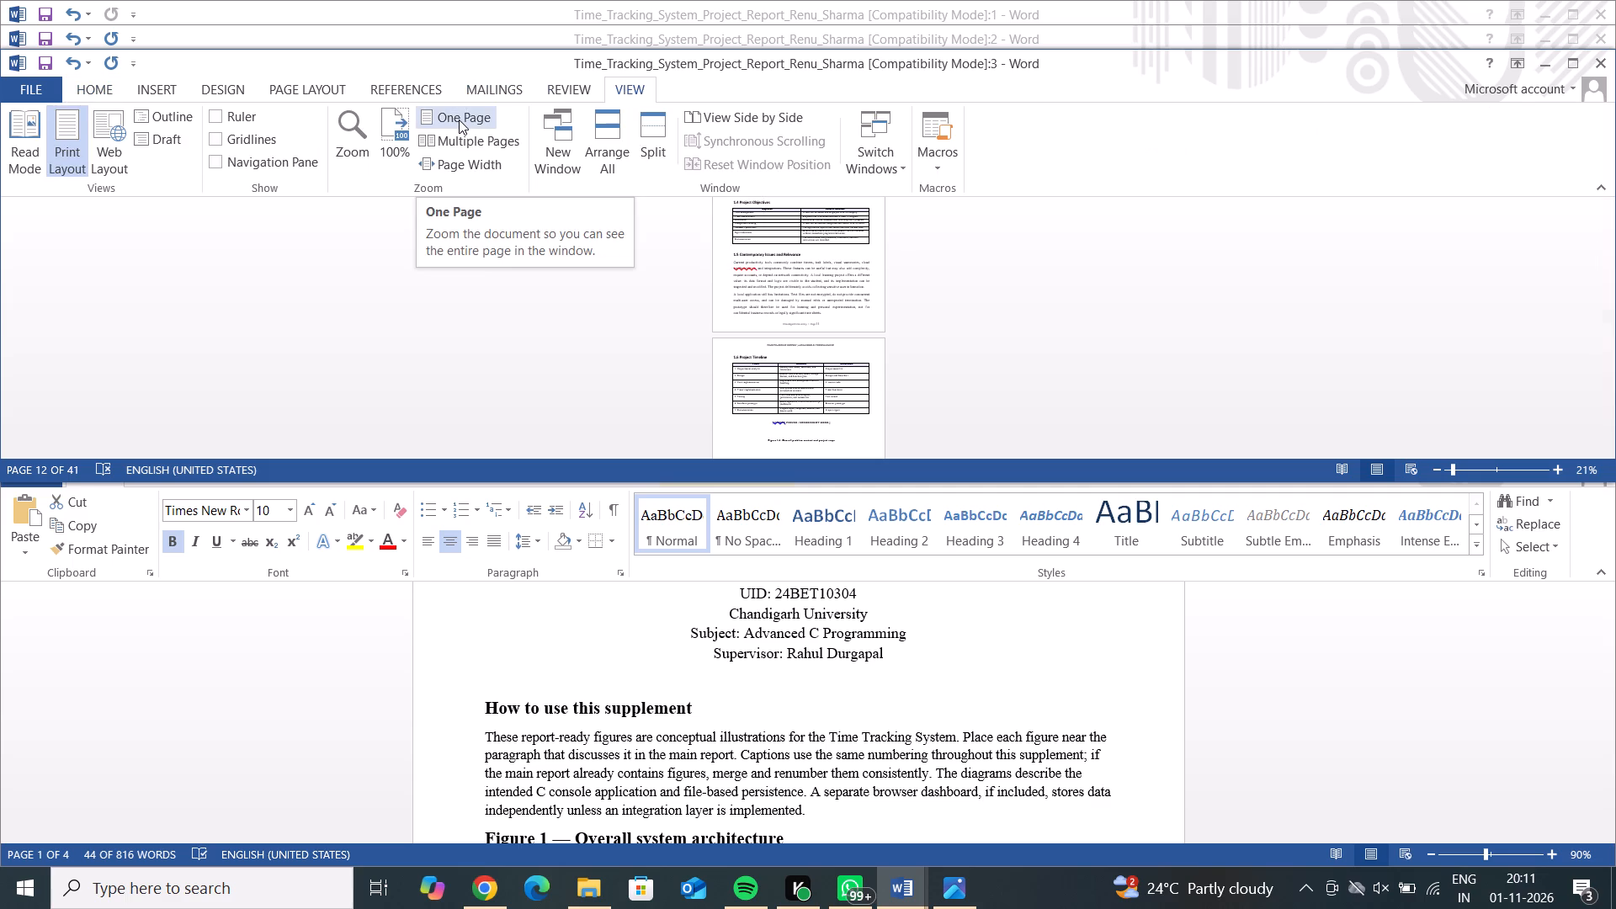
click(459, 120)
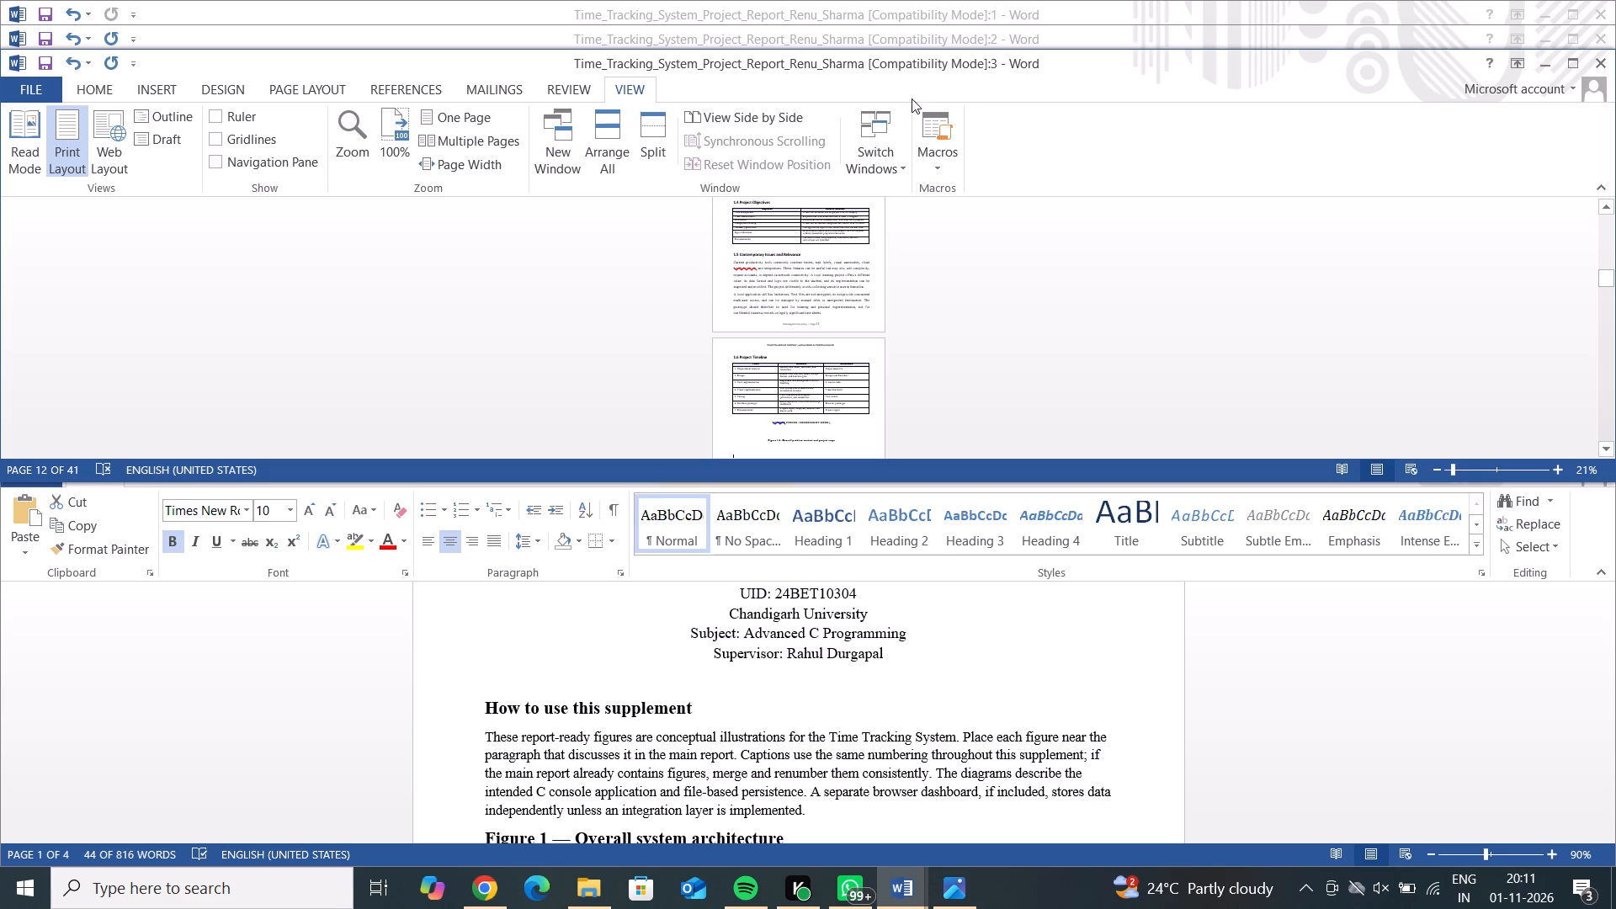
Close all windows of the project report without saving the changes, and close the diagrams supplement.
click(1595, 67)
click(1602, 42)
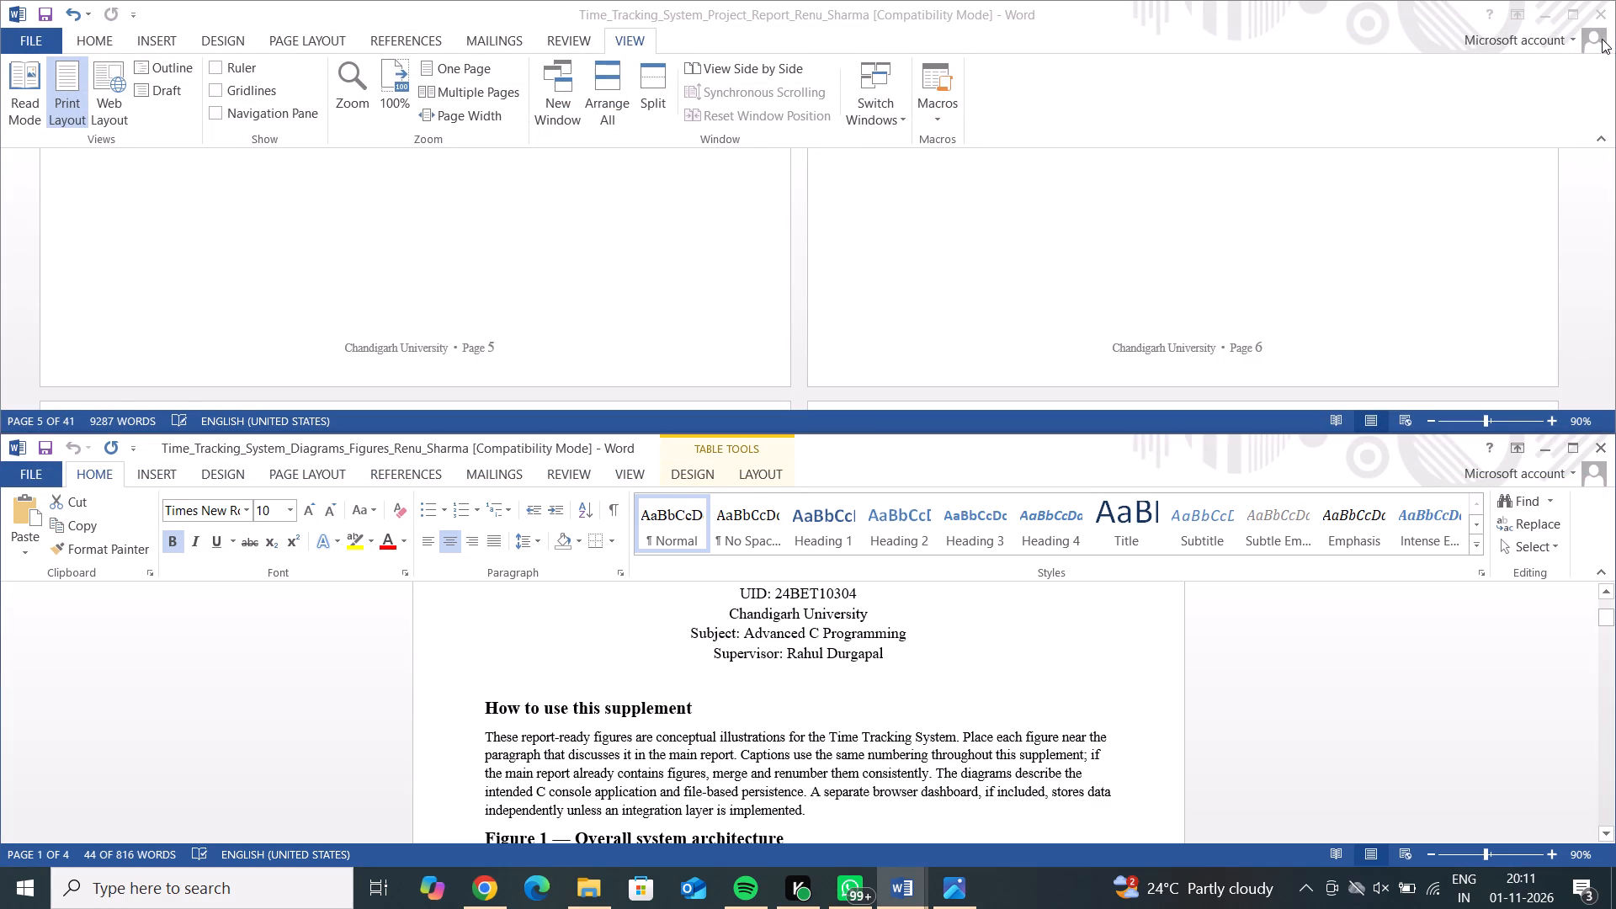
click(1601, 9)
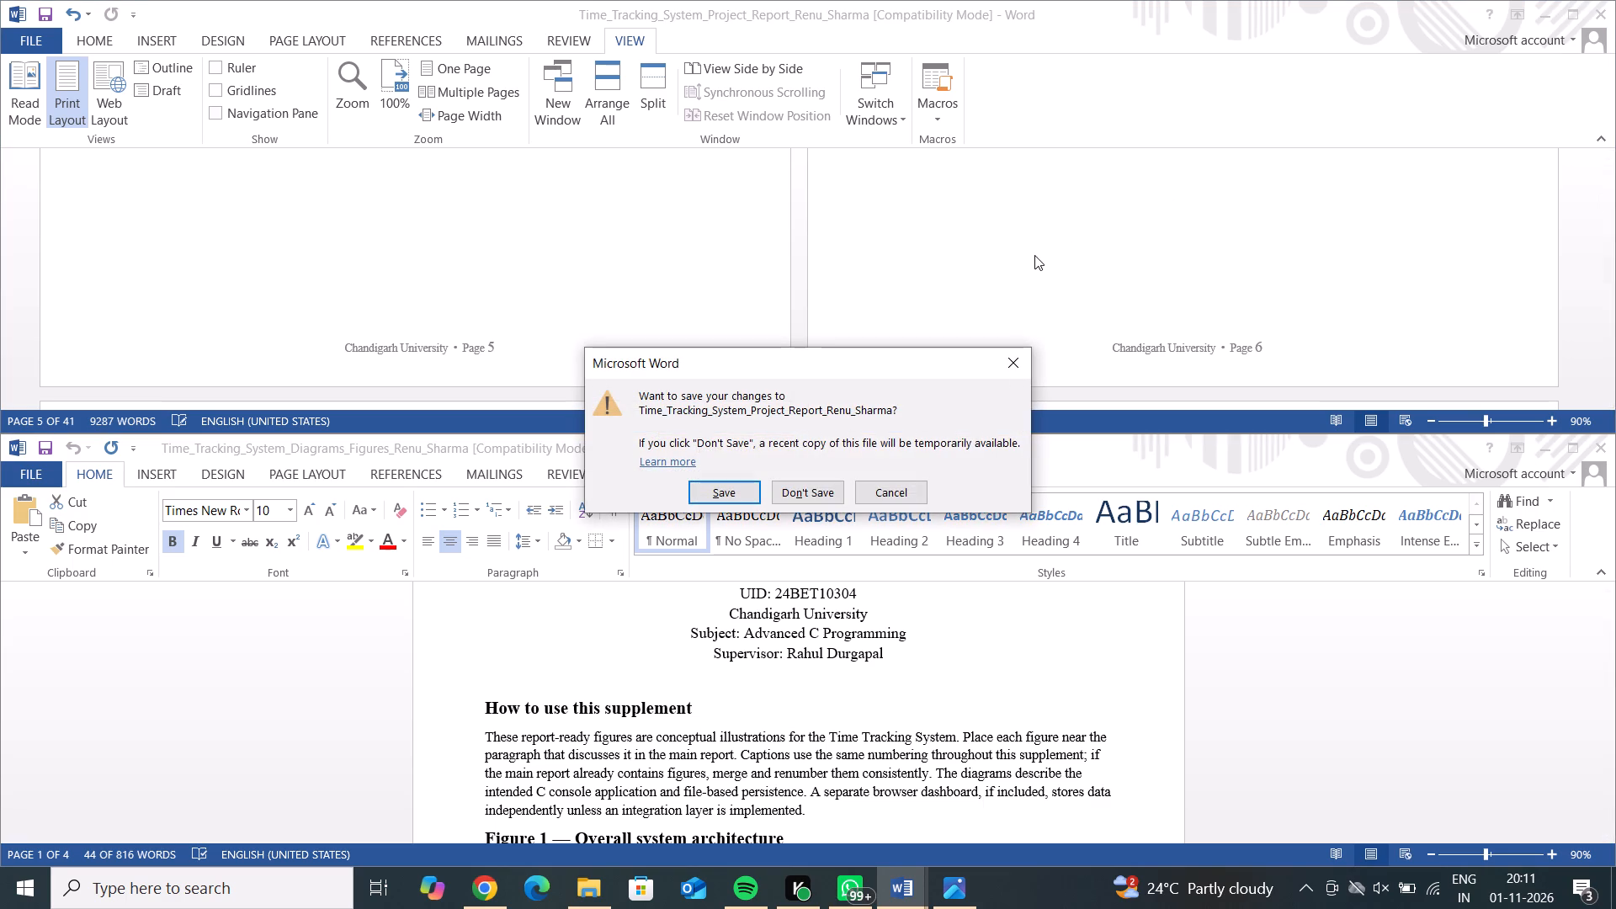
click(792, 489)
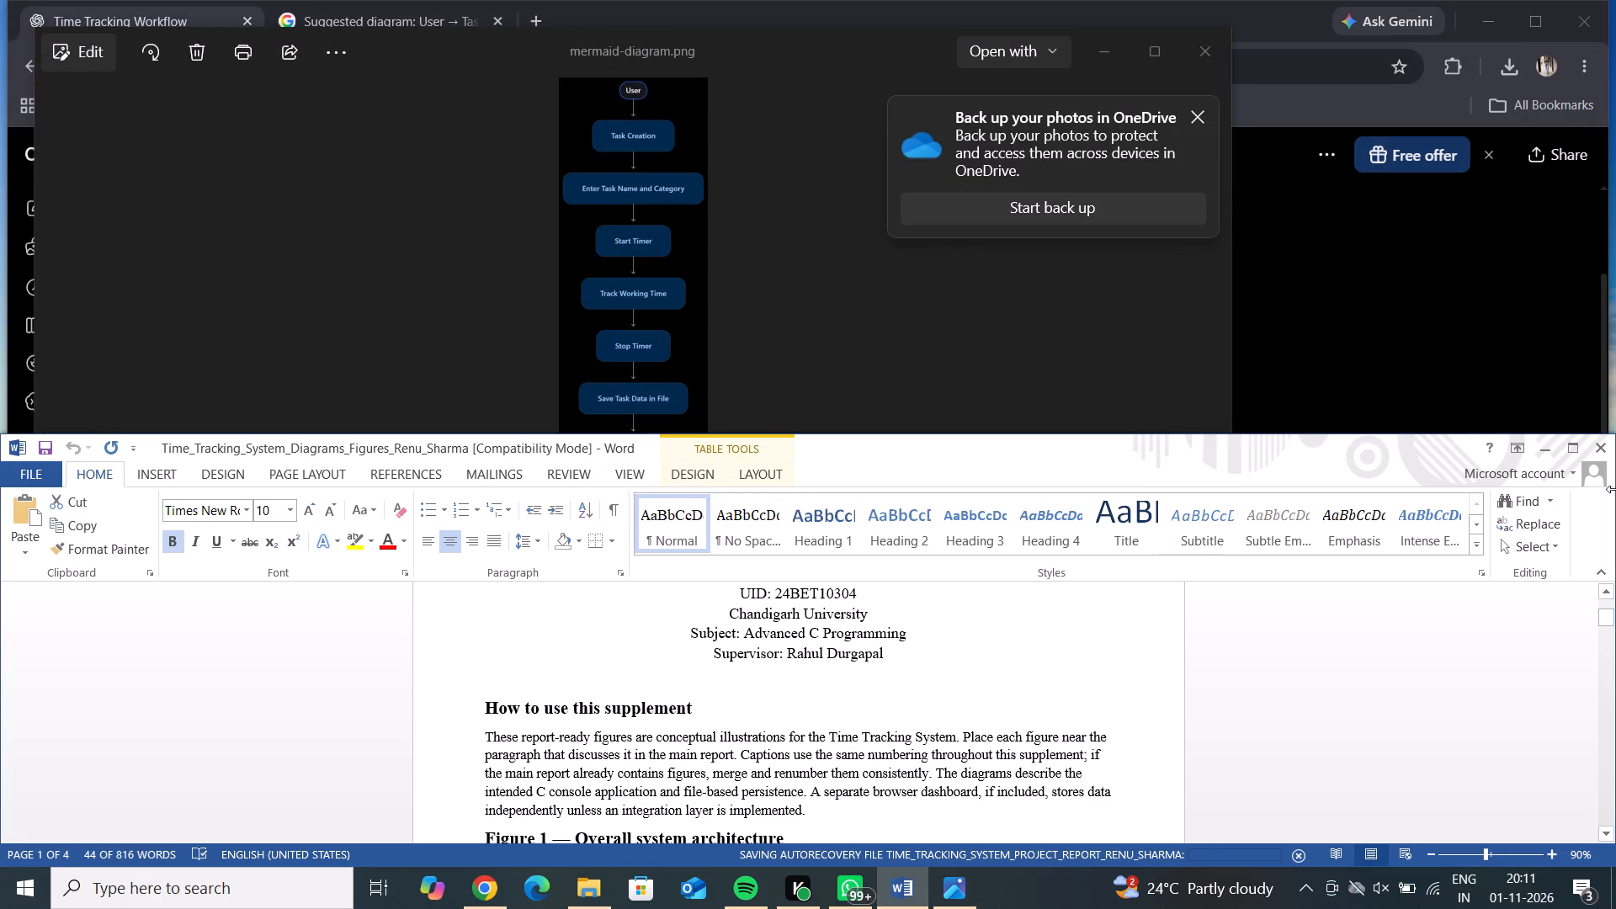
click(1608, 444)
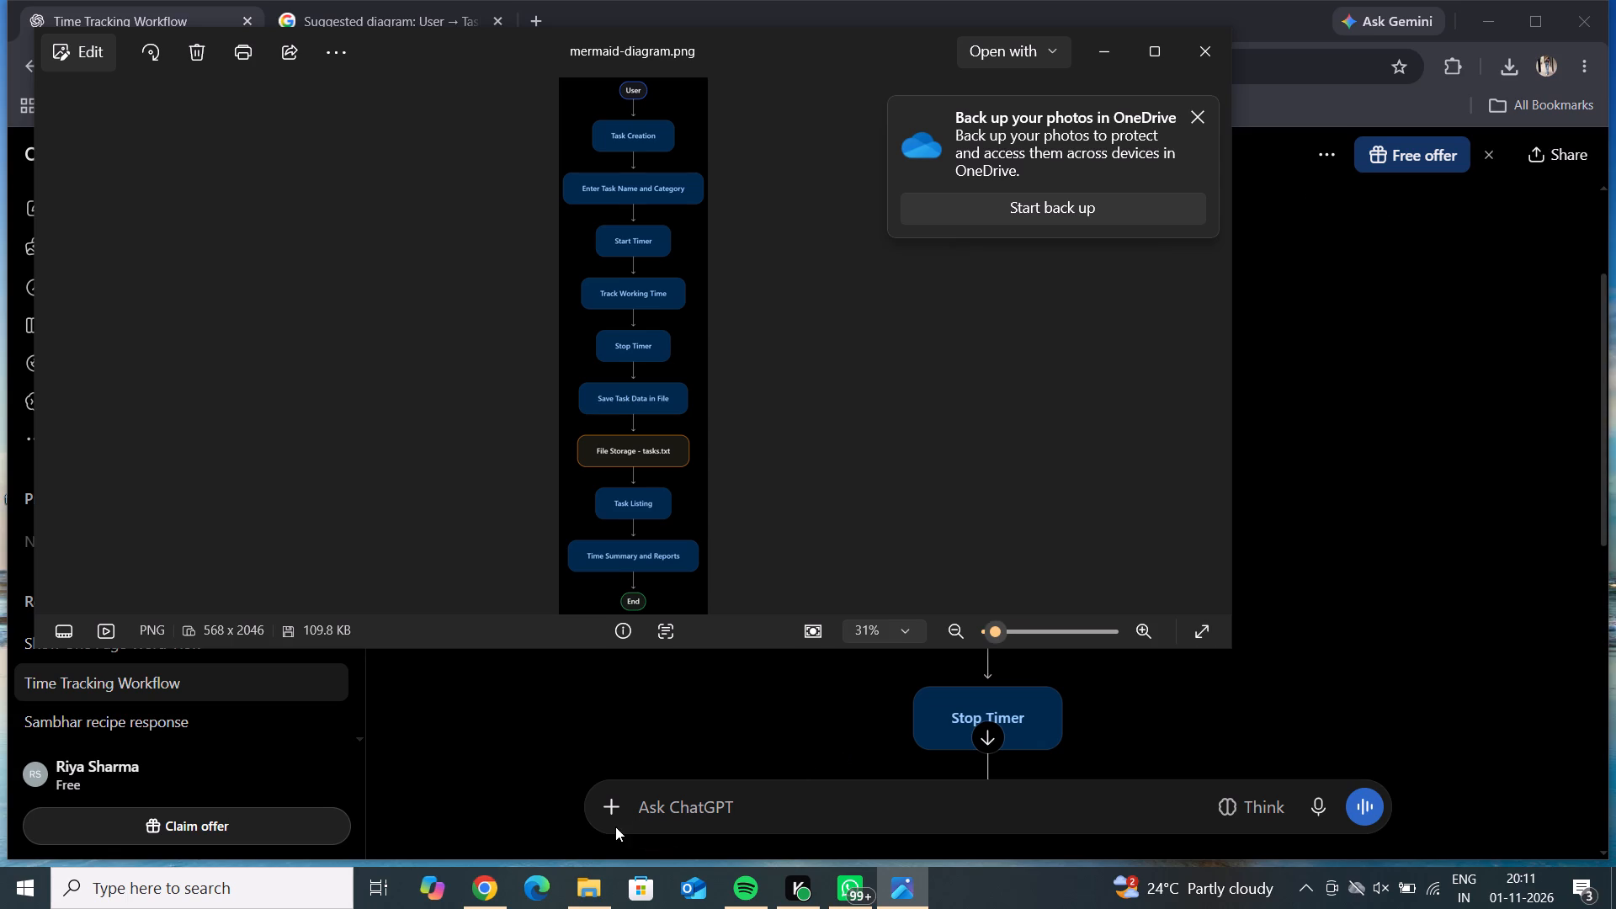
Reopen the recent Time_Tracking_System_Diagrams_Figures document from File Explorer, maximize it and enlarge its view to 91%.
click(589, 887)
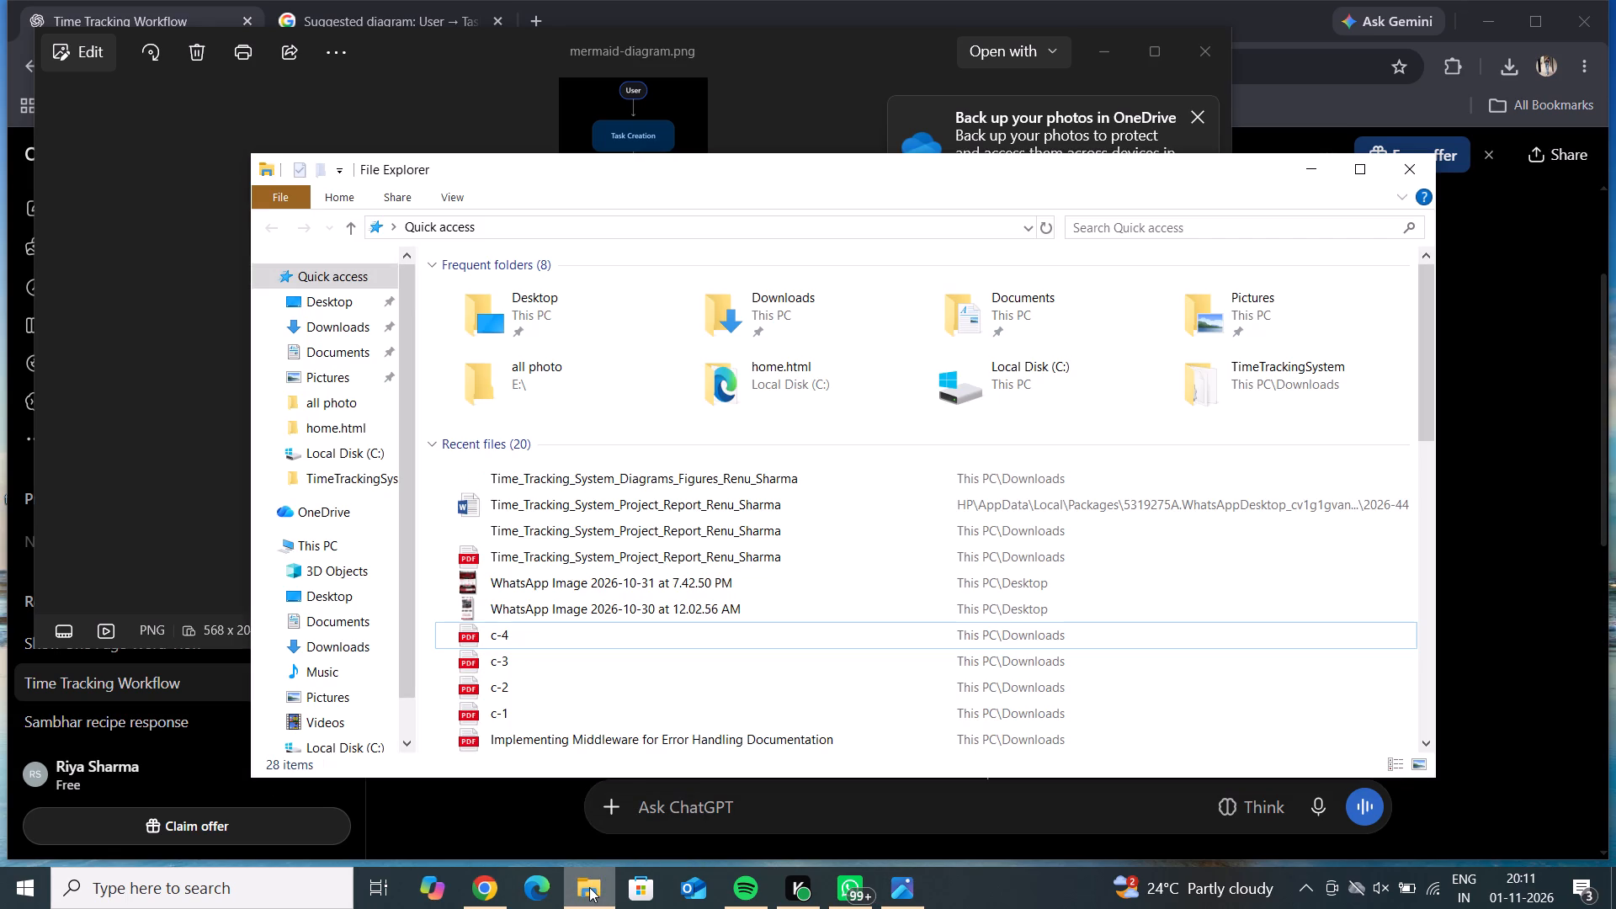
click(630, 478)
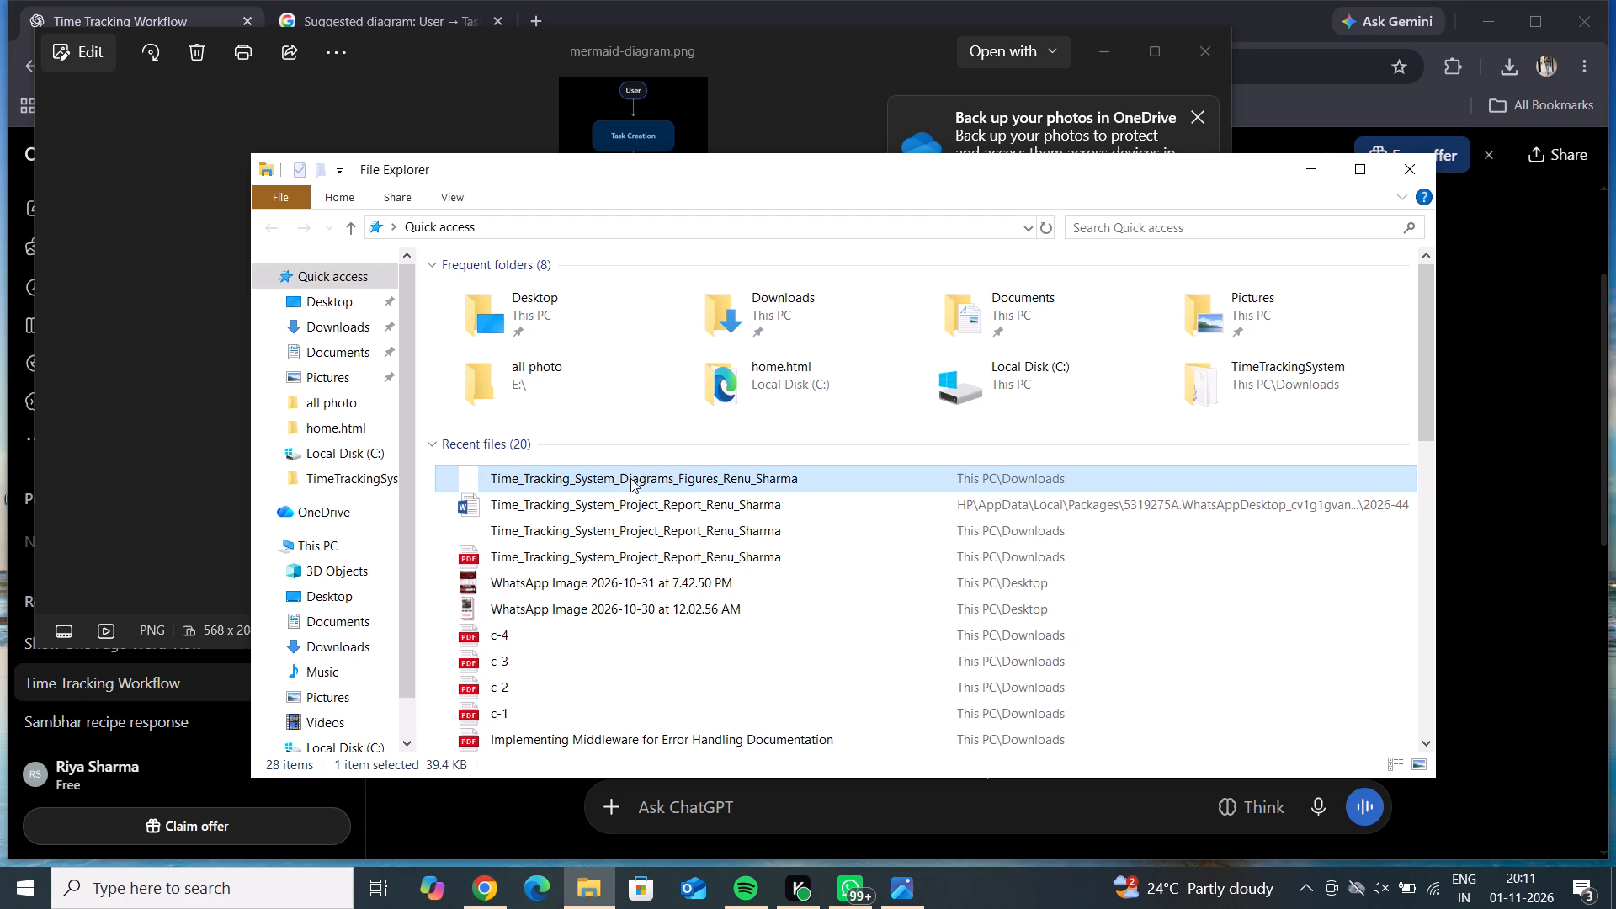
double_click(630, 478)
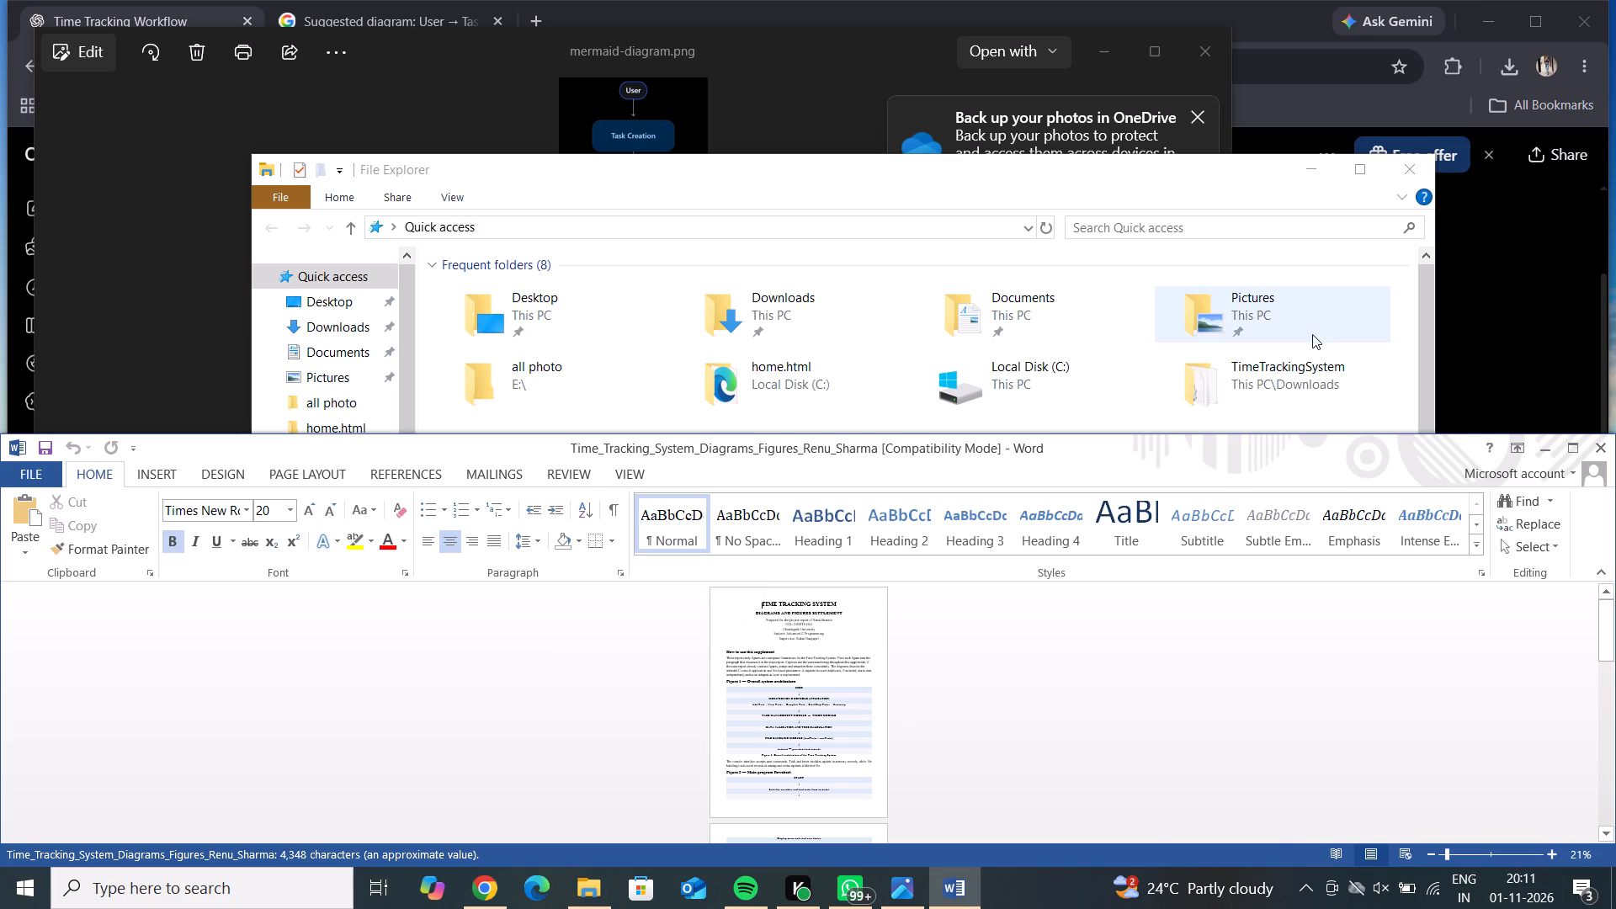
click(1570, 445)
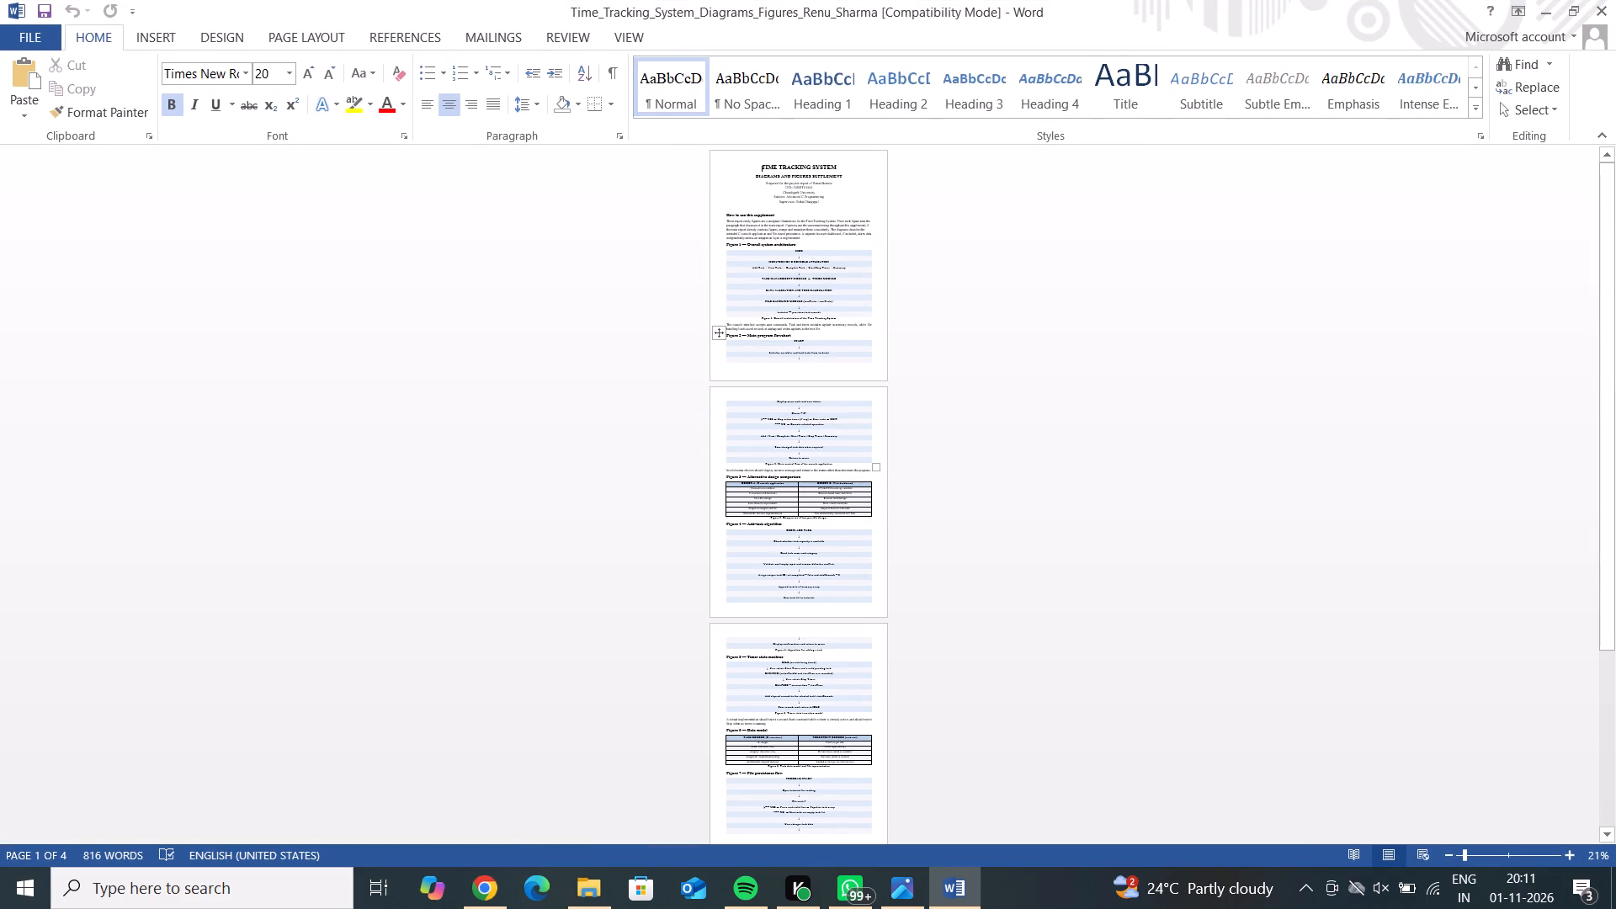
click(811, 279)
double_click(811, 279)
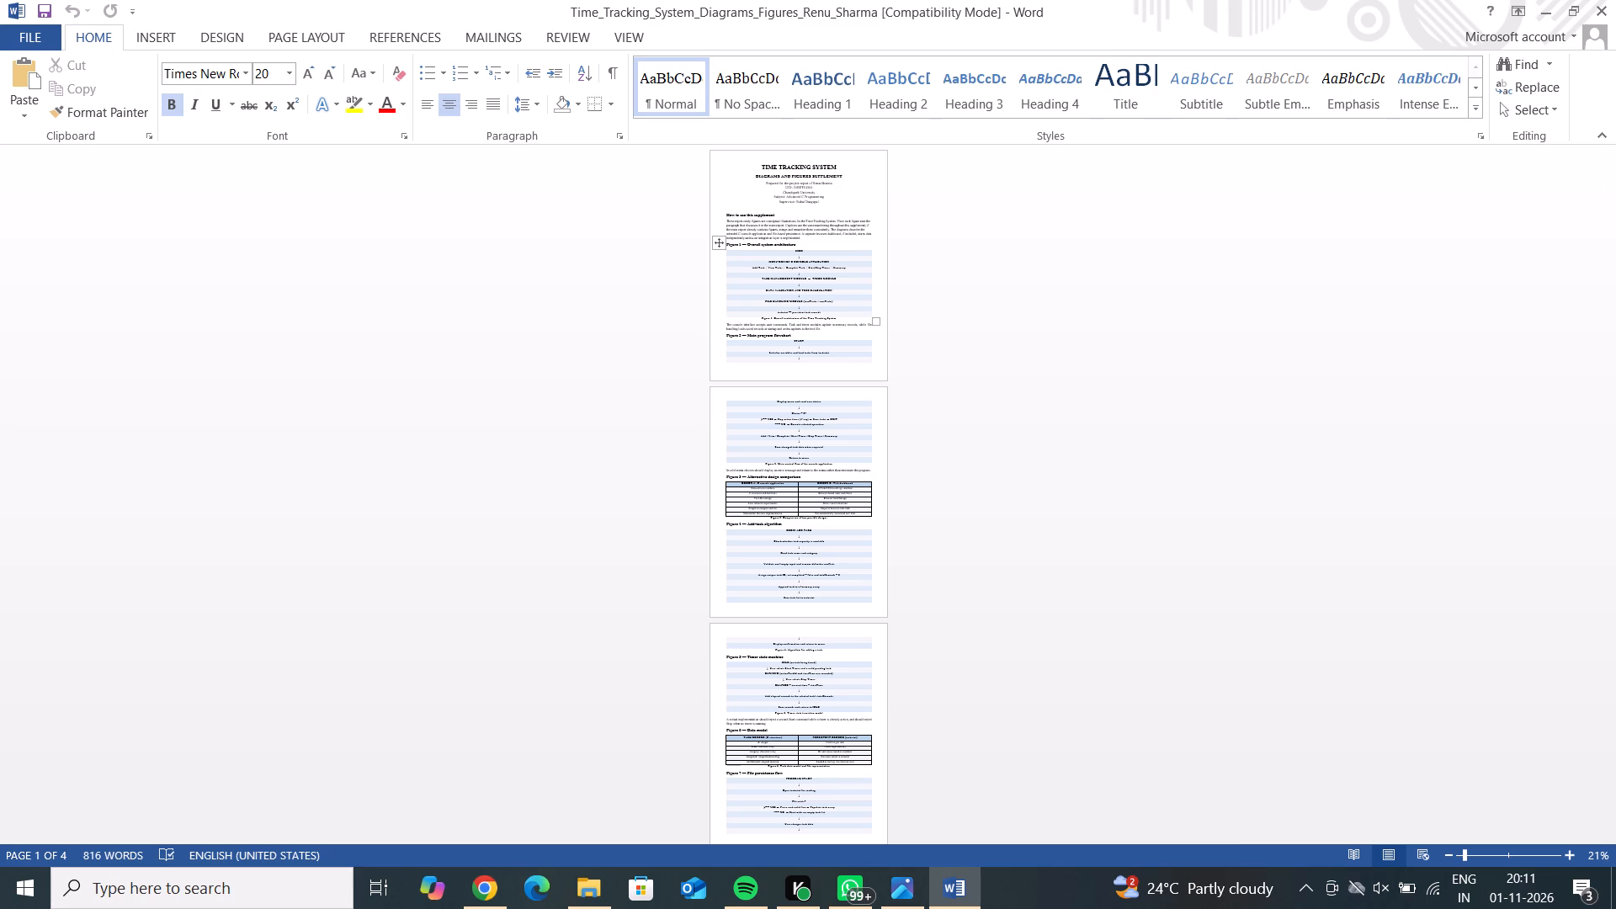
click(632, 34)
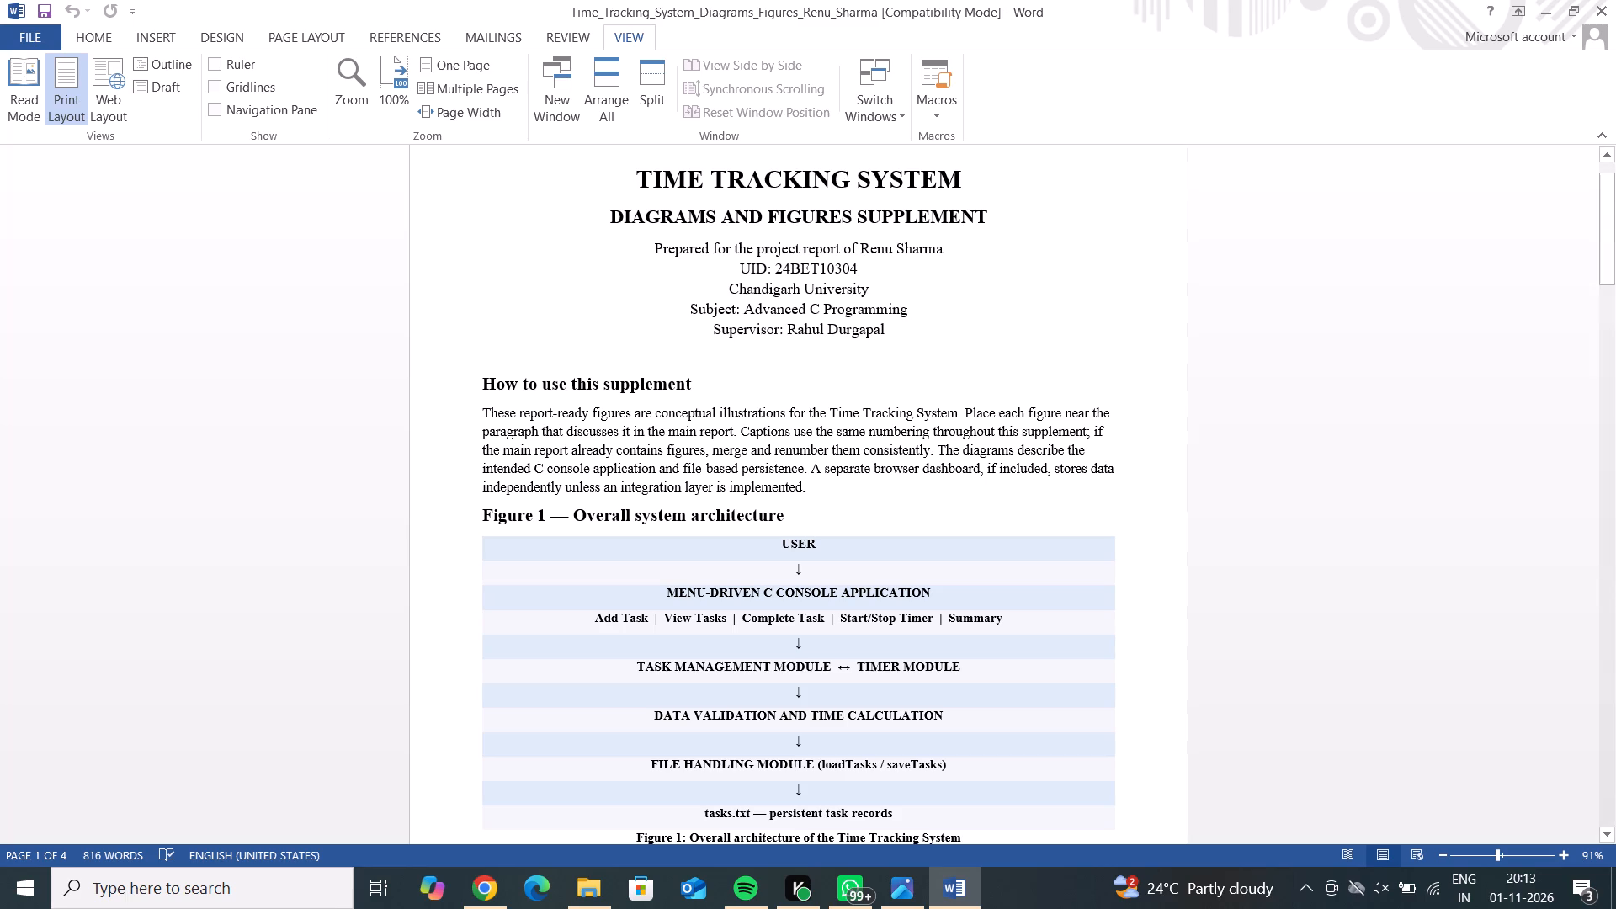
Reopen the recent Time_Tracking_System_Project_Report Word document from File Explorer.
click(580, 890)
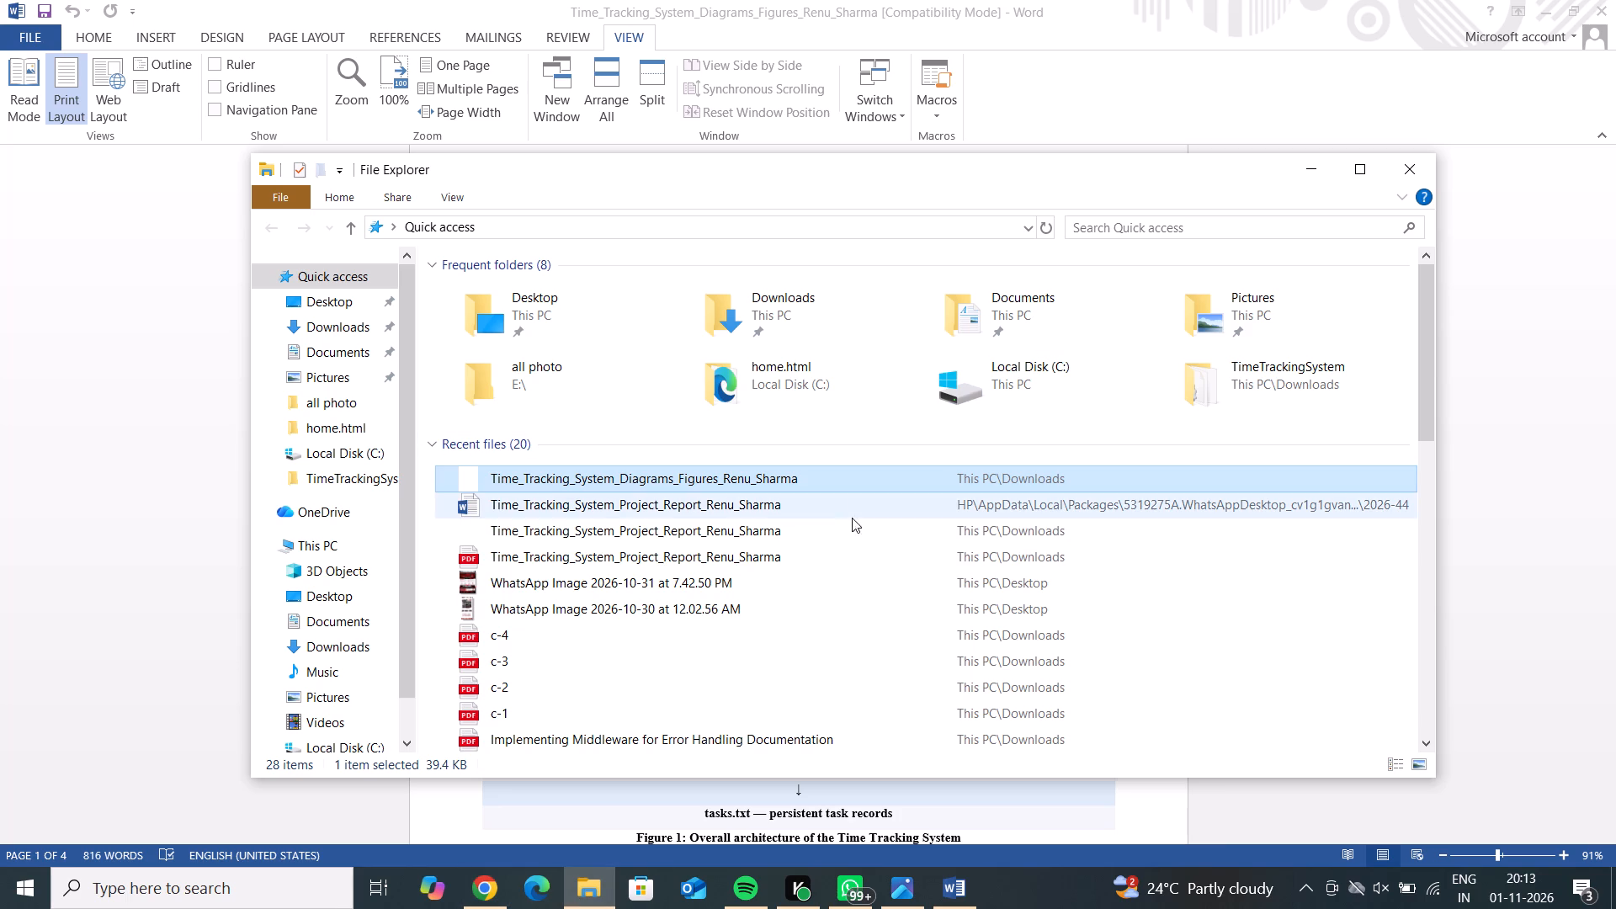
click(827, 508)
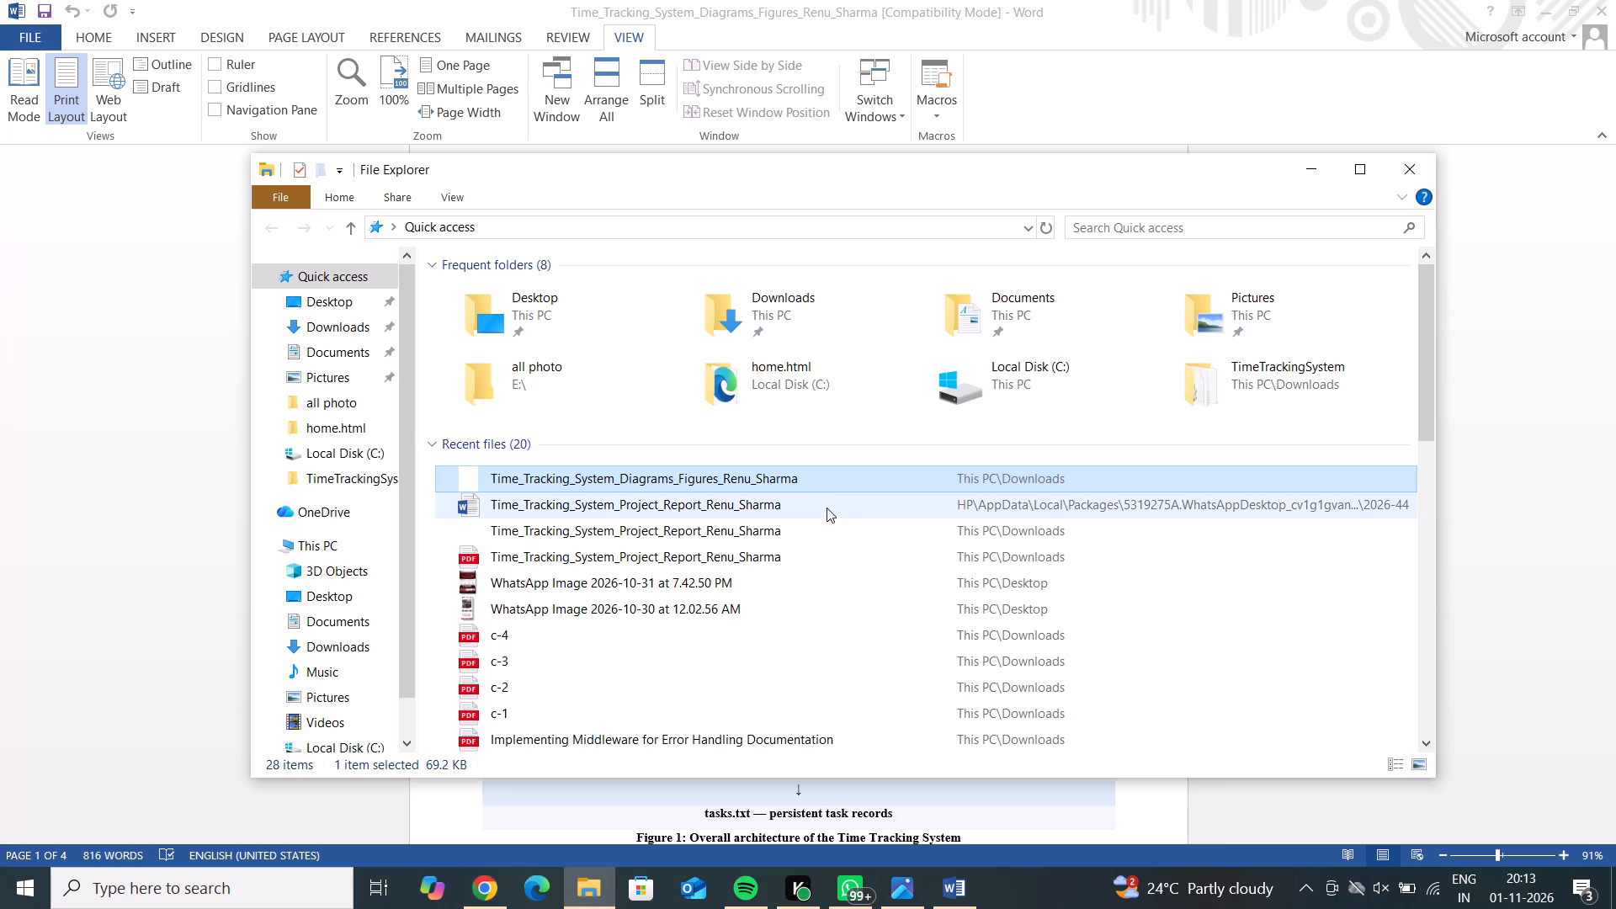
double_click(827, 508)
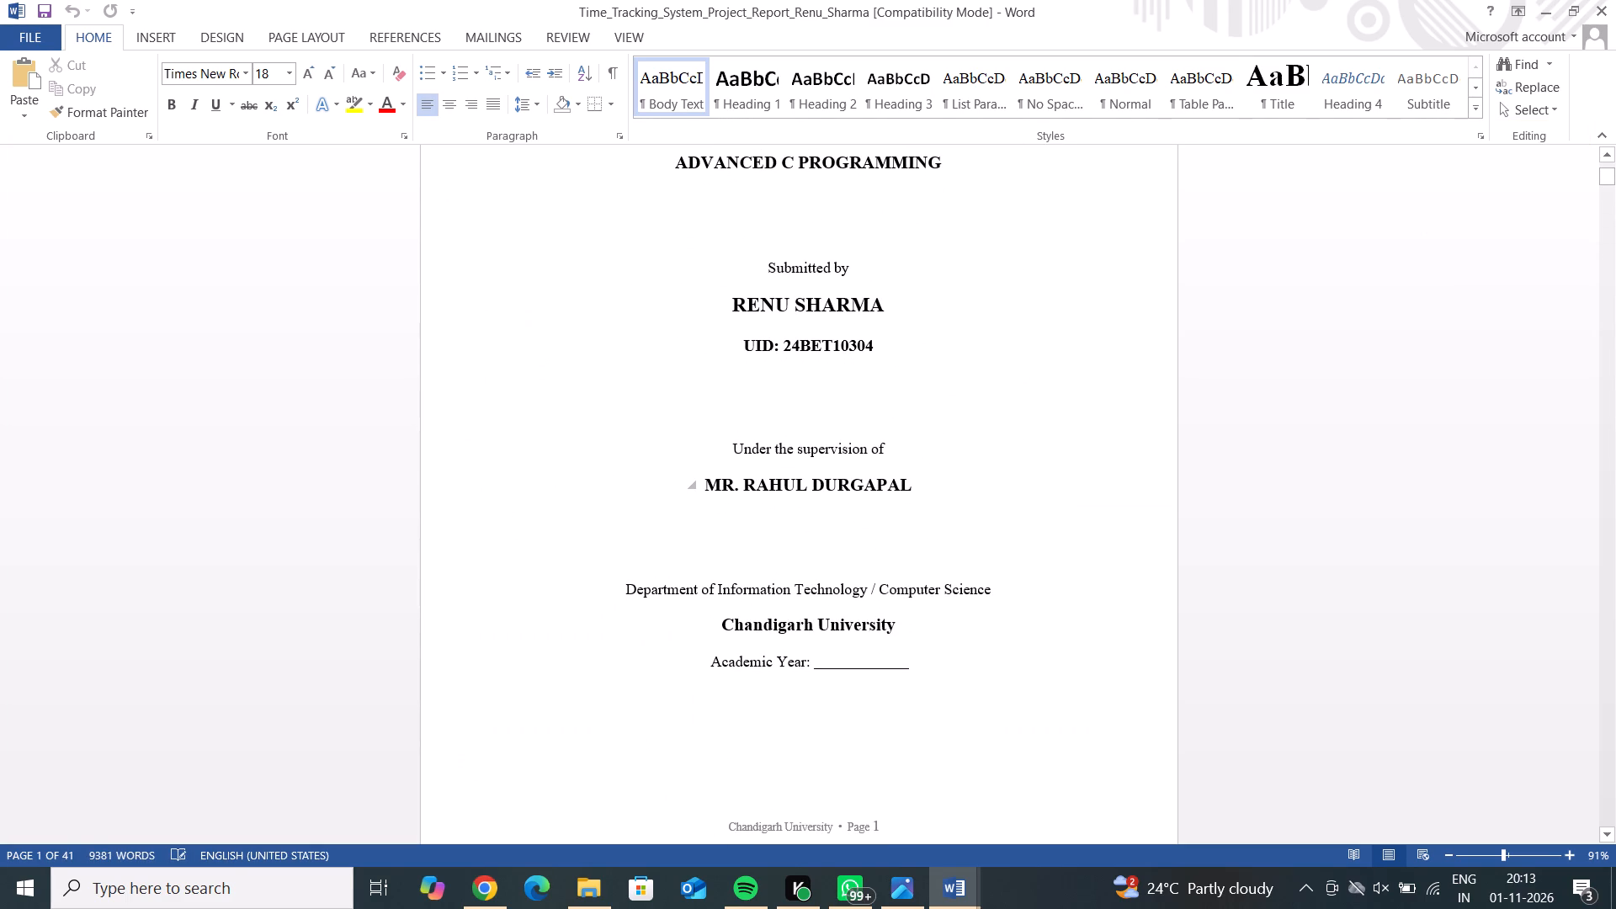
Change the title before the supervisor's name on the report's cover page to "Er.".
click(733, 487)
key(BackSpace)
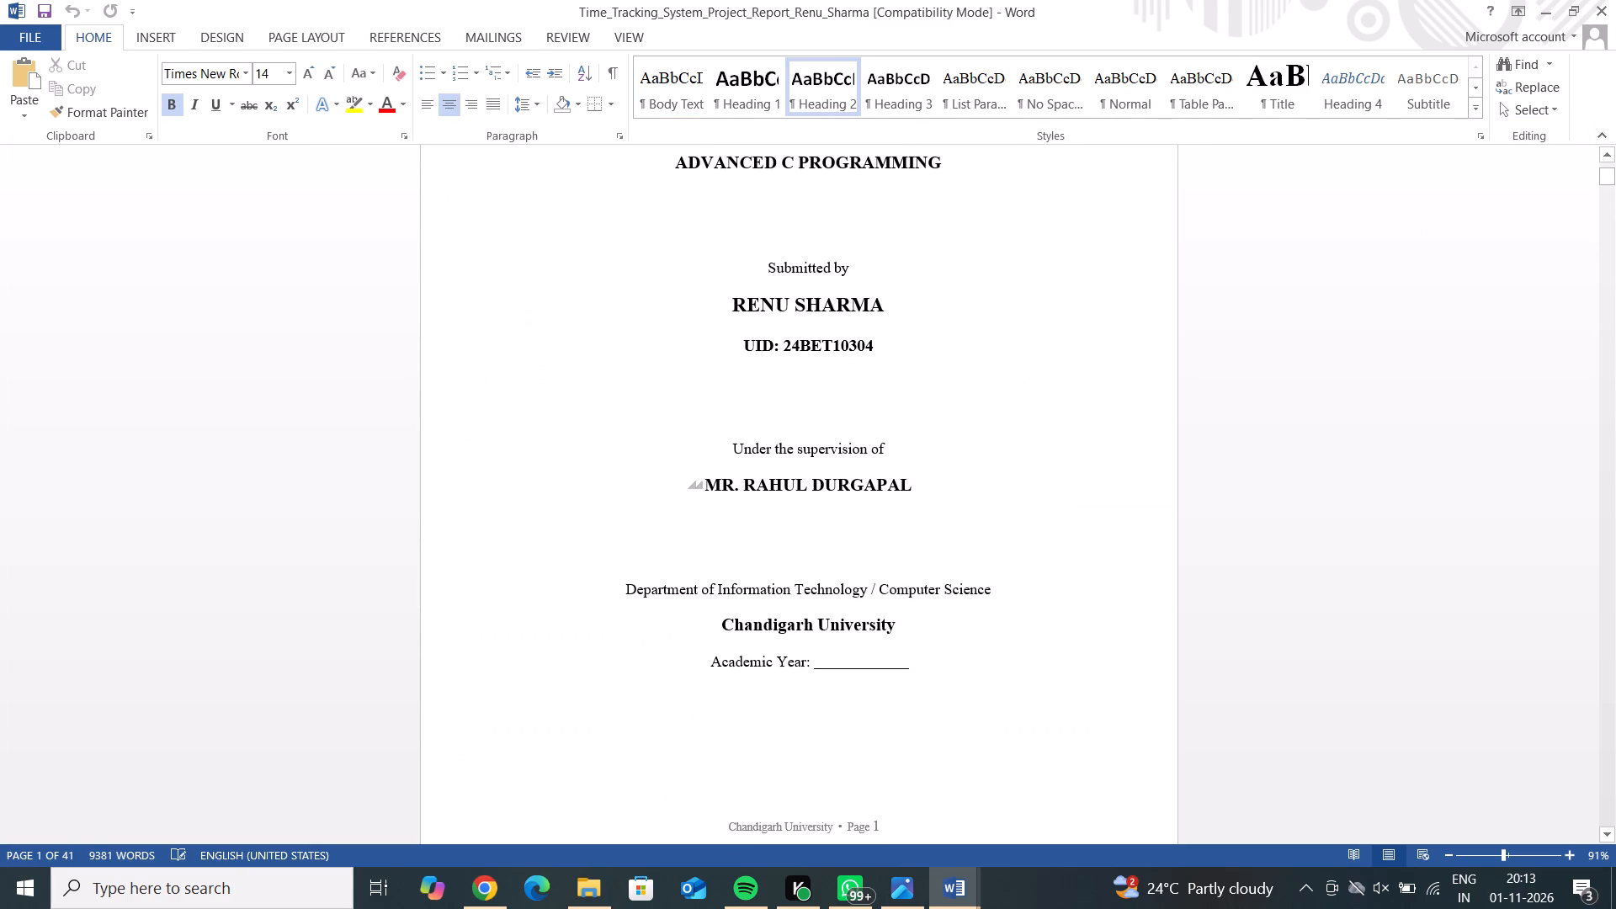
key(BackSpace)
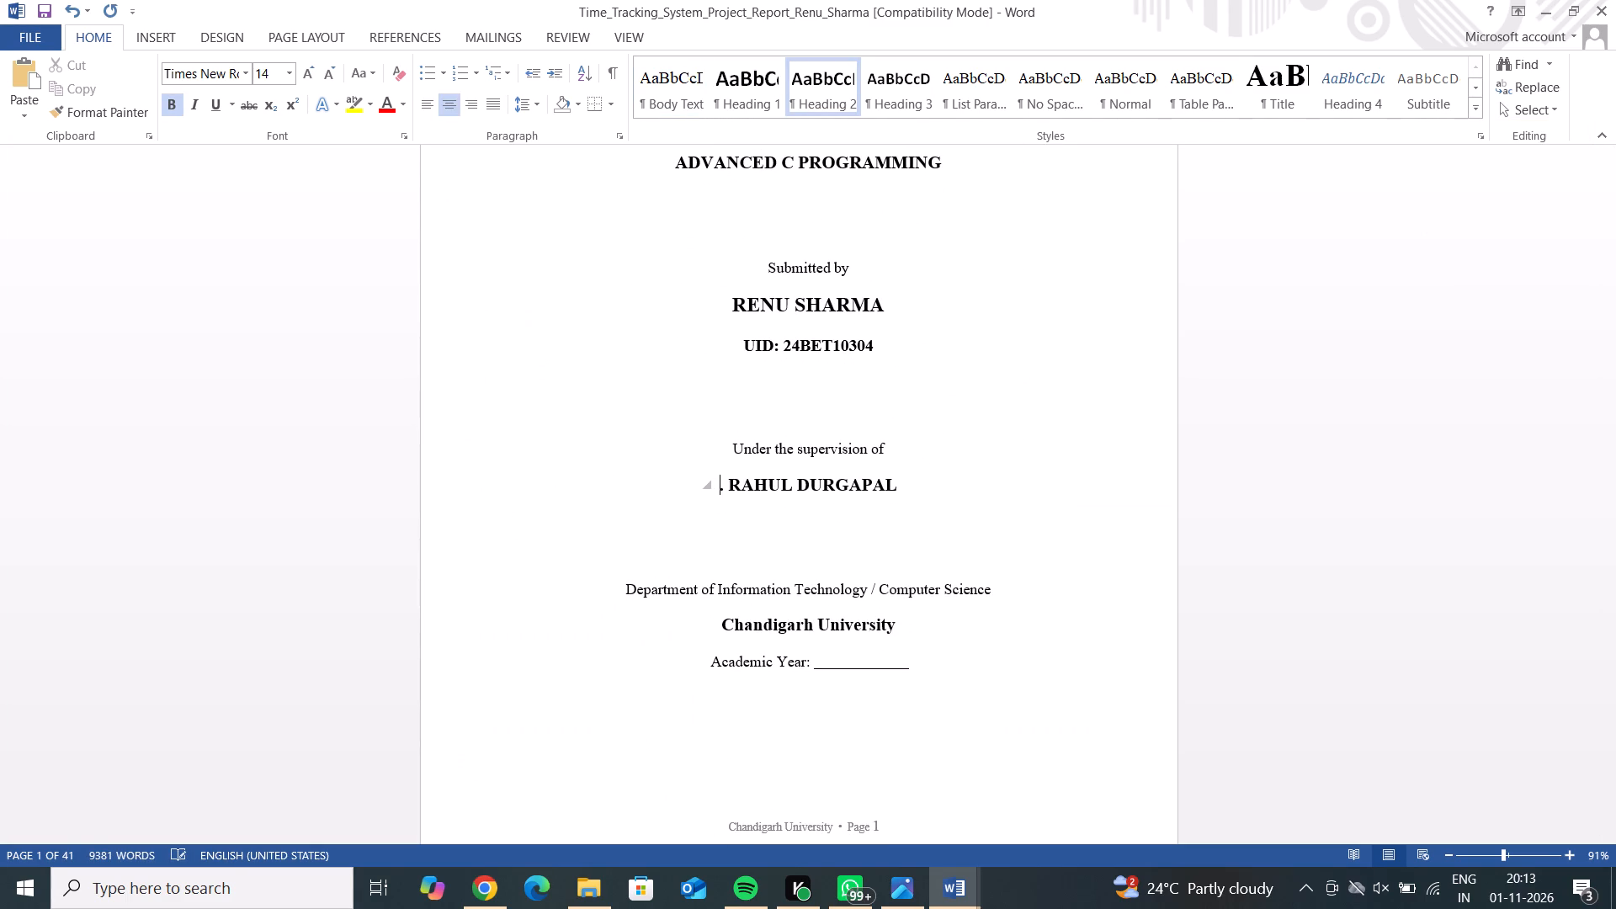
key(e)
key(r)
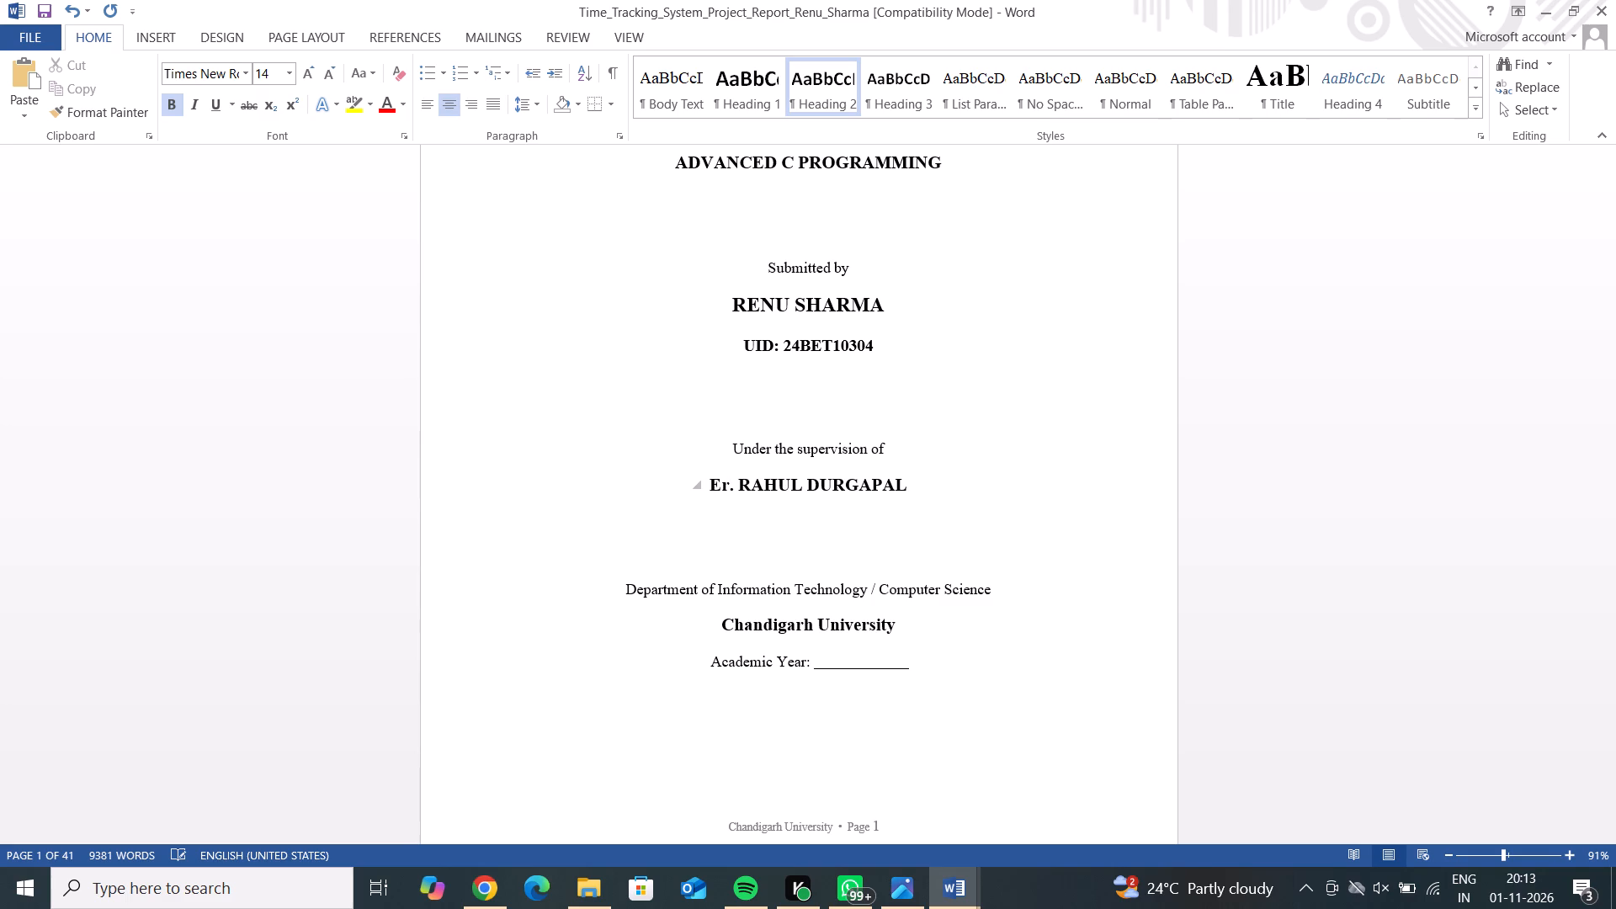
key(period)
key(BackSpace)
Replace the blank line after "Academic Year:" on the cover page with 2026.
click(906, 660)
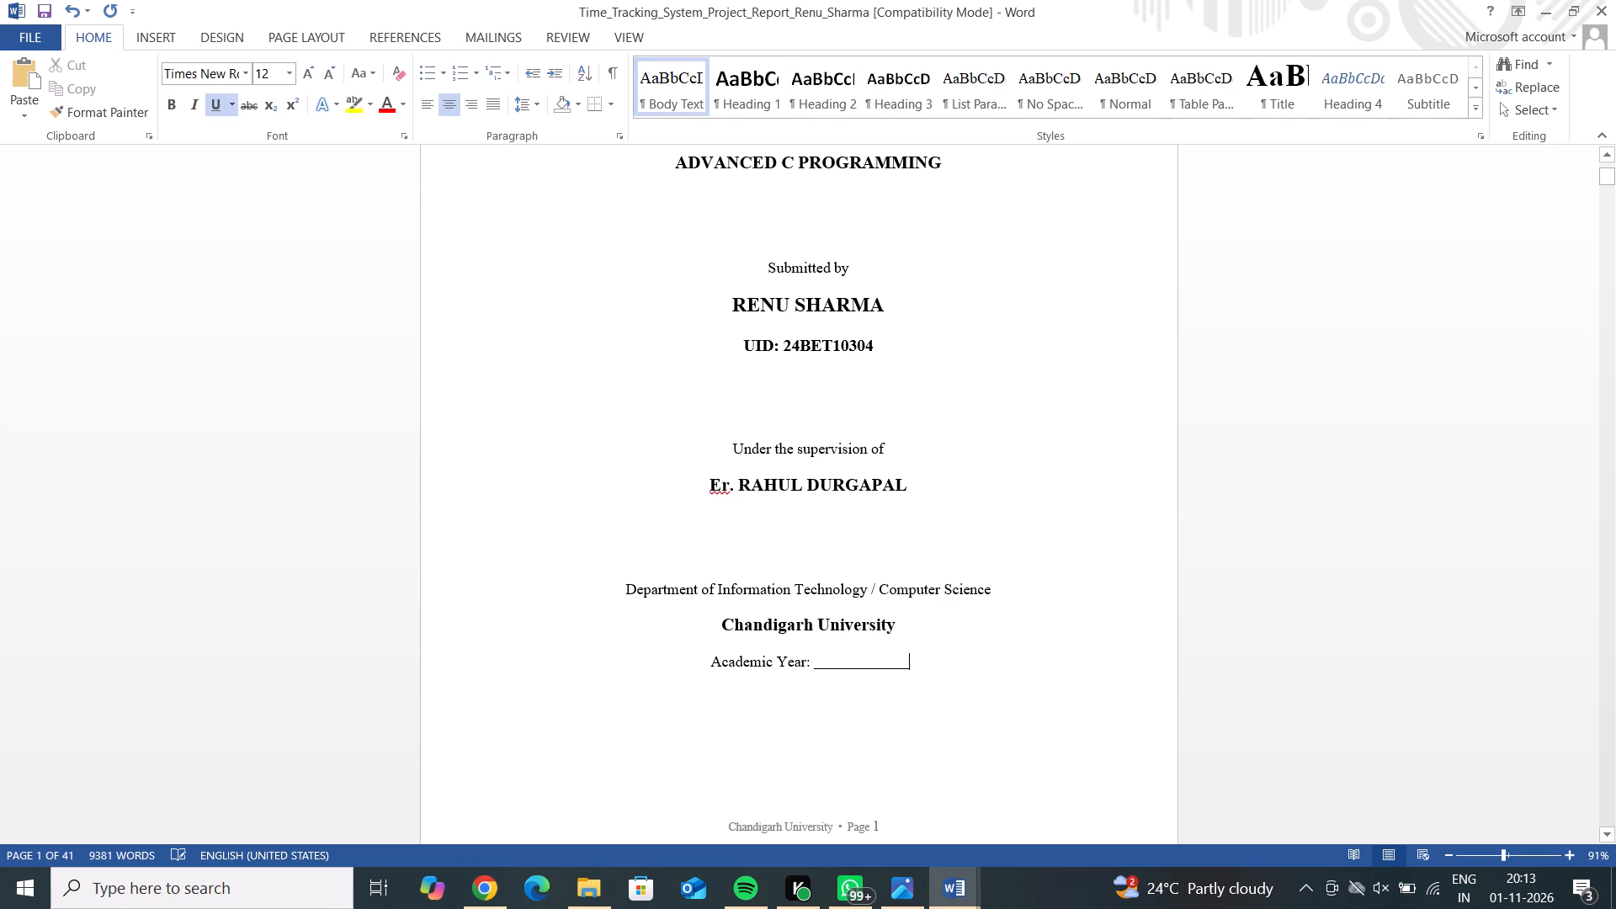
key(BackSpace)
key(BackSpace)
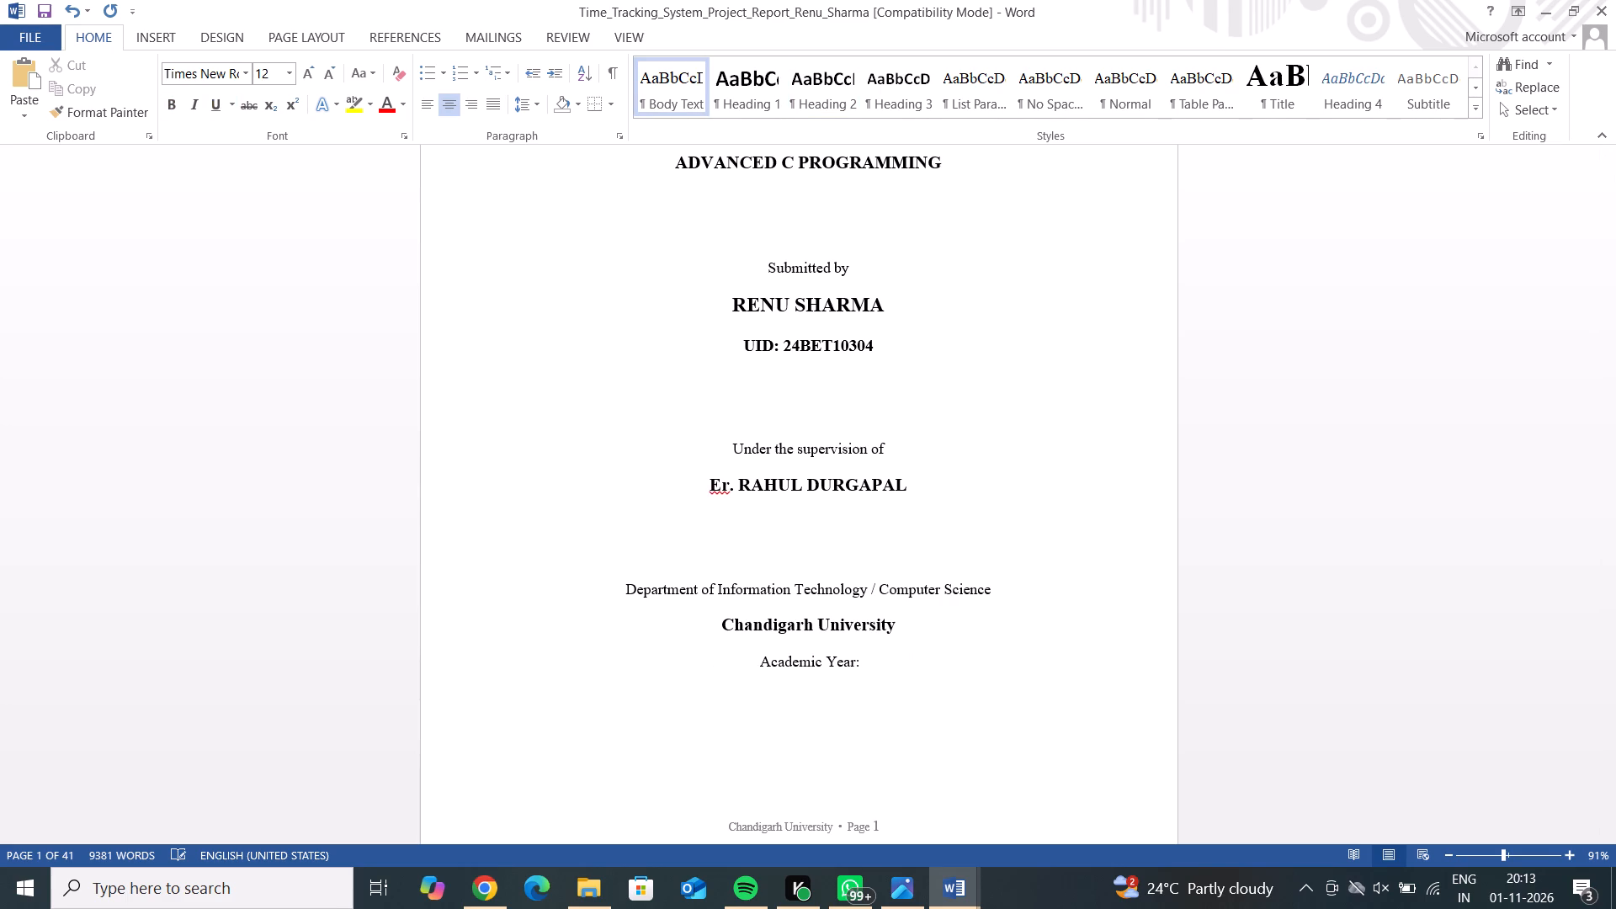
text(2026)
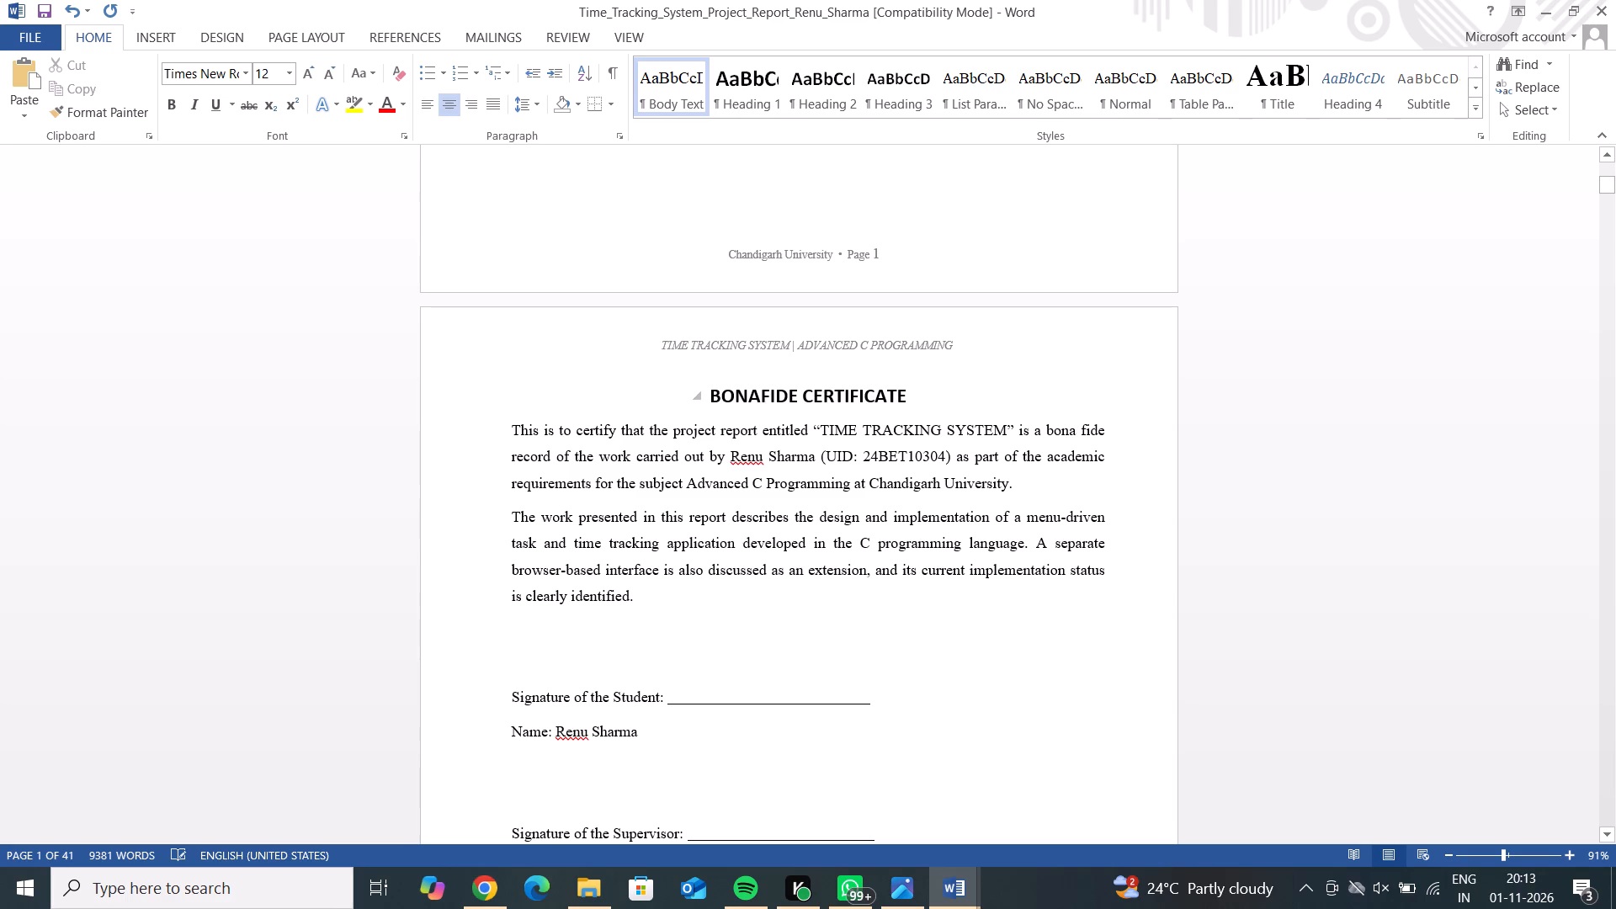
Underline the BONAFIDE CERTIFICATE and ACKNOWLEDGEMENT headings, keeping both bold.
drag(906, 398, 729, 392)
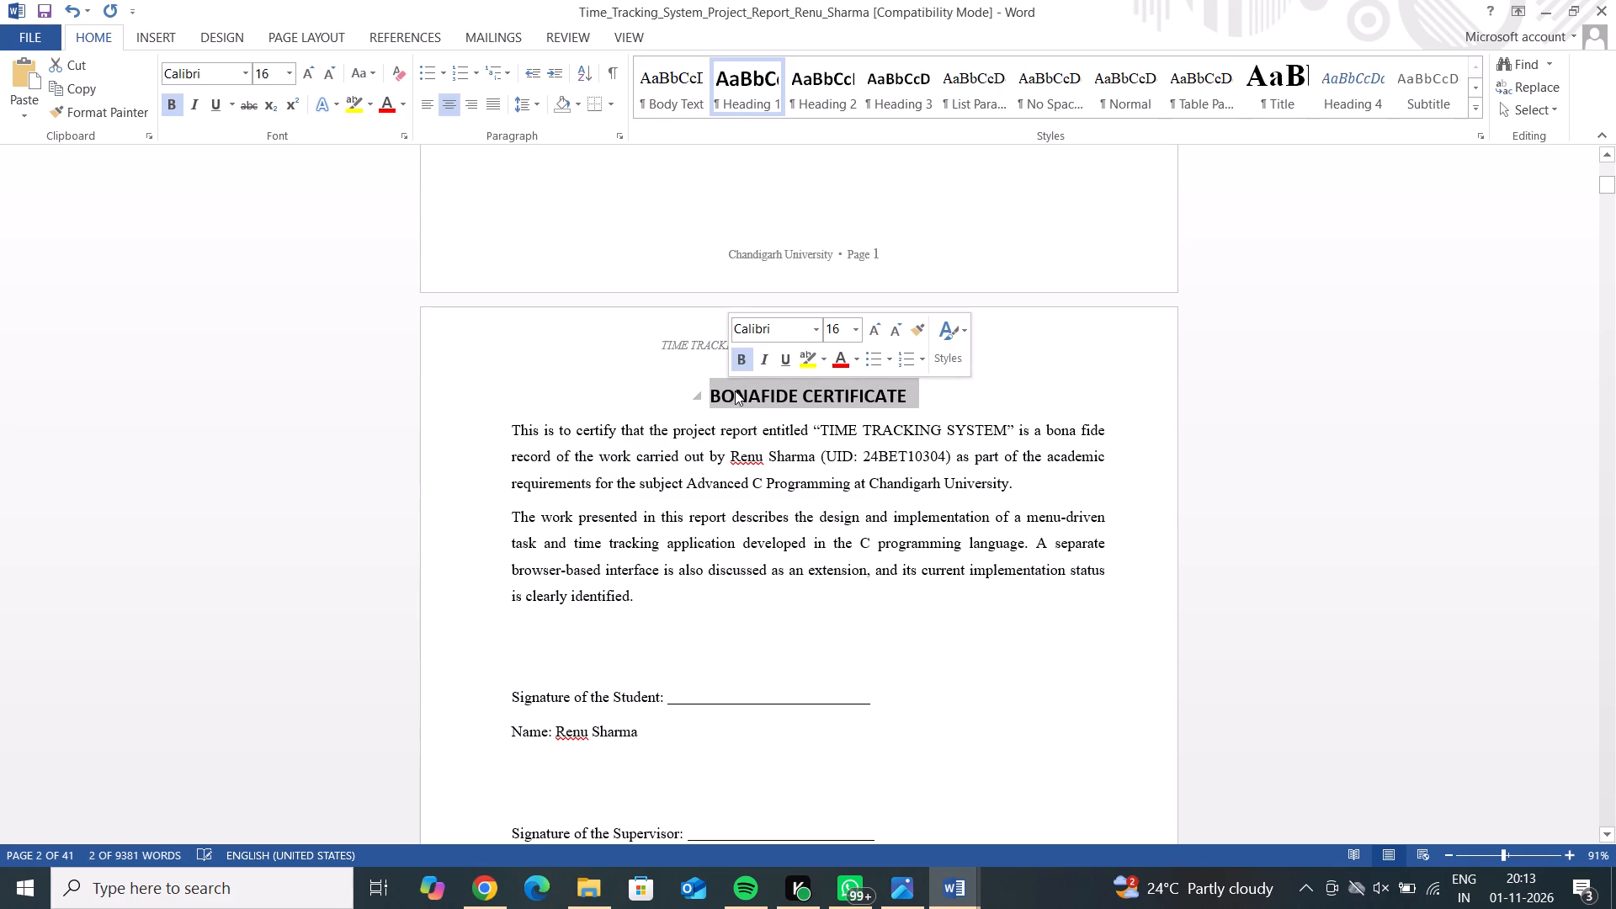
click(739, 362)
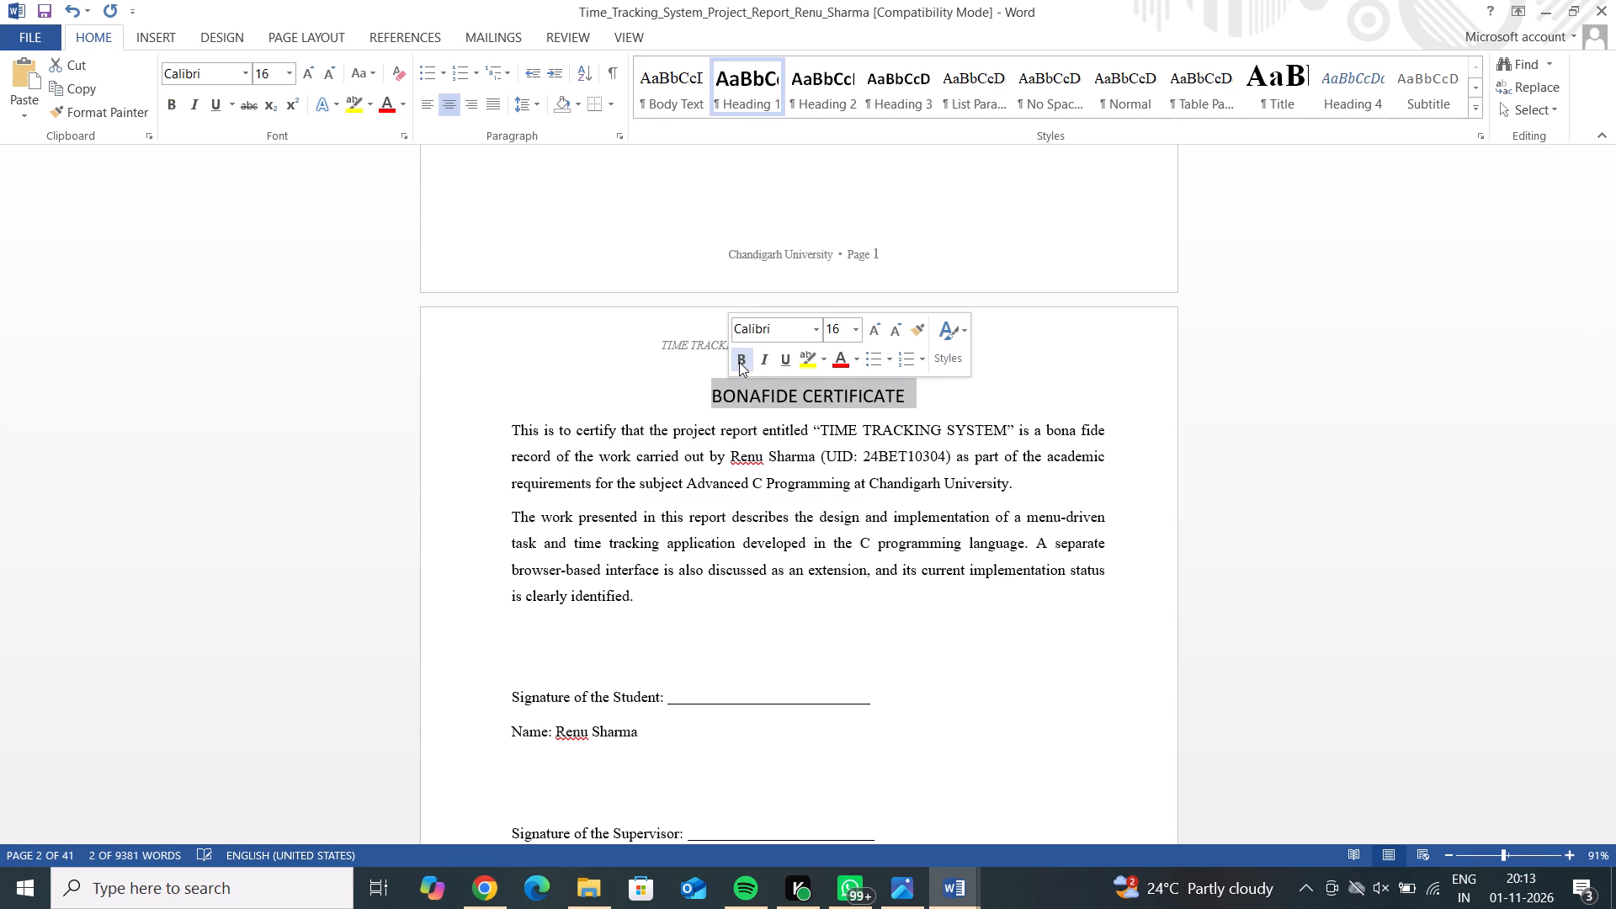
click(739, 362)
click(780, 363)
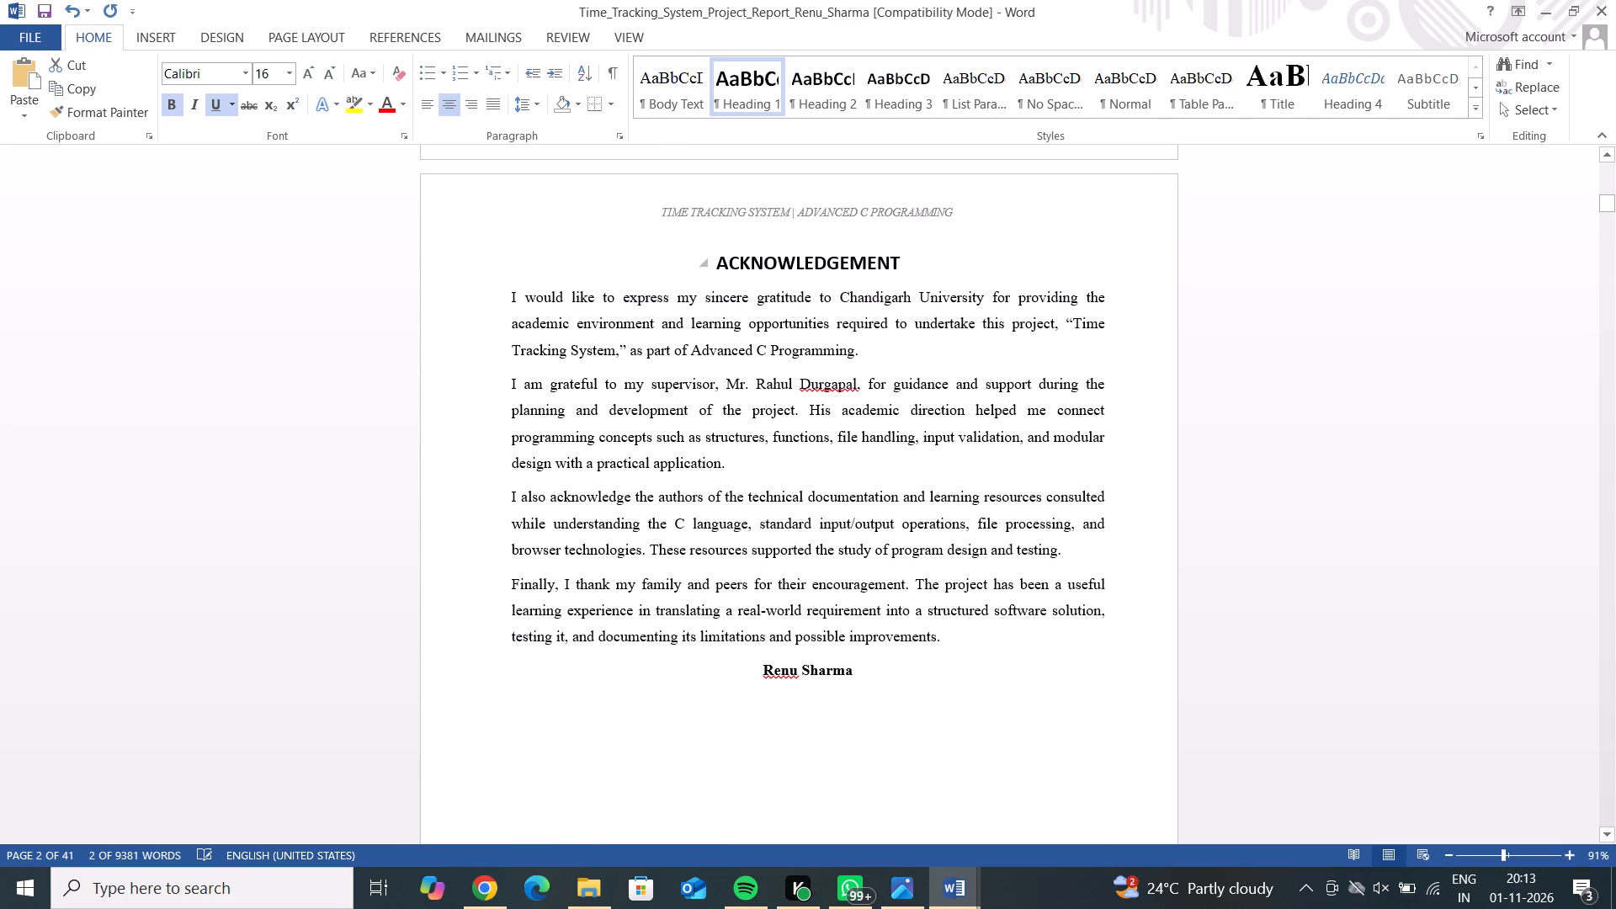
drag(901, 259, 712, 258)
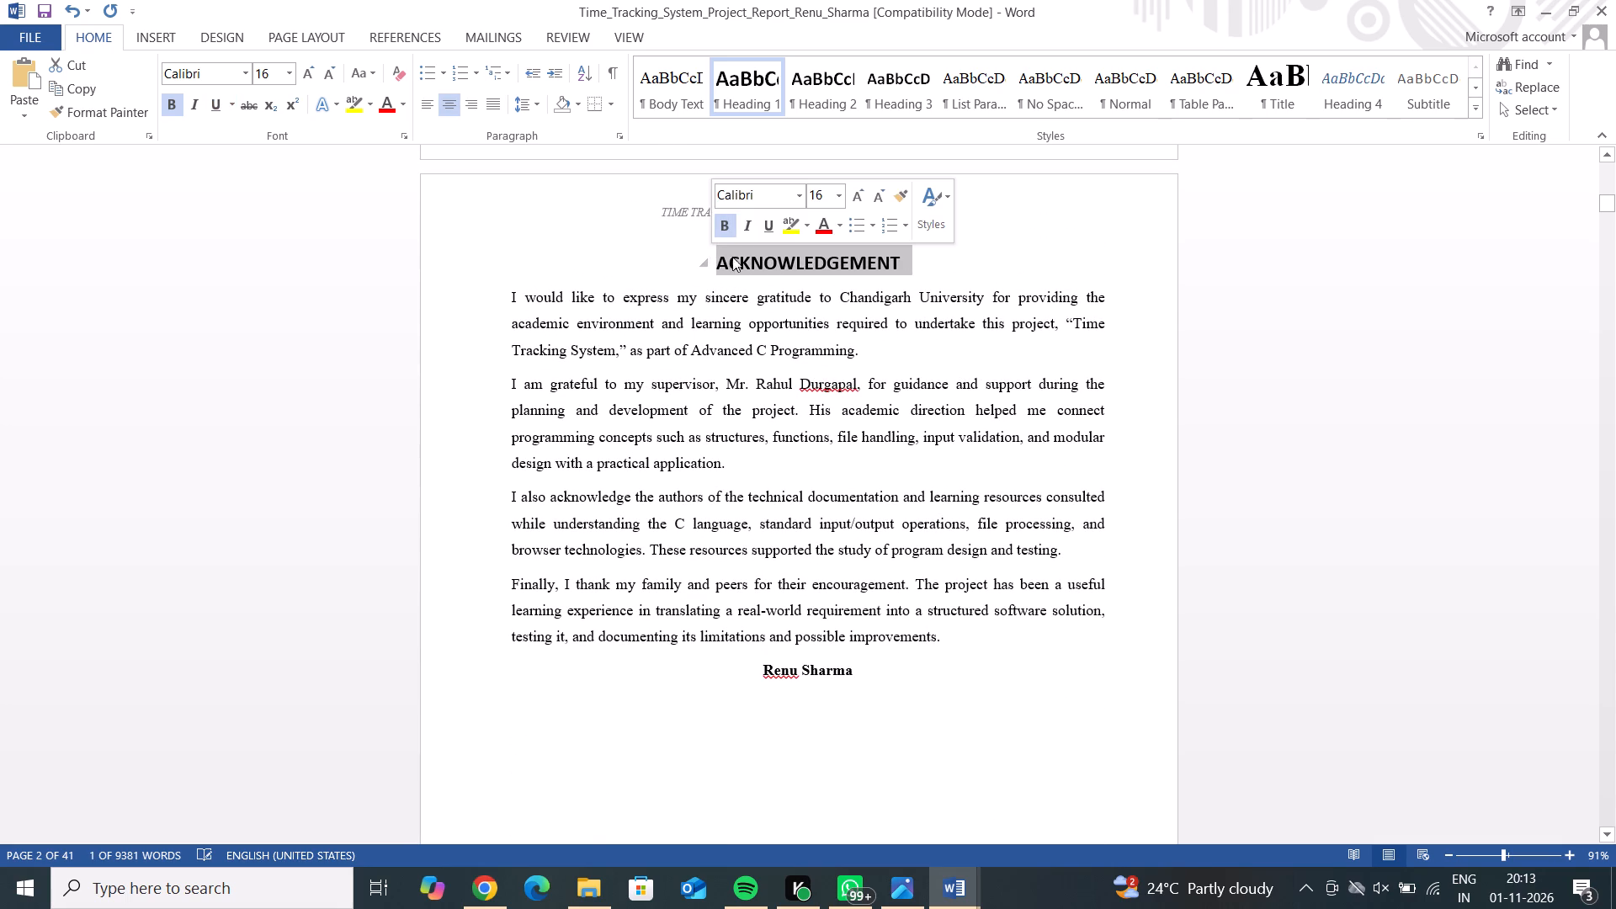
click(764, 226)
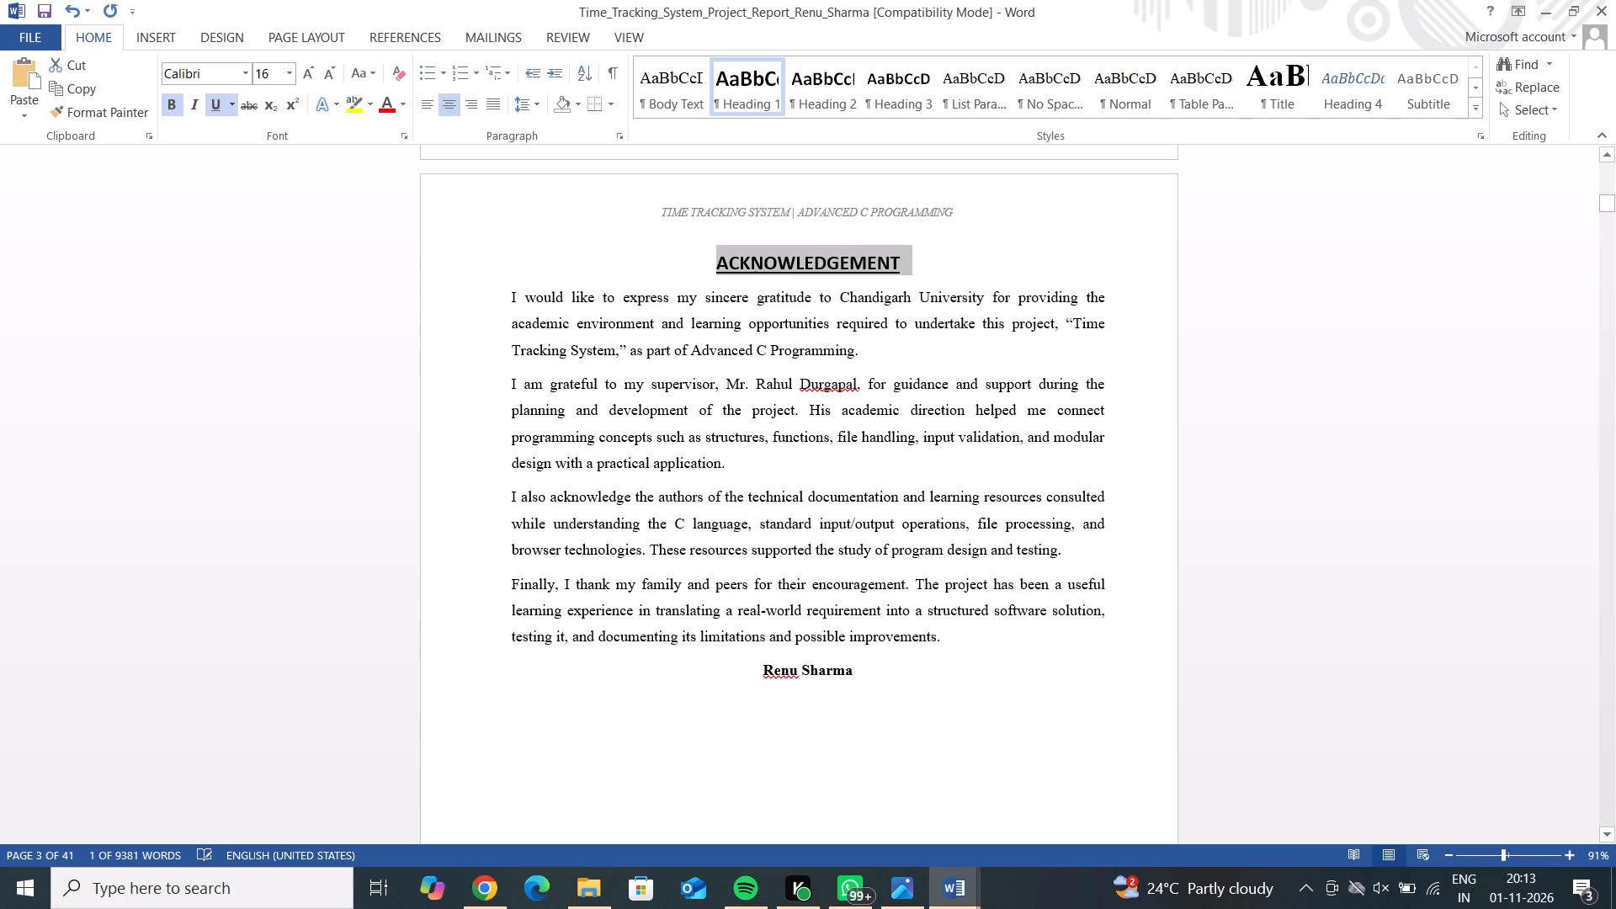
Delete the student's name from the end of the Acknowledgement page.
click(853, 667)
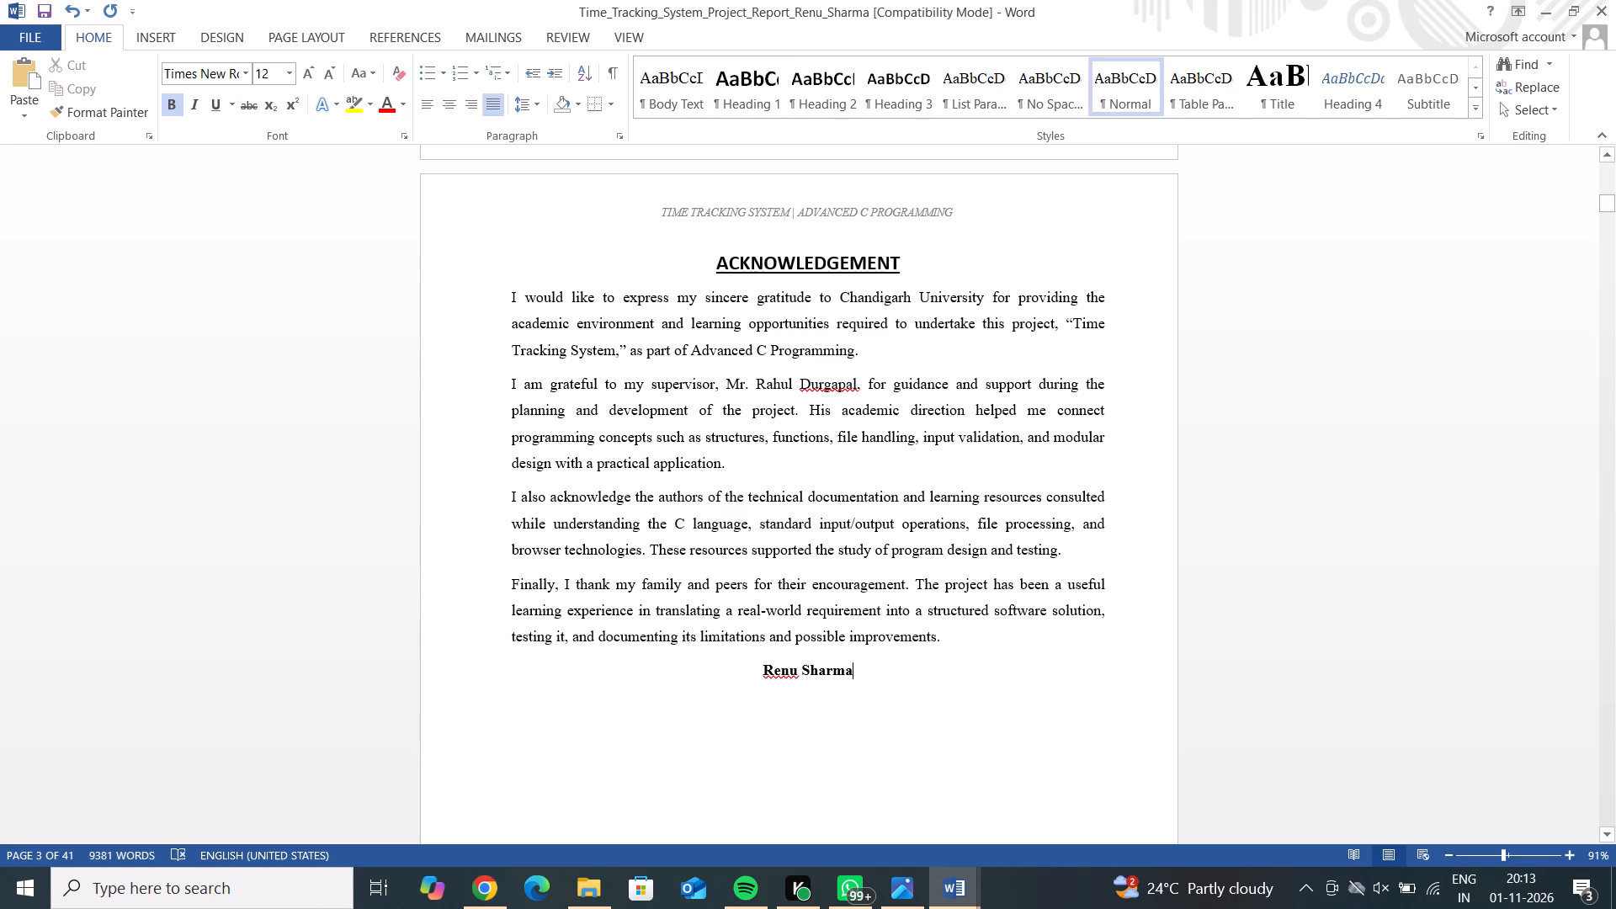
key(BackSpace)
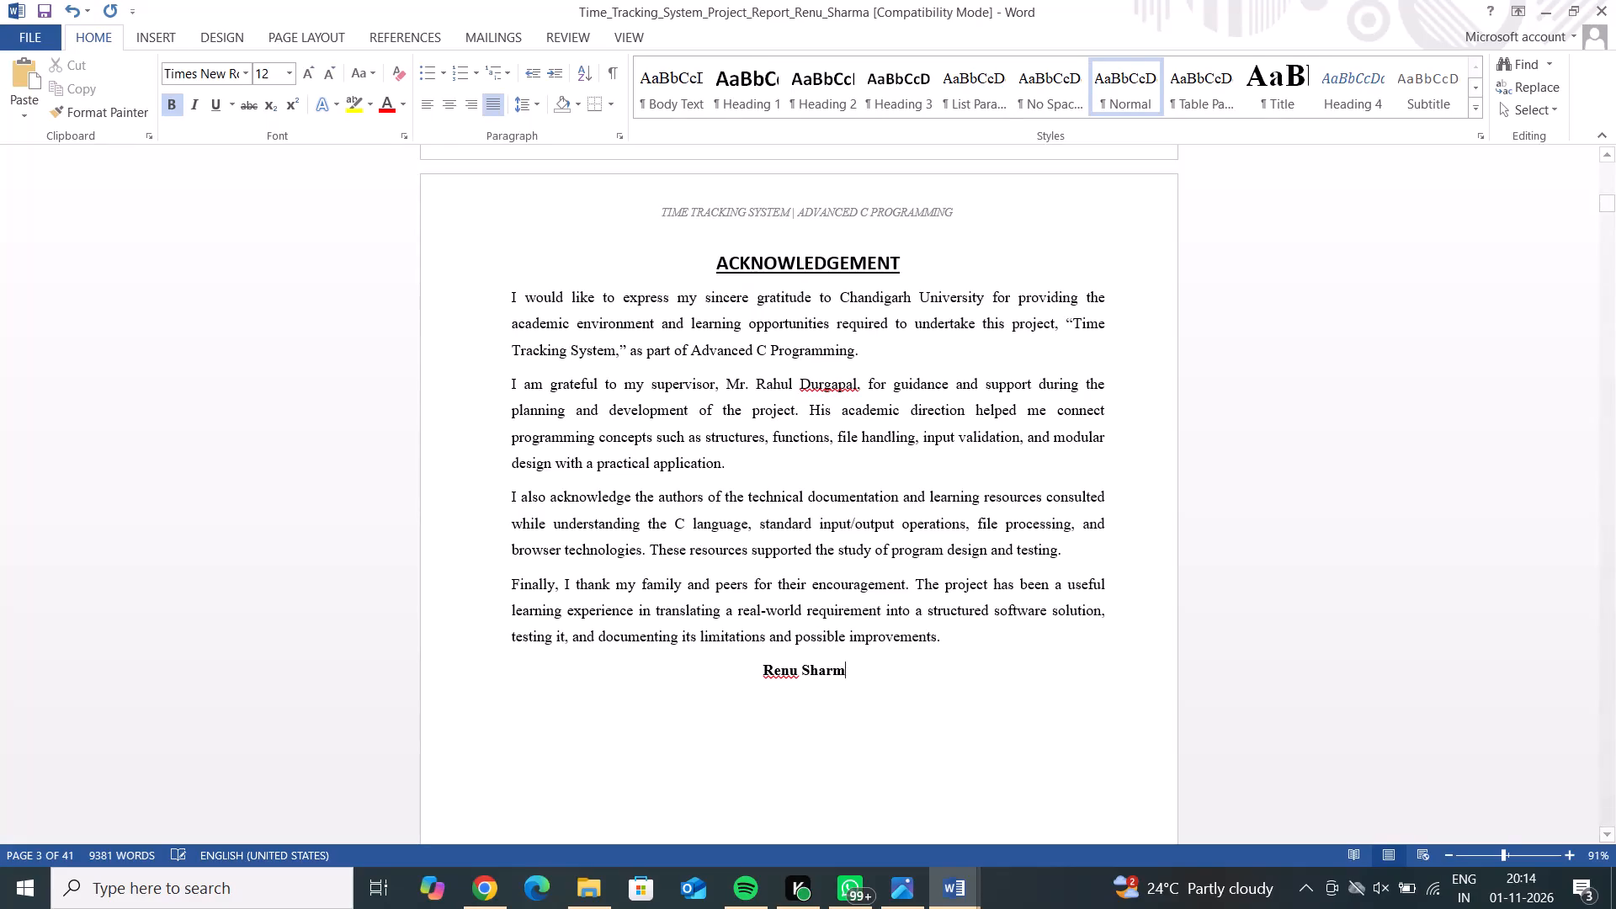
key(BackSpace)
key(BackSpace)
key(BackSpace)
key(BackSpace)
key(BackSpace)
key(BackSpace)
key(BackSpace)
key(BackSpace)
key(BackSpace)
key(BackSpace)
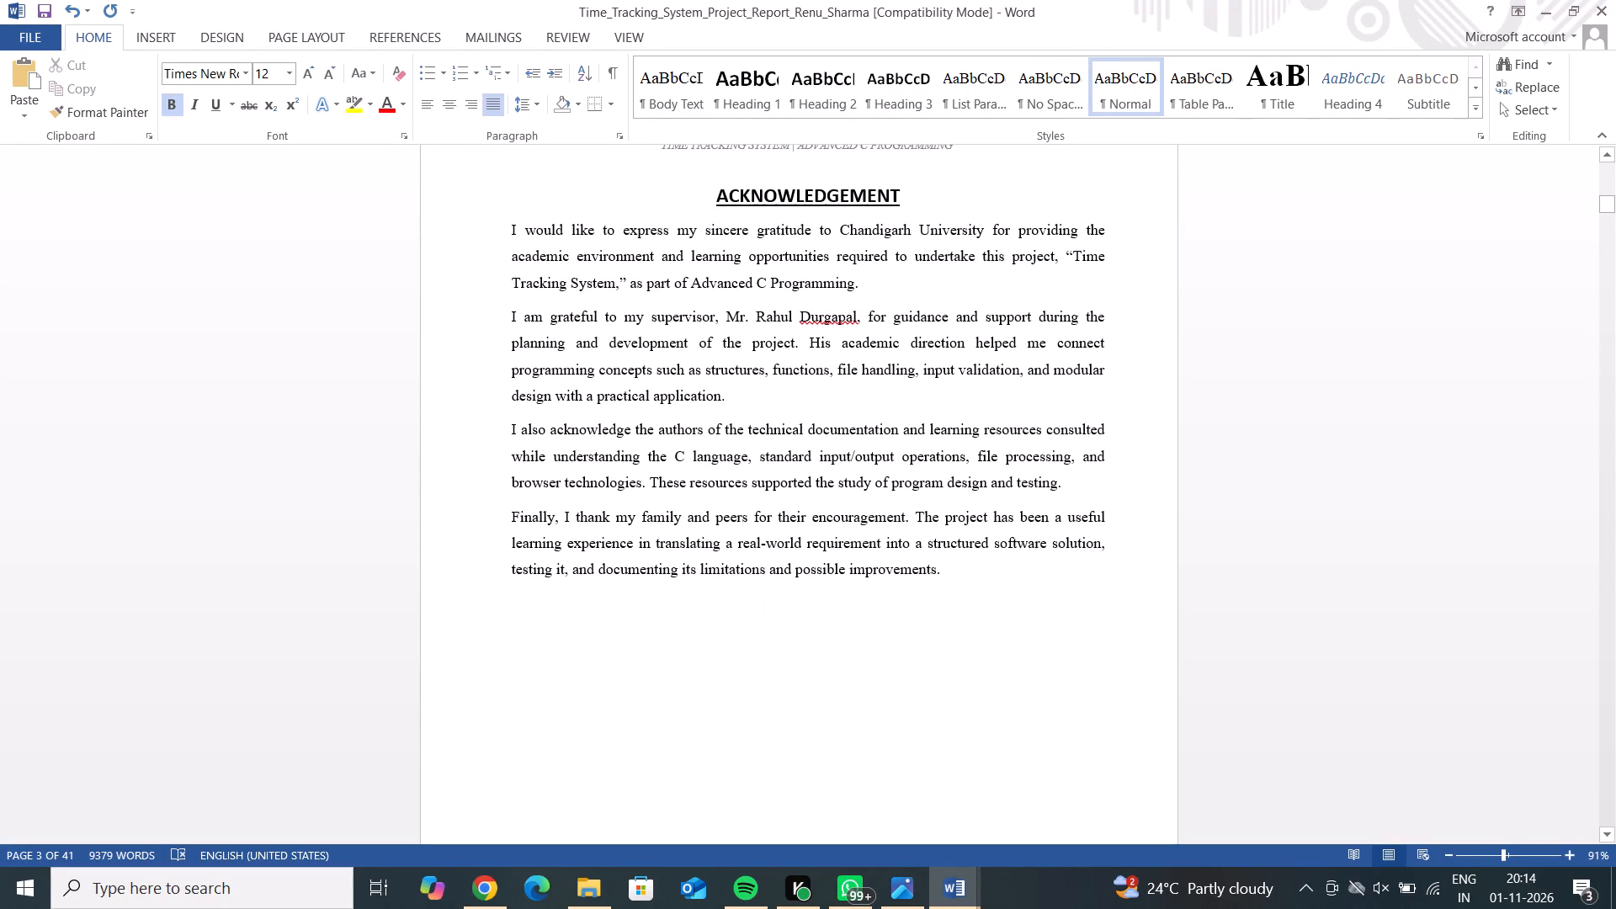
Change the title before the supervisor's name in the second Acknowledgement paragraph to "er.".
click(736, 318)
key(BackSpace)
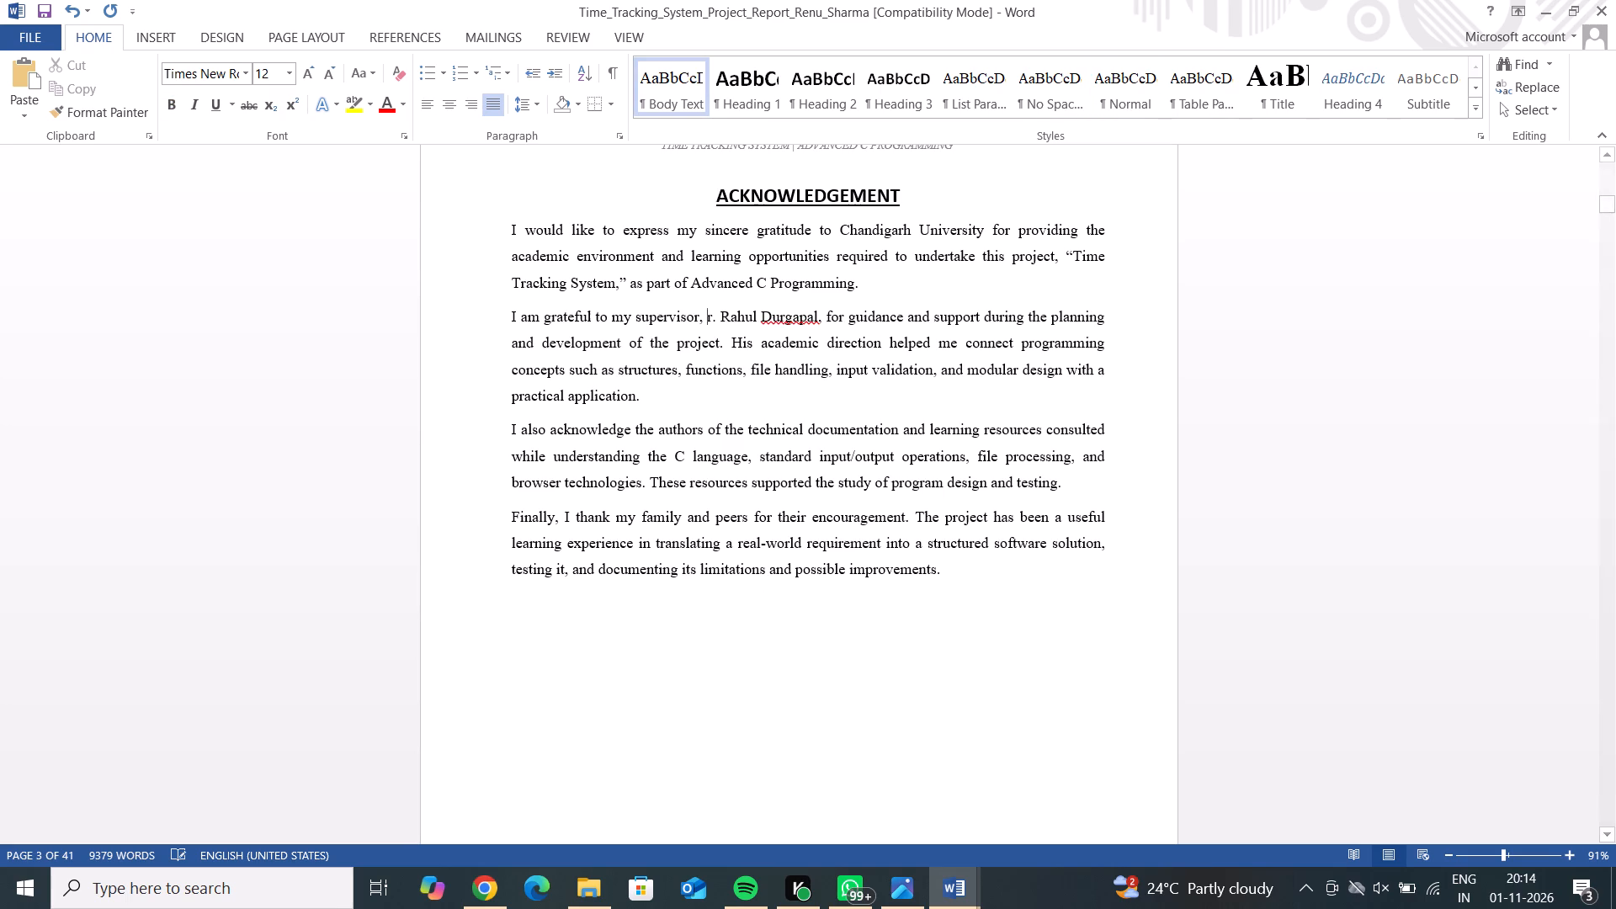
key(e)
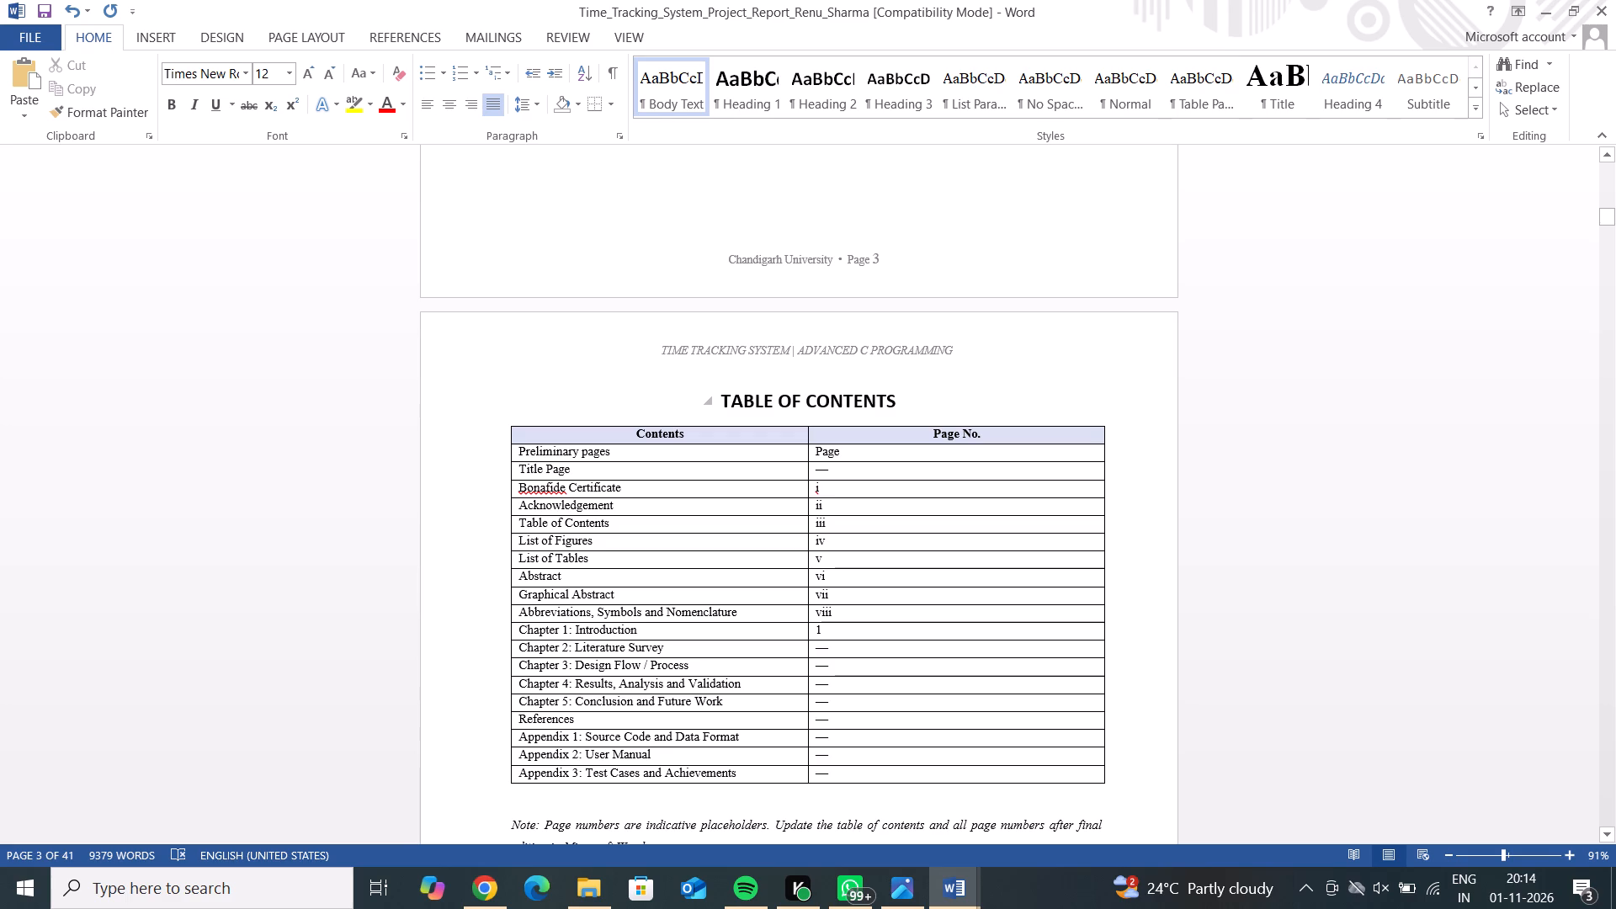
Underline the TABLE OF CONTENTS heading, keeping it bold and without italics.
drag(896, 400, 718, 392)
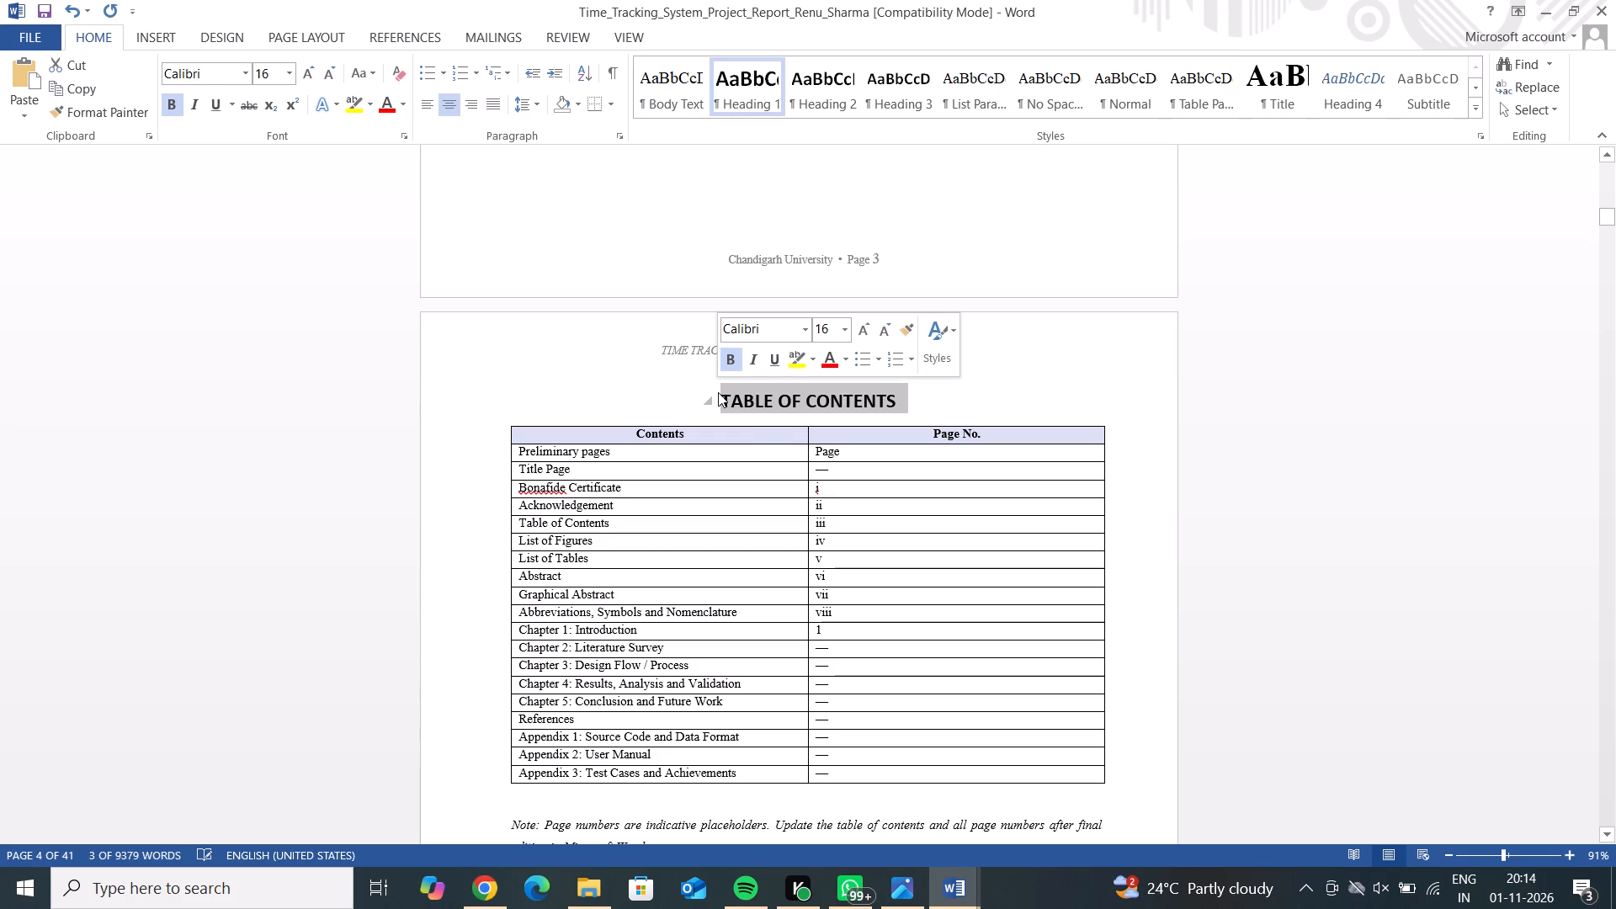
click(763, 353)
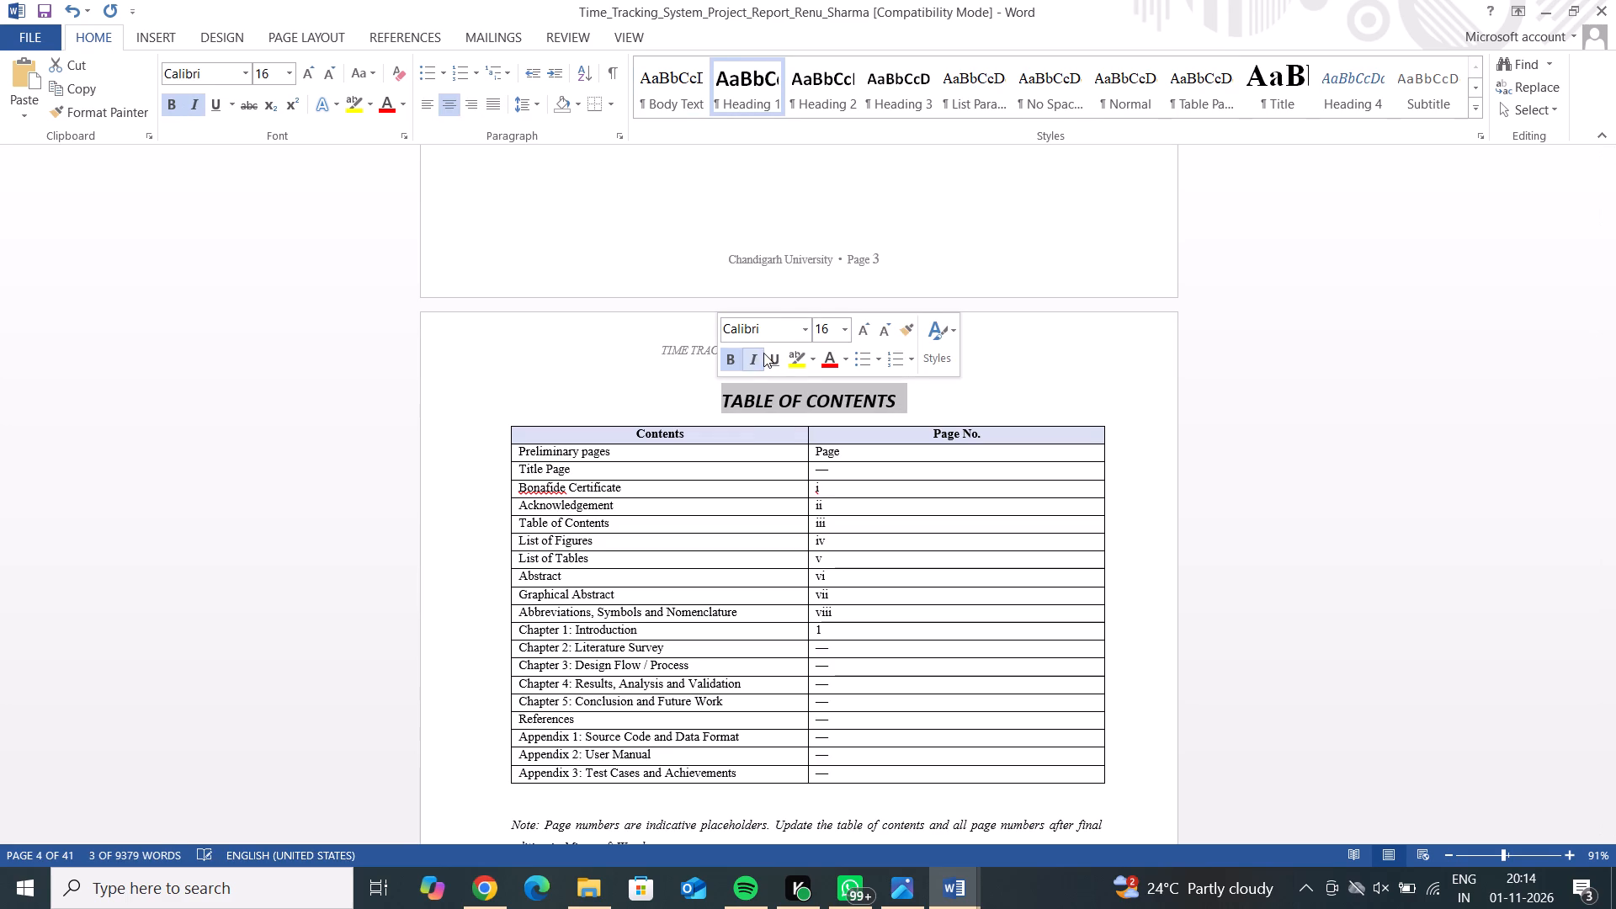
click(730, 355)
click(779, 355)
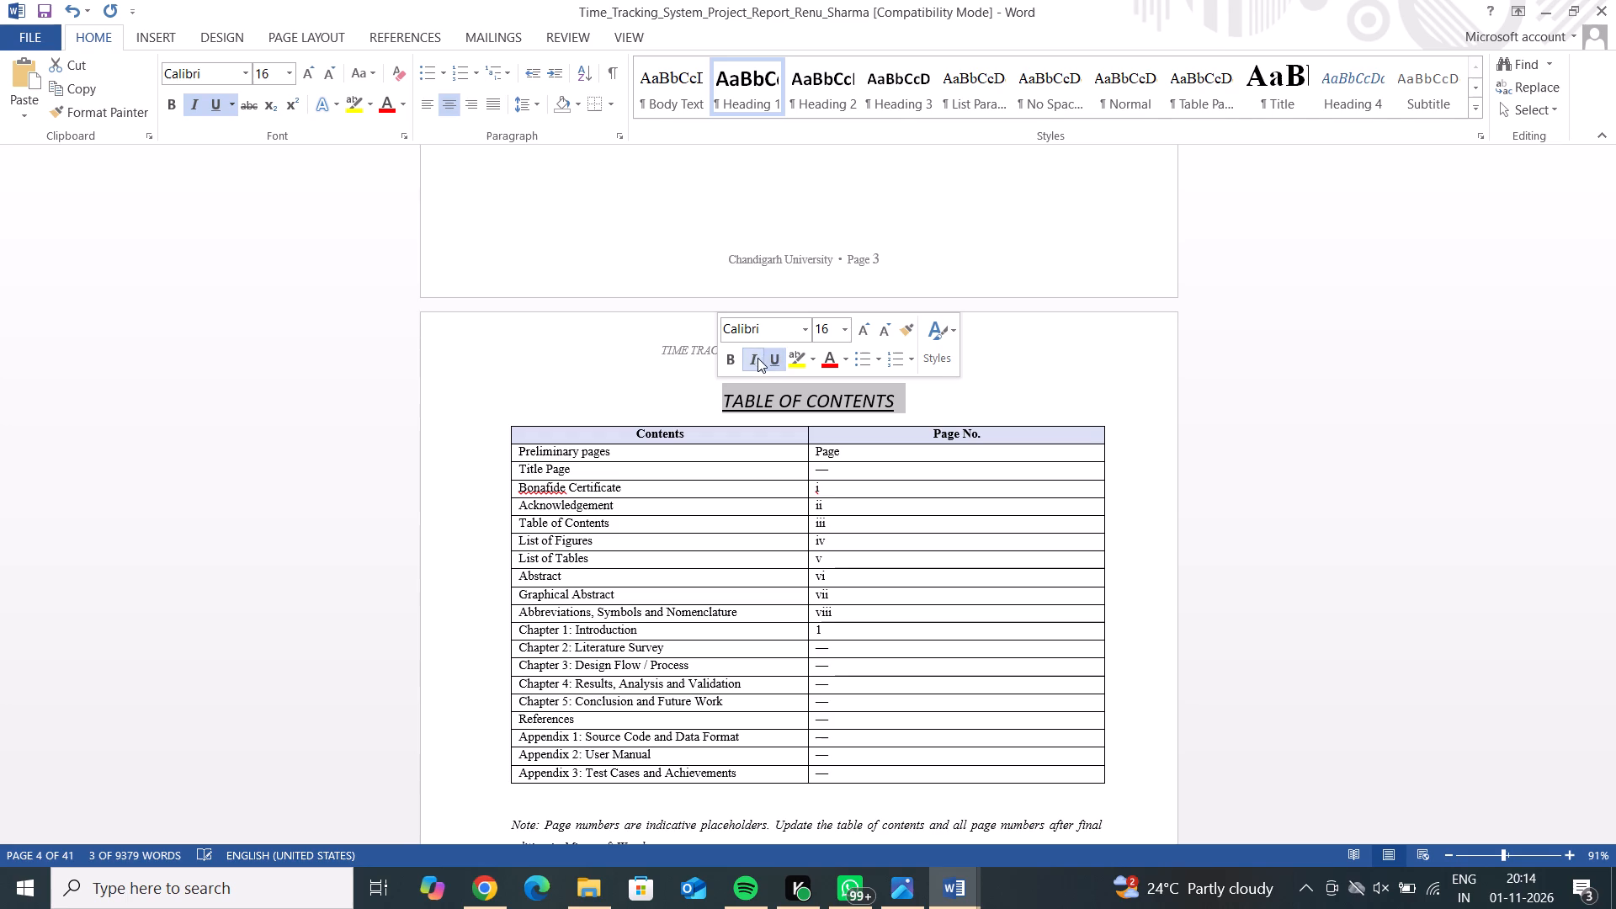
click(758, 356)
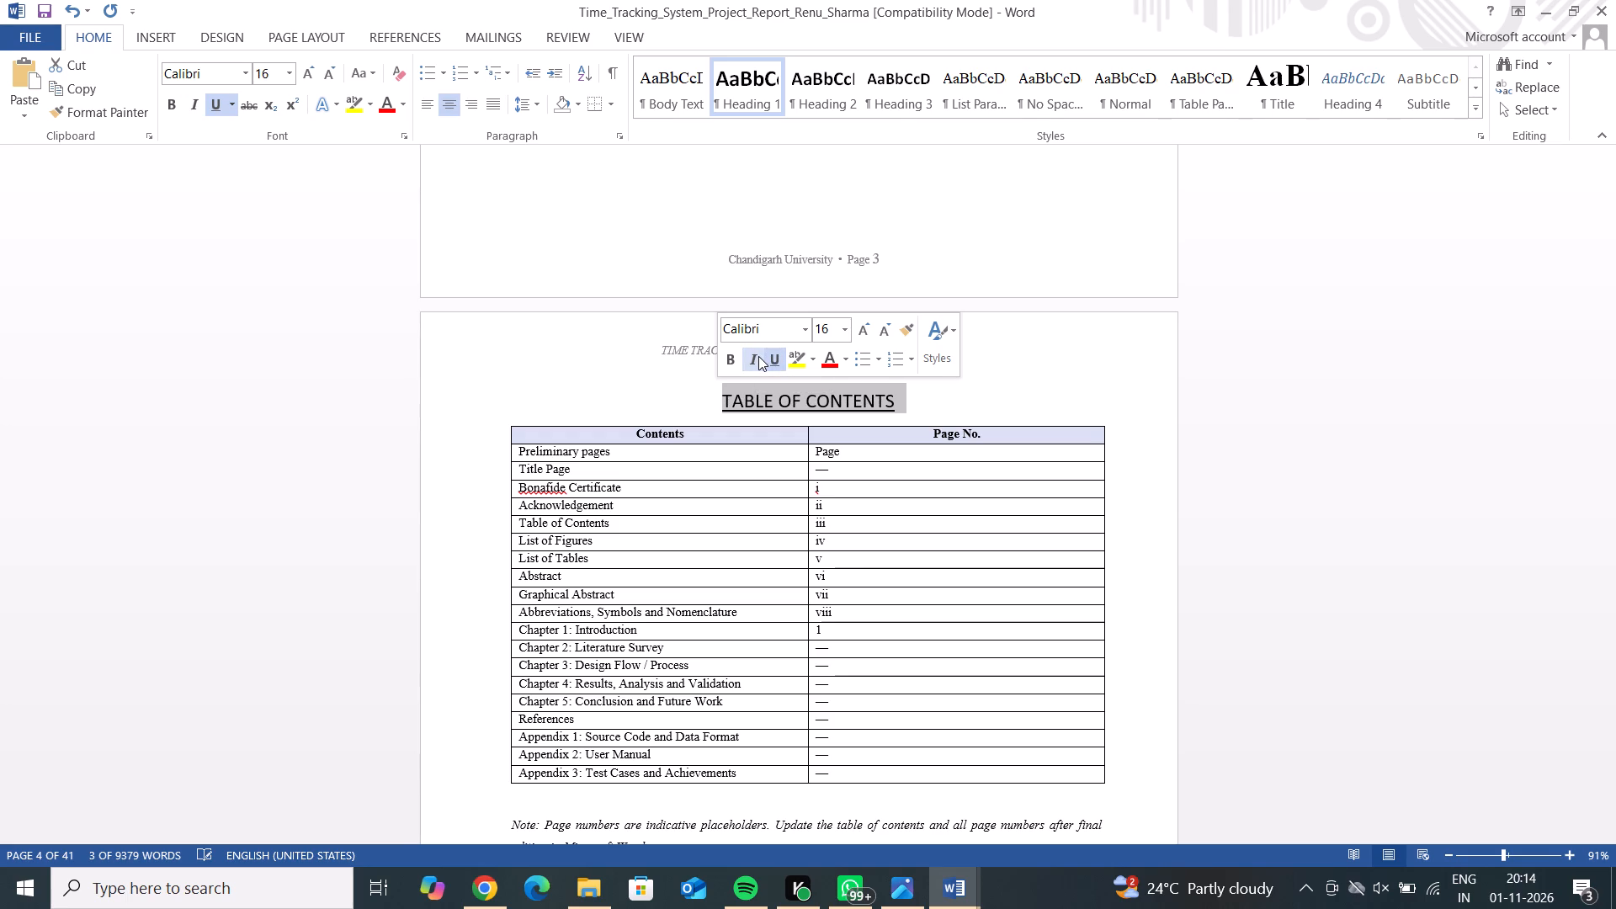
click(733, 361)
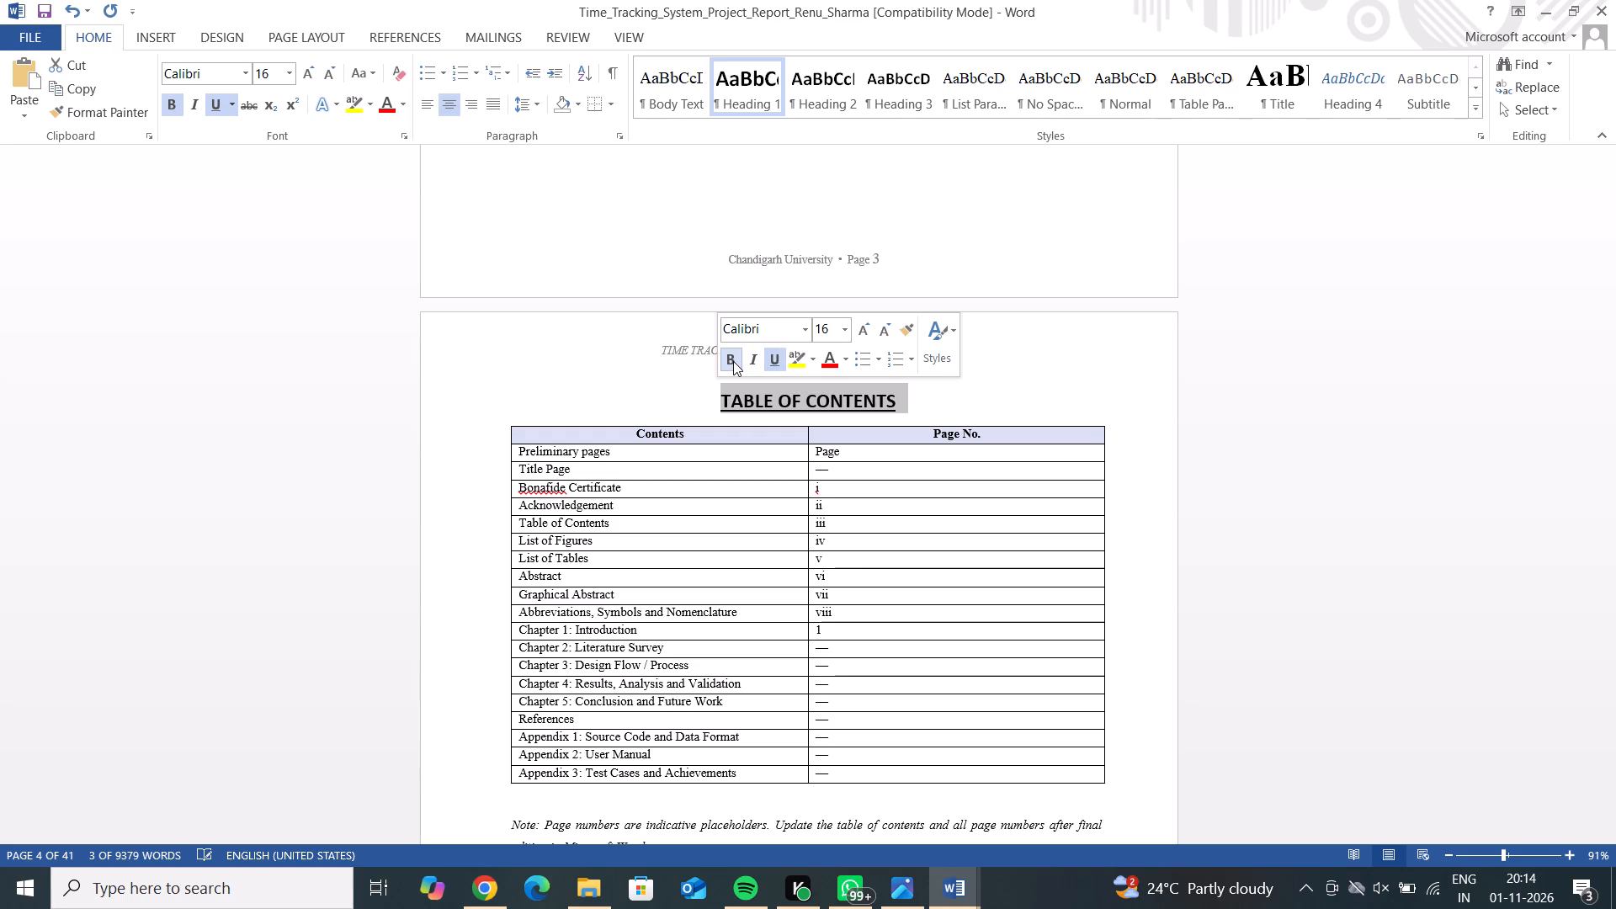
click(779, 357)
click(779, 357)
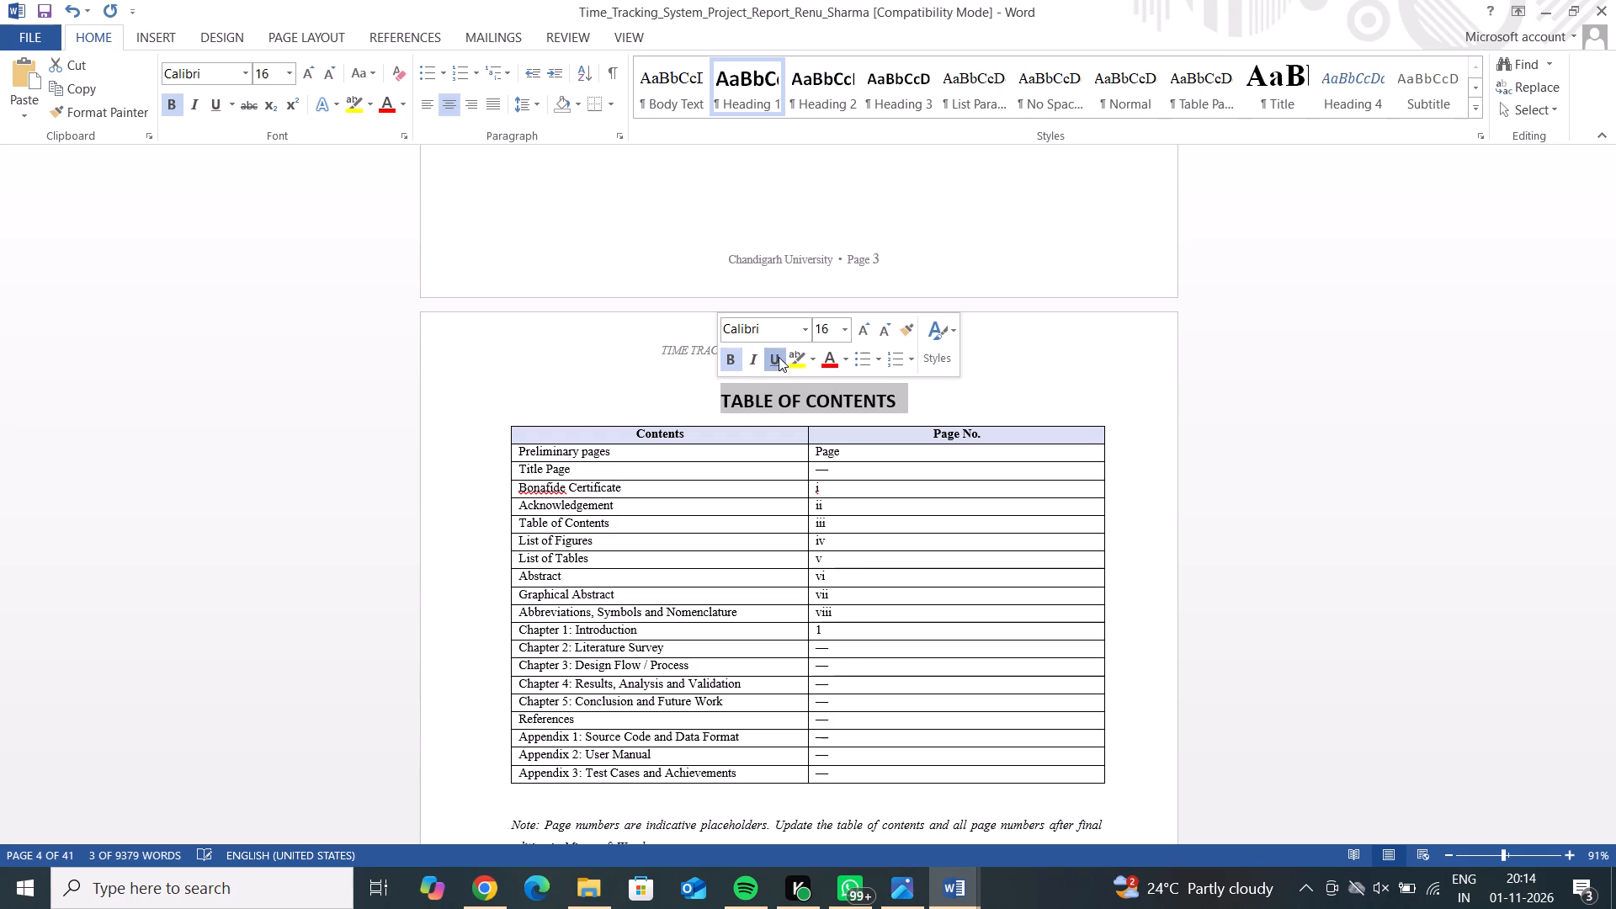
click(973, 389)
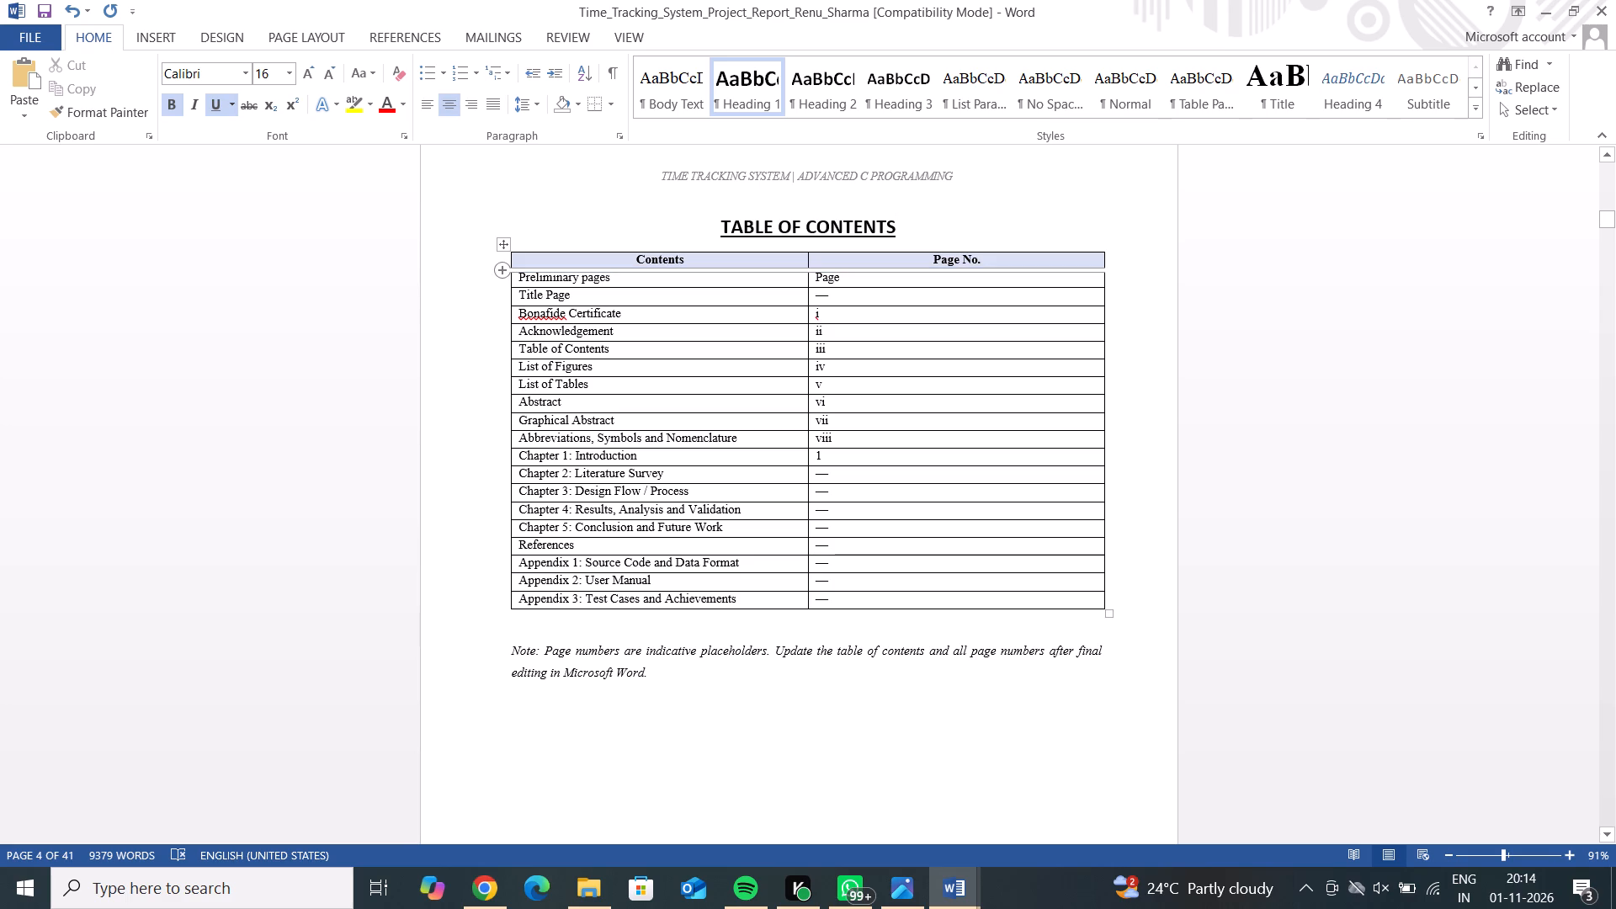
Narrow the Contents column of the table of contents slightly by moving the table's outer left border inward.
drag(510, 258, 629, 267)
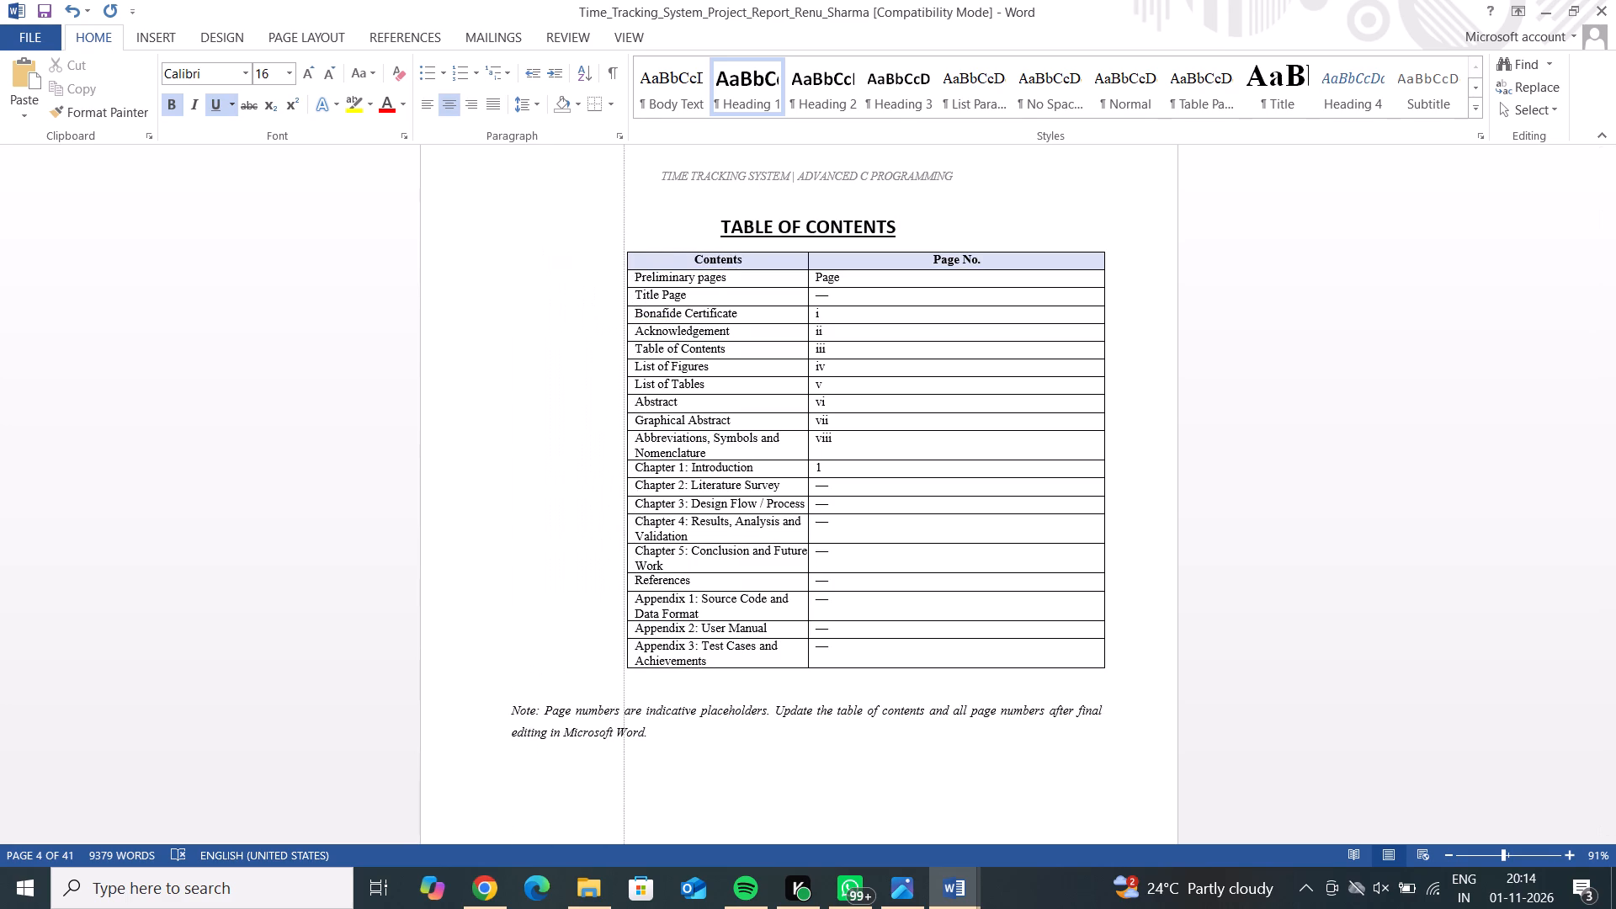
drag(629, 267, 622, 284)
drag(622, 284, 524, 284)
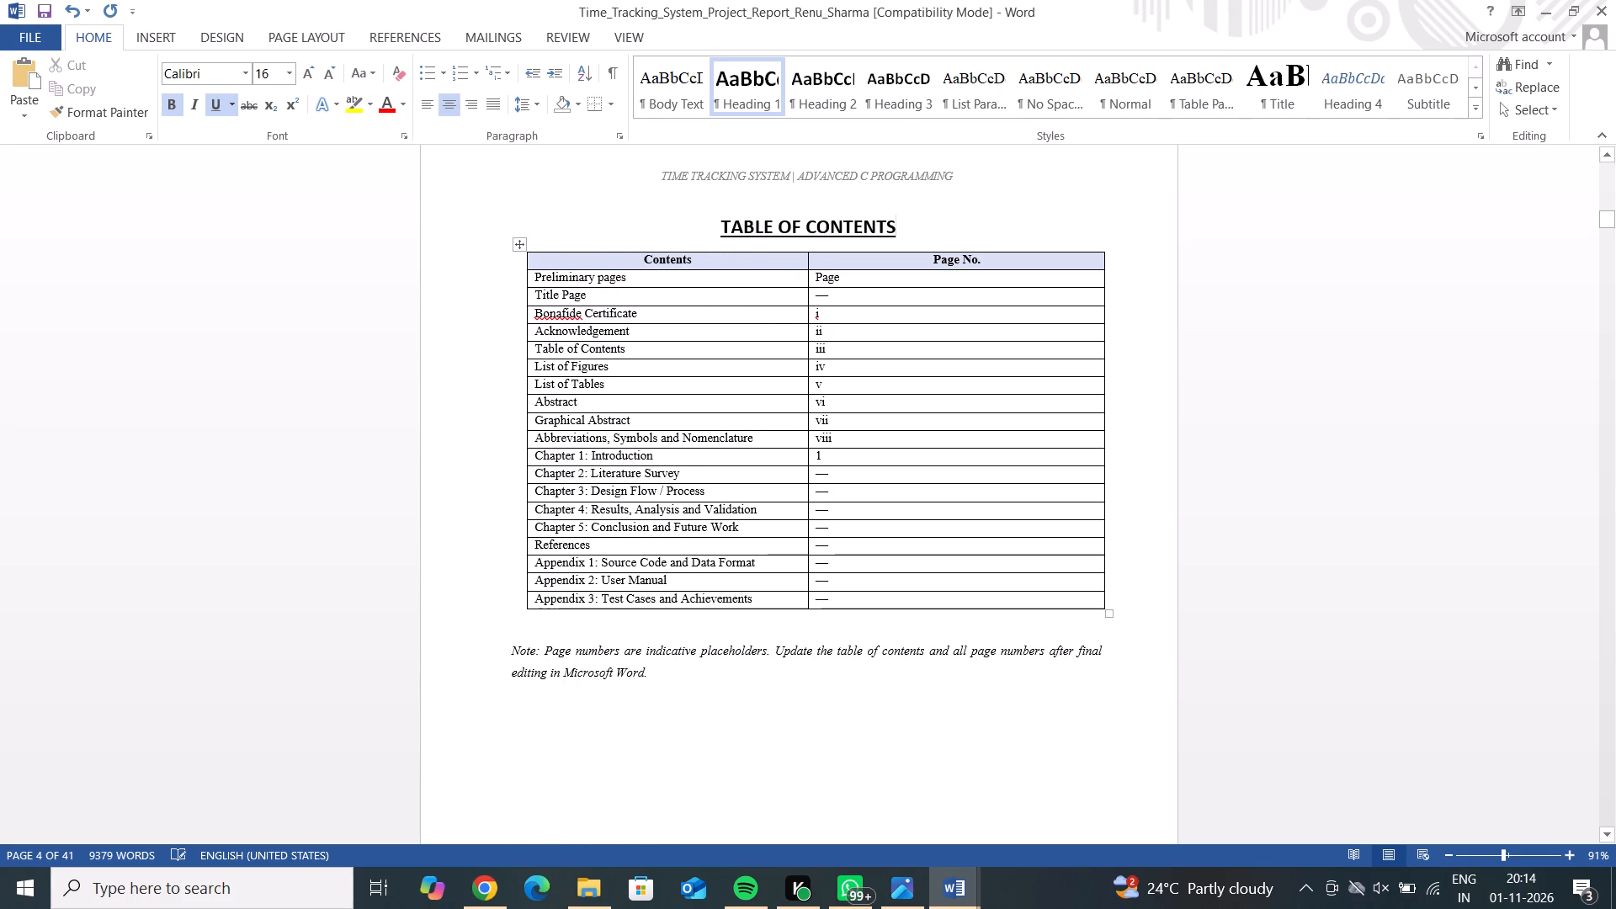
Left-align the "Contents" column header in the table of contents and indent it with several leading spaces.
click(641, 263)
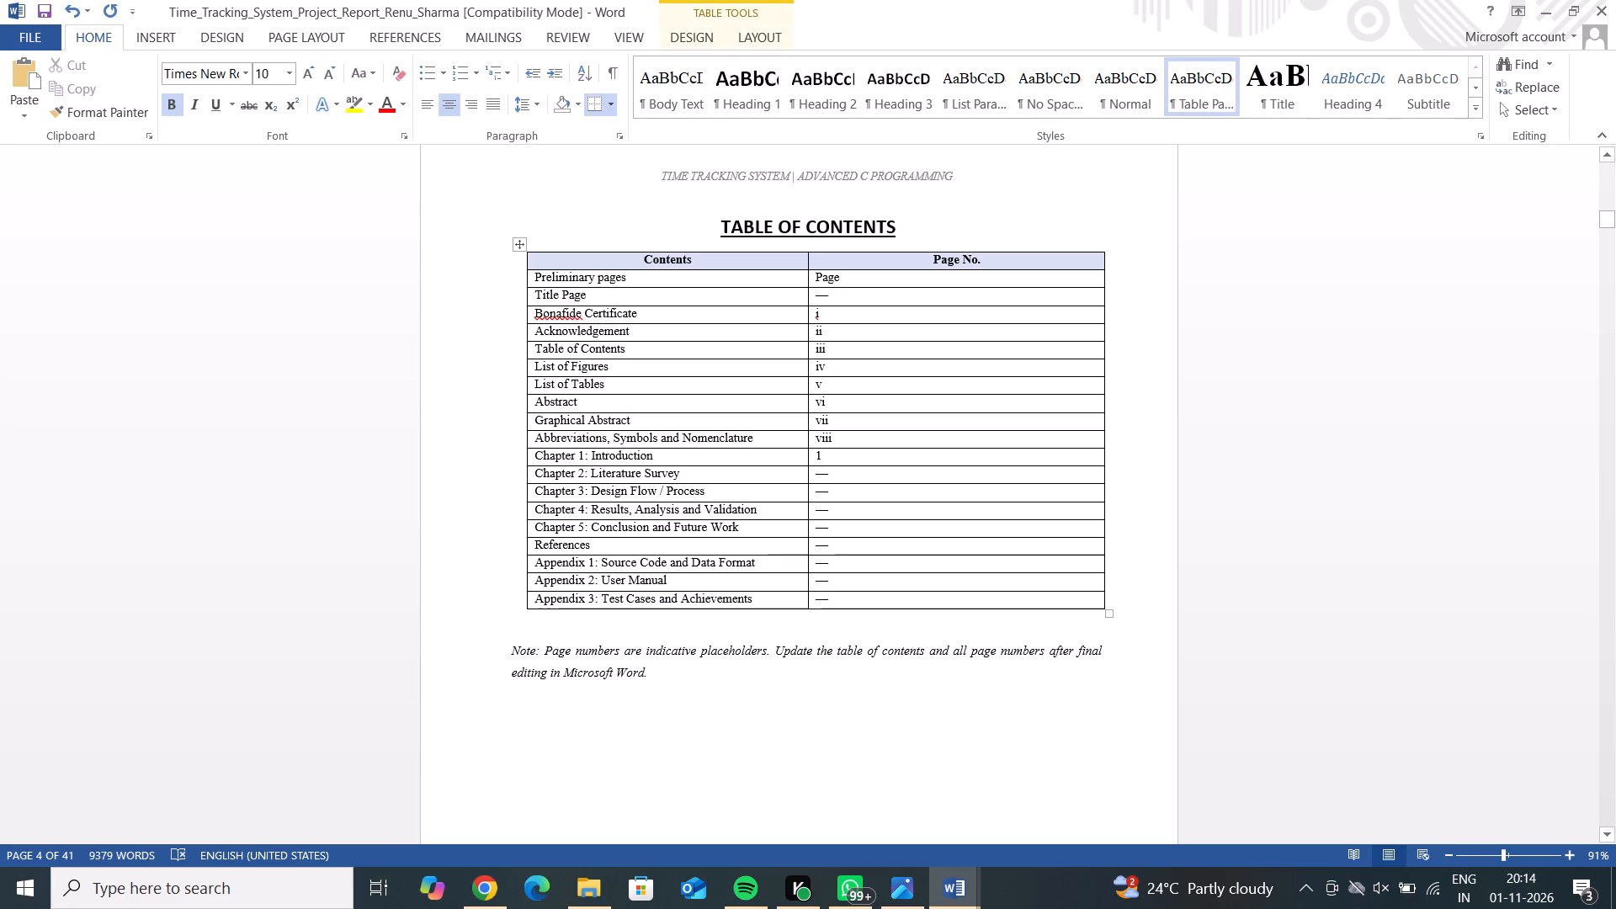
key(BackSpace)
key(space)
key(space)
key(space)
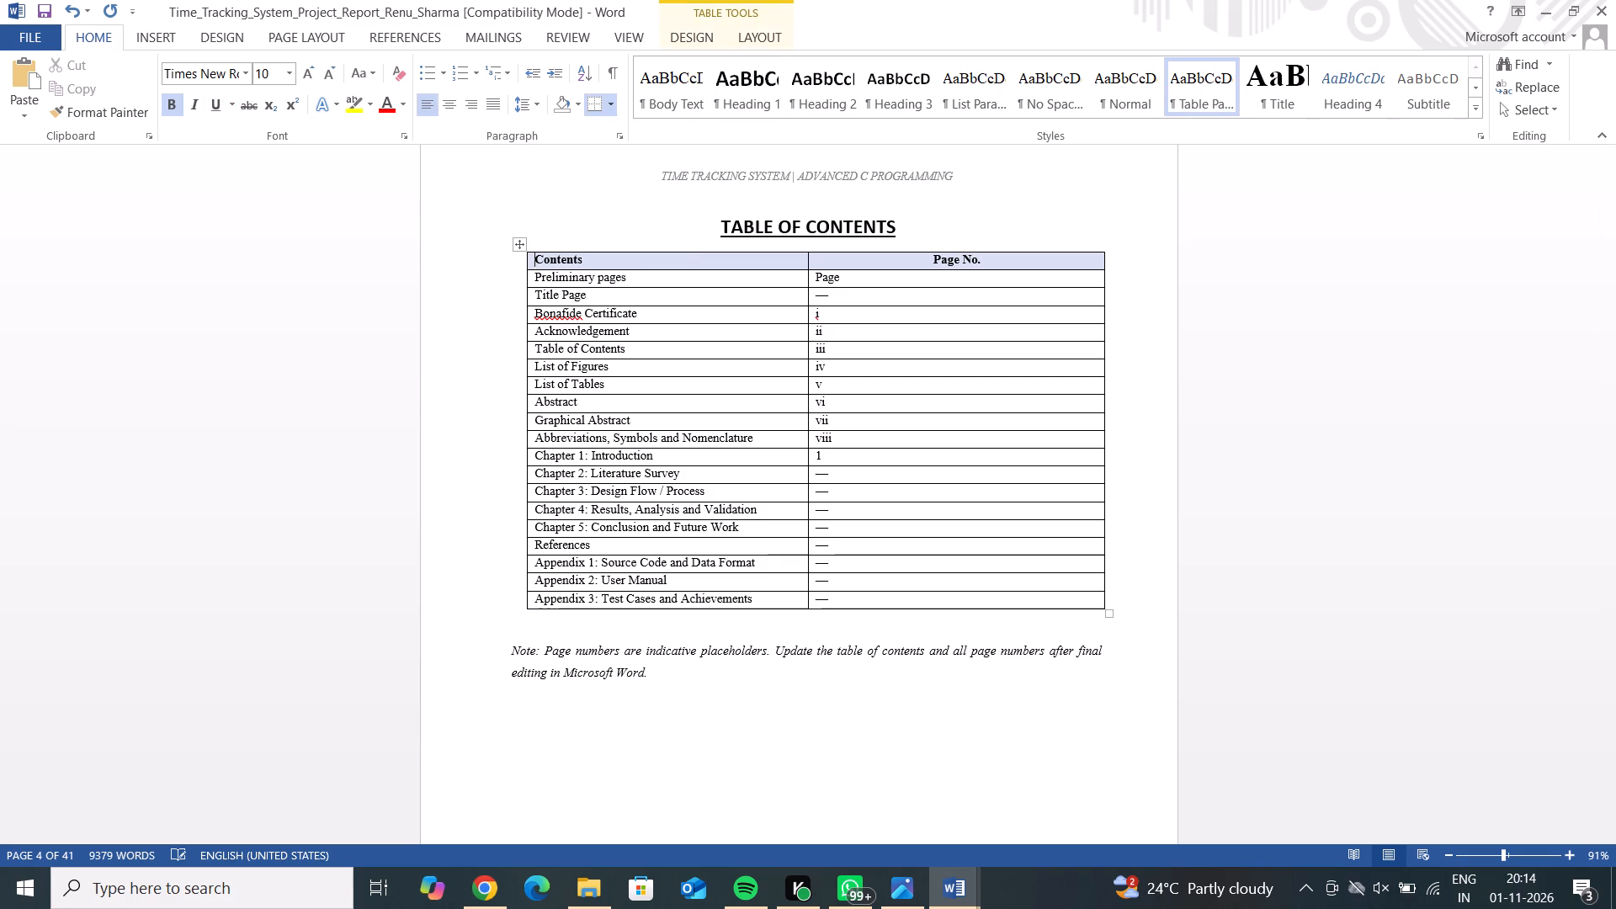
key(space)
key(space)
key(space)
key(space)
key(space)
Left-align the "Page No." column header in the table of contents with one leading space.
click(933, 266)
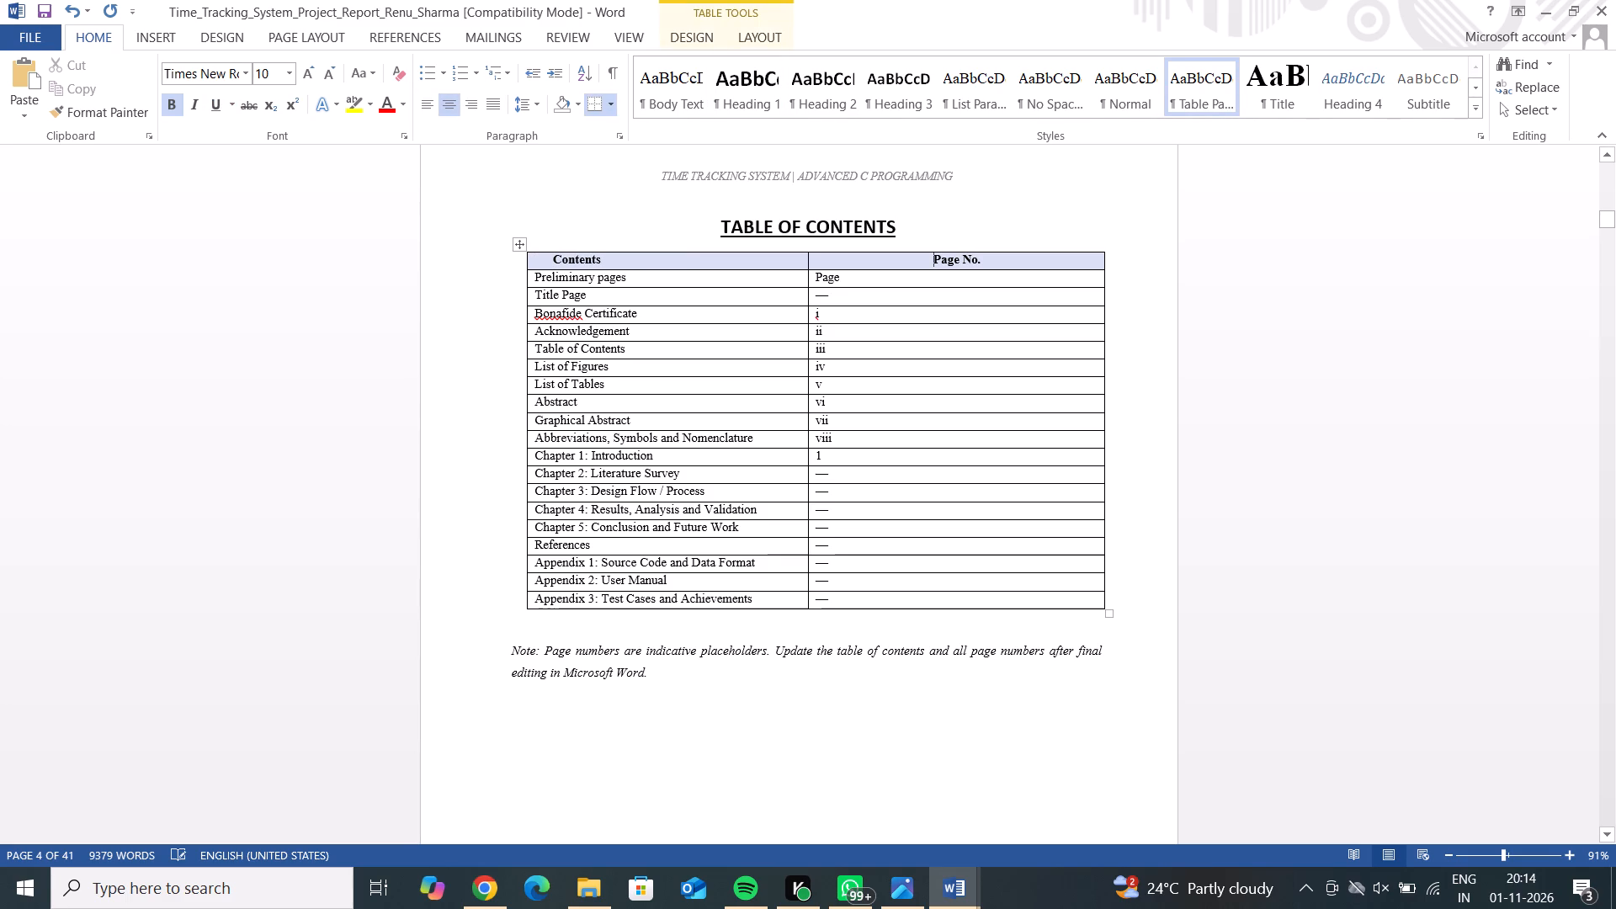
key(BackSpace)
key(BackSpace)
key(space)
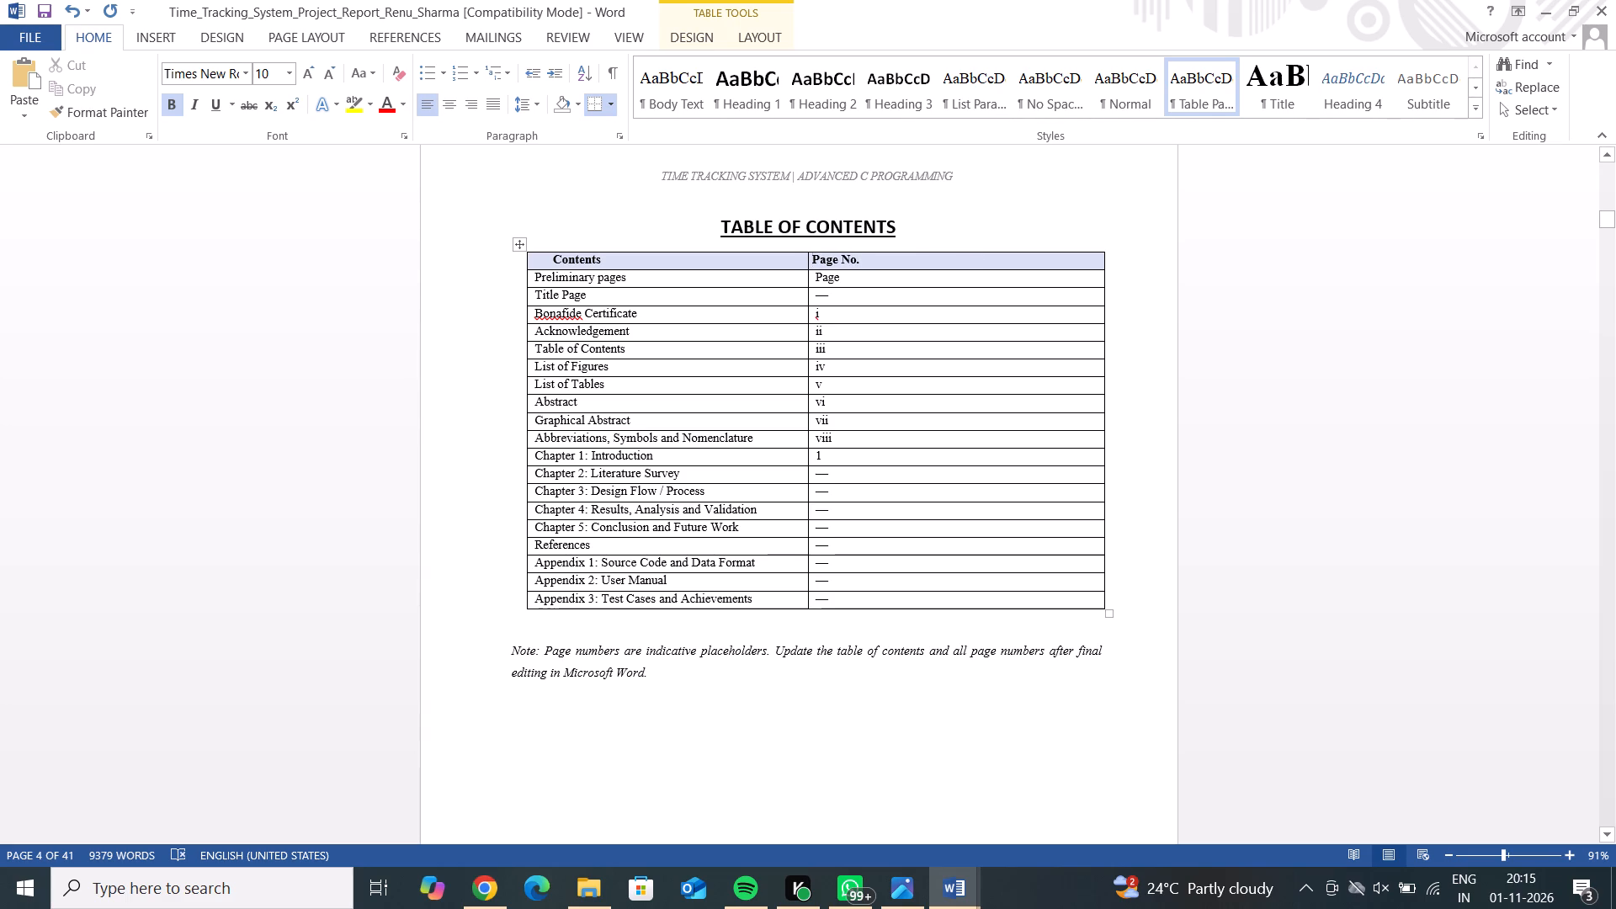
Delete the italic note about placeholder page numbers below the table of contents.
drag(656, 671, 539, 641)
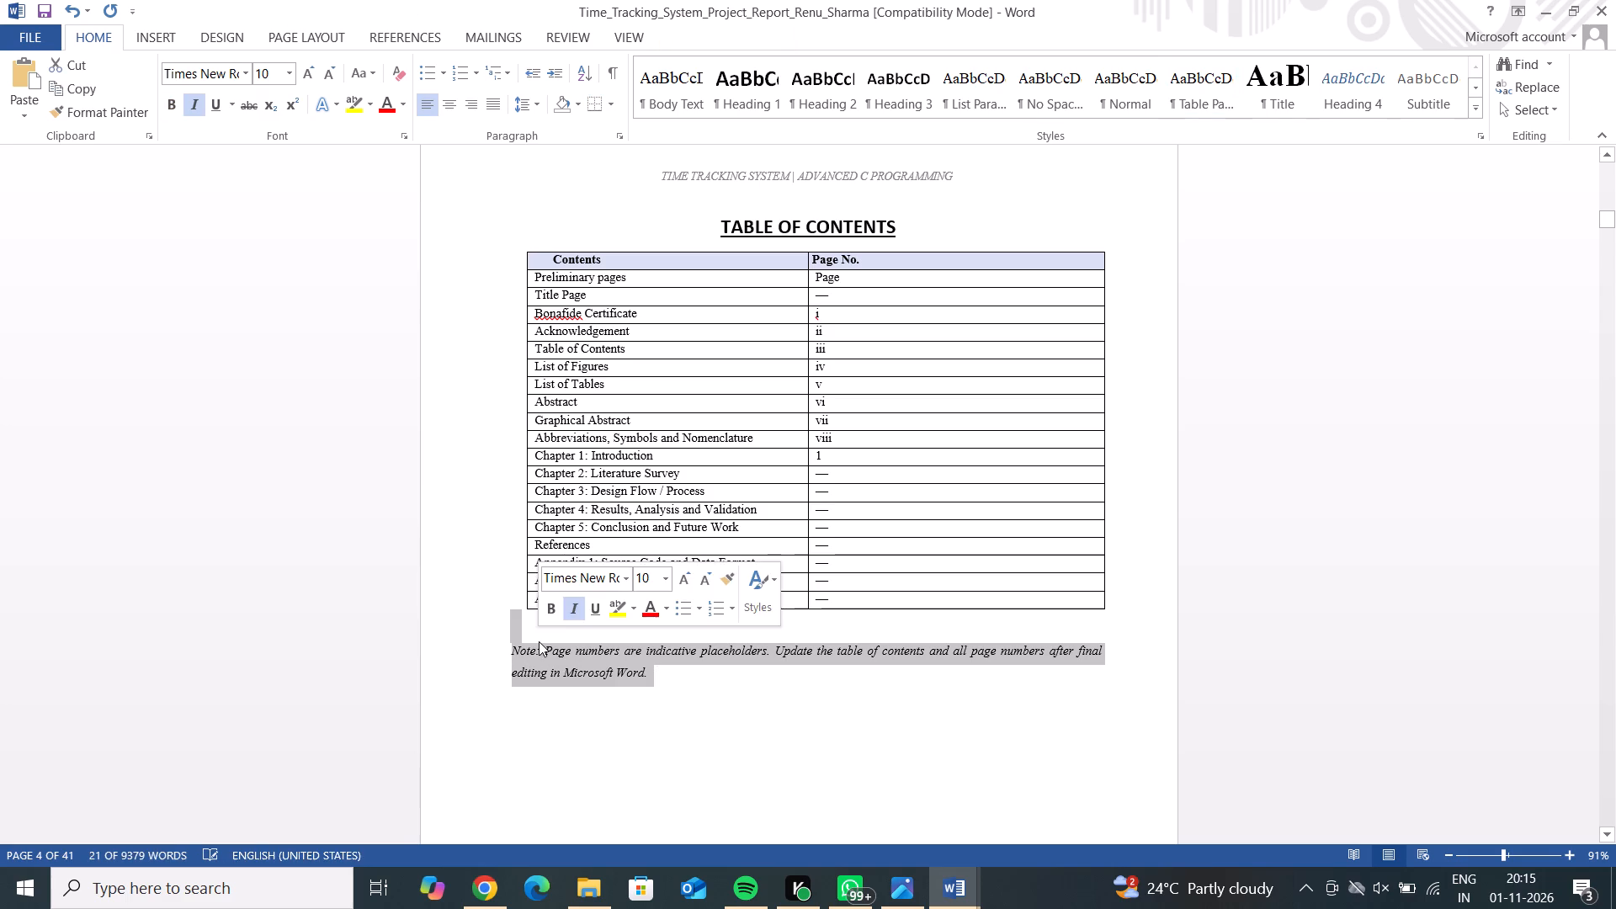
key(BackSpace)
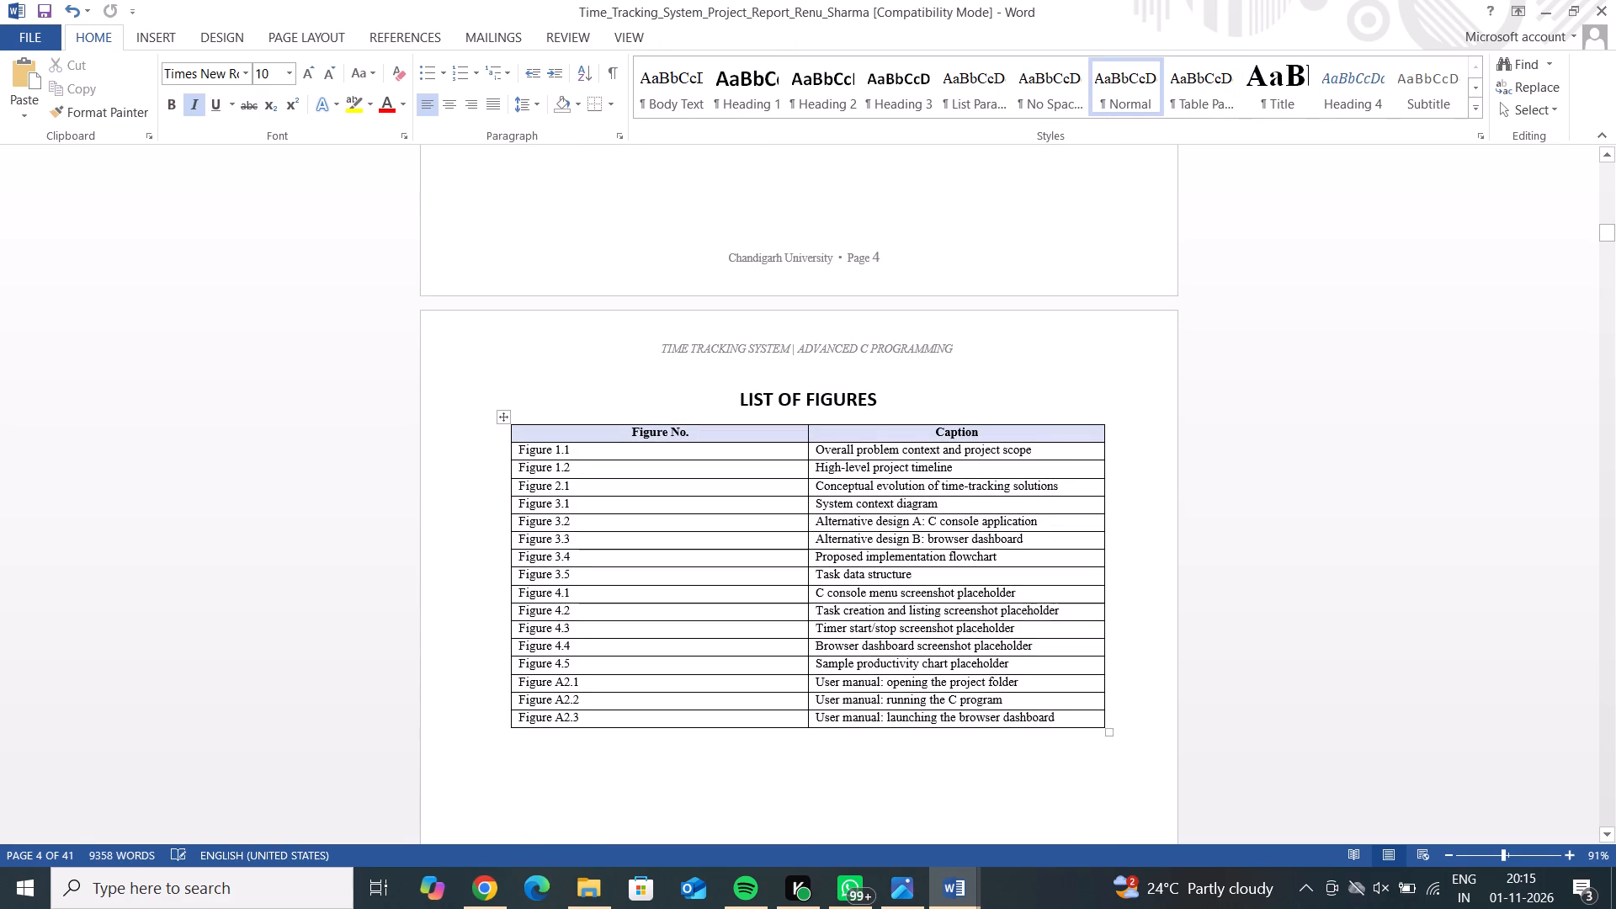
Left-align the "Figure No." column header in the List of Figures table with one leading space.
click(631, 435)
key(BackSpace)
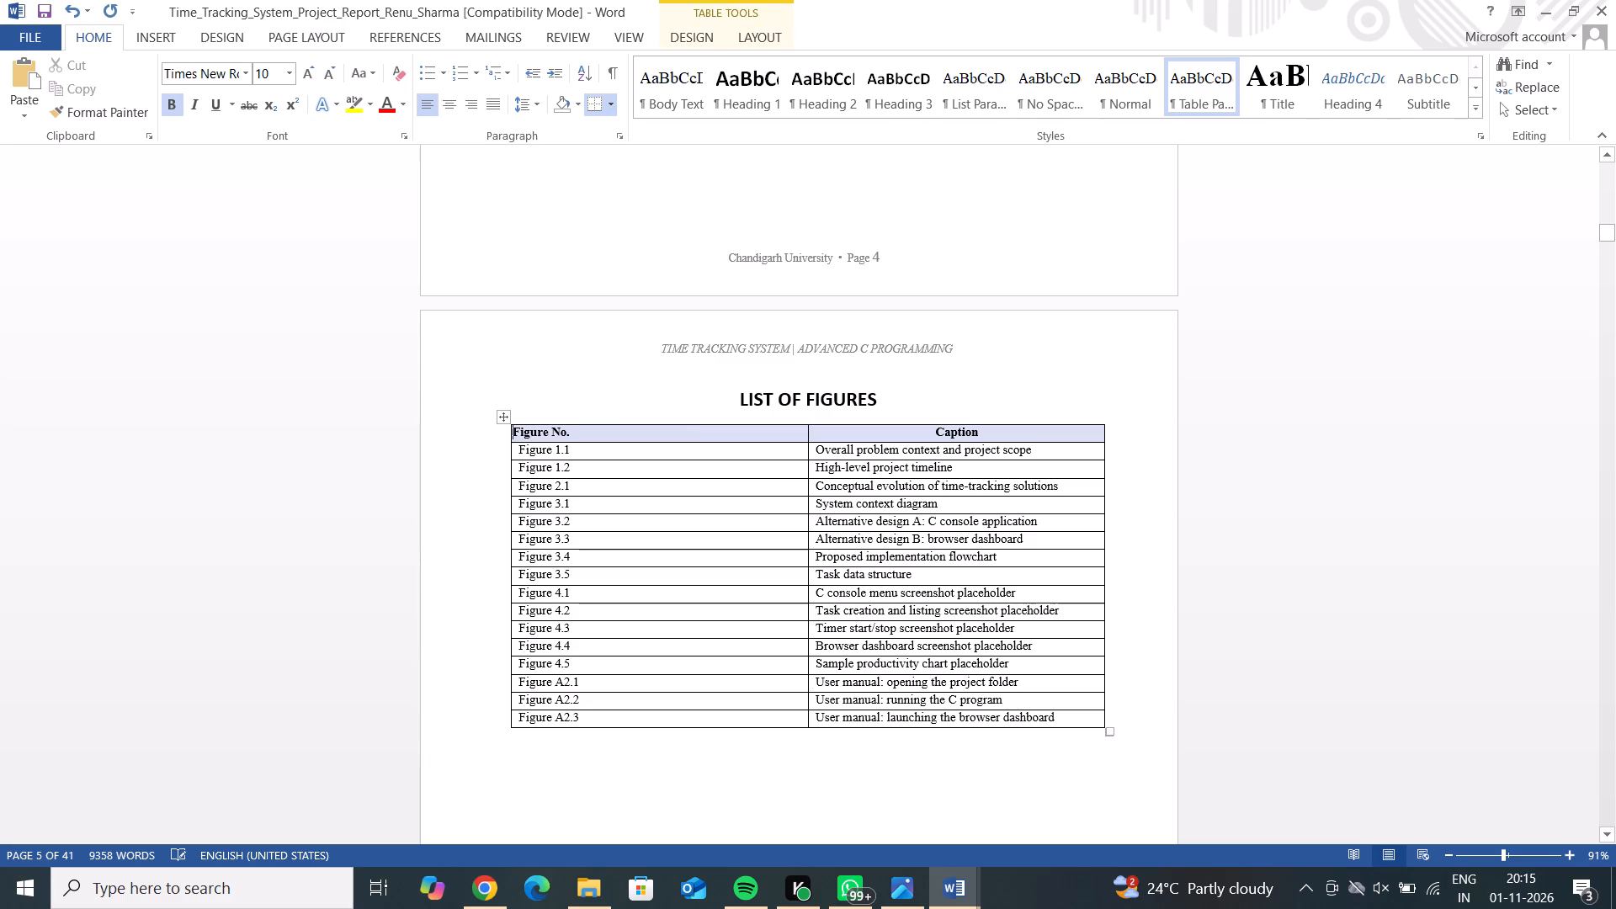
key(space)
Underline the "LIST OF FIGURES" heading.
drag(738, 395, 863, 396)
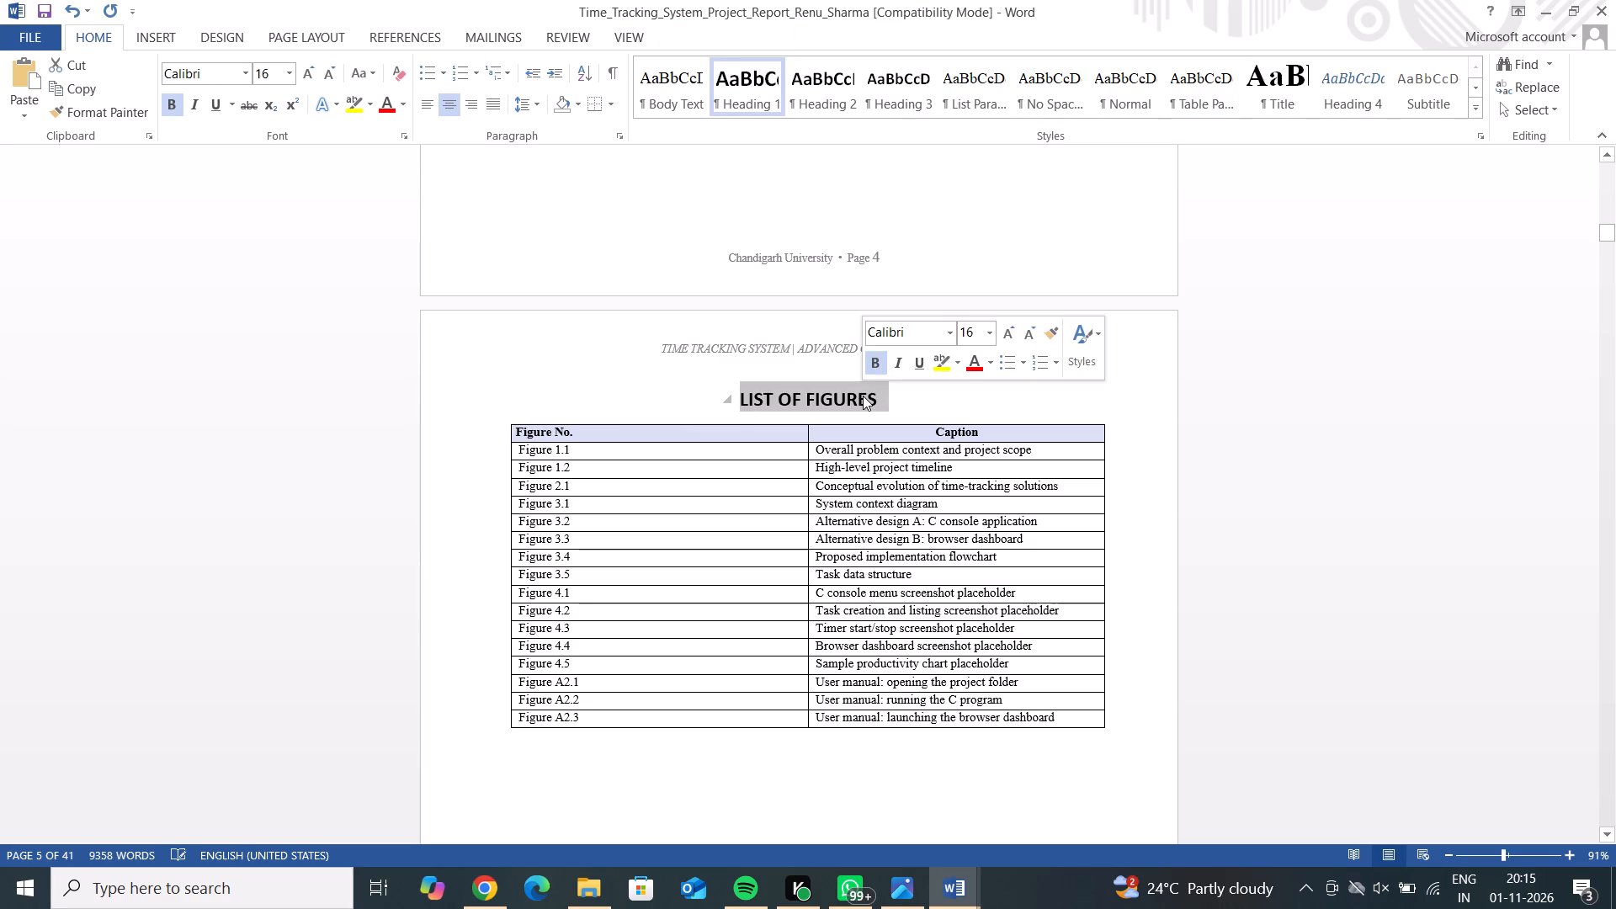
click(921, 359)
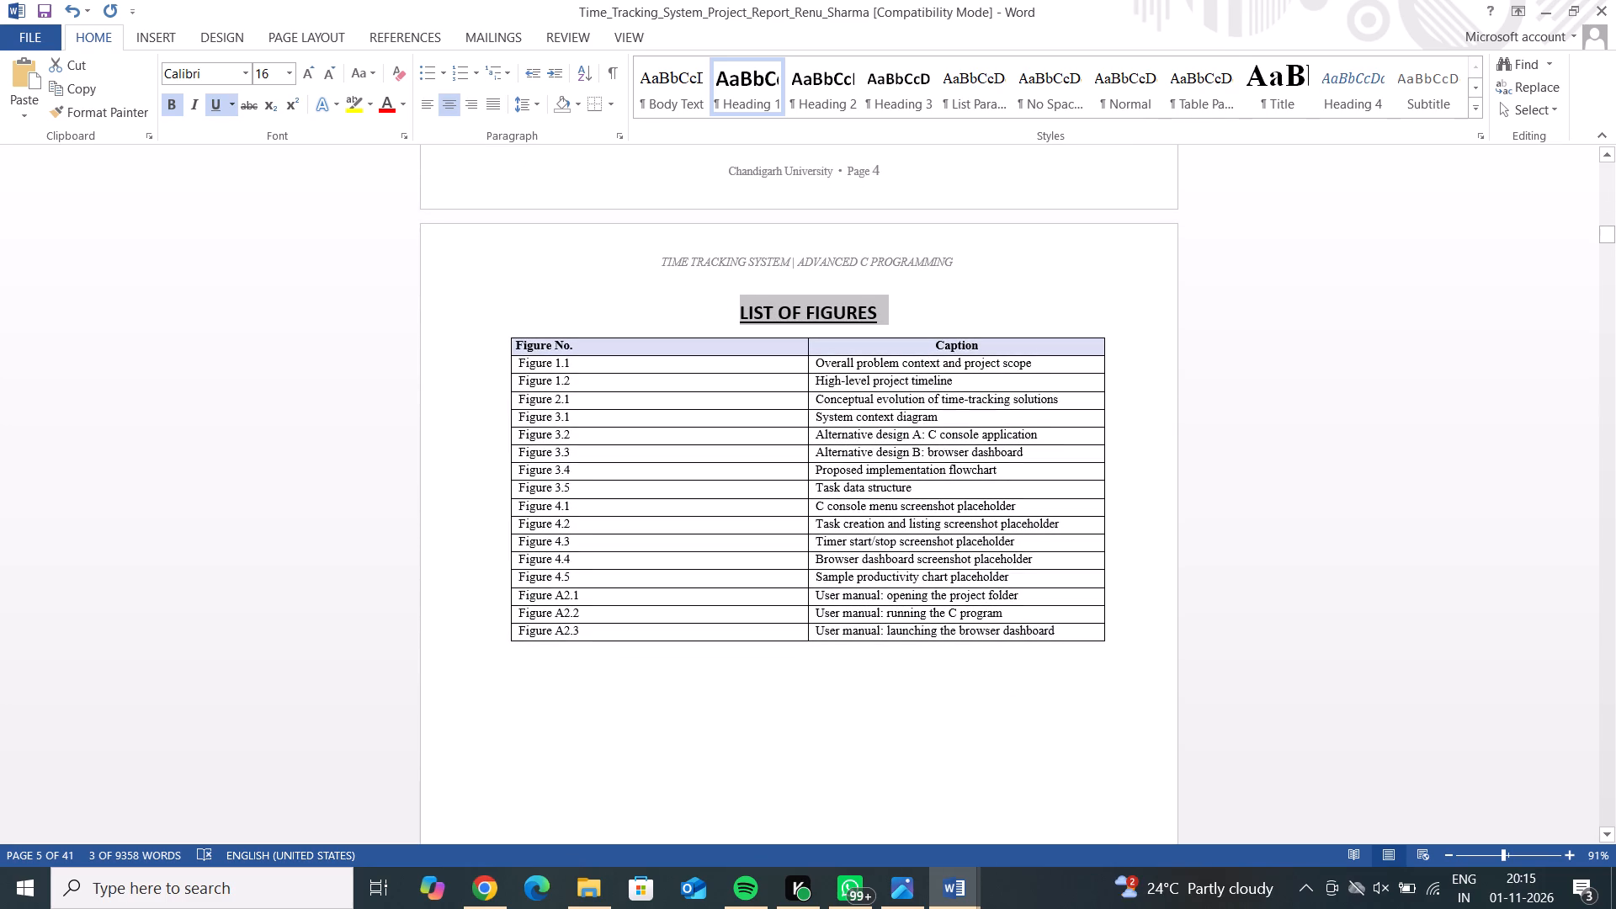
Left-align the "Caption" column header in the List of Figures table and indent it with about twenty leading spaces.
click(936, 346)
key(BackSpace)
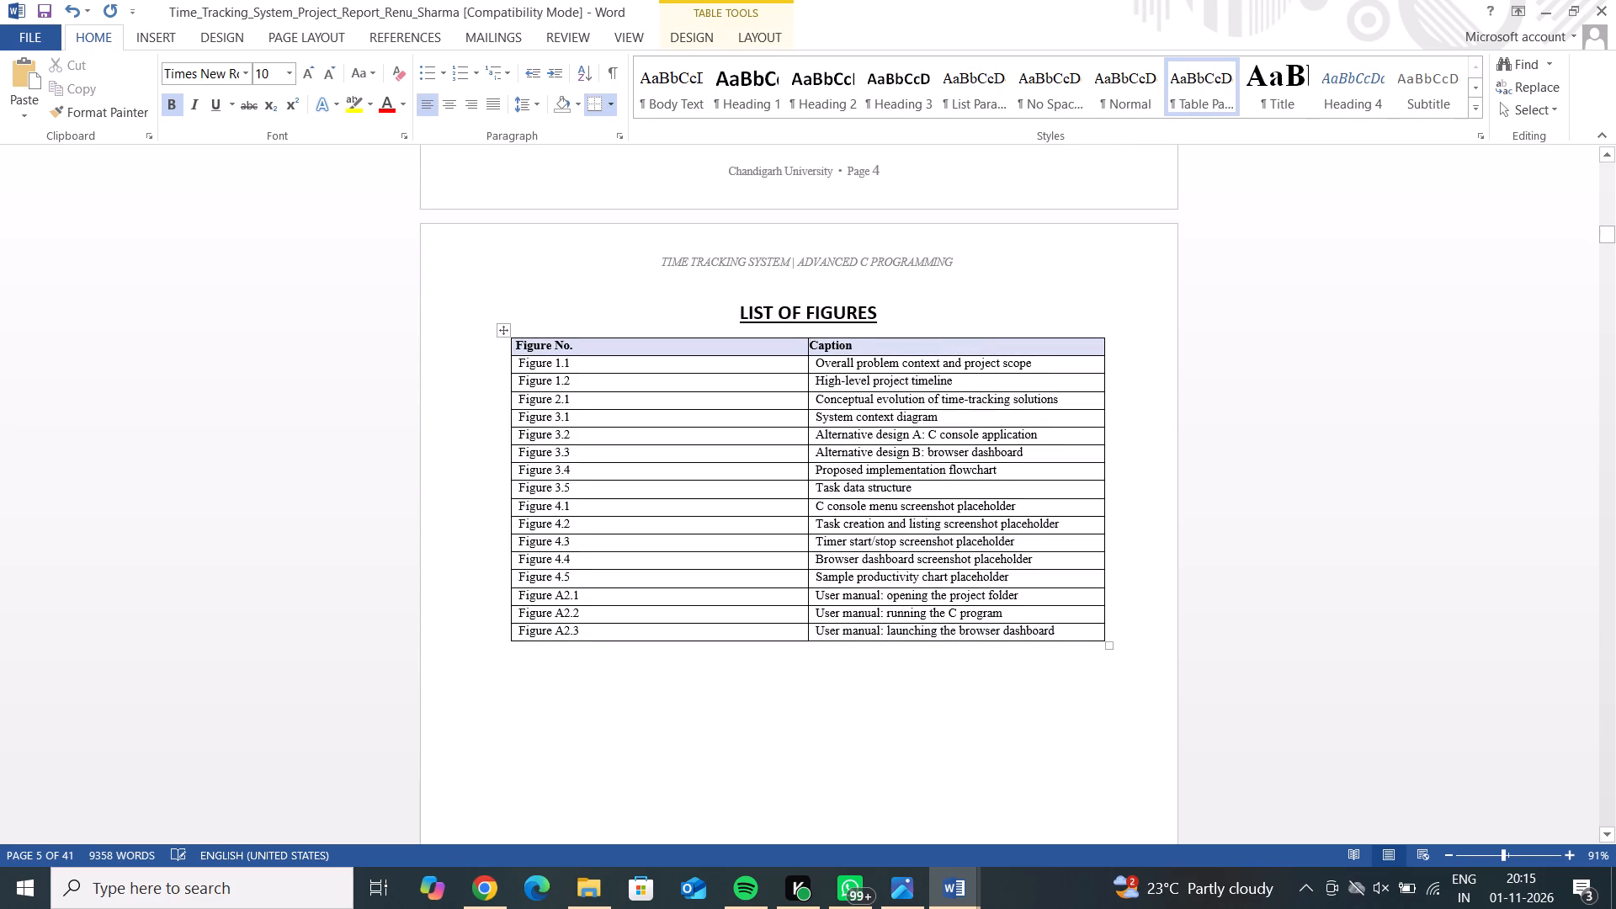
key(space)
key(space)
key(space)
key(space)
key(space)
key(space)
key(space)
key(space)
key(space)
key(space)
key(space)
key(space)
key(space)
key(space)
key(space)
key(space)
key(space)
key(space)
key(space)
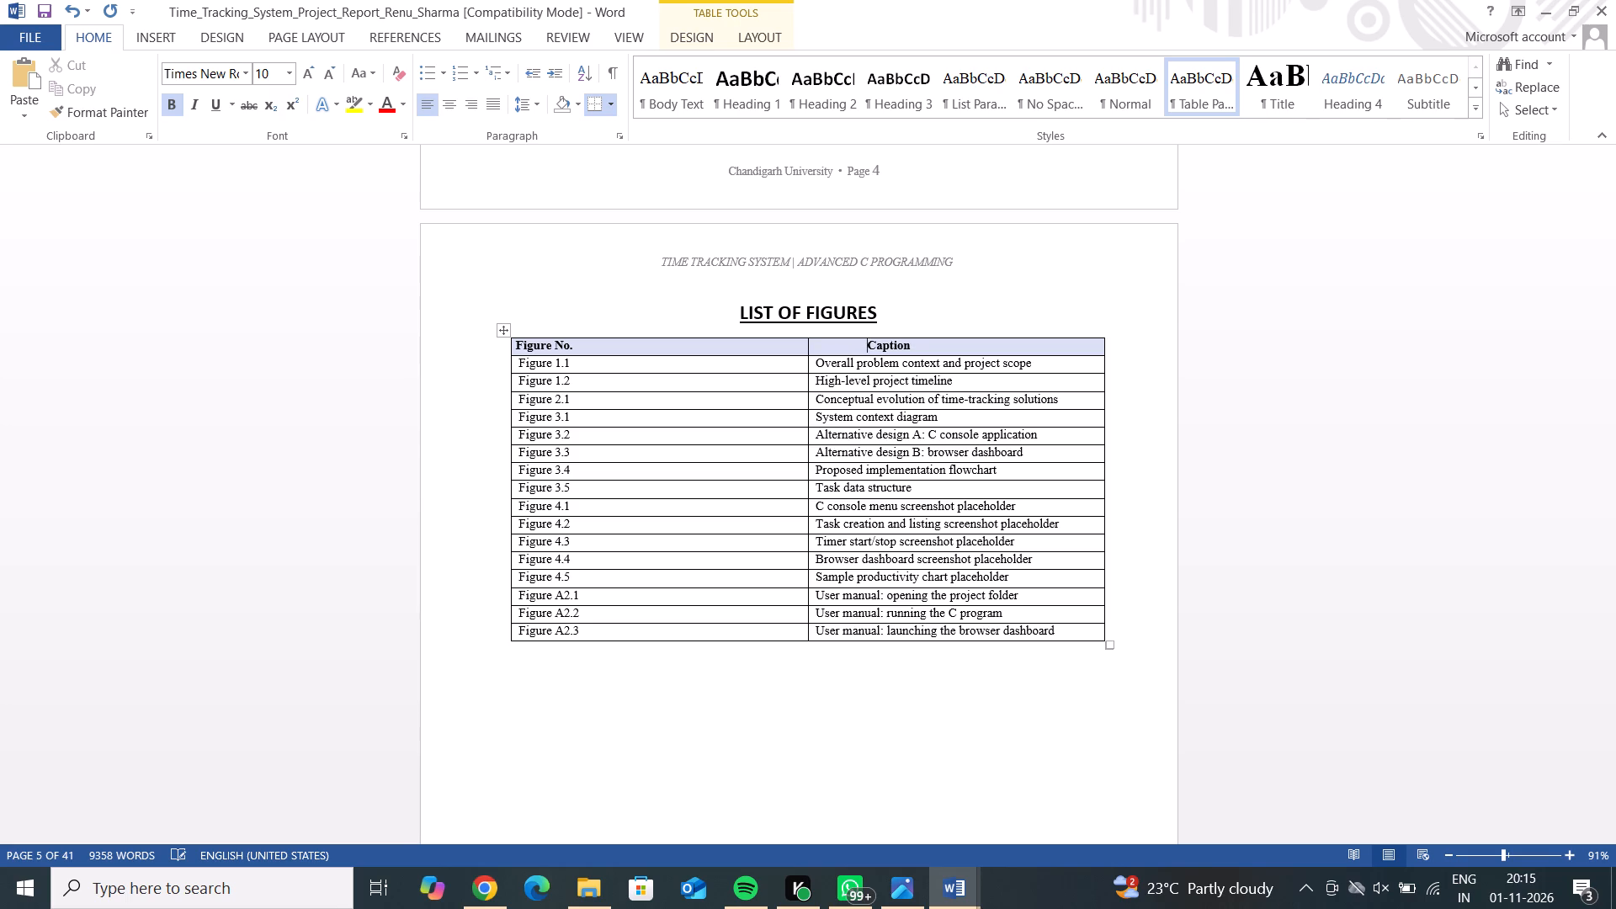
key(space)
key(space)
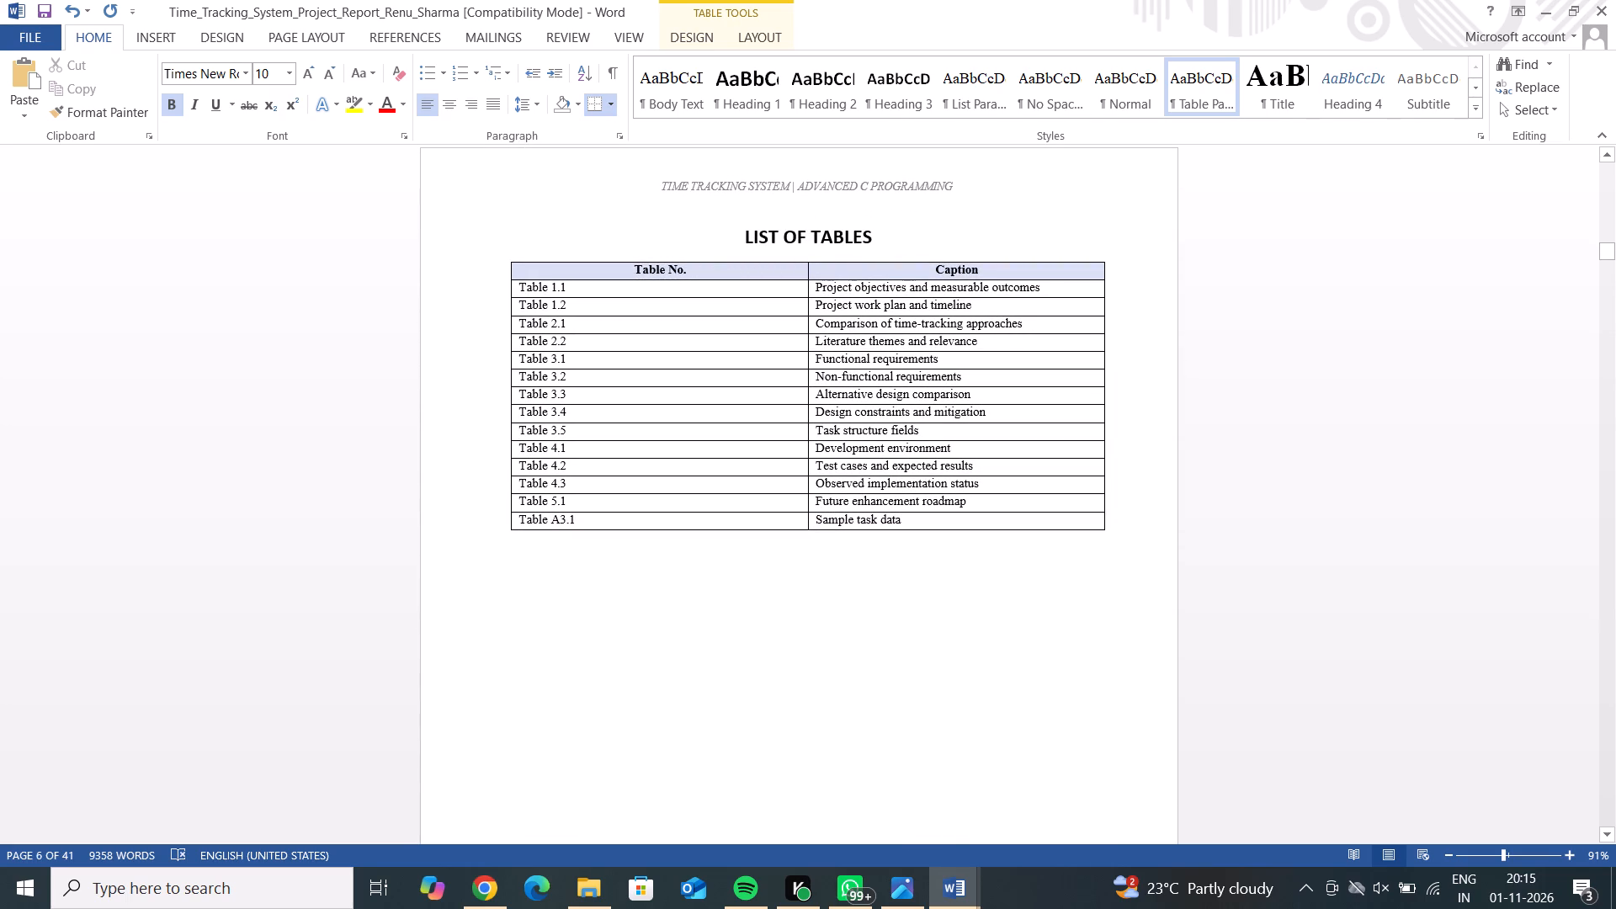
Left-align the "Table No." column header in the List of Tables table with one leading space.
click(633, 268)
key(BackSpace)
key(space)
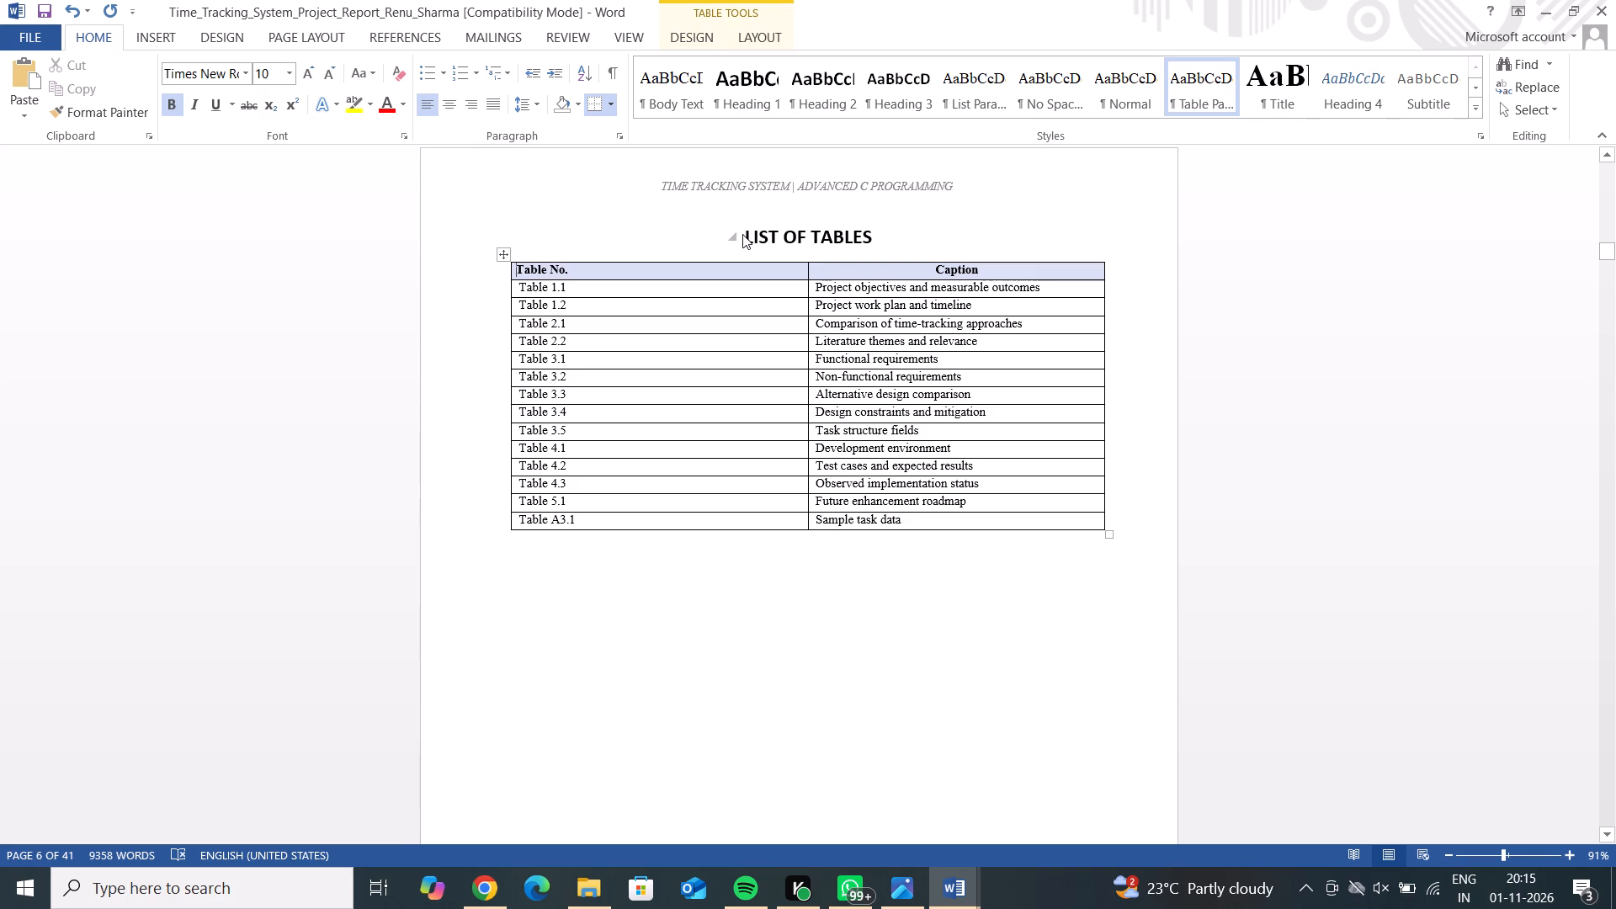
Underline the "LIST OF TABLES" heading.
drag(742, 234, 859, 224)
drag(877, 231, 849, 231)
drag(849, 231, 750, 241)
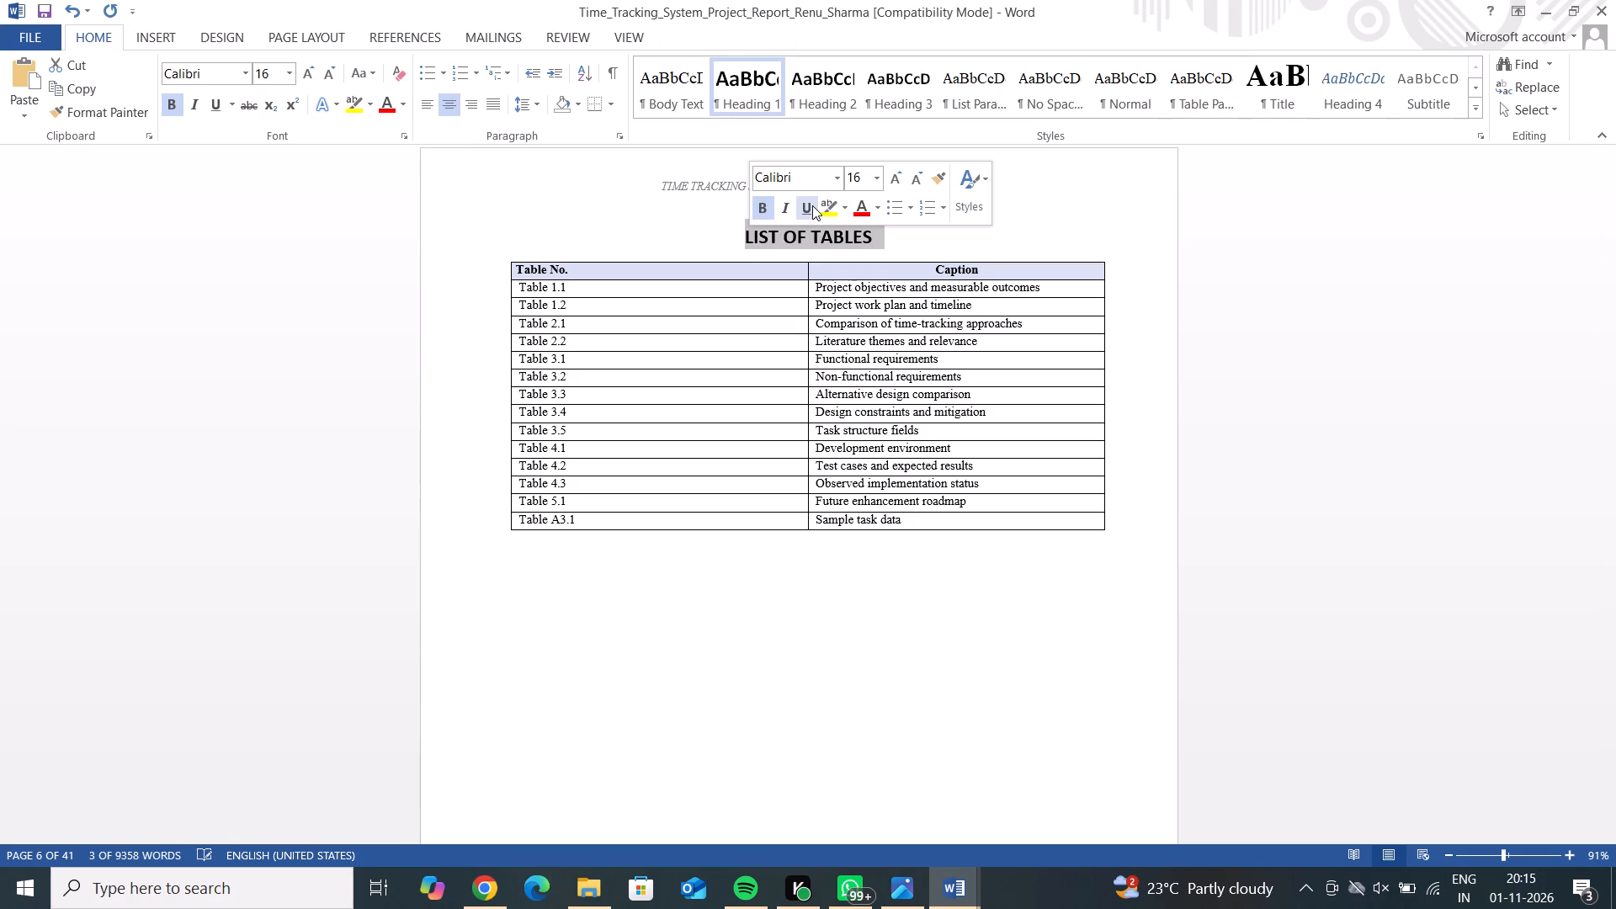
click(812, 205)
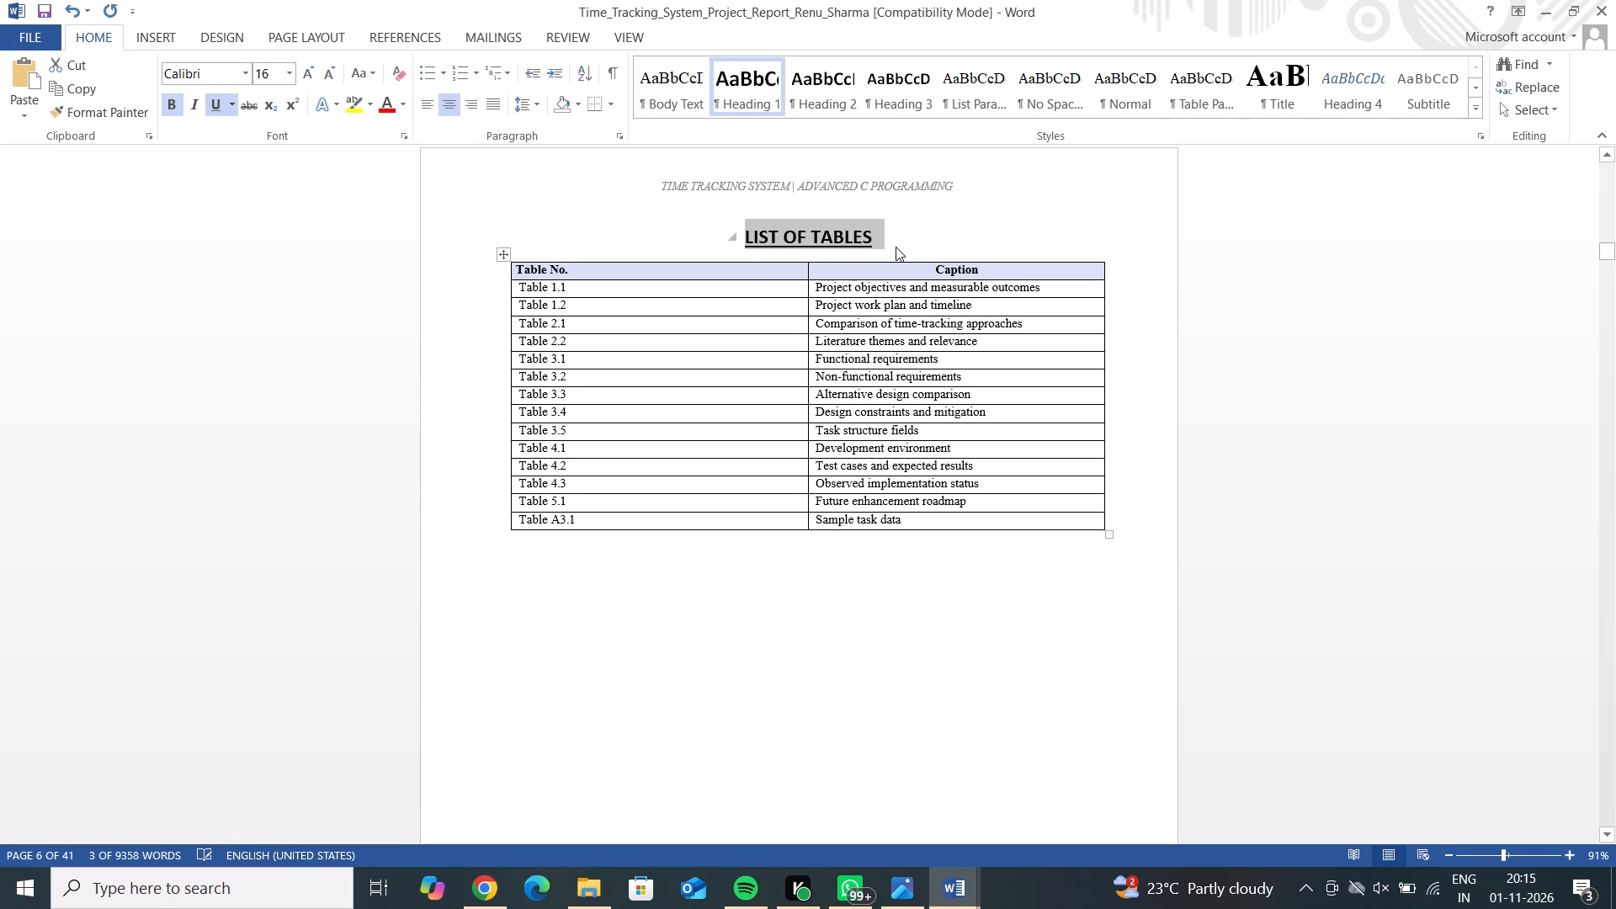
click(890, 237)
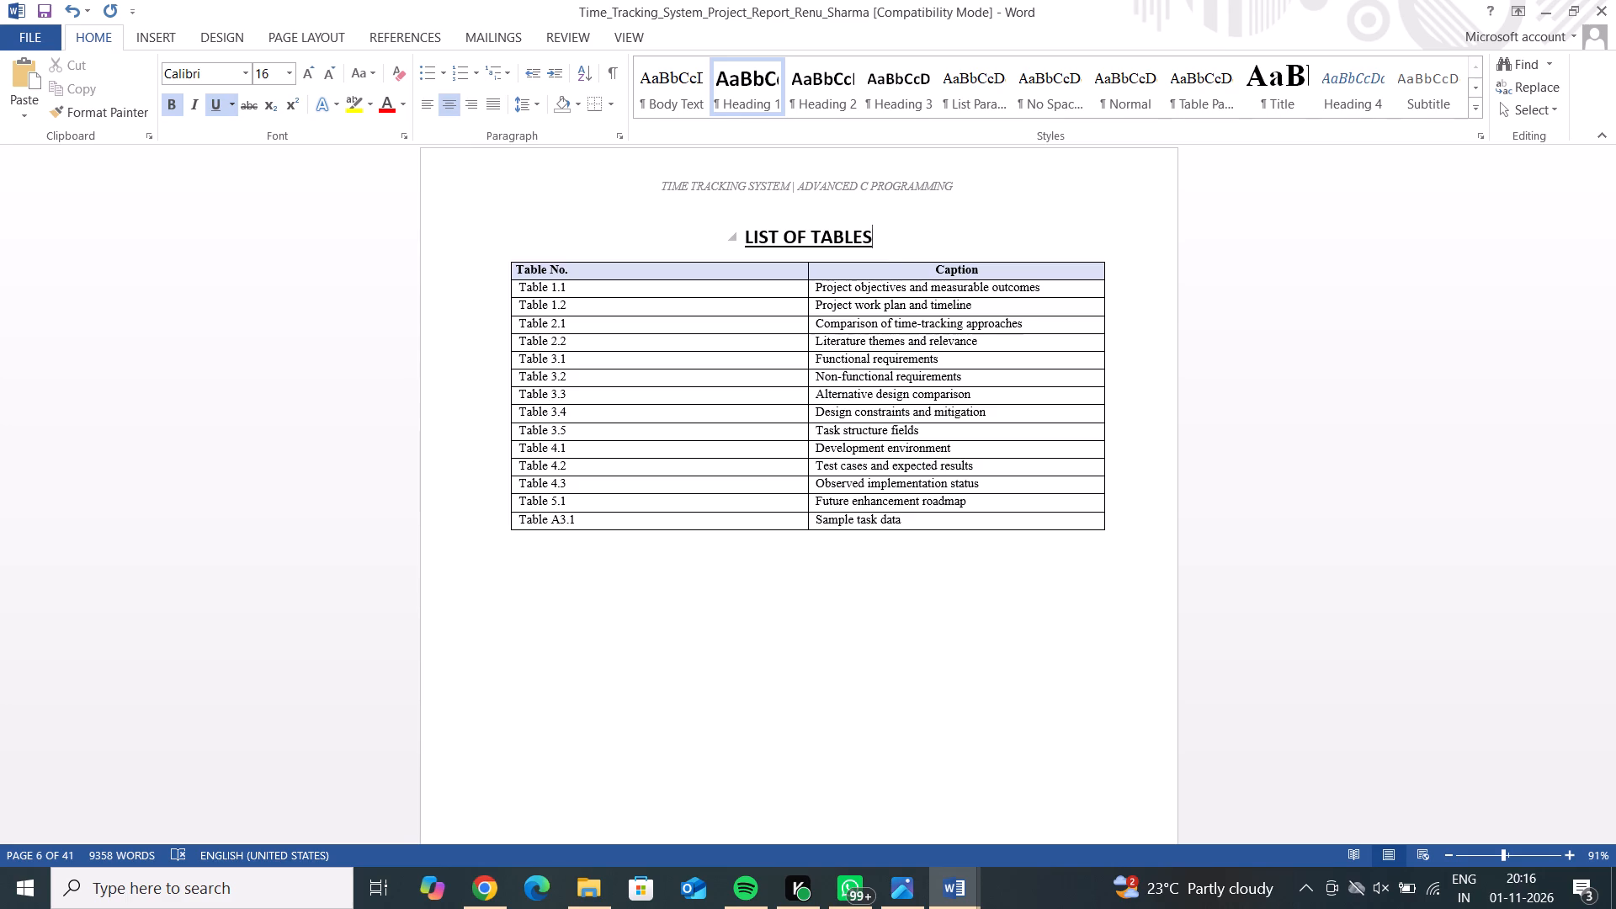
Left-align the "Caption" column header in the List of Tables table and indent it with about fifteen leading spaces.
click(933, 270)
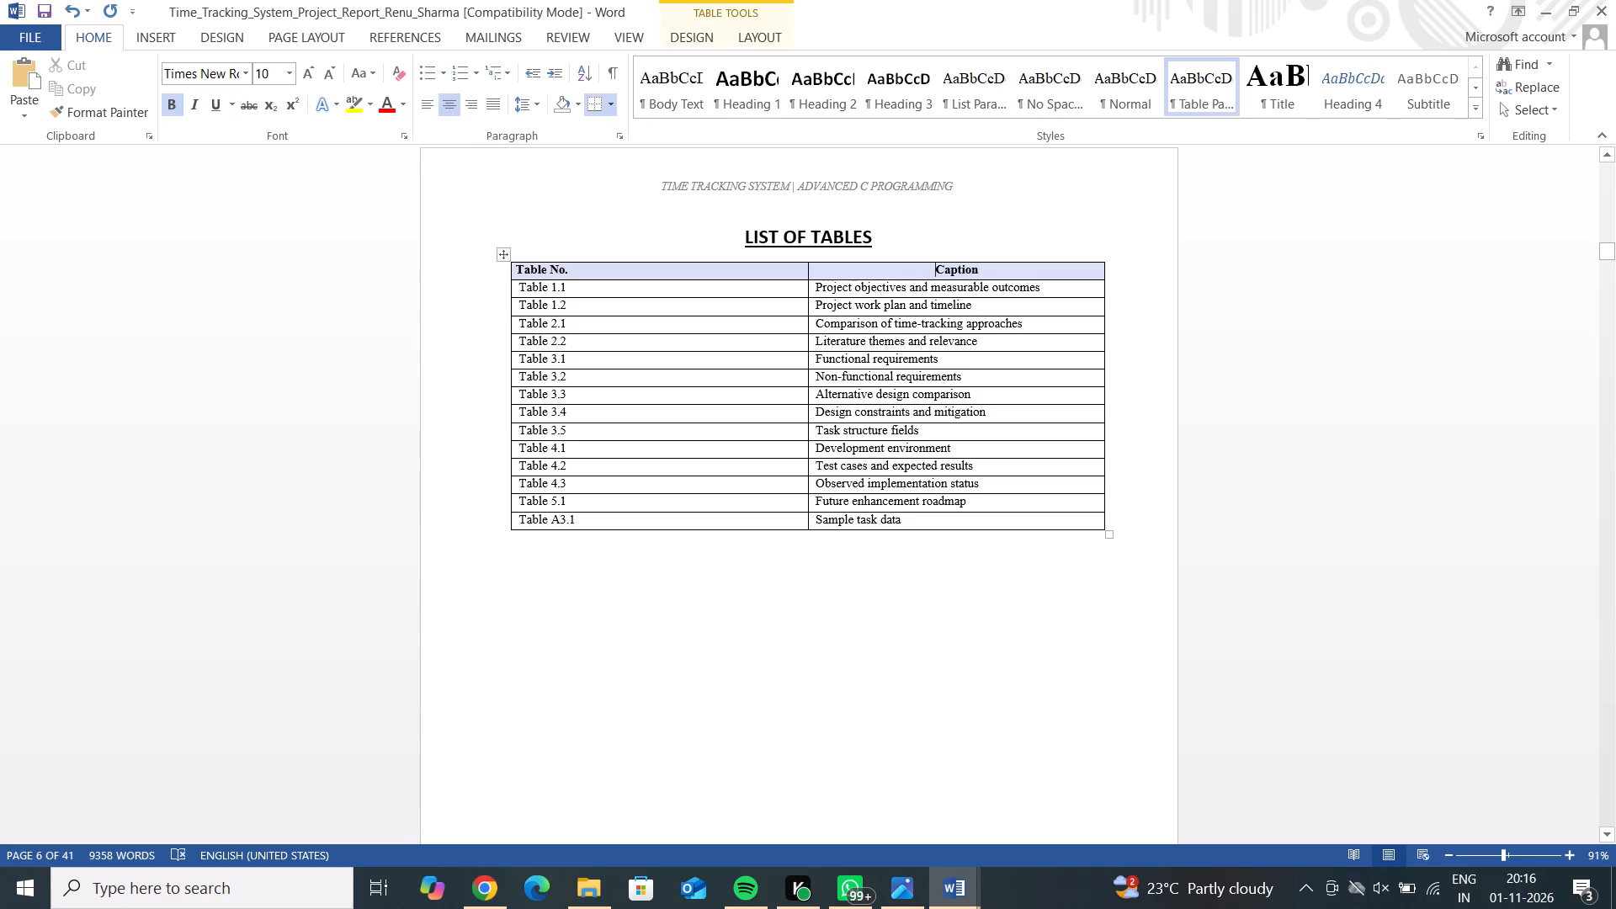
key(BackSpace)
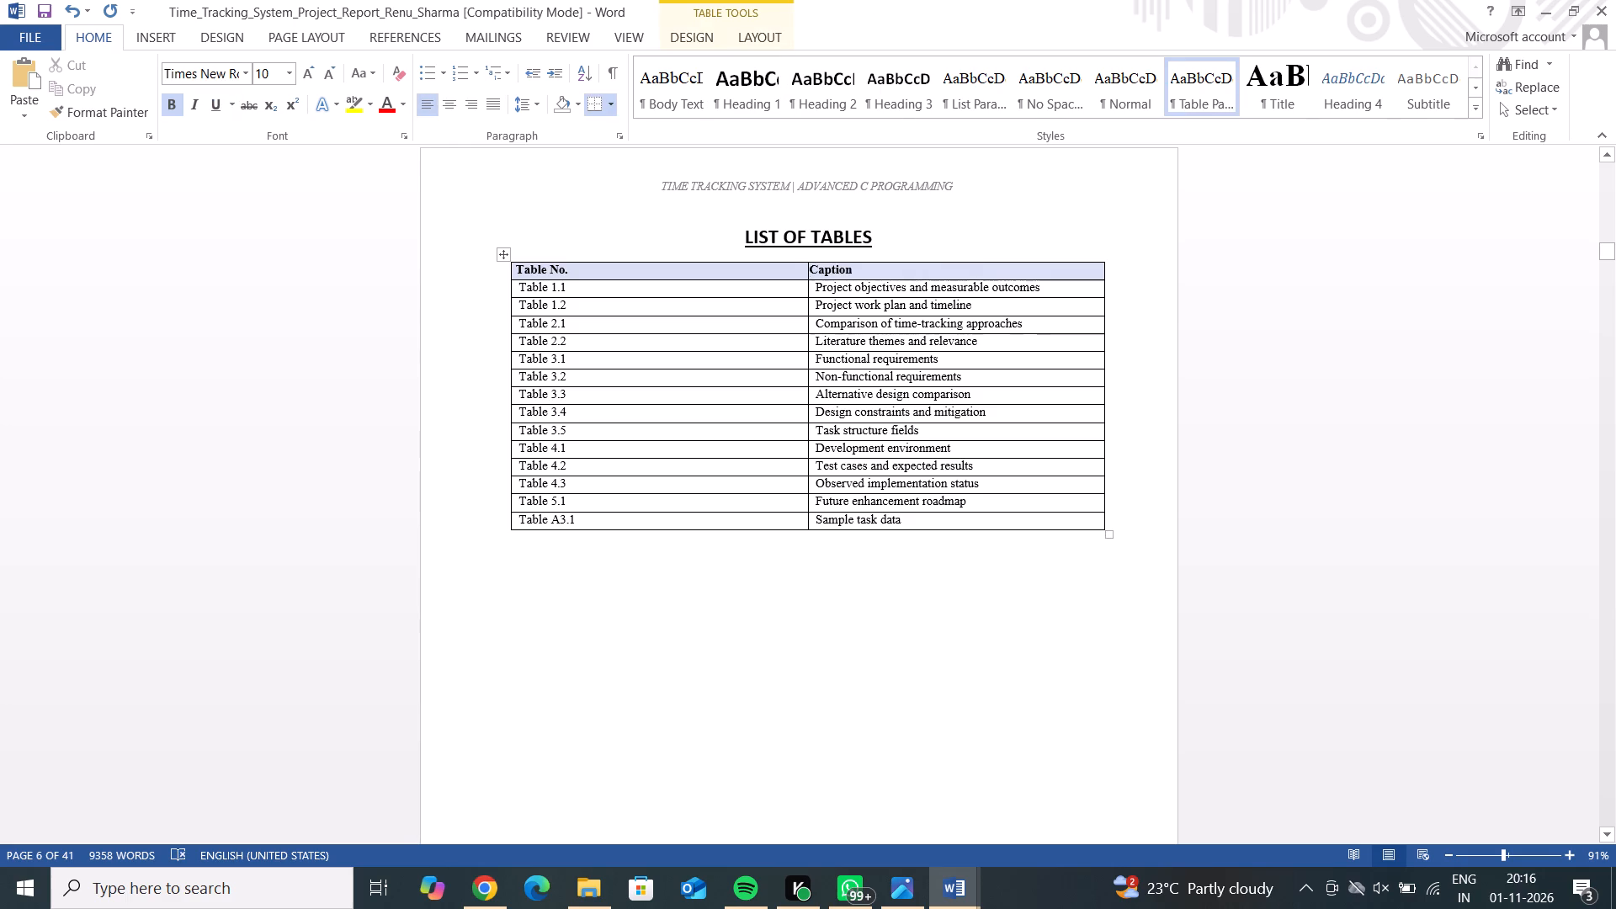
key(space)
key(space)
key(space)
key(space)
key(space)
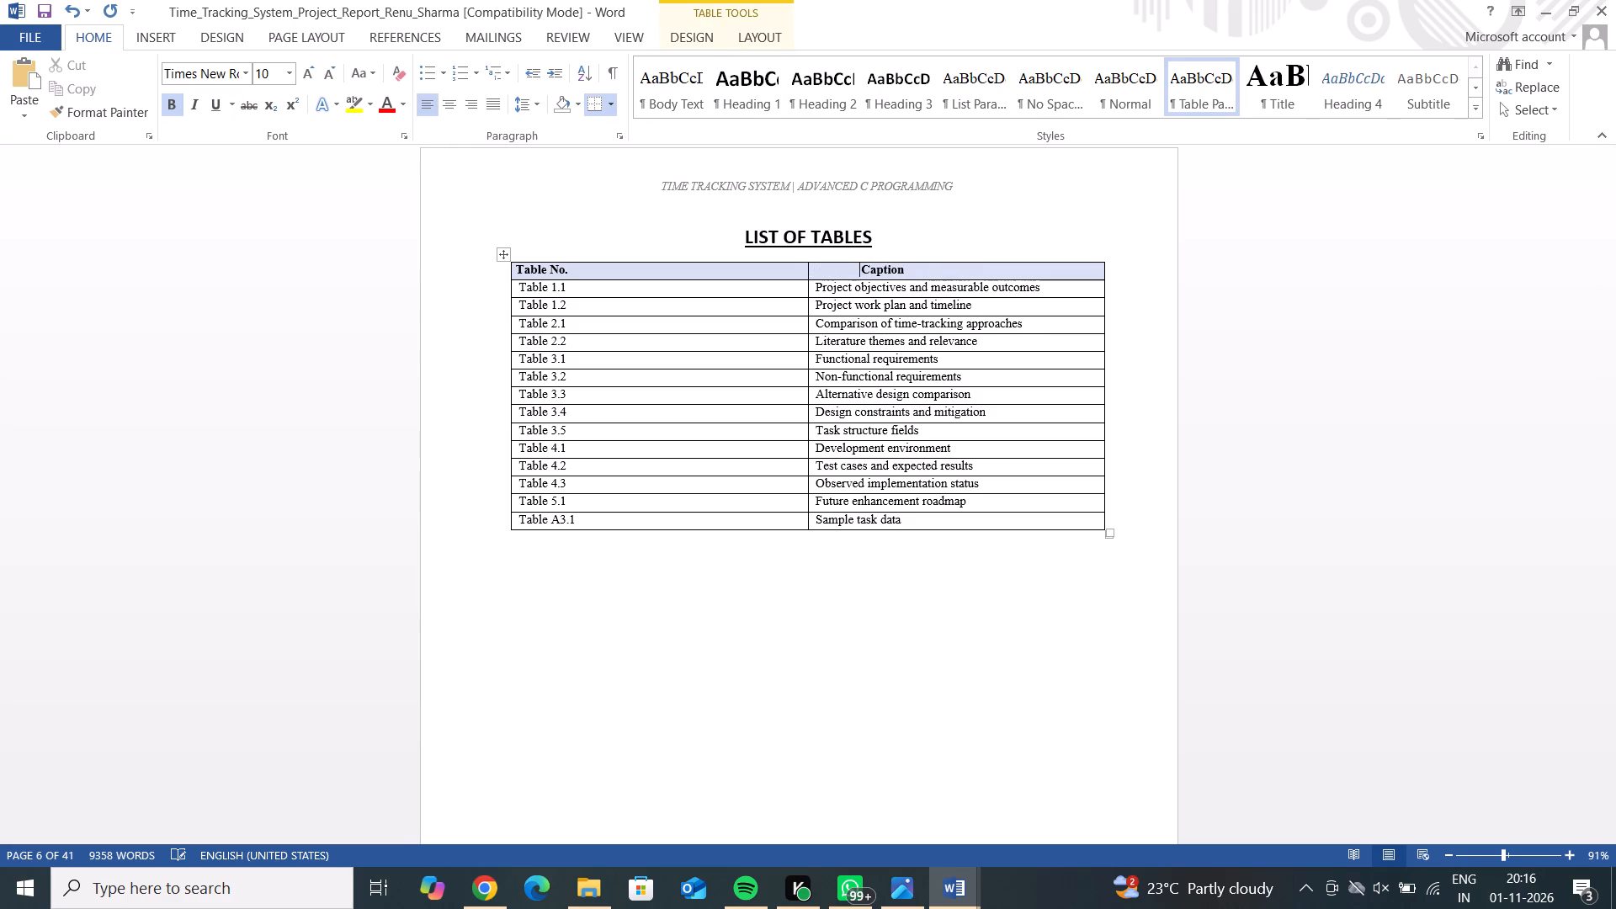
key(space)
key(space)
key(space)
key(space)
key(space)
key(space)
key(space)
key(space)
key(space)
key(space)
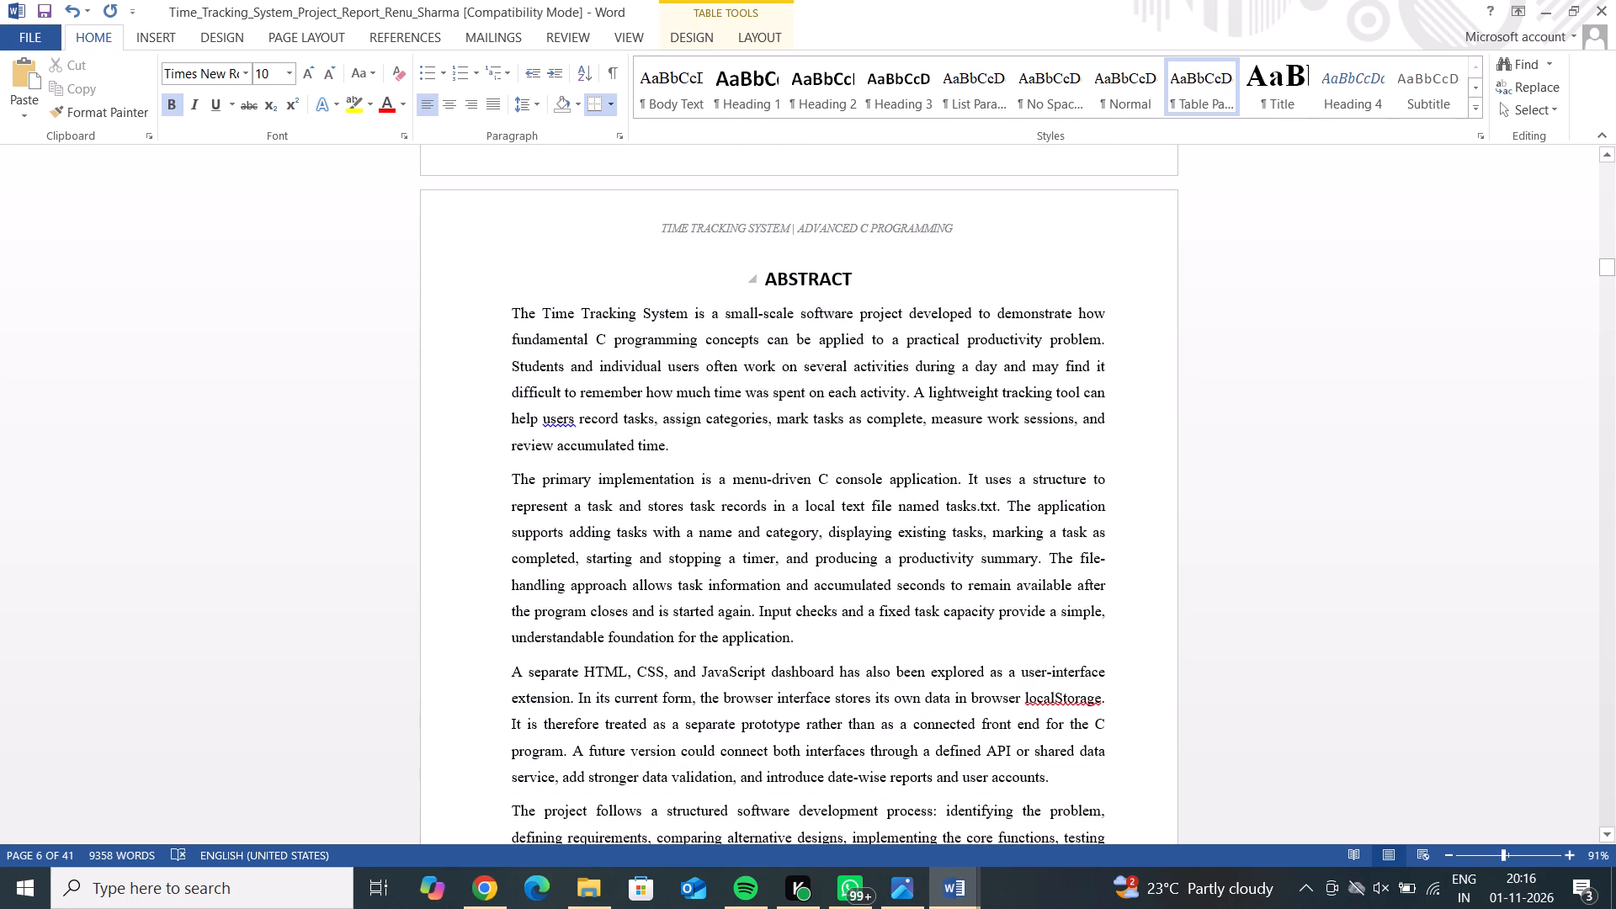
Underline the "ABSTRACT" heading.
drag(864, 270, 738, 279)
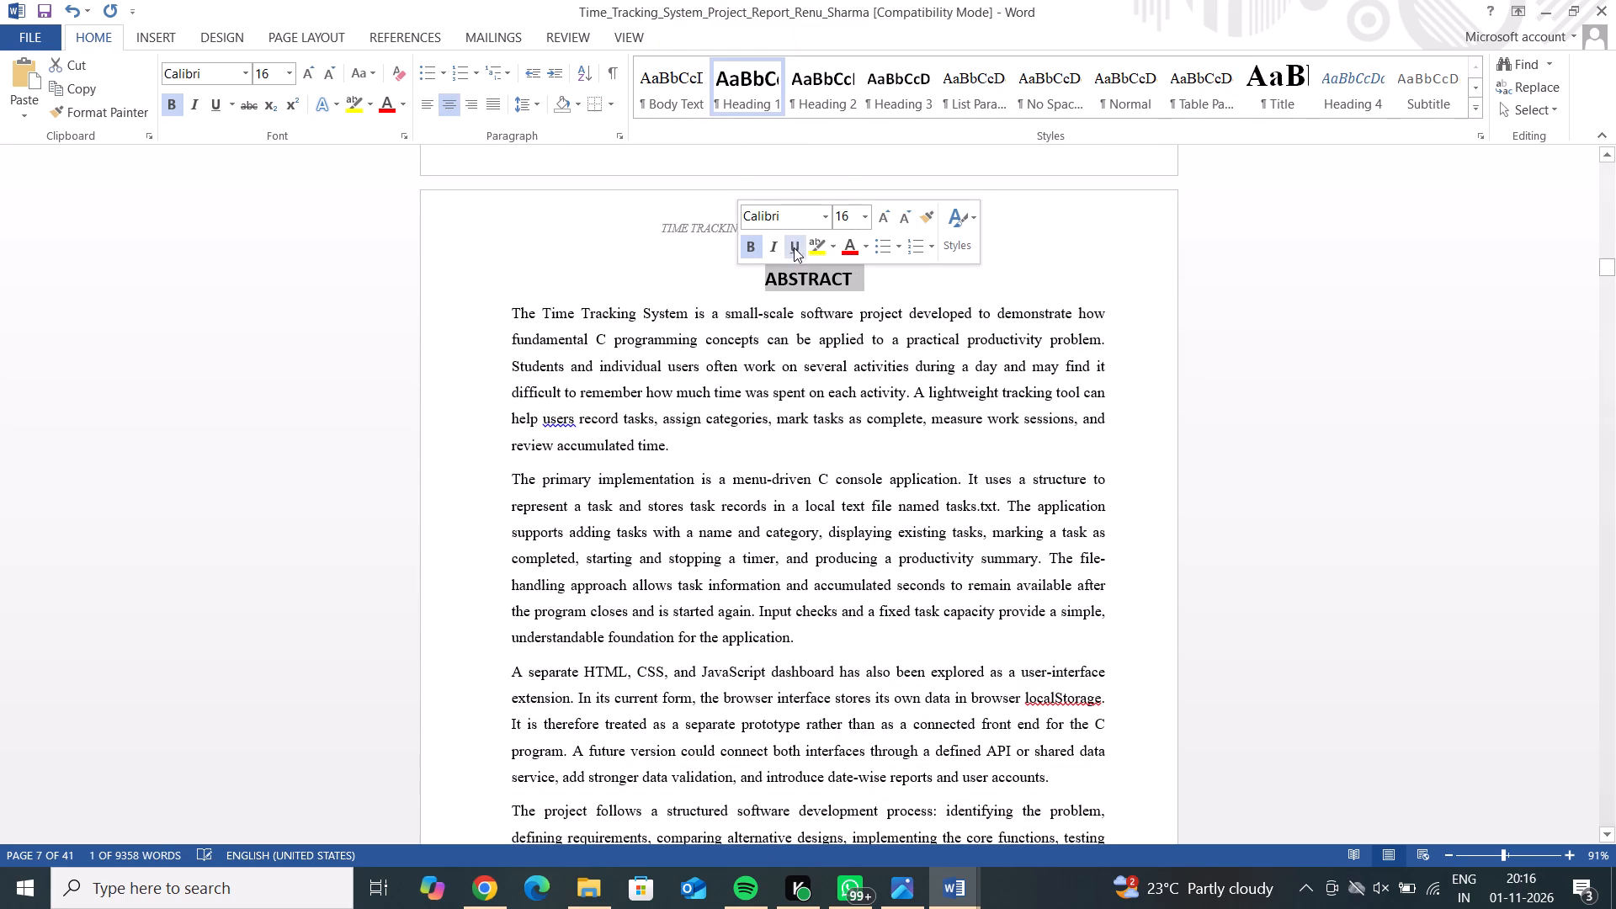
click(792, 246)
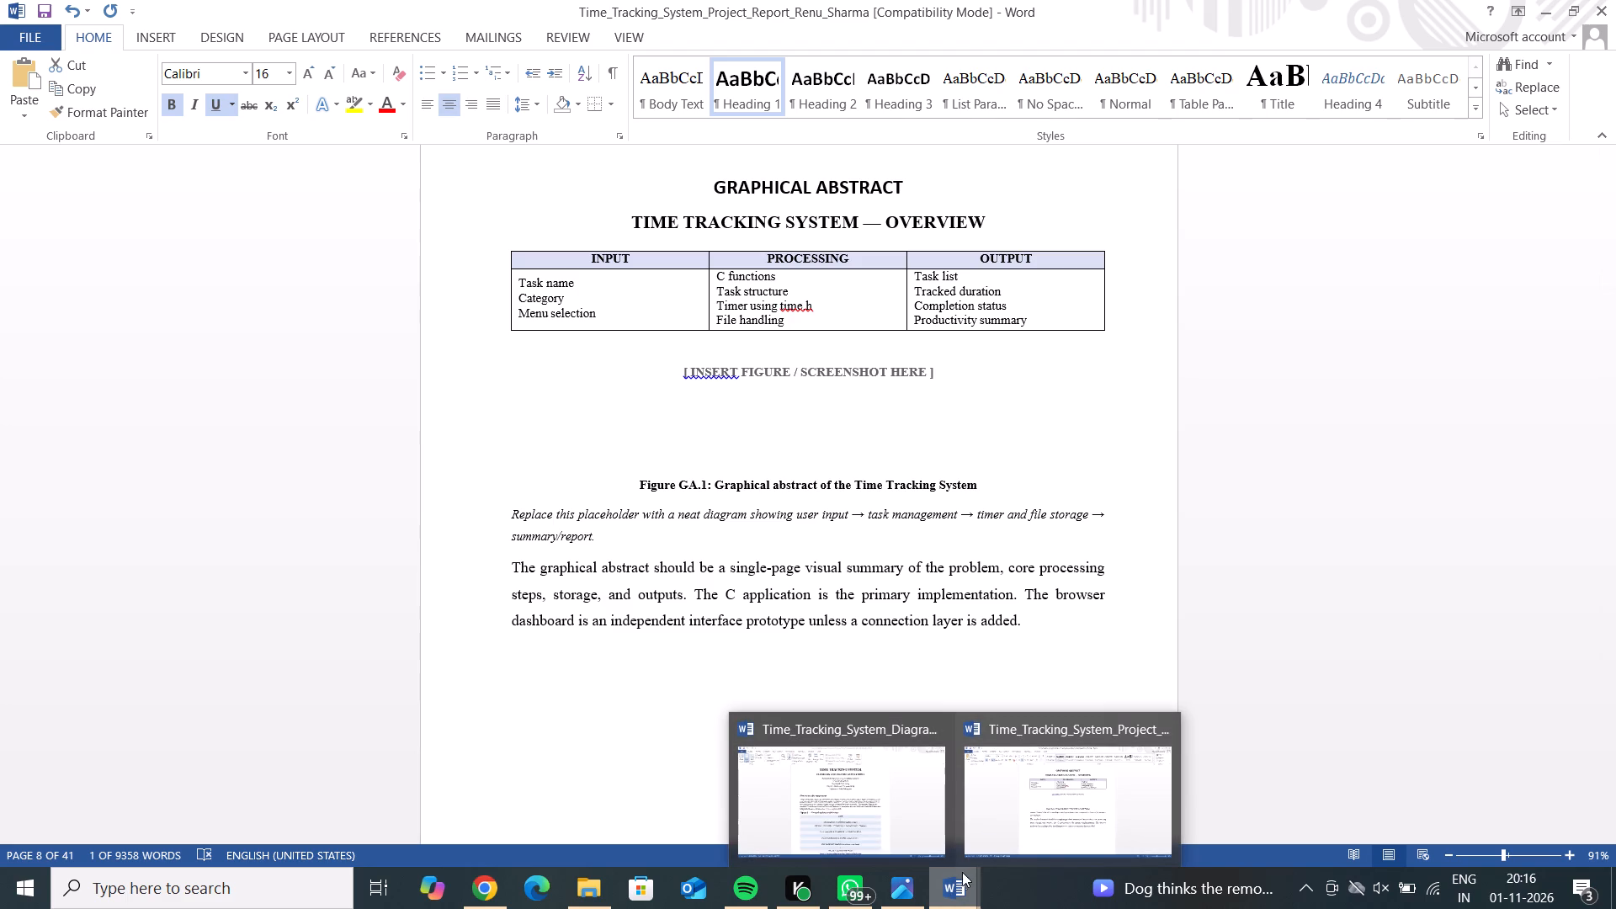
Switch to the diagrams and figures document and copy the entire Figure 1 overall system architecture diagram table.
click(903, 805)
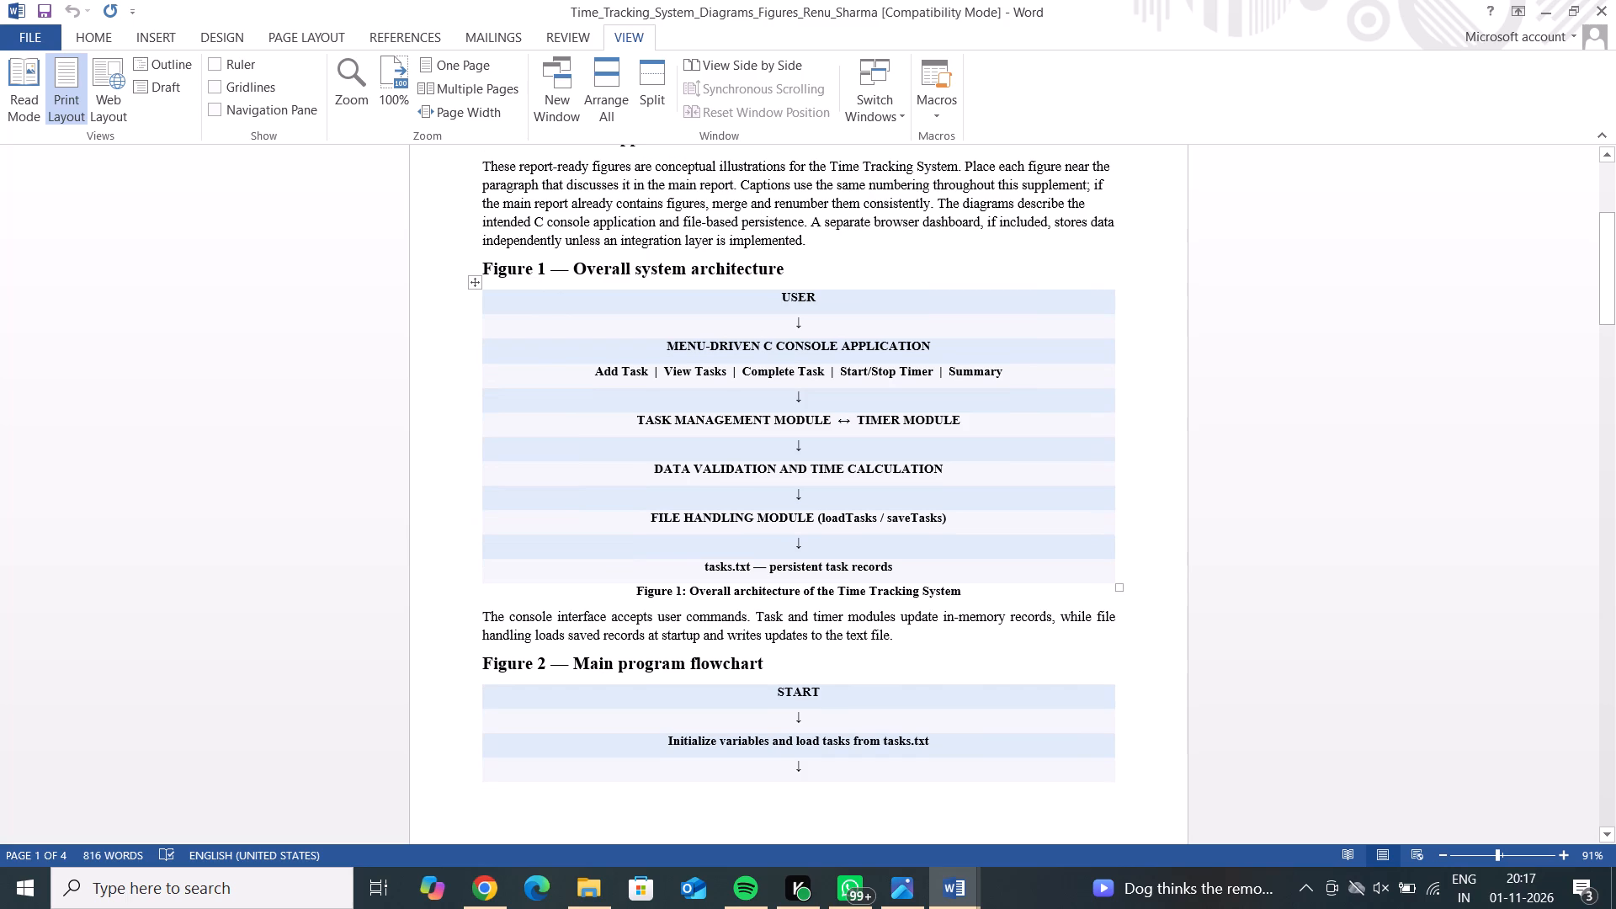
click(686, 527)
click(479, 285)
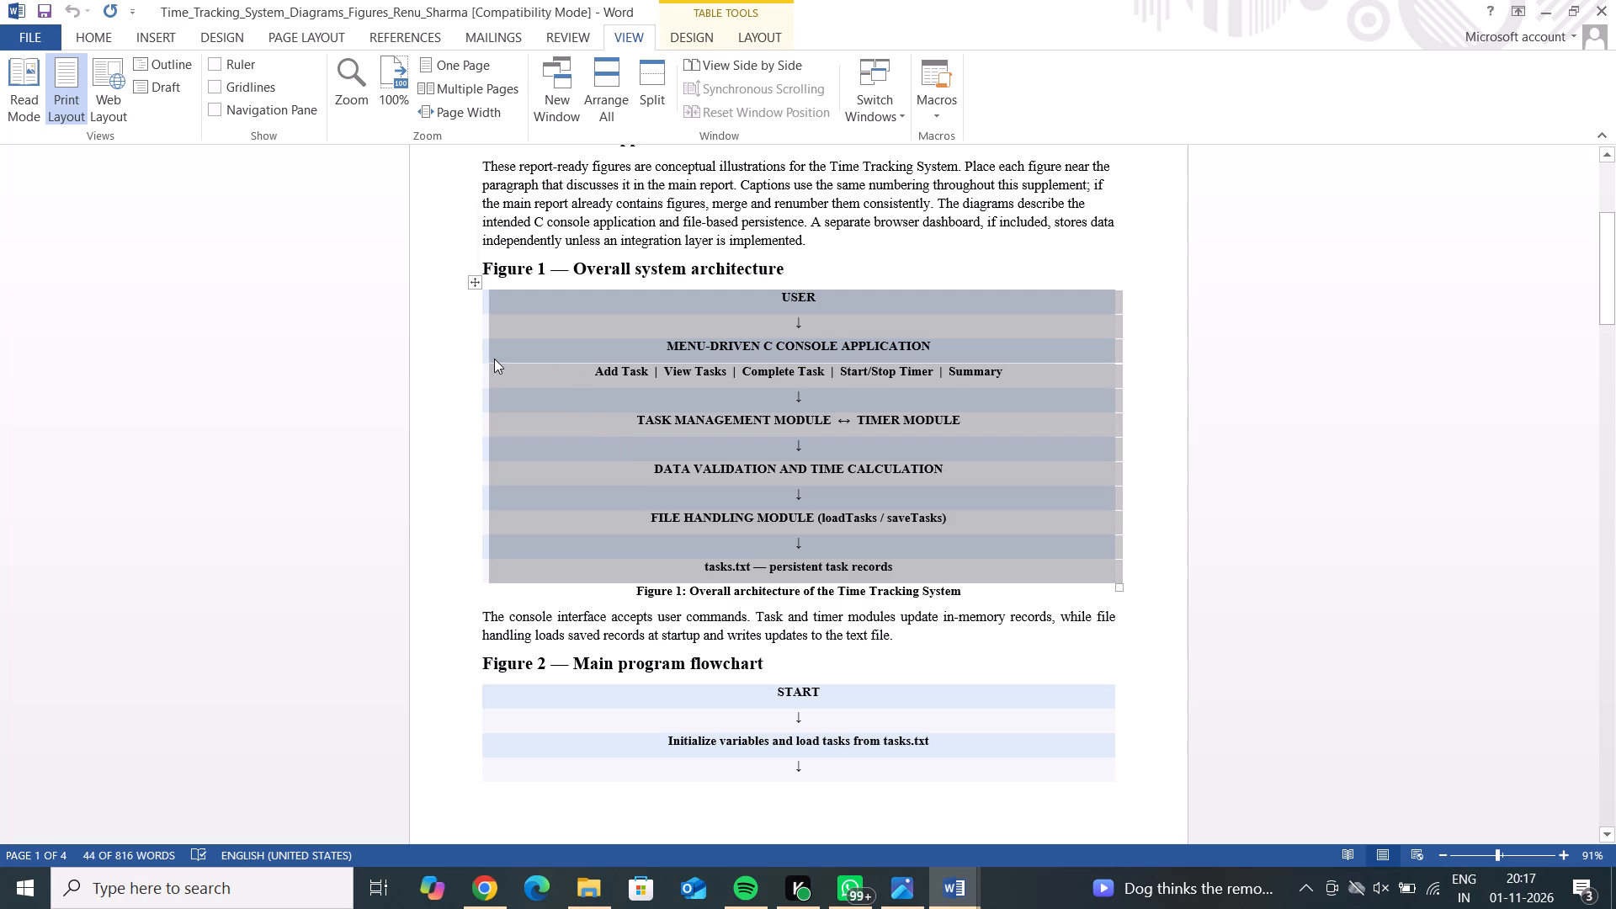
click(473, 280)
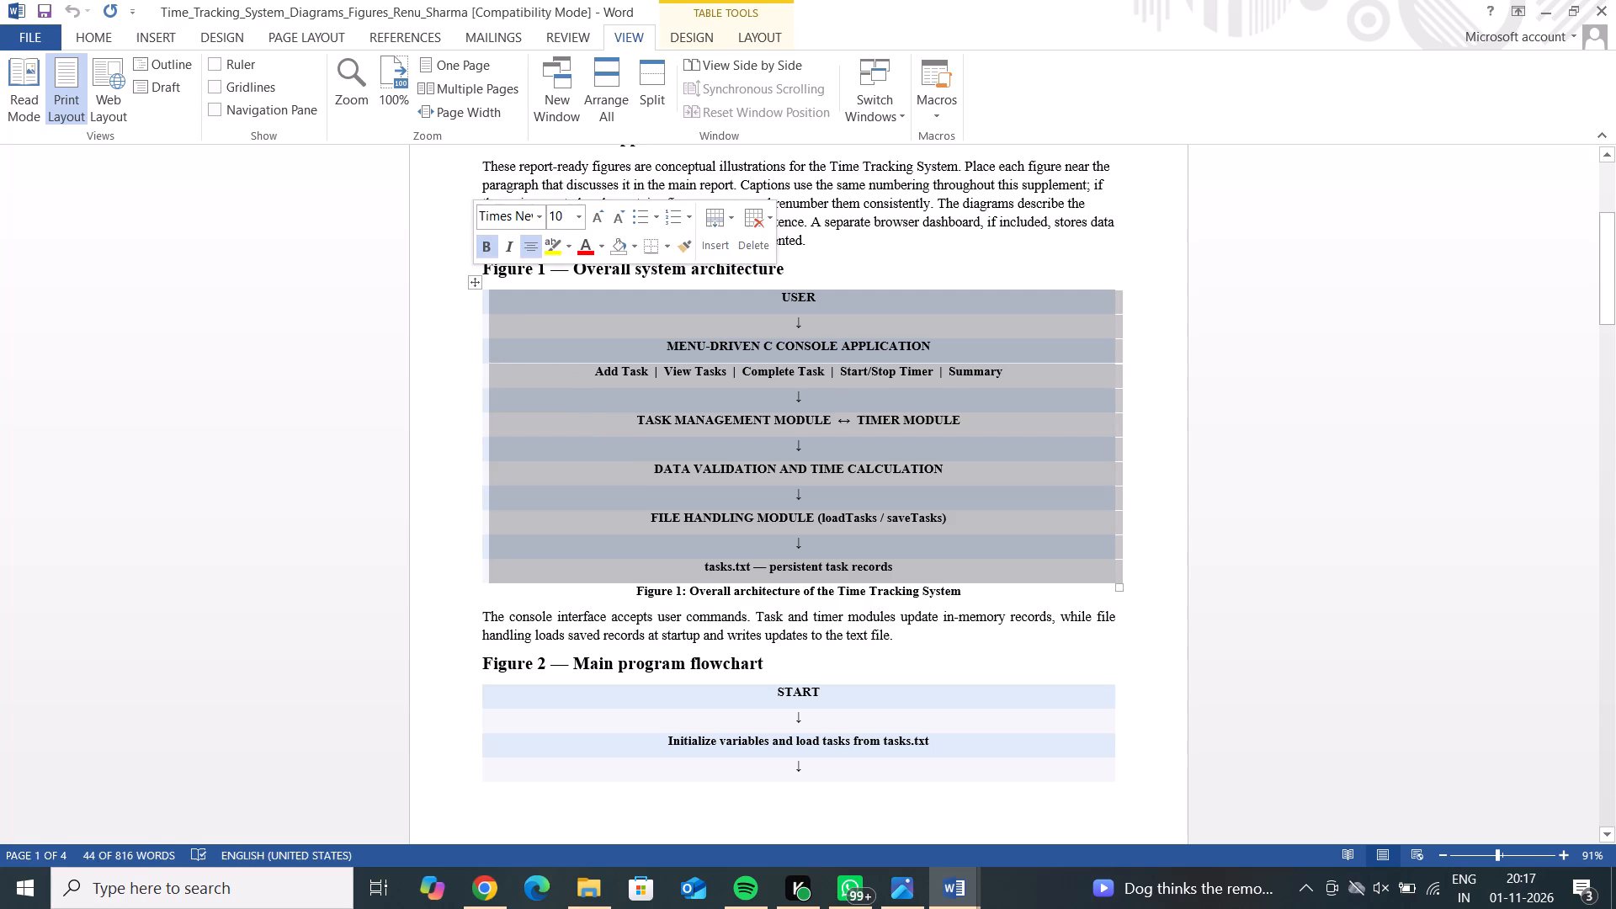
click(473, 280)
click(580, 372)
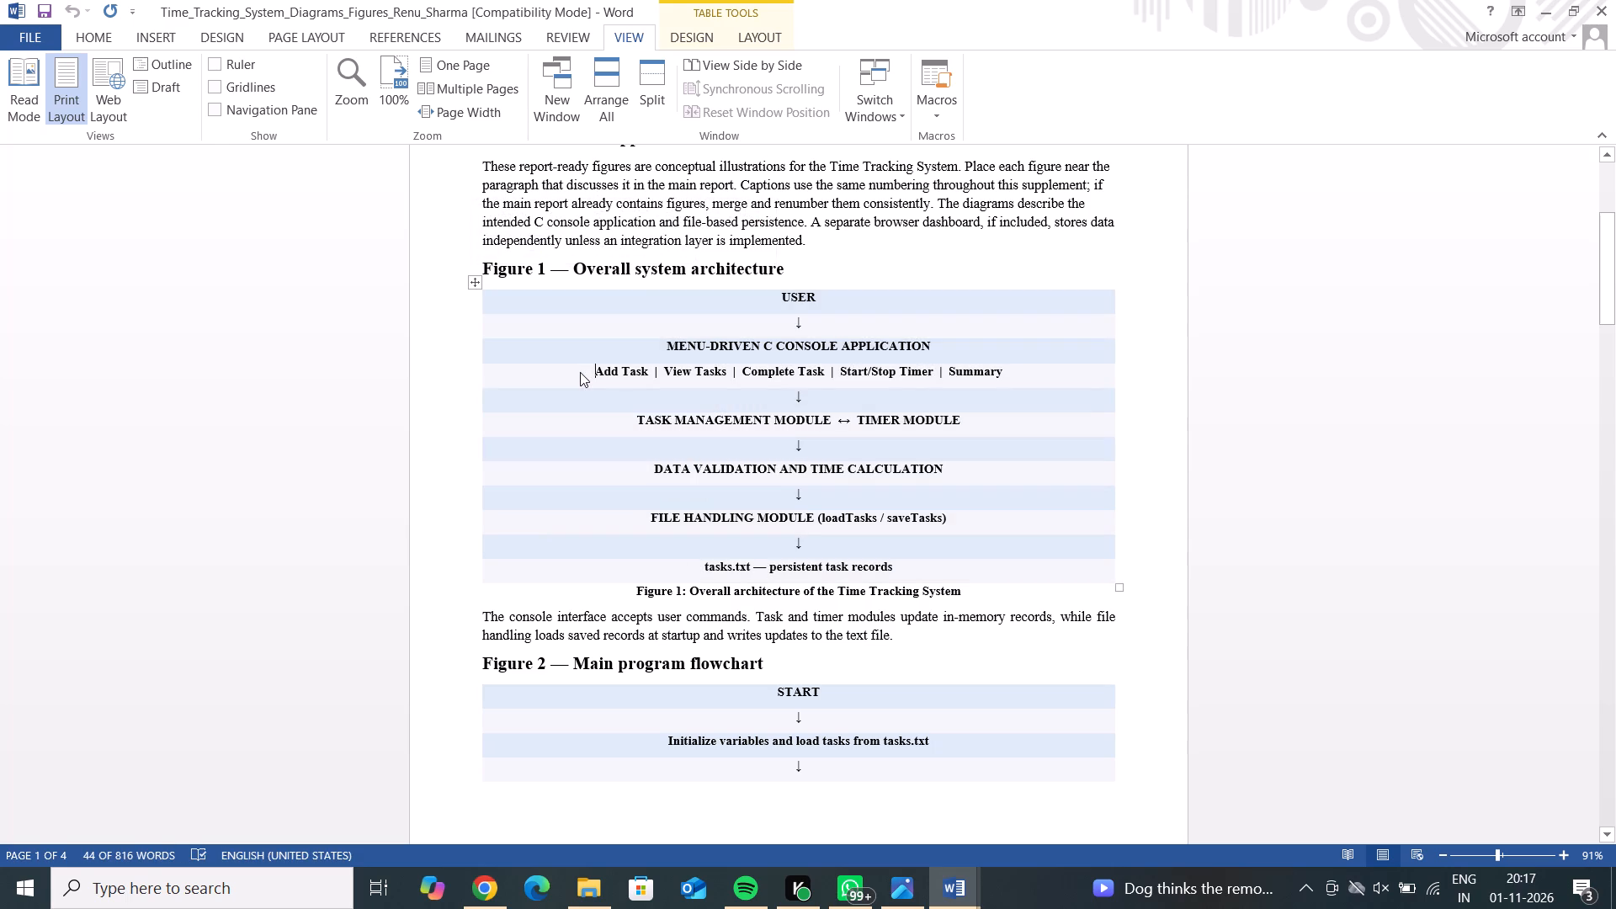
right_click(580, 372)
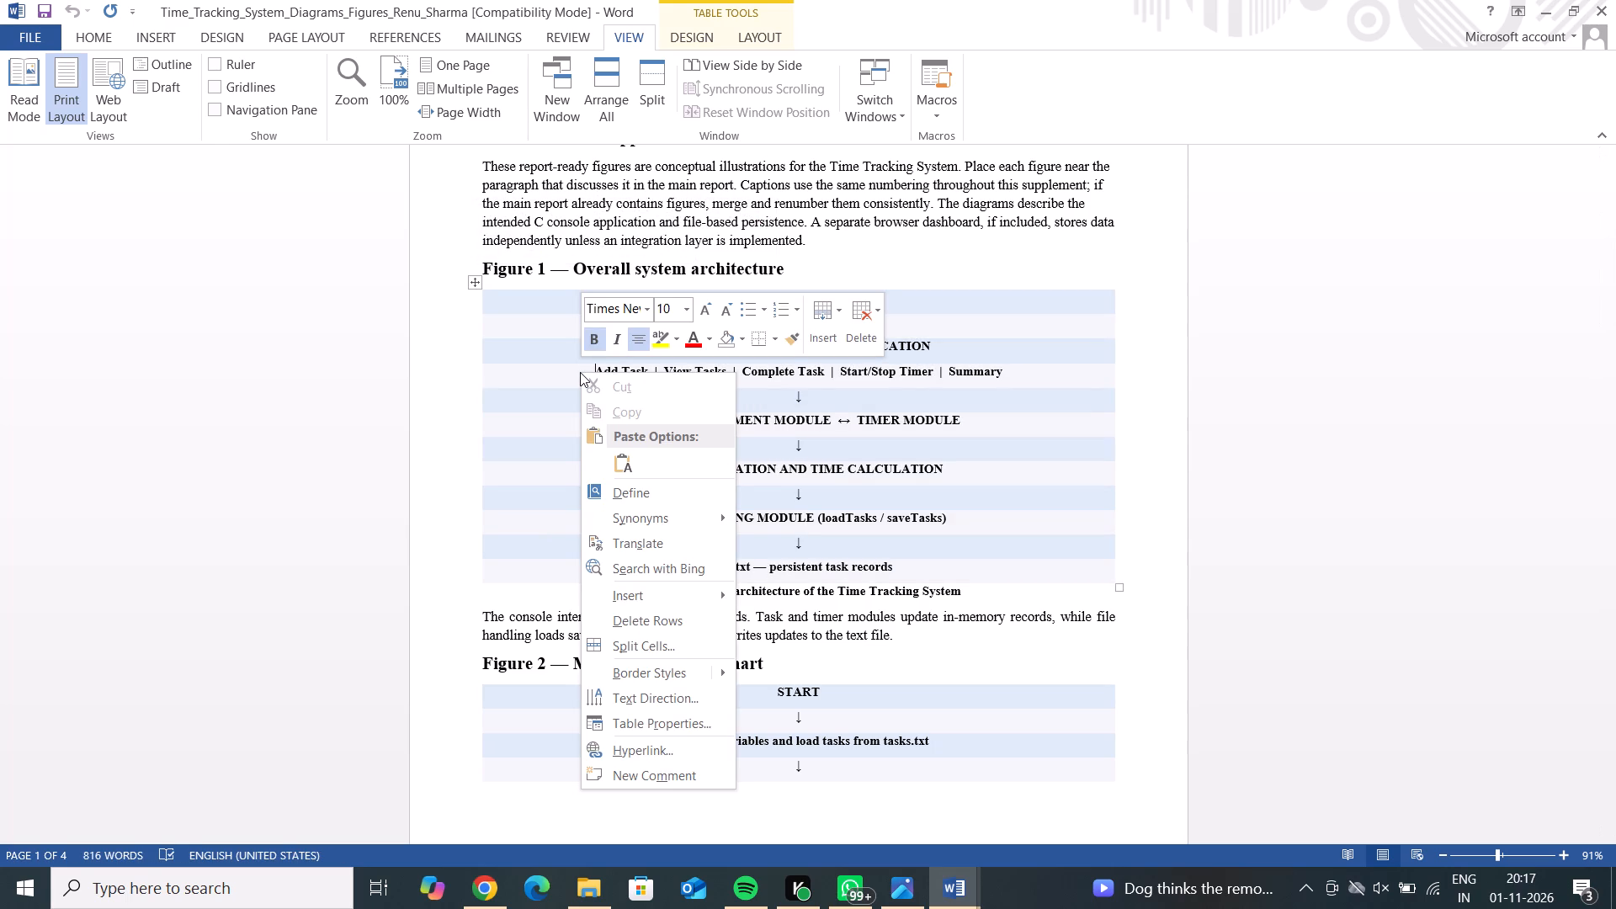
click(473, 278)
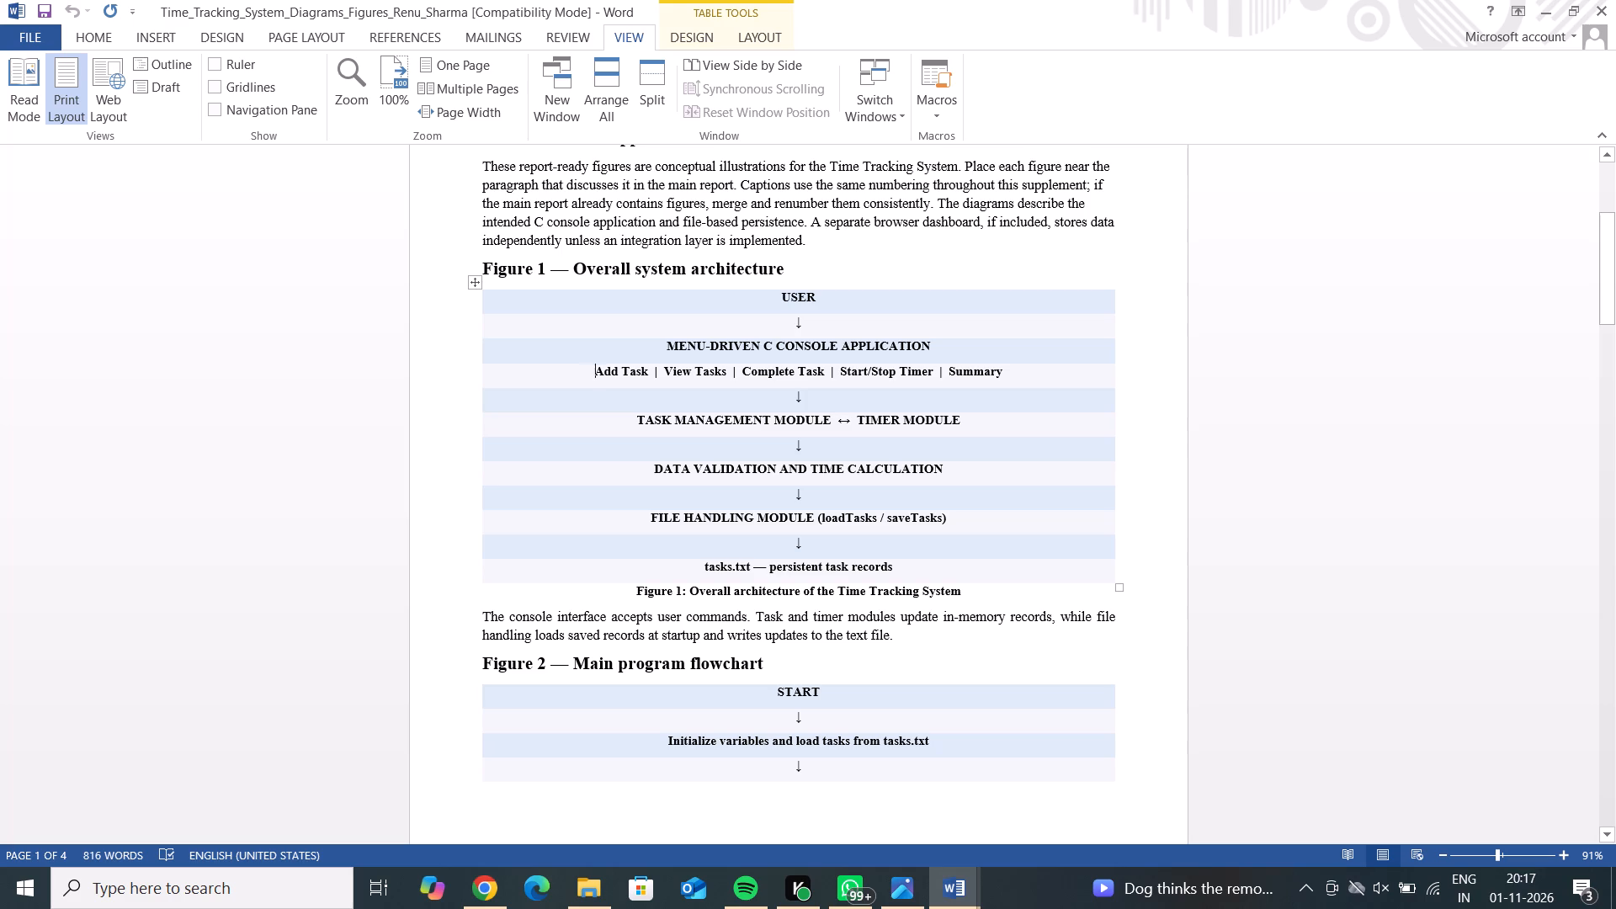
click(477, 279)
click(613, 410)
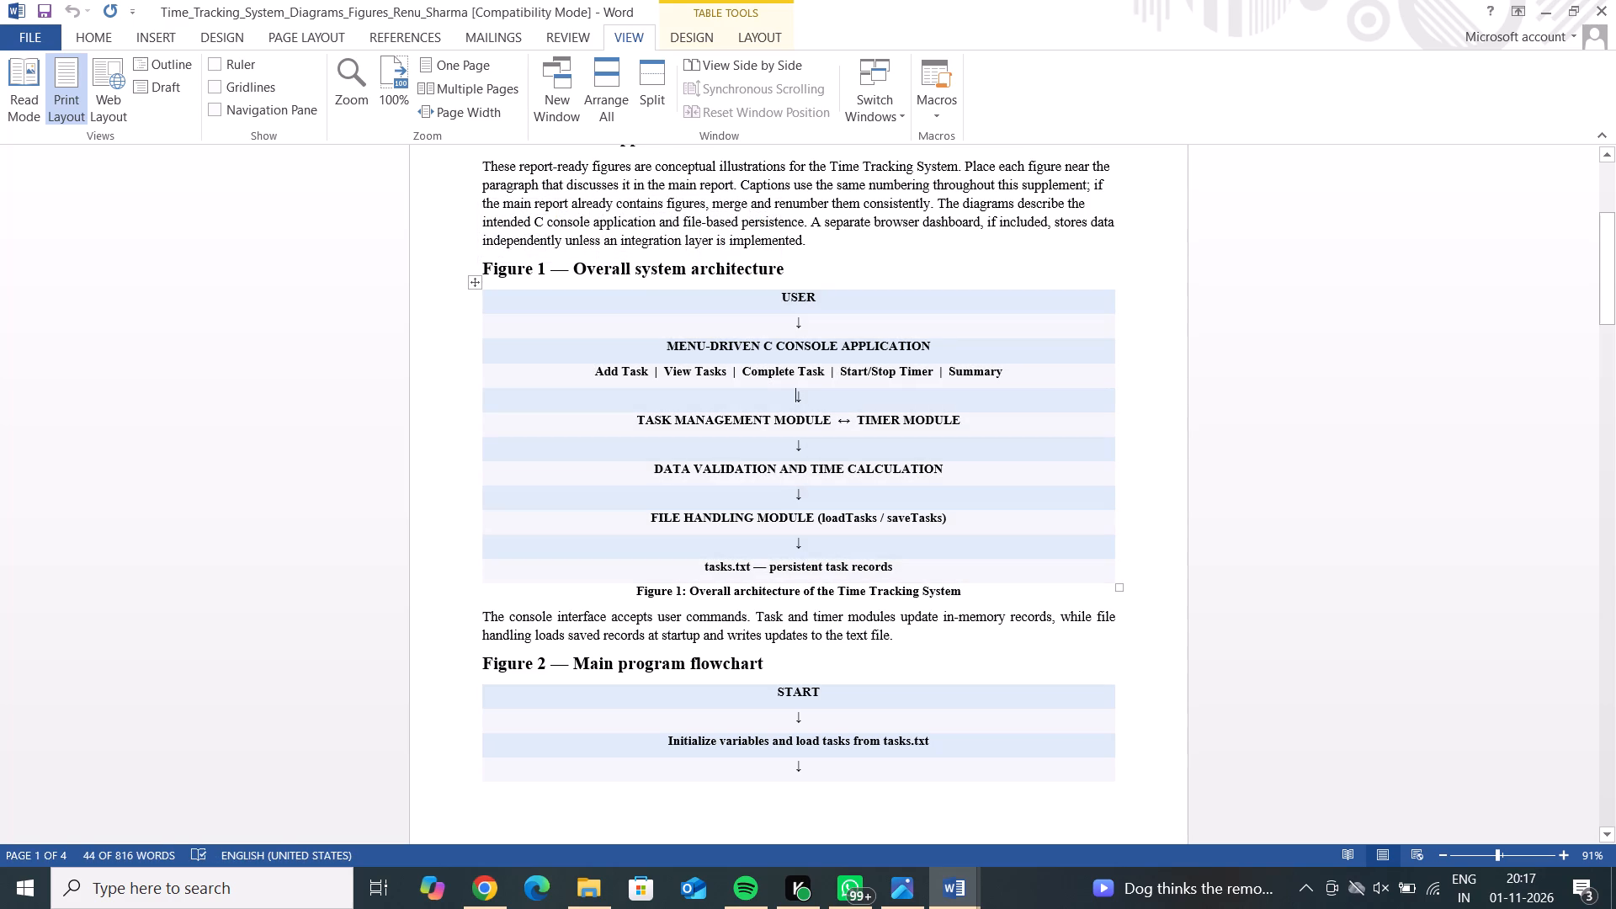
right_click(613, 411)
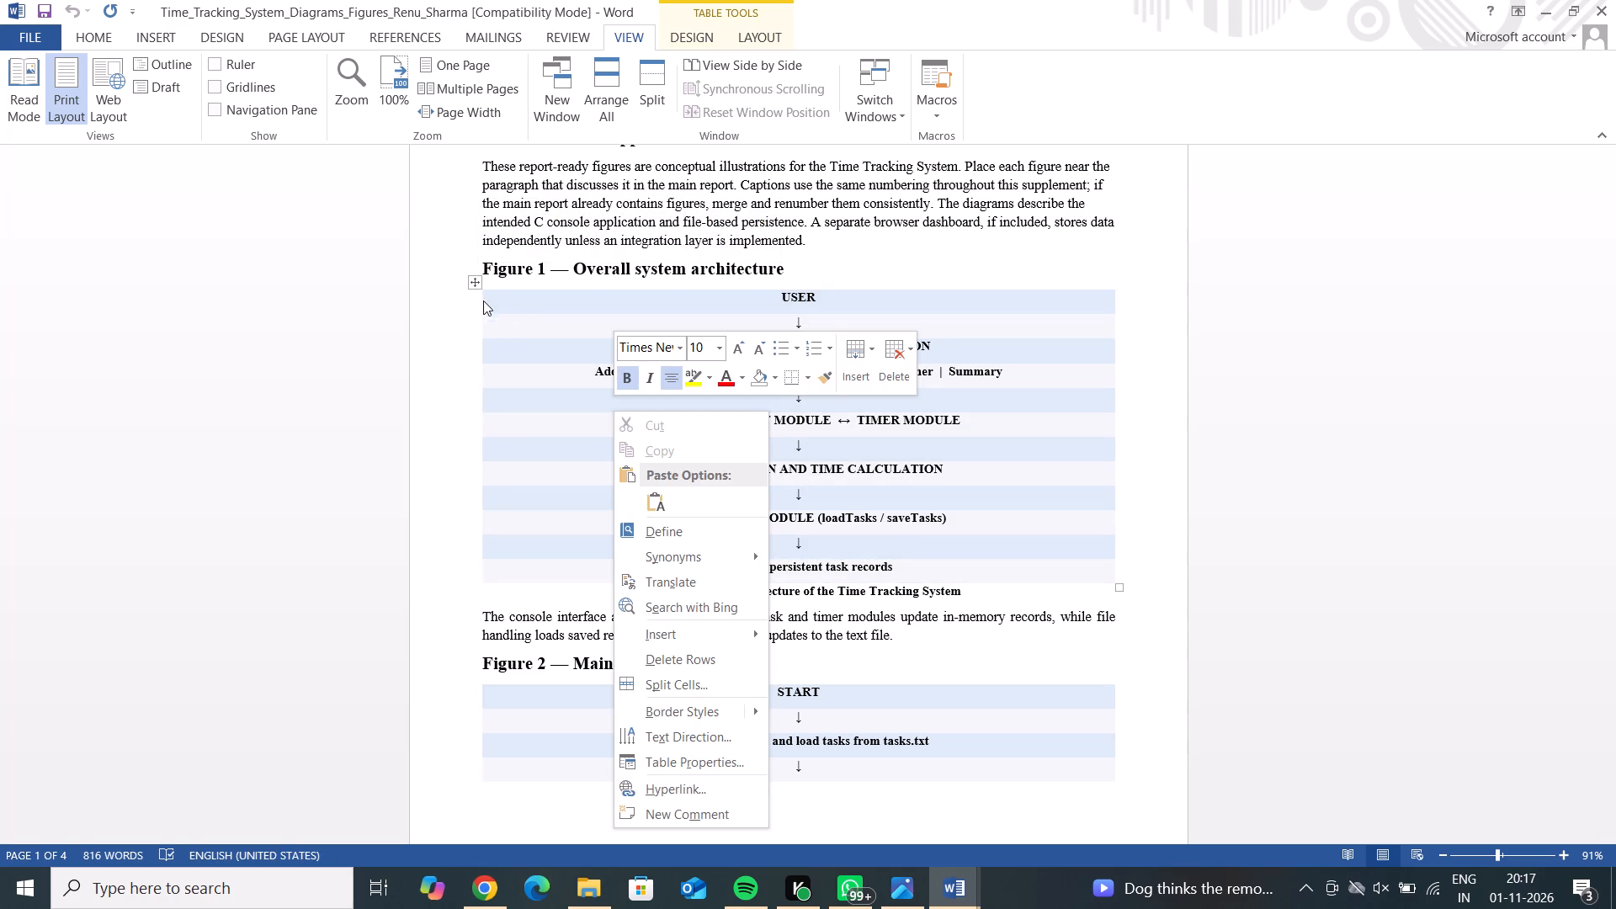
click(475, 282)
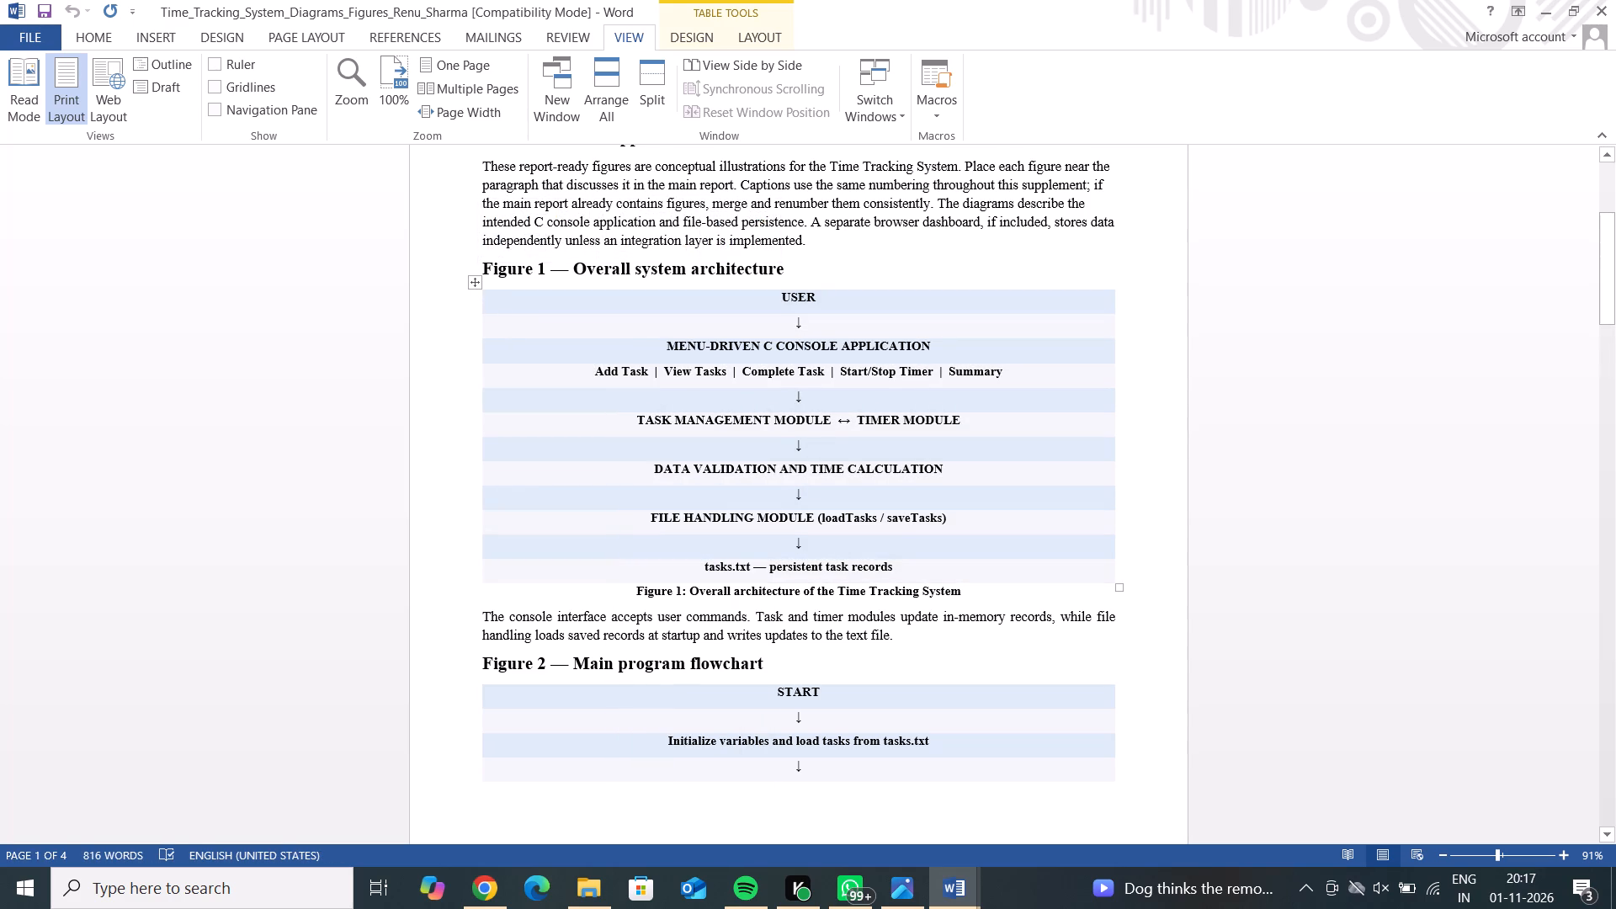
click(475, 280)
right_click(566, 359)
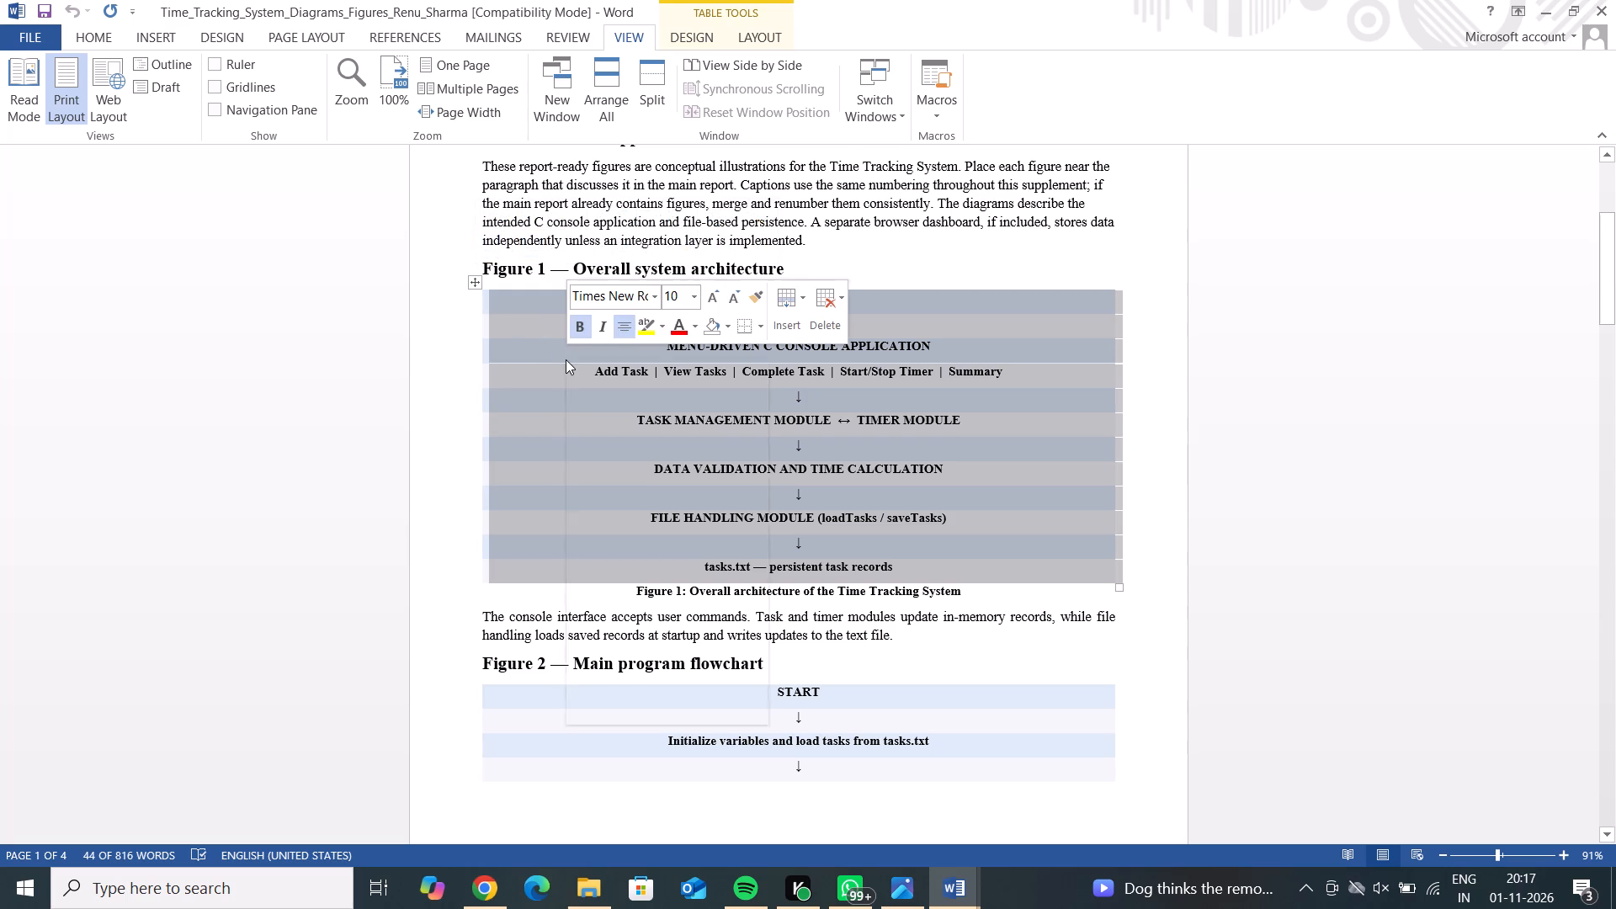
click(608, 402)
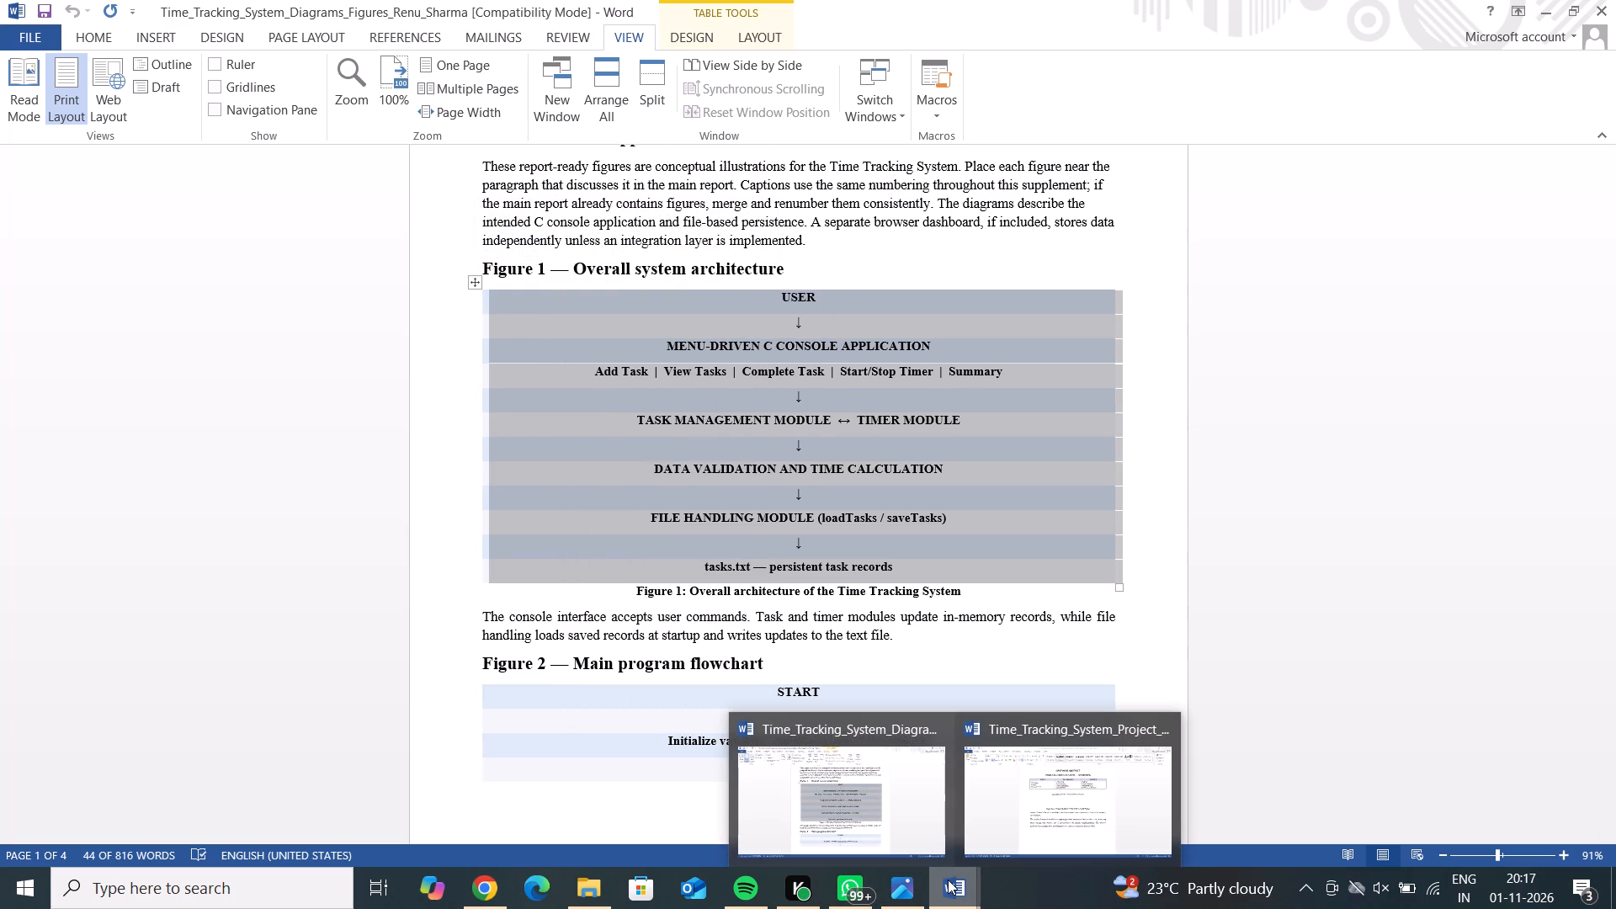
Return to the project report and paste the architecture diagram directly below the figure placeholder on the Graphical Abstract page.
click(1023, 813)
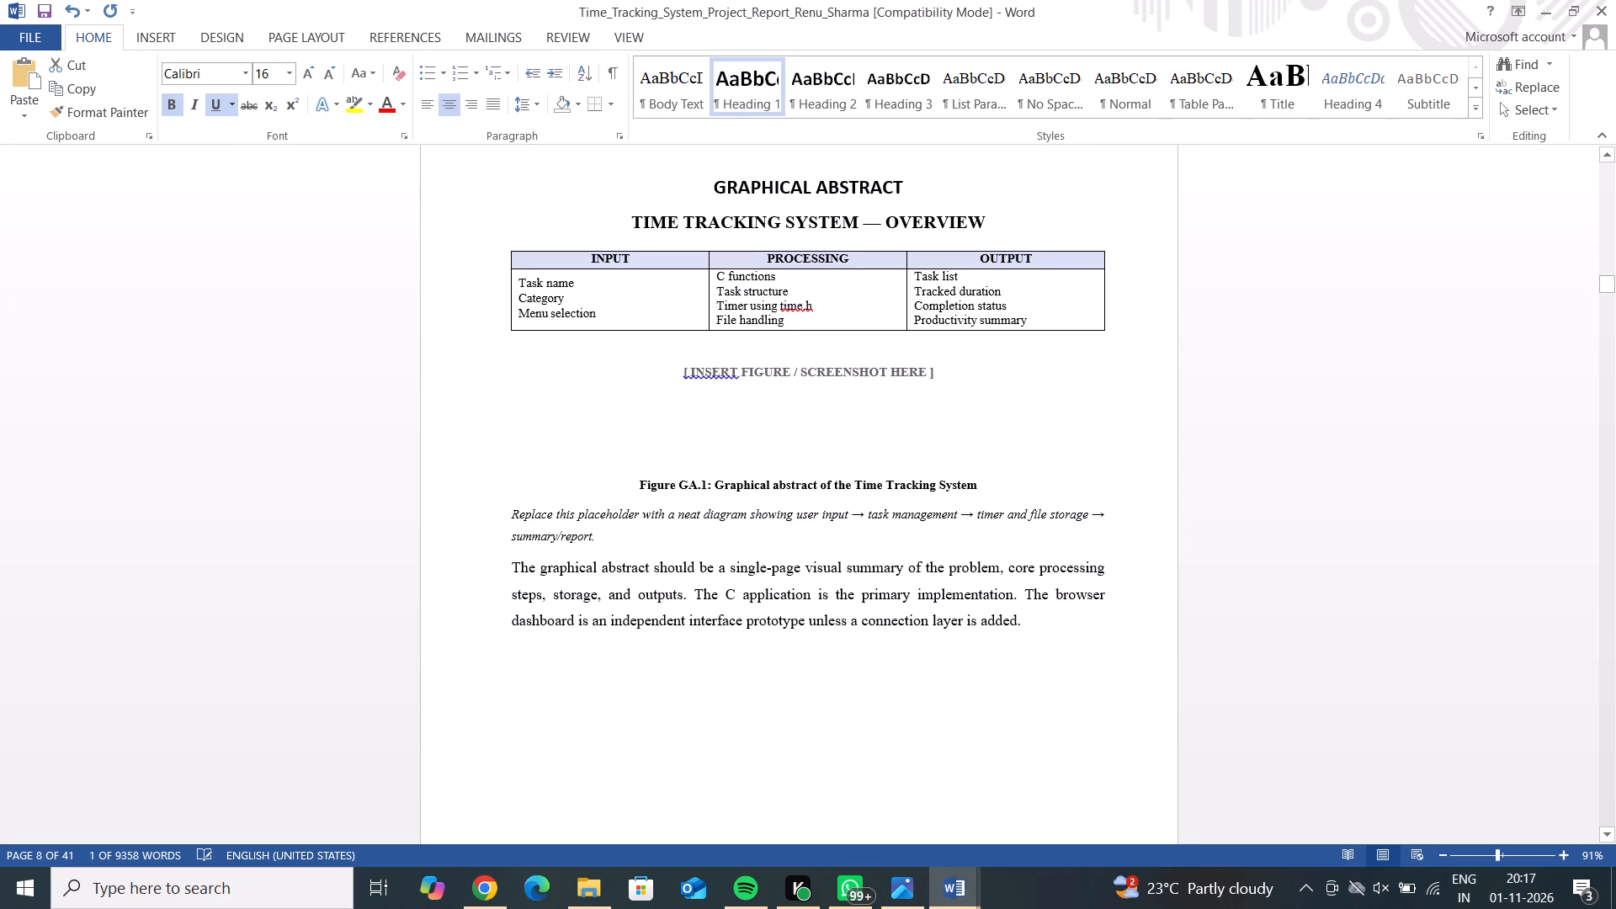
click(746, 391)
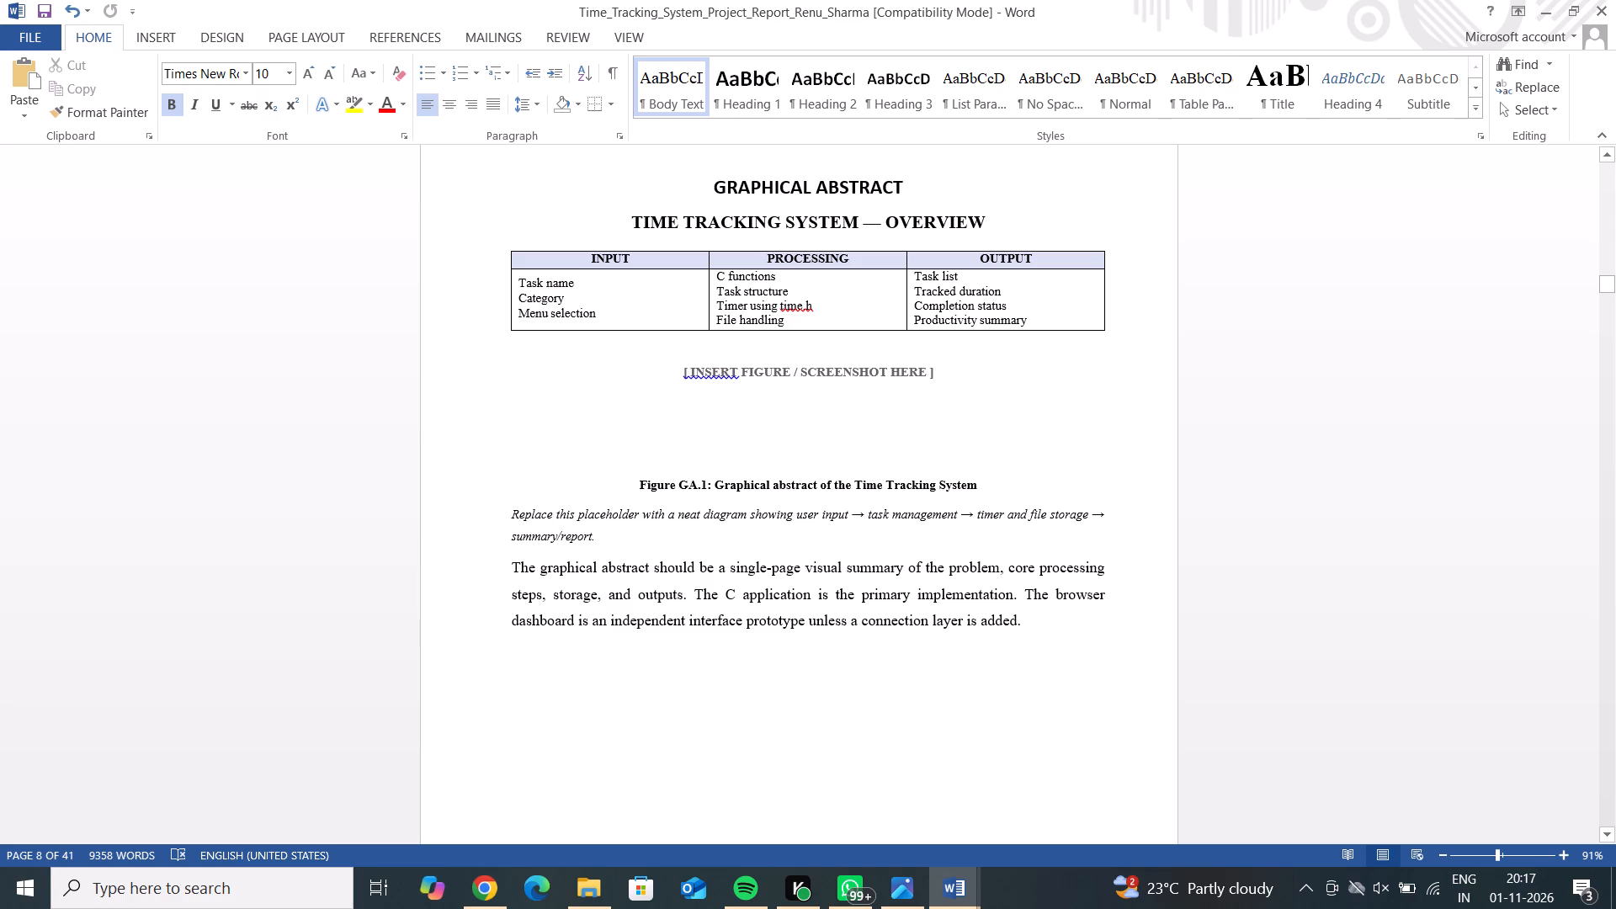
key(ctrl+v)
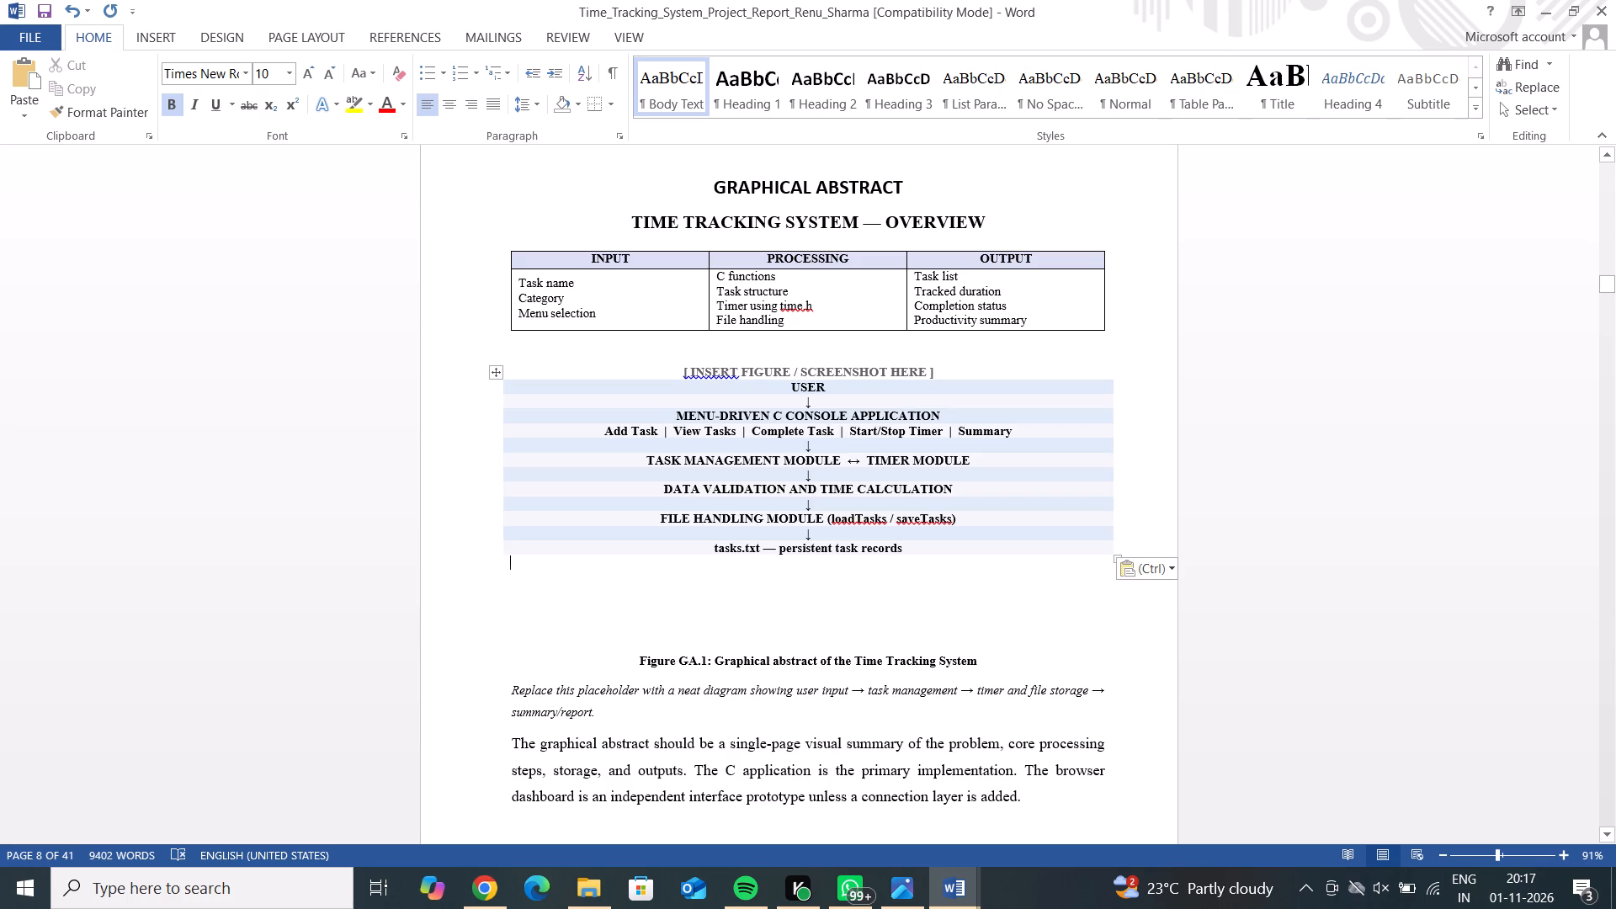
Delete the "[ INSERT FIGURE / SCREENSHOT HERE ]" placeholder above the pasted architecture diagram on the Graphical Abstract page.
triple_click(945, 371)
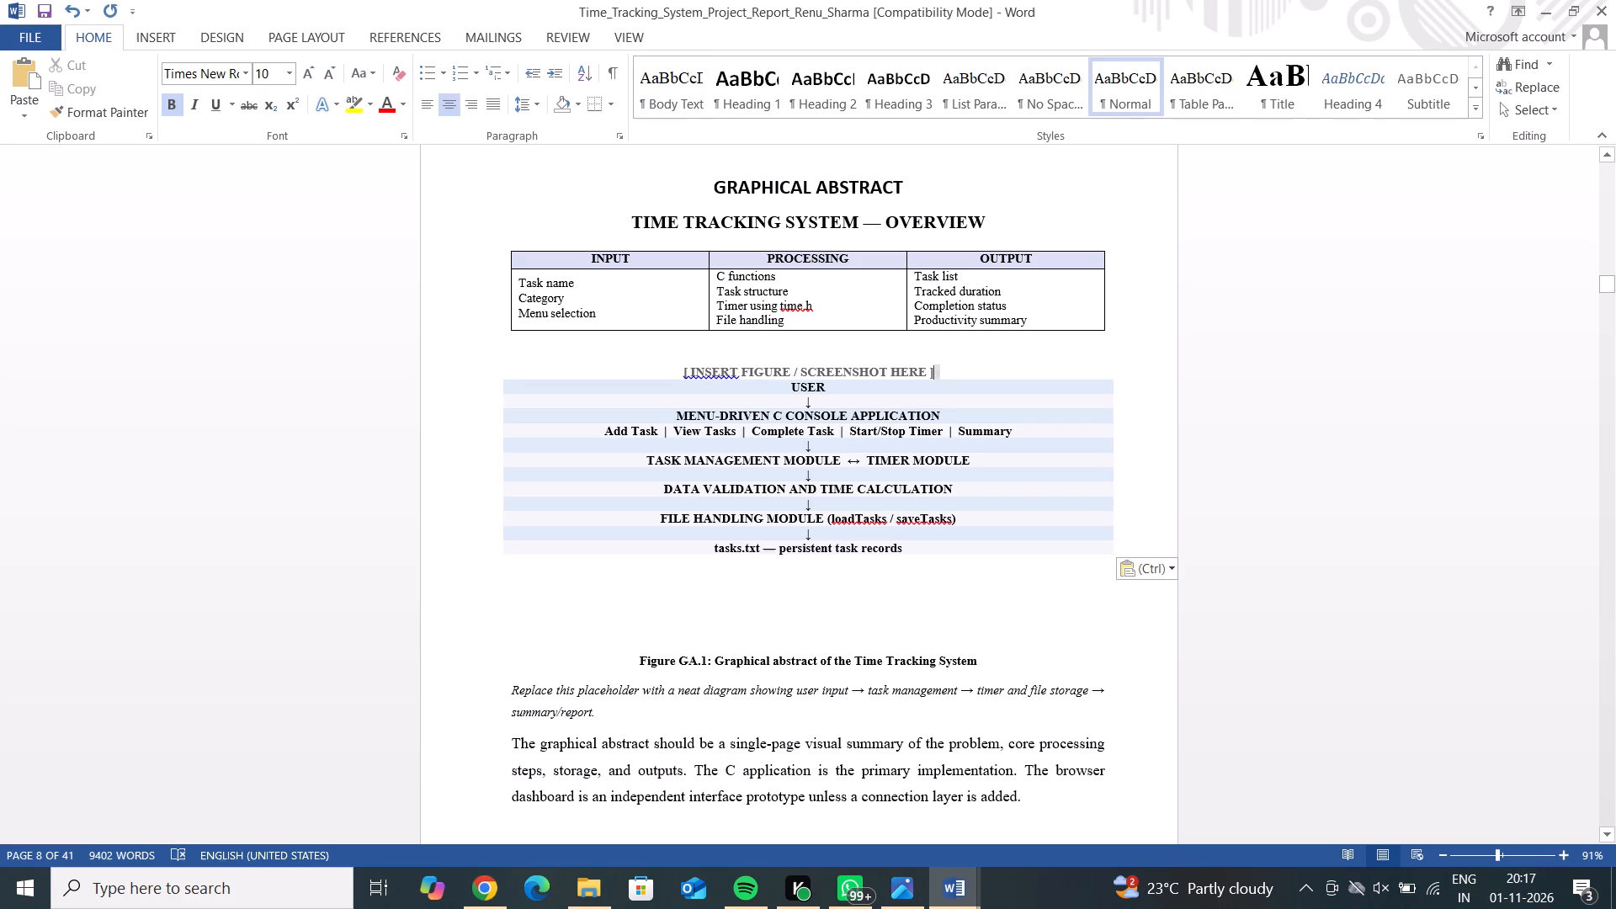
key(BackSpace)
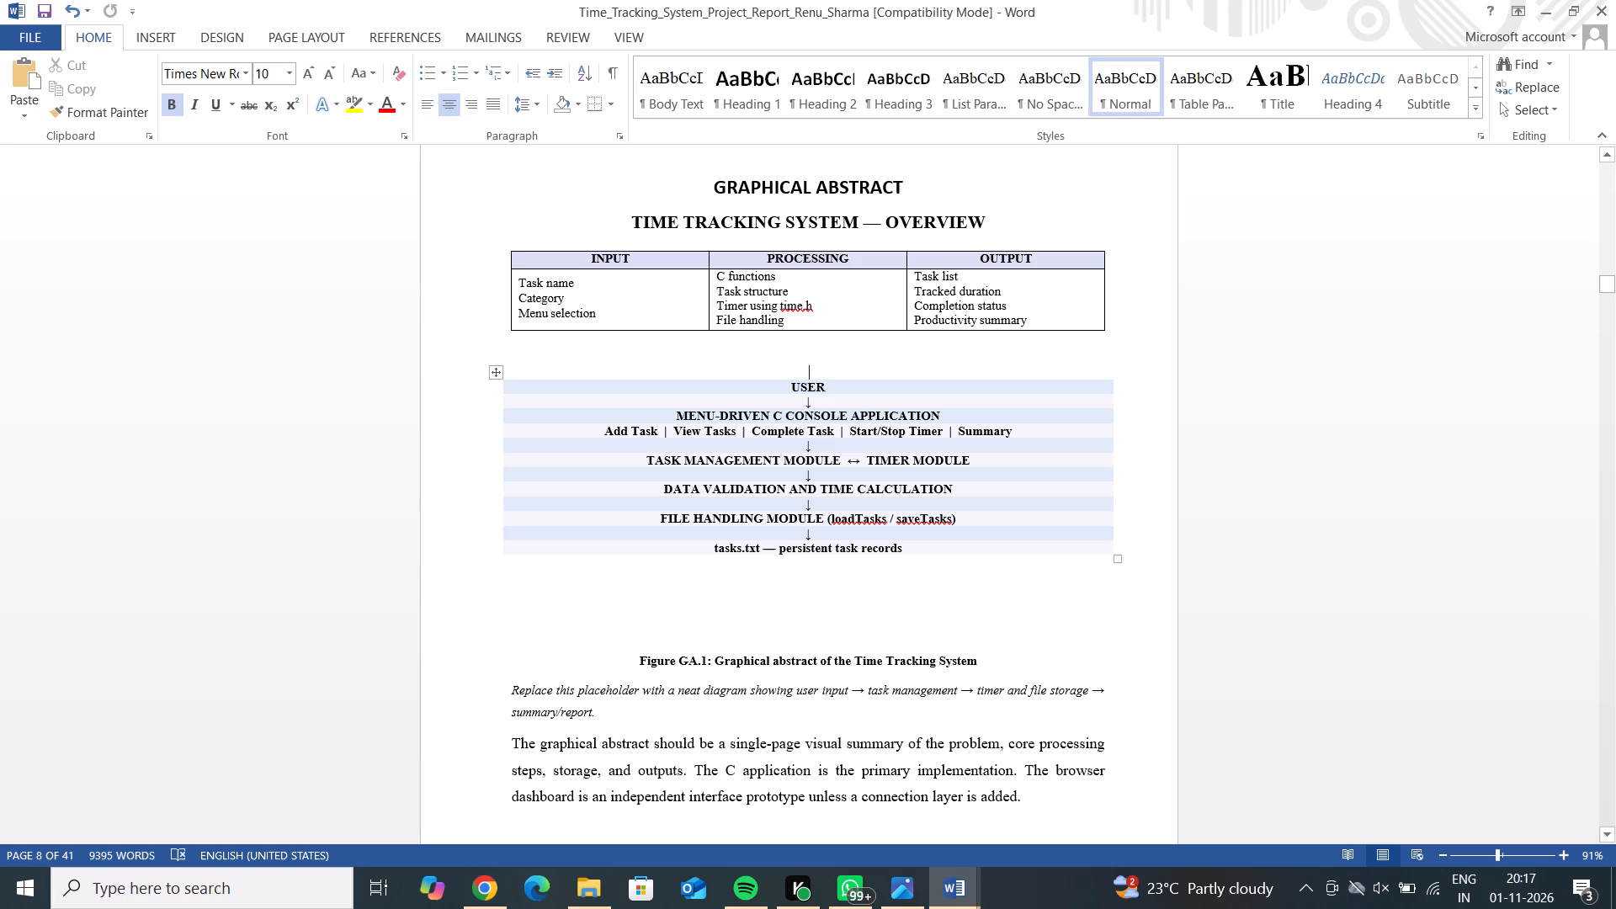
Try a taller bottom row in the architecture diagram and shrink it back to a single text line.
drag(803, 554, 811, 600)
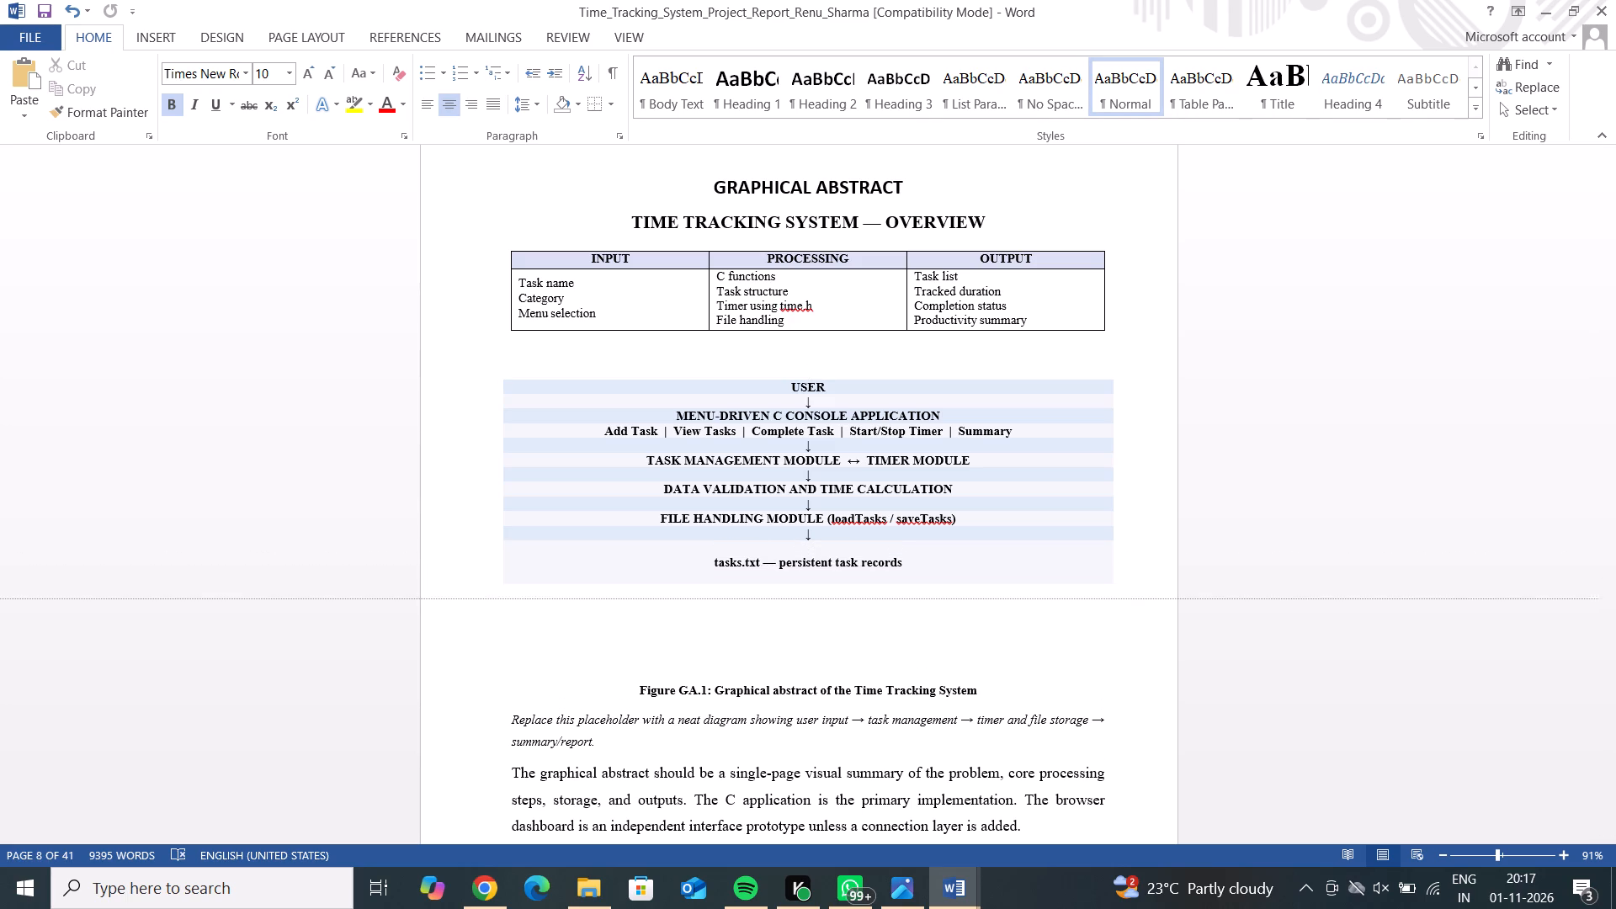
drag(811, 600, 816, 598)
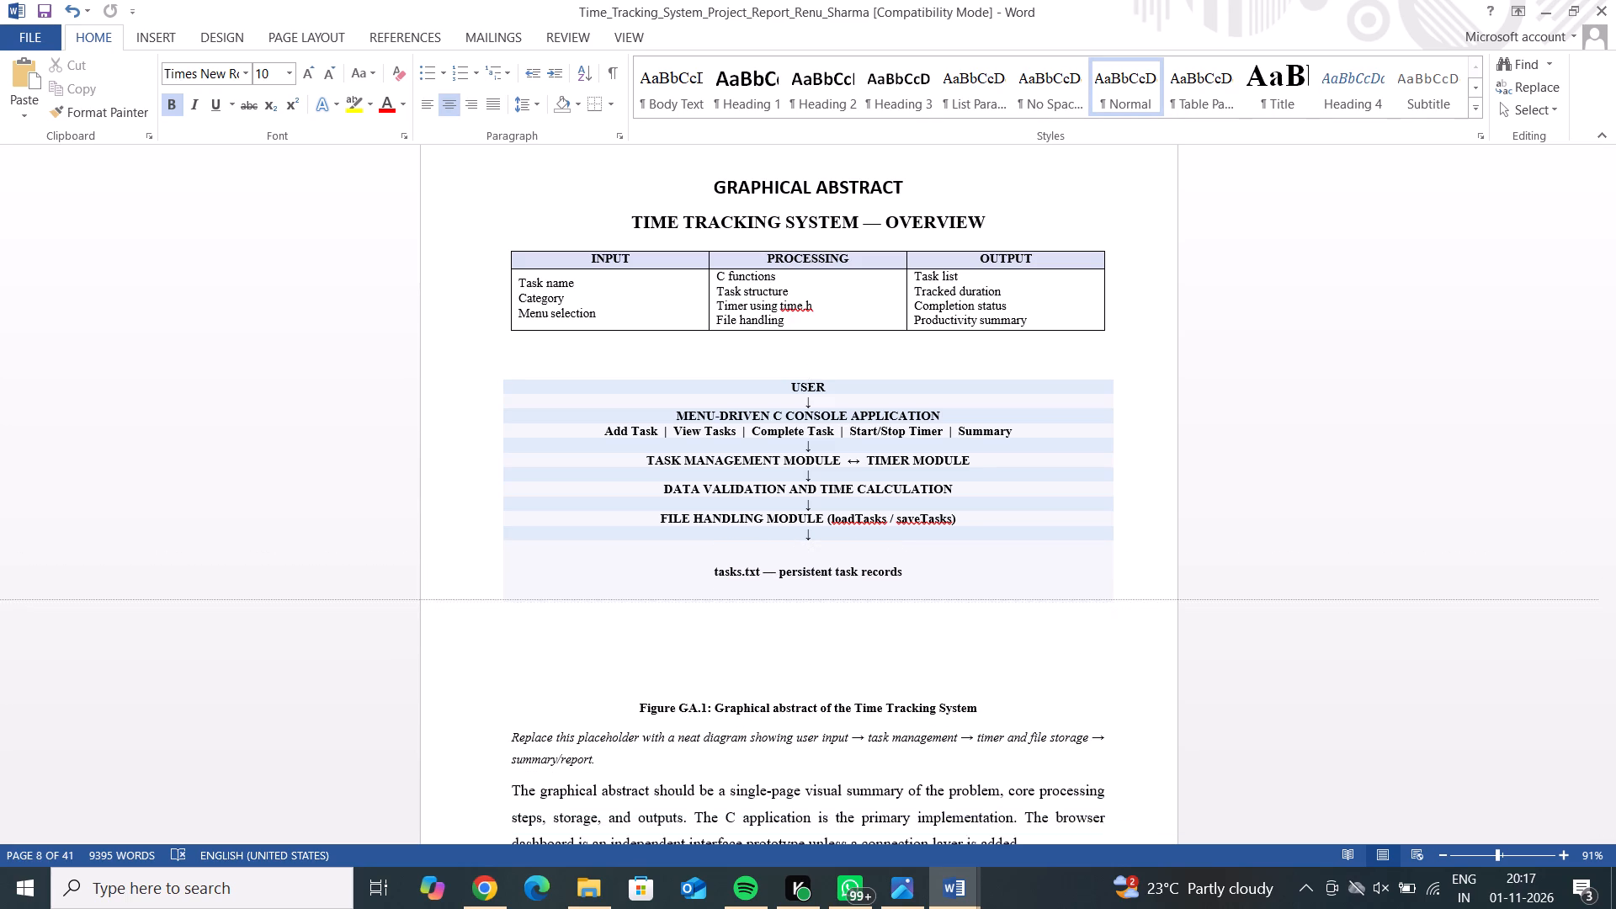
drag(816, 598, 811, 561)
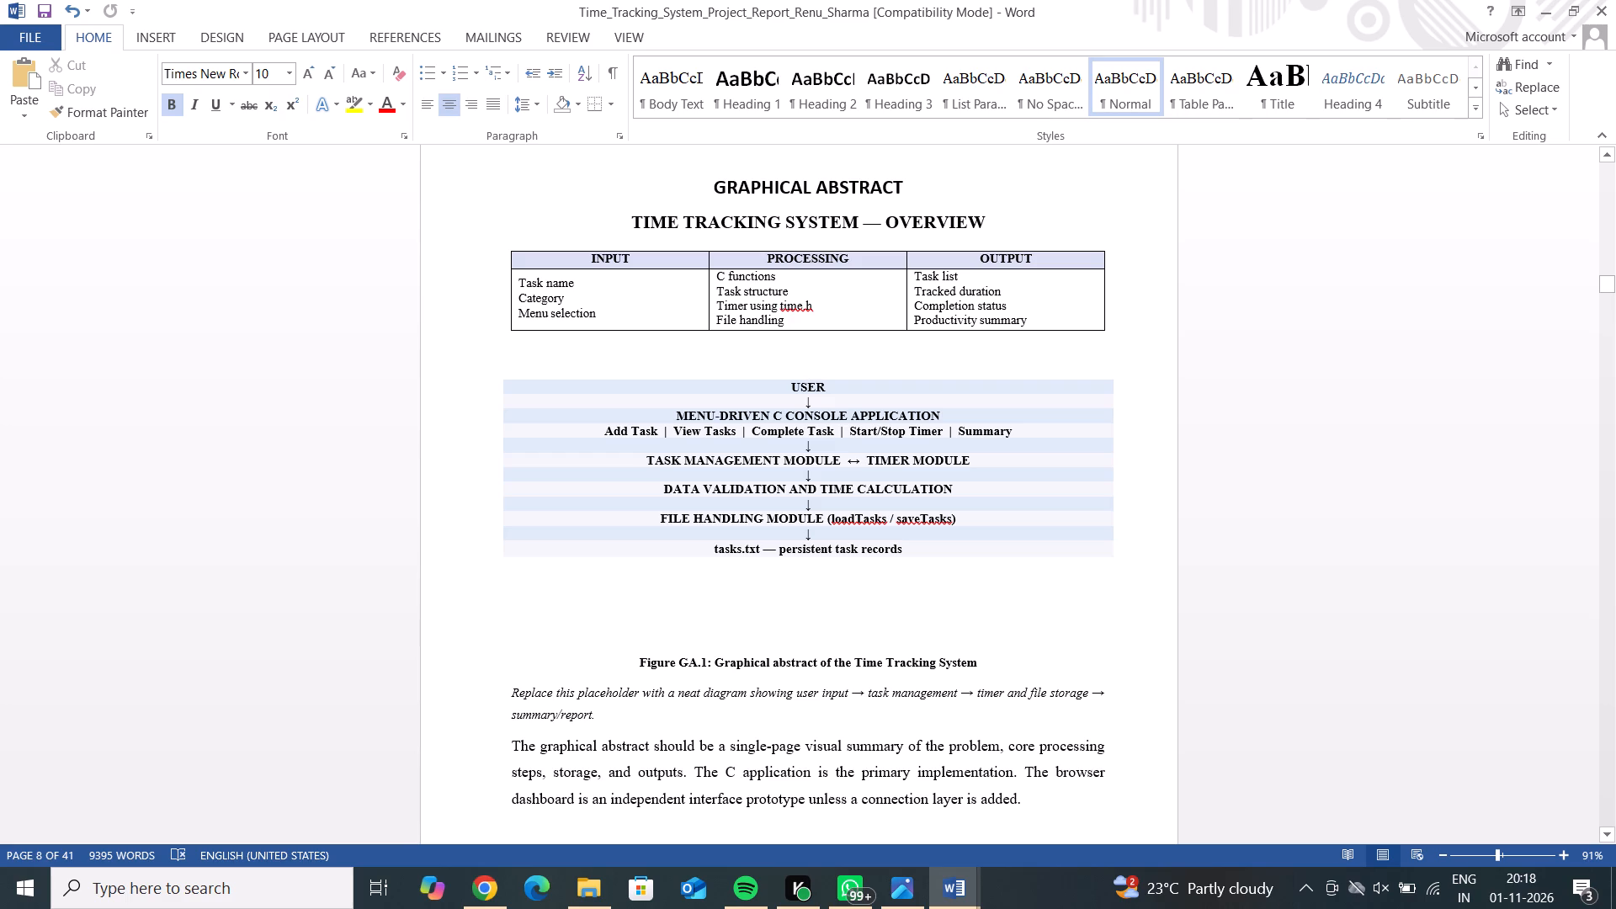
Delete the italic "Replace this placeholder with a neat diagram..." instruction below the Figure GA.1 caption.
drag(850, 720, 835, 705)
drag(835, 705, 627, 659)
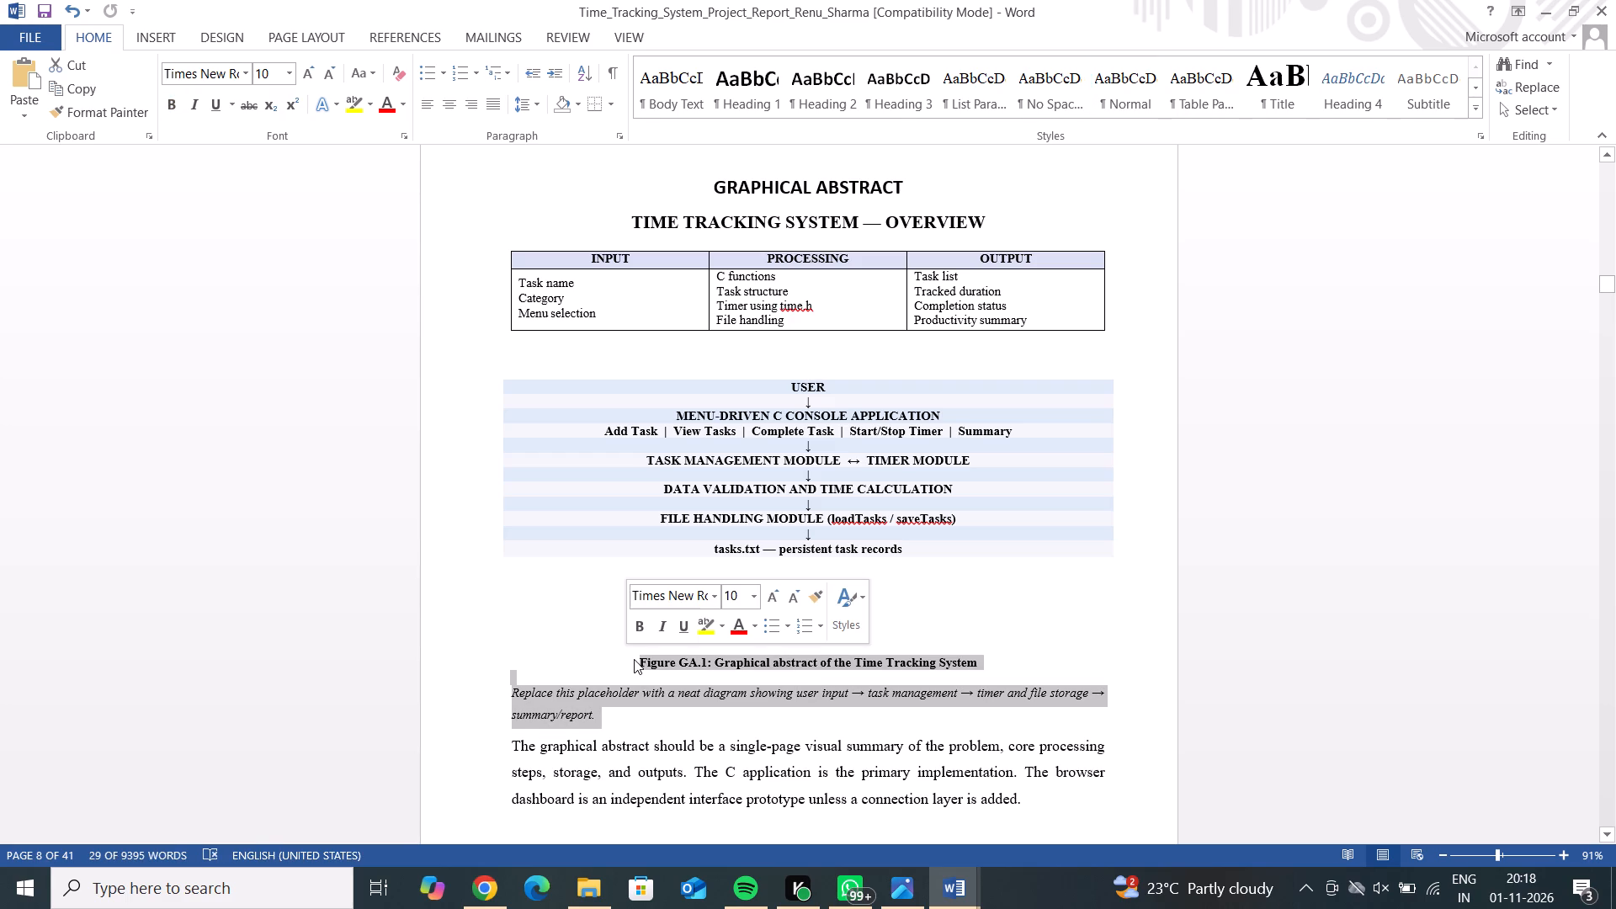
click(635, 659)
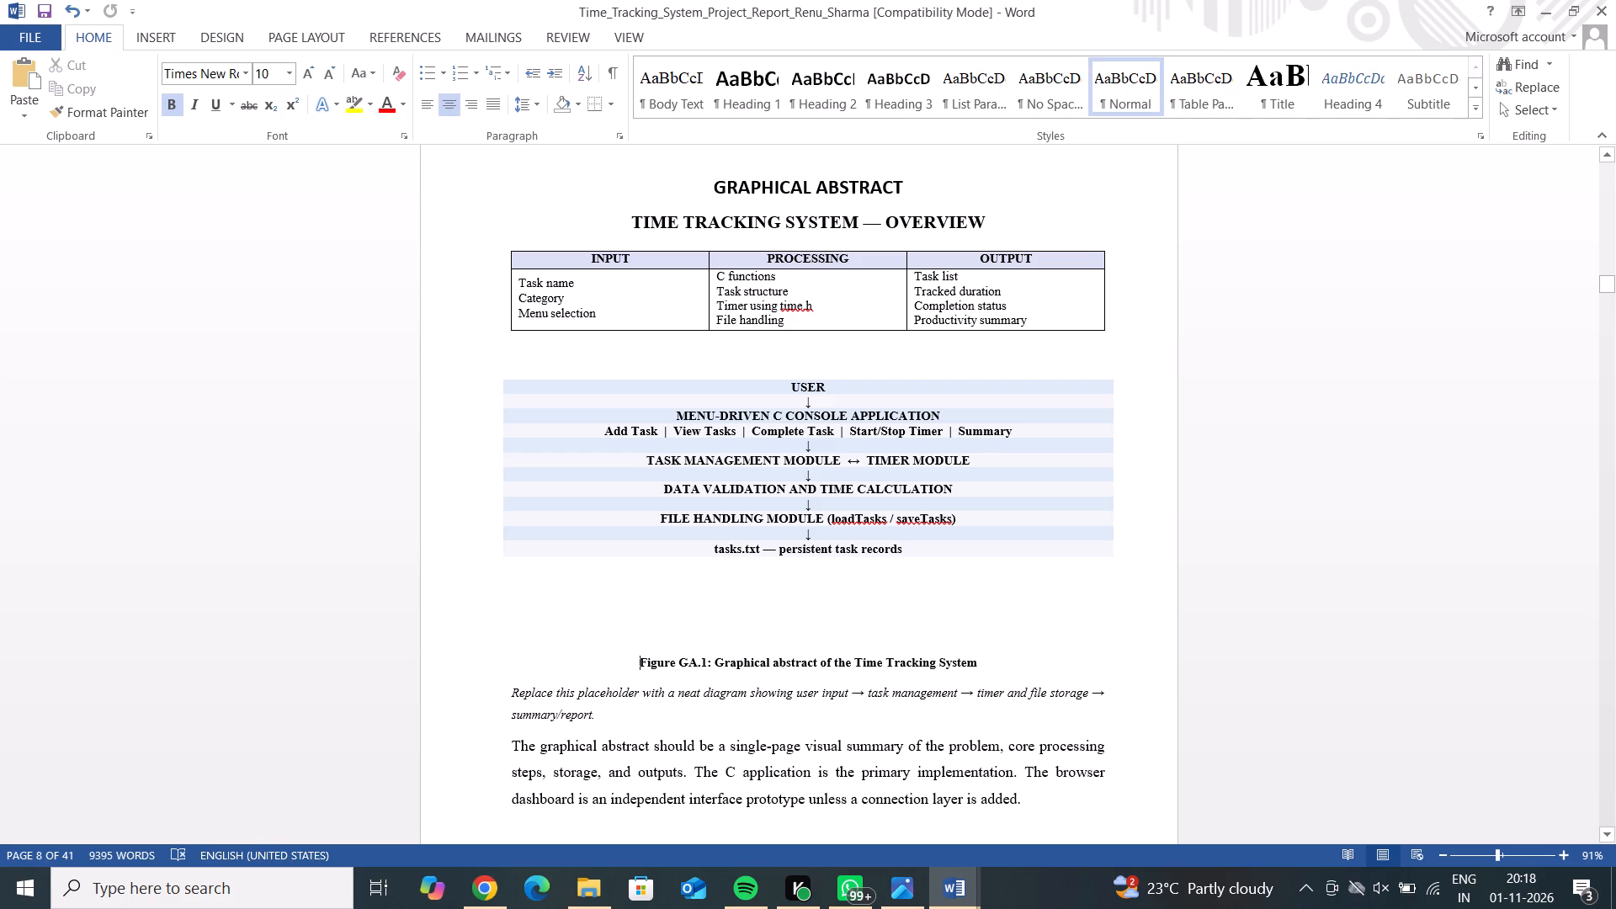
drag(513, 692, 601, 721)
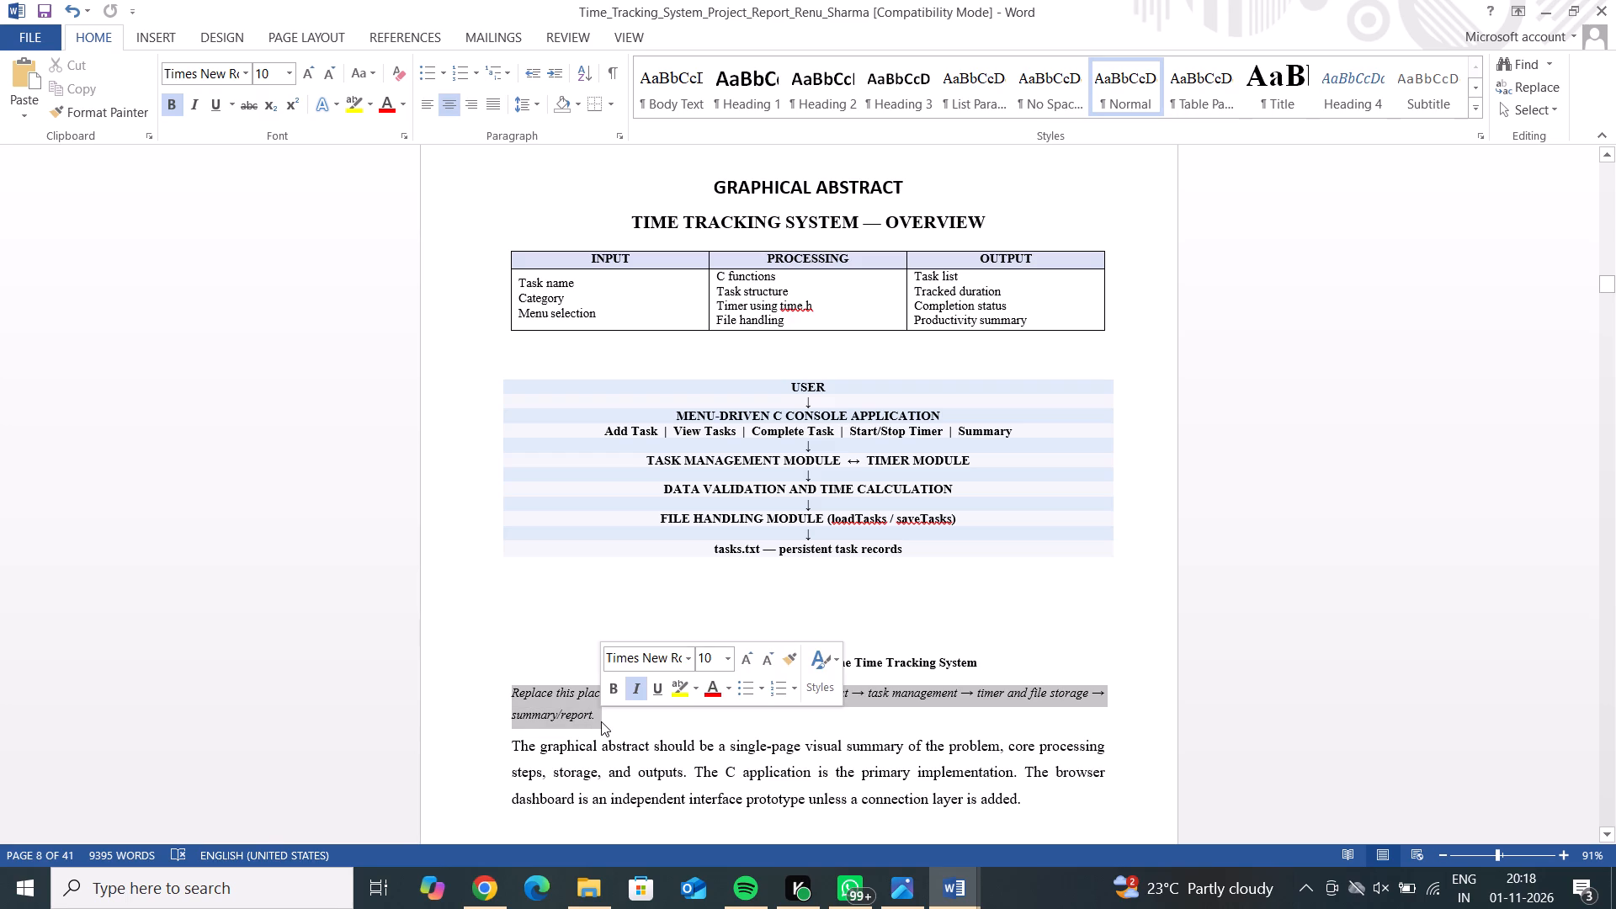
key(BackSpace)
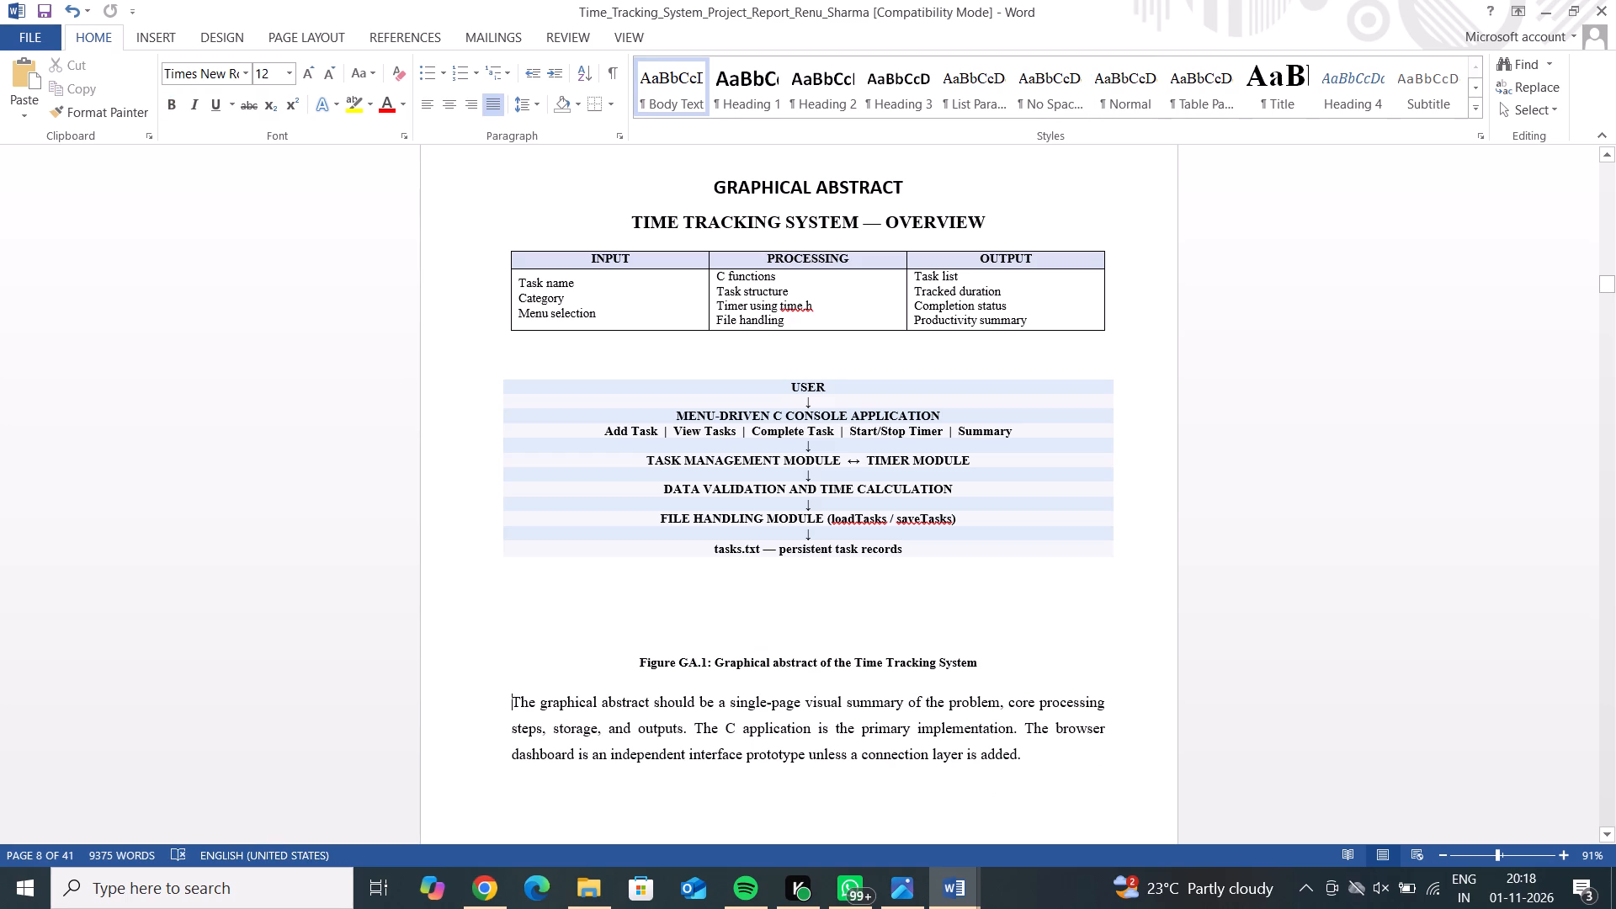
Move the Figure GA.1 caption up beneath the diagram by removing blank lines, and indent it towards the centre with leading spaces.
click(633, 658)
key(BackSpace)
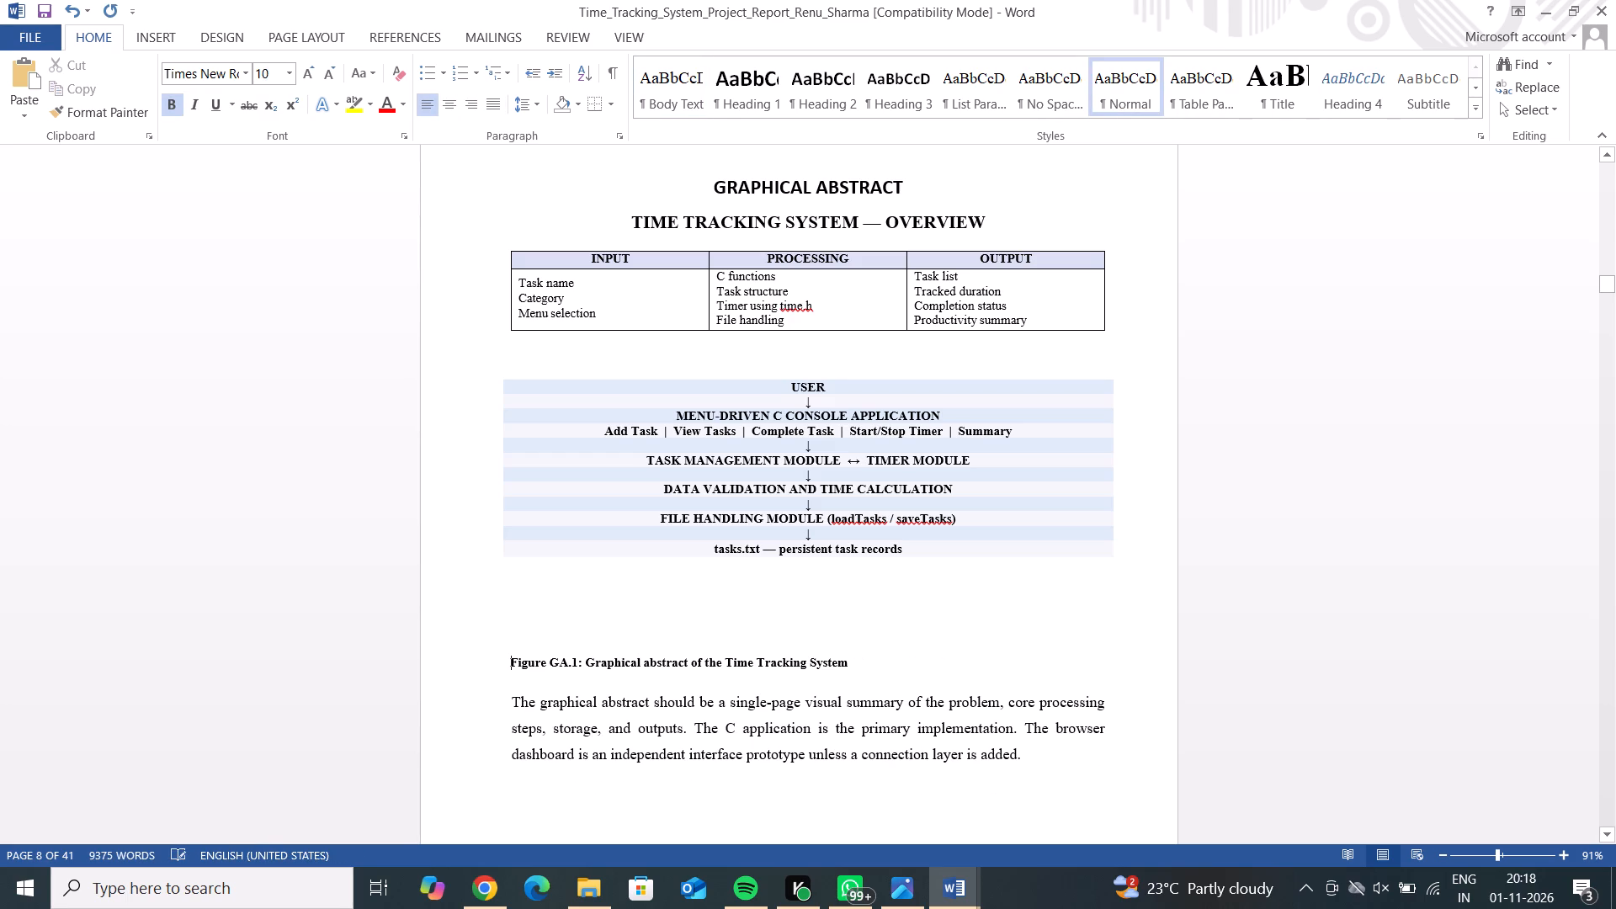
key(BackSpace)
key(BackSpace)
key(BackSpace)
key(BackSpace)
key(BackSpace)
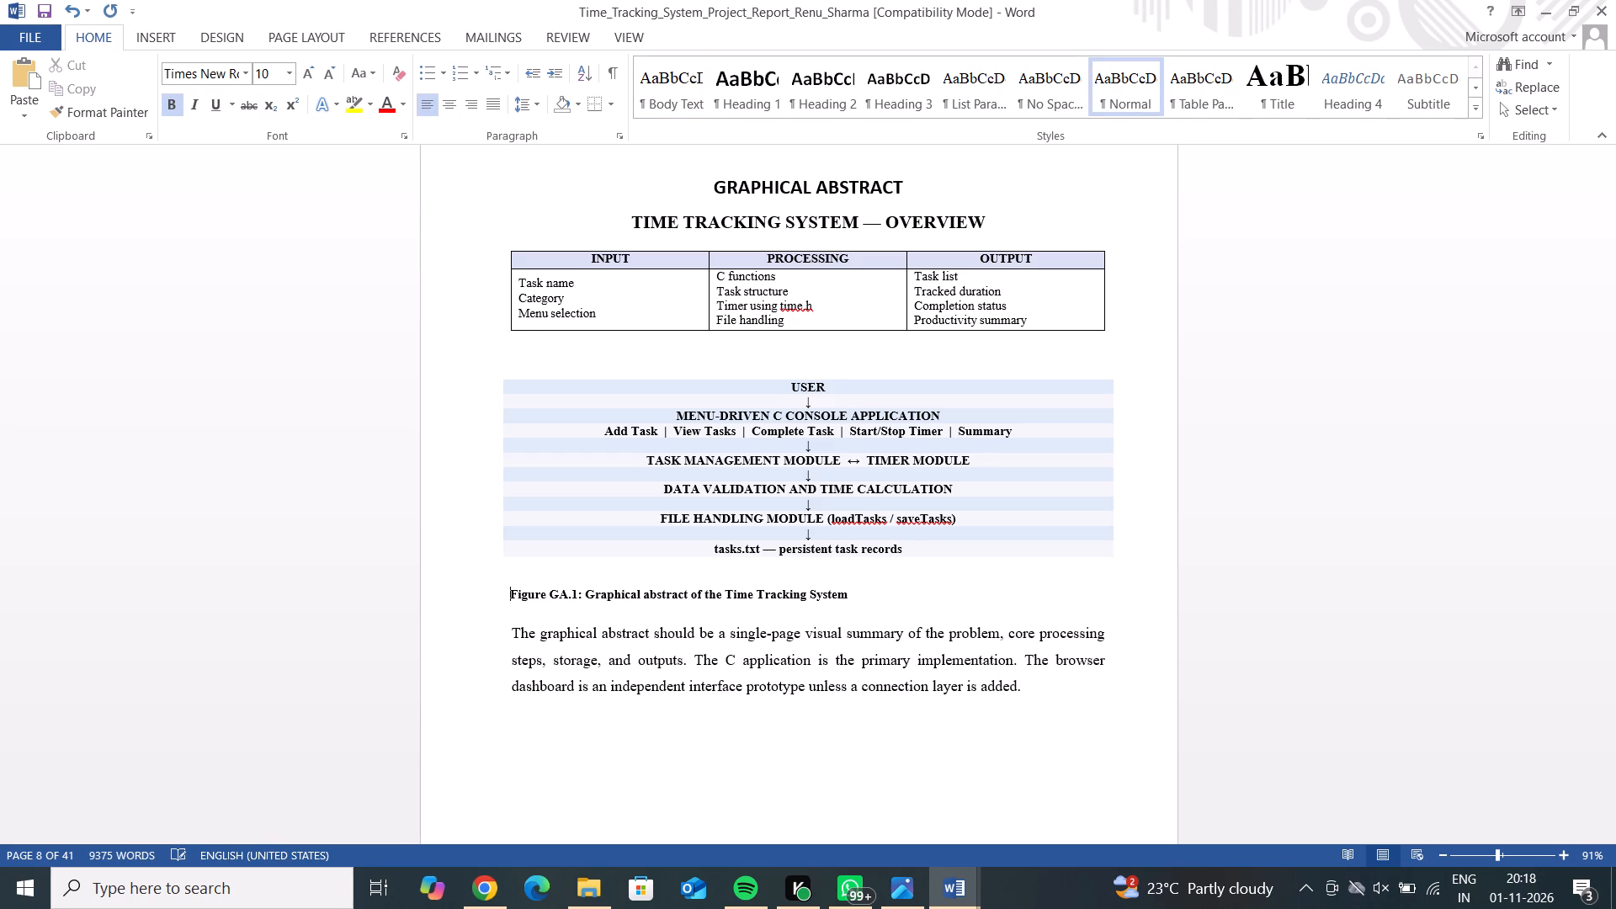
key(space)
key(space)
key(space)
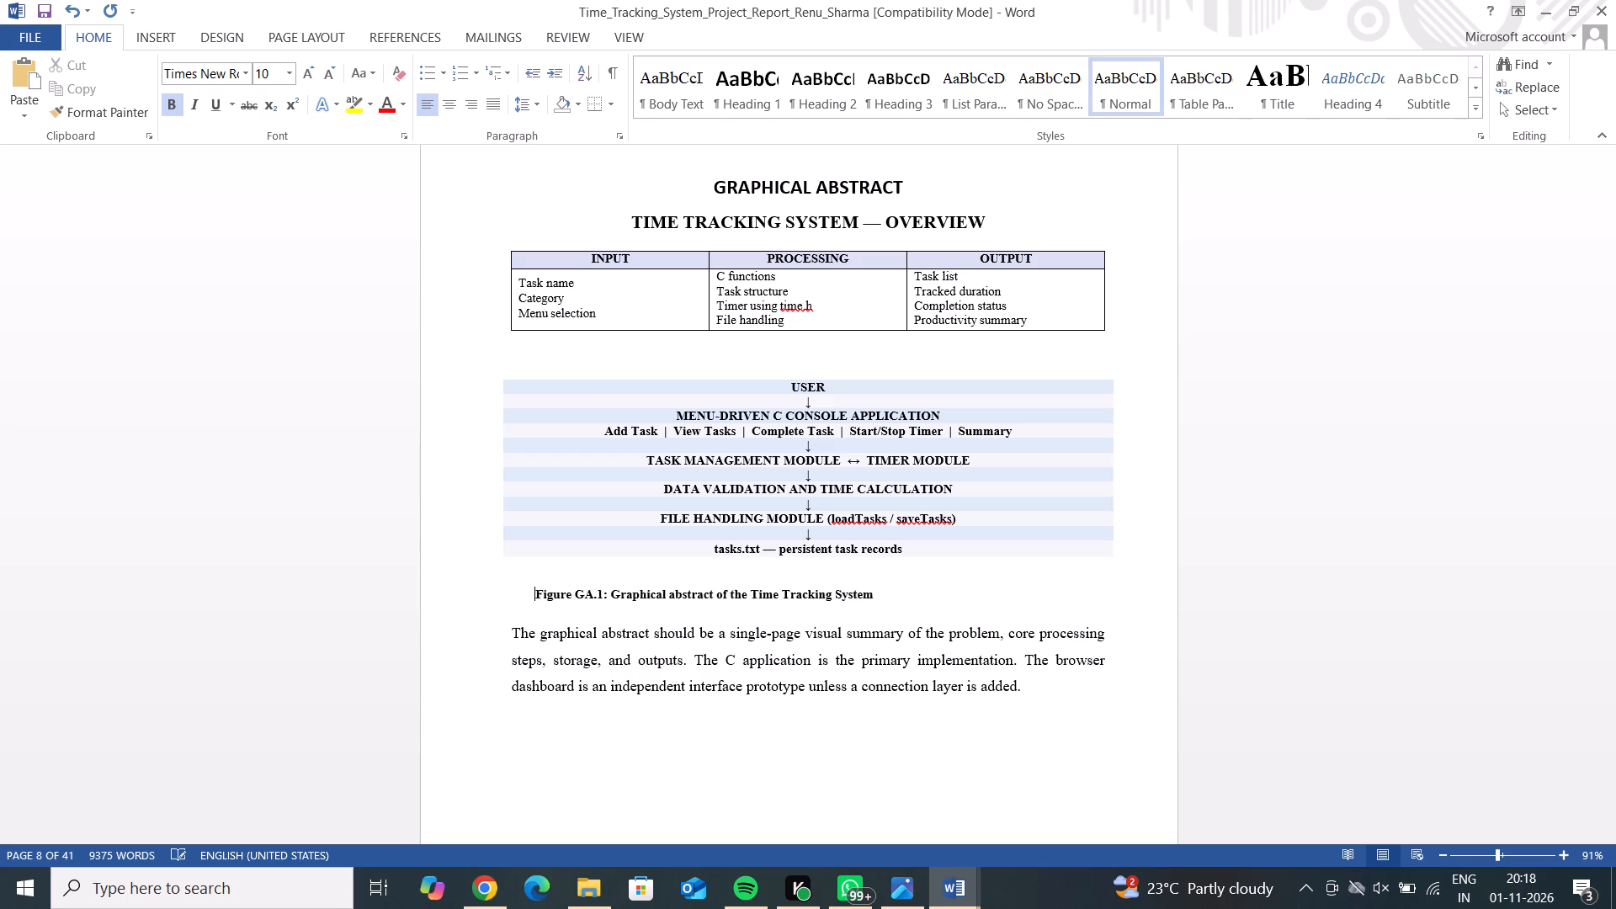
key(space)
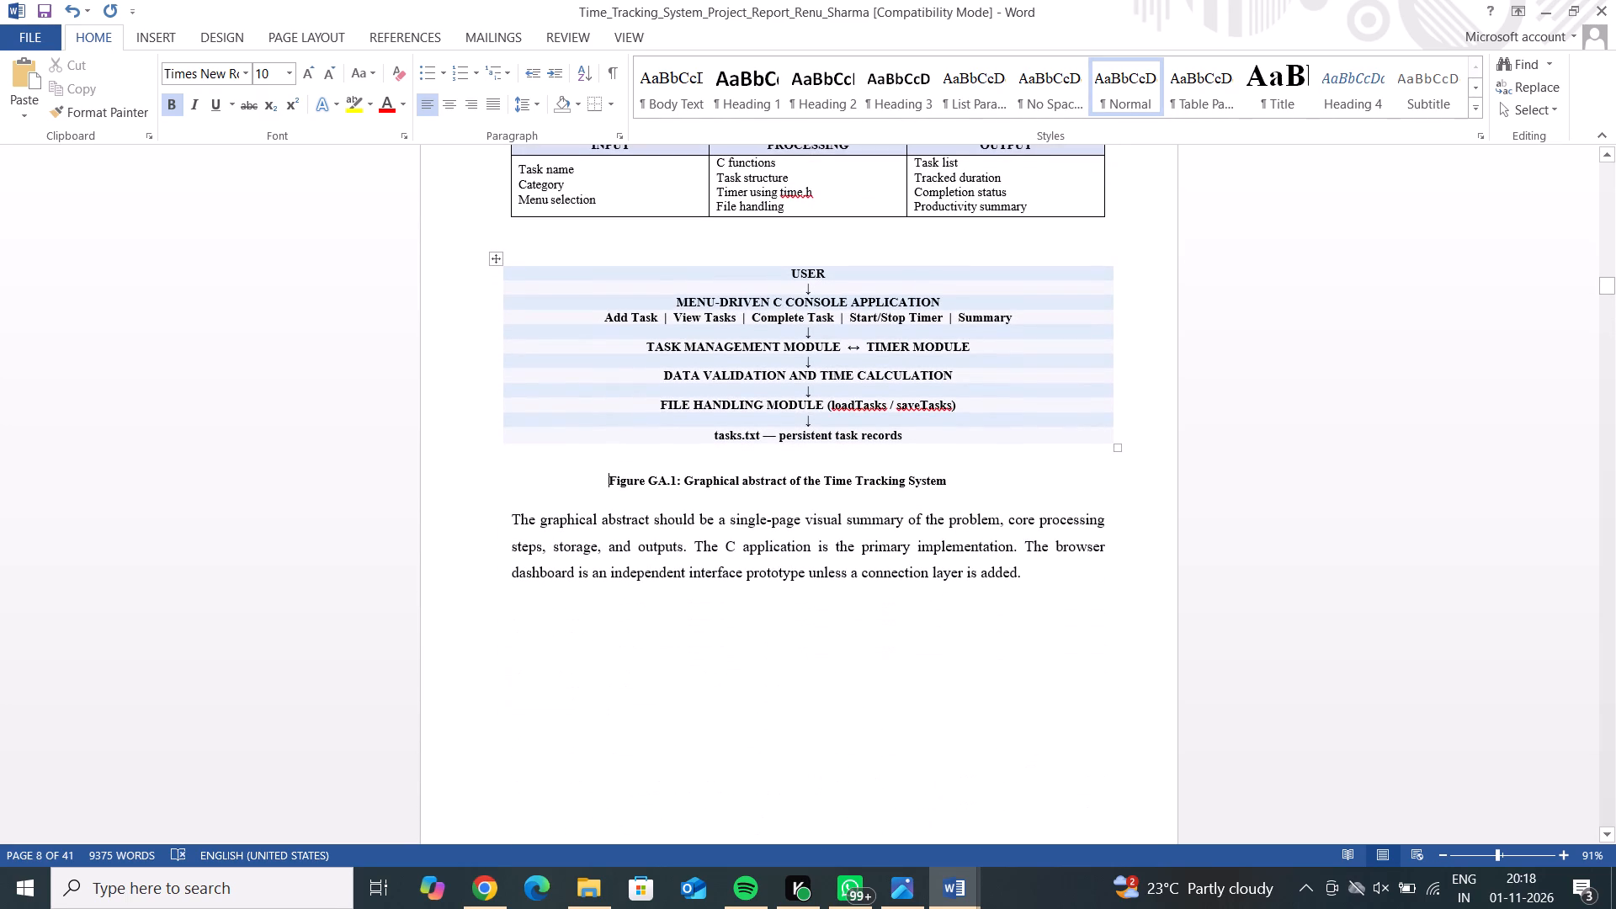
Add about two blank lines between the Figure GA.1 caption and the paragraph starting "The graphical abstract should be".
click(511, 524)
key(Return)
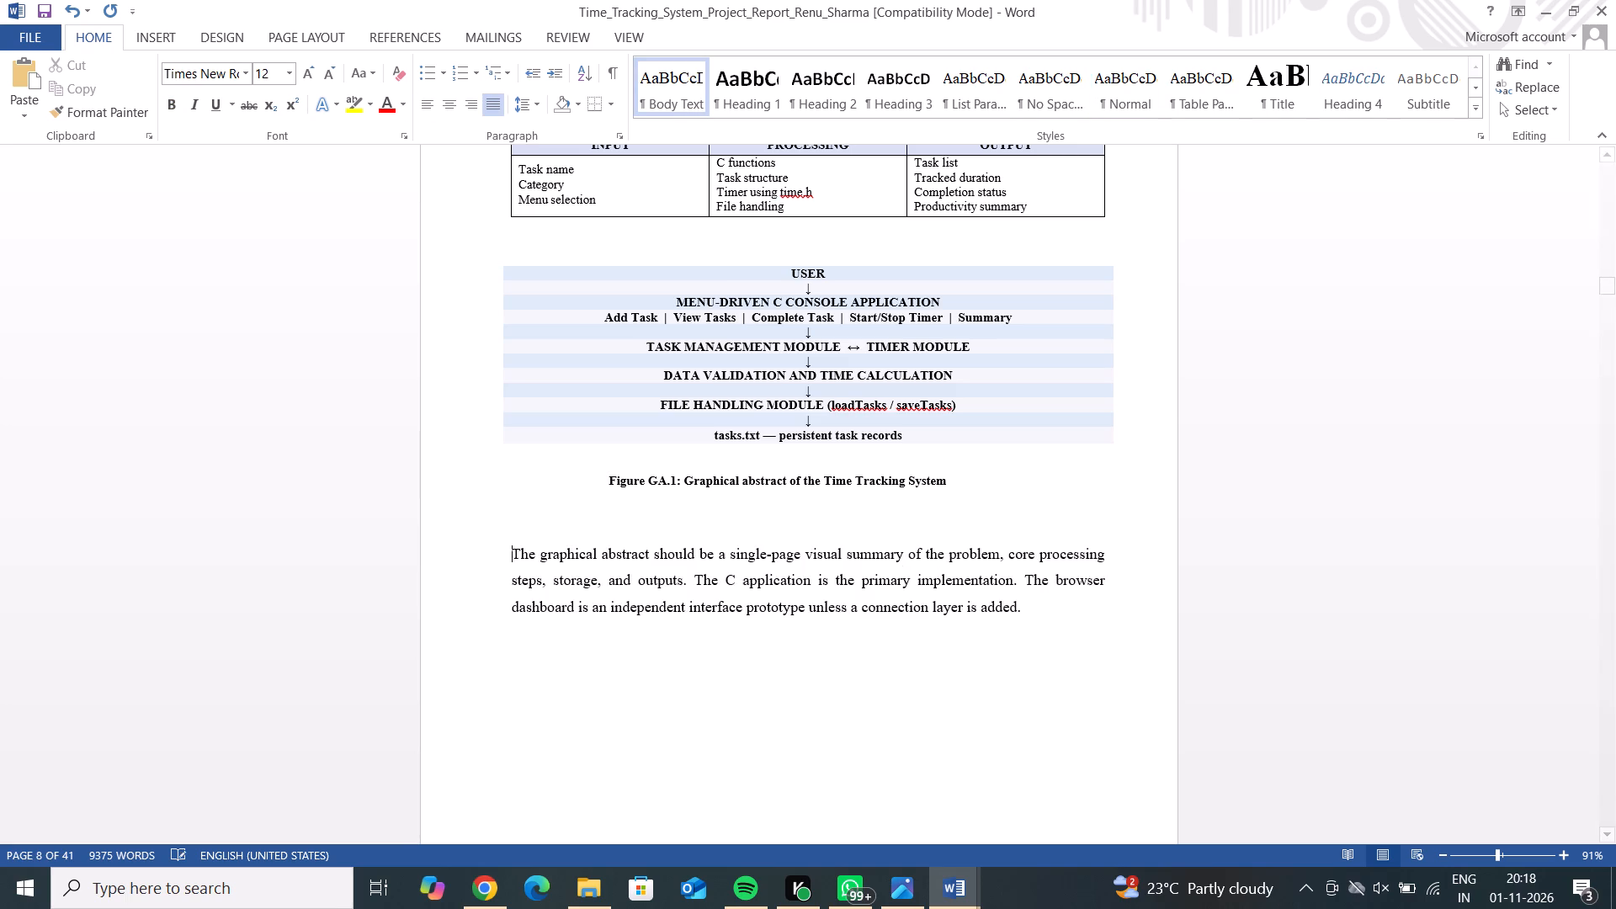
key(Return)
key(Return)
key(Return)
key(Return)
key(Return)
key(Return)
key(Return)
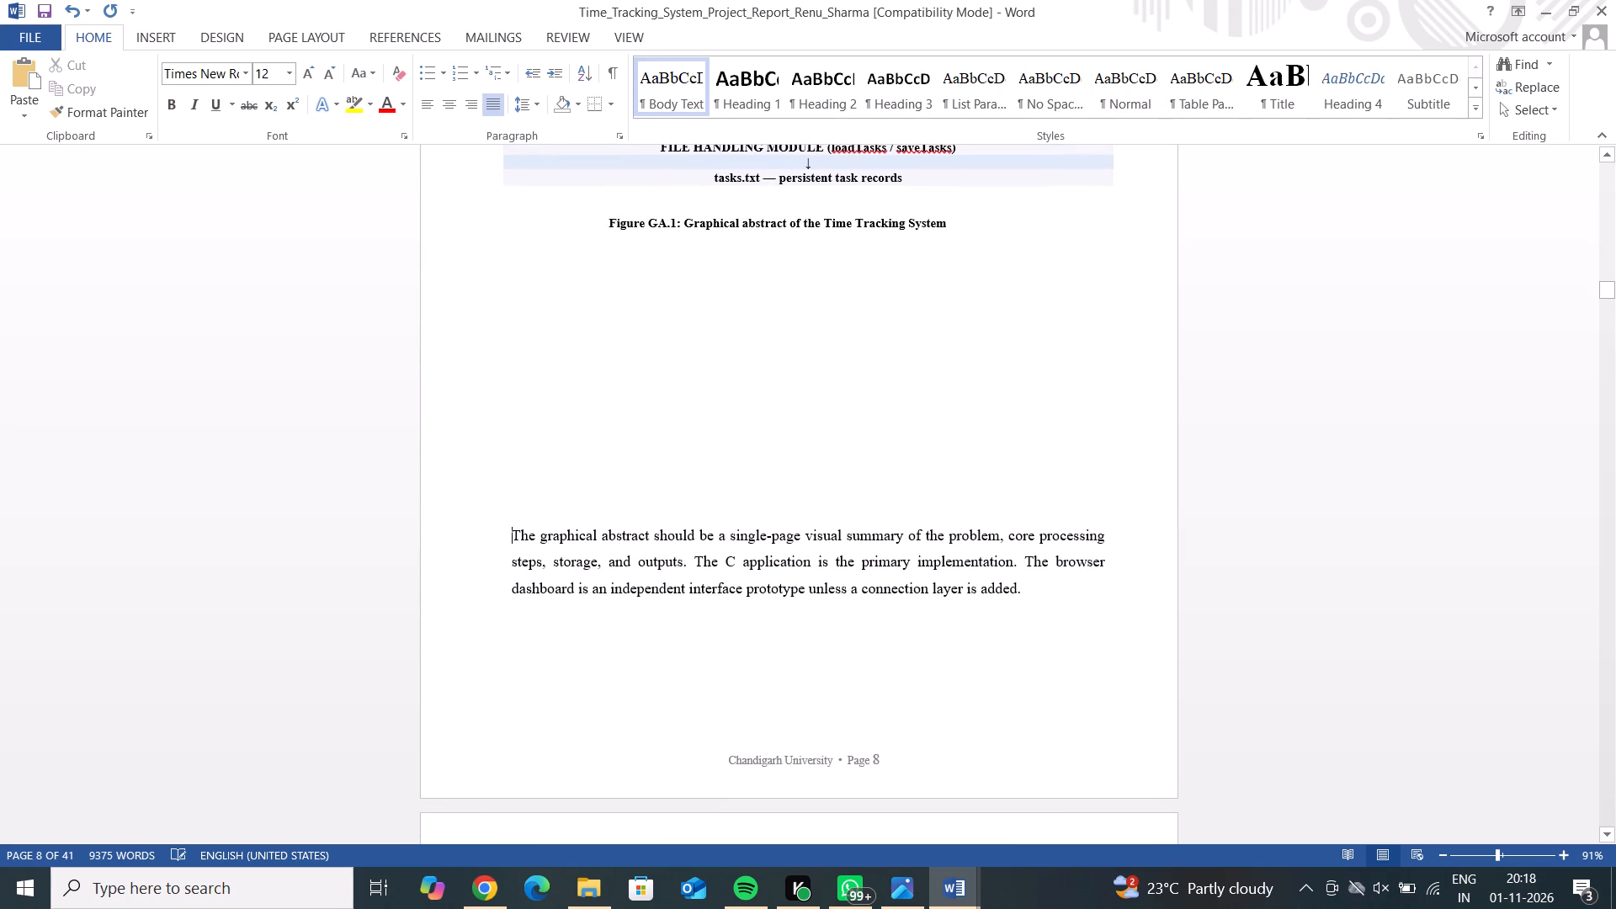
key(BackSpace)
key(BackSpace)
key(BackSpace)
key(BackSpace)
key(BackSpace)
key(BackSpace)
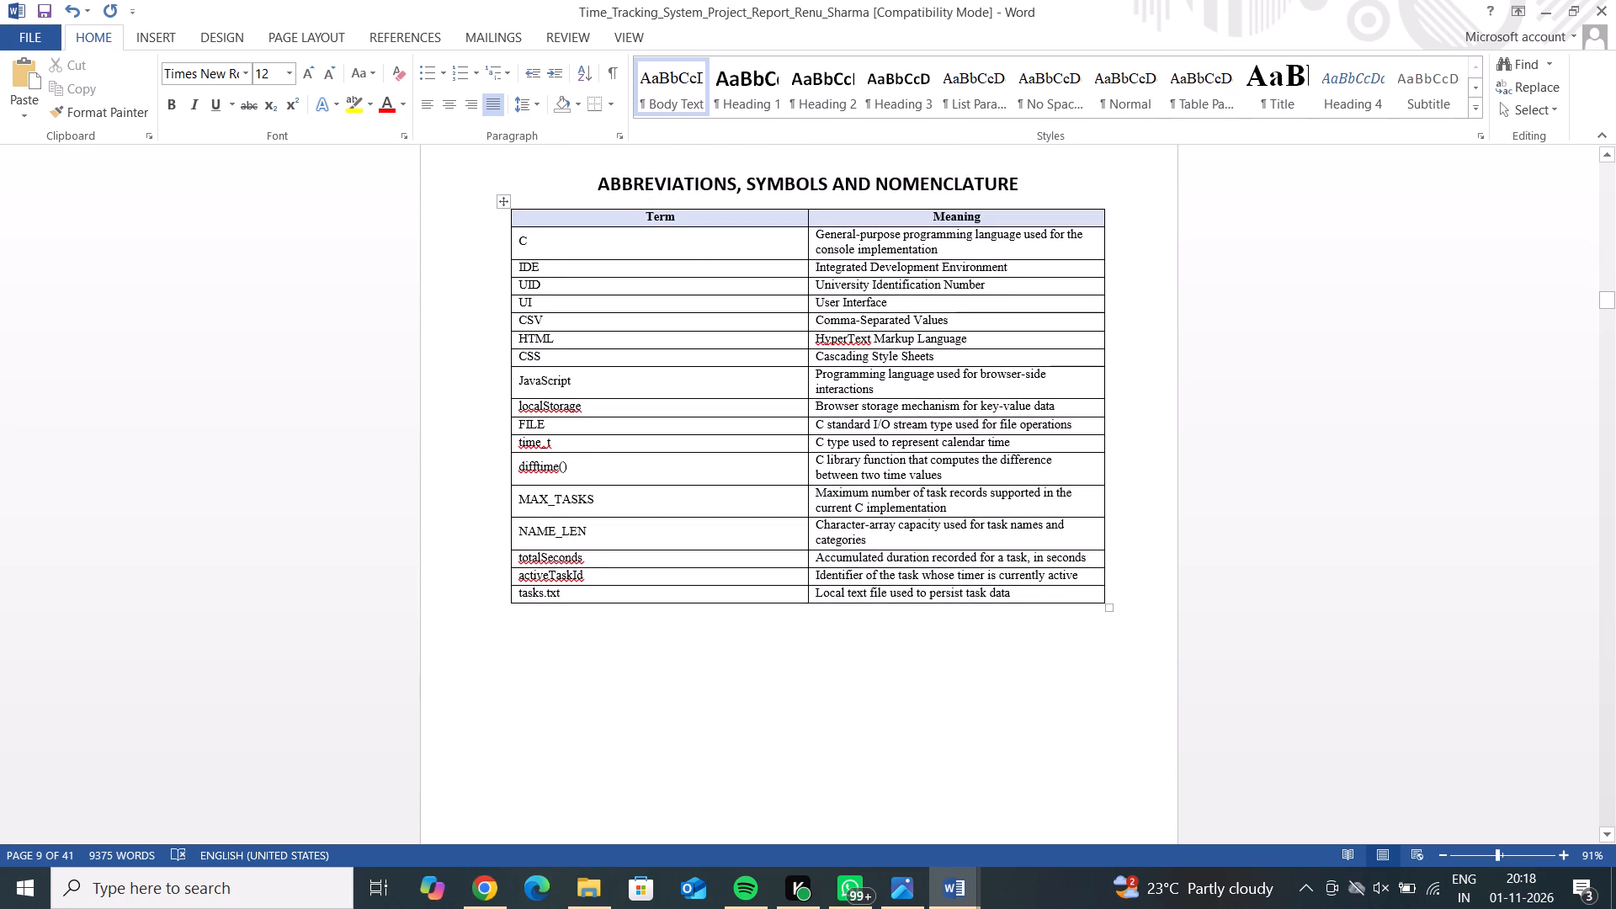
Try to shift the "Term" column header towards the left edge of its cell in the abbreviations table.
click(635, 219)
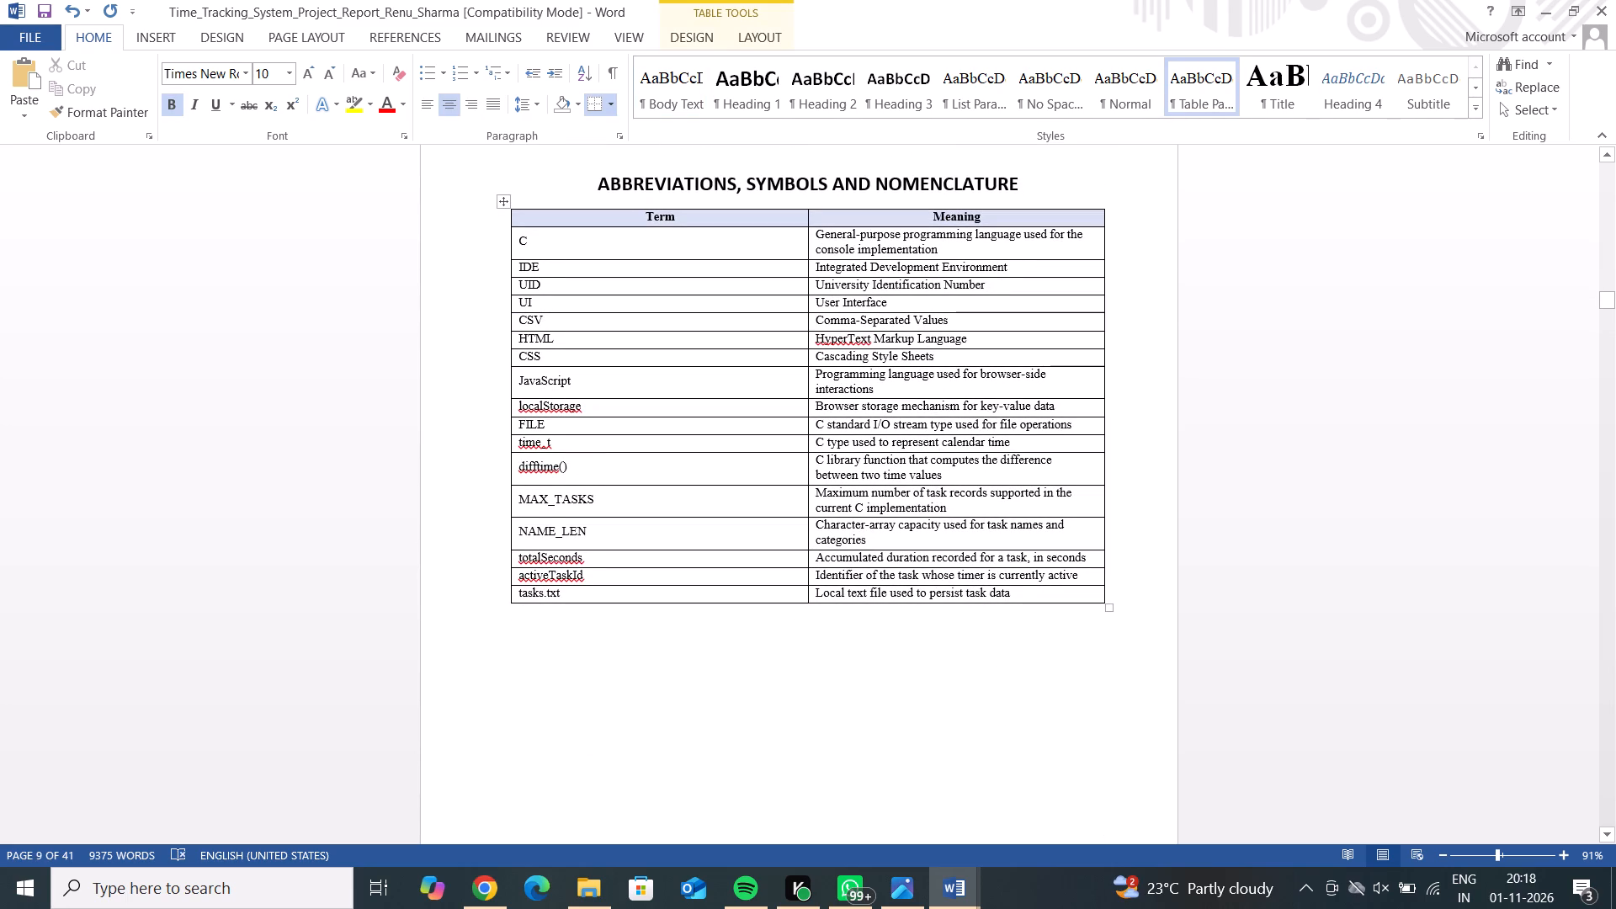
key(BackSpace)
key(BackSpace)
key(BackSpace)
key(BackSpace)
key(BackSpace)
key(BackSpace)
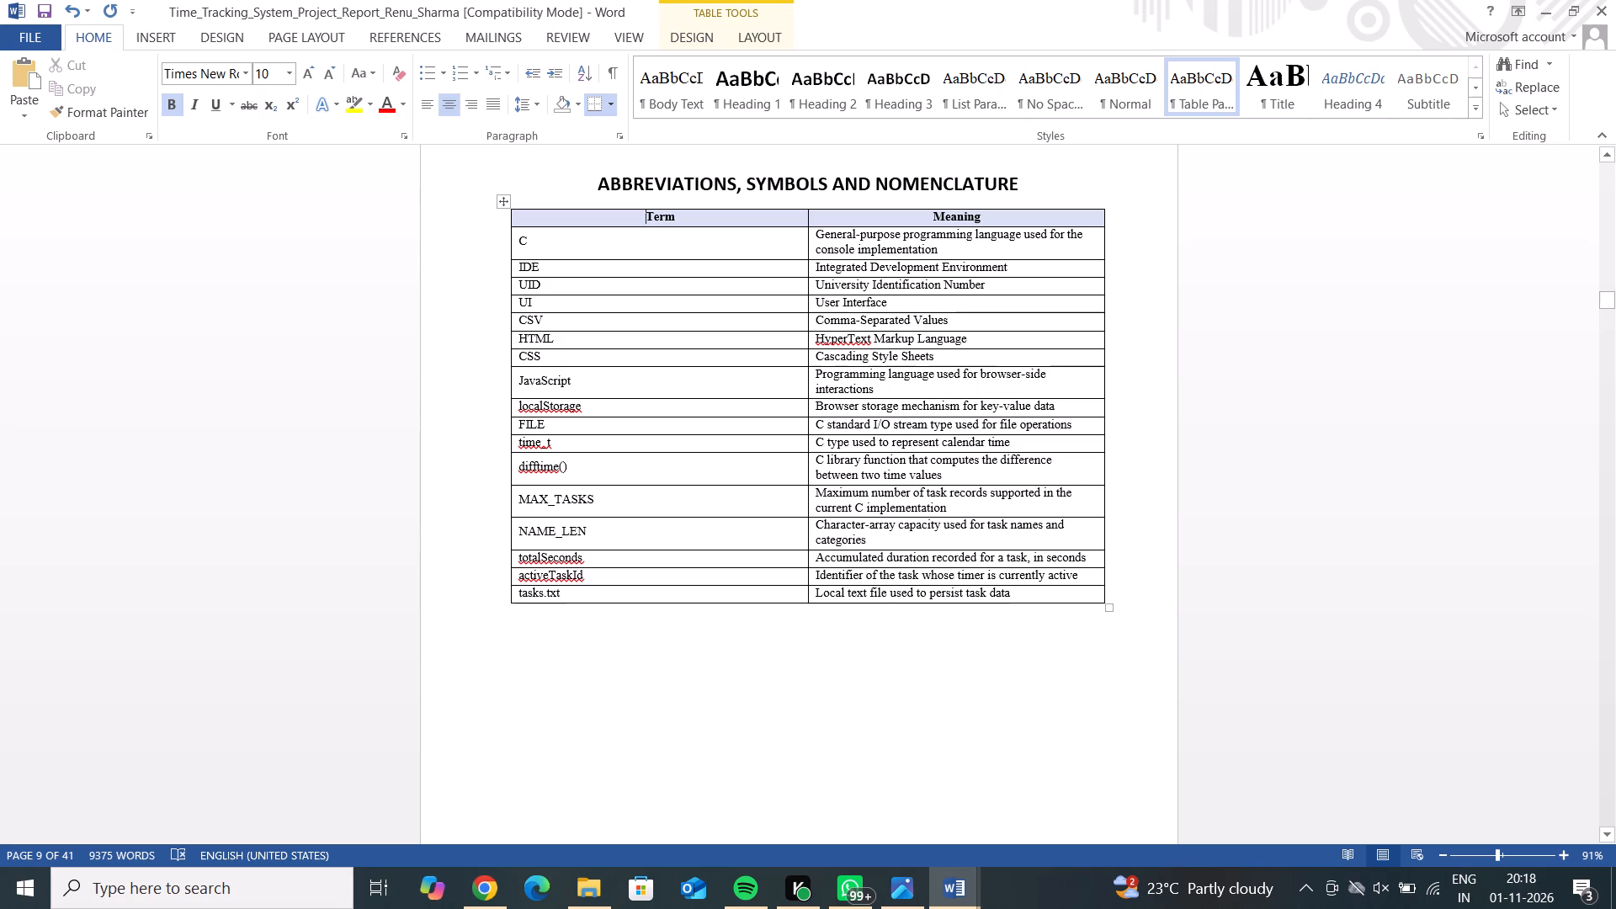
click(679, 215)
Underline the "ABBREVIATIONS, SYMBOLS AND NOMENCLATURE" heading.
triple_click(1029, 182)
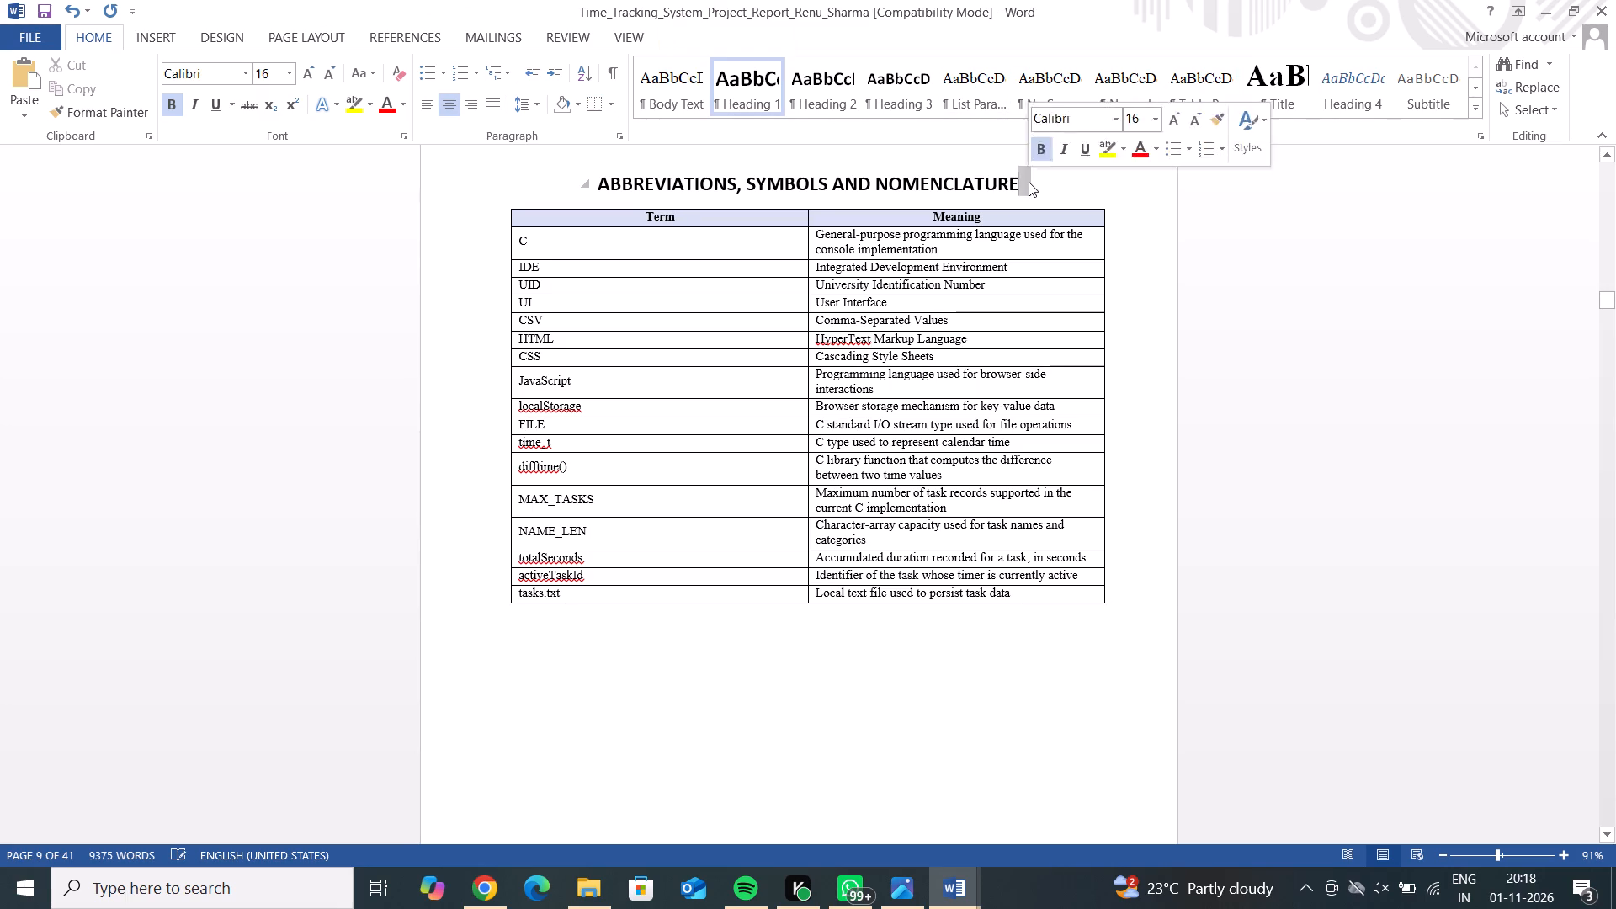
click(1081, 157)
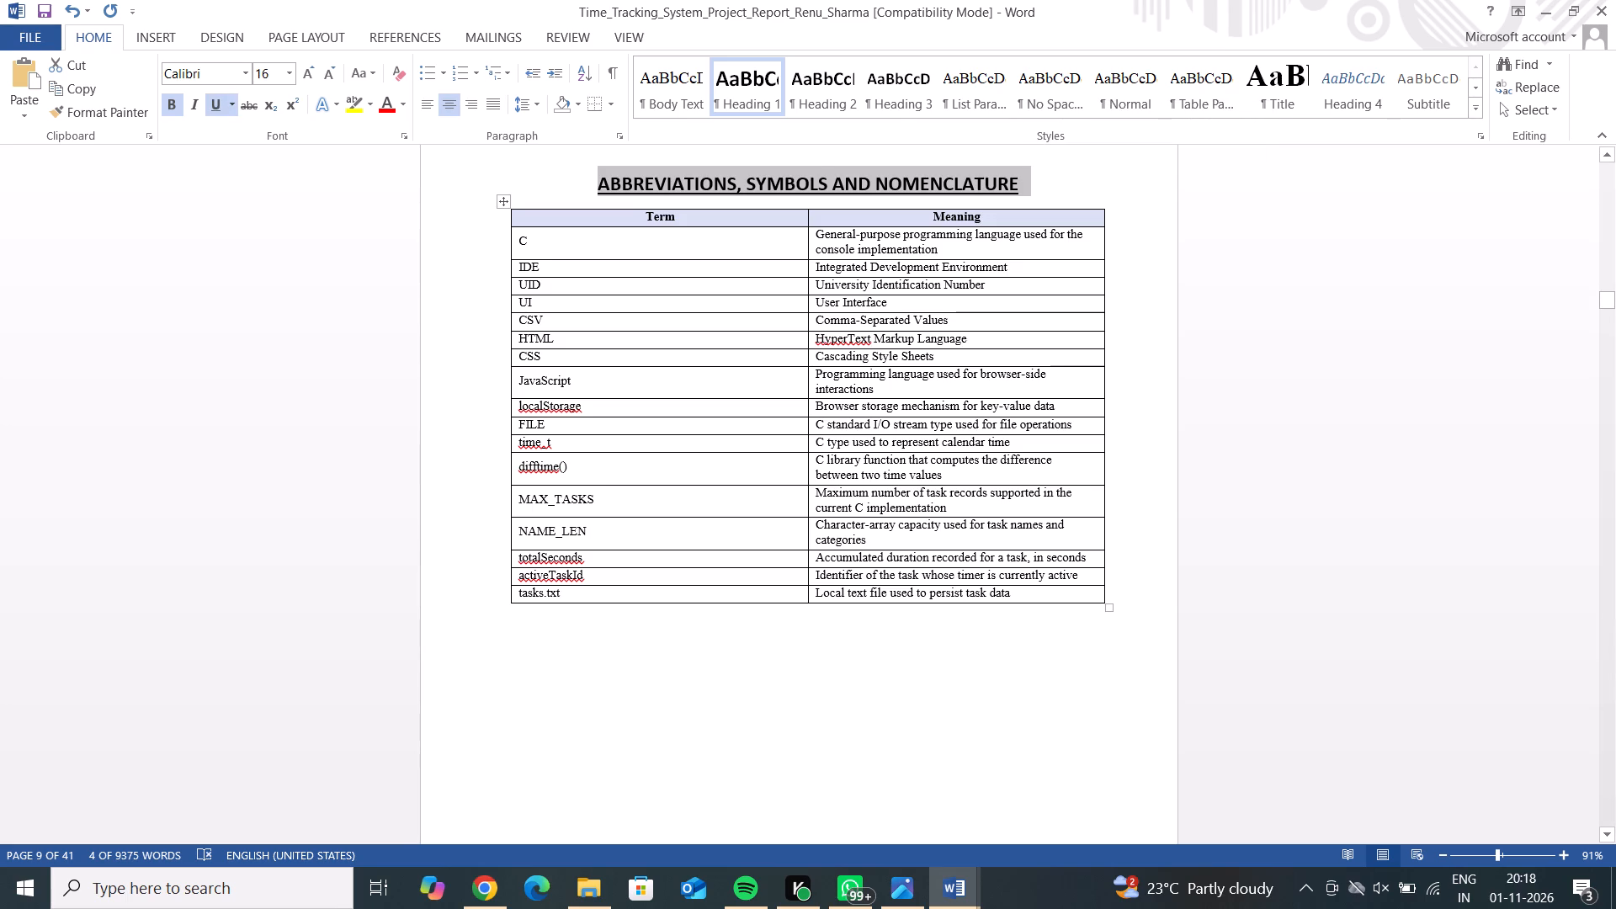
Left-align the "Term" column header in the abbreviations table and indent it slightly with leading space.
click(644, 218)
key(BackSpace)
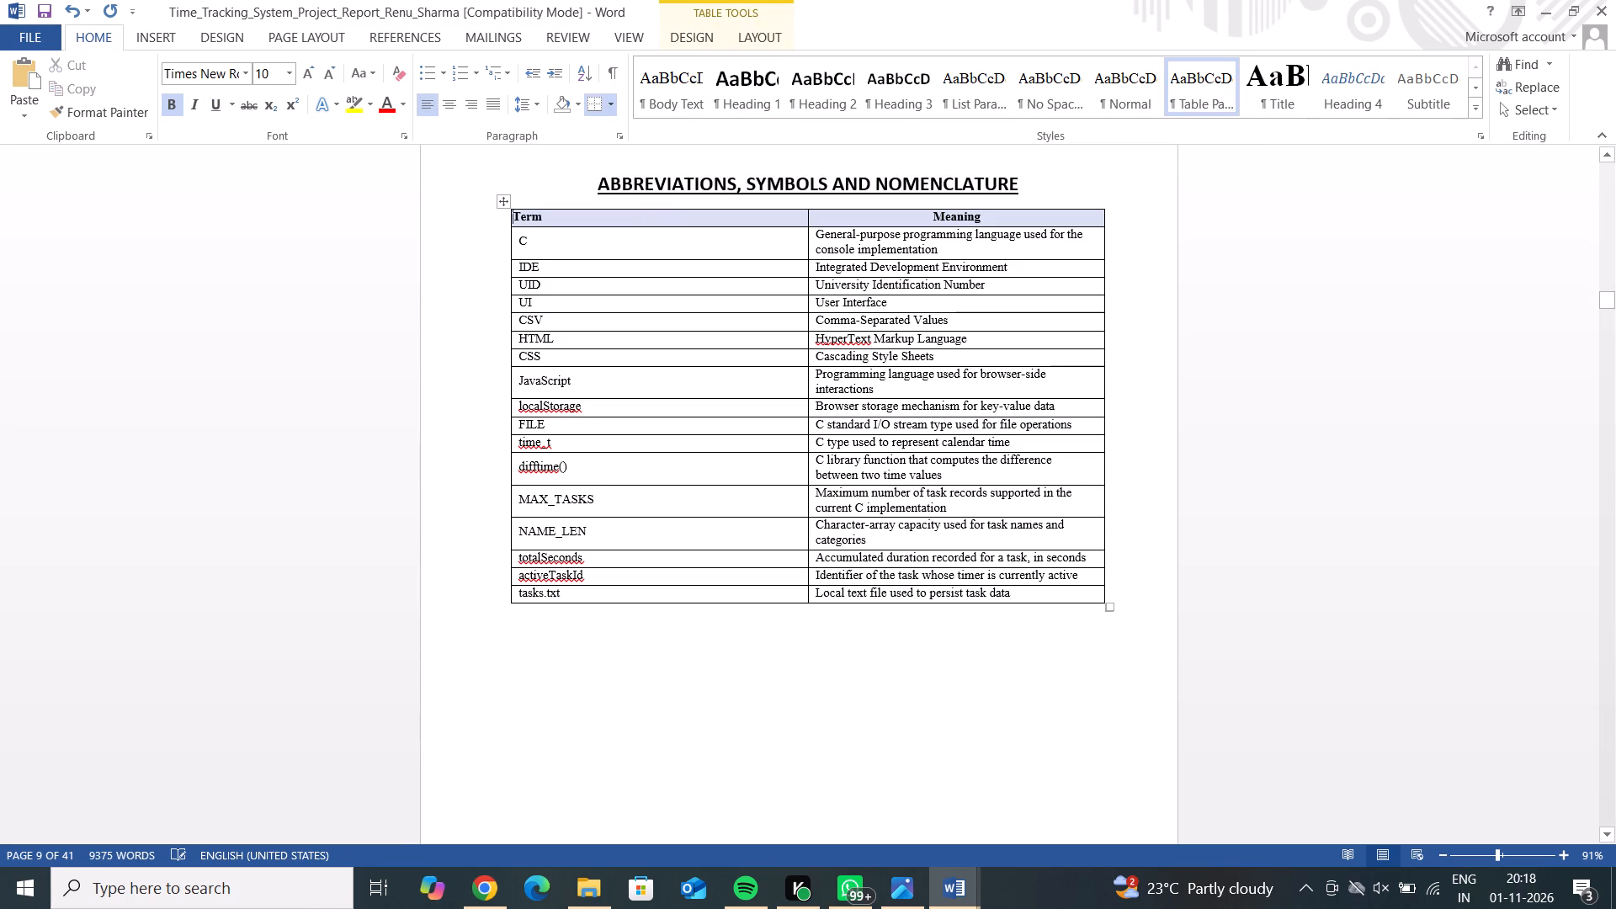
right_click(644, 218)
double_click(644, 218)
key(space)
click(516, 217)
key(space)
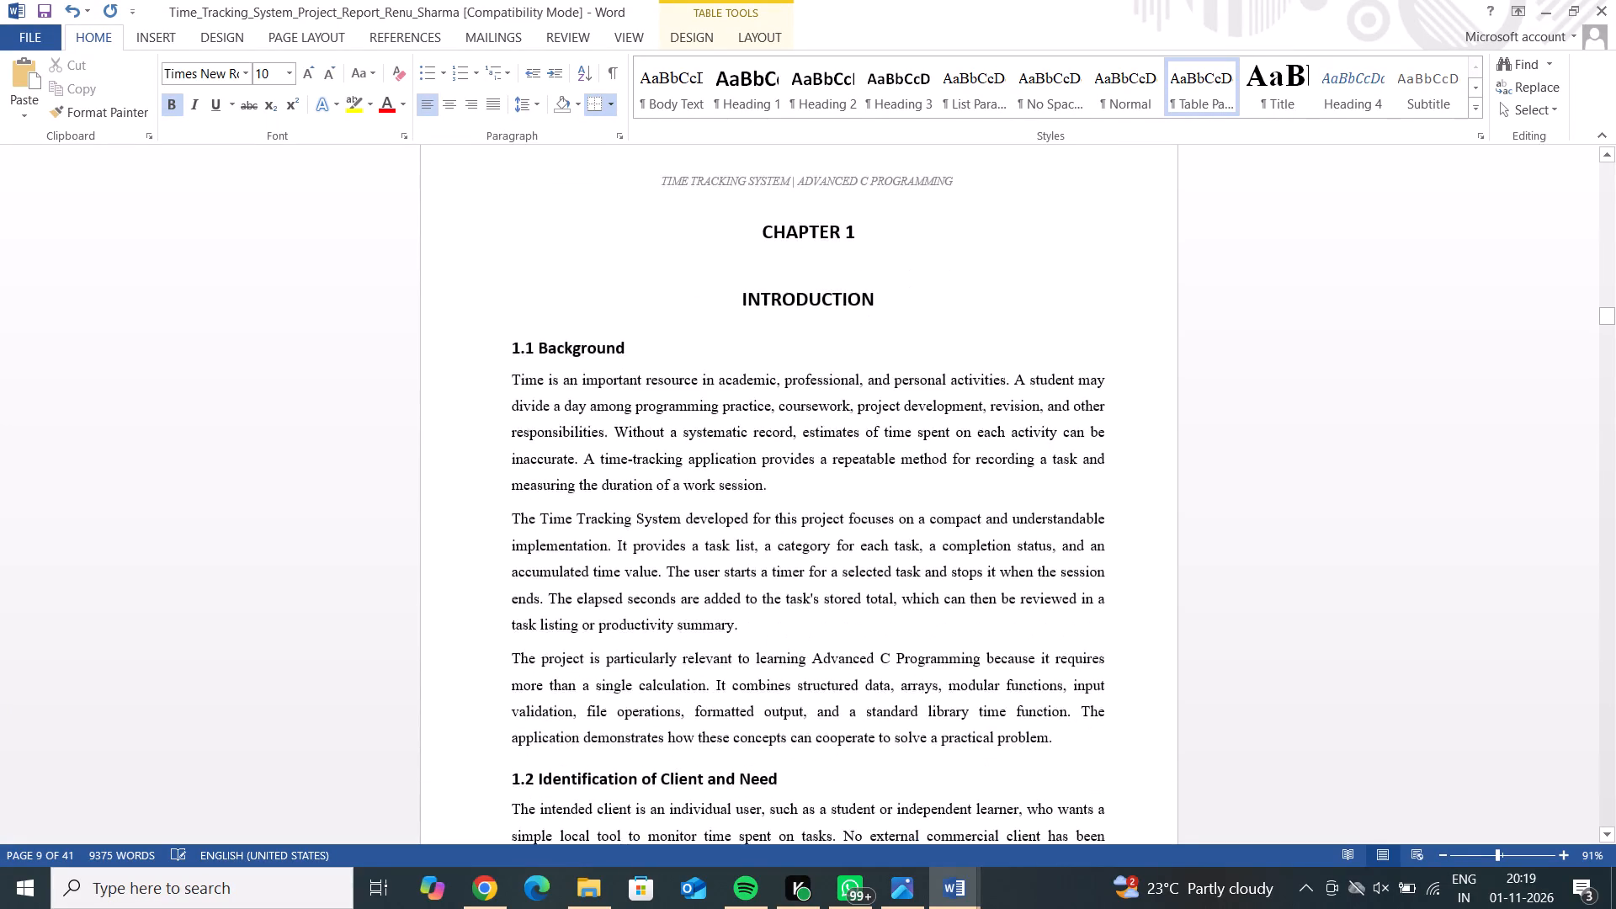
Underline the "CHAPTER 1" and "INTRODUCTION" headings.
drag(854, 208, 762, 204)
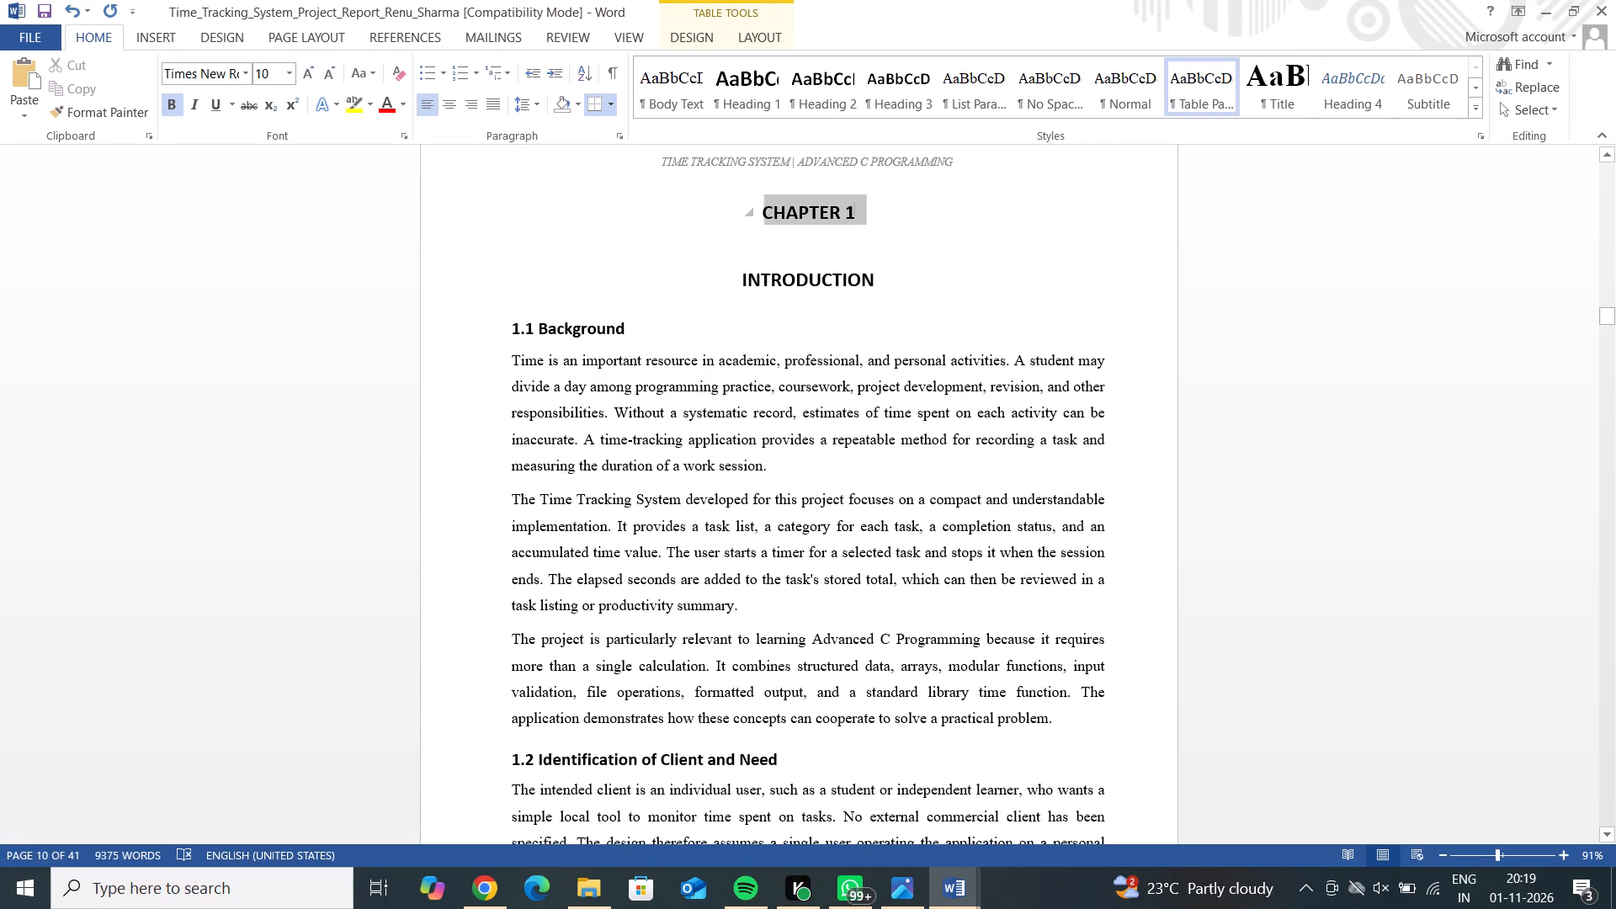
drag(762, 204, 754, 204)
click(811, 173)
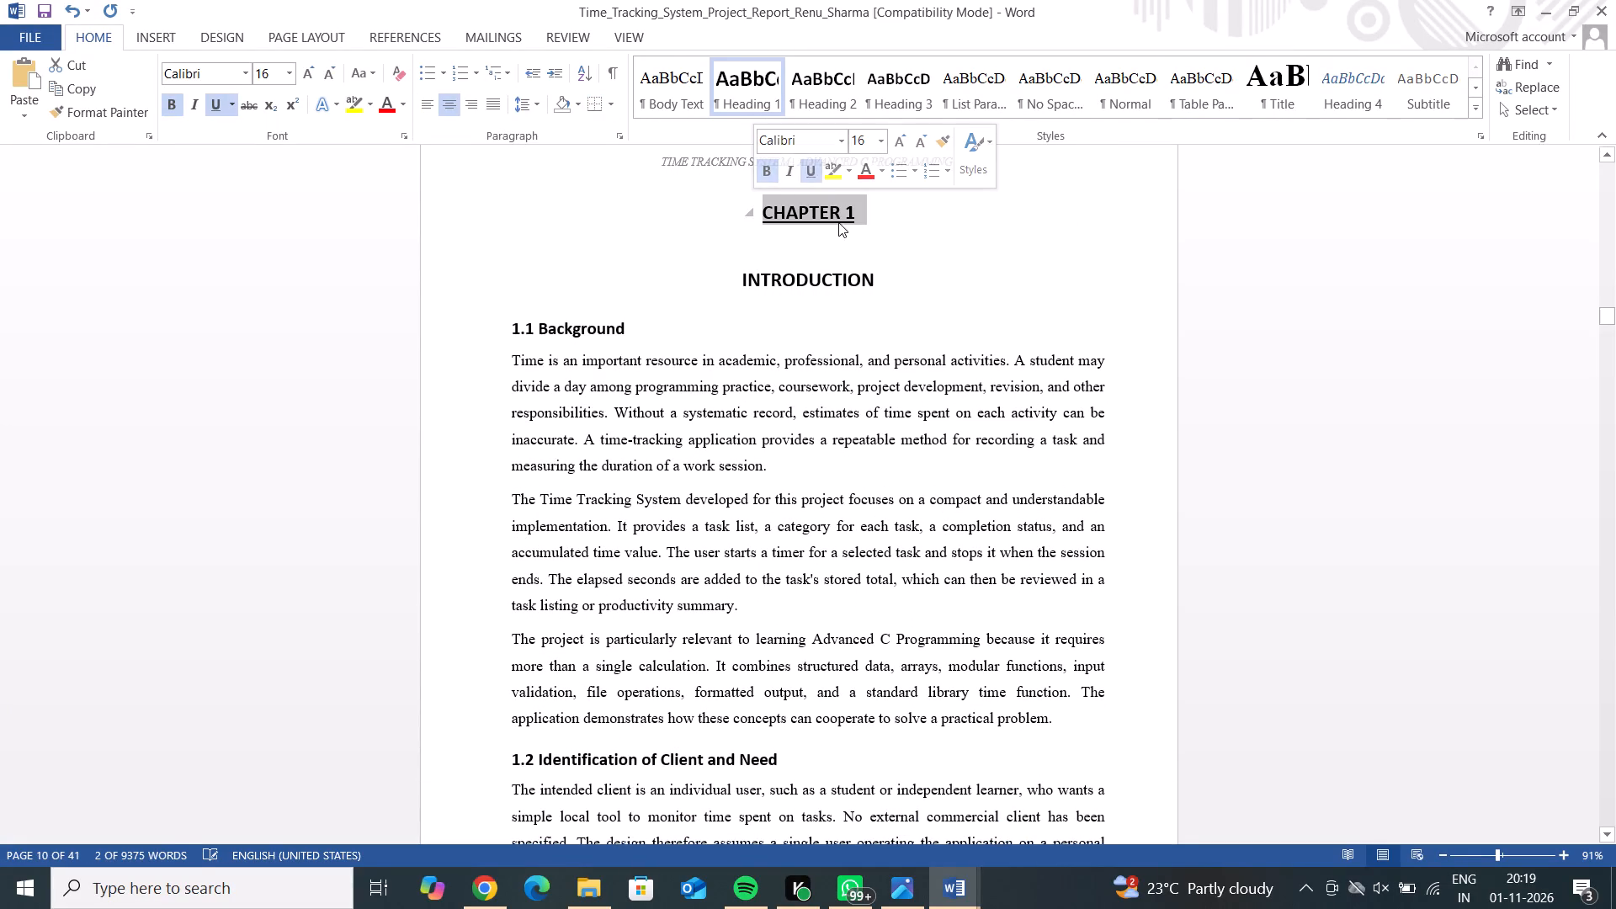
drag(880, 279, 743, 279)
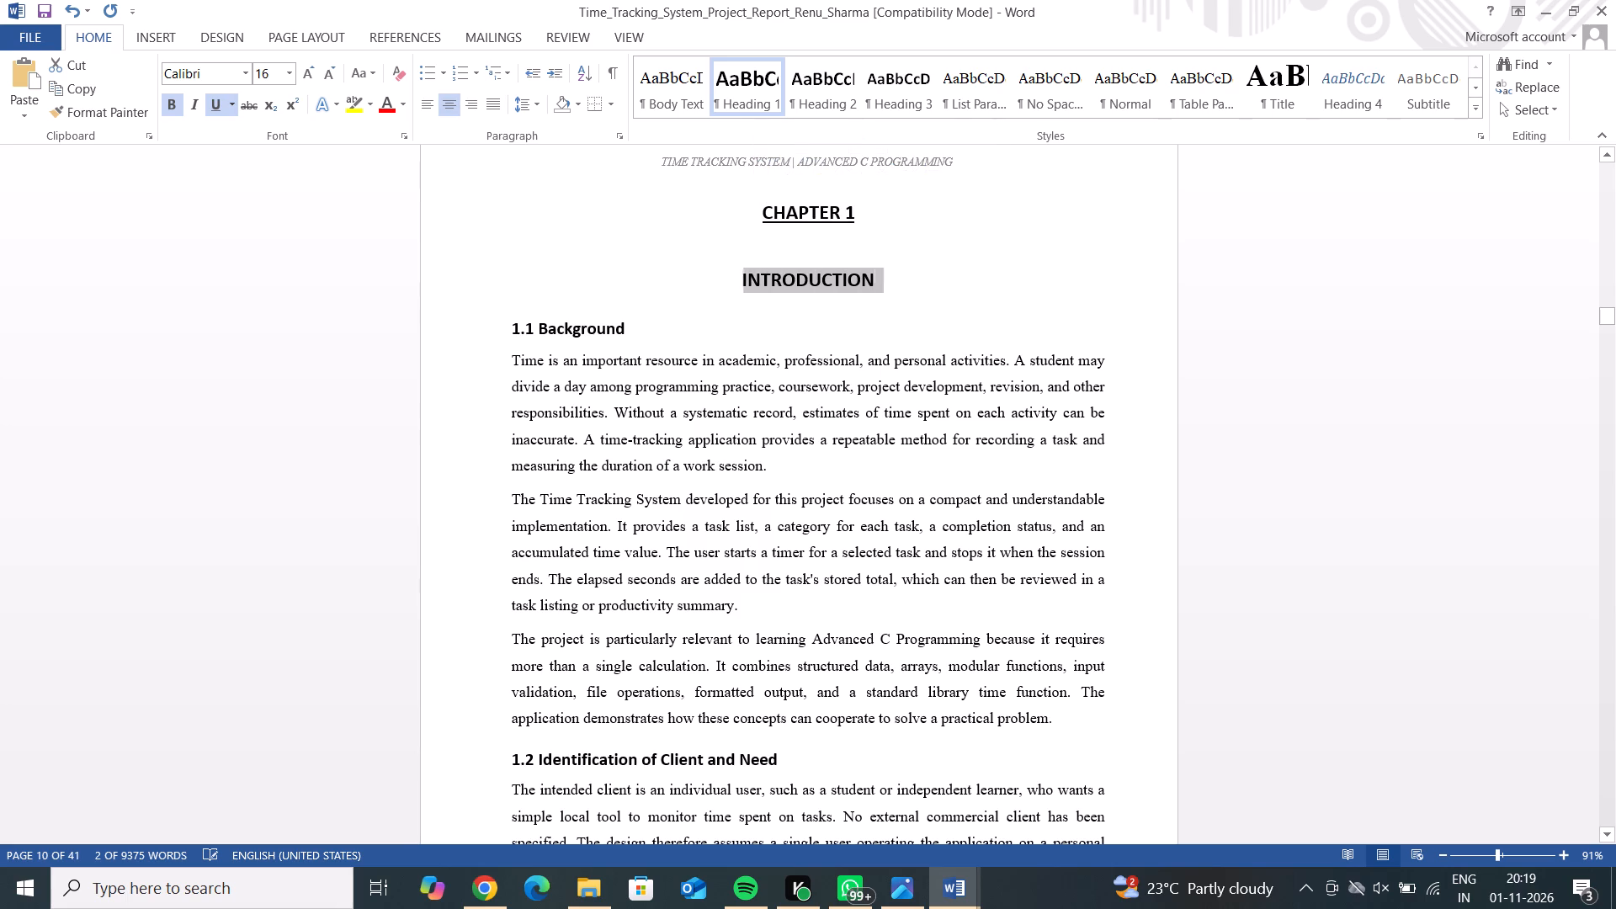
drag(743, 279, 740, 279)
click(792, 250)
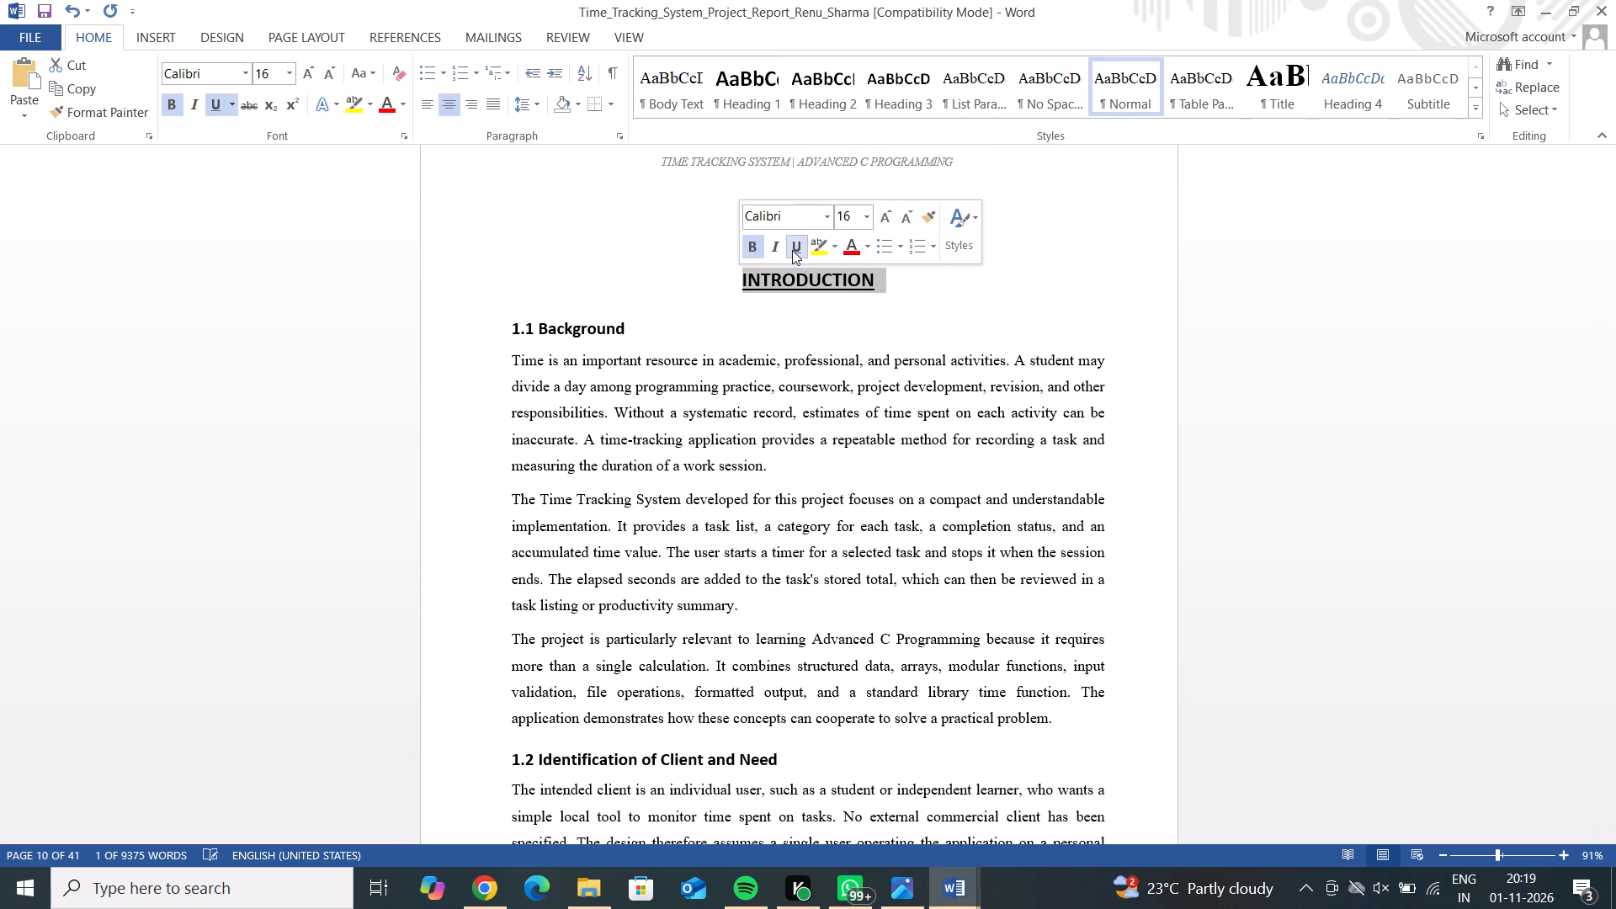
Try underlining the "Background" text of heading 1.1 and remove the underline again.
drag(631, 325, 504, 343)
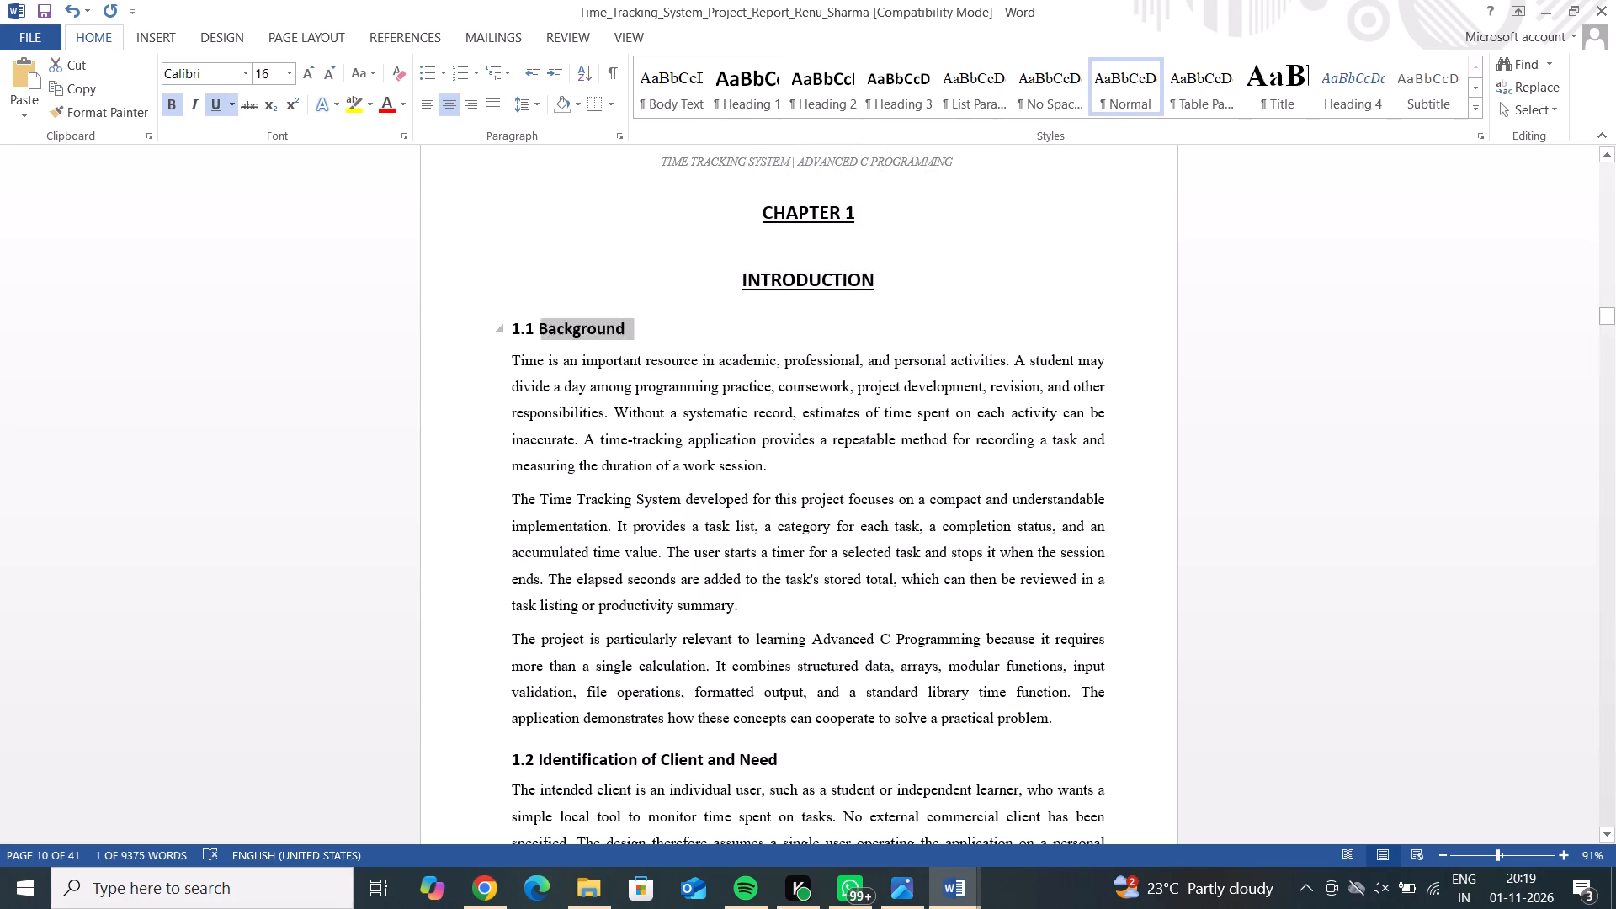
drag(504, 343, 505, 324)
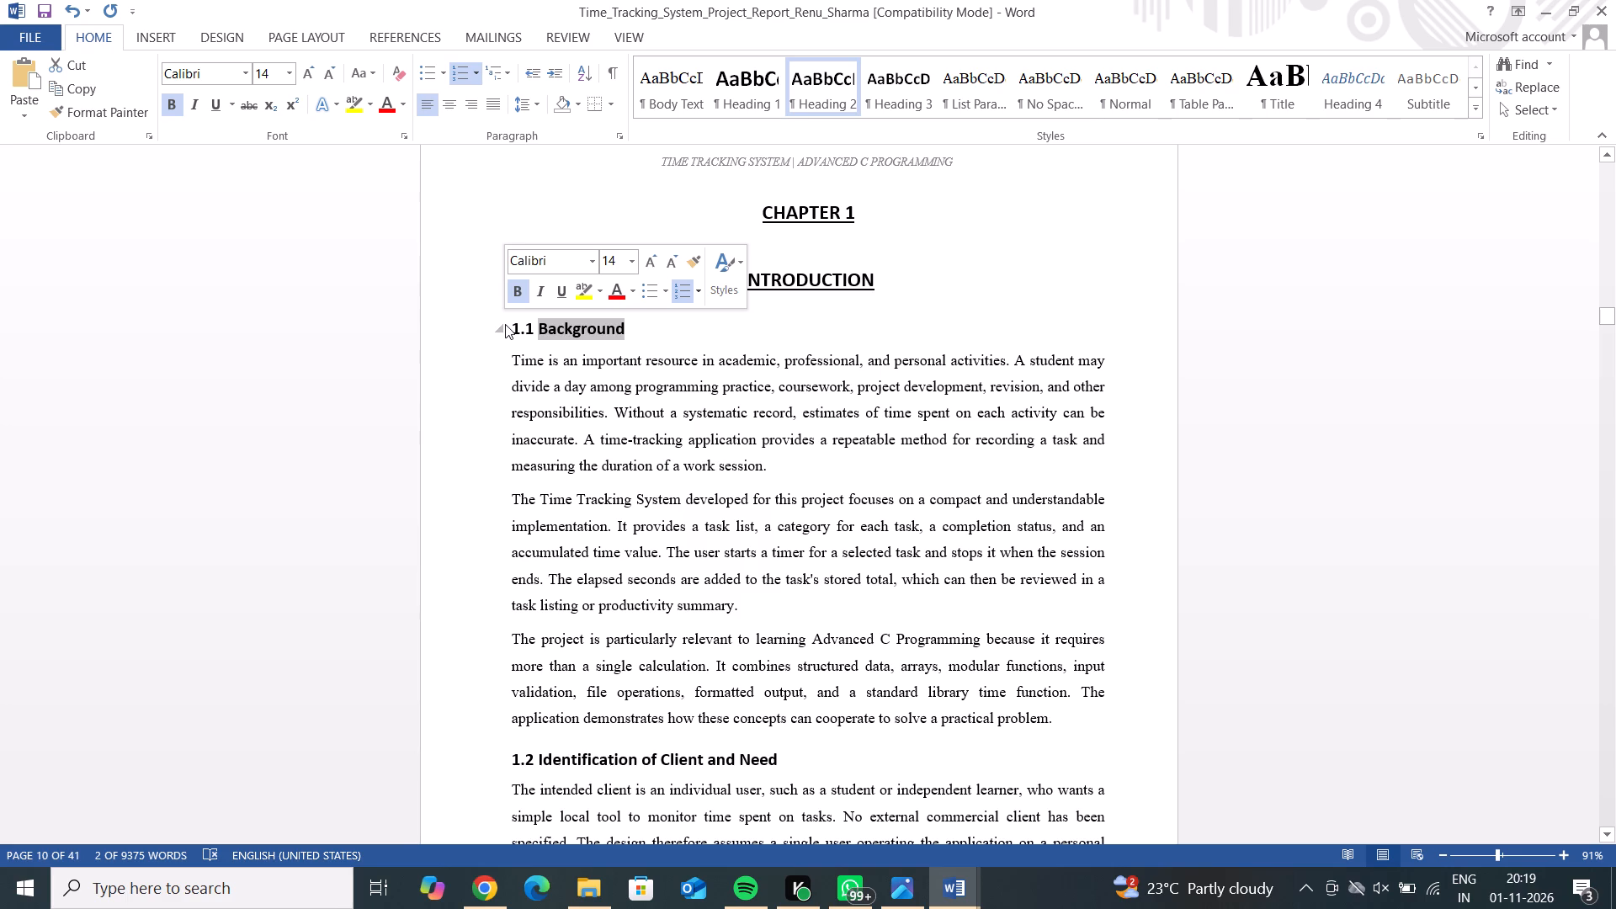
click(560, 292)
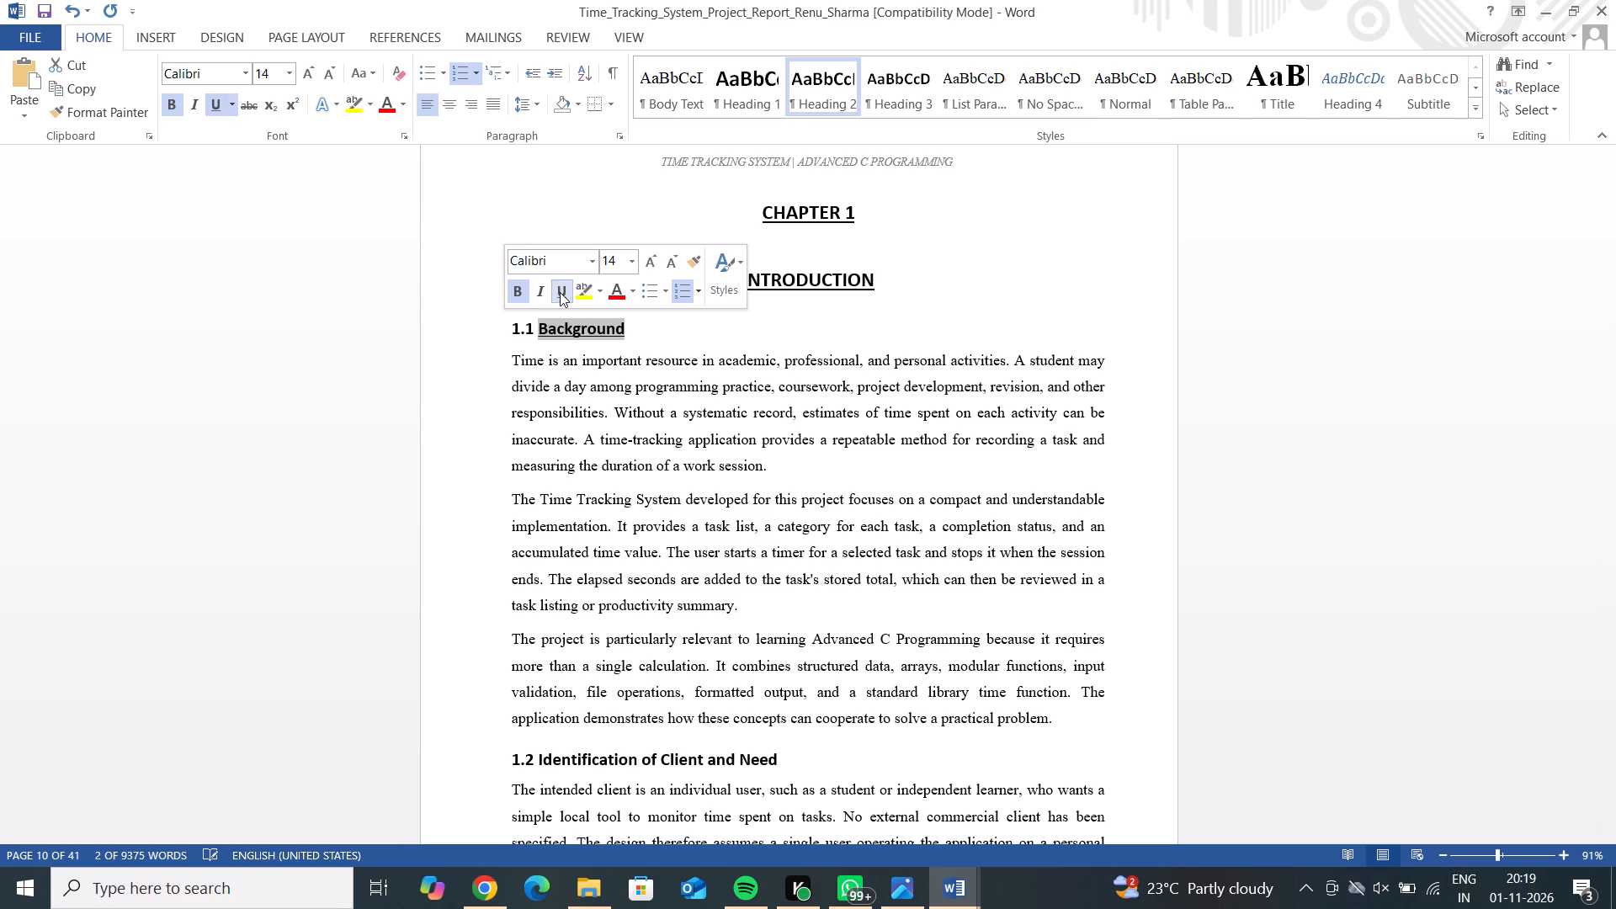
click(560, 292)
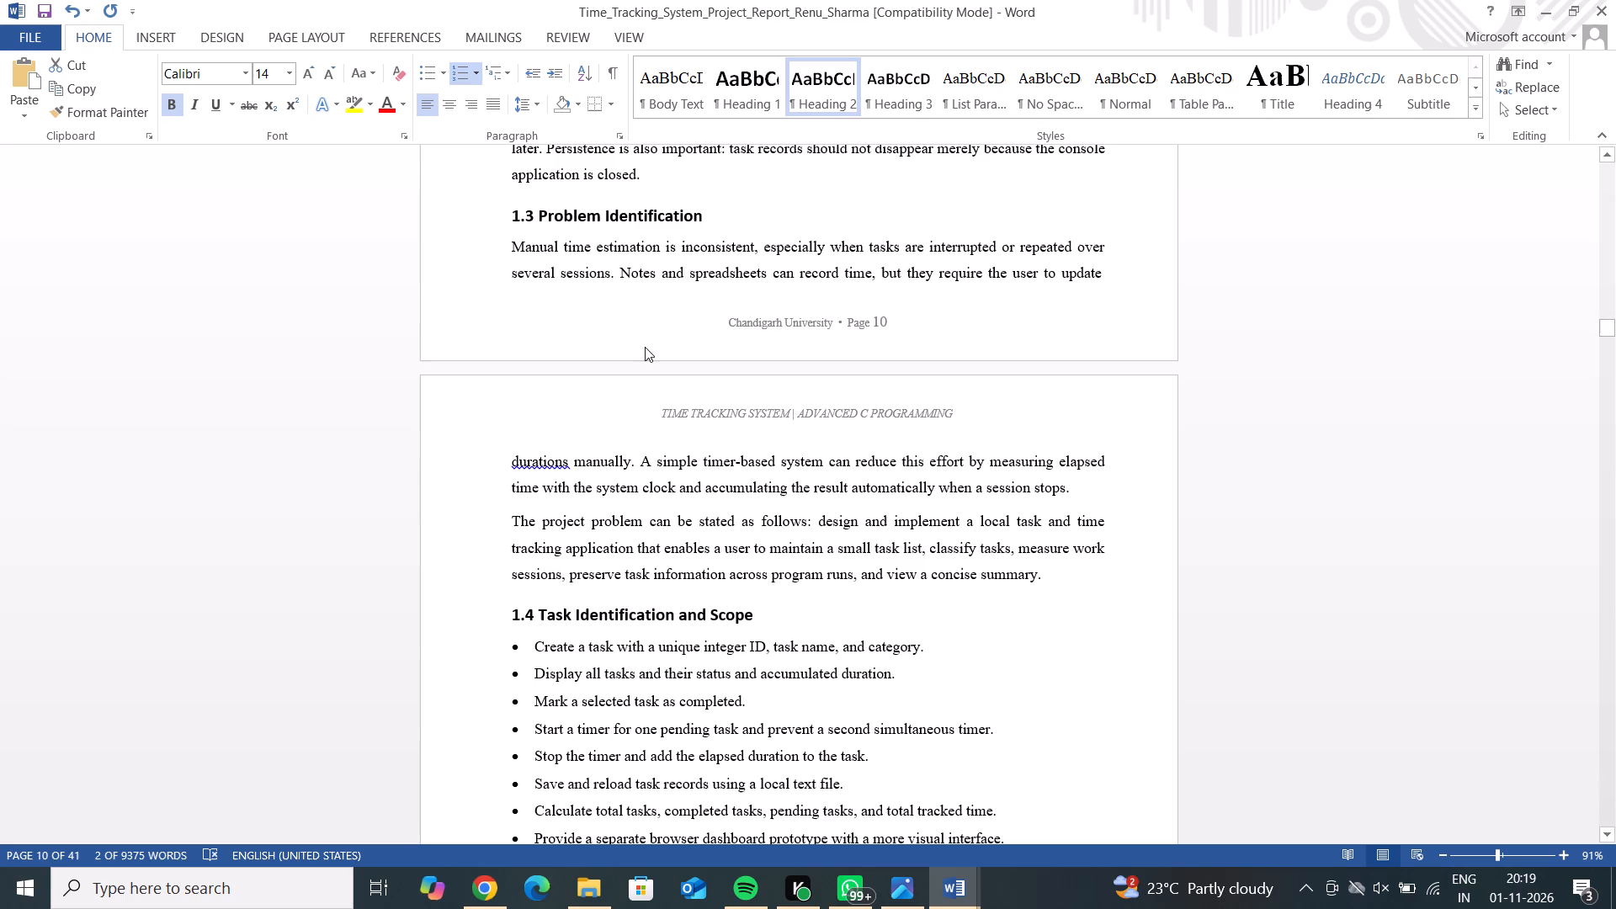
Push the "Problem Identification" heading onto the following page with blank lines, number it manually as 1.3, and remove the extra automatic numbers above.
click(534, 213)
key(Return)
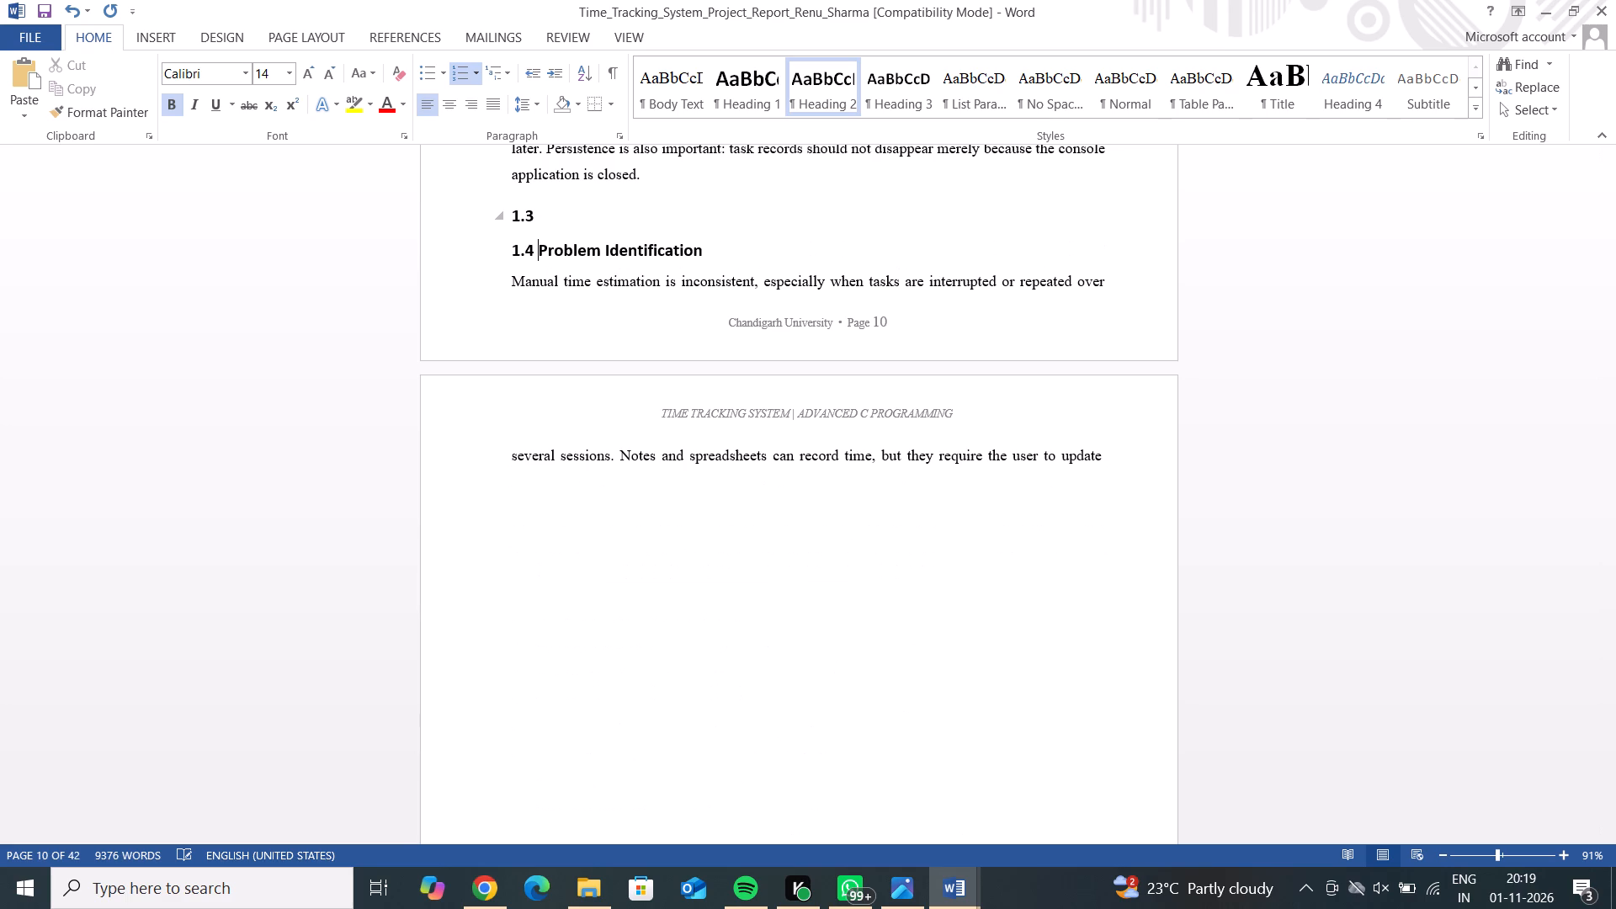
key(Return)
key(Return)
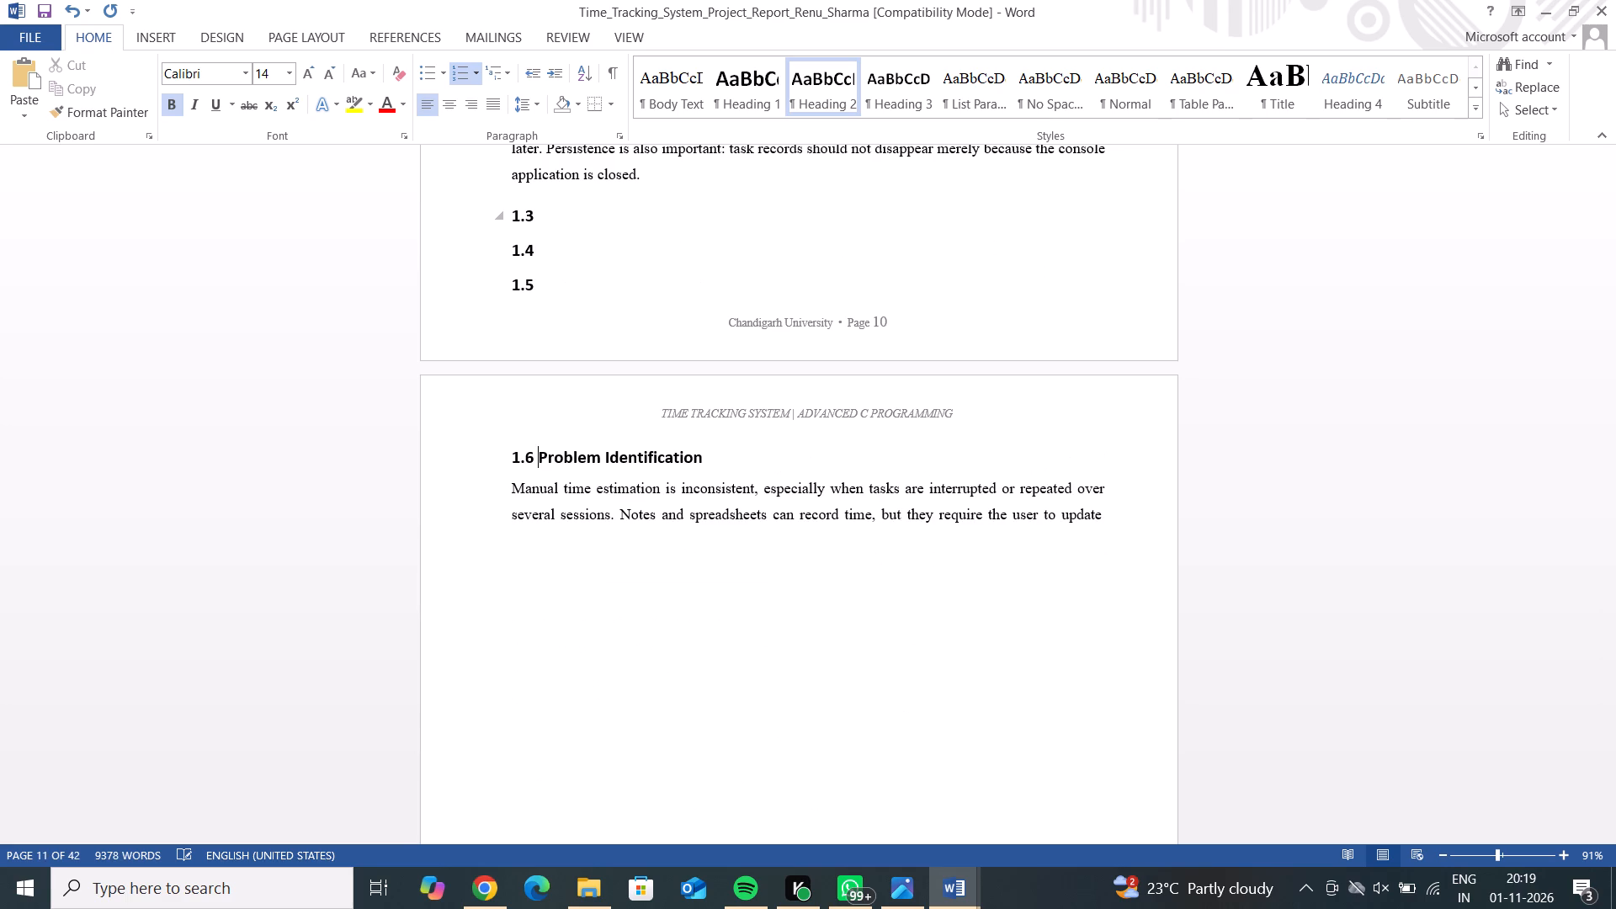
key(BackSpace)
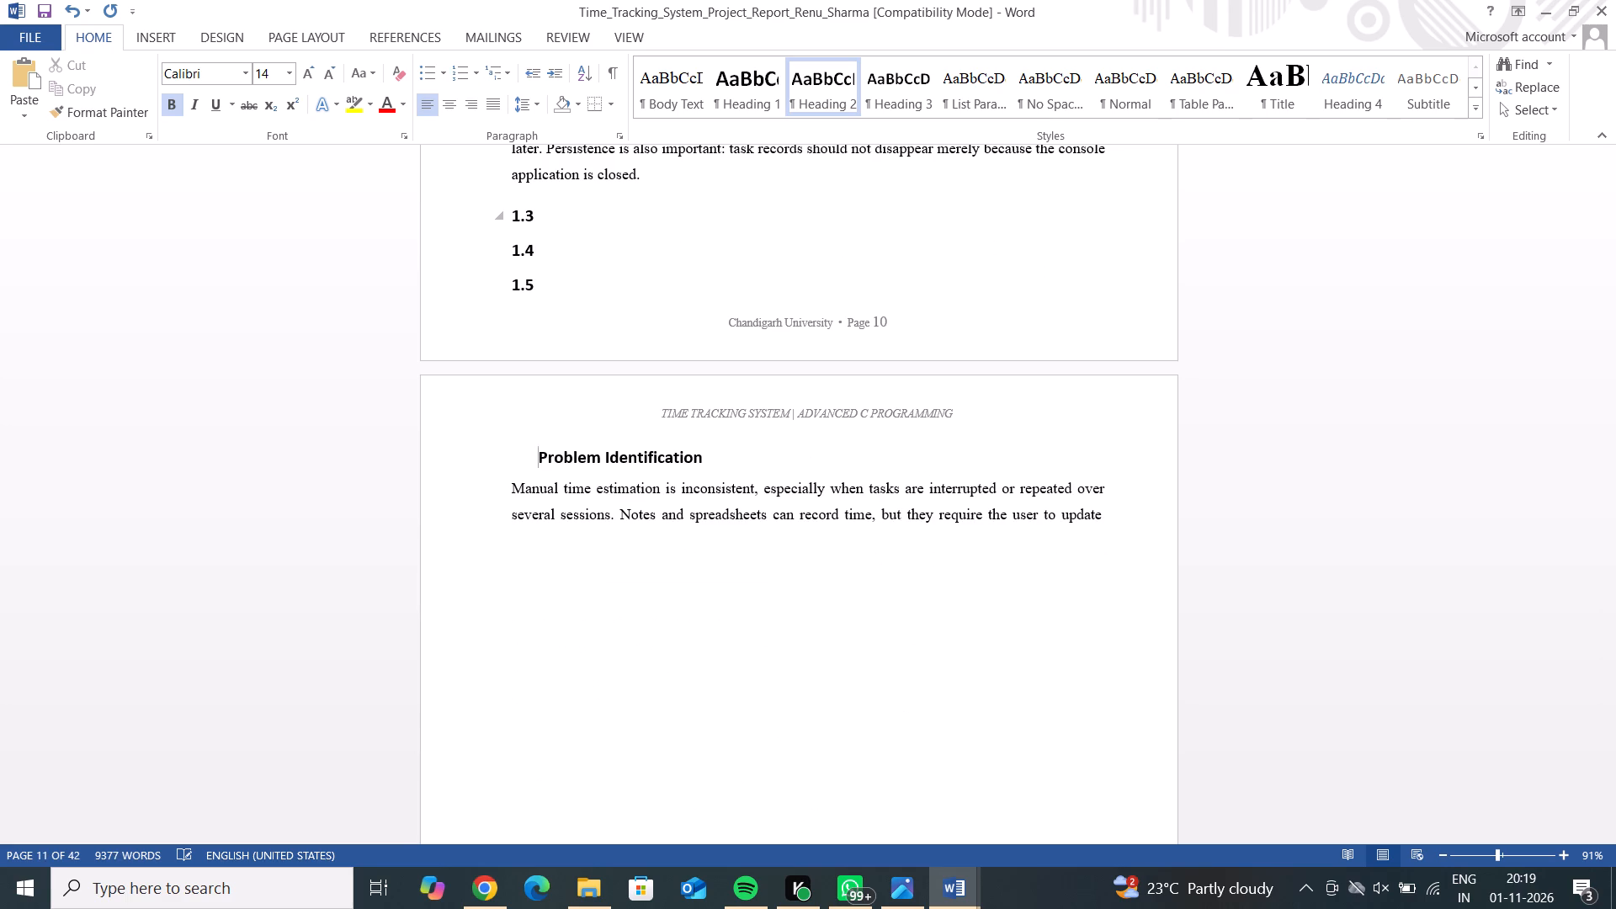
text(1.3)
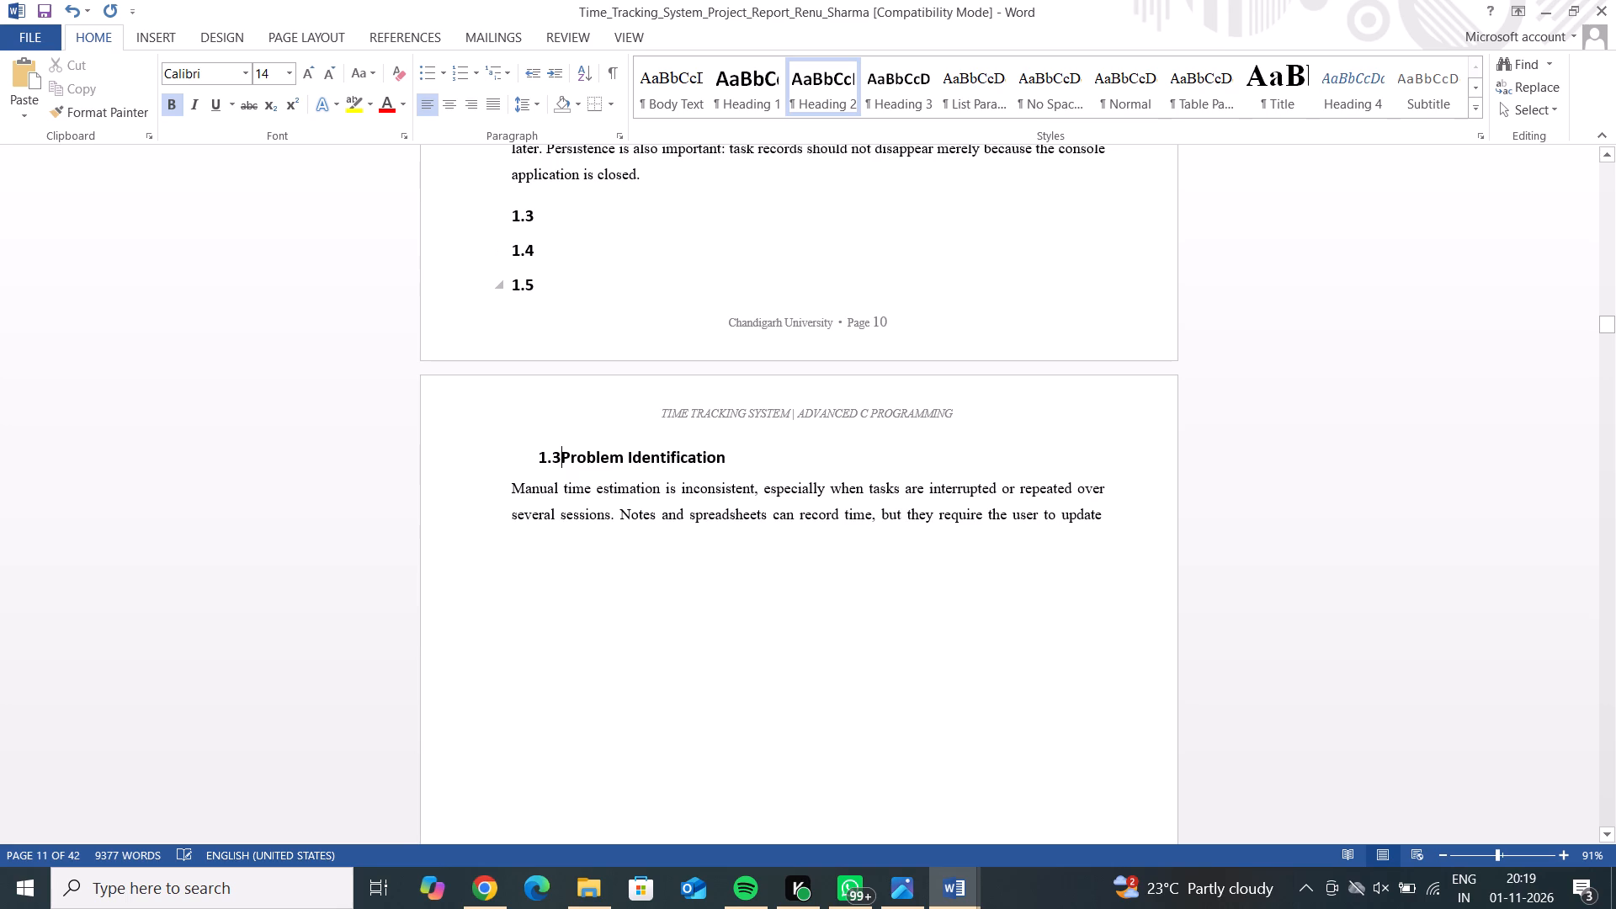
drag(537, 279, 509, 277)
key(BackSpace)
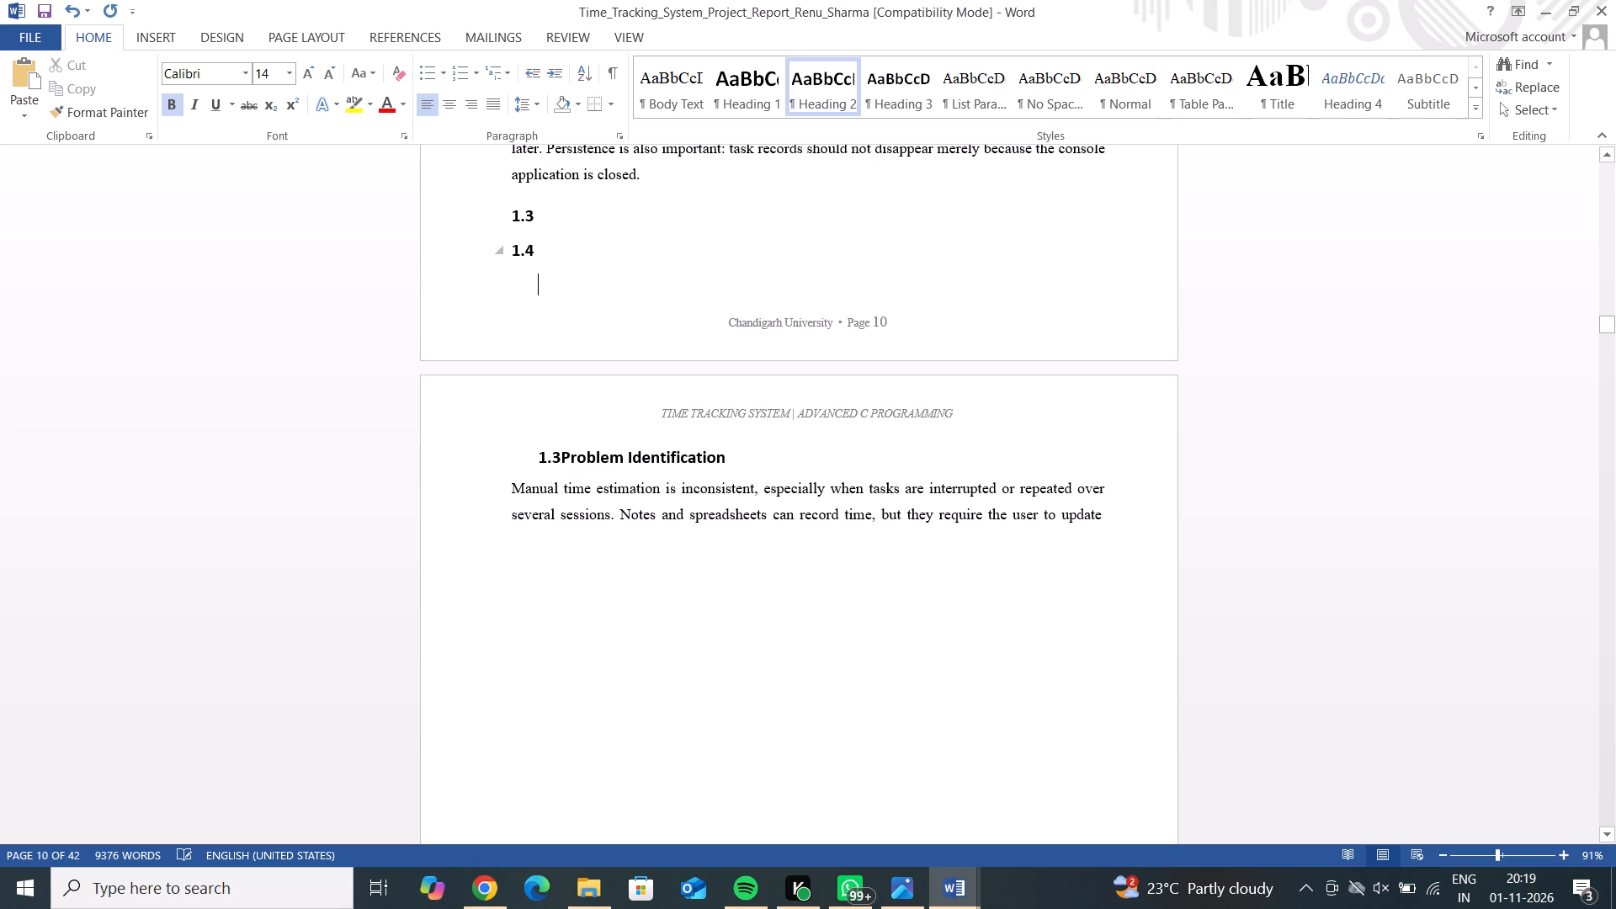
click(534, 250)
key(BackSpace)
click(539, 212)
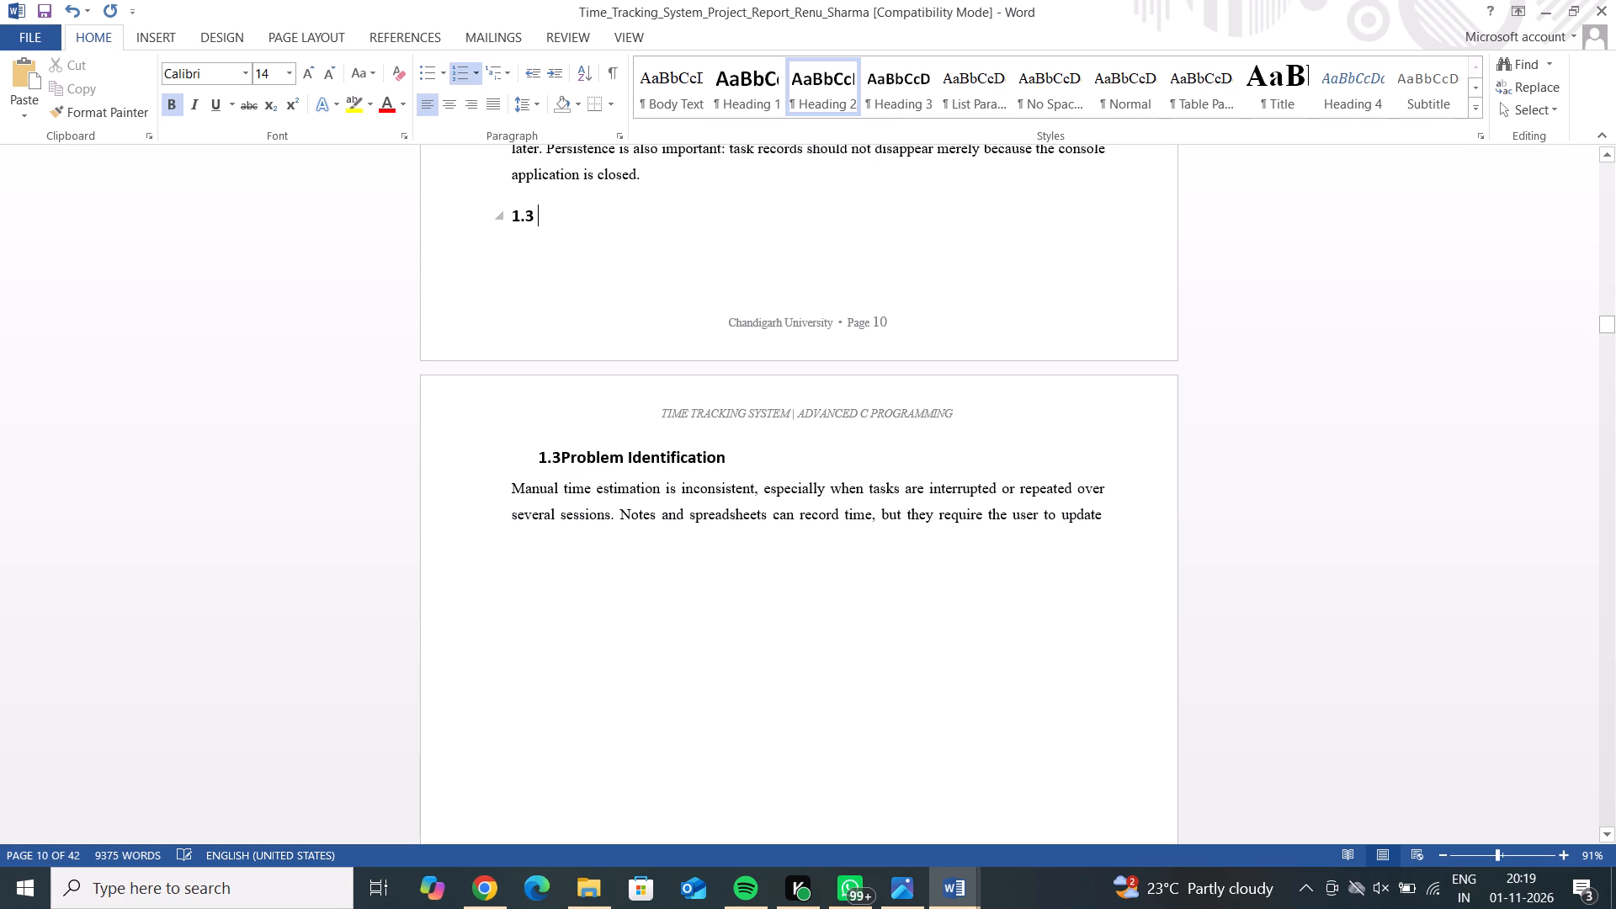
key(BackSpace)
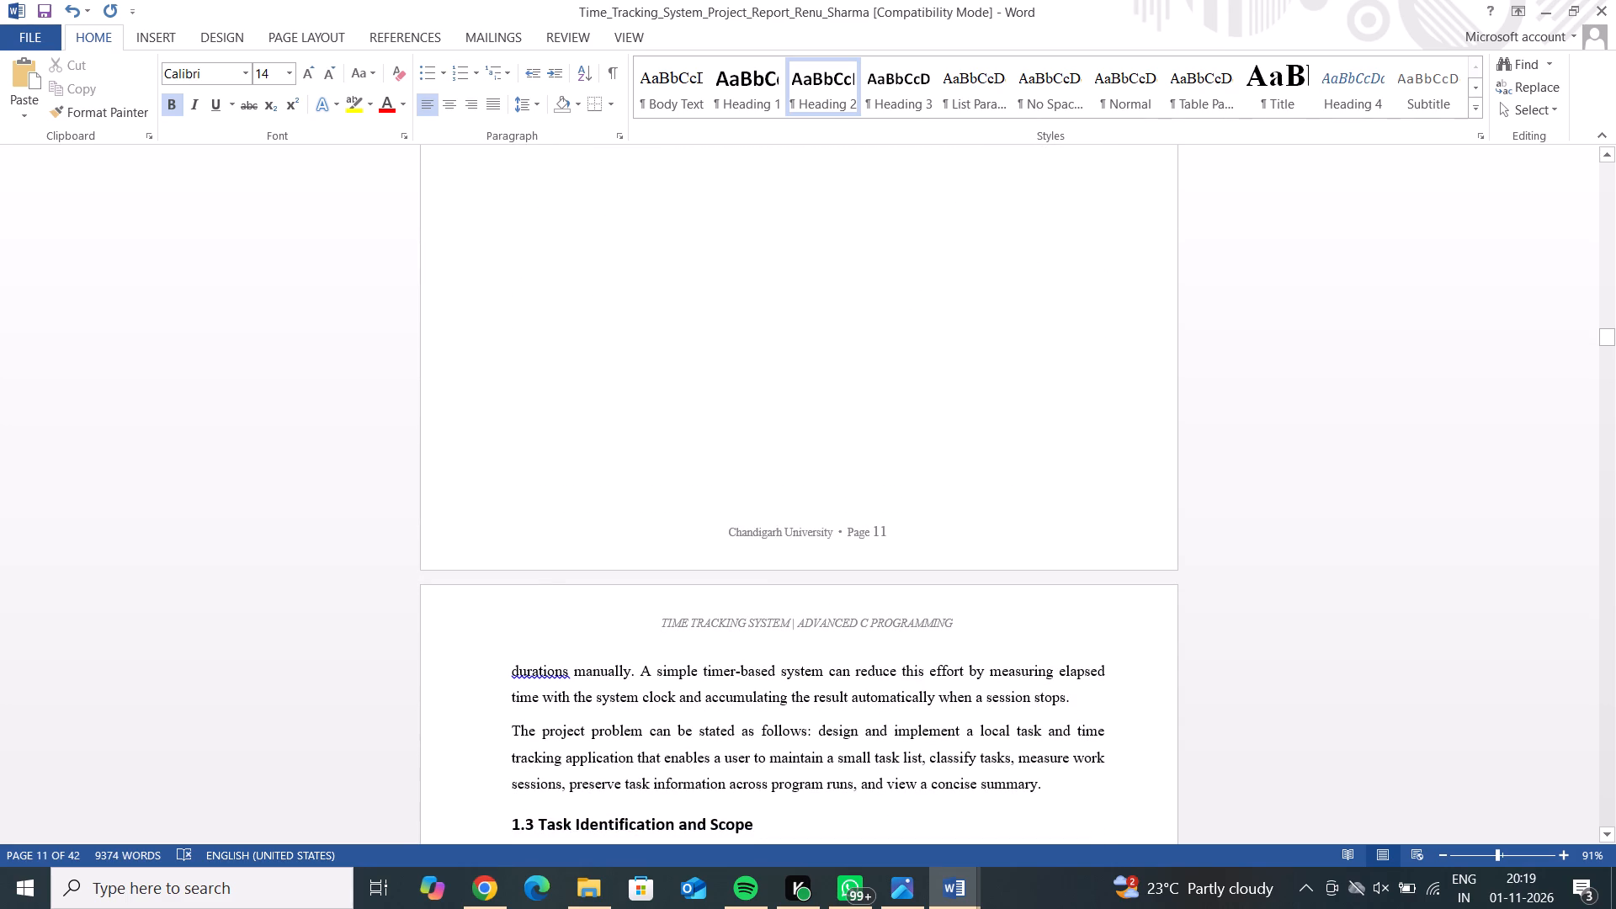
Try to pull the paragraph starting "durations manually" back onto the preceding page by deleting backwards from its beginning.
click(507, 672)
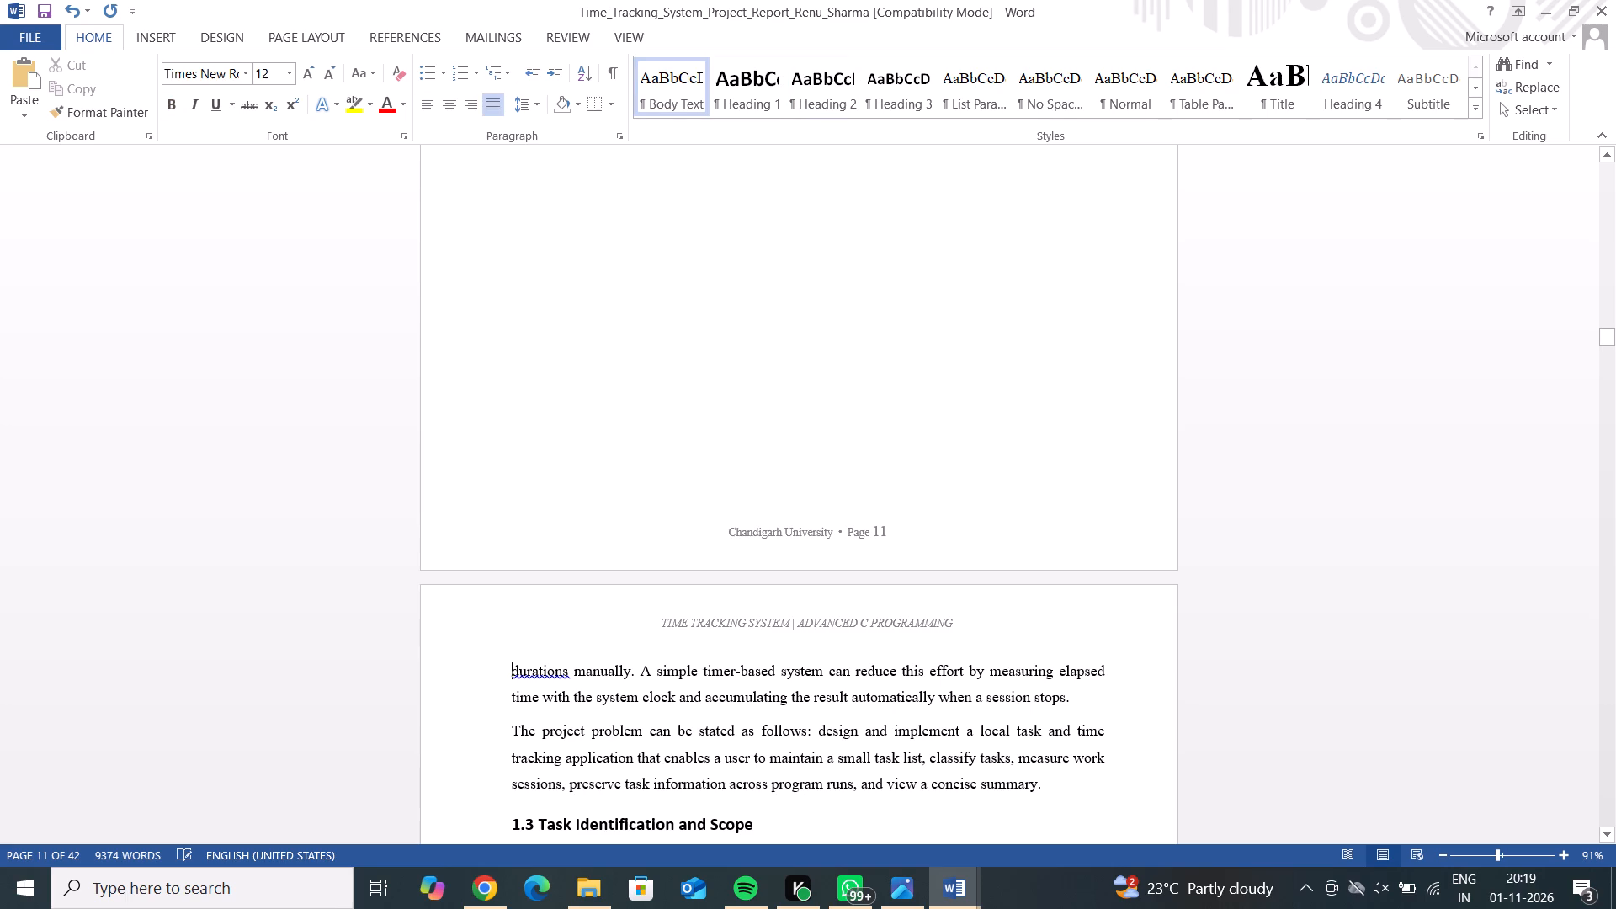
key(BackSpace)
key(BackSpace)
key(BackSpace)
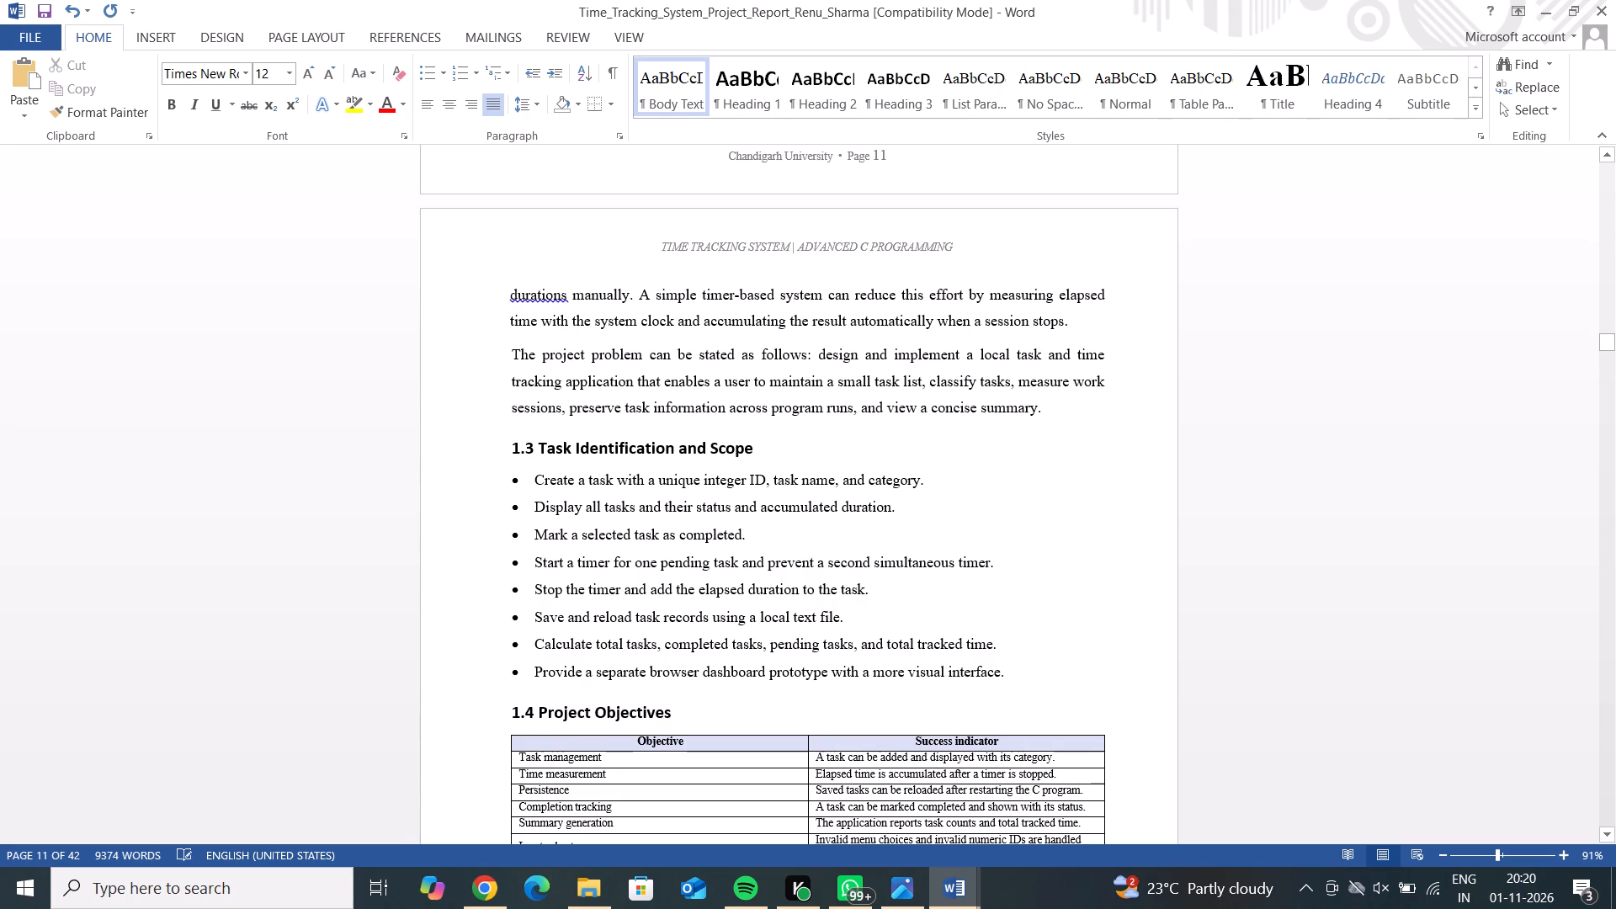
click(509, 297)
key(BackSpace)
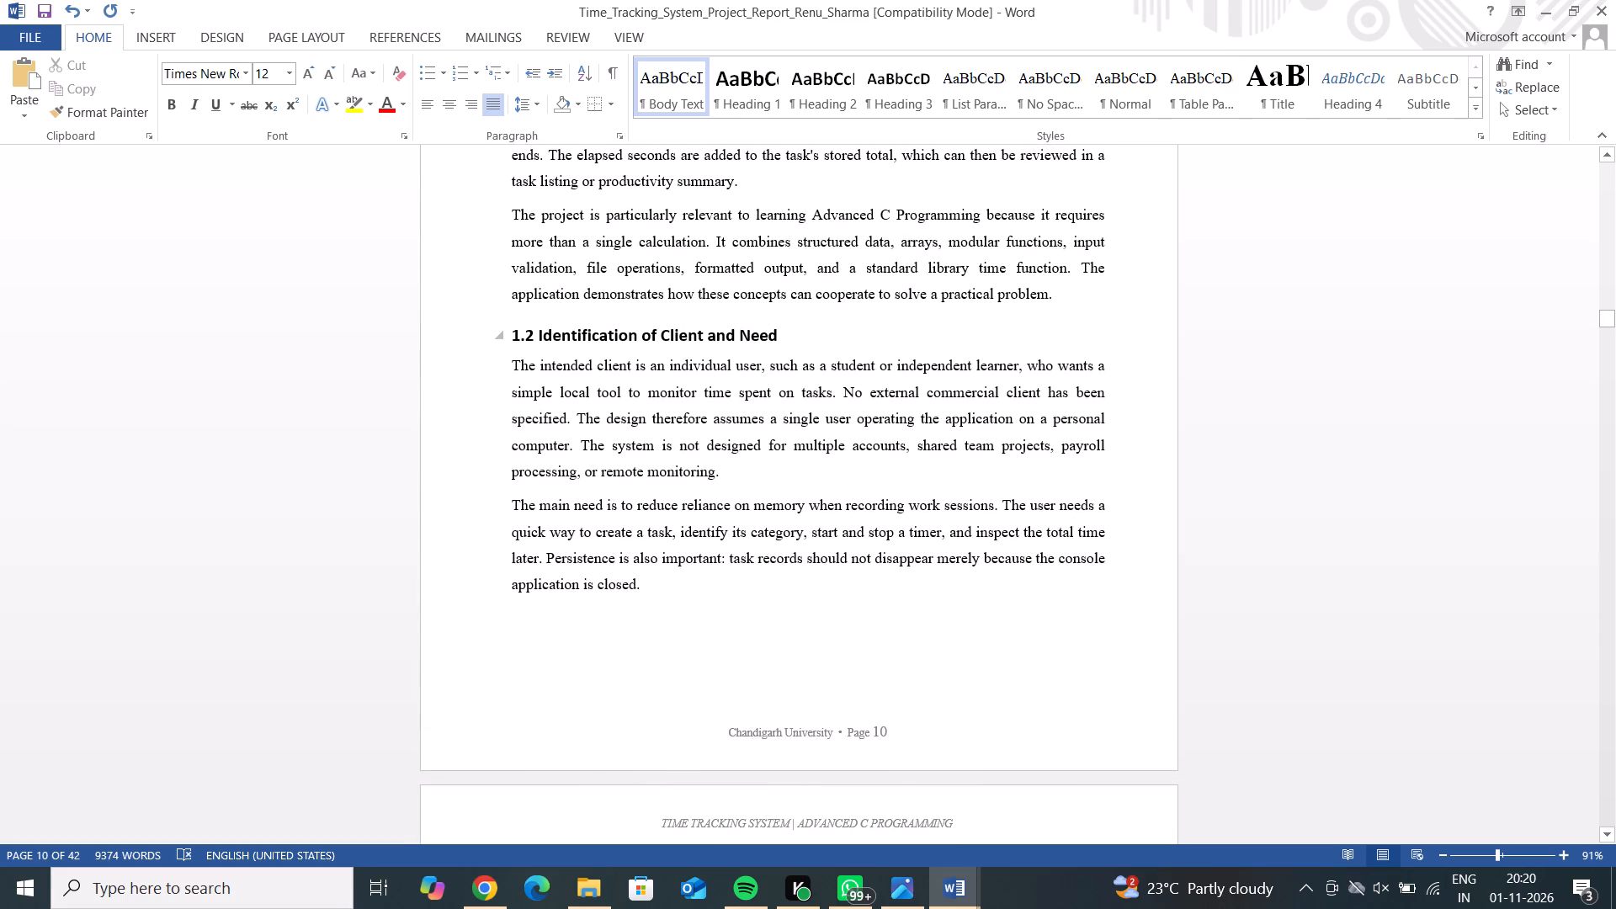
Add a blank line above "Identification of Client and Need" and replace its automatic number with a manual, unindented "1.2 ".
click(538, 338)
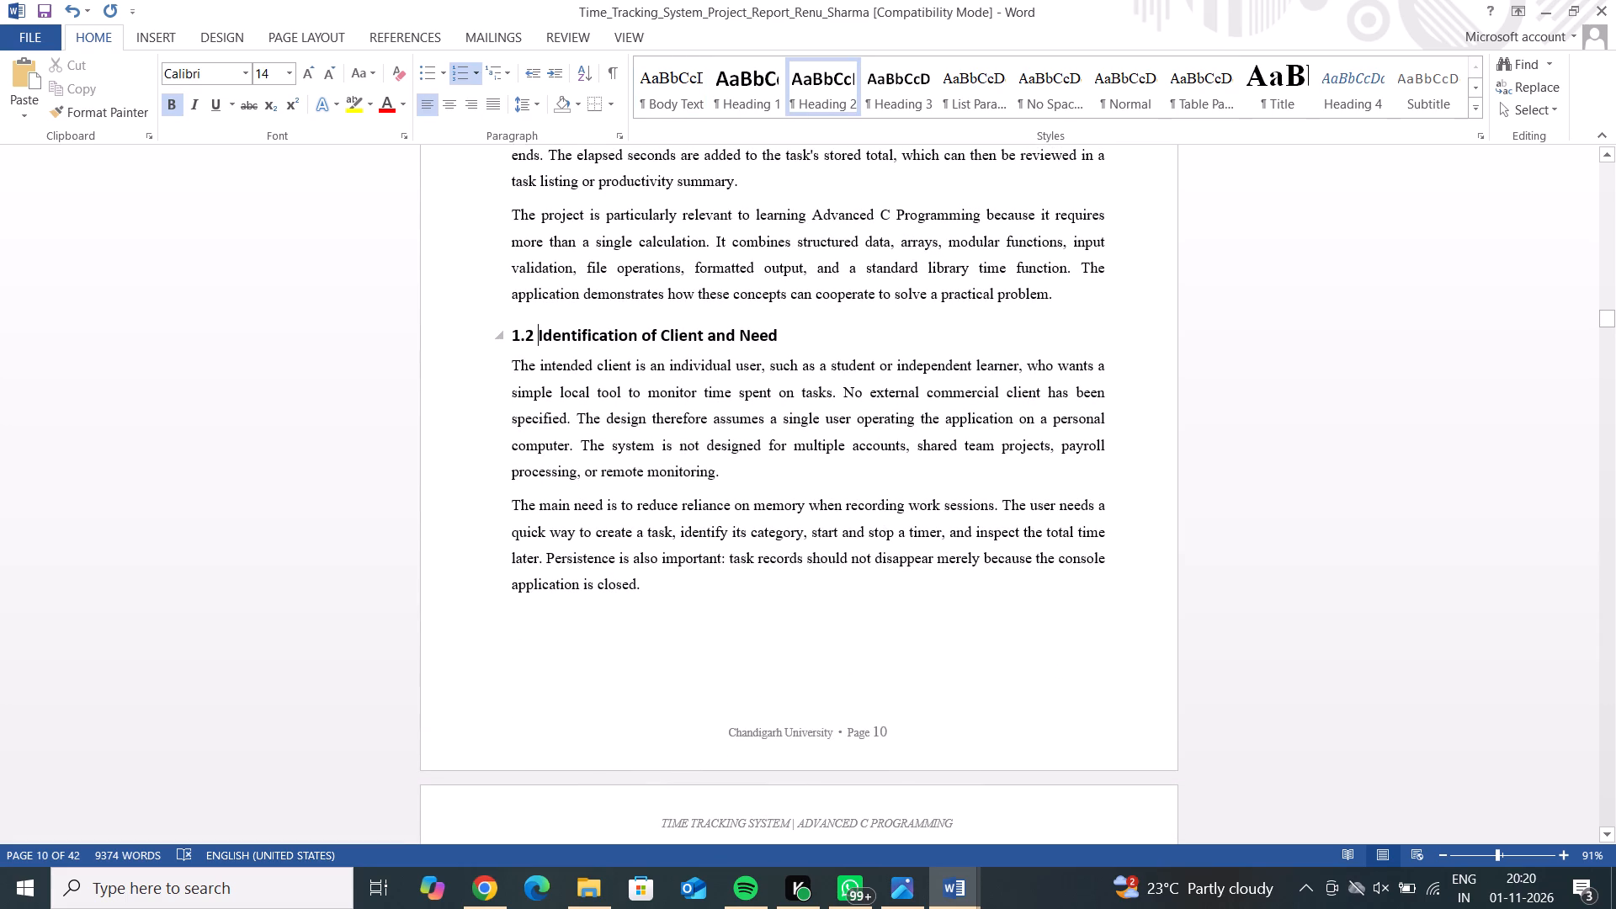
key(Return)
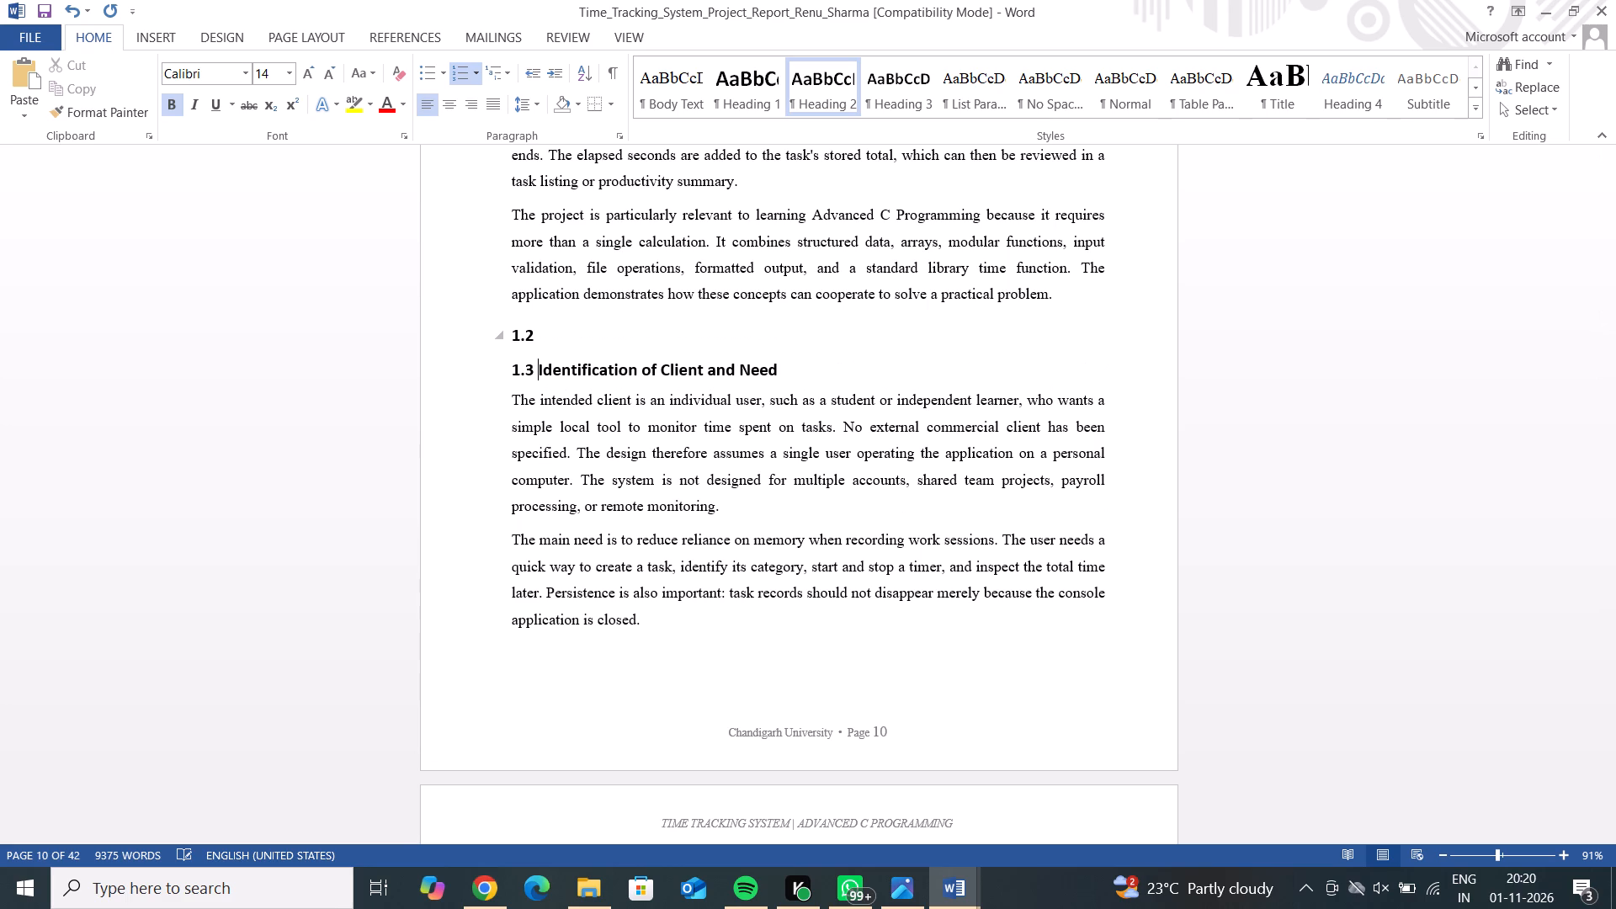
key(BackSpace)
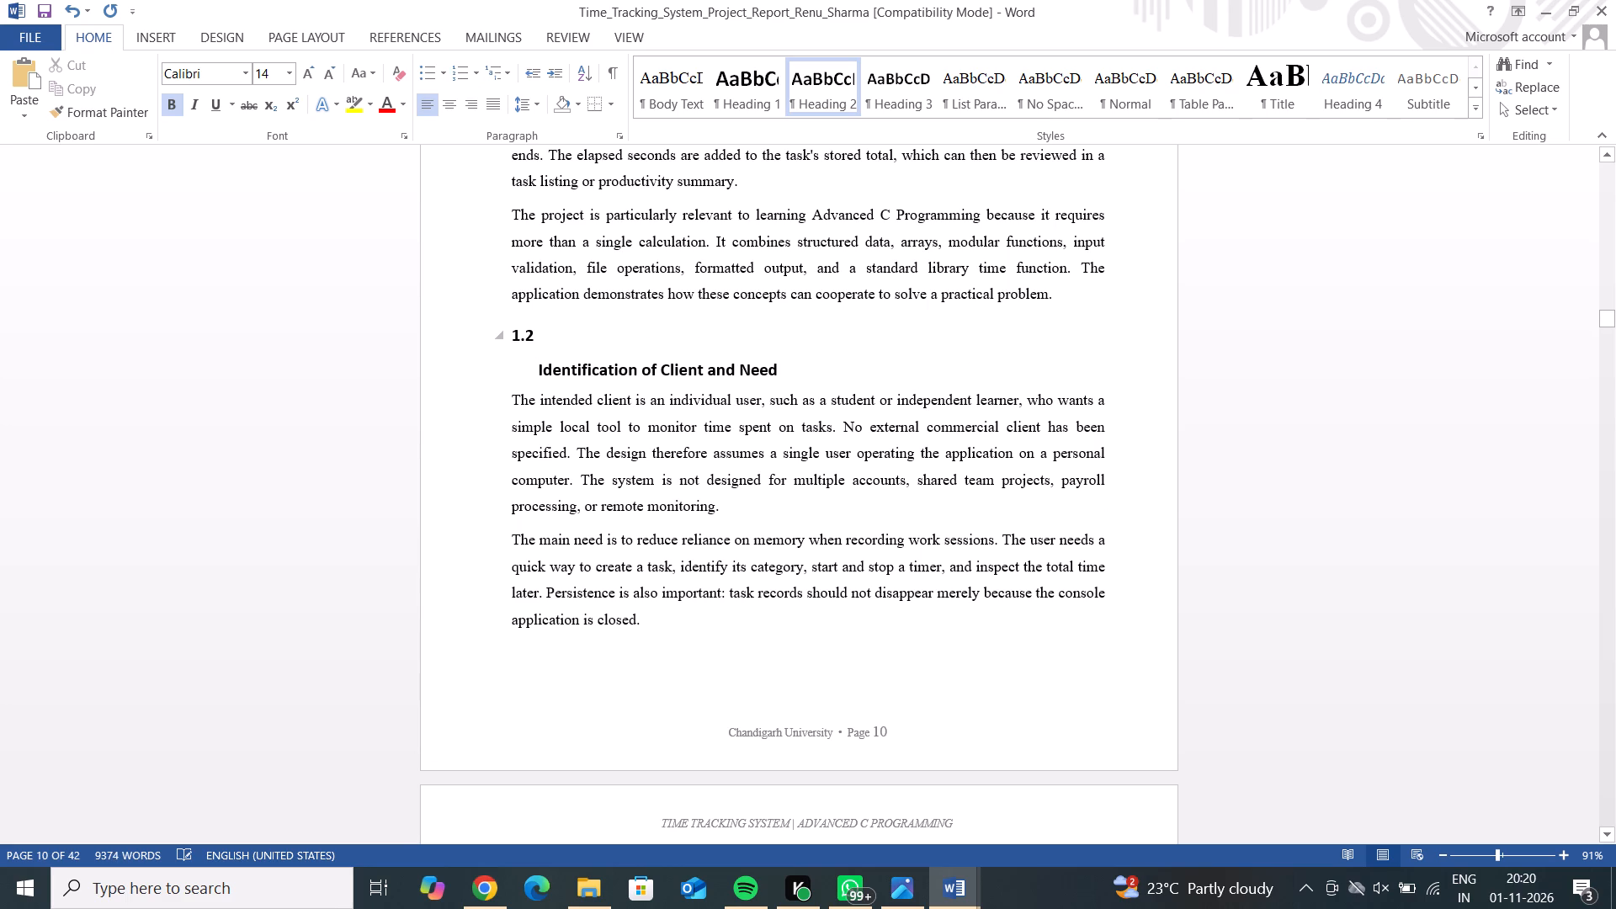
text(1.2)
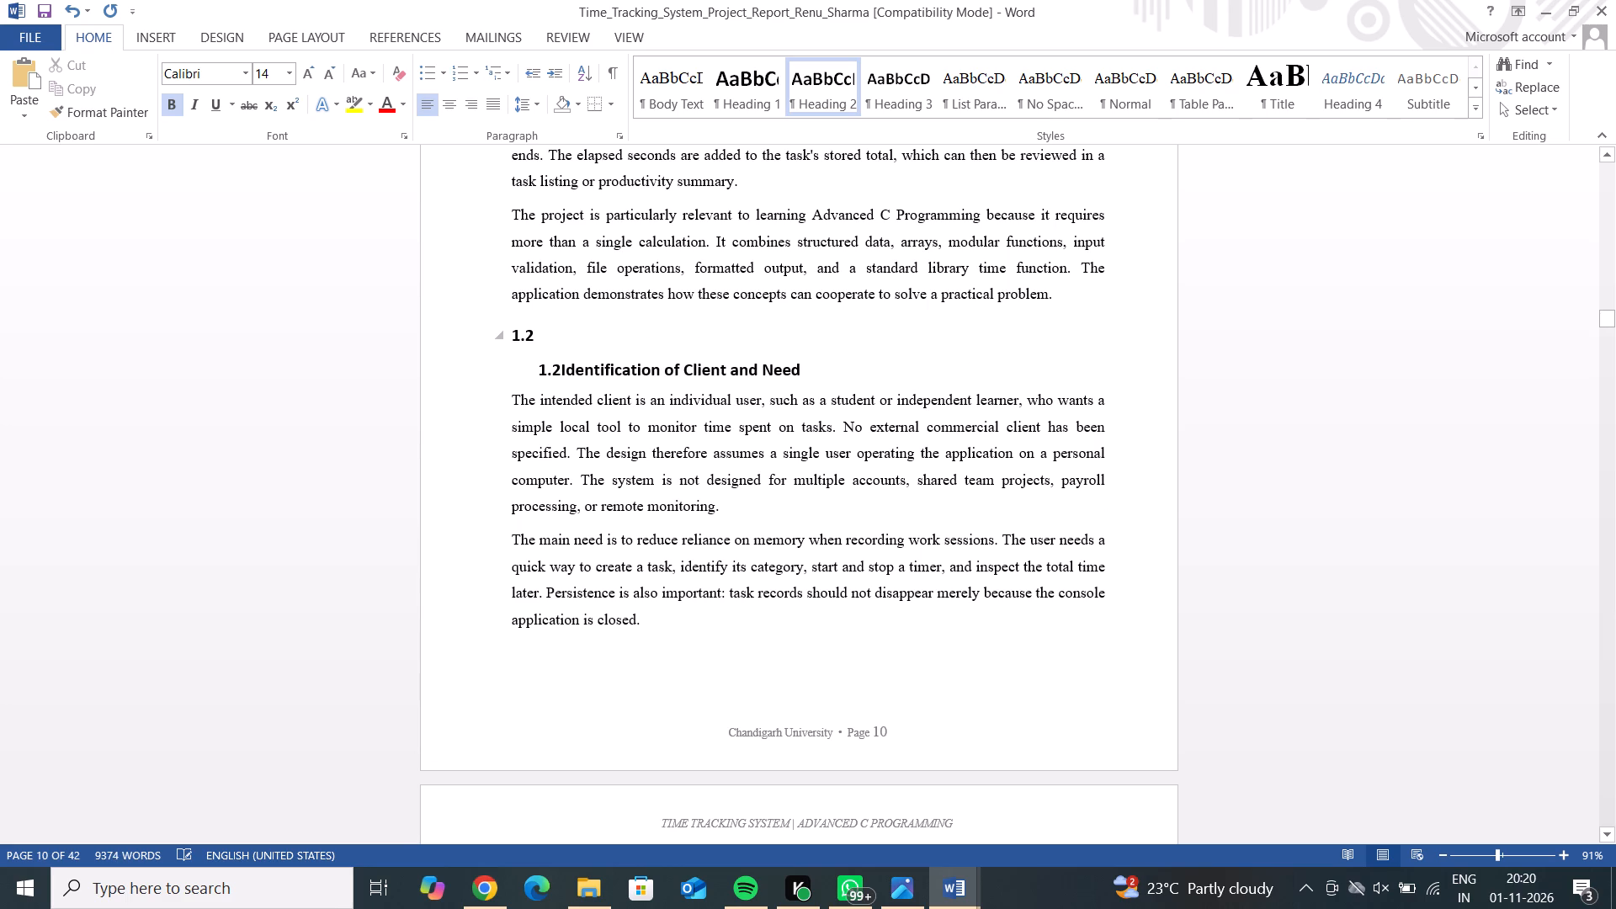
click(531, 335)
key(BackSpace)
click(560, 372)
key(space)
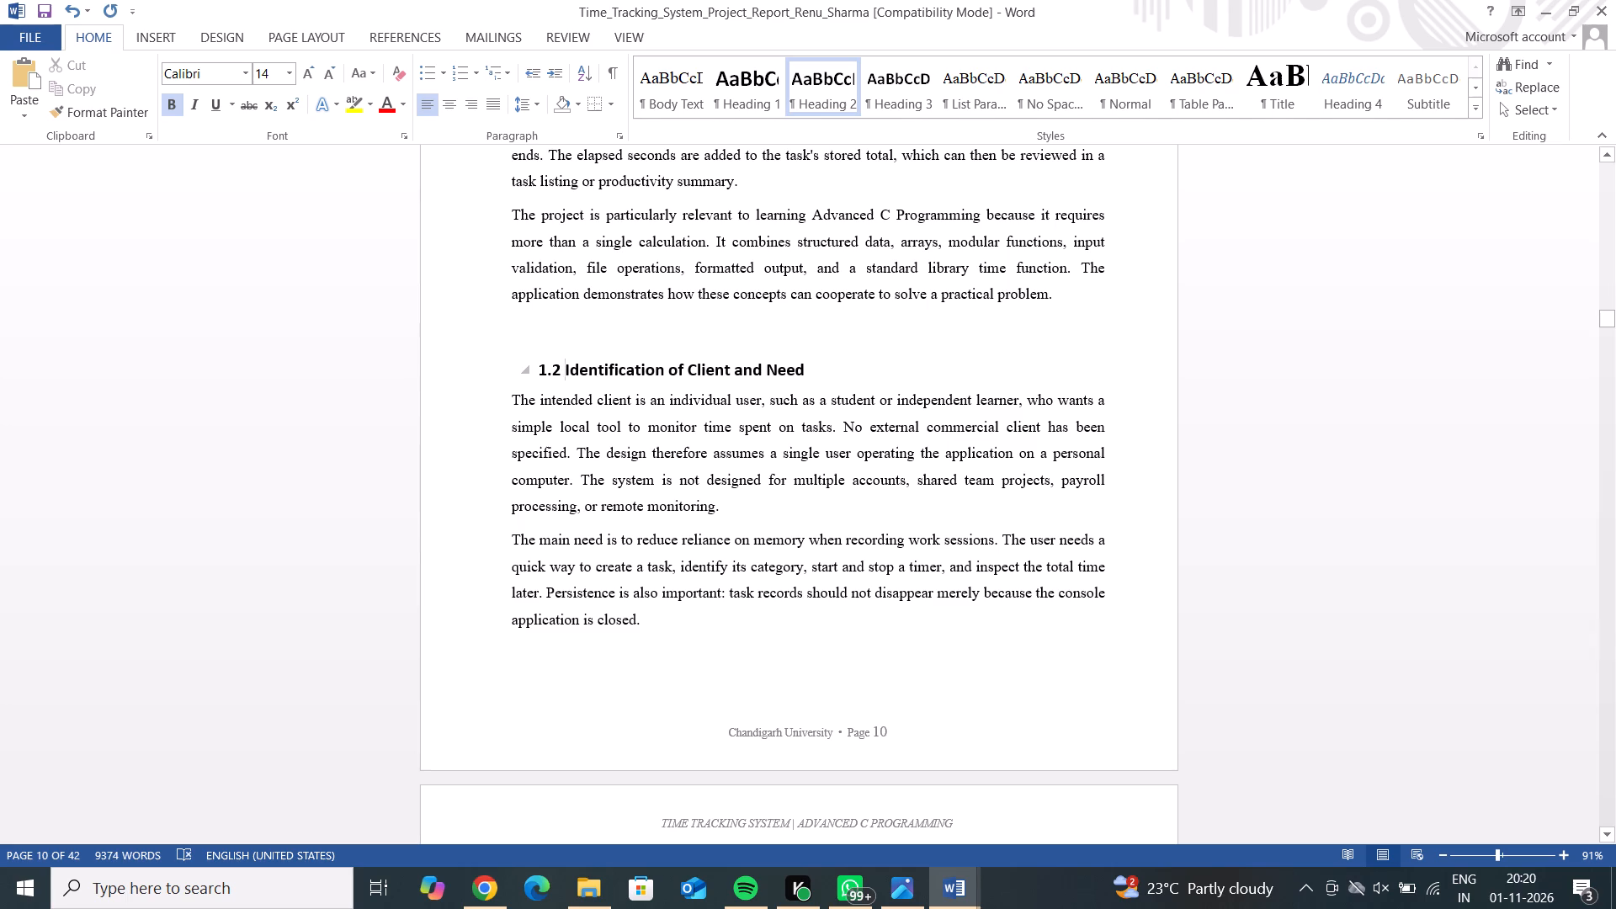
click(540, 364)
key(BackSpace)
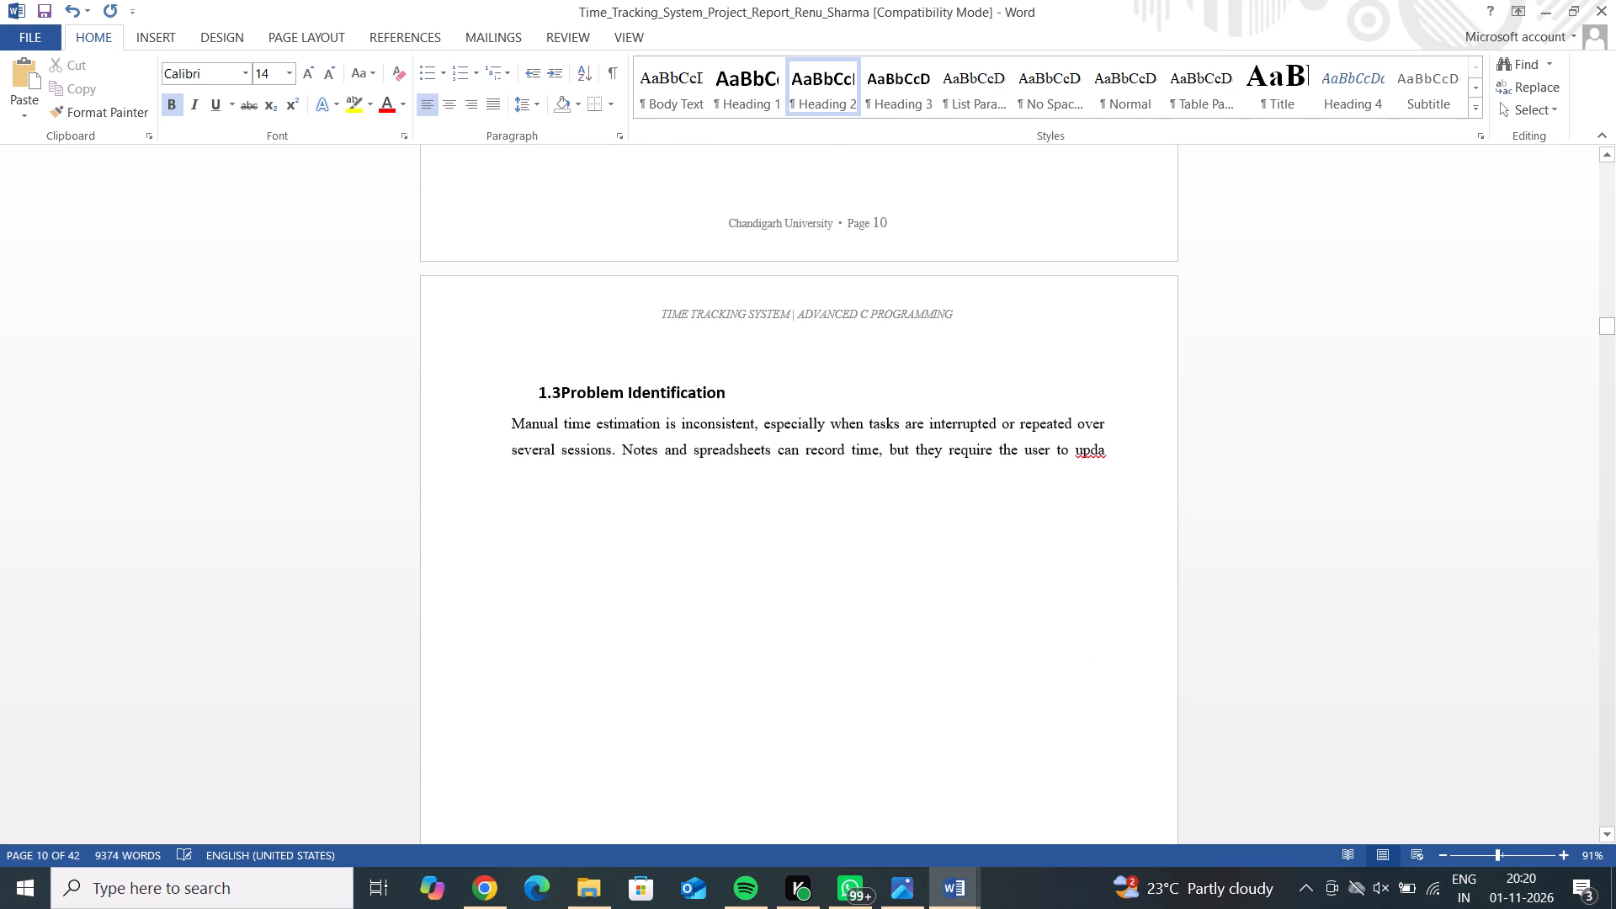
Insert a space after 1.3 in the "Problem Identification" heading and remove the heading's indent.
click(561, 387)
key(space)
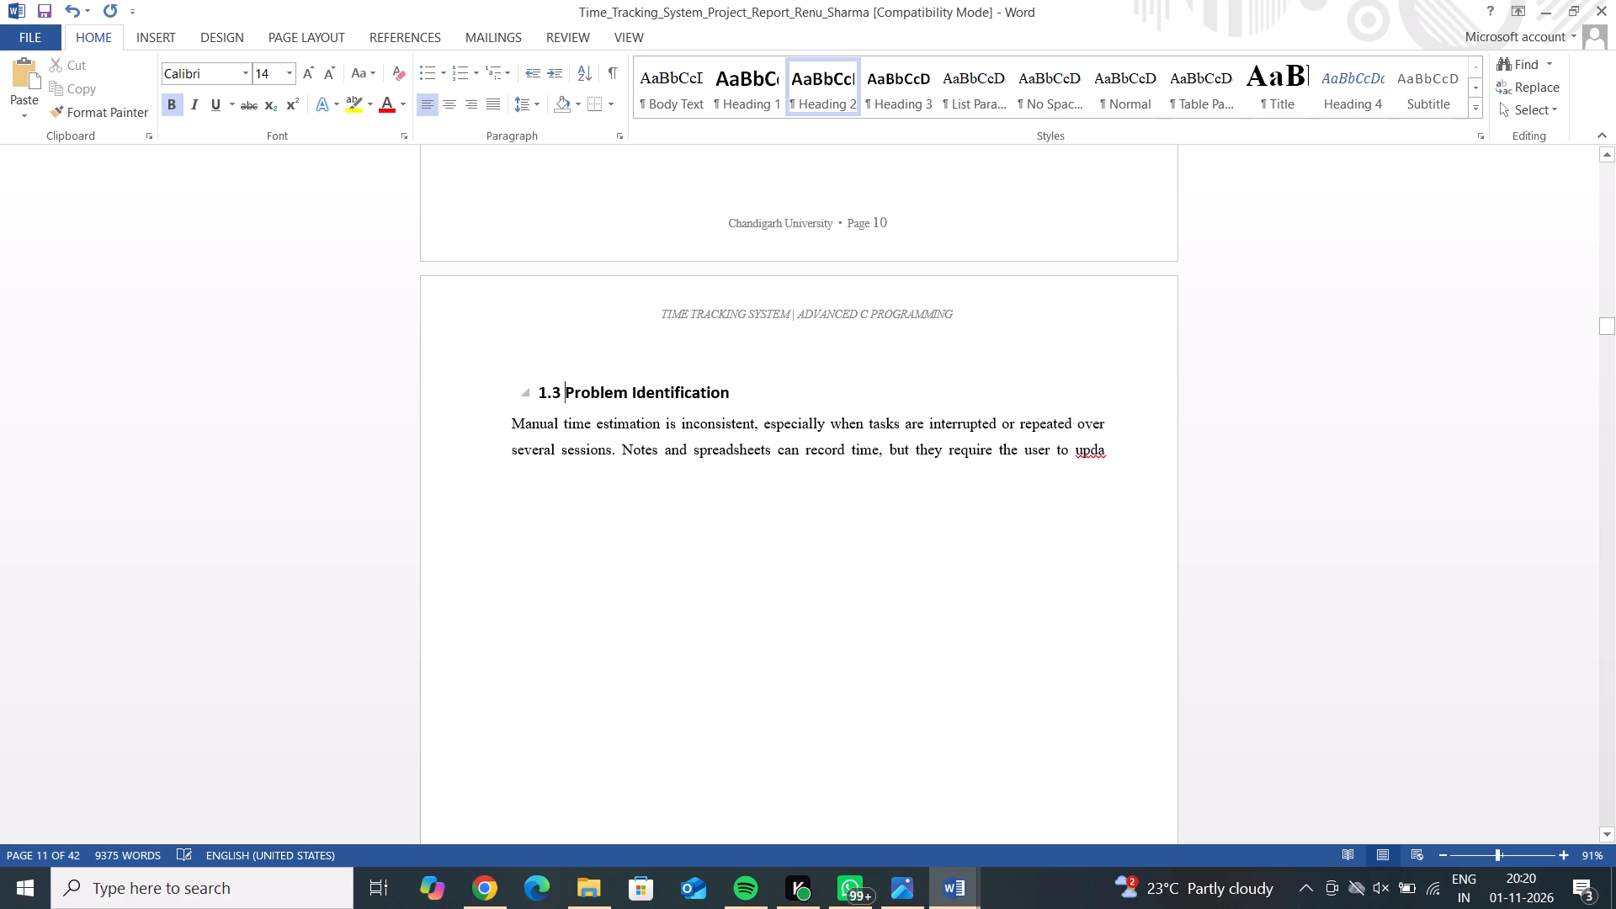
click(535, 392)
key(BackSpace)
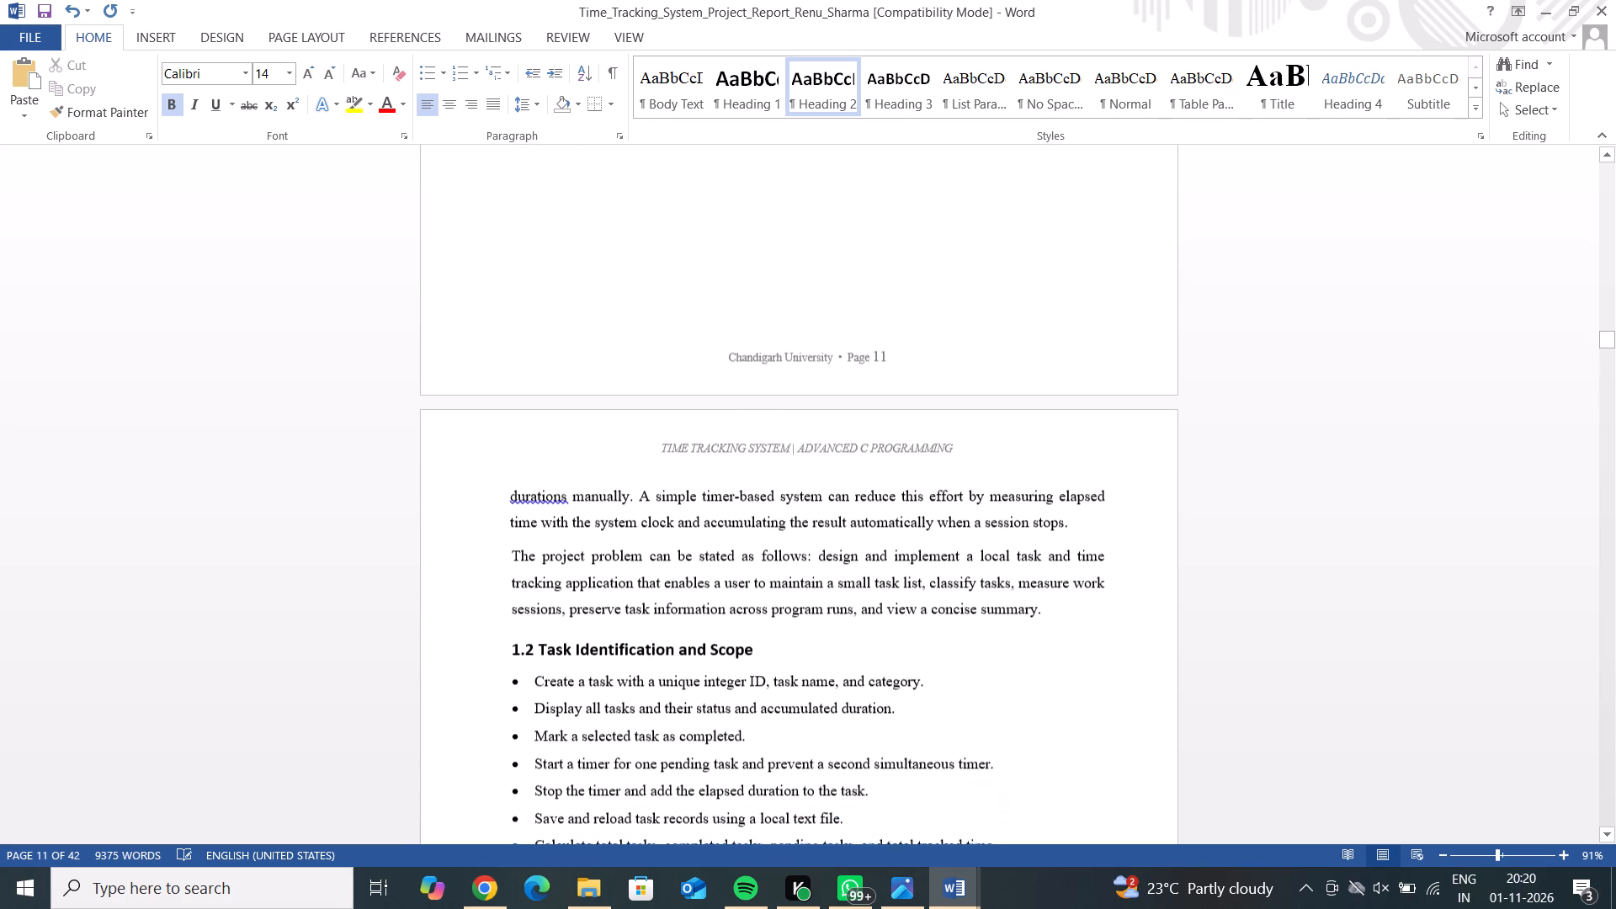
Copy the two paragraphs from "durations manually" to "concise summary" and paste them beneath the opening text of section 1.3.
drag(1037, 614, 417, 475)
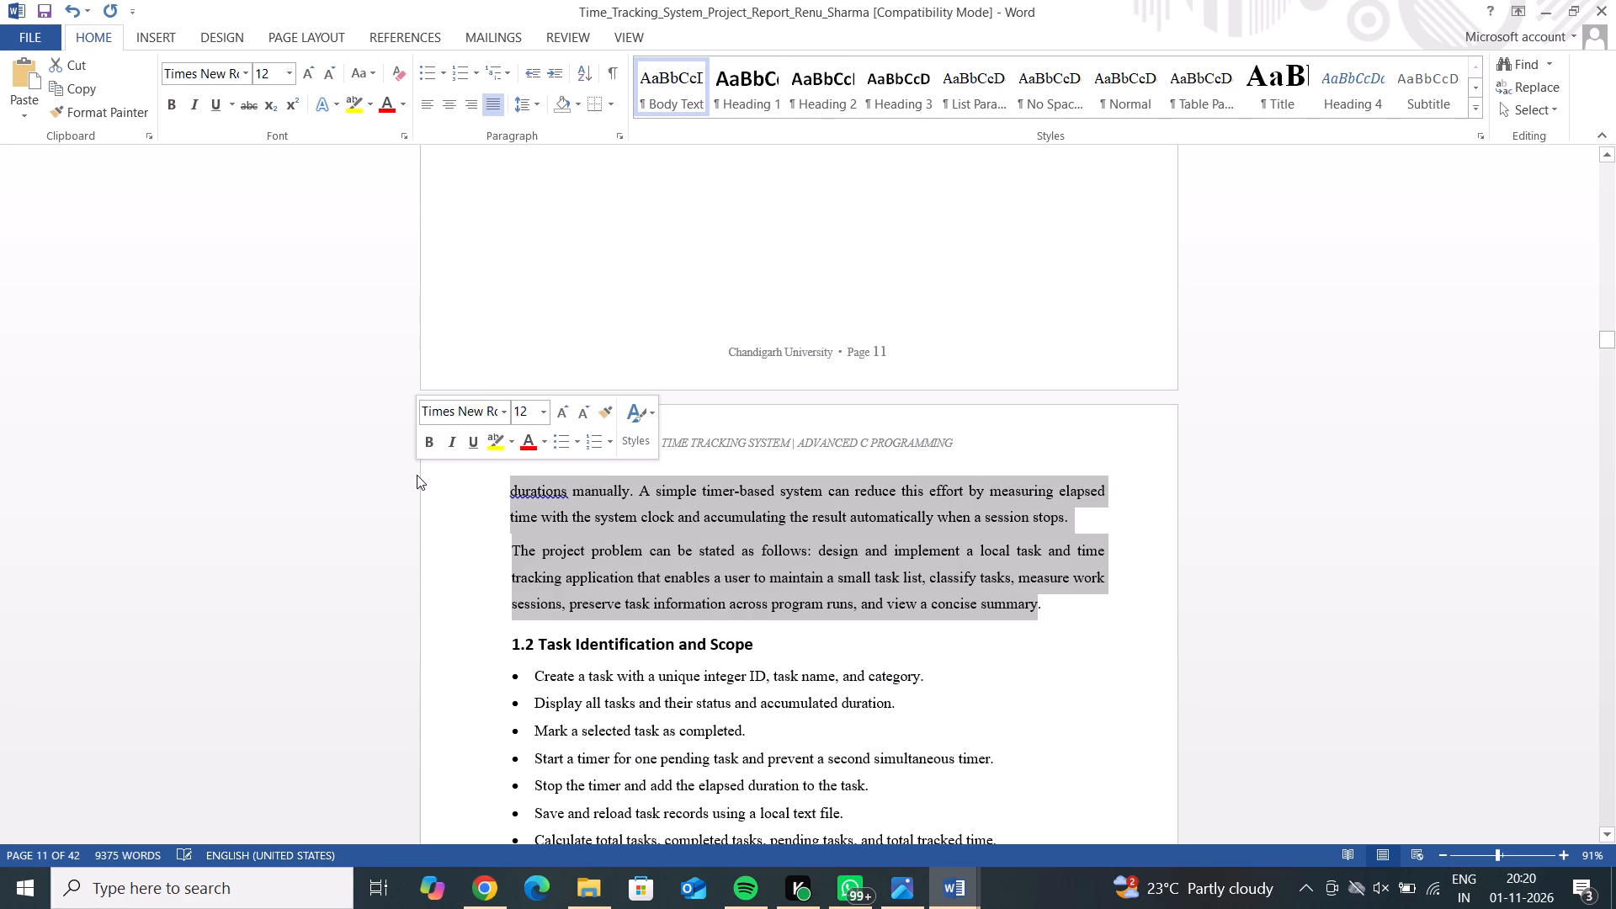
key(ctrl+c)
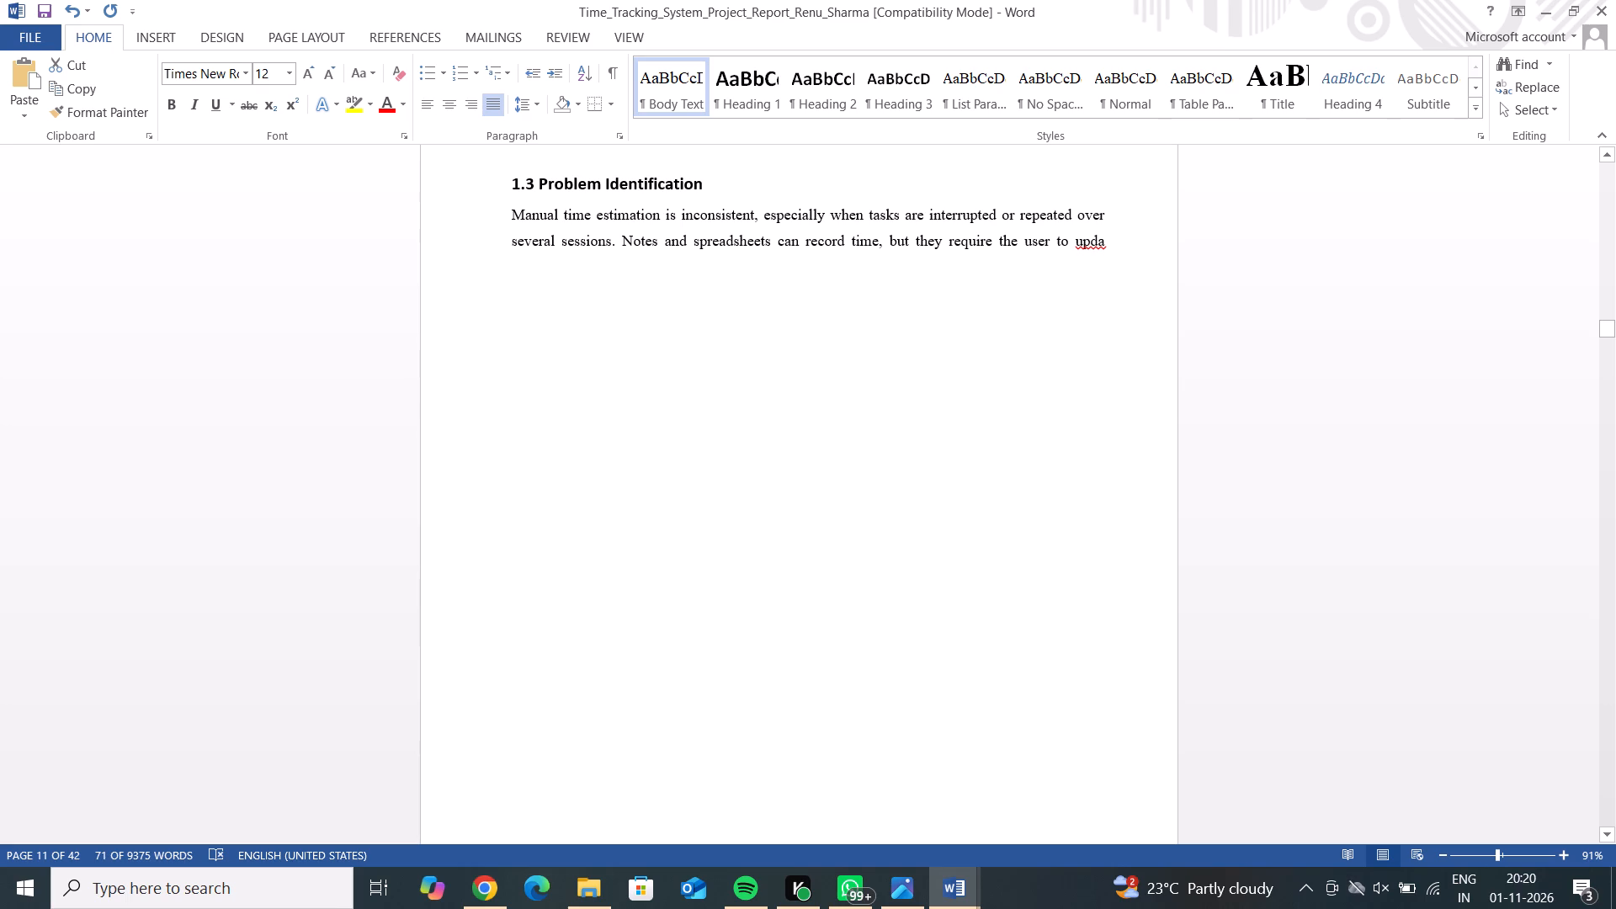
click(518, 252)
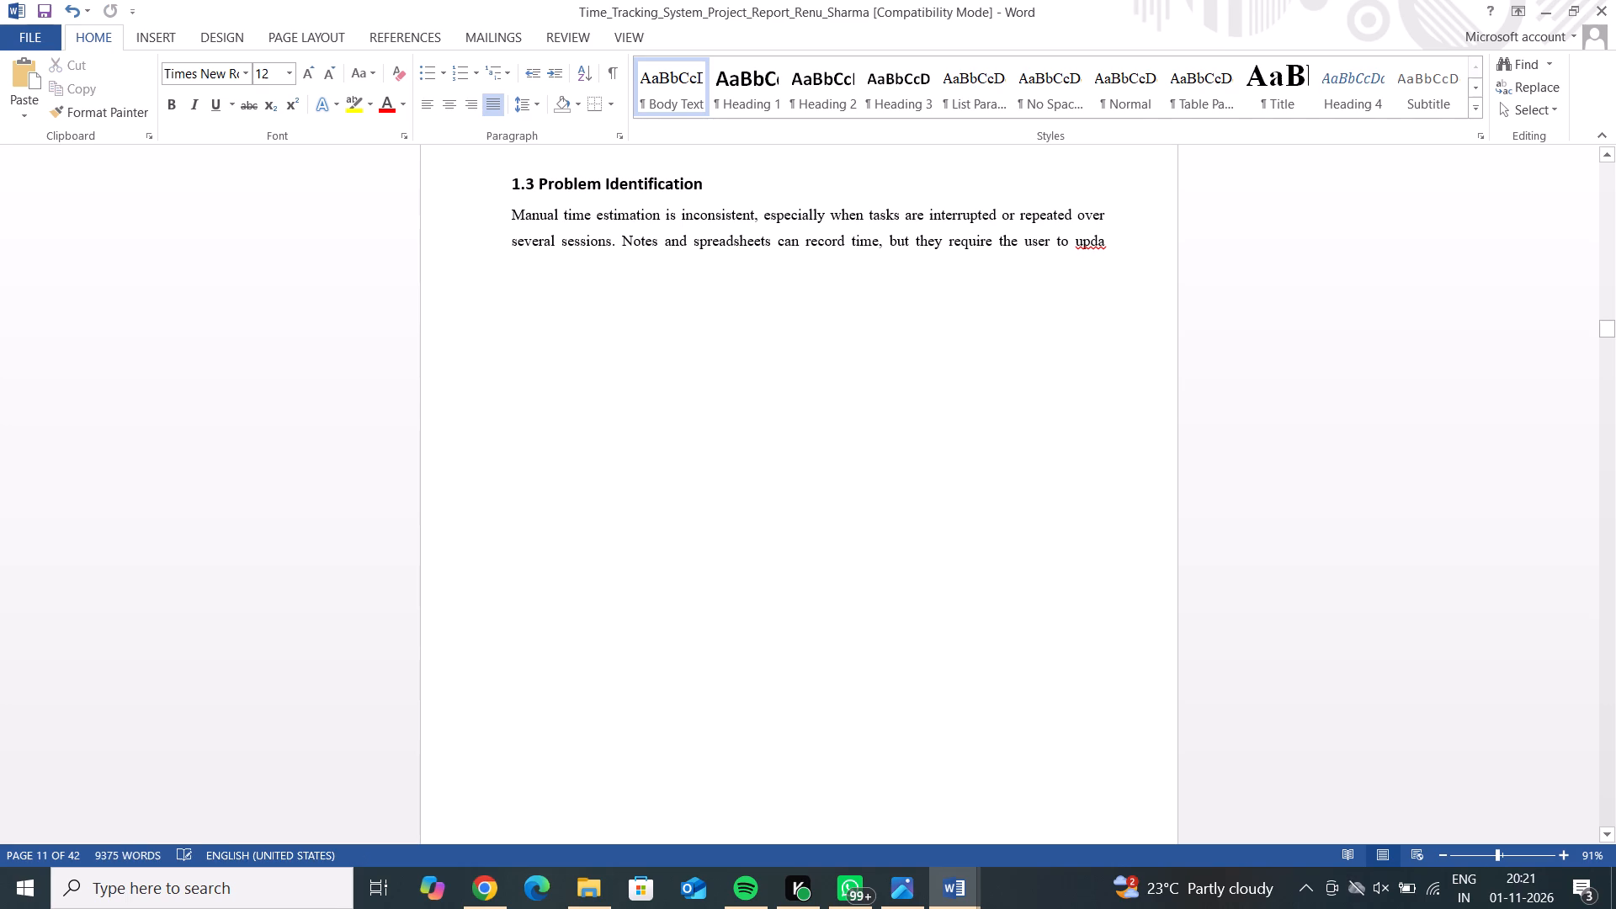
click(512, 260)
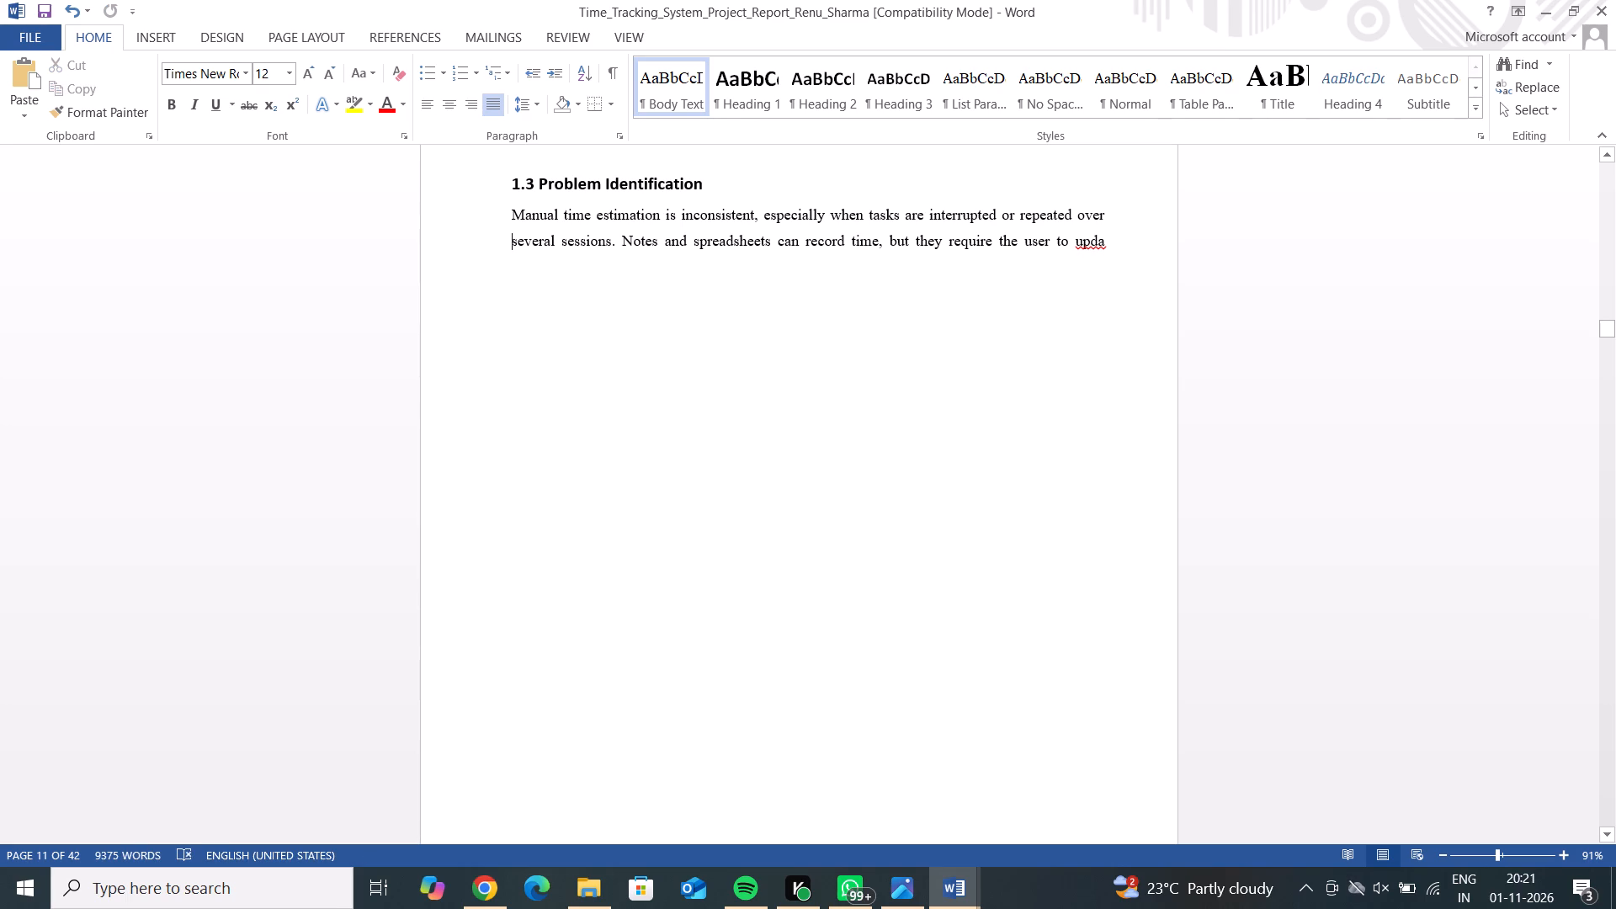
click(1112, 236)
key(Return)
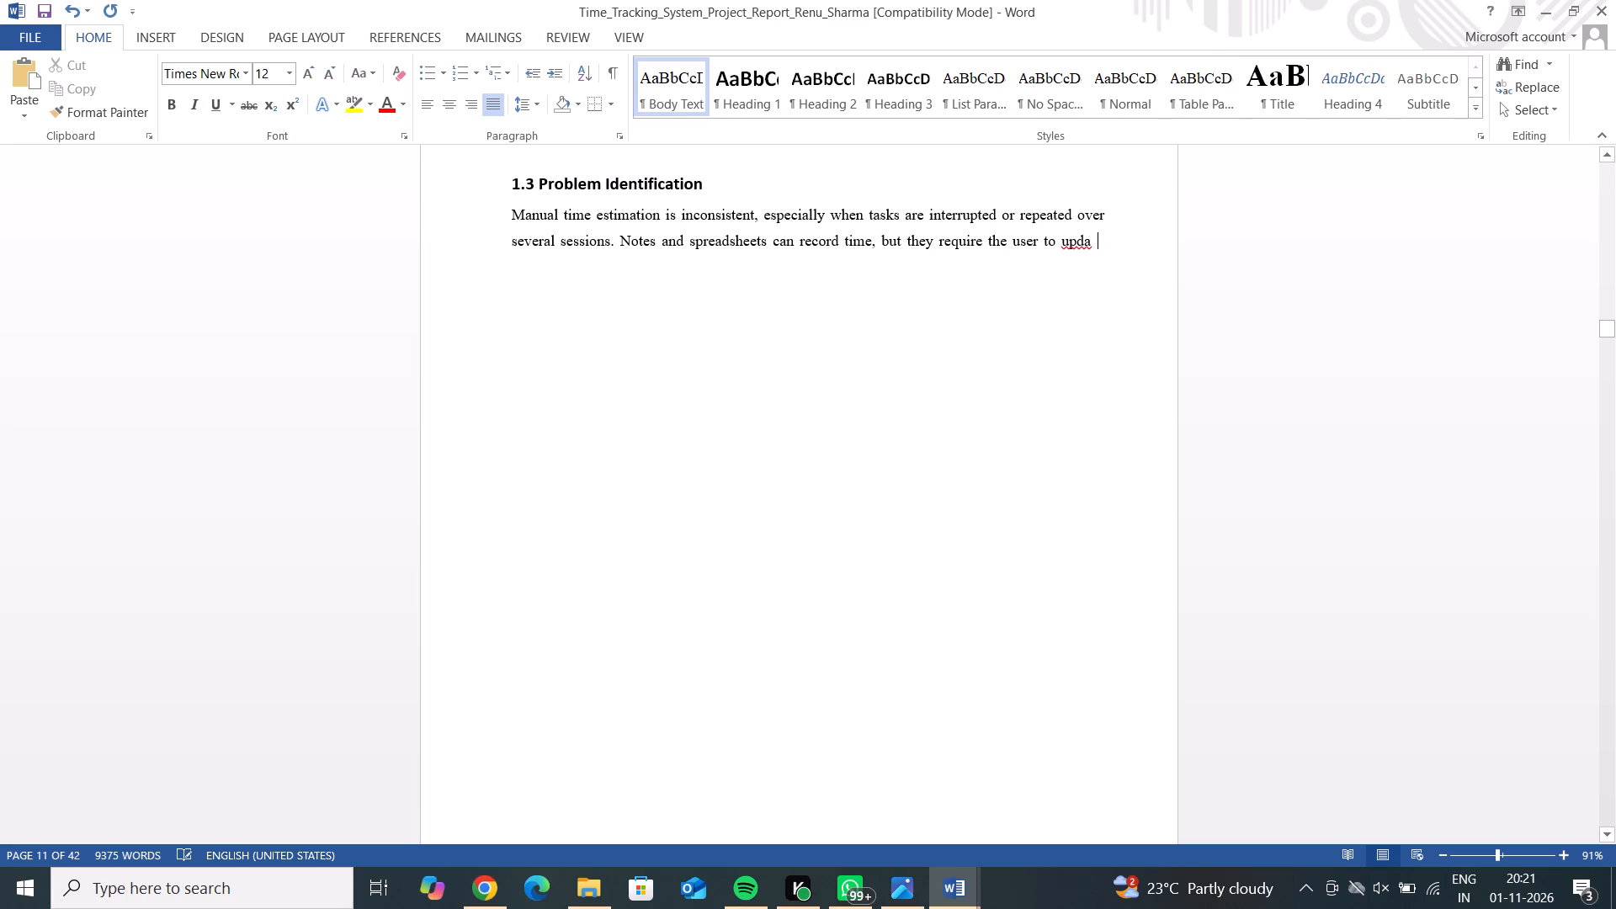
key(Return)
key(ctrl+v)
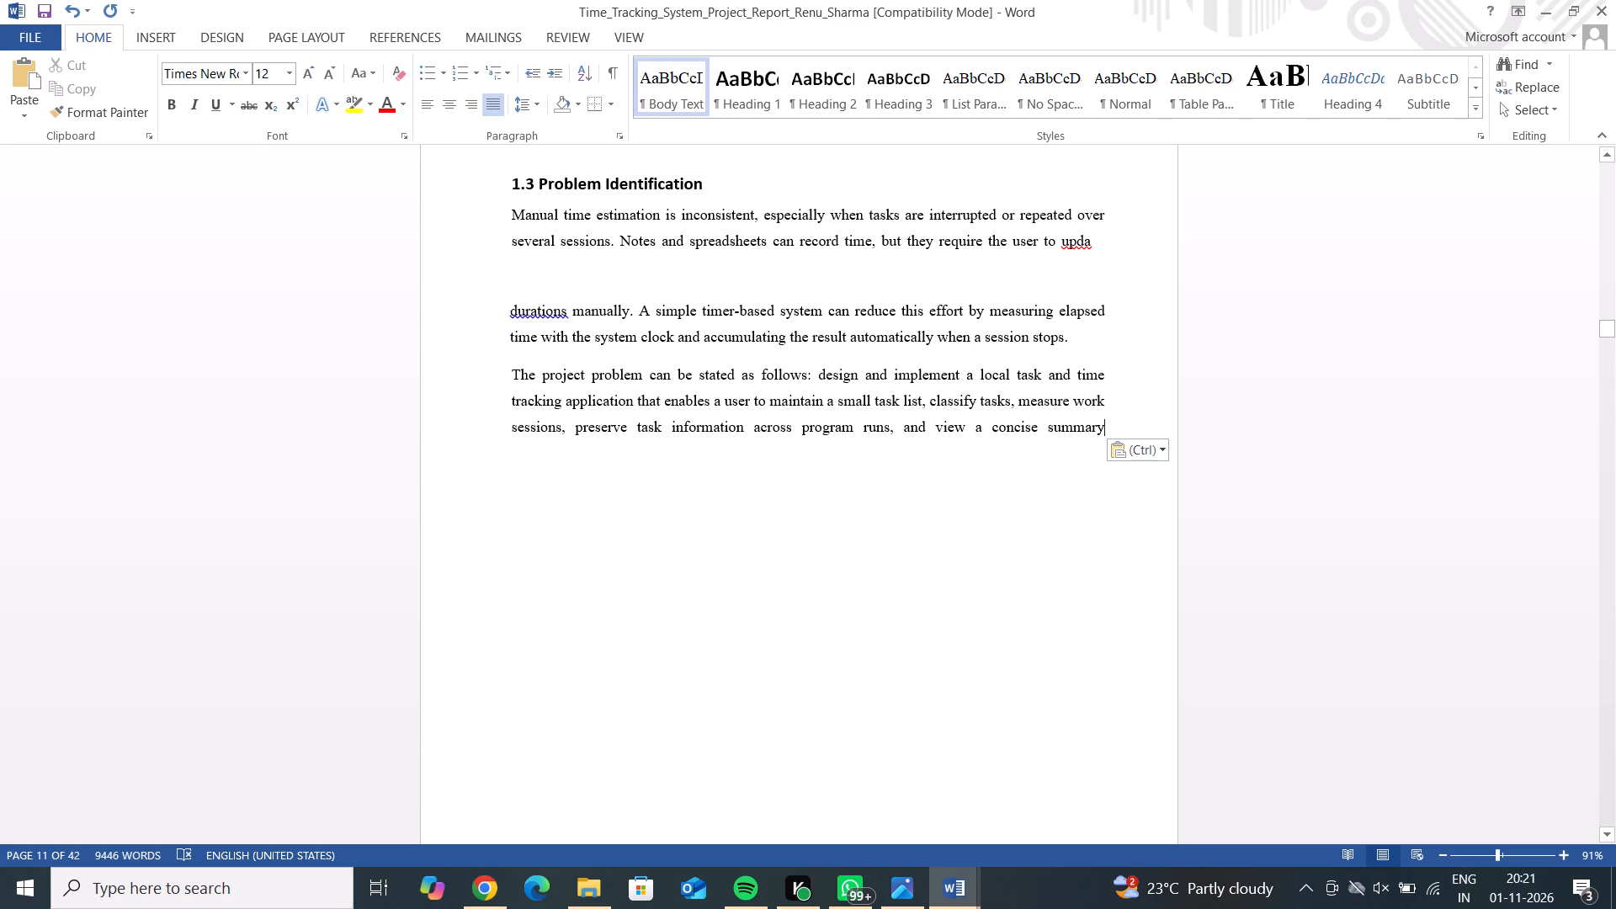
Complete the cut-off word as "update" in section 1.3 and join the pasted "durations manually" text to that sentence with a space.
click(1092, 236)
text(te)
click(508, 308)
key(BackSpace)
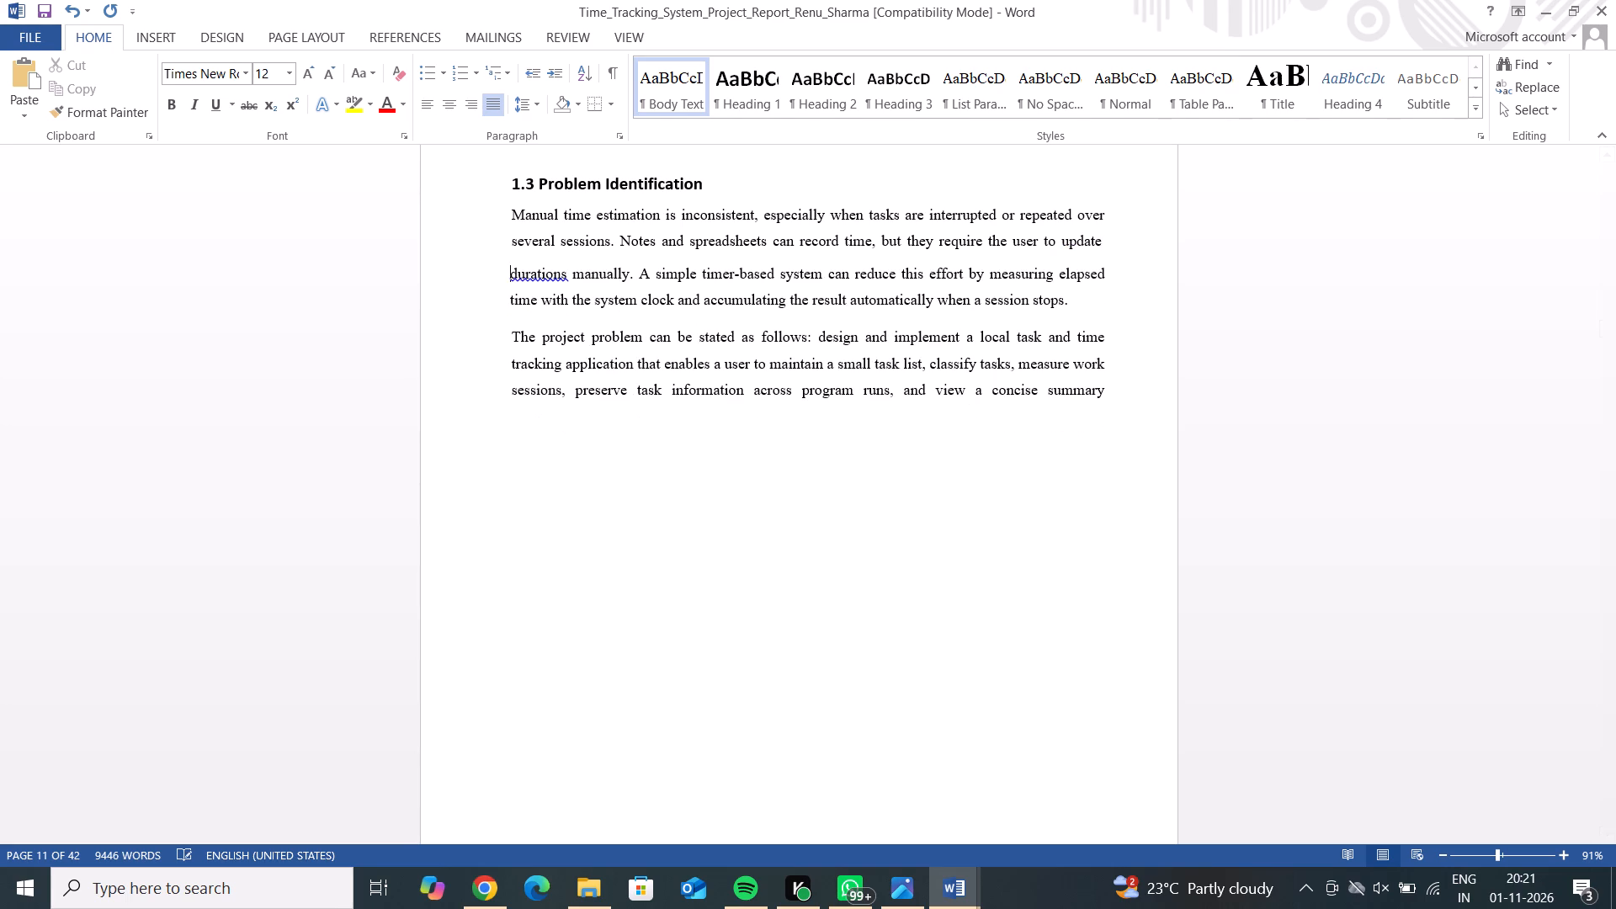
key(BackSpace)
key(space)
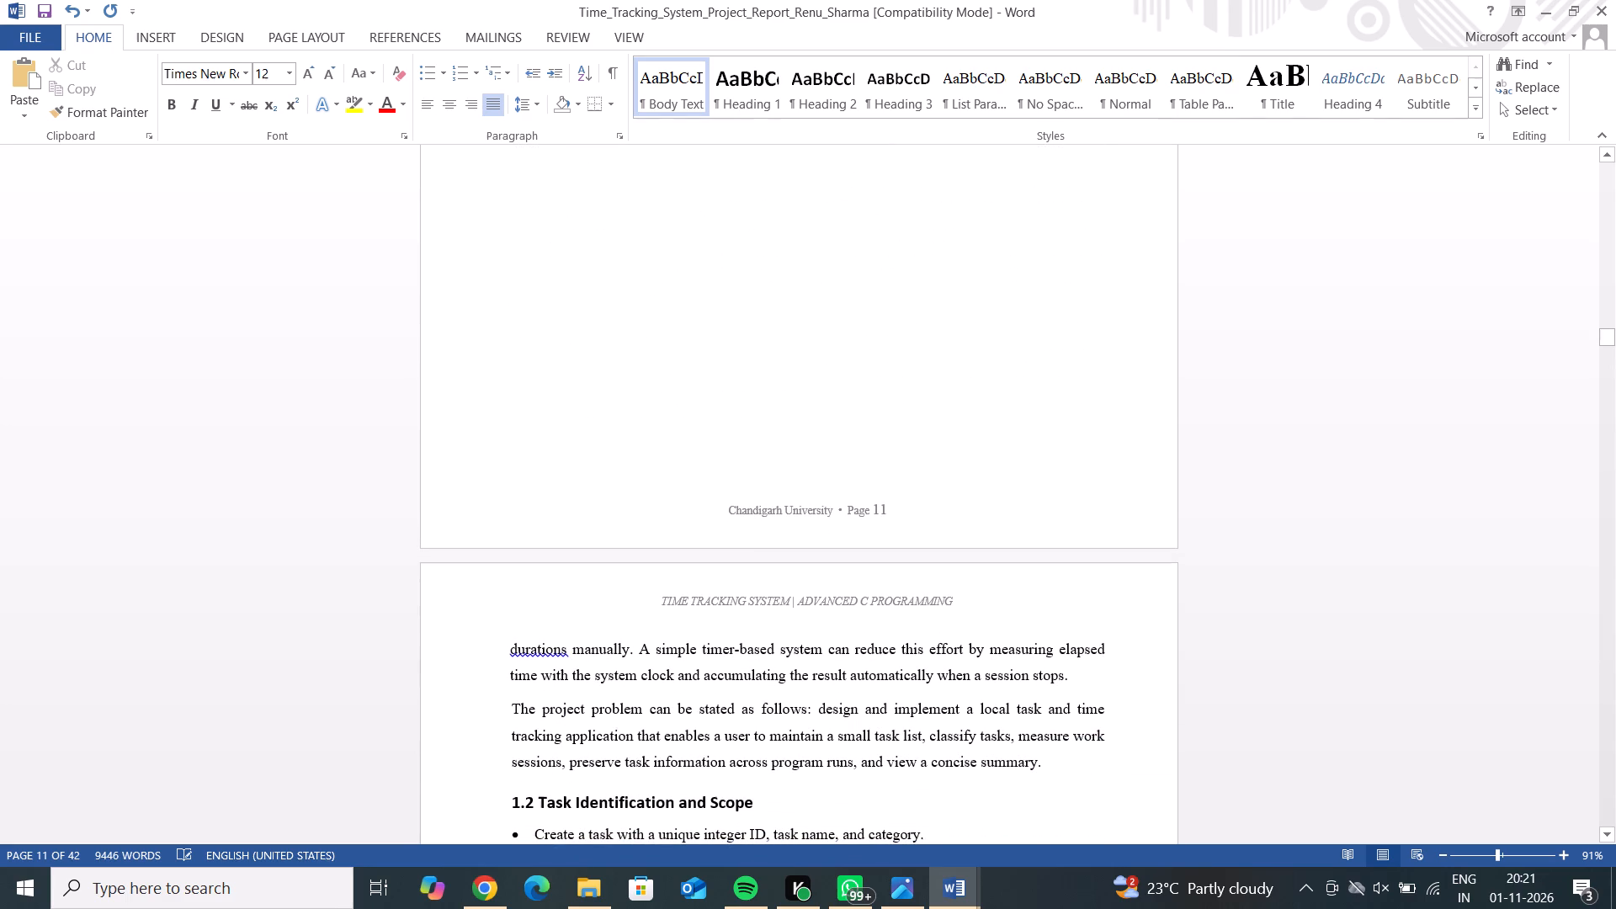
Delete the original "durations manually" and "The project problem" paragraphs above the "Task Identification and Scope" heading.
drag(1045, 767, 827, 619)
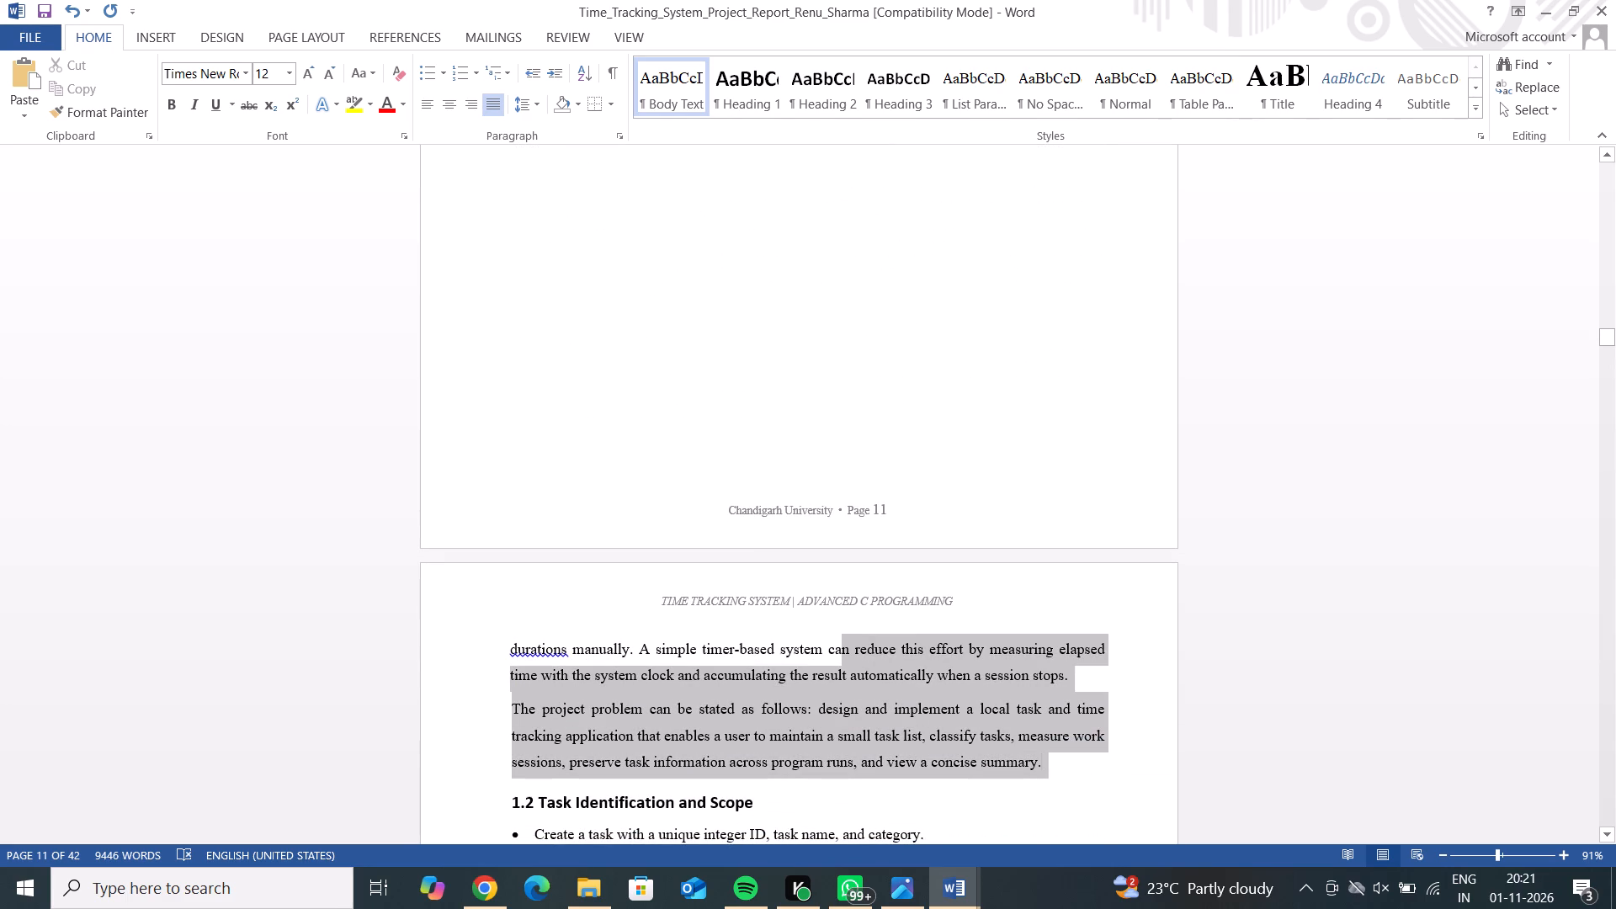
drag(827, 619, 486, 637)
key(BackSpace)
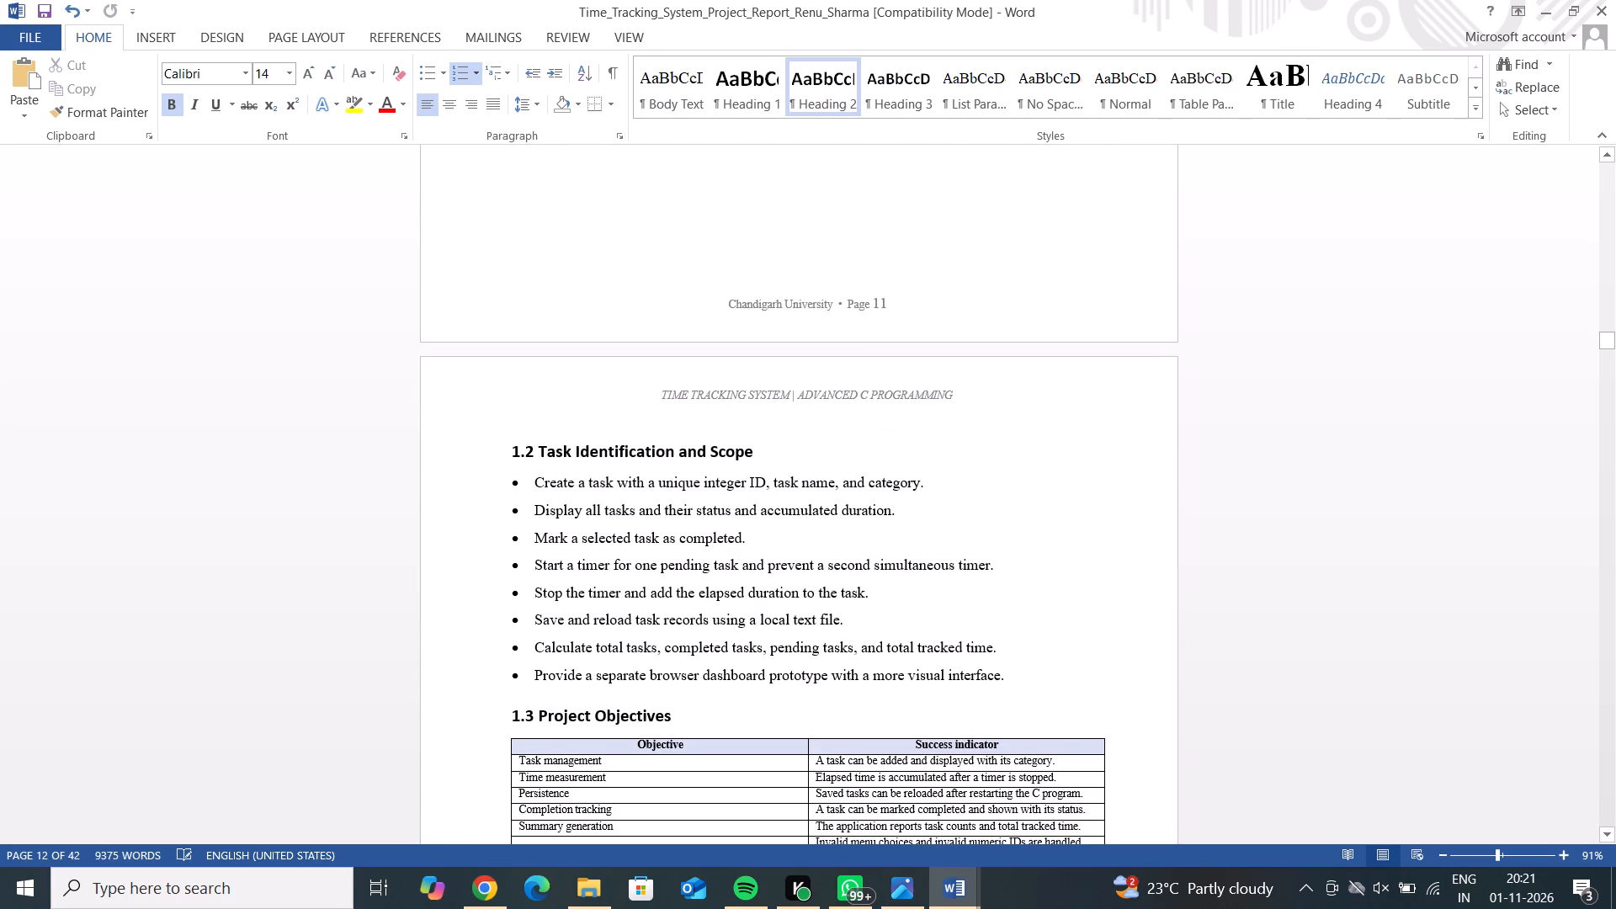
Renumber the "Task Identification and Scope" heading as 1.4, followed by a space.
key(BackSpace)
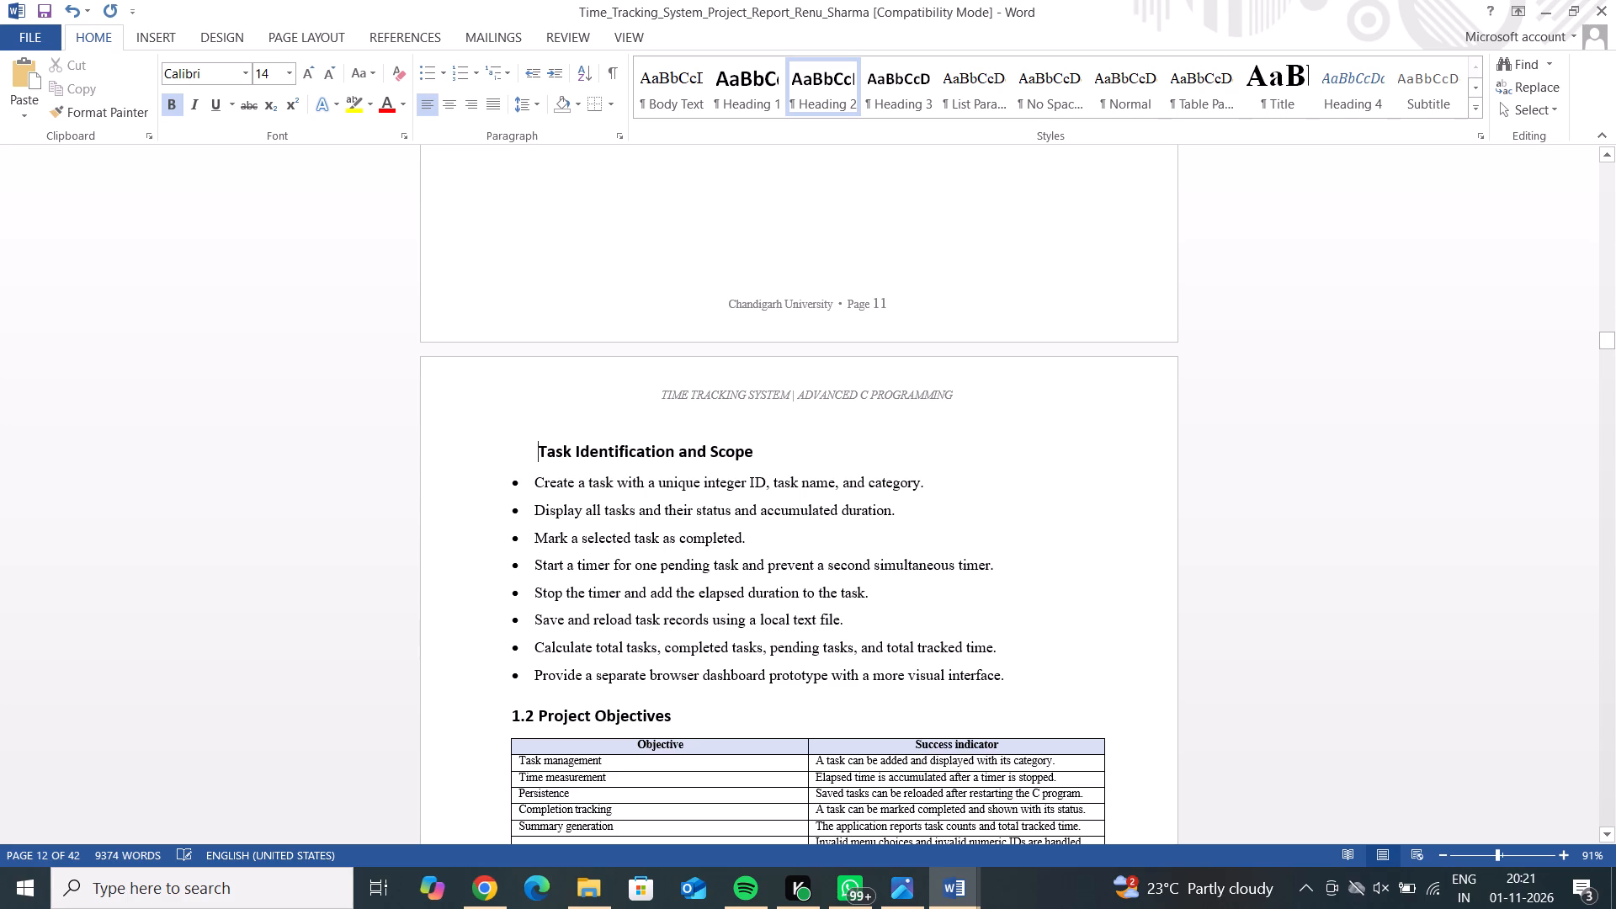
text(1.4)
key(space)
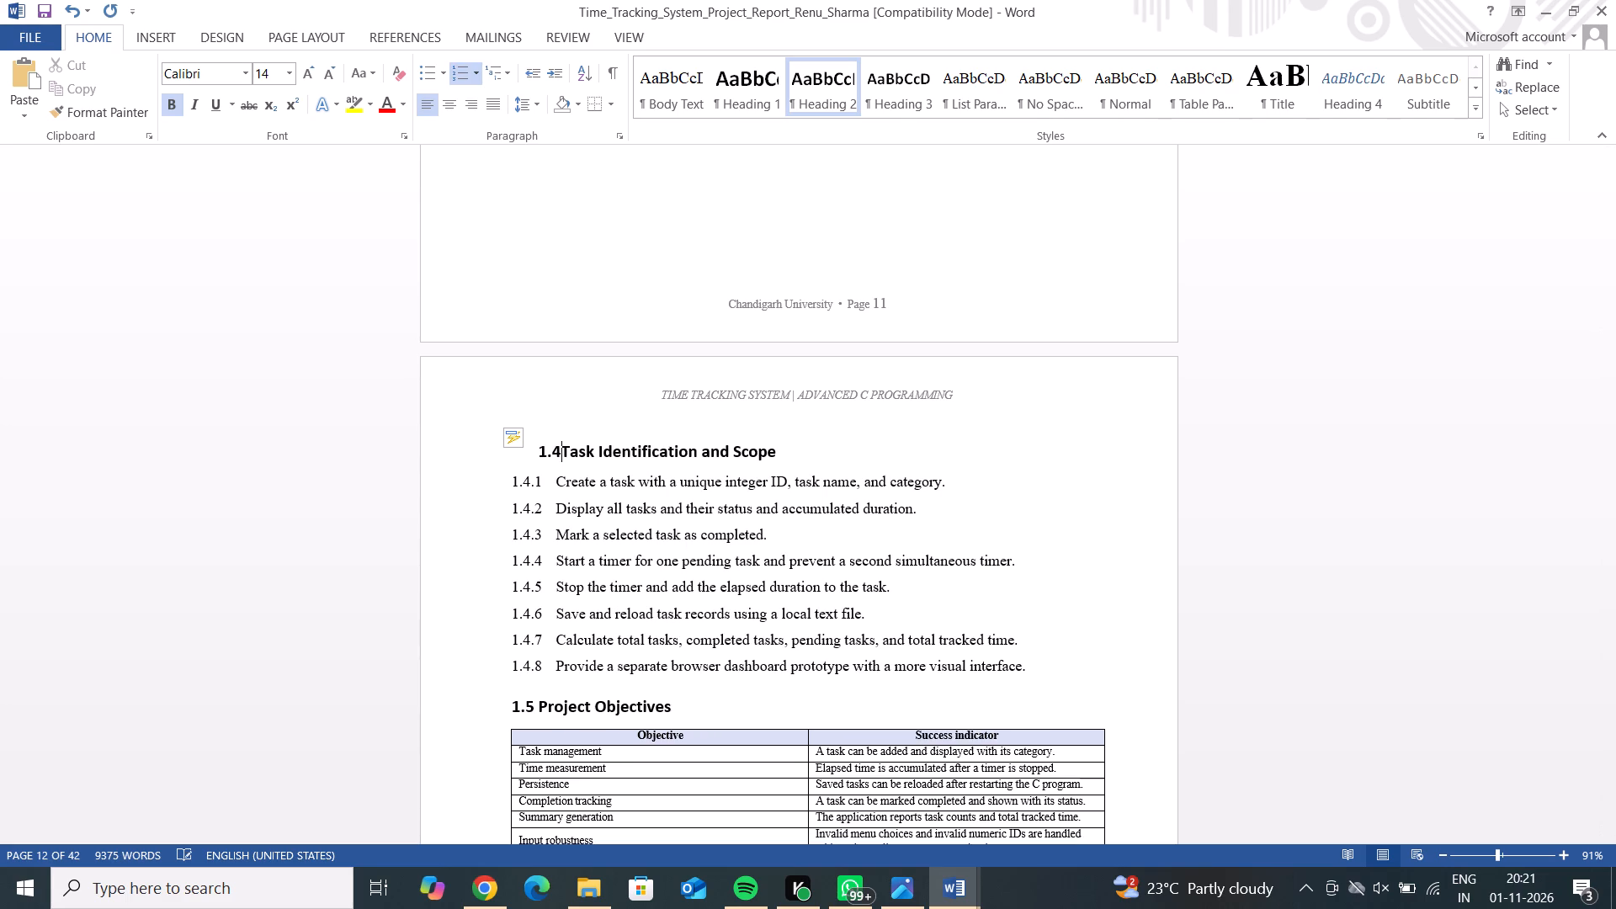
click(539, 449)
key(BackSpace)
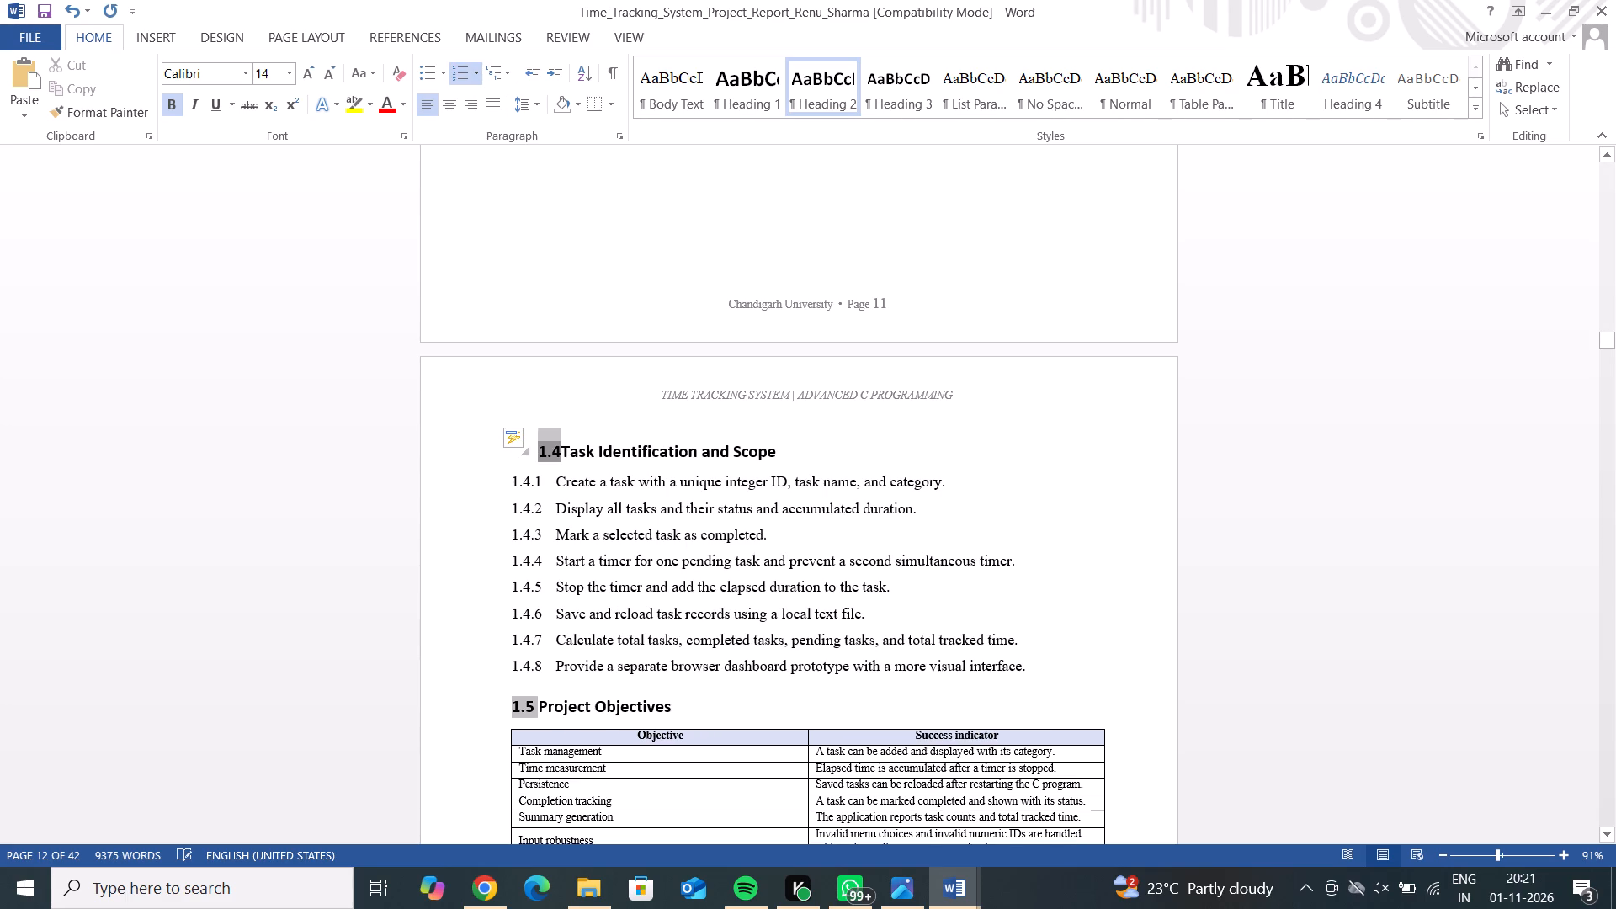
key(BackSpace)
text(1.4)
key(space)
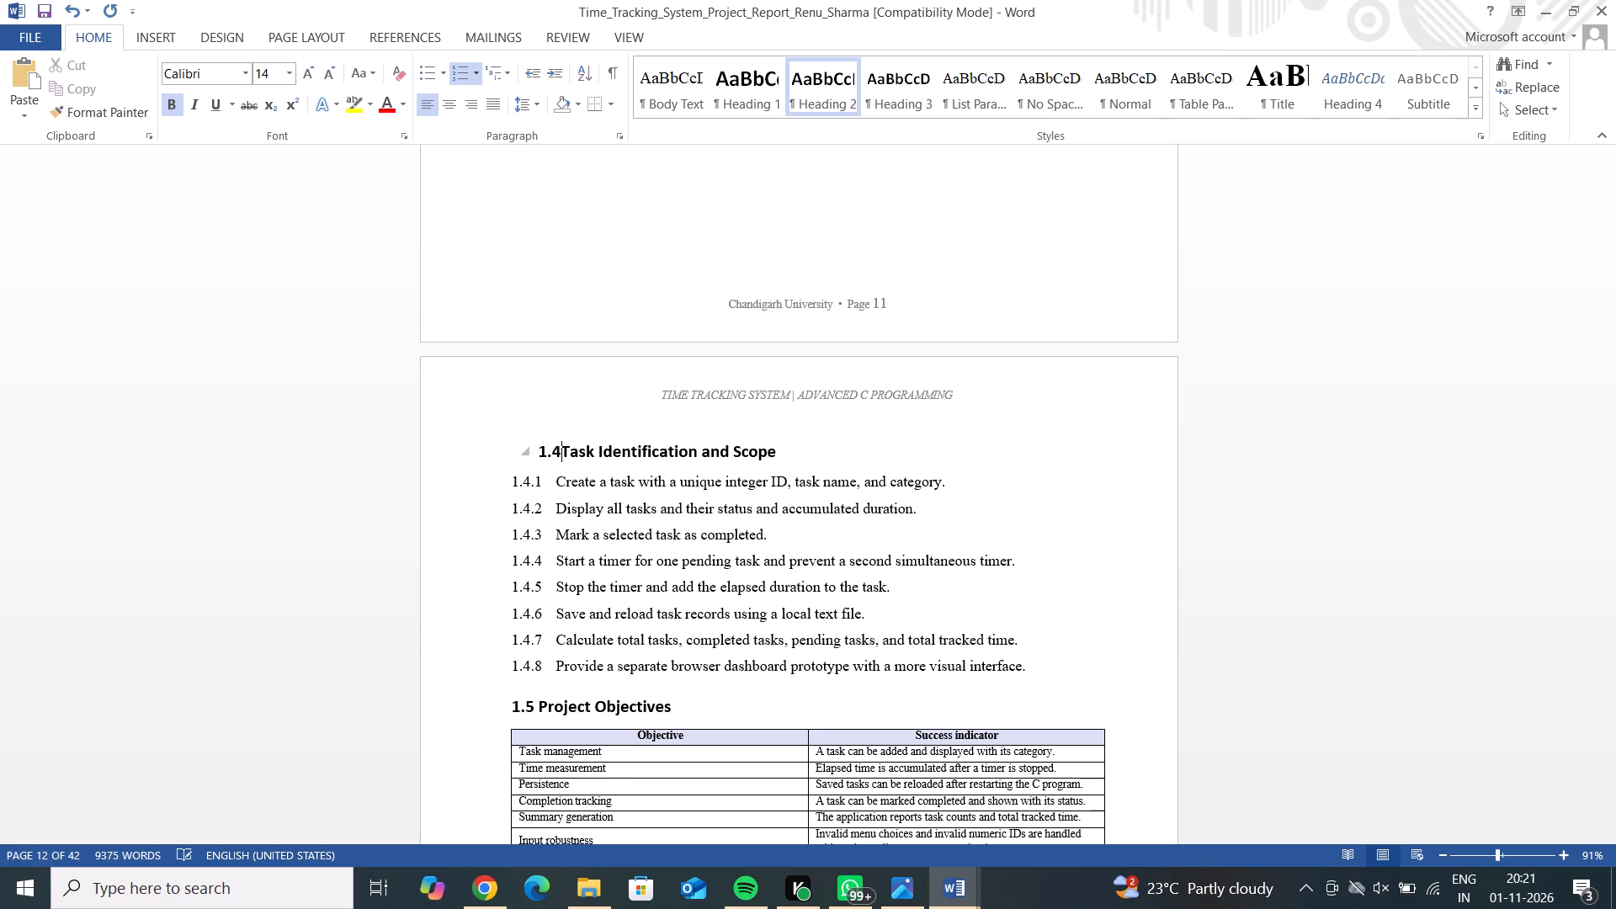
key(space)
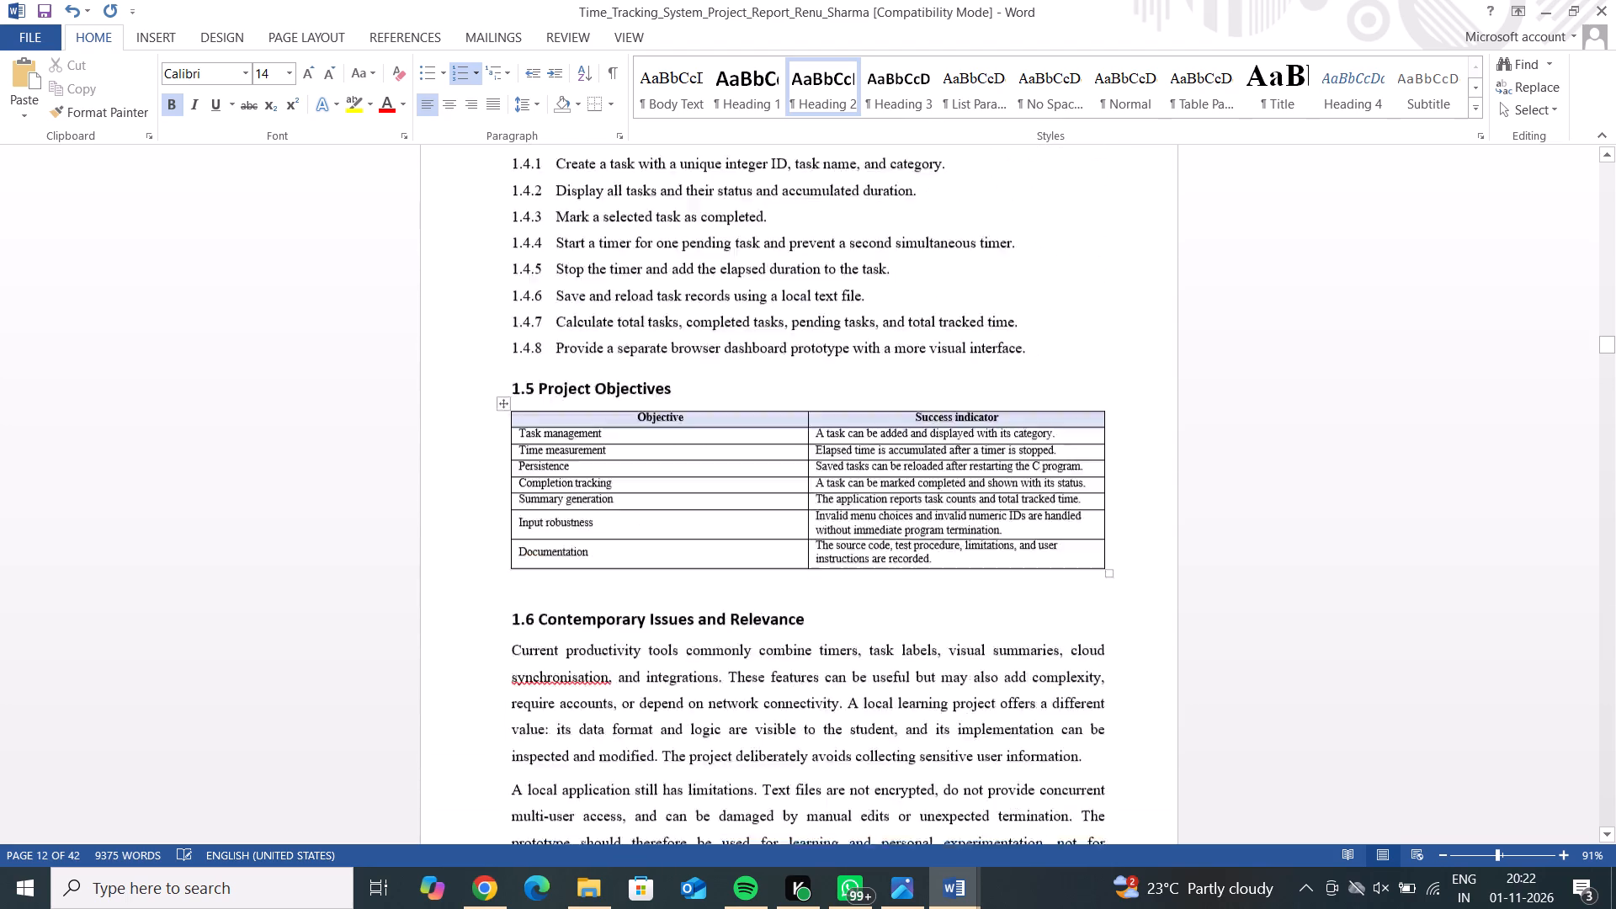
Copy the Figure 2 main program flowchart from the diagrams document and paste it beneath the placeholder above the report's Figure 1.2 caption.
drag(710, 428, 700, 603)
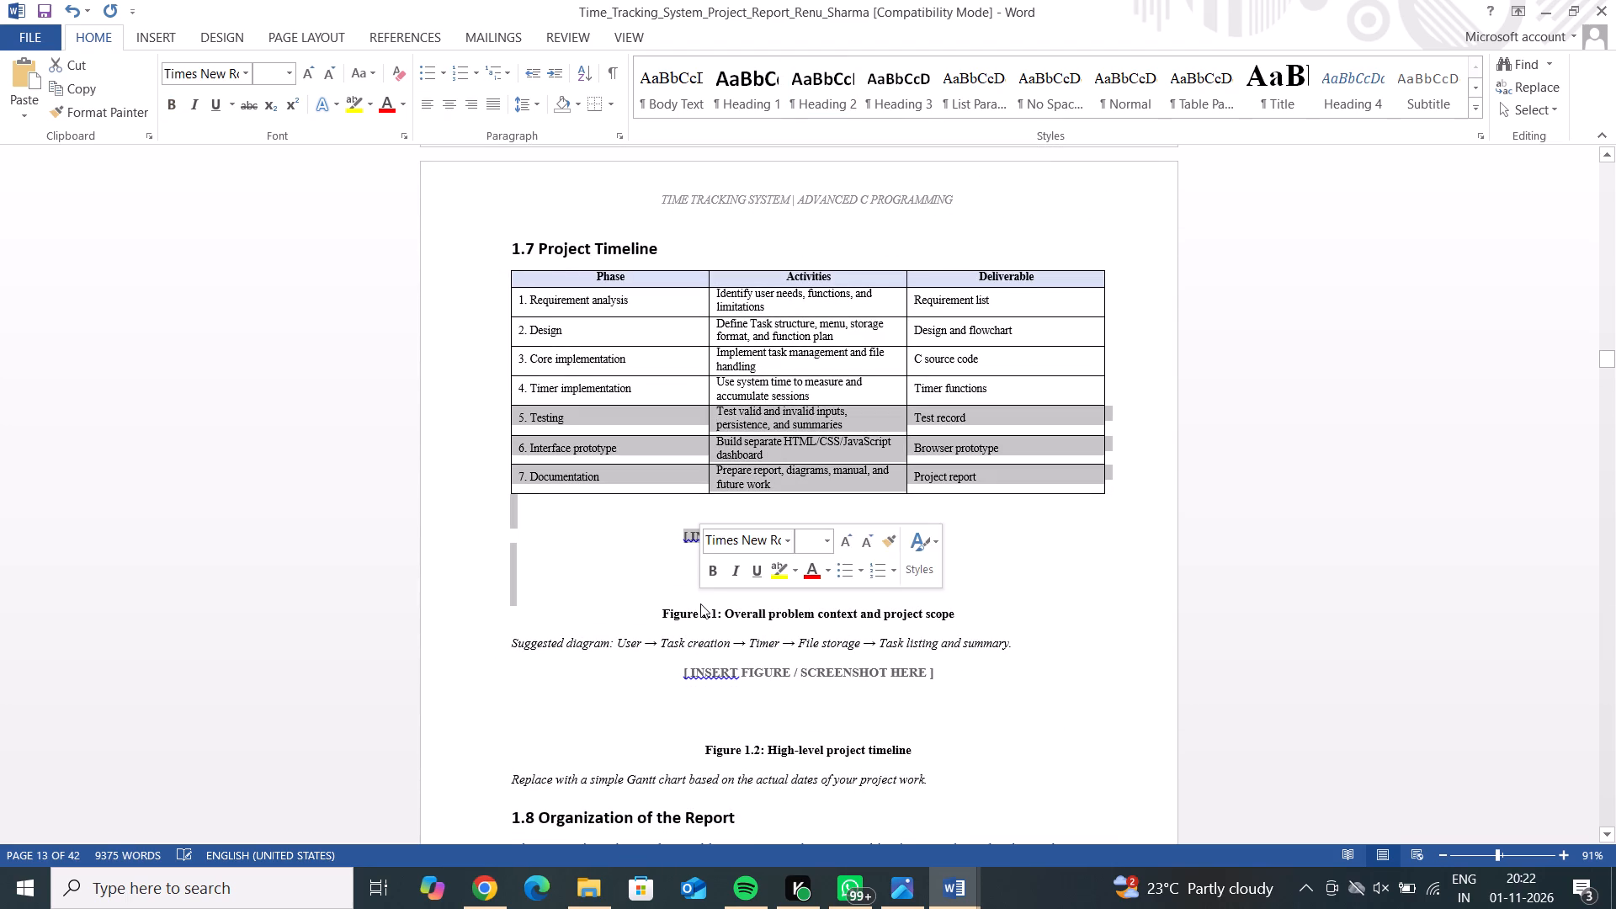
click(628, 559)
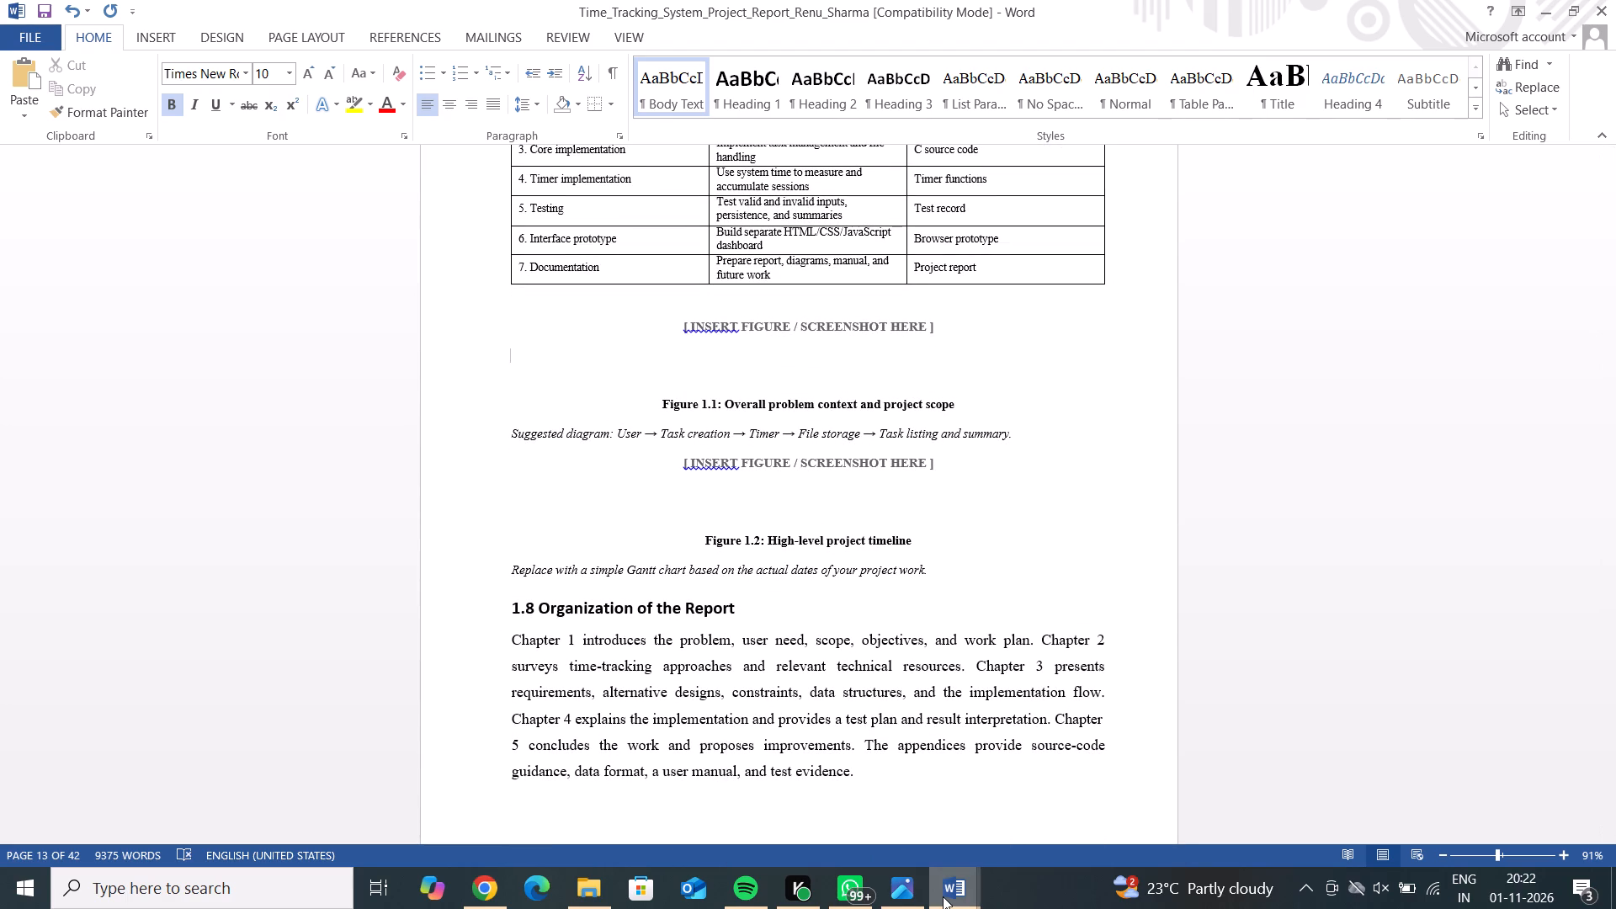
click(836, 789)
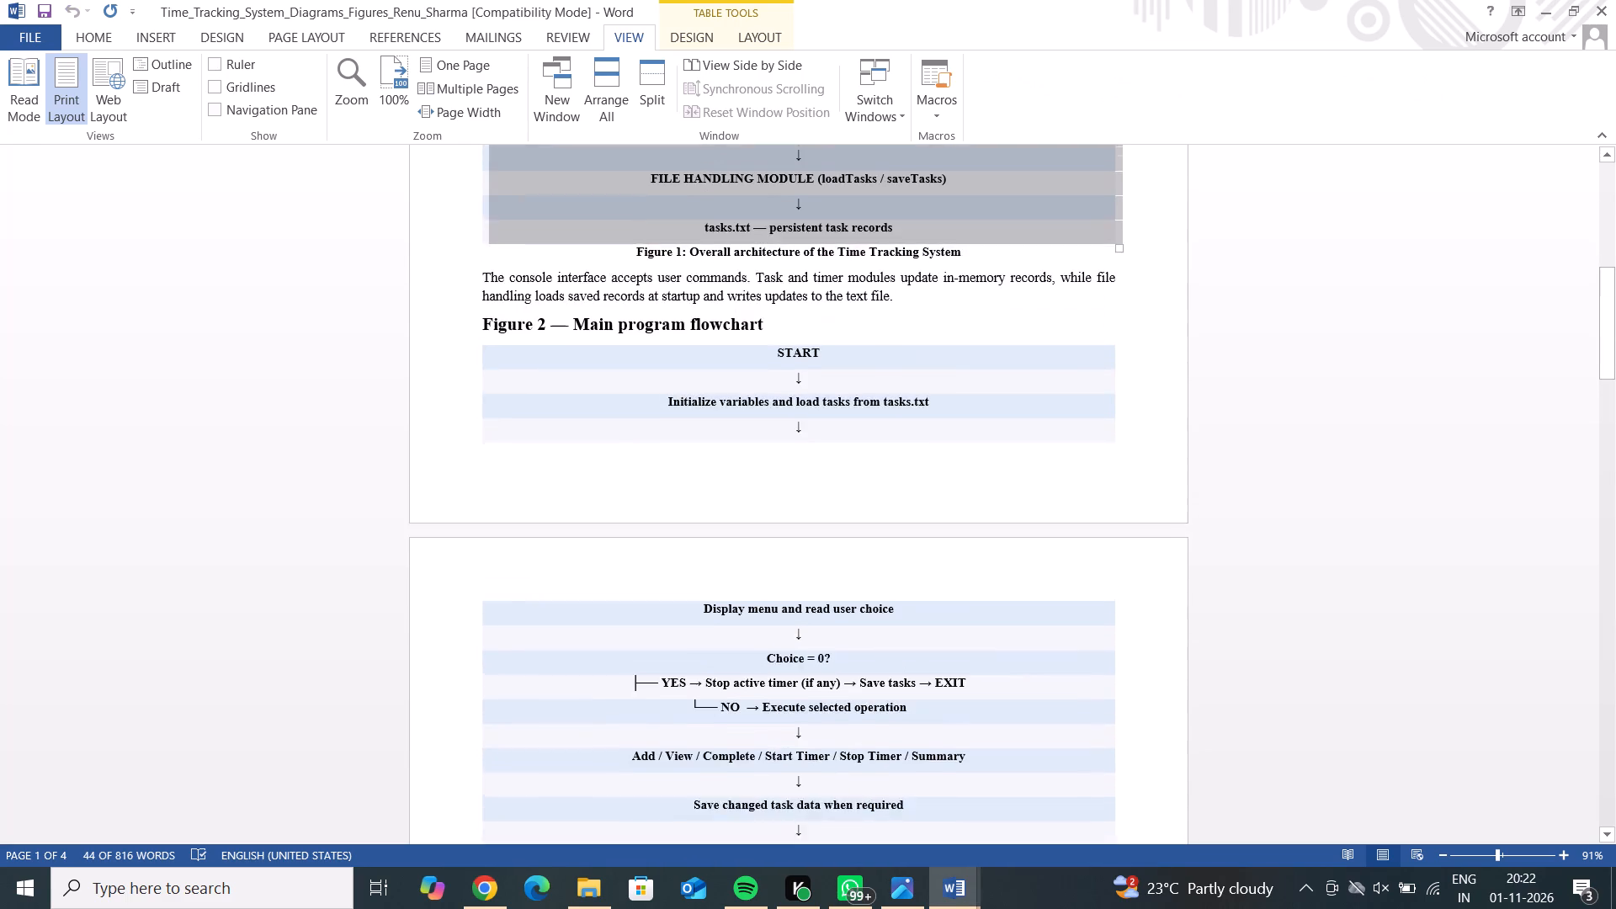
click(618, 407)
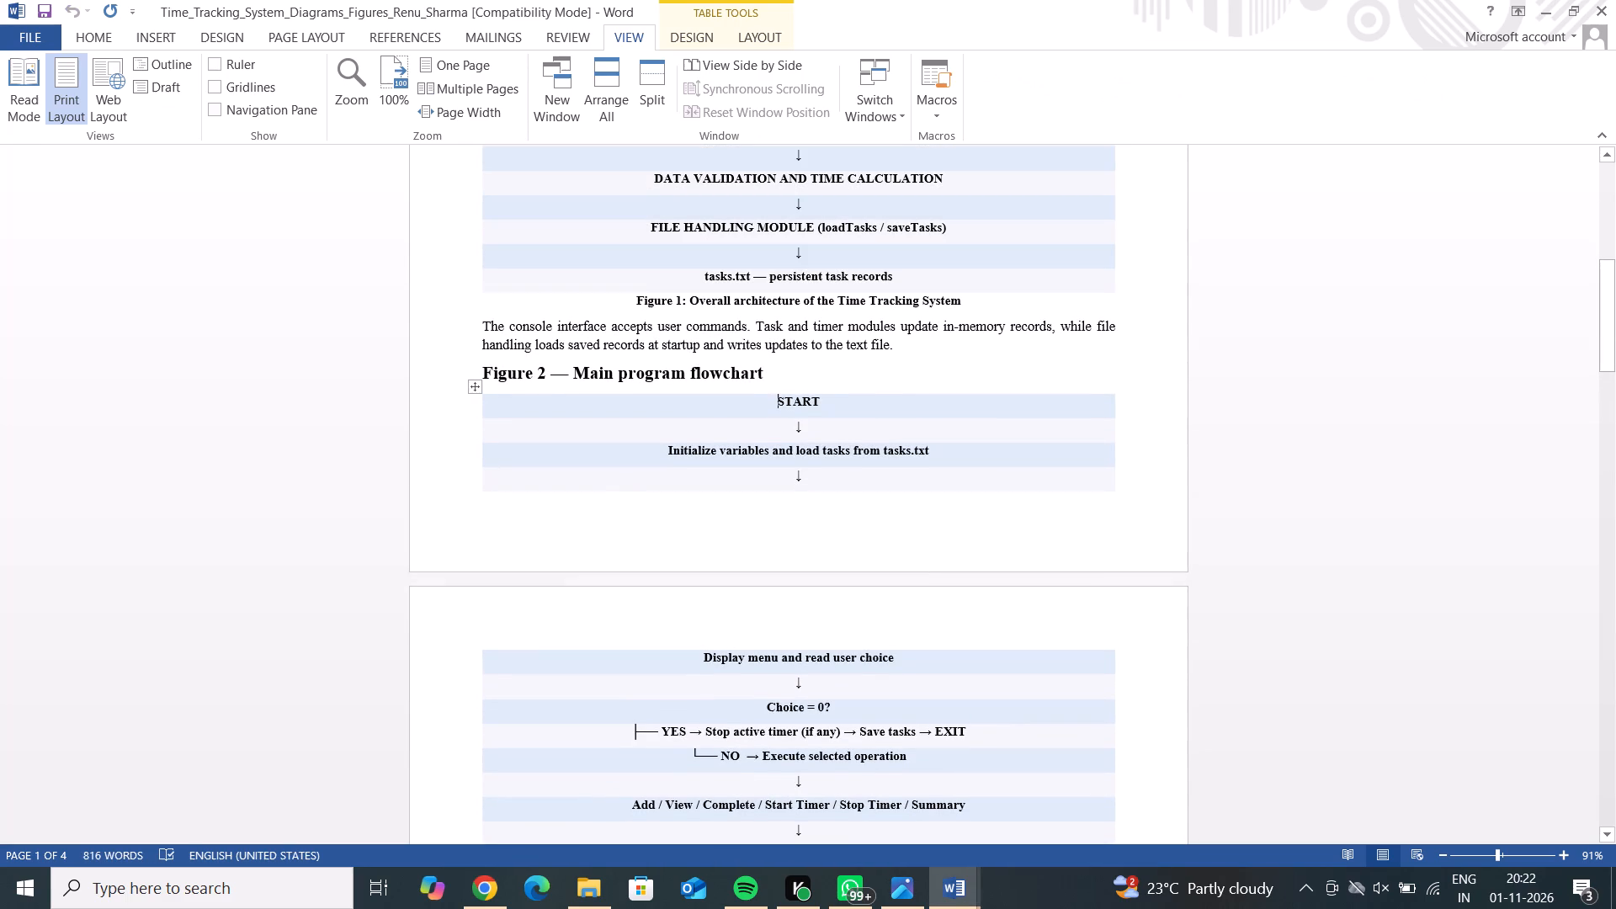
click(473, 389)
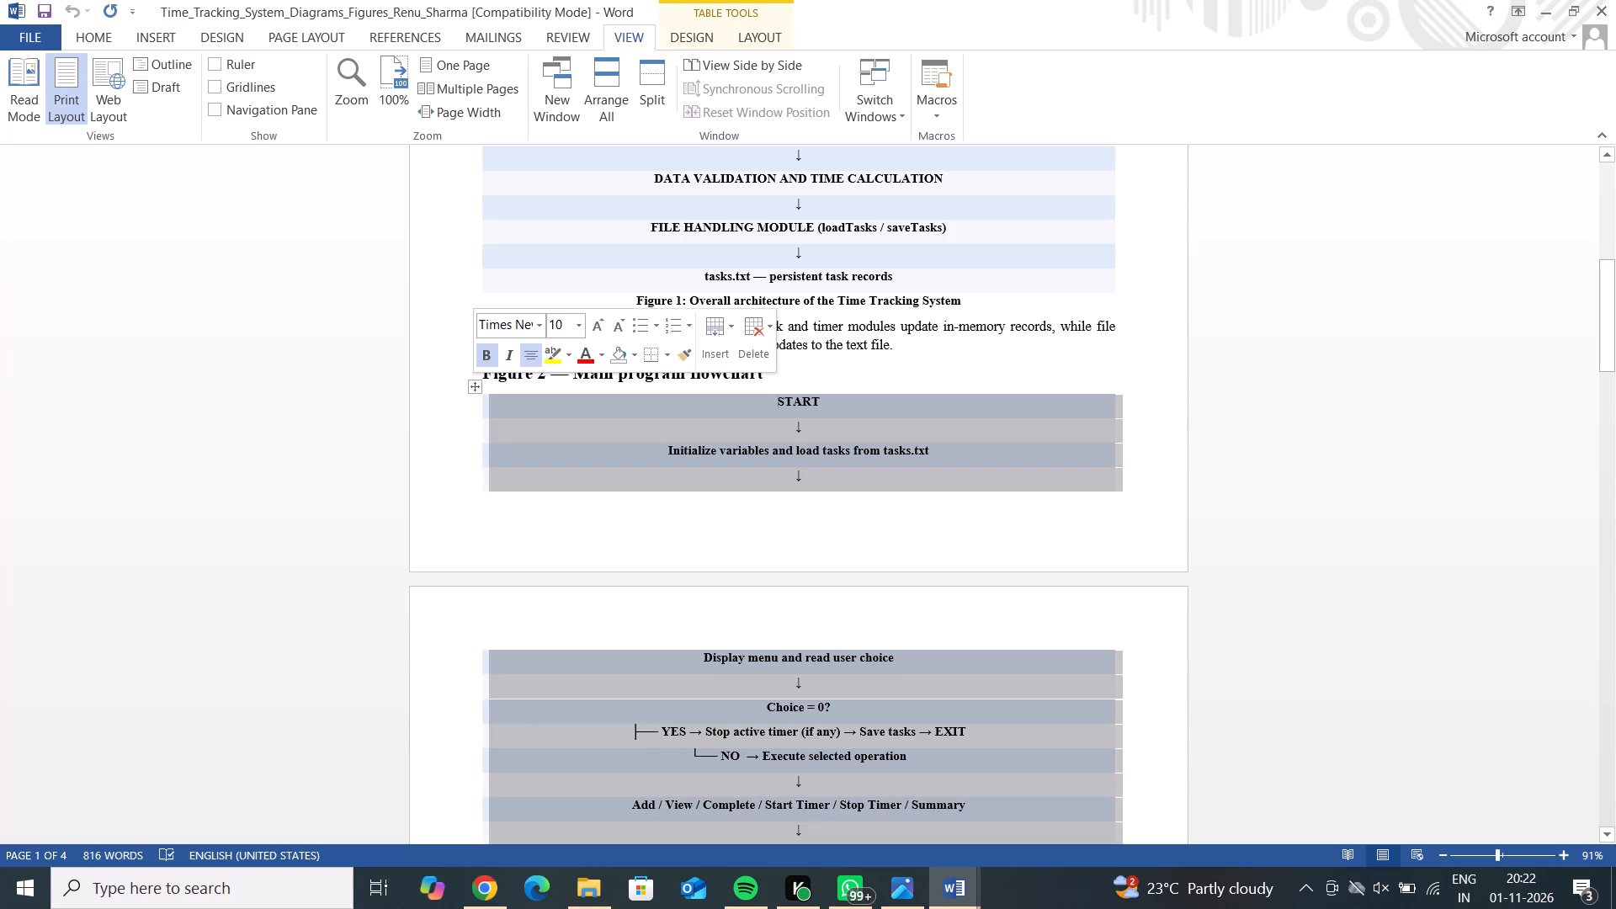
right_click(550, 427)
click(589, 463)
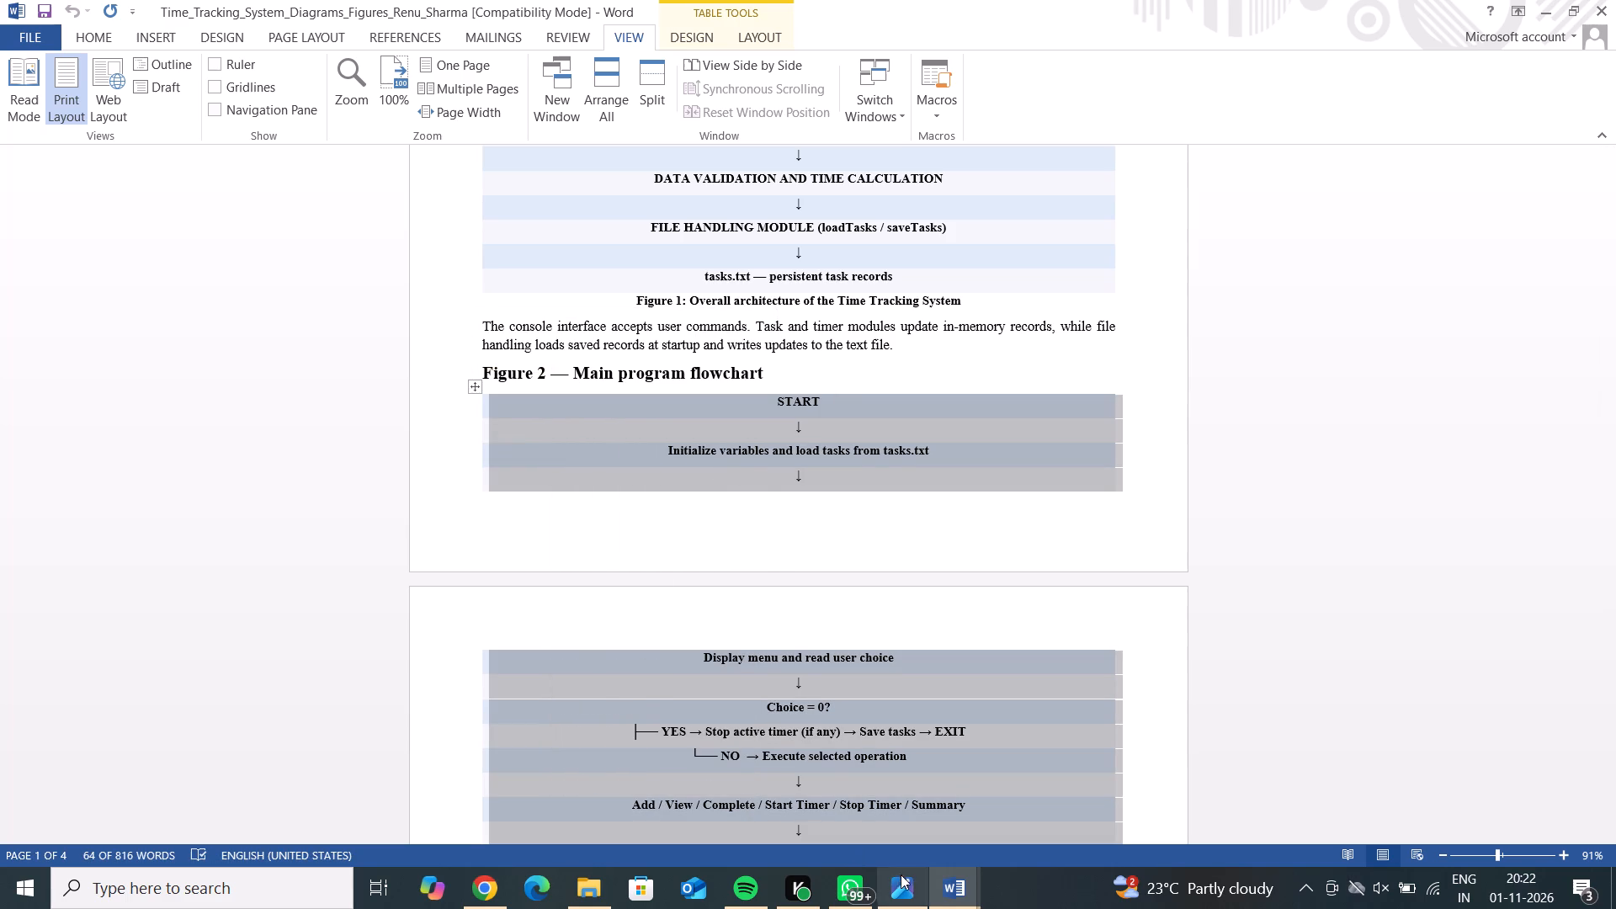
click(1013, 818)
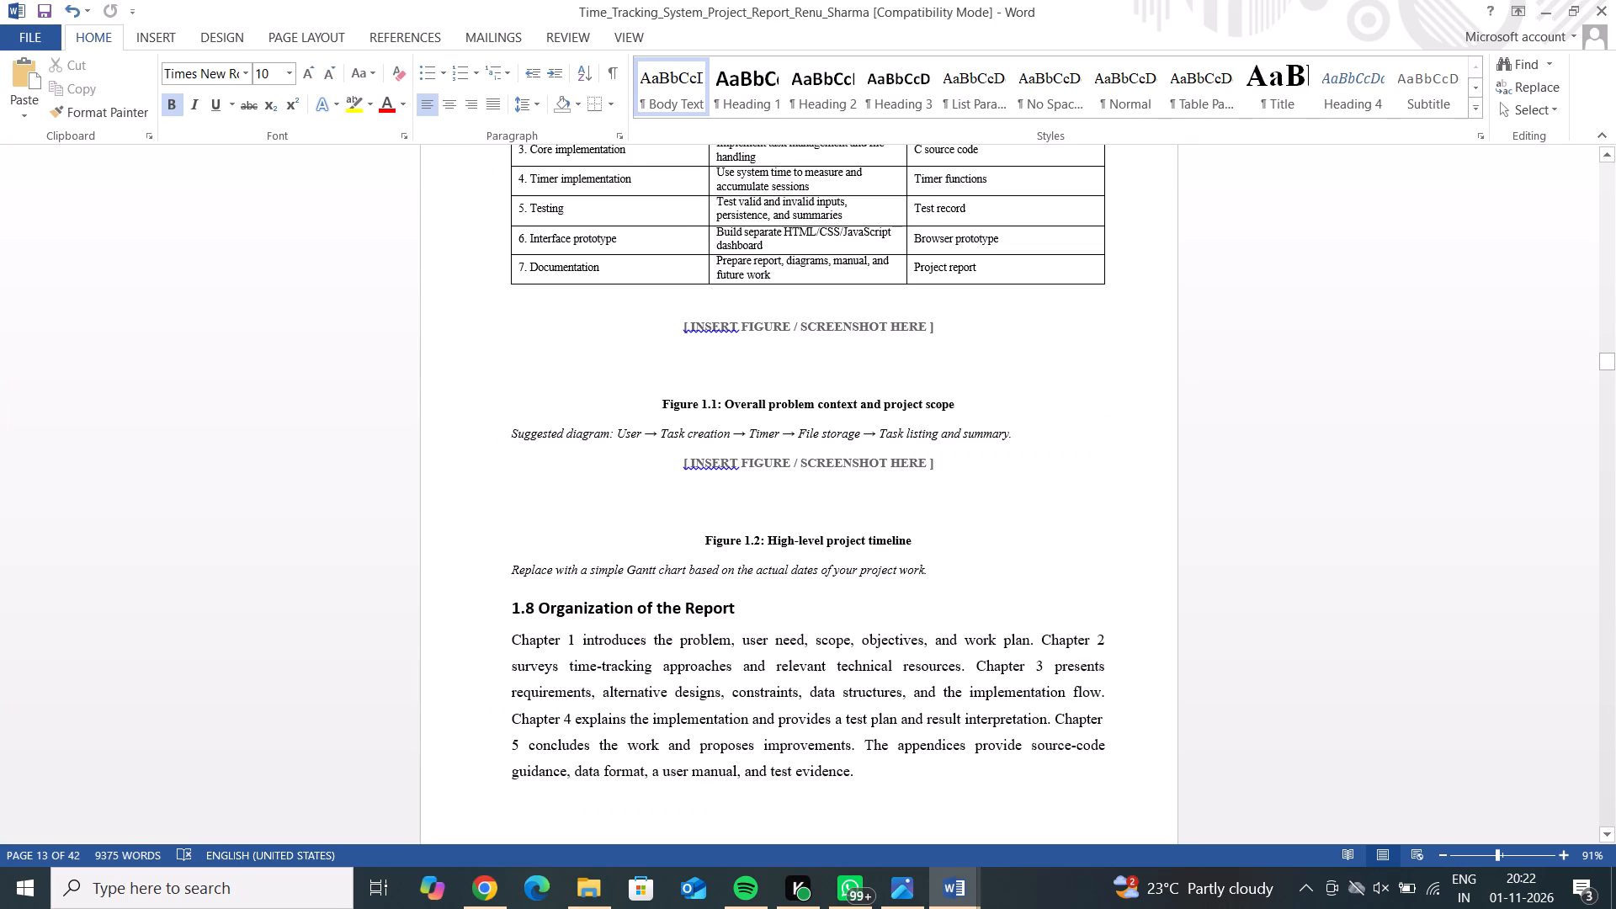
click(777, 460)
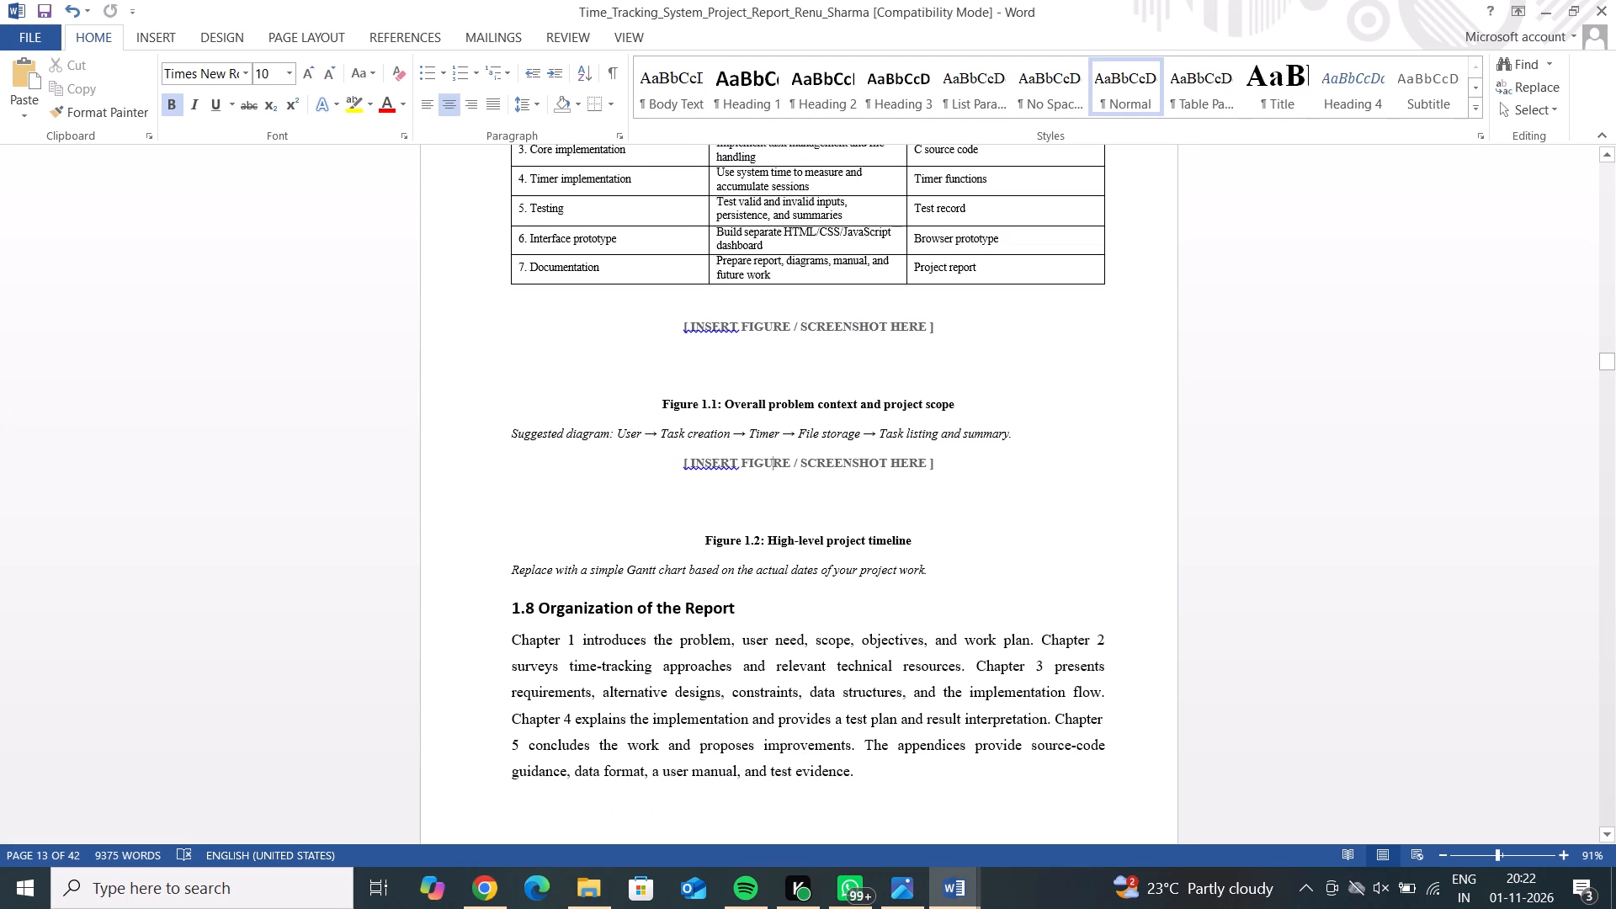
drag(933, 462, 663, 462)
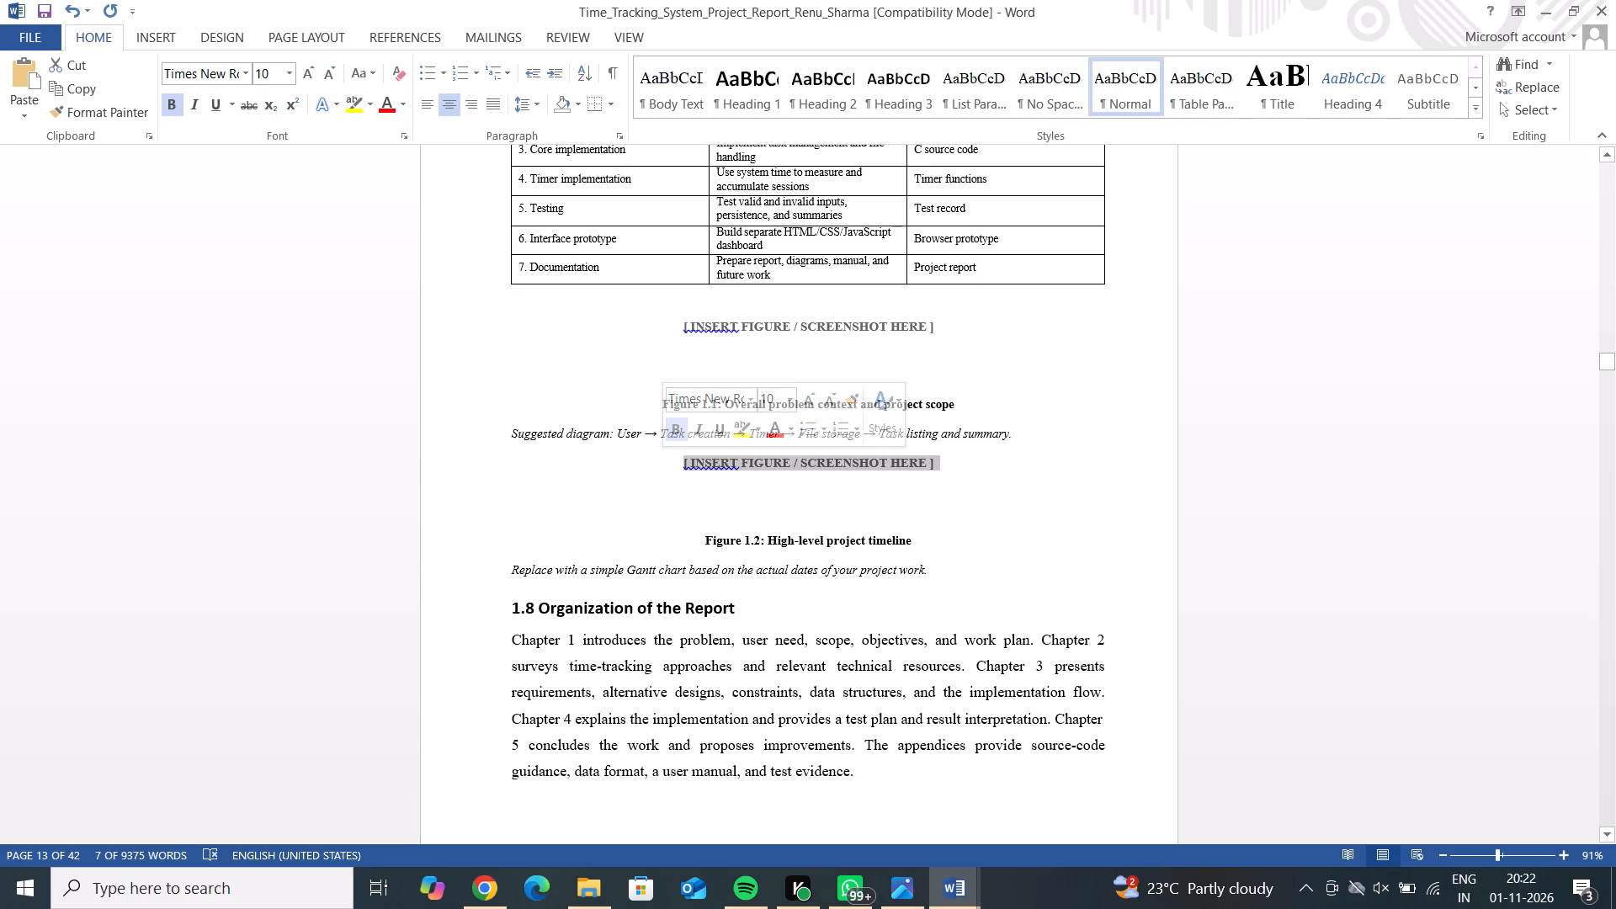
click(703, 497)
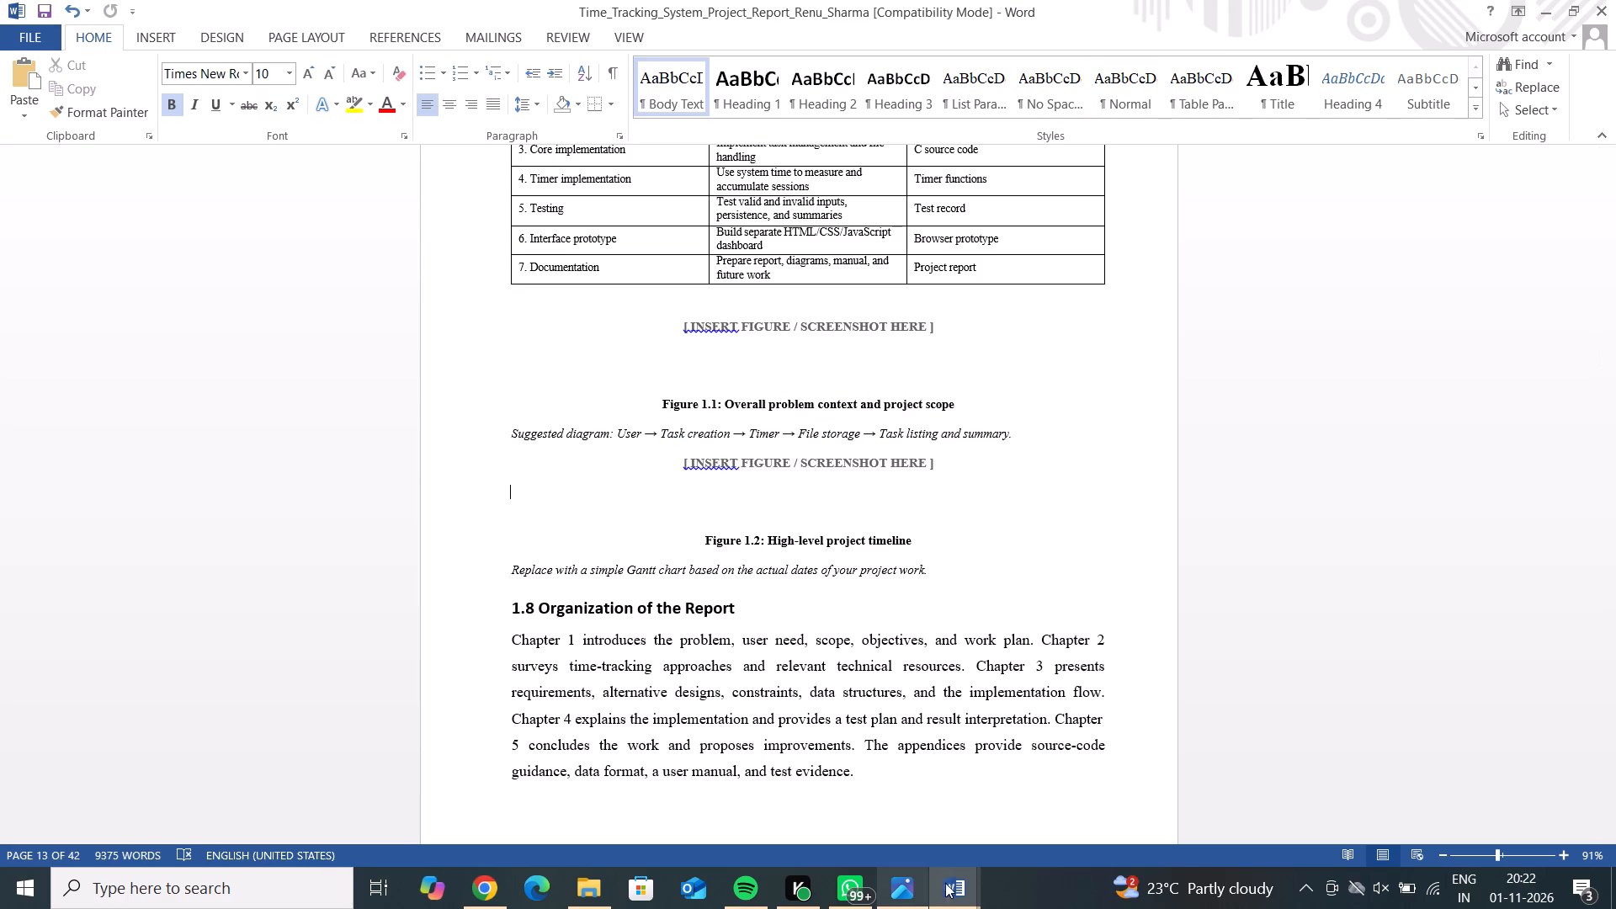
click(885, 839)
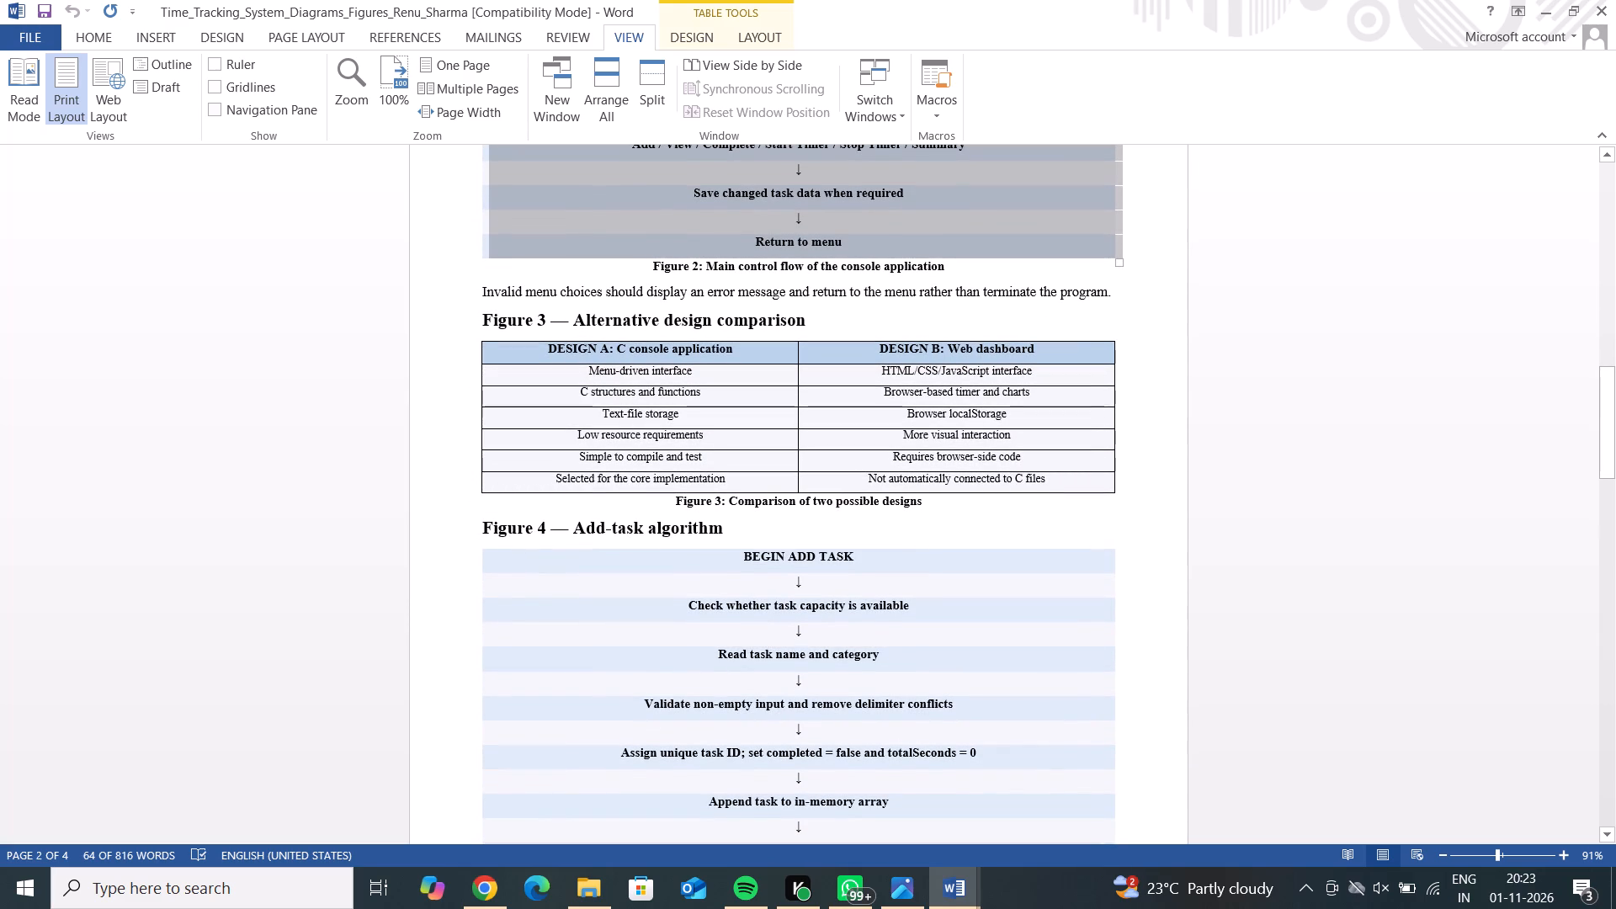
click(997, 795)
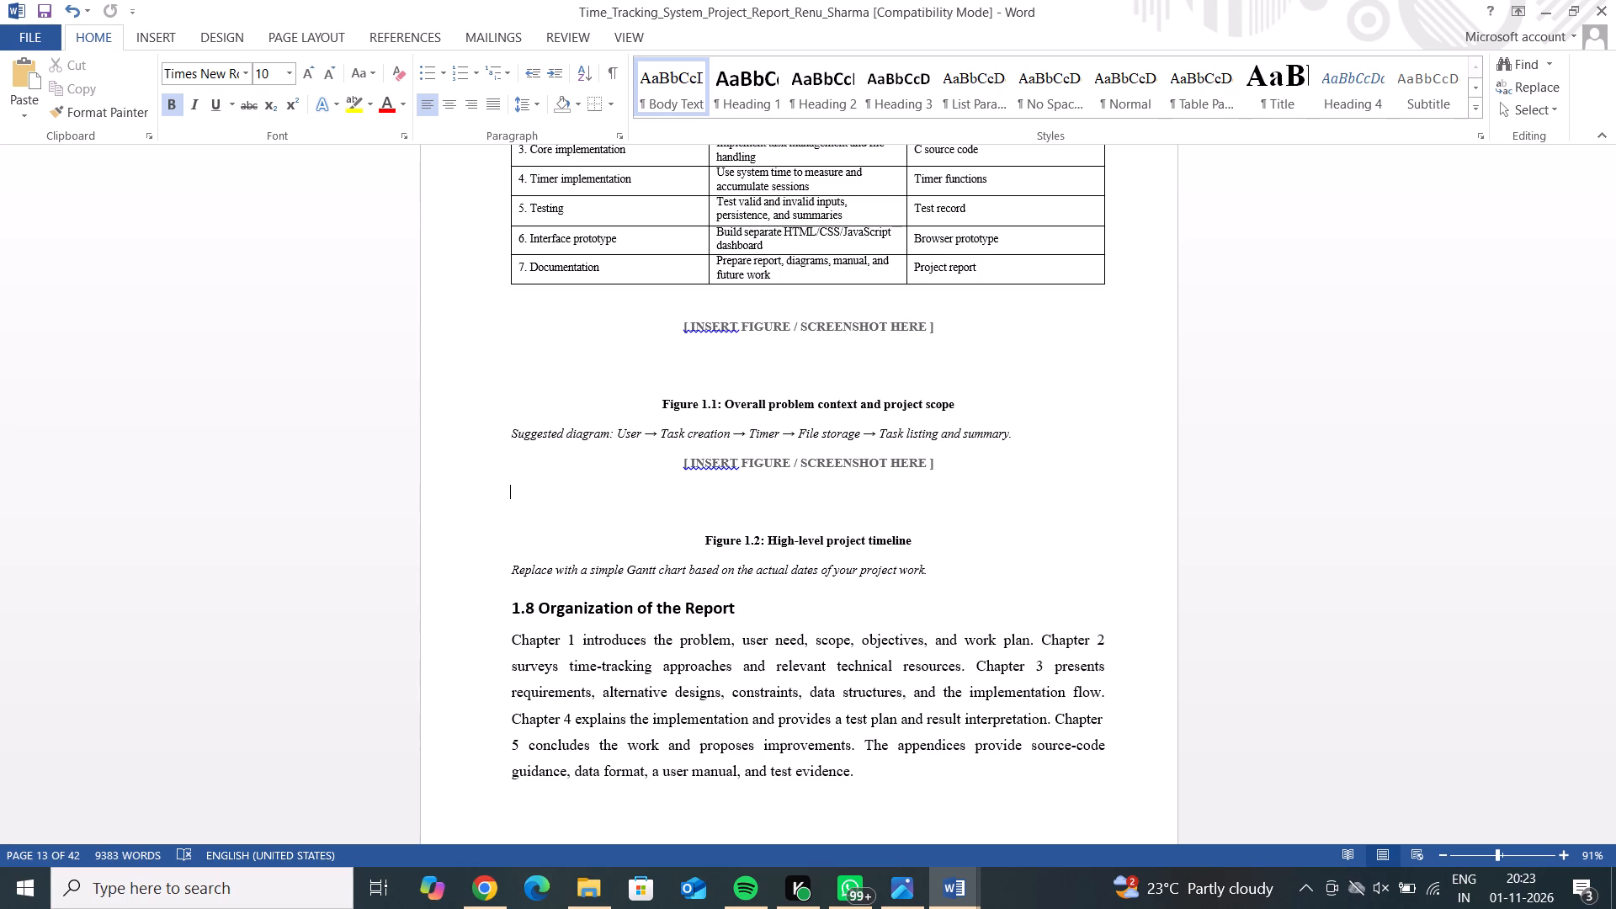
key(ctrl+v)
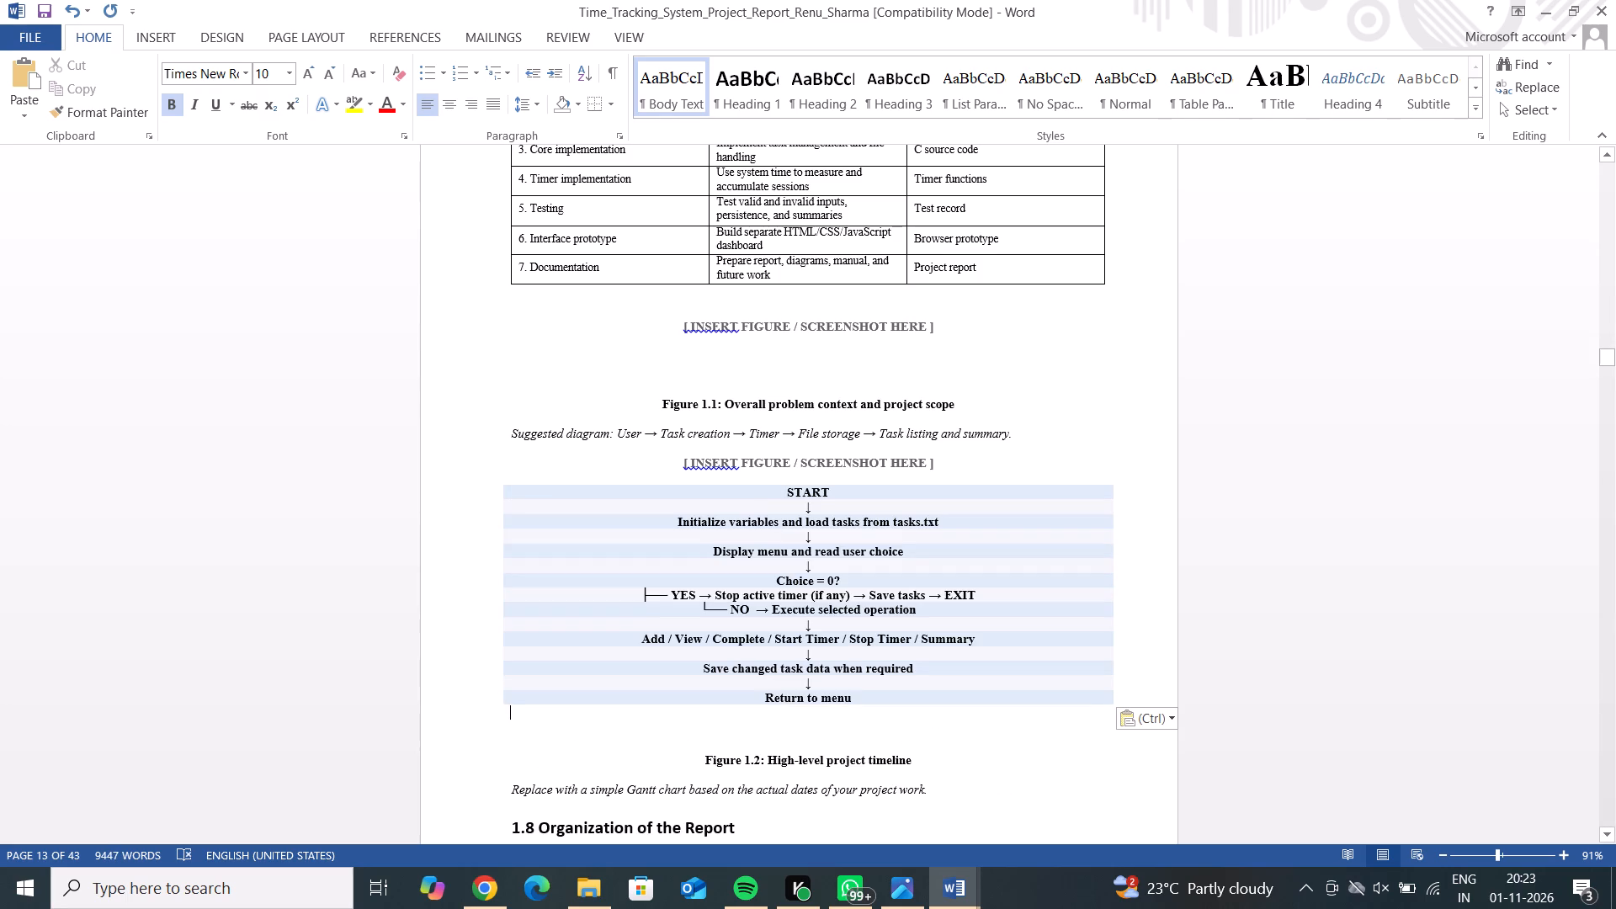
Delete both figure placeholders in section 1.7, the suggested-diagram note, the Figure 1.2 caption and its Gantt chart note.
drag(934, 465, 657, 420)
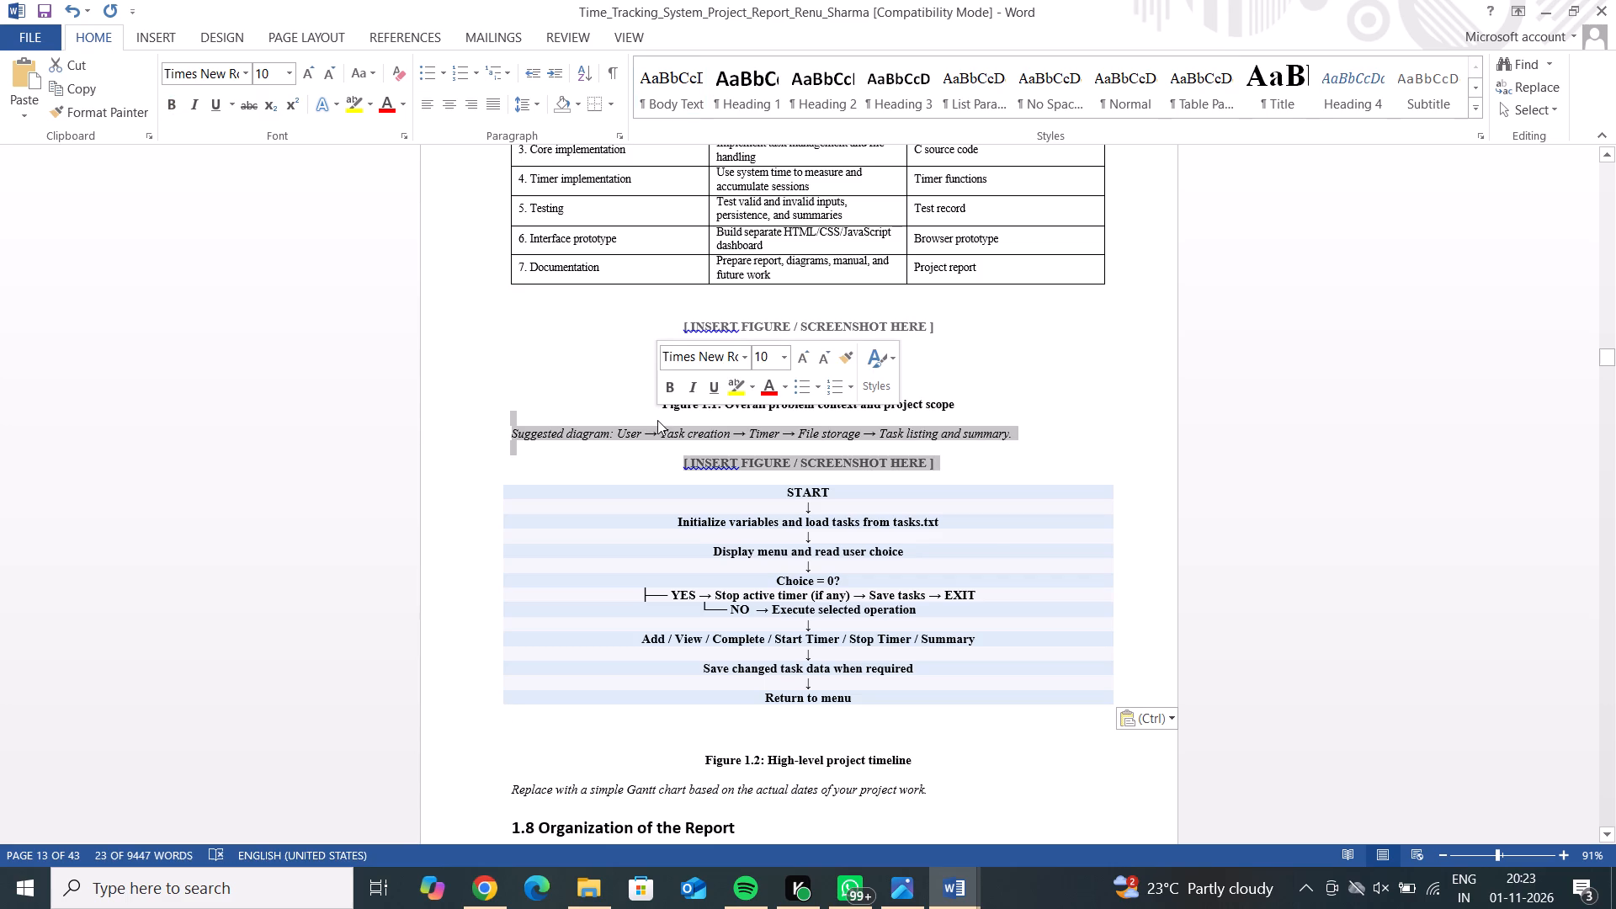
key(BackSpace)
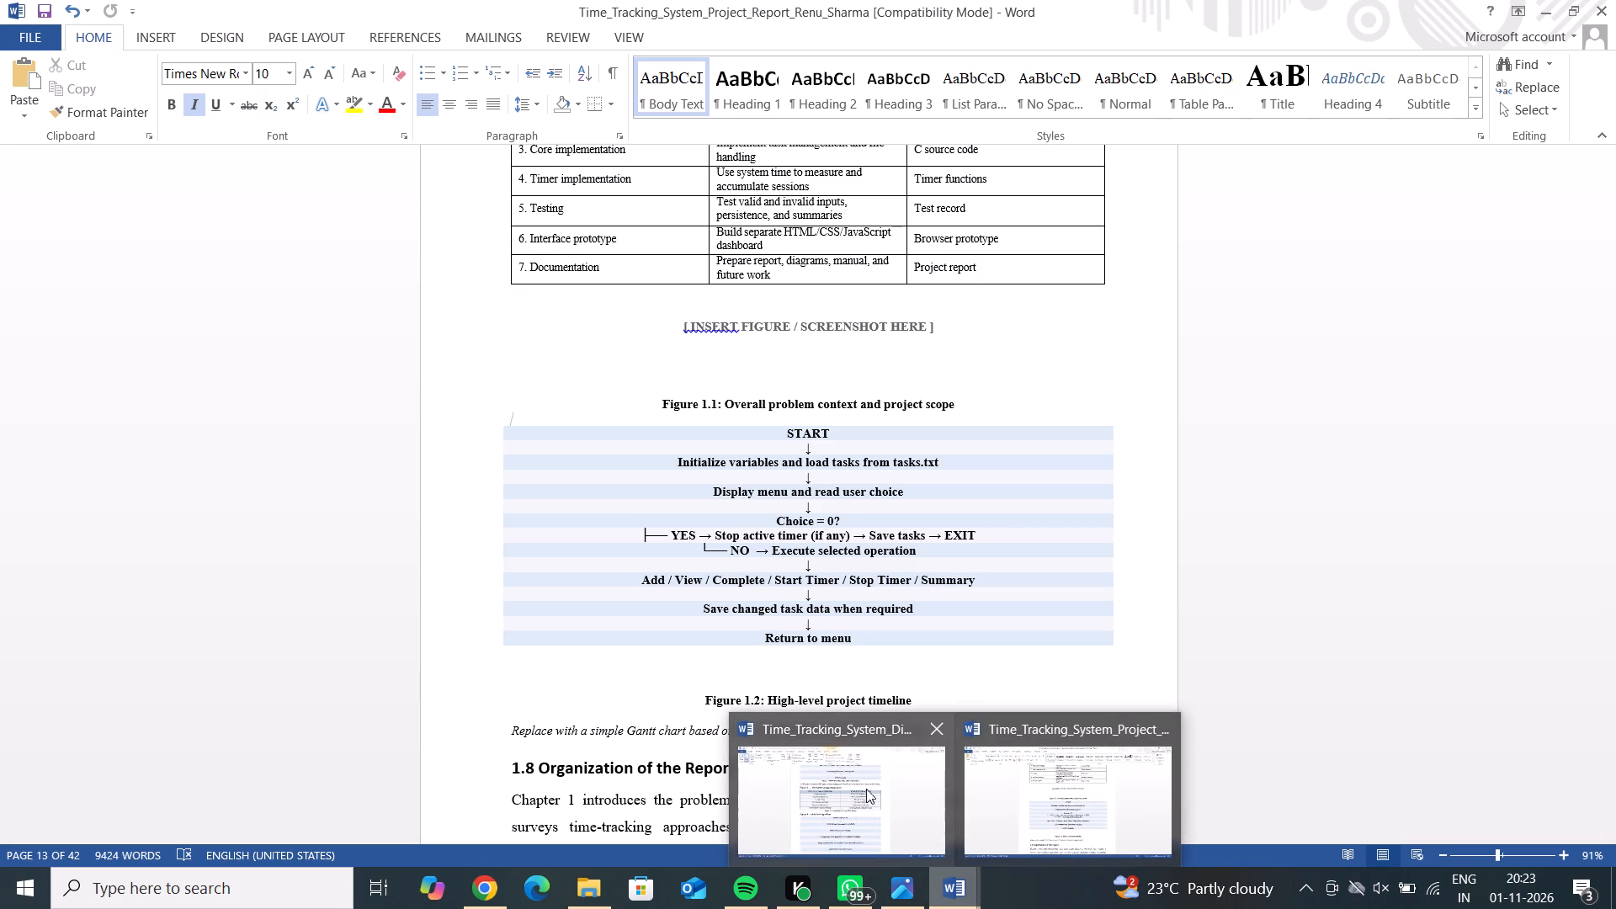
click(857, 783)
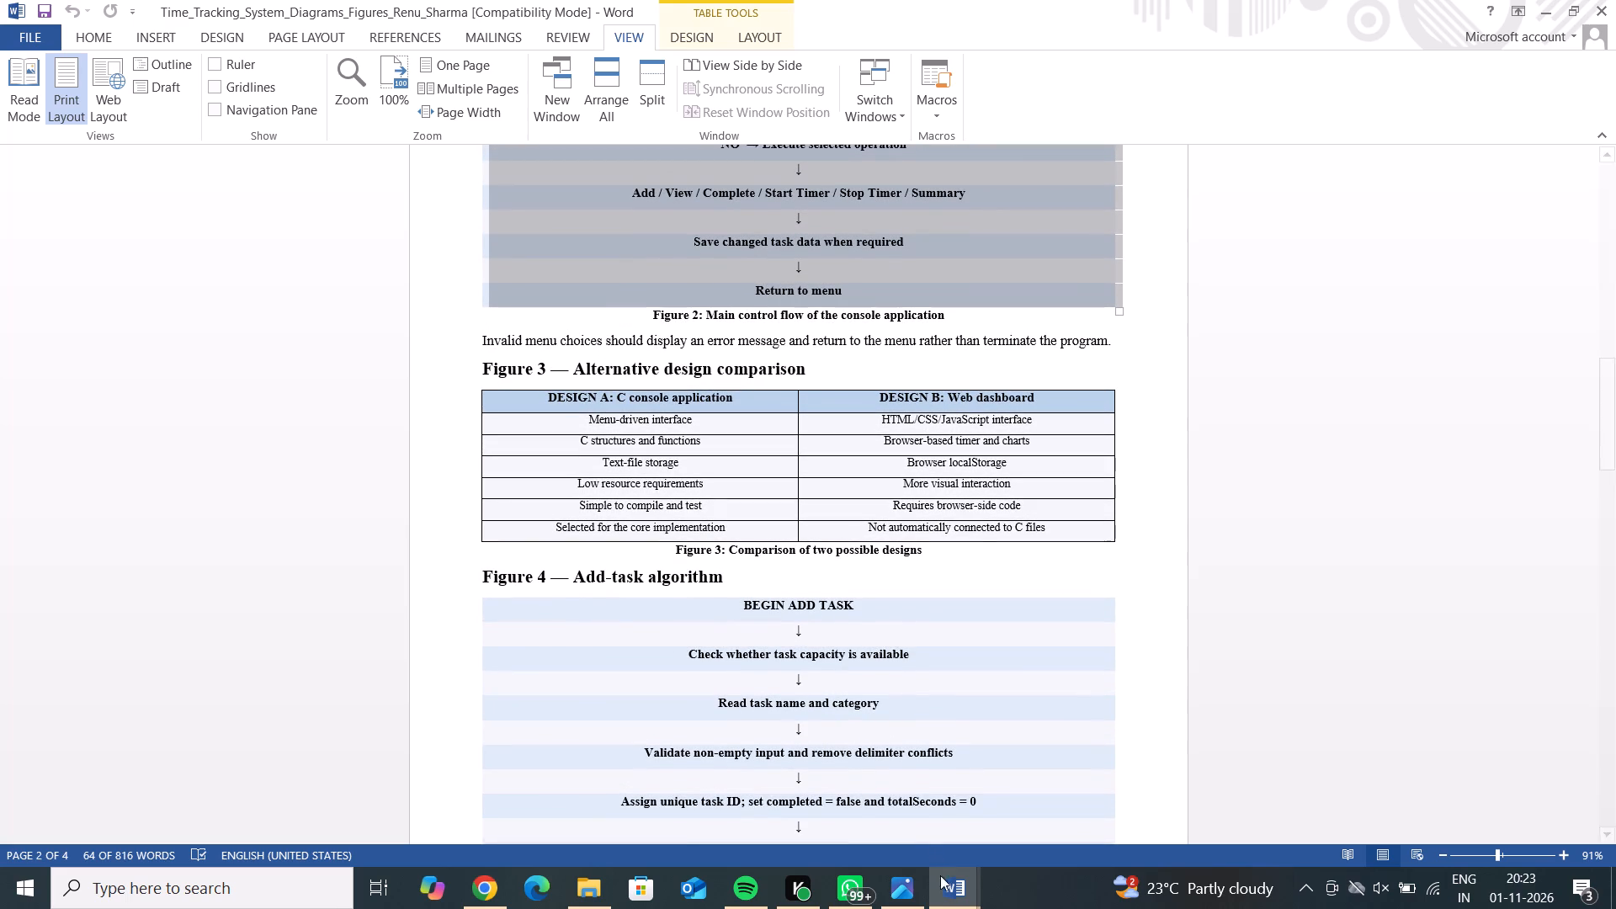
click(977, 832)
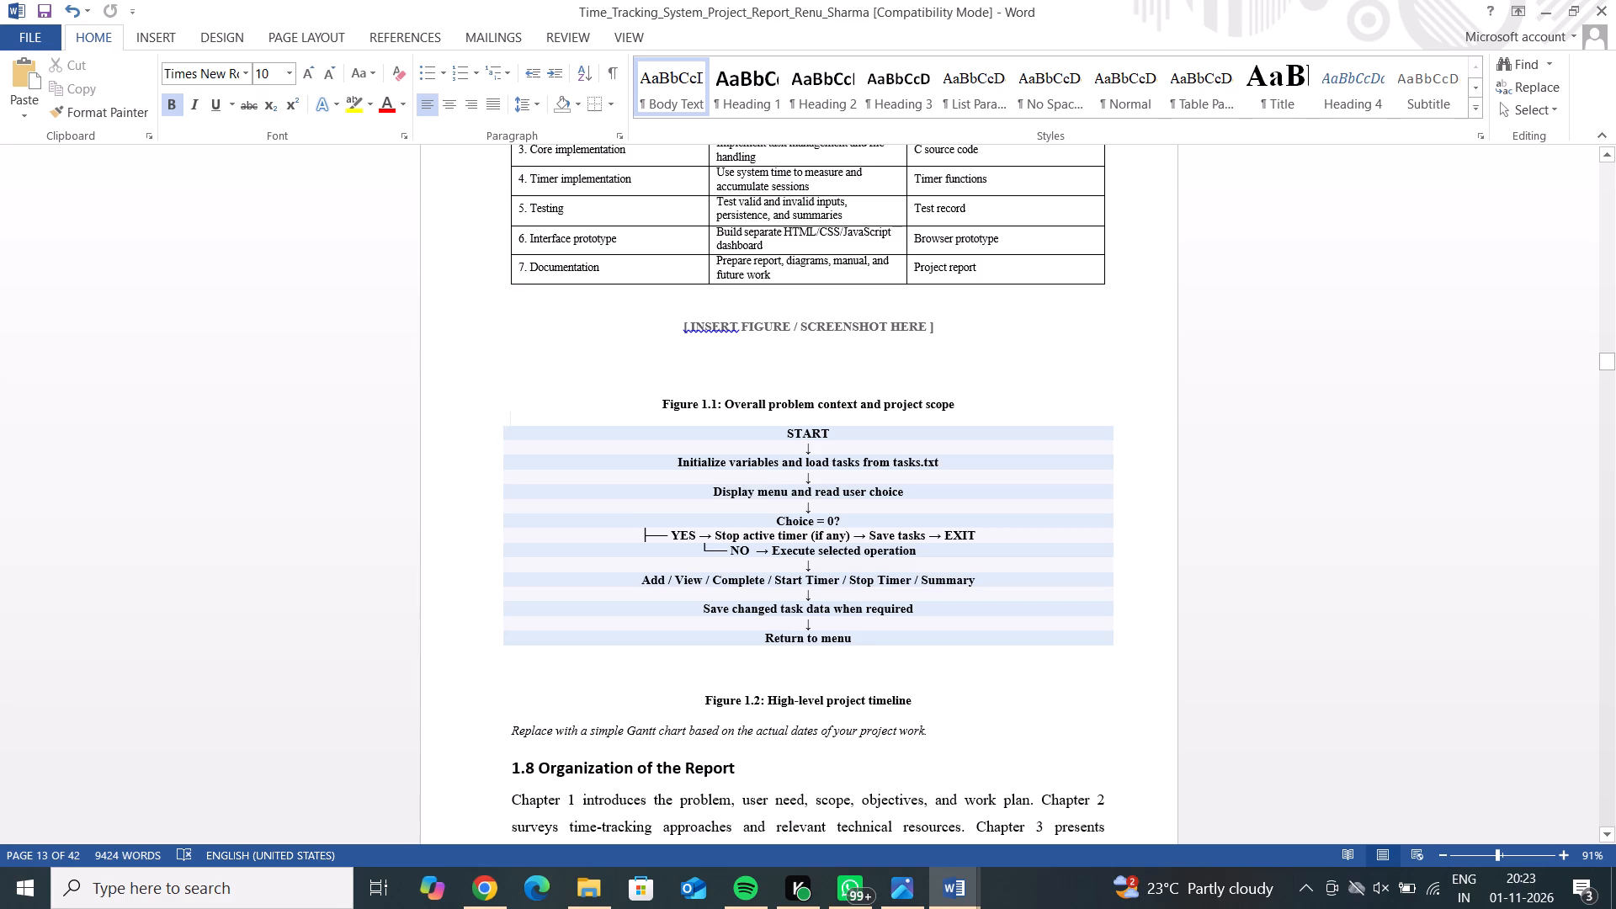
drag(929, 729, 837, 686)
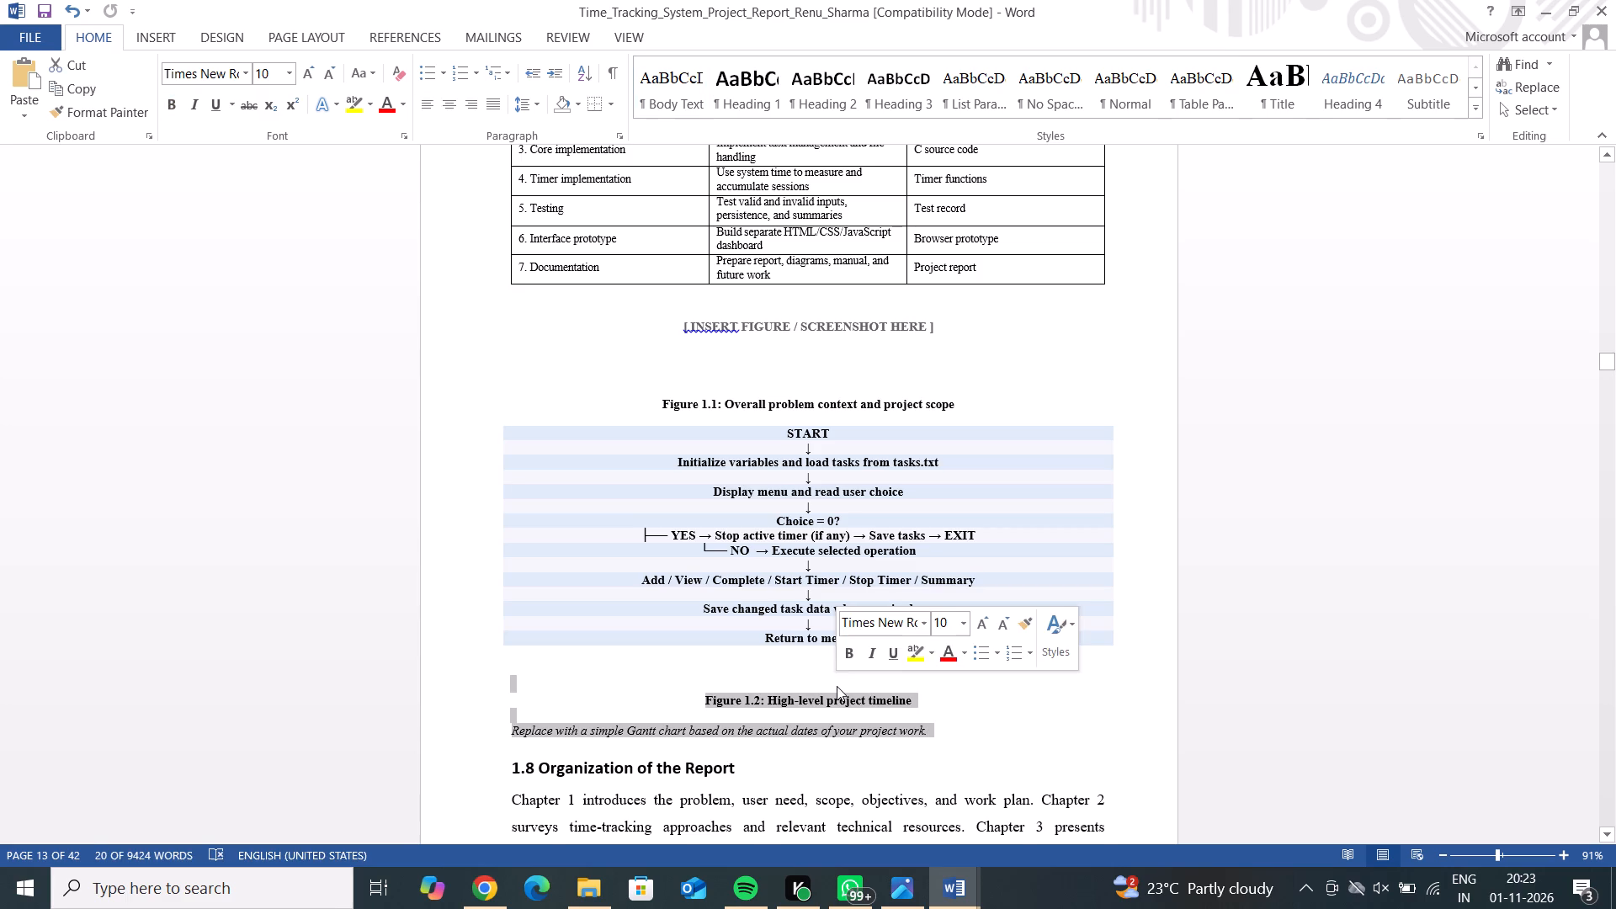
key(BackSpace)
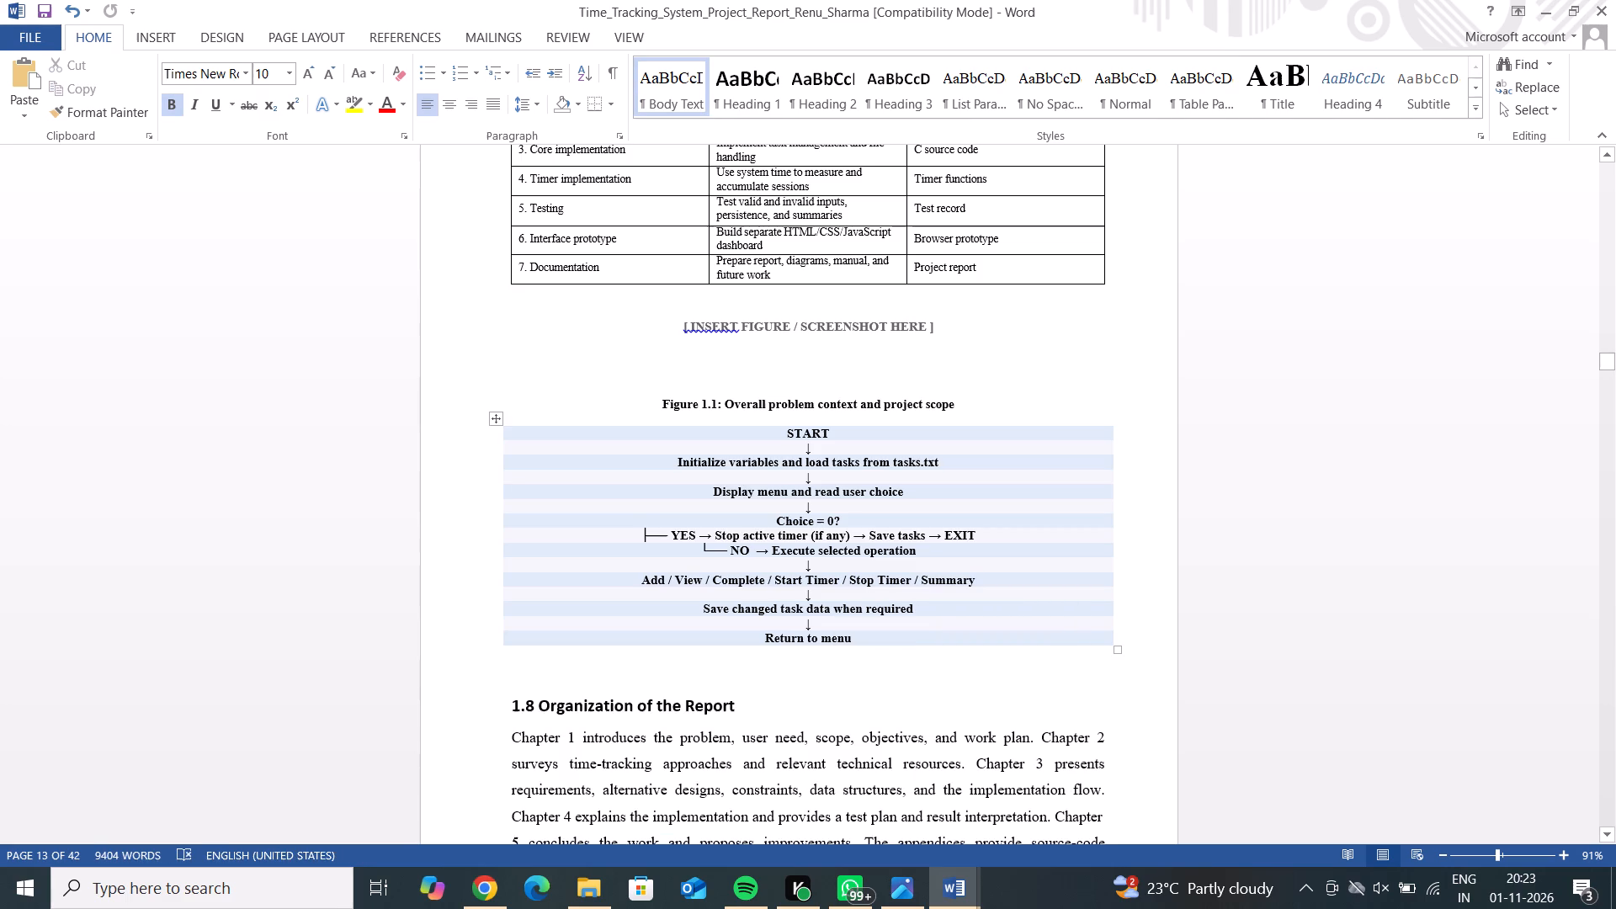
drag(937, 326, 715, 298)
key(BackSpace)
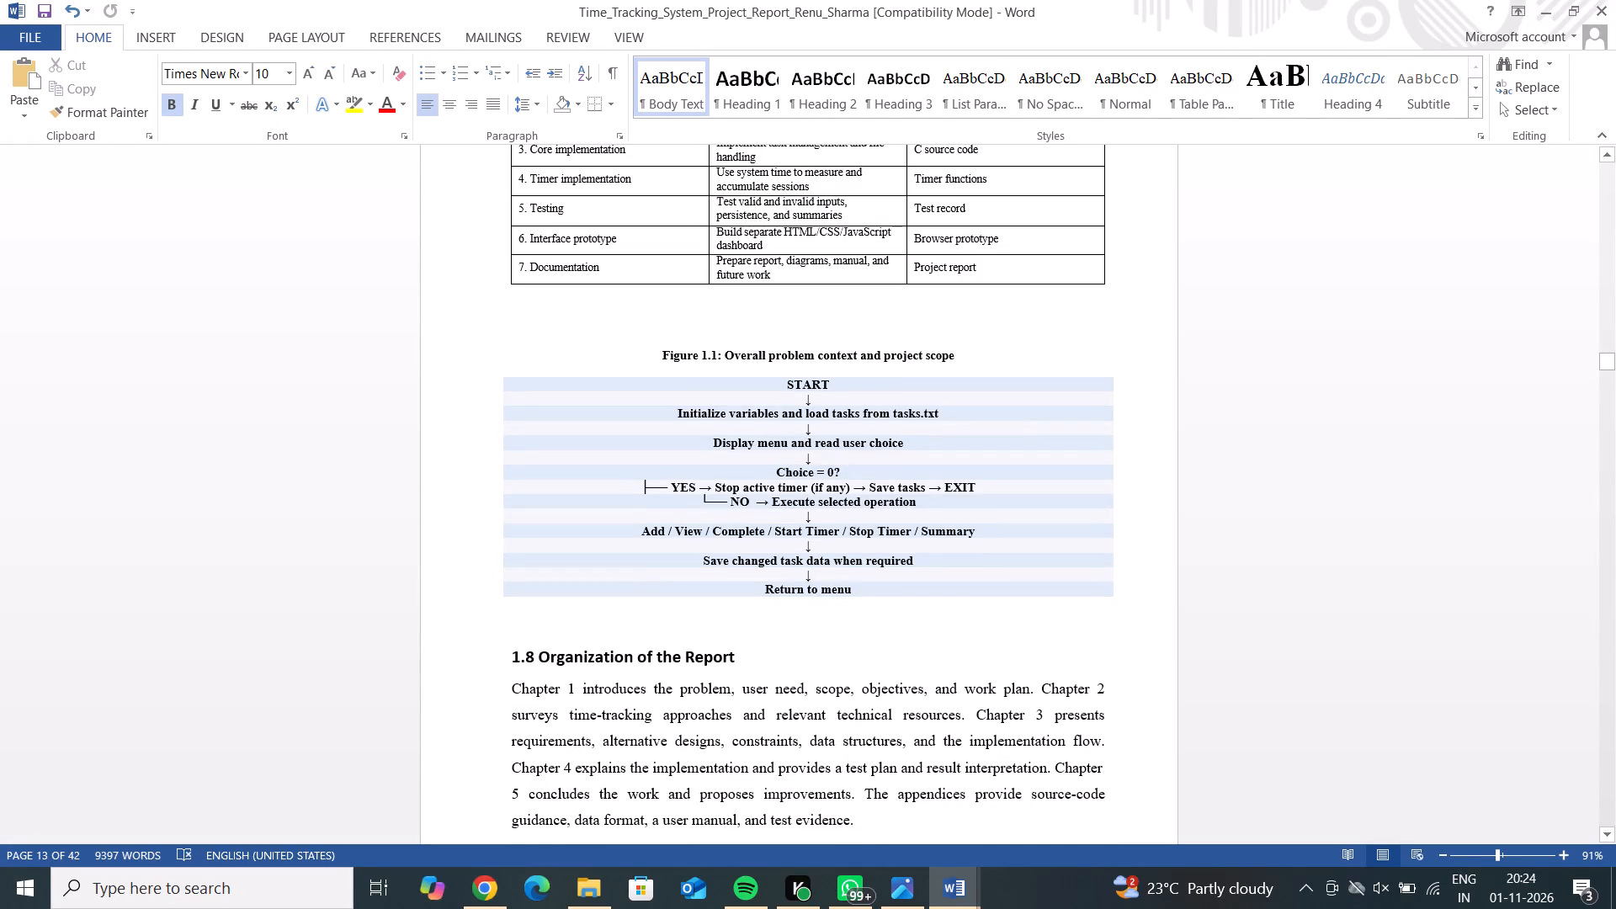
Delete the "Figure 1.1" label from the "Overall problem context and project scope" caption above the flowchart.
click(718, 355)
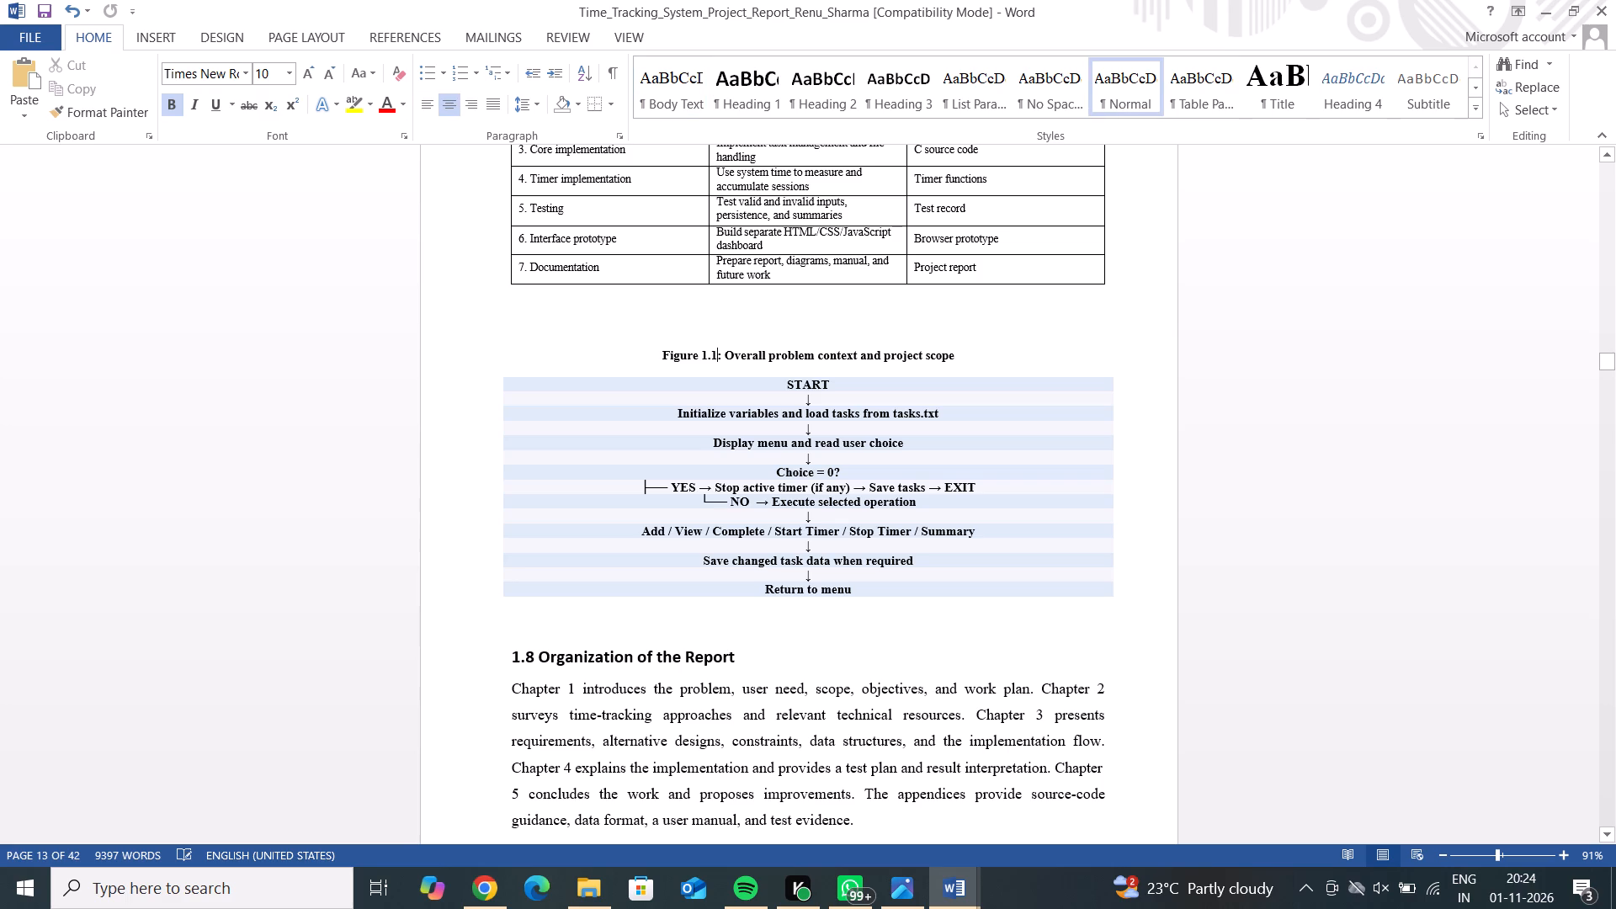
key(BackSpace)
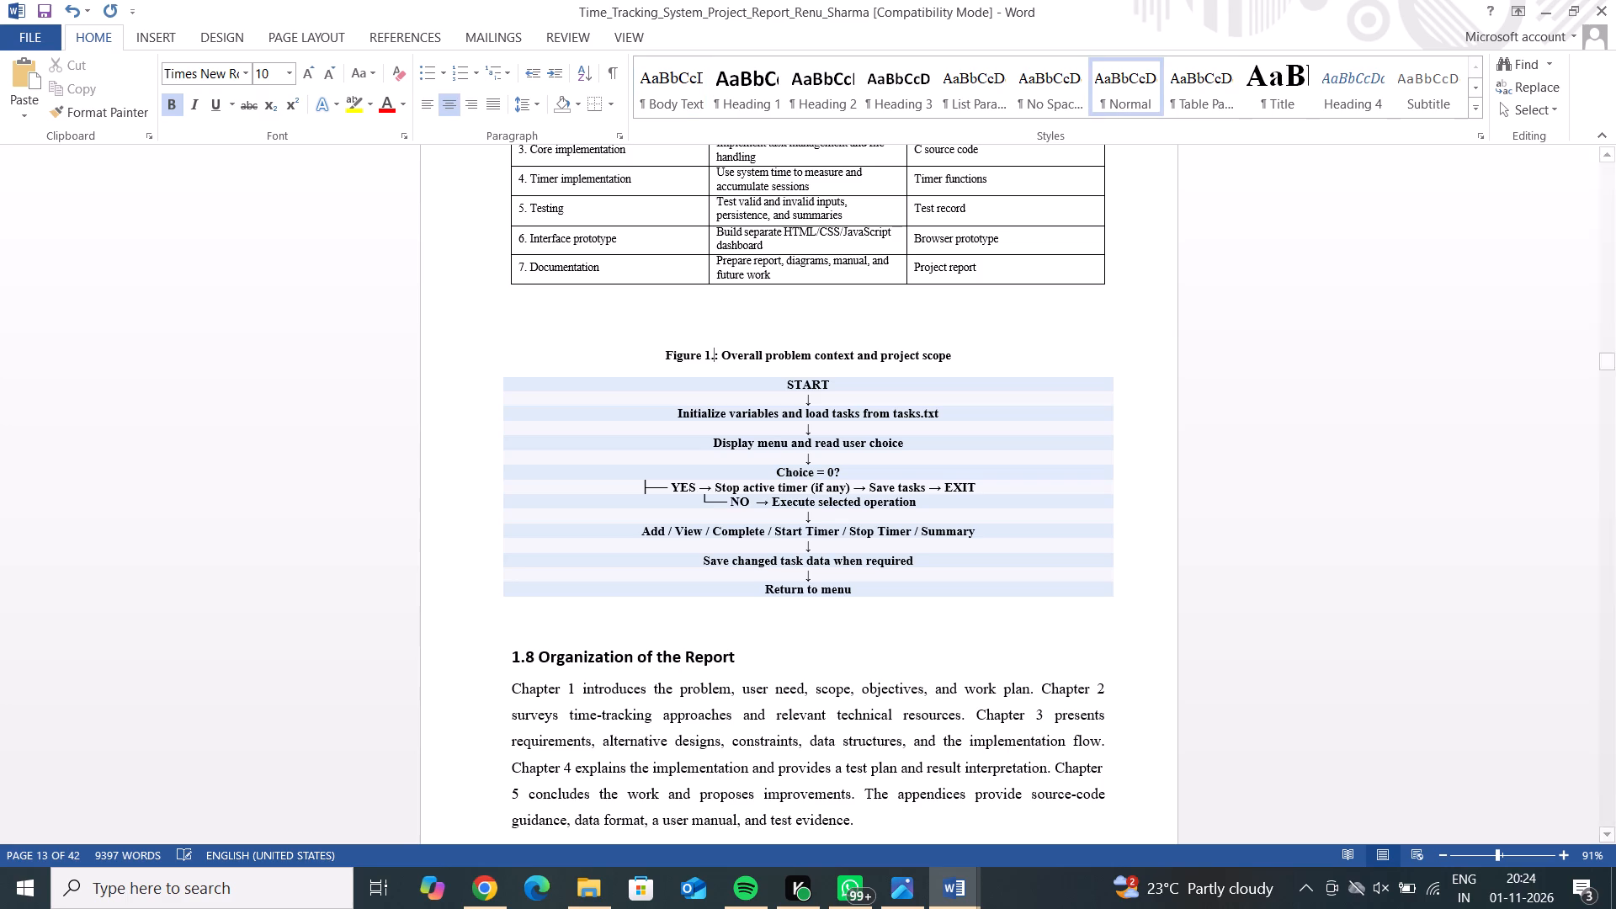
key(BackSpace)
key(BackSpace)
key(BackSpace)
key(BackSpace)
key(BackSpace)
key(BackSpace)
key(BackSpace)
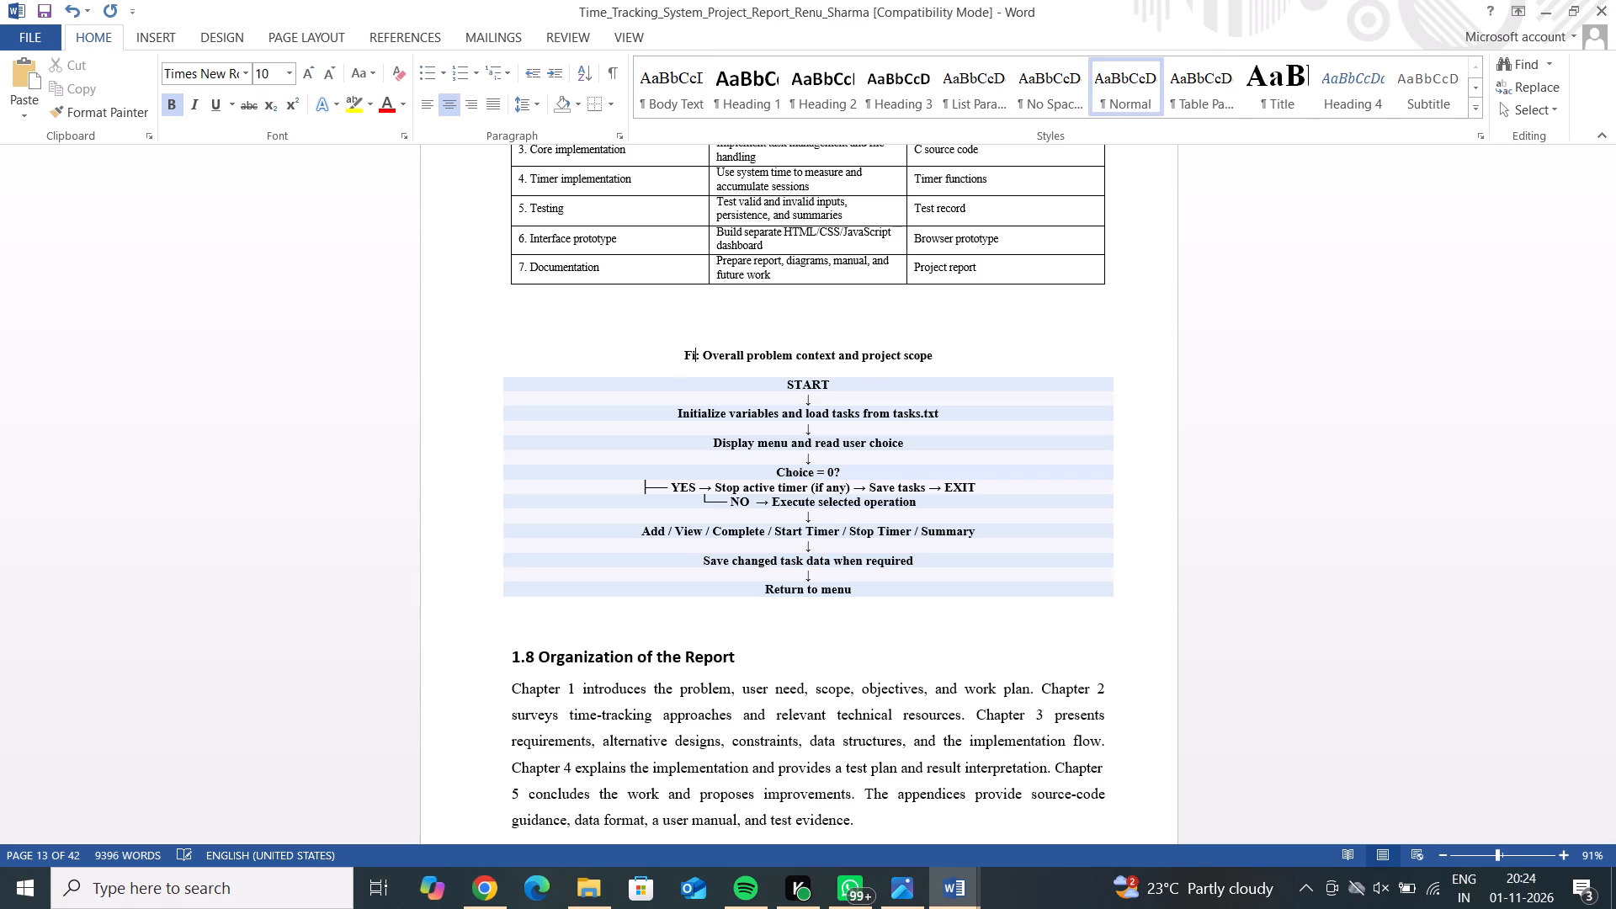
key(BackSpace)
key(BackSpace)
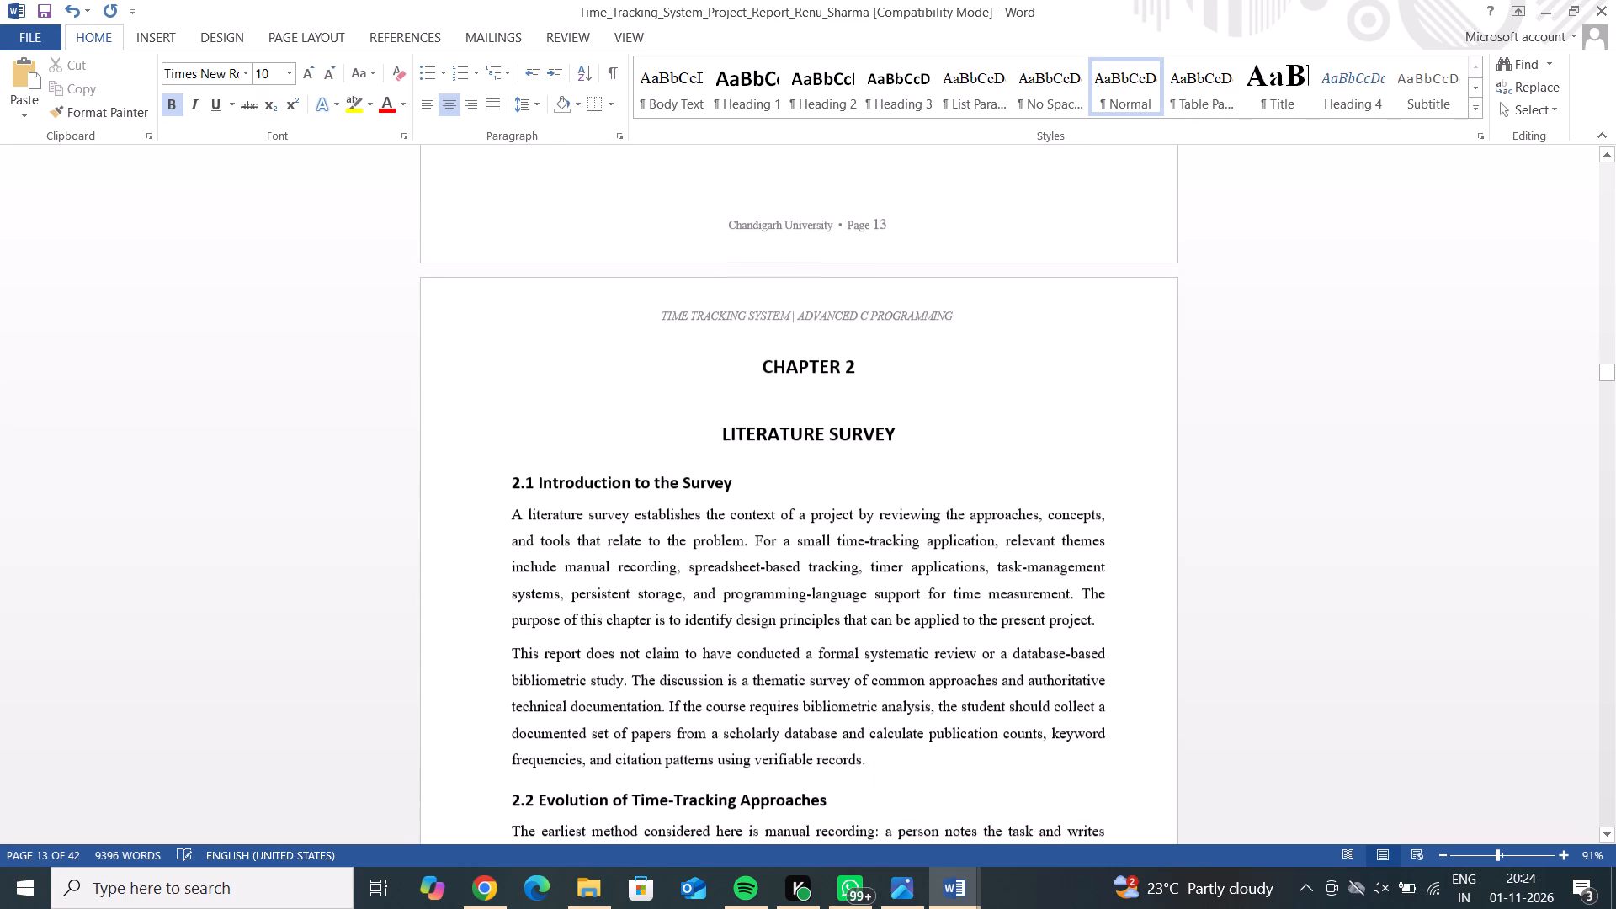
Underline the "CHAPTER 2" and "LITERATURE SURVEY" headings.
drag(866, 354, 767, 354)
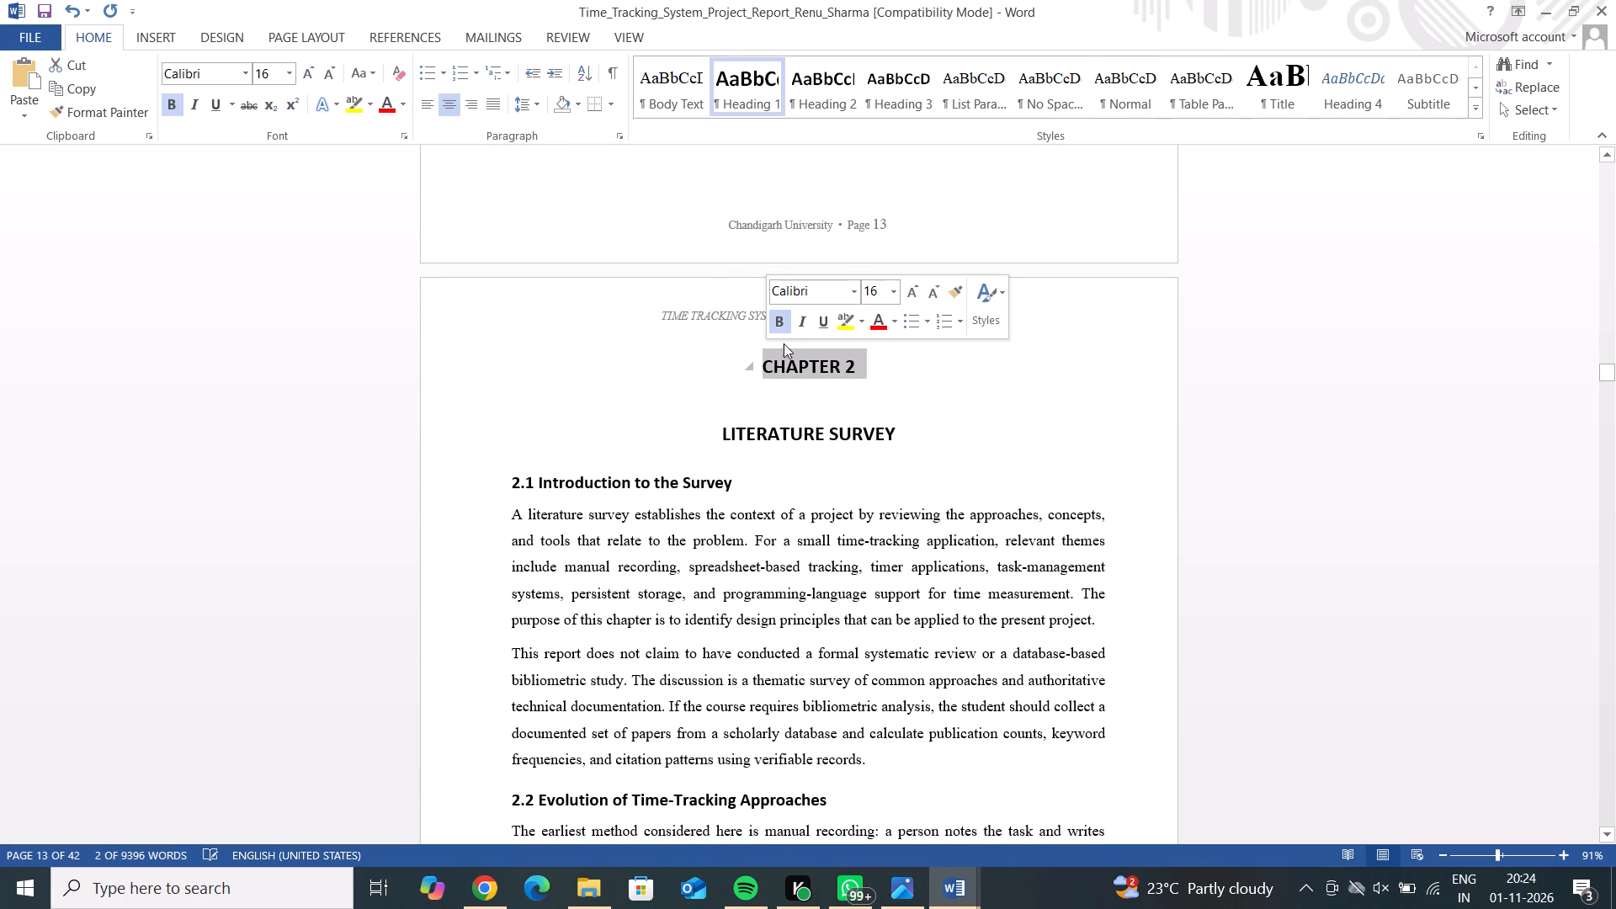
click(819, 331)
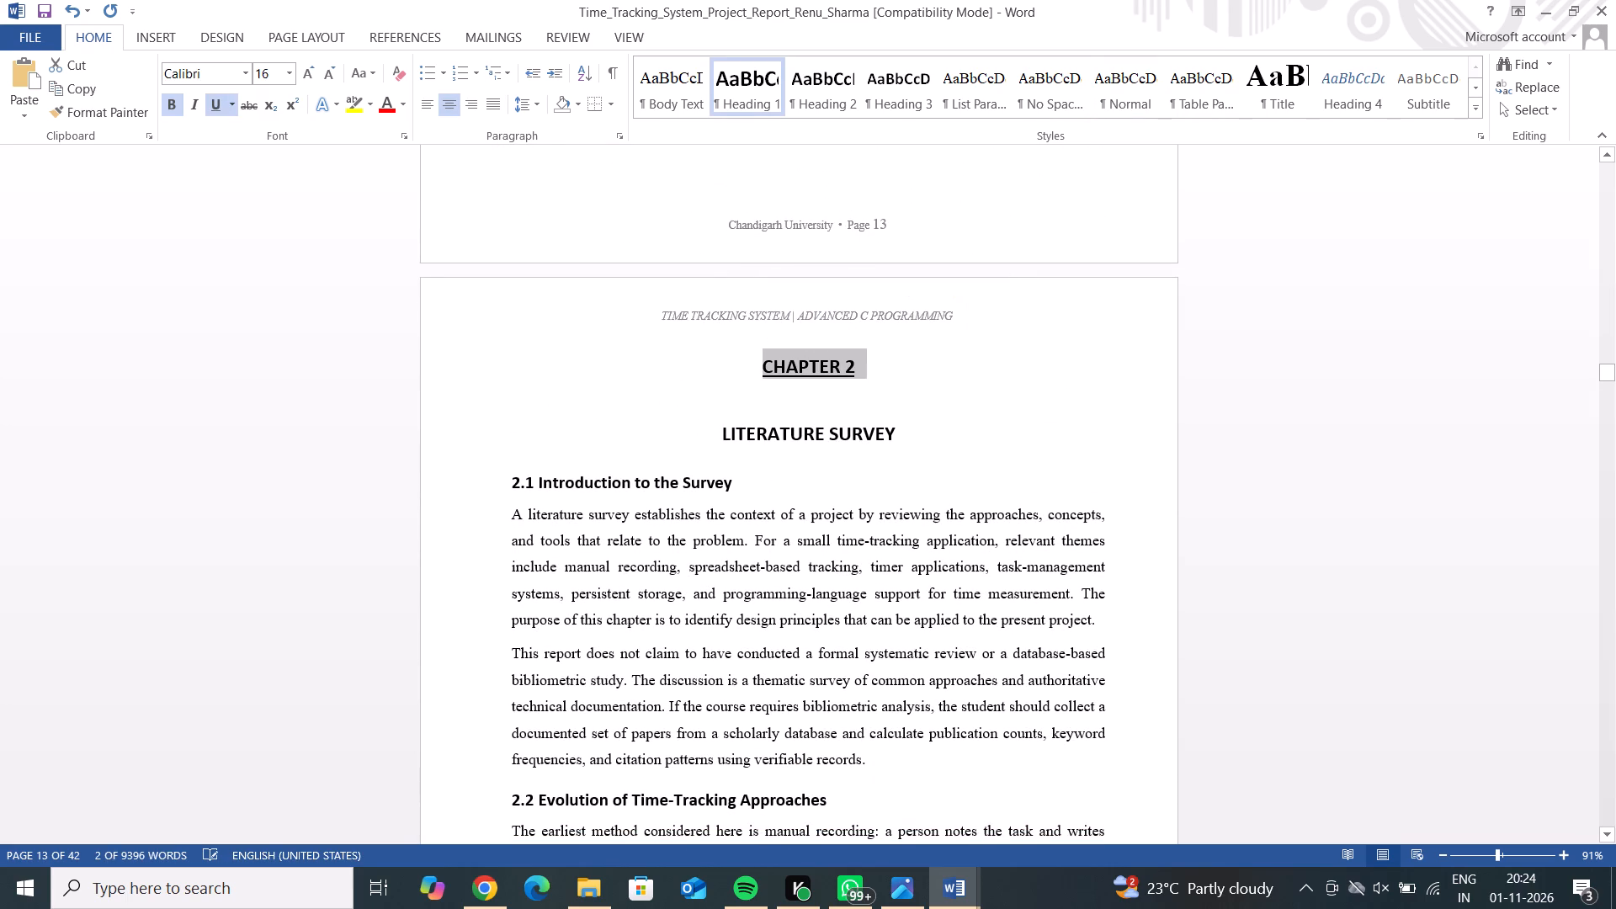
drag(901, 439, 724, 435)
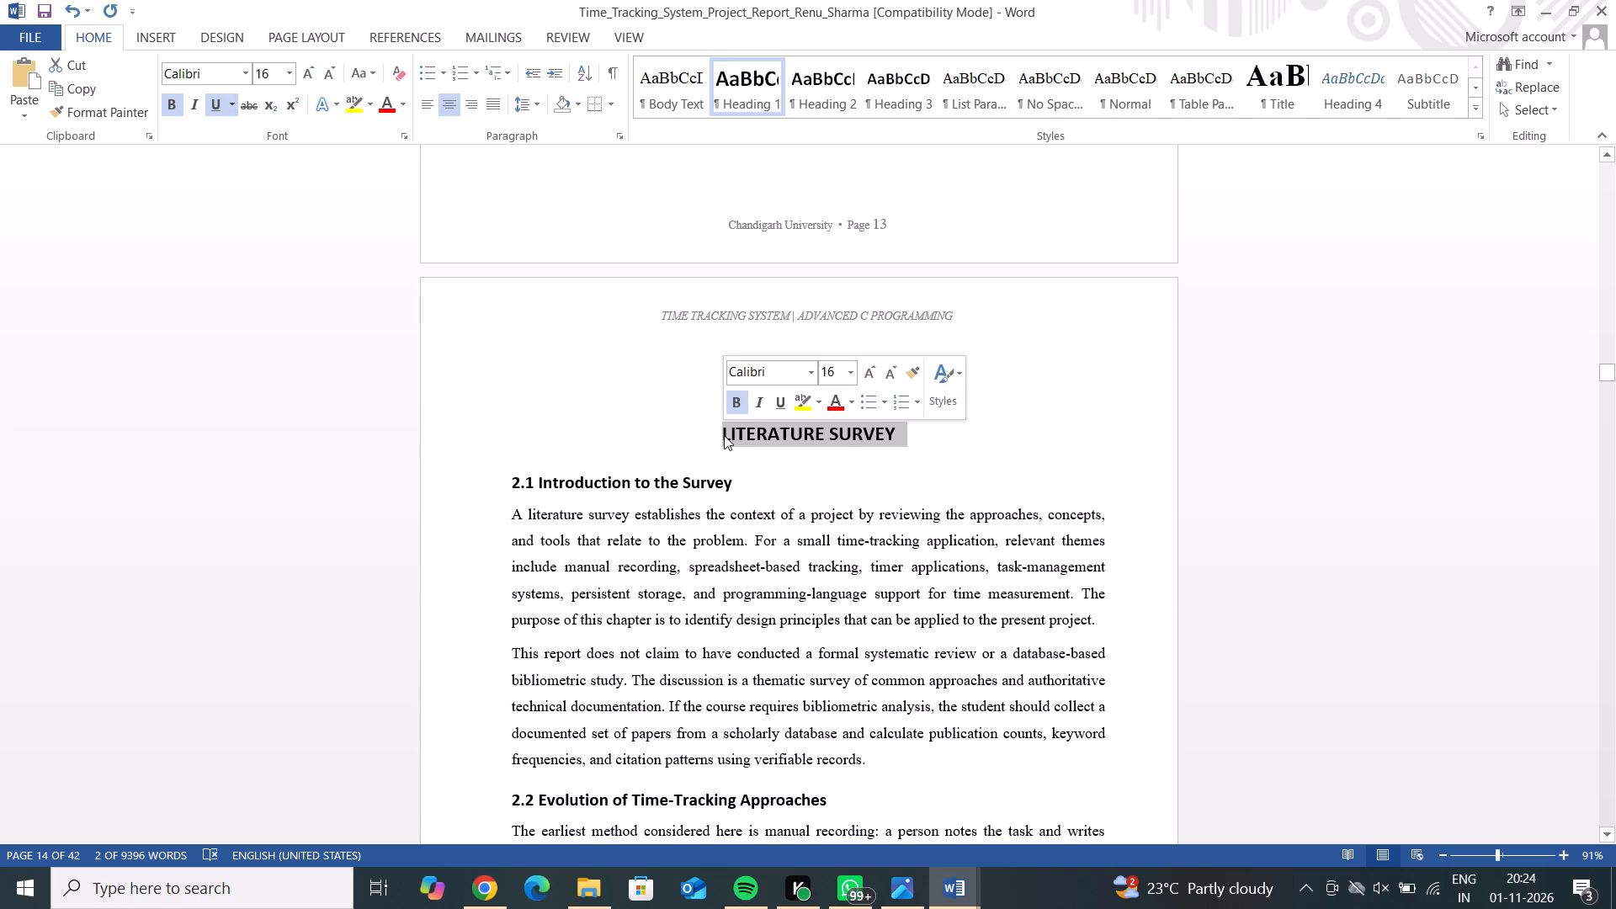
click(773, 406)
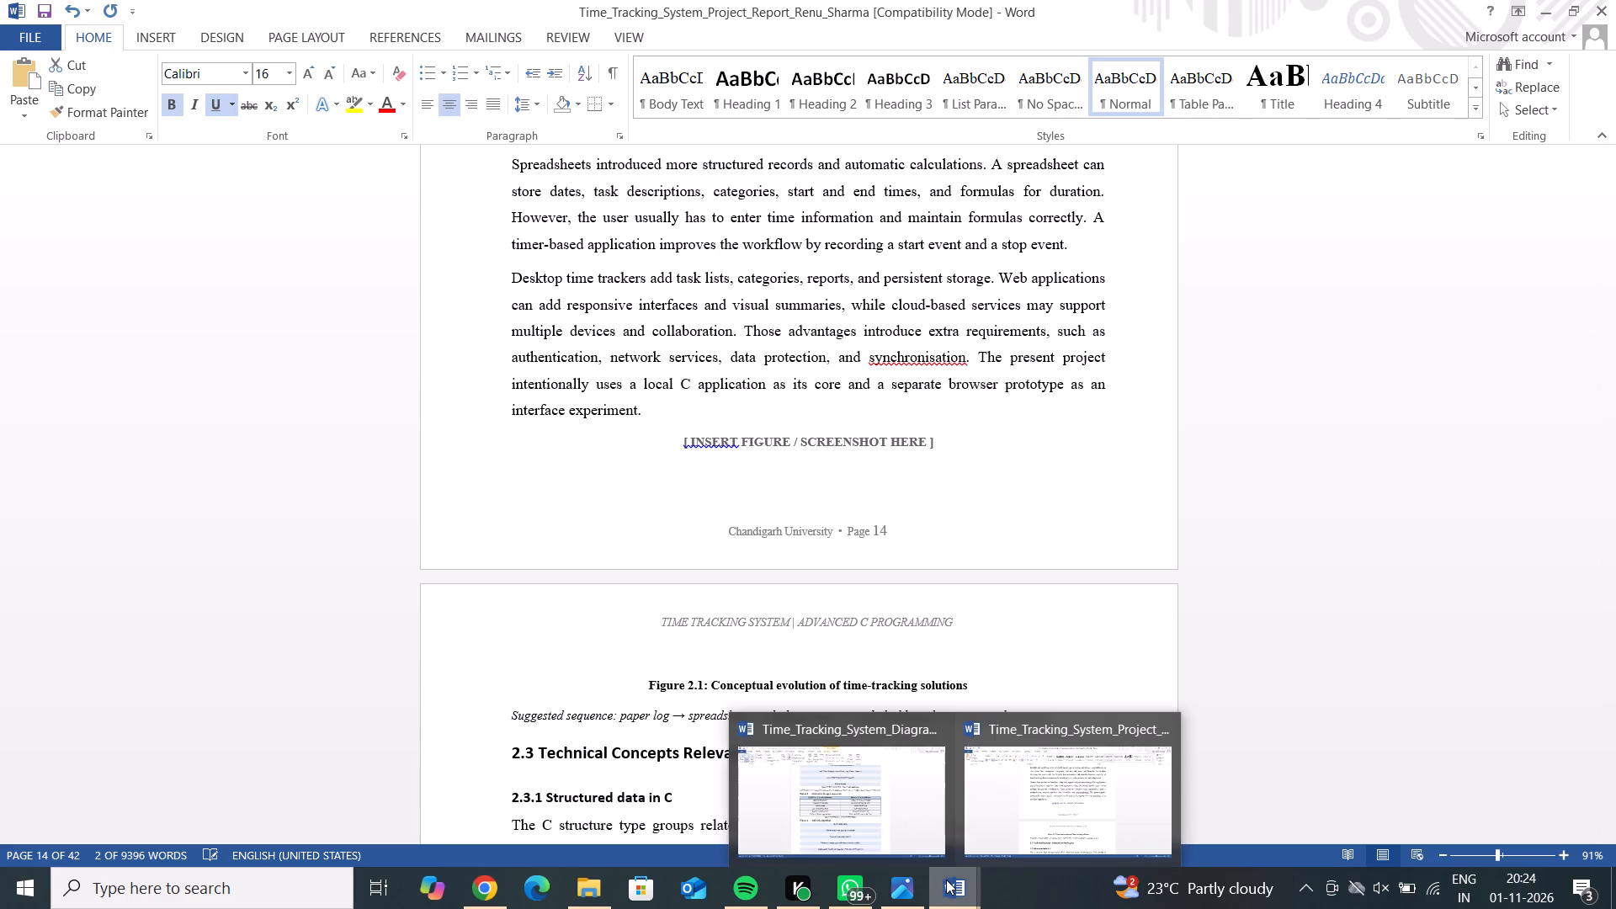
Copy the Figure 3 design comparison table from the diagrams document and paste it in place of the suggested block diagram note under the report's Figure 3.1 caption.
click(908, 791)
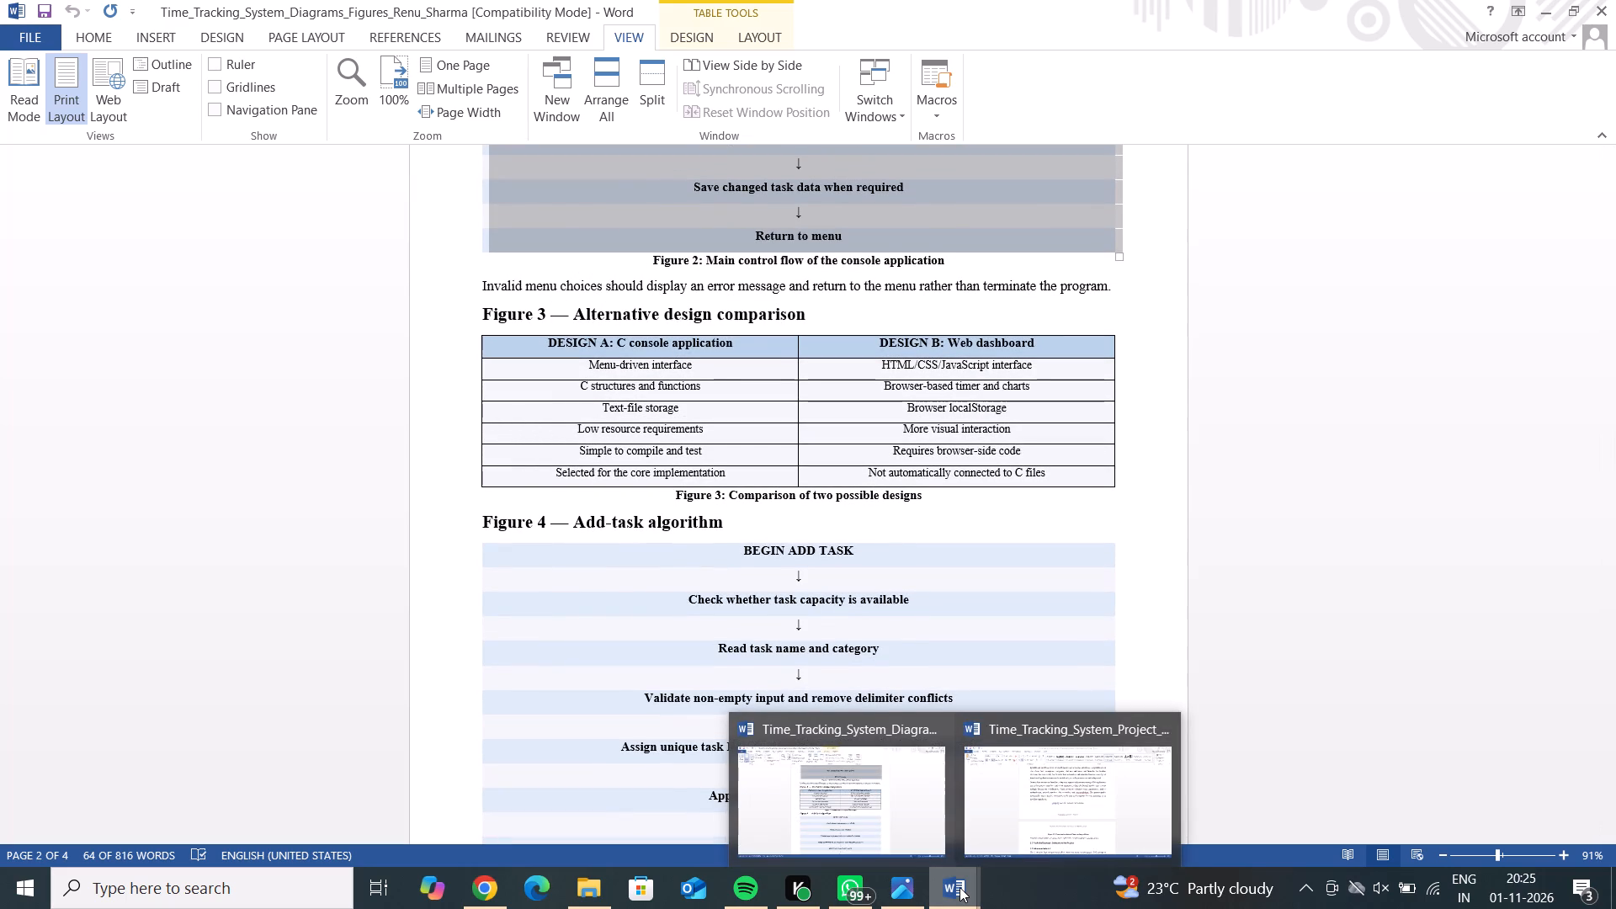
click(1007, 809)
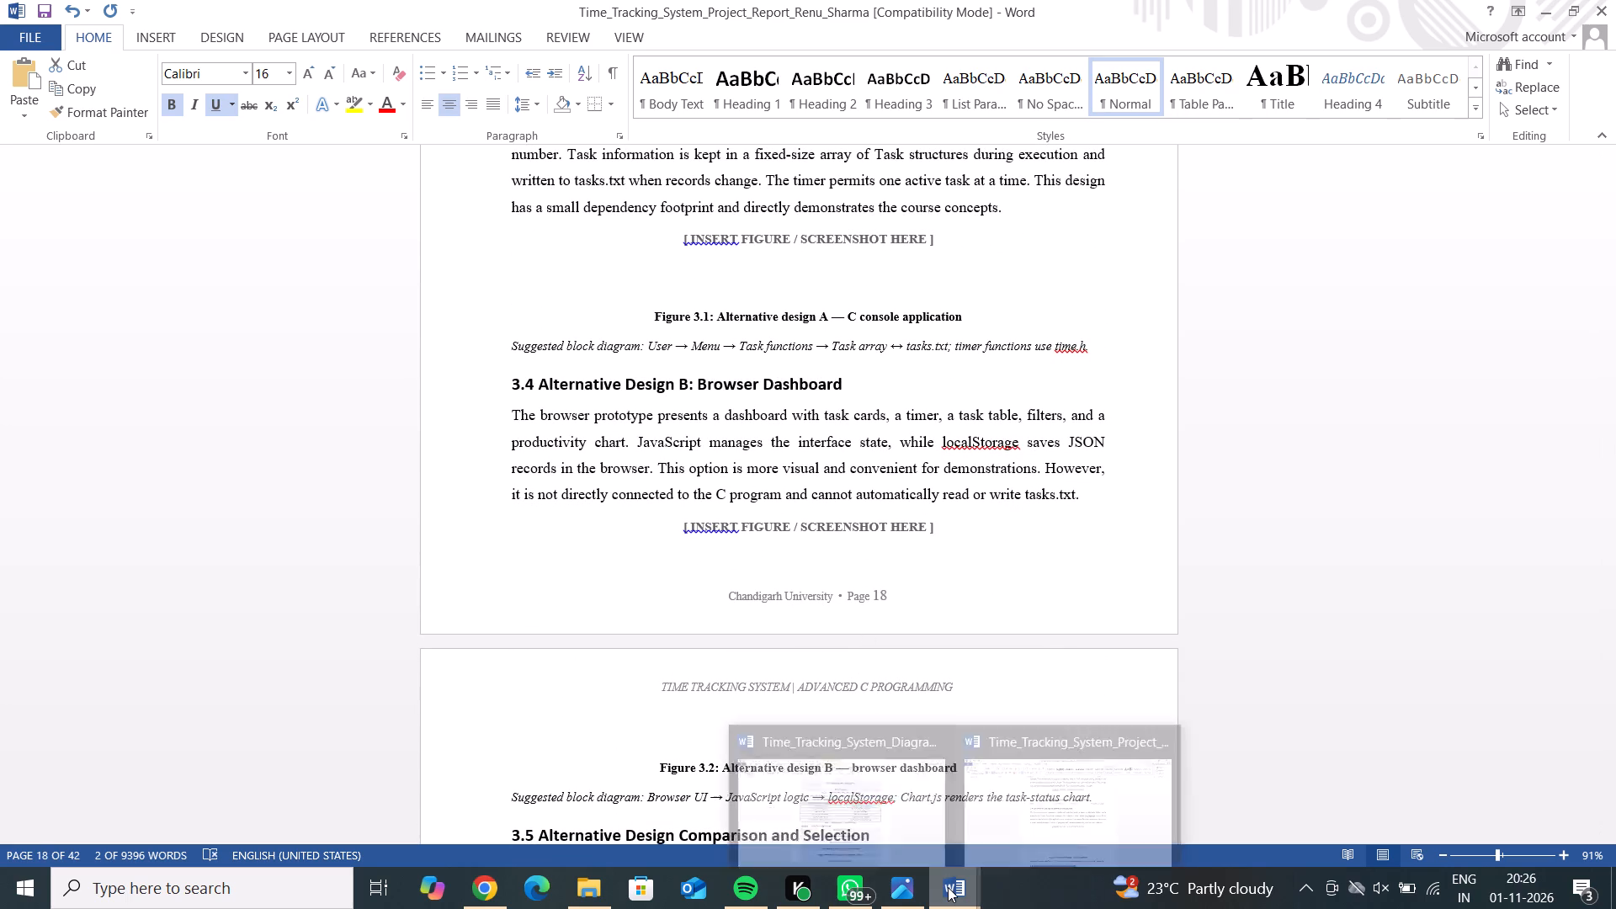
click(941, 821)
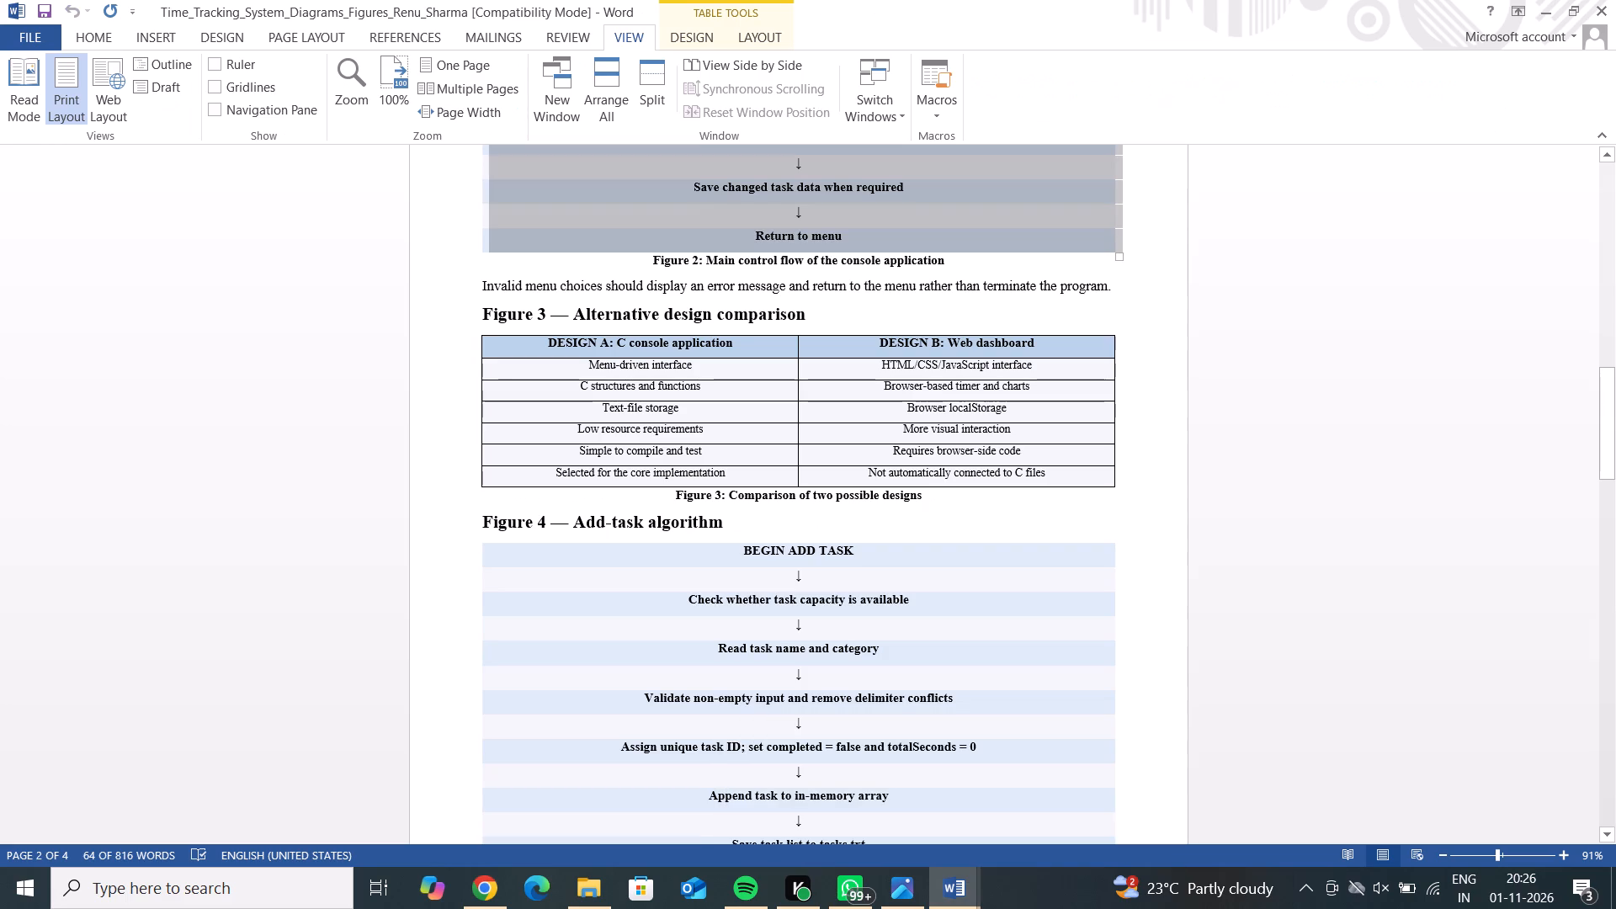
click(513, 371)
click(471, 327)
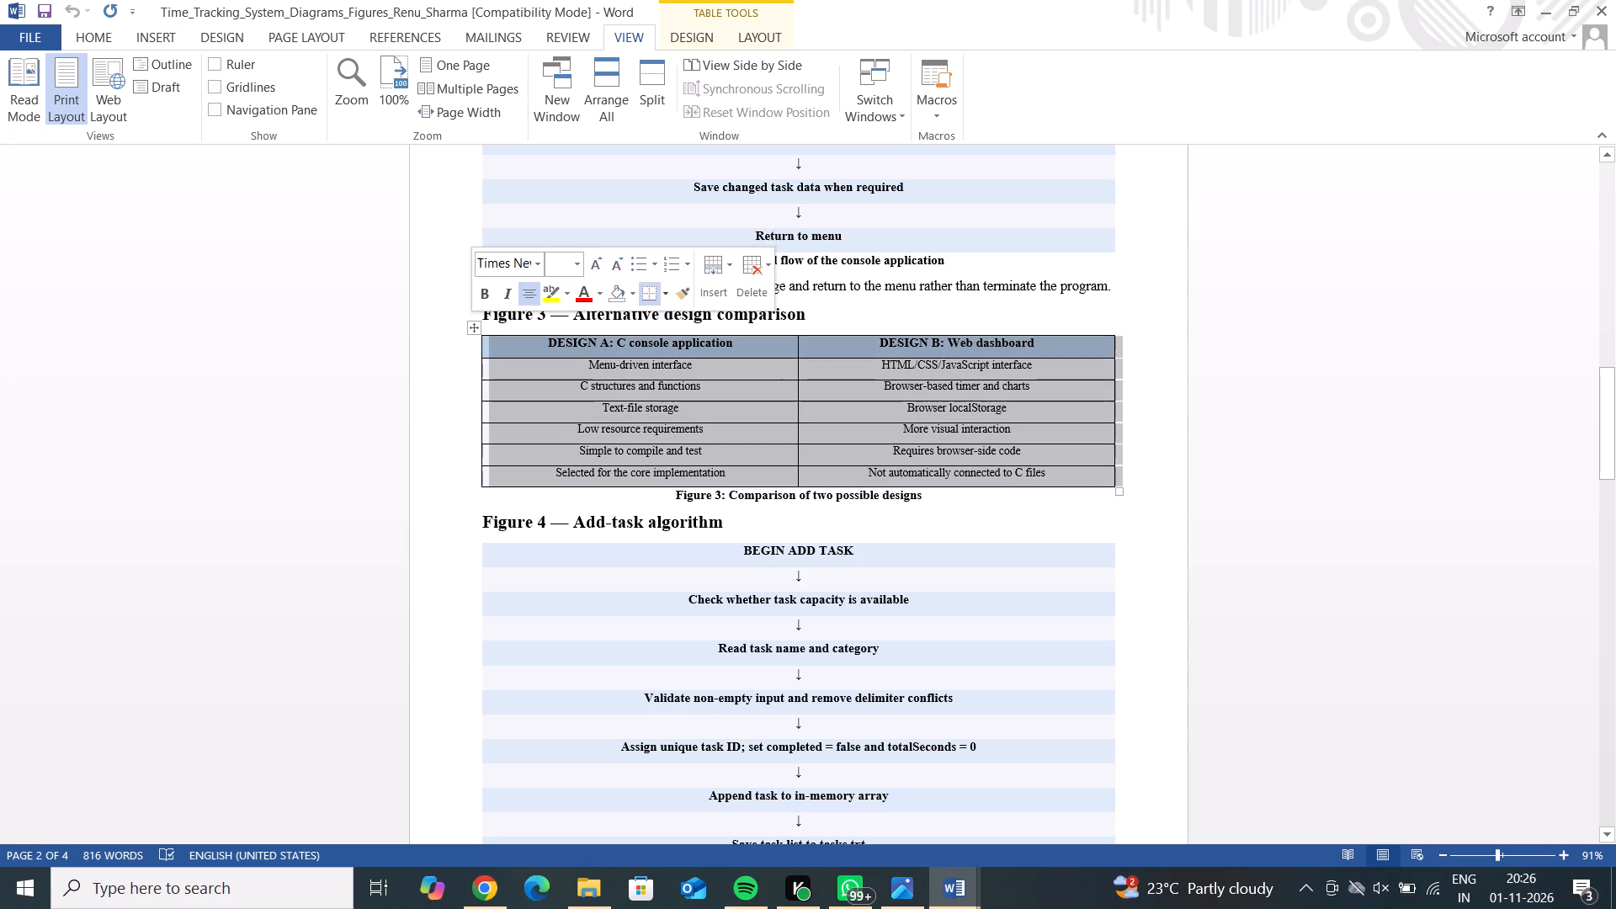
right_click(548, 377)
click(586, 424)
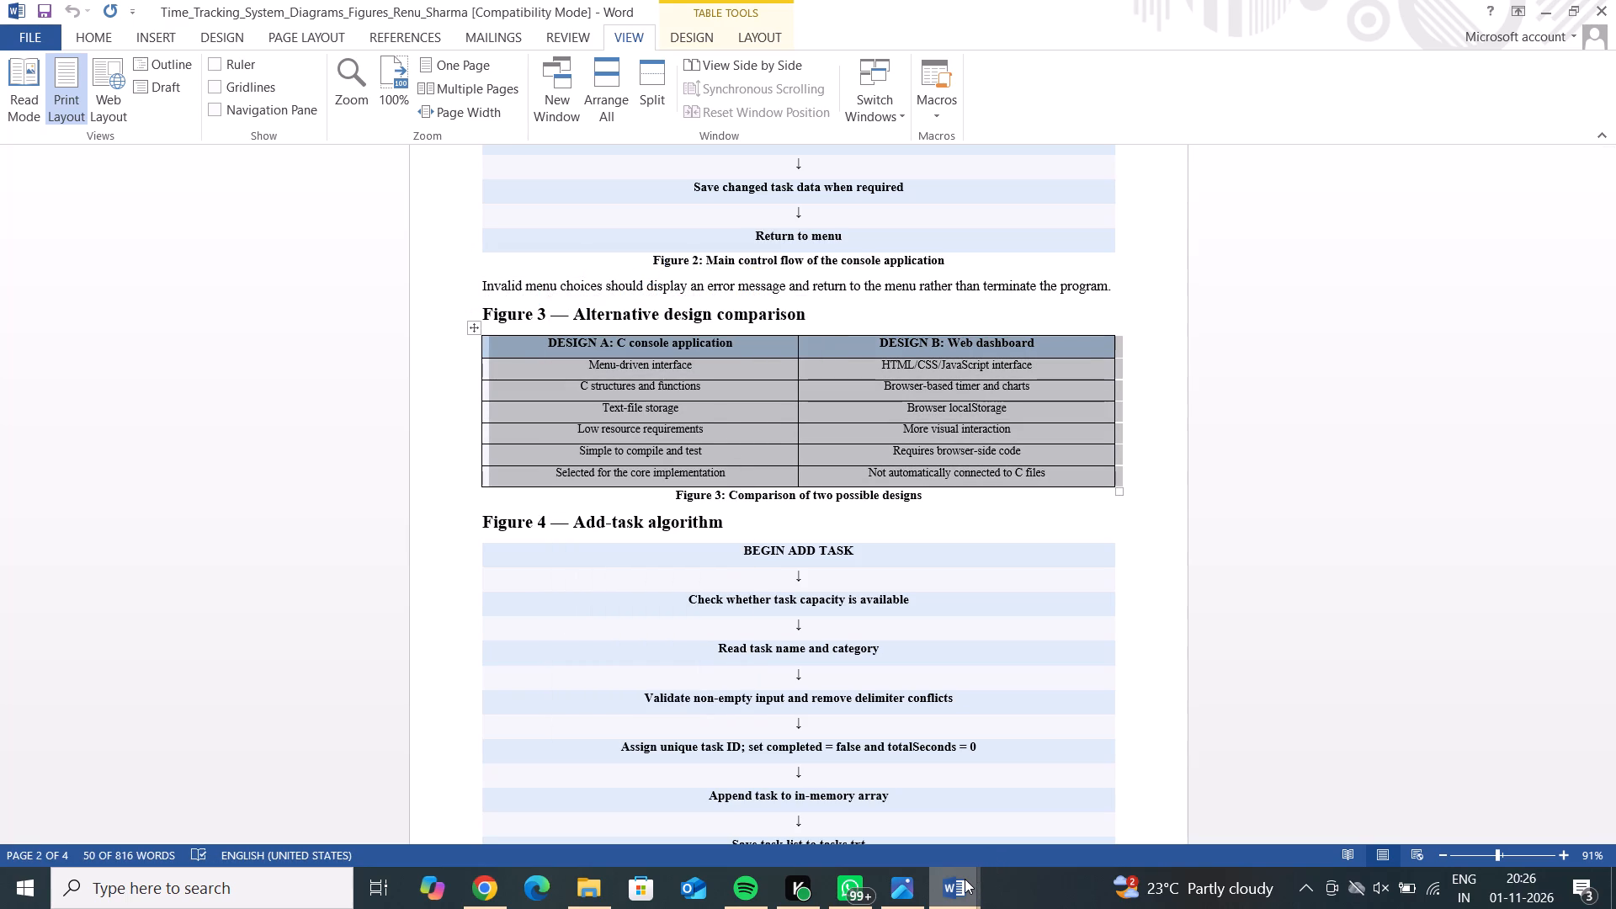
click(1009, 822)
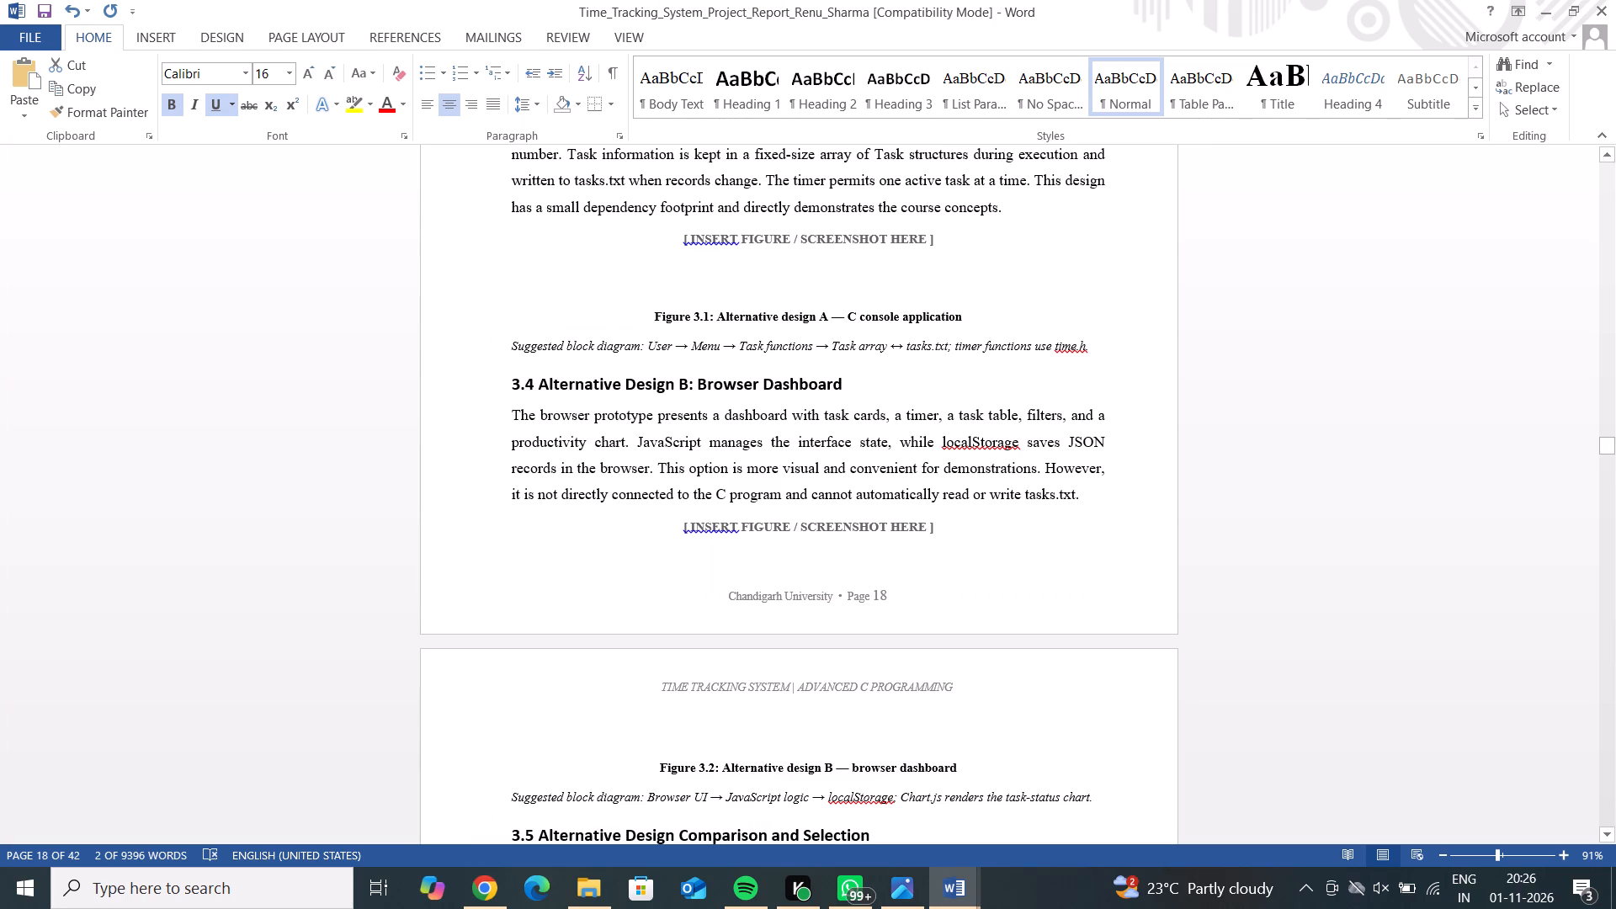
triple_click(1093, 343)
key(BackSpace)
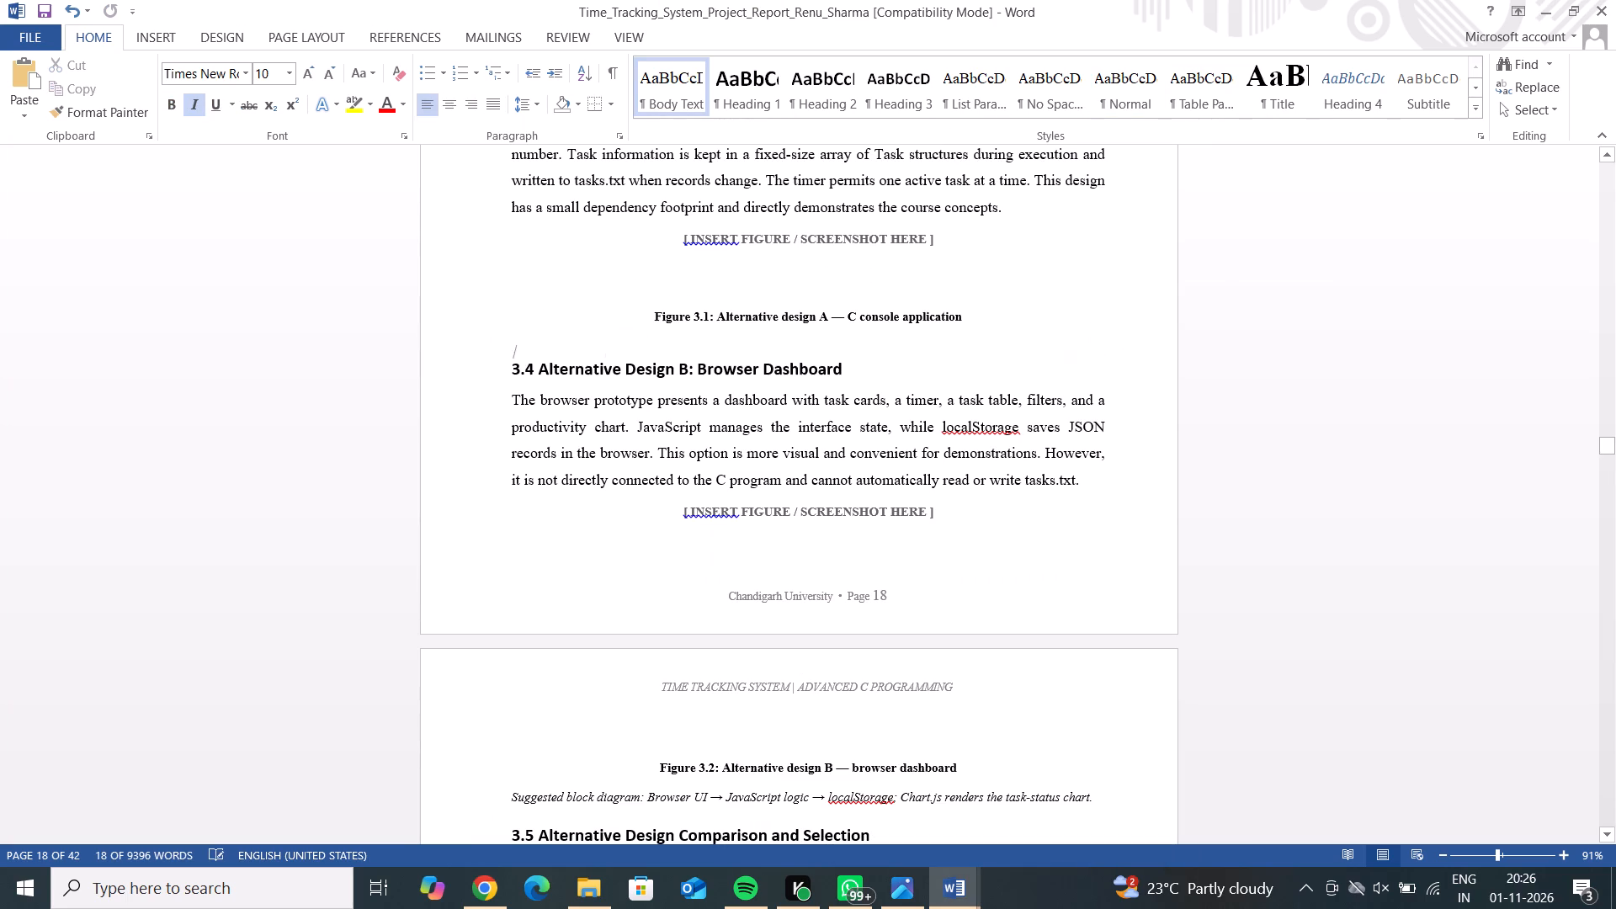
key(ctrl+v)
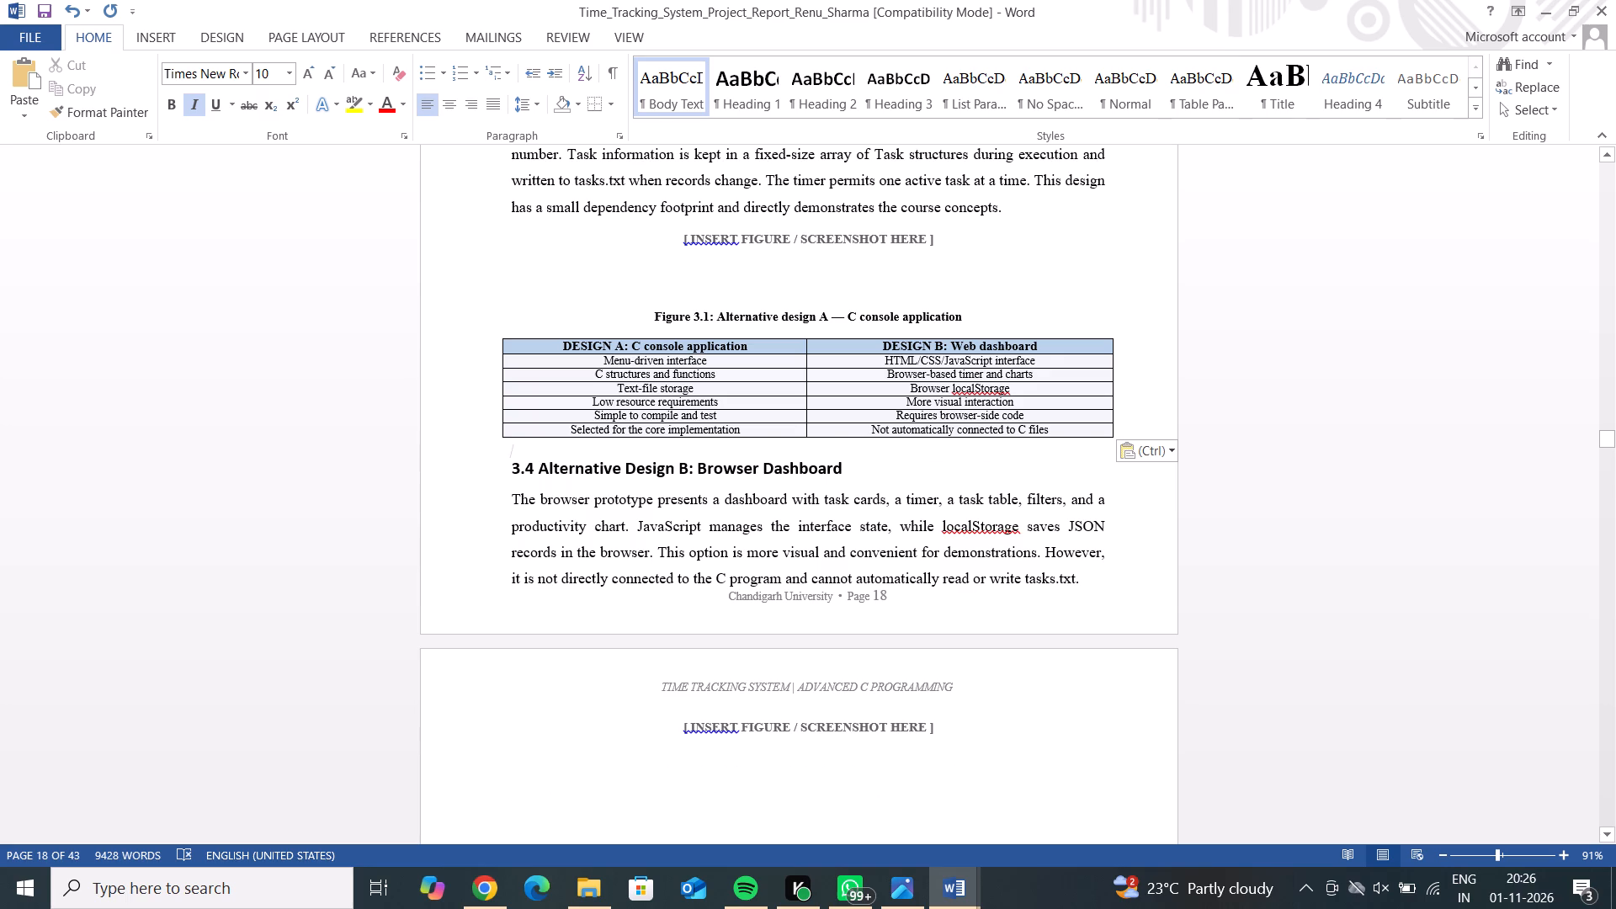
Delete the figure placeholder after the section 3.4 browser dashboard paragraph.
drag(946, 716, 688, 710)
key(BackSpace)
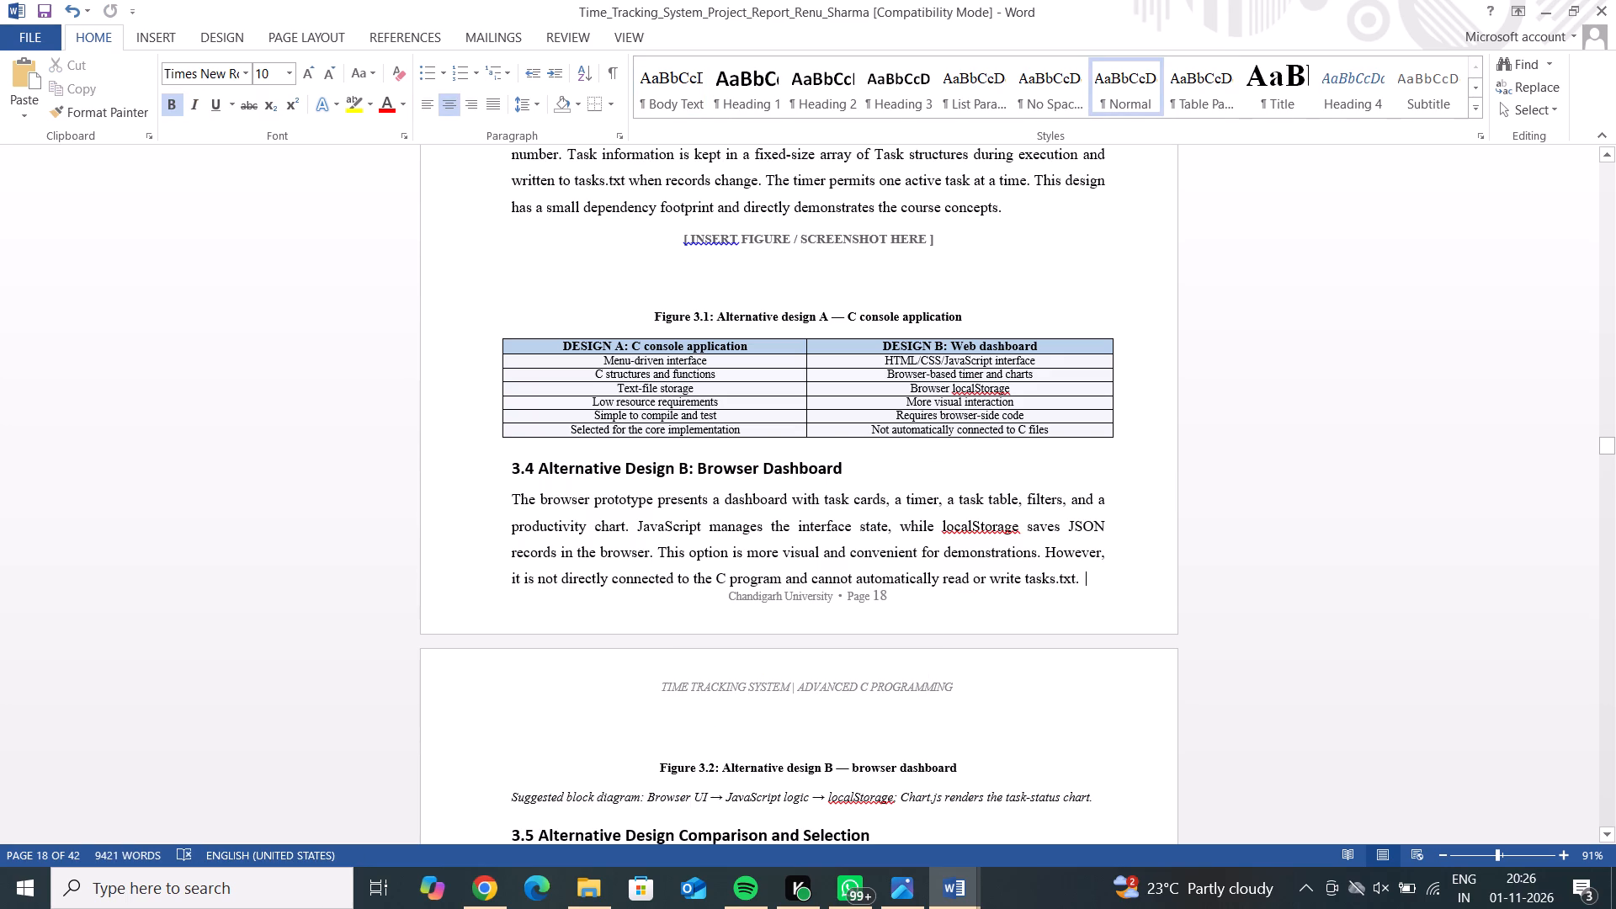
Replace the suggested block diagram note under the Figure 3.2 caption with the copied design comparison table.
drag(1092, 802, 684, 768)
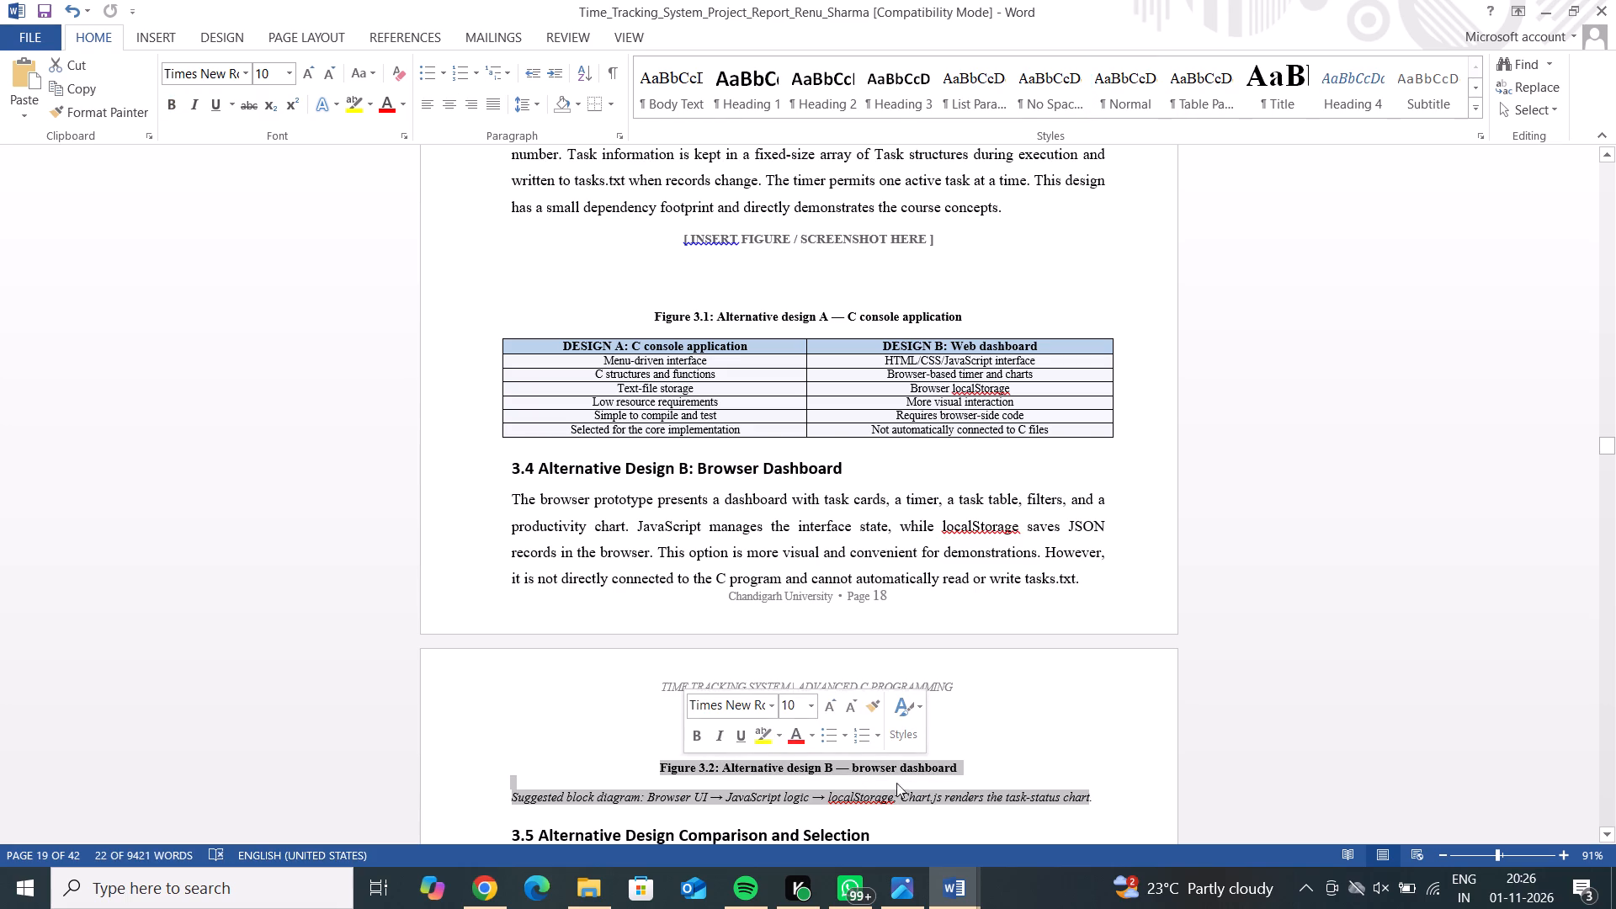
click(964, 763)
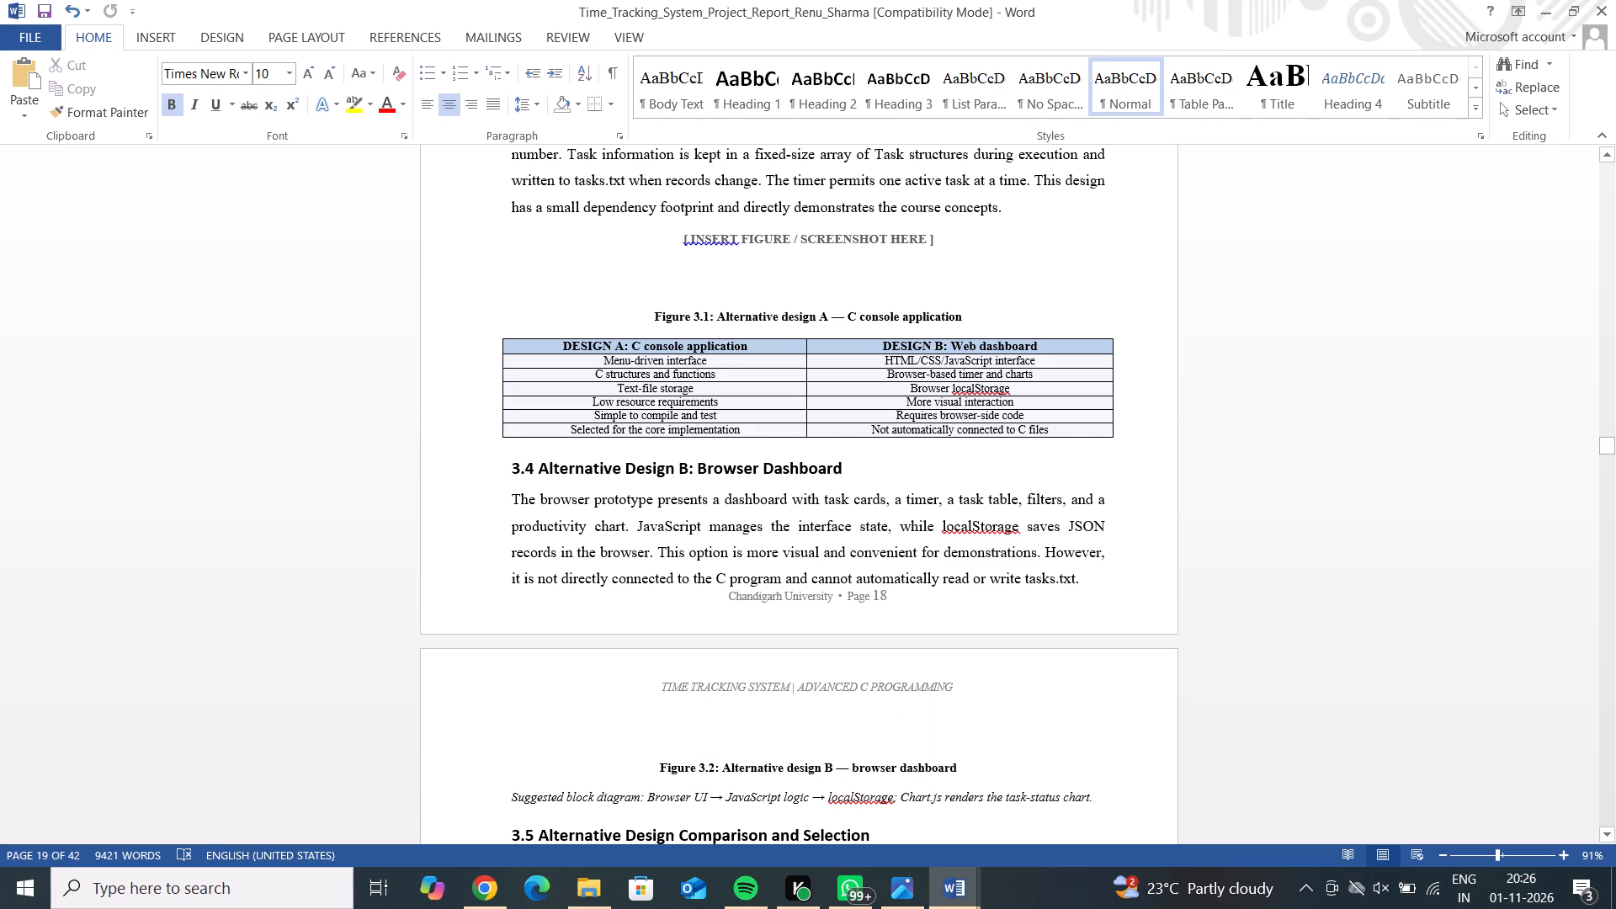
drag(1105, 799, 627, 793)
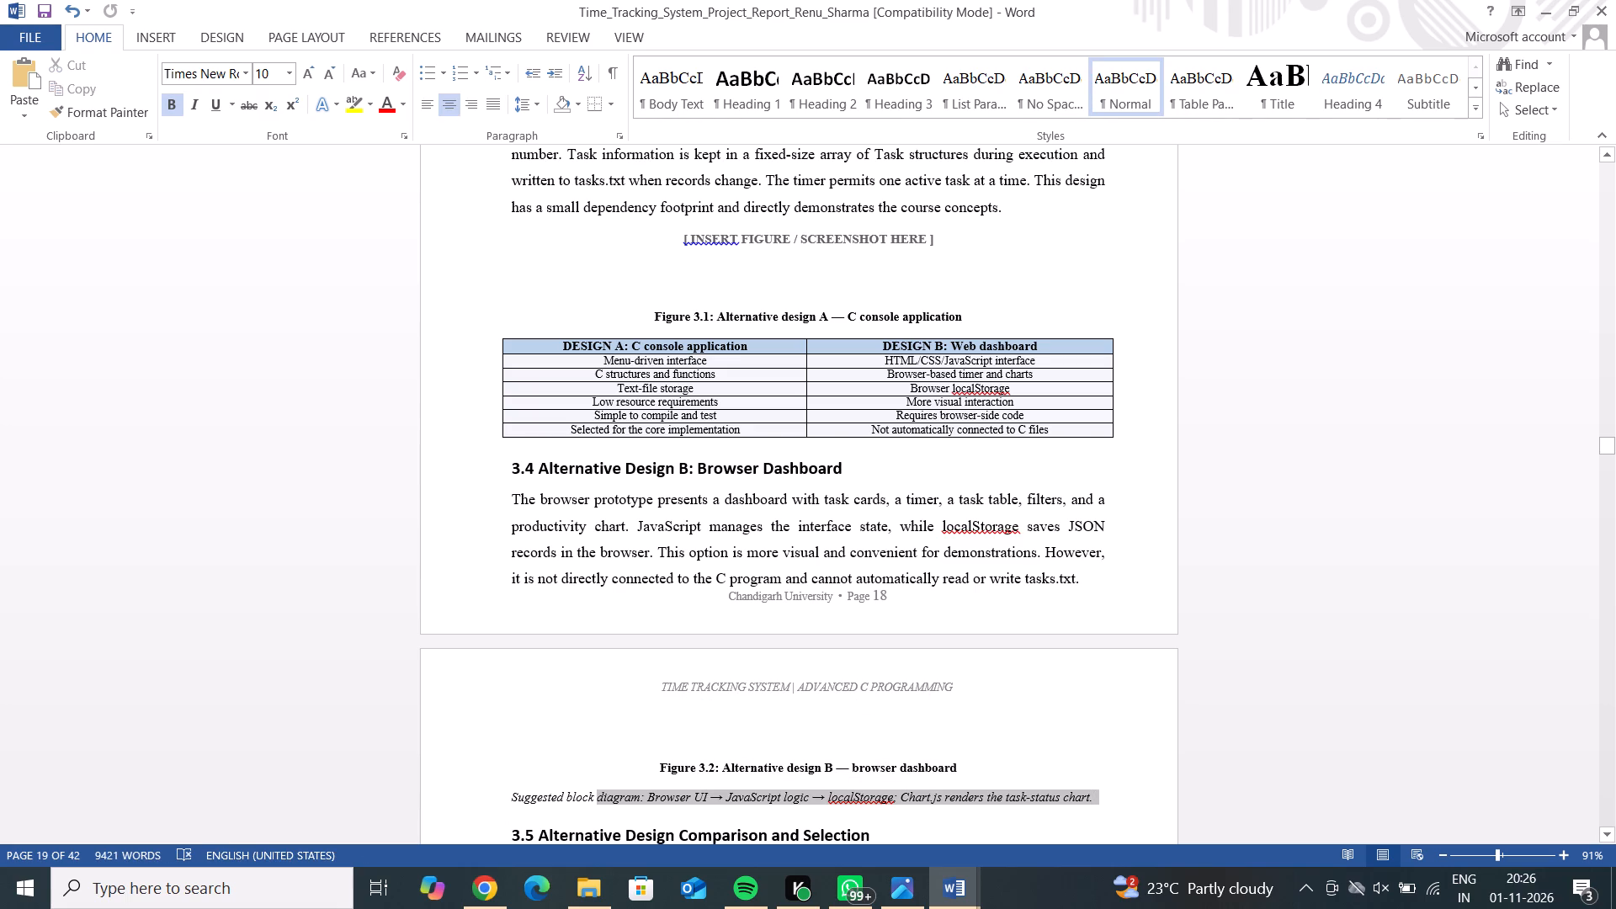
drag(627, 793, 542, 788)
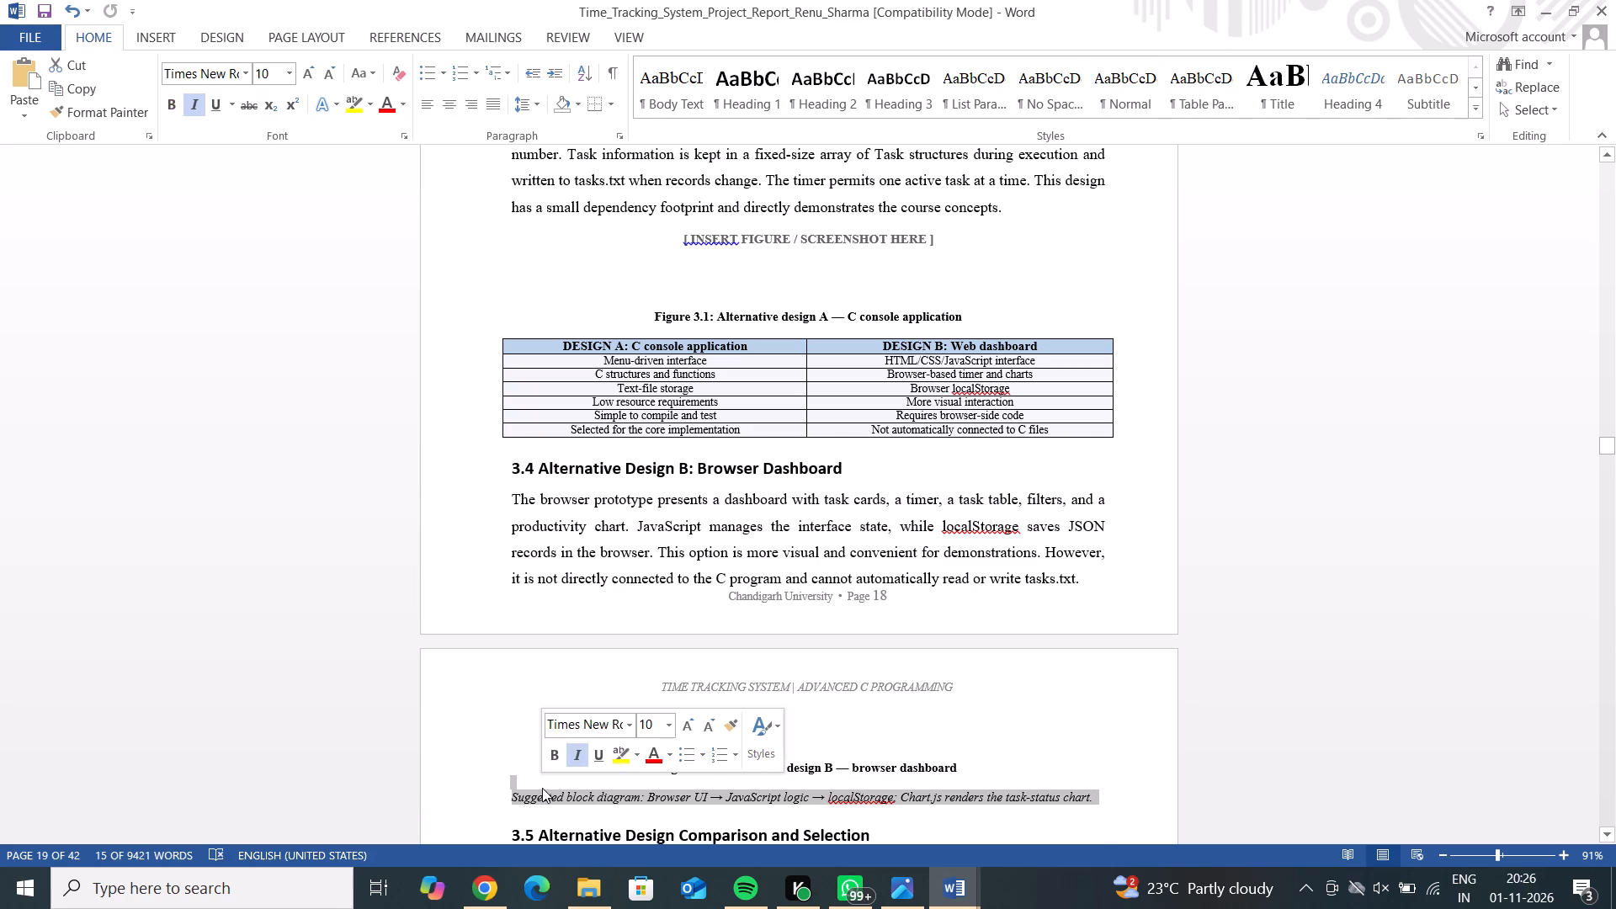
key(BackSpace)
key(ctrl+b)
key(ctrl+b)
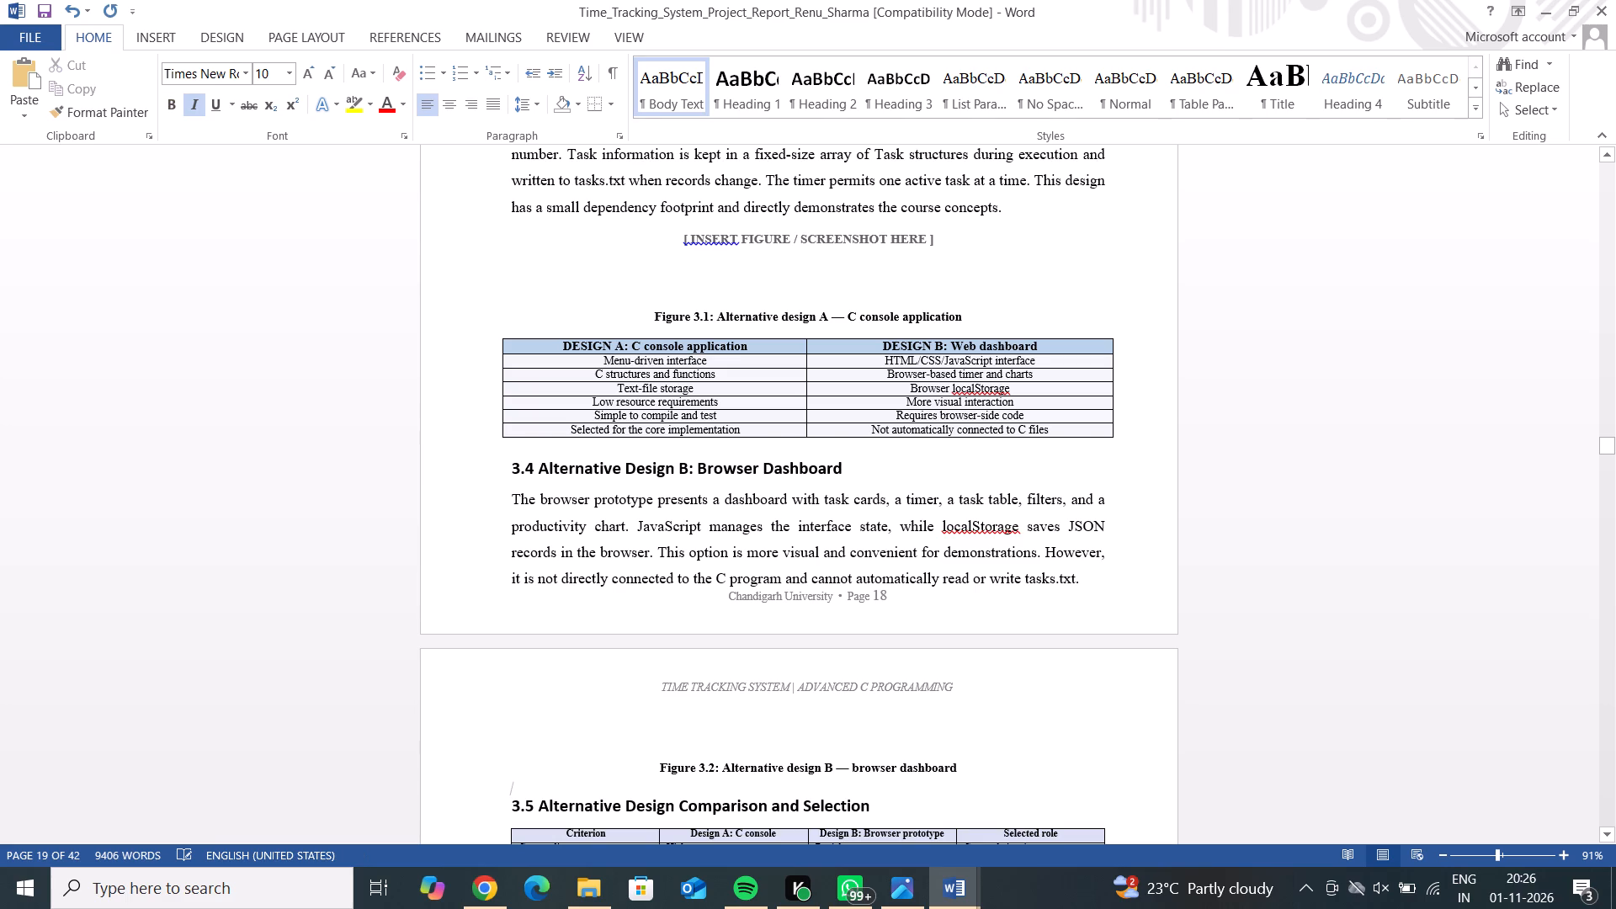
key(ctrl+v)
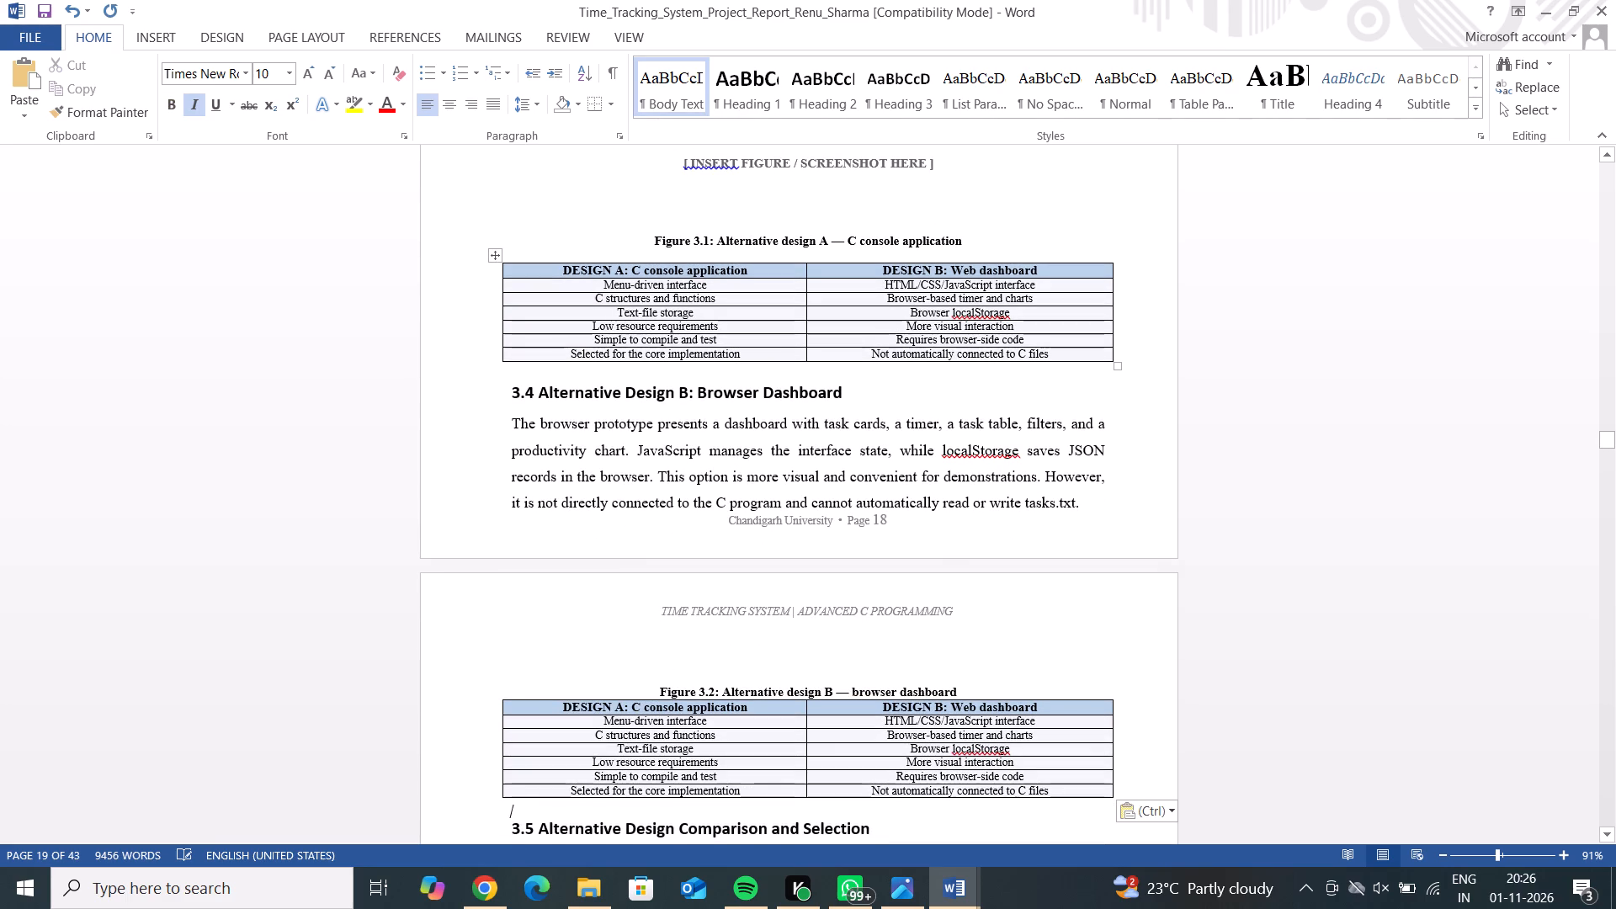
Delete the figure placeholder after the section 3.3 console application paragraph.
drag(937, 158, 749, 311)
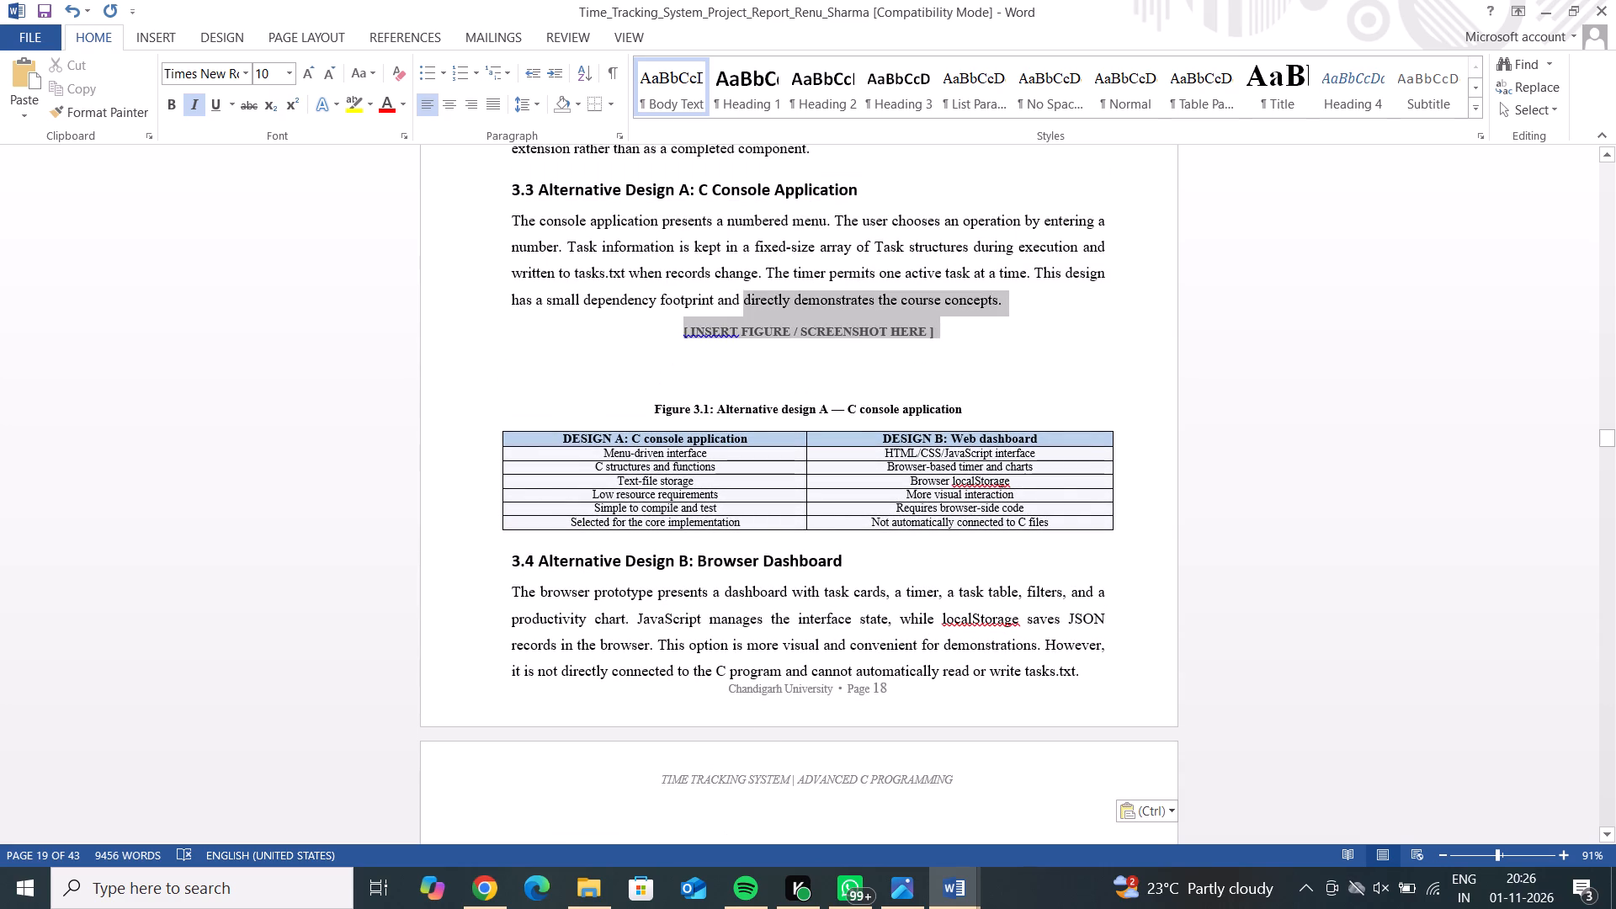
drag(749, 311, 685, 326)
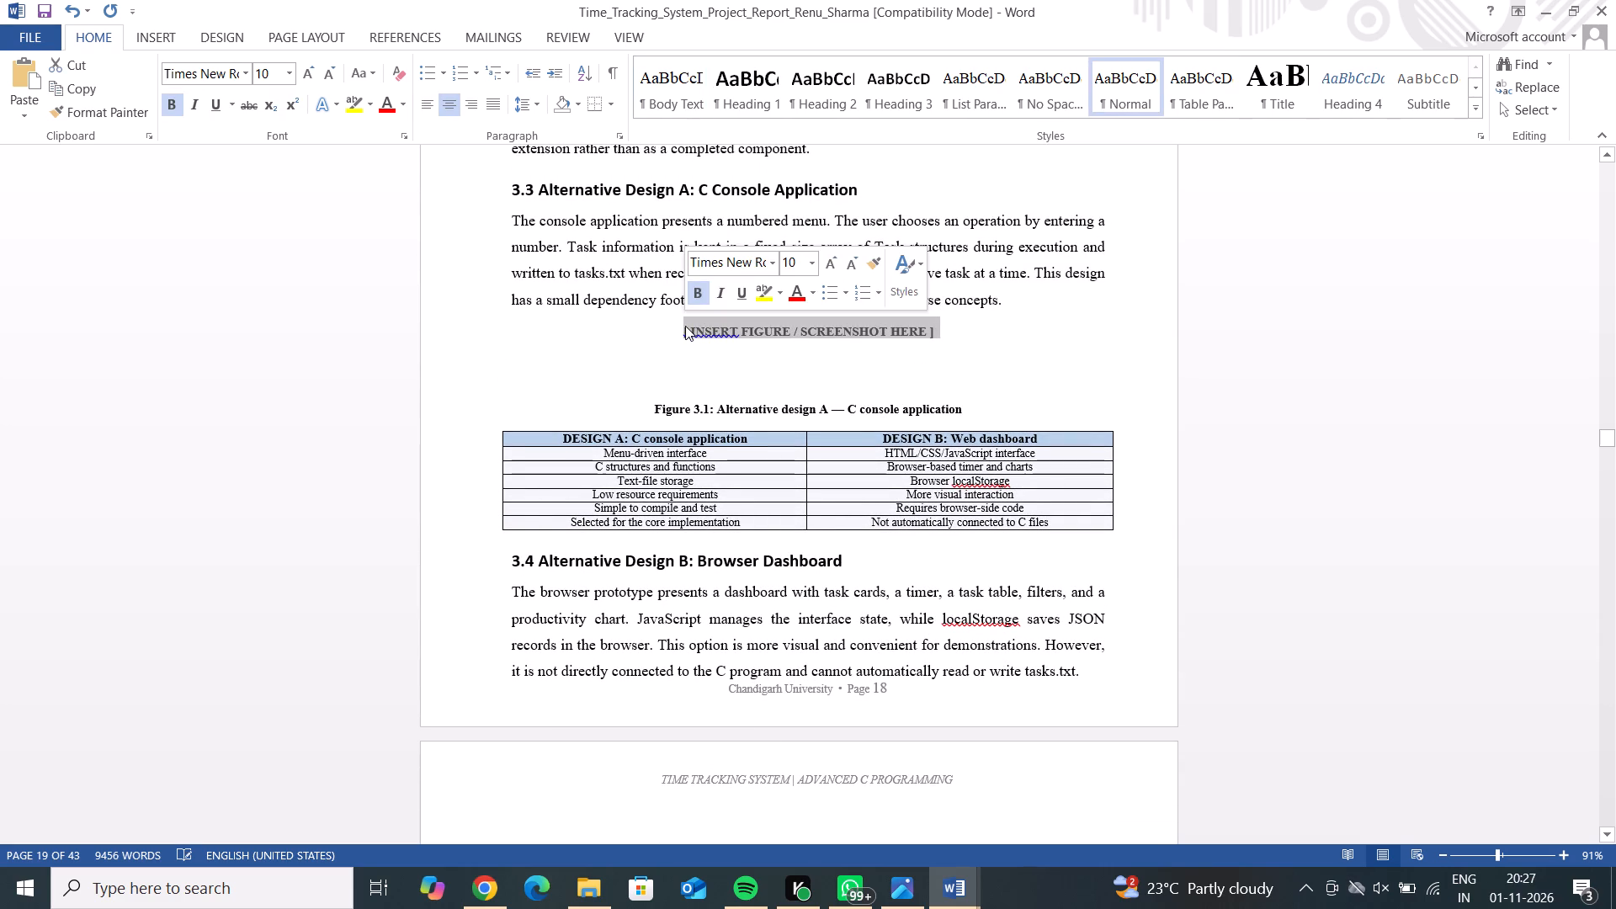
key(BackSpace)
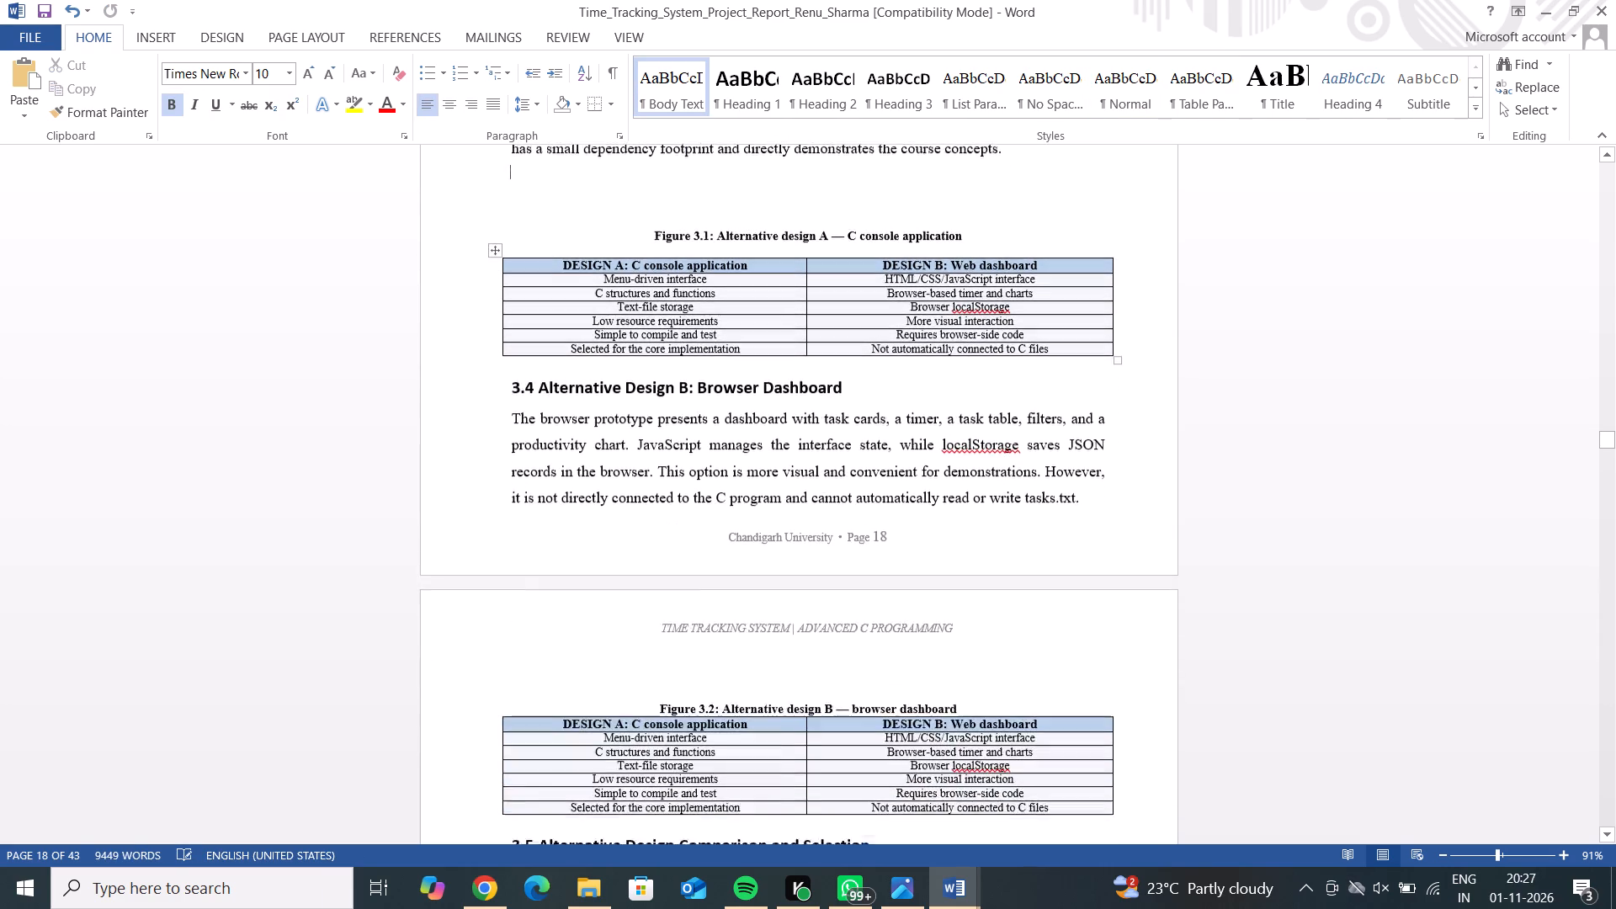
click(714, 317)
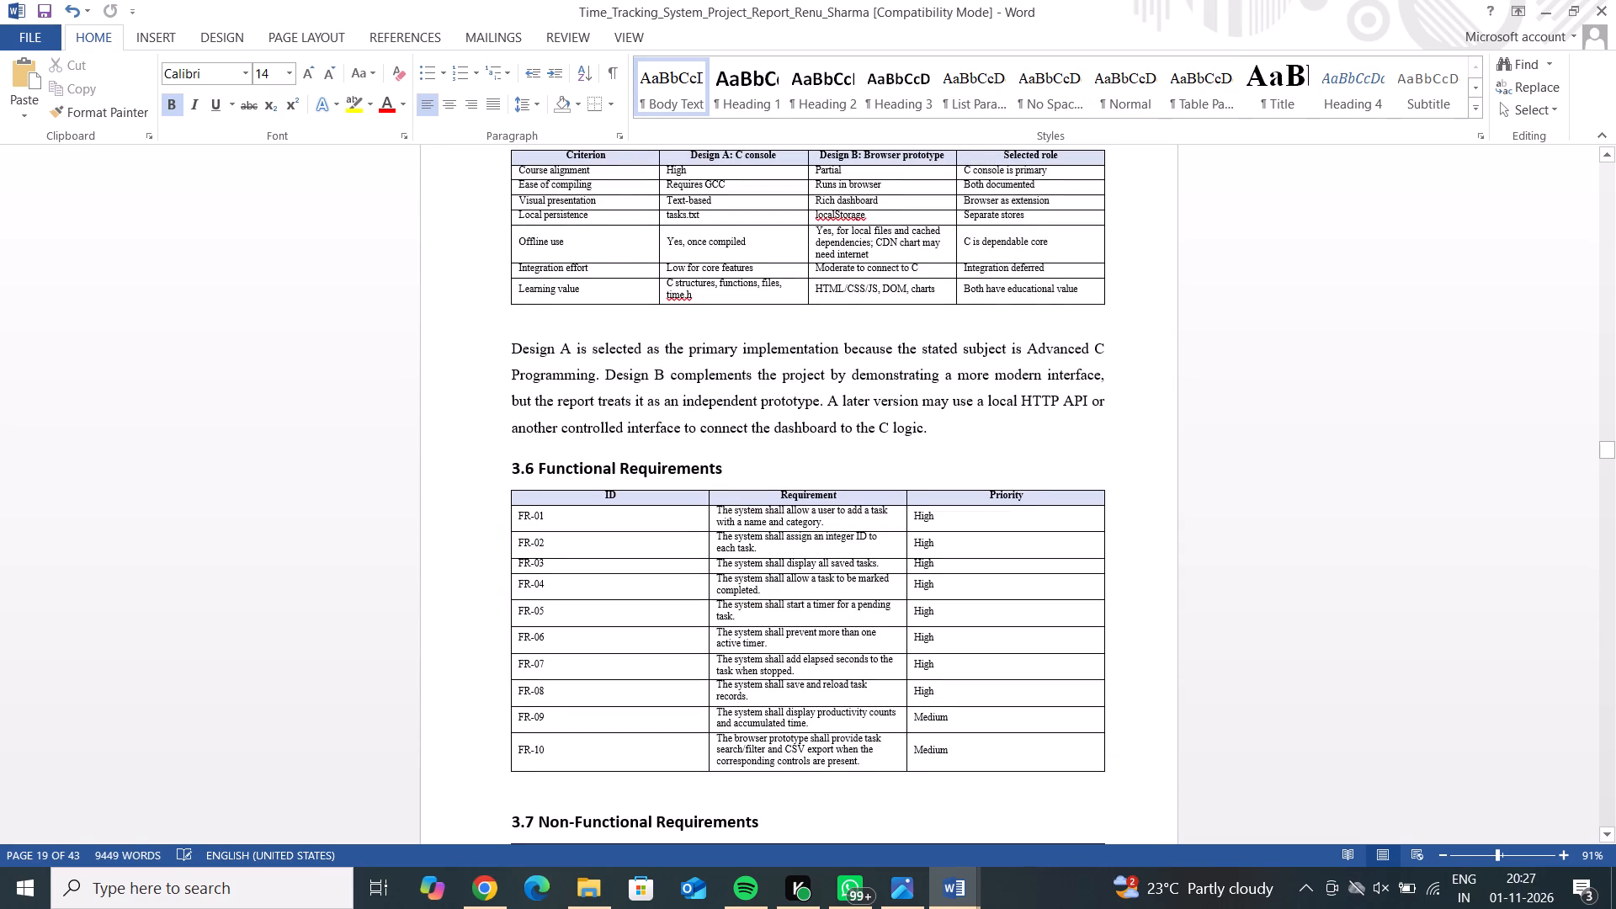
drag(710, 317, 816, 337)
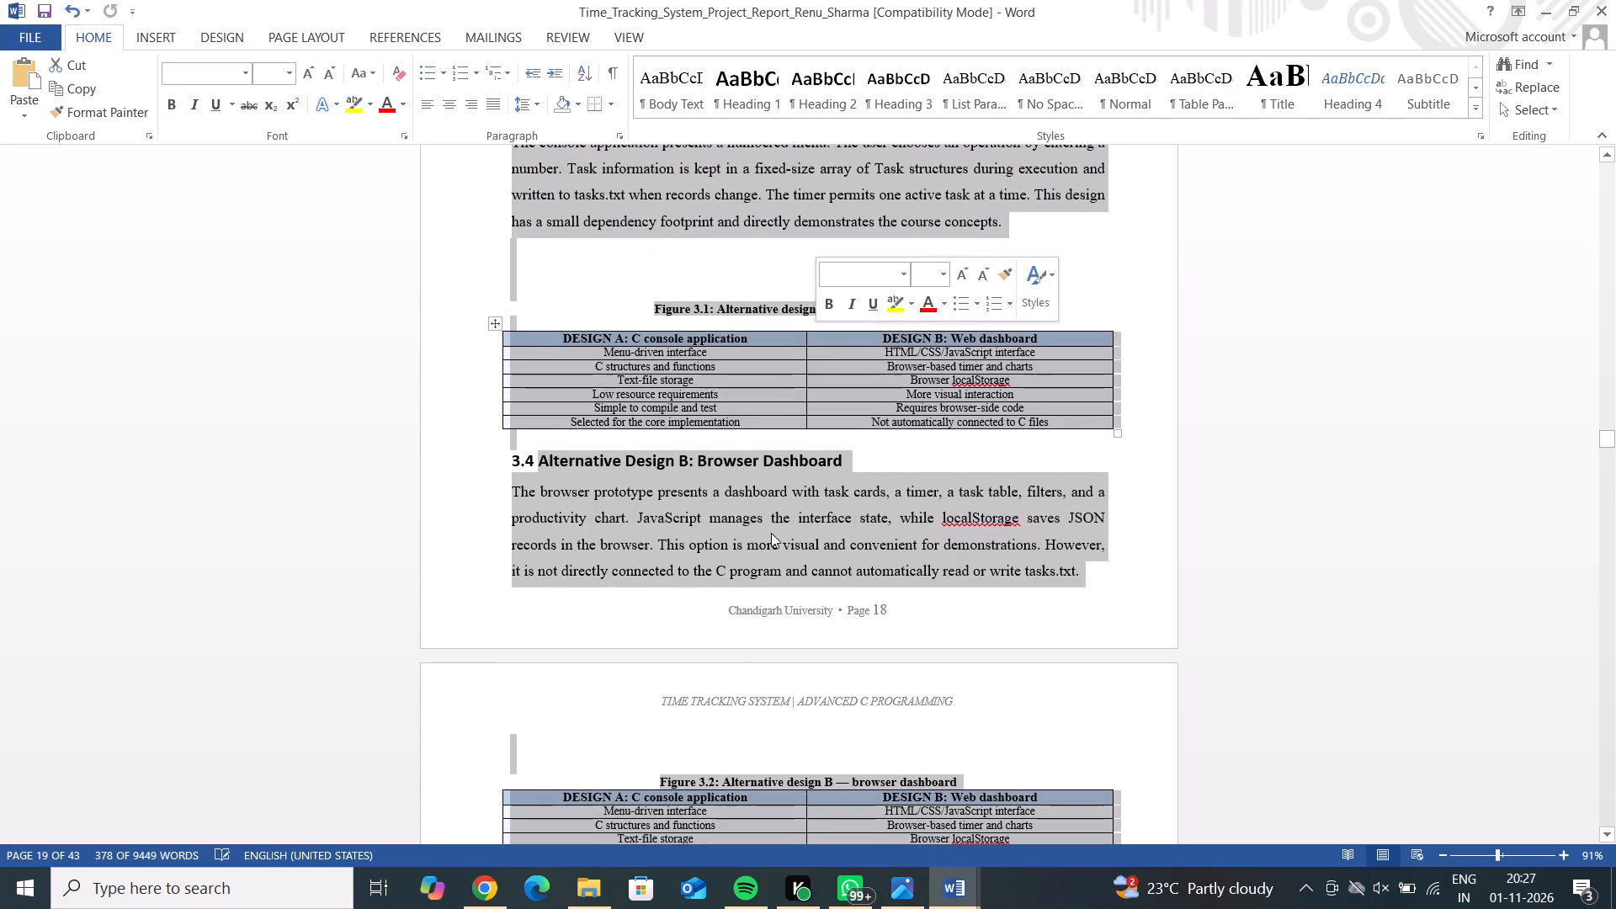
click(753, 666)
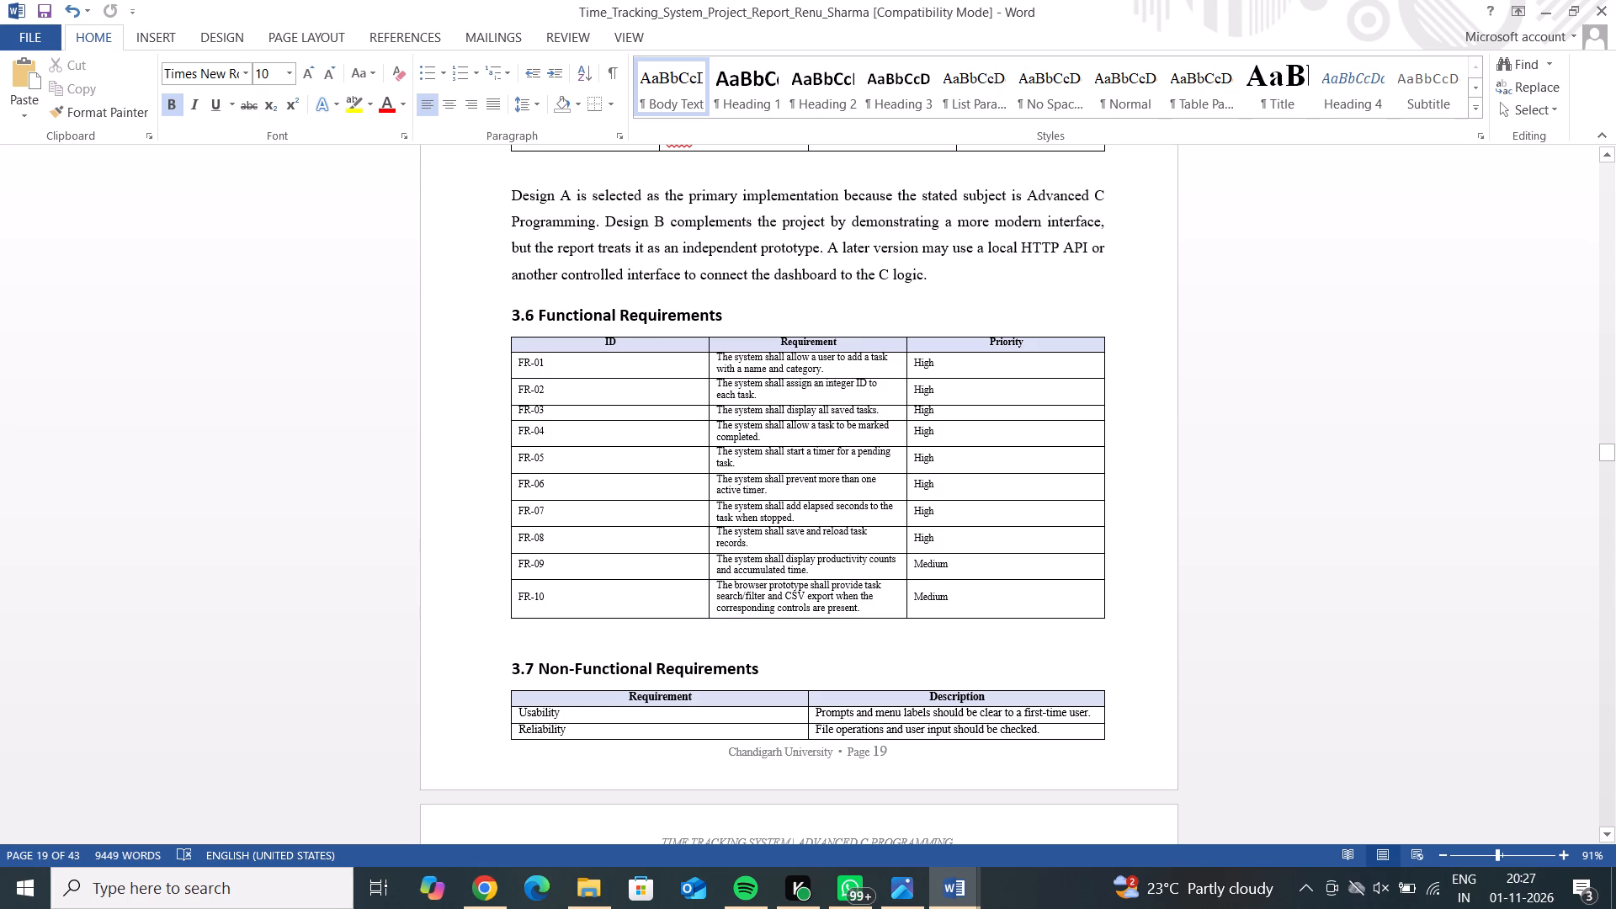
Left-align the "ID" and "Priority" headers in the section 3.6 table, indenting them with five and three spaces respectively.
click(603, 343)
key(BackSpace)
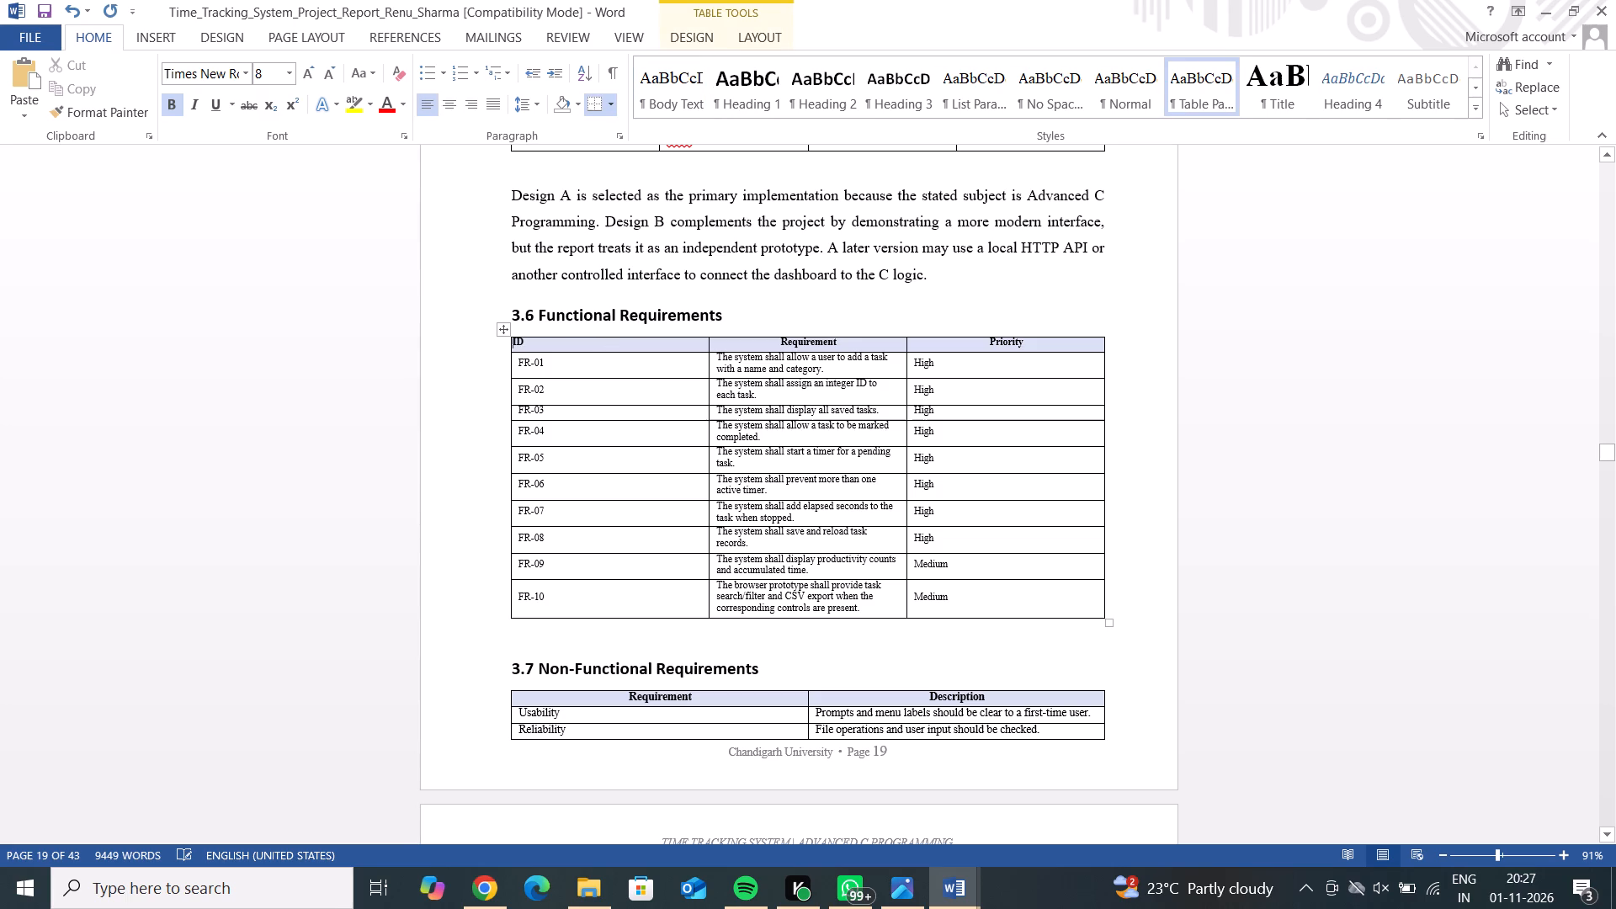
key(space)
key(space)
key(space)
key(space)
key(space)
click(990, 346)
key(BackSpace)
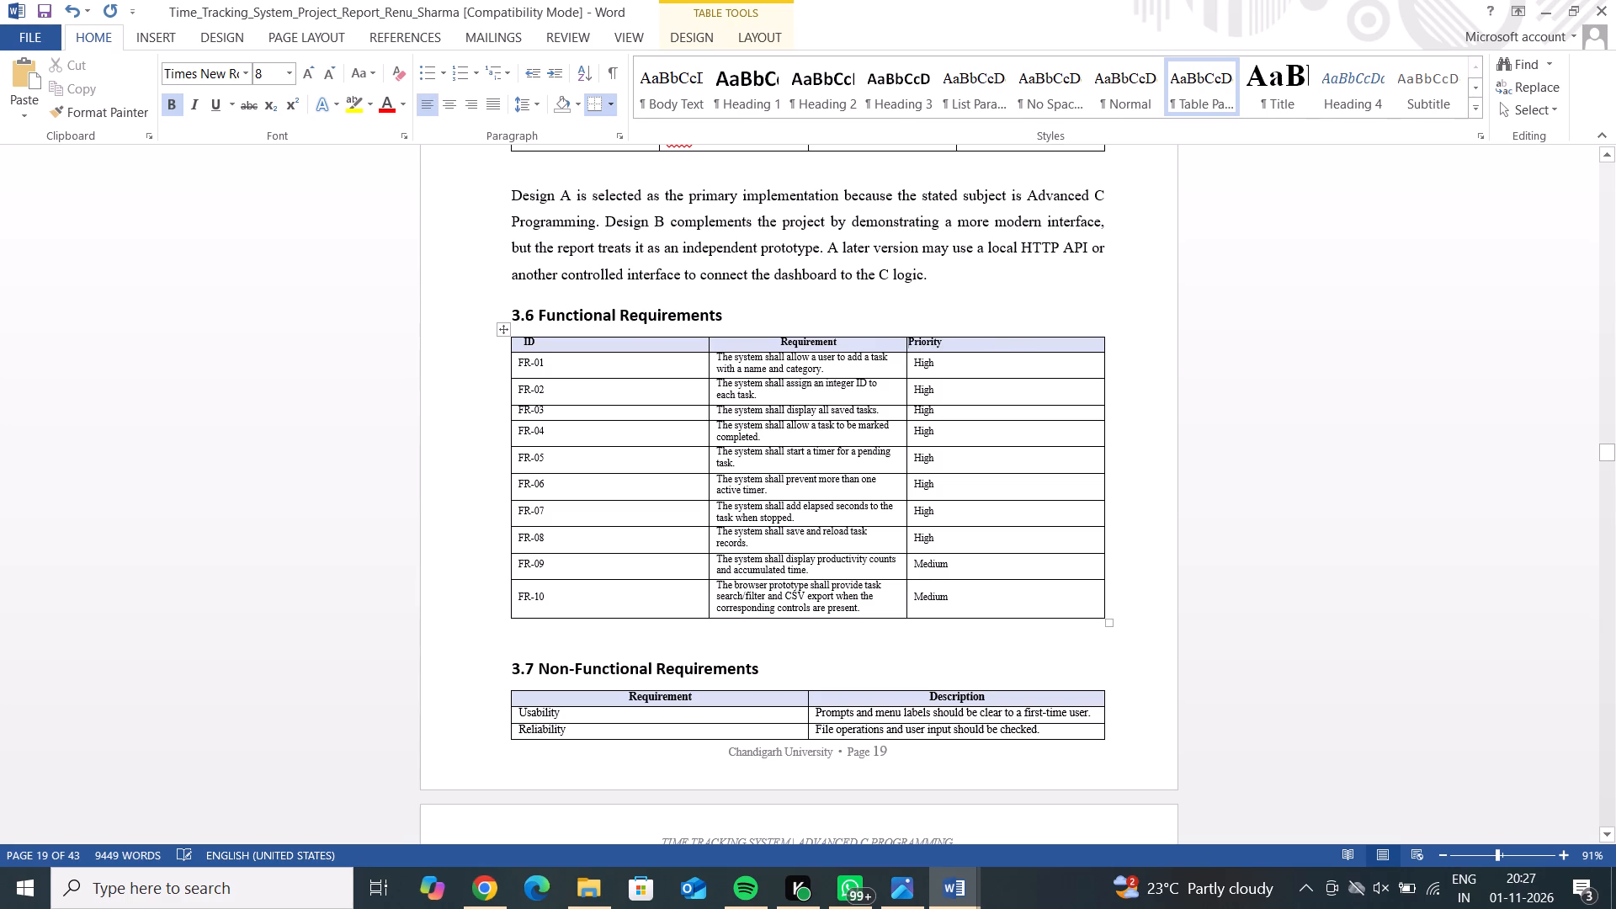
key(space)
key(space)
key(space)
Left-align the "Requirement" header in the section 3.7 table and indent it with two spaces.
click(625, 700)
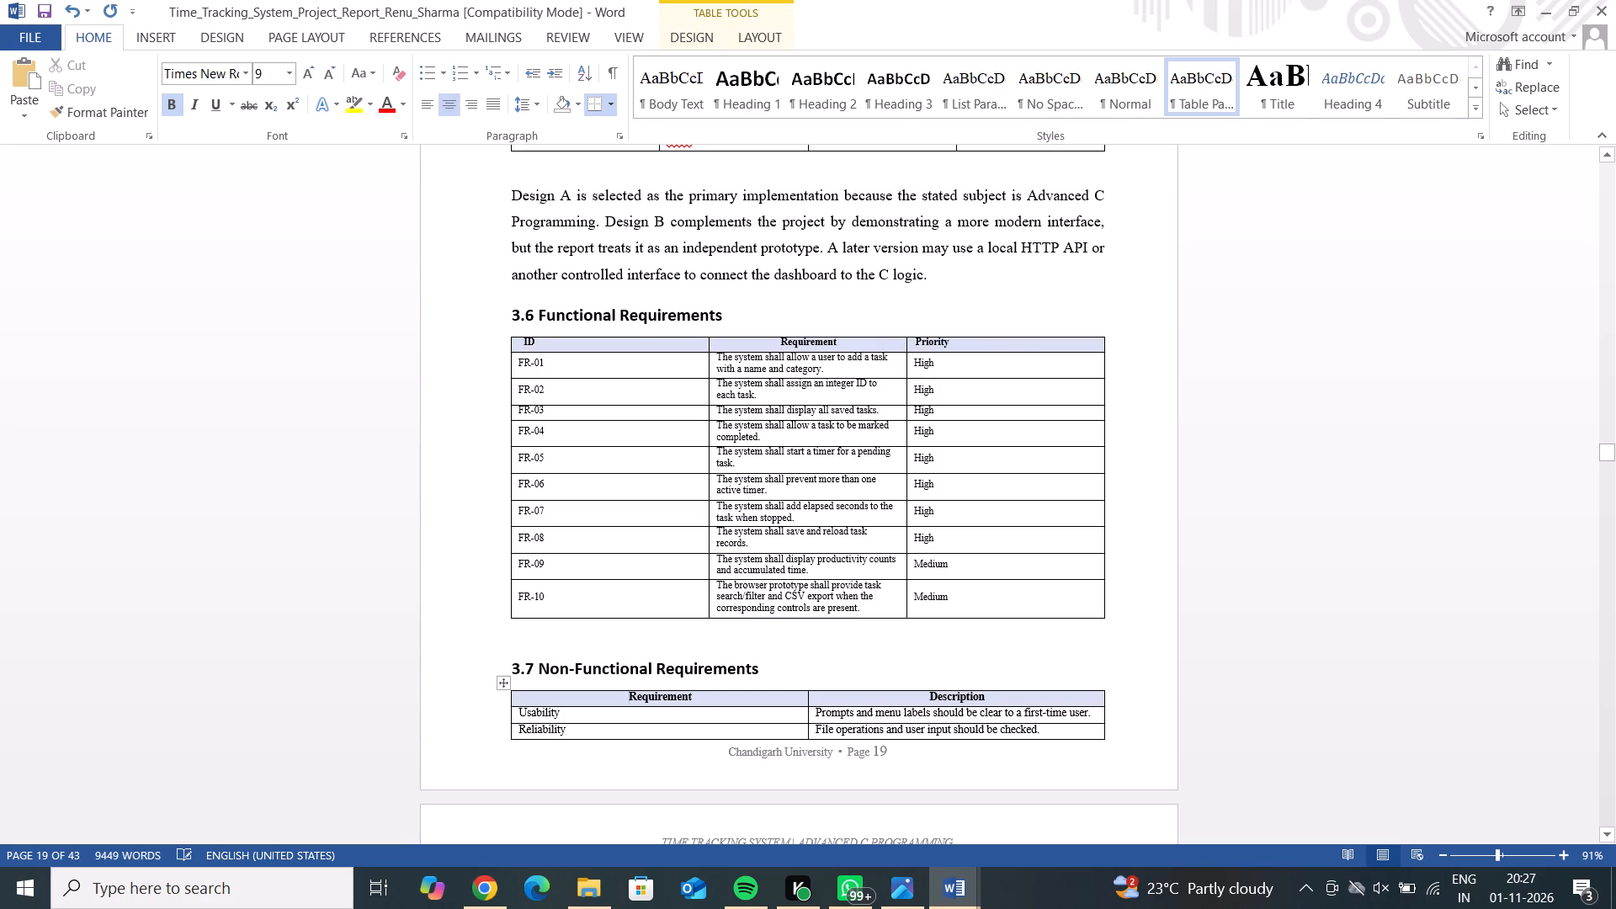
key(BackSpace)
key(space)
key(space)
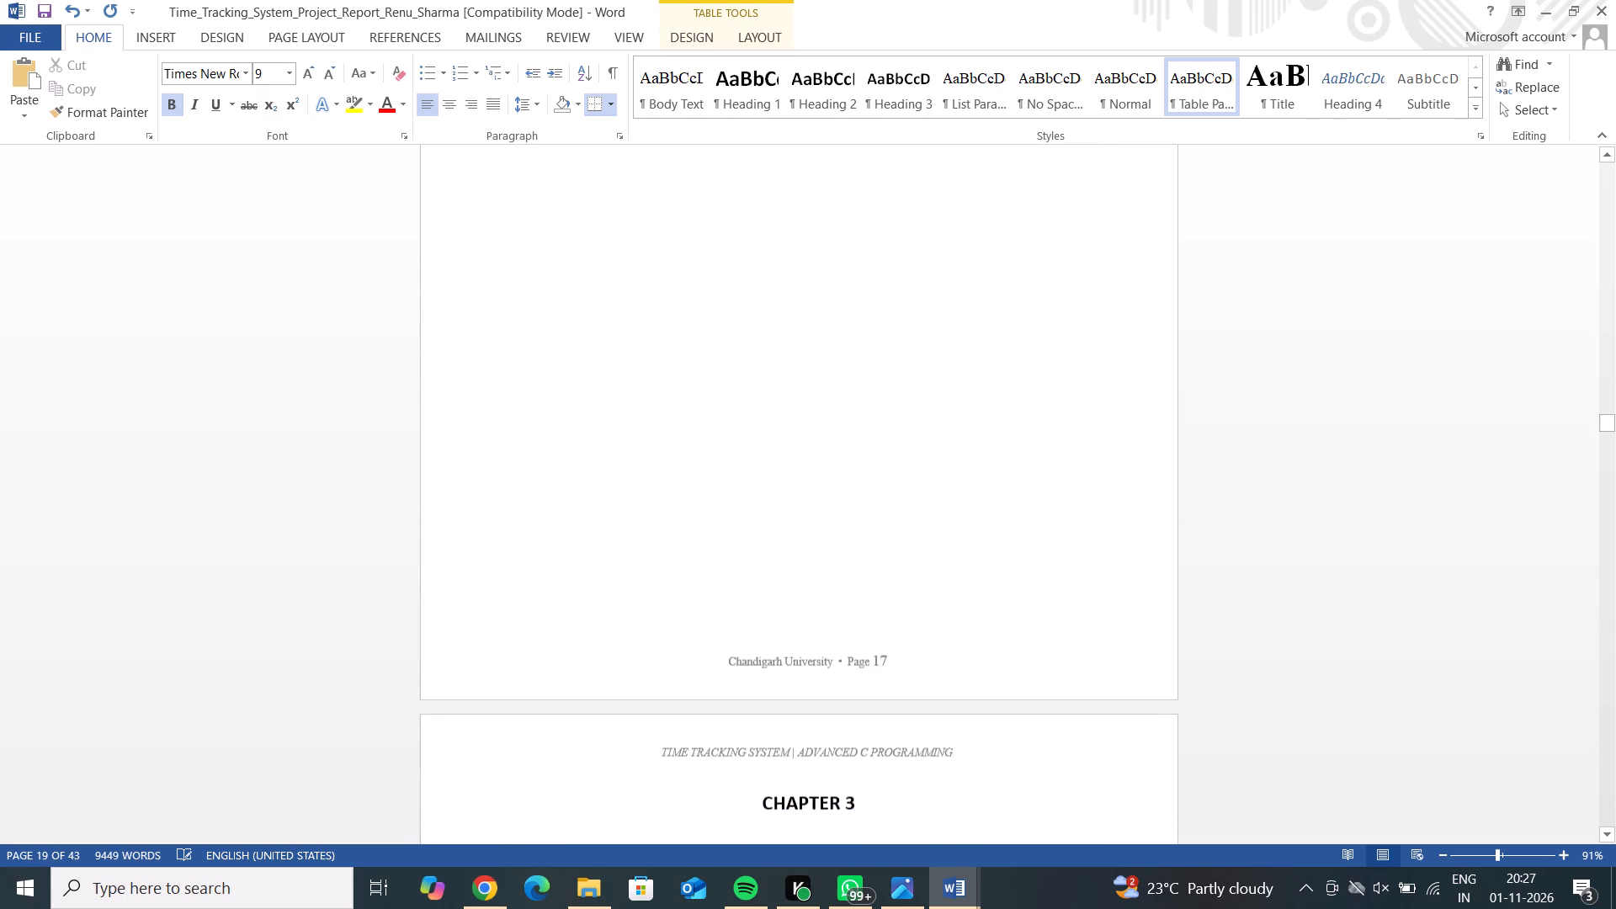
Underline the "DESIGN FLOW / PROCESS" and "CHAPTER 3" headings.
drag(599, 502, 648, 281)
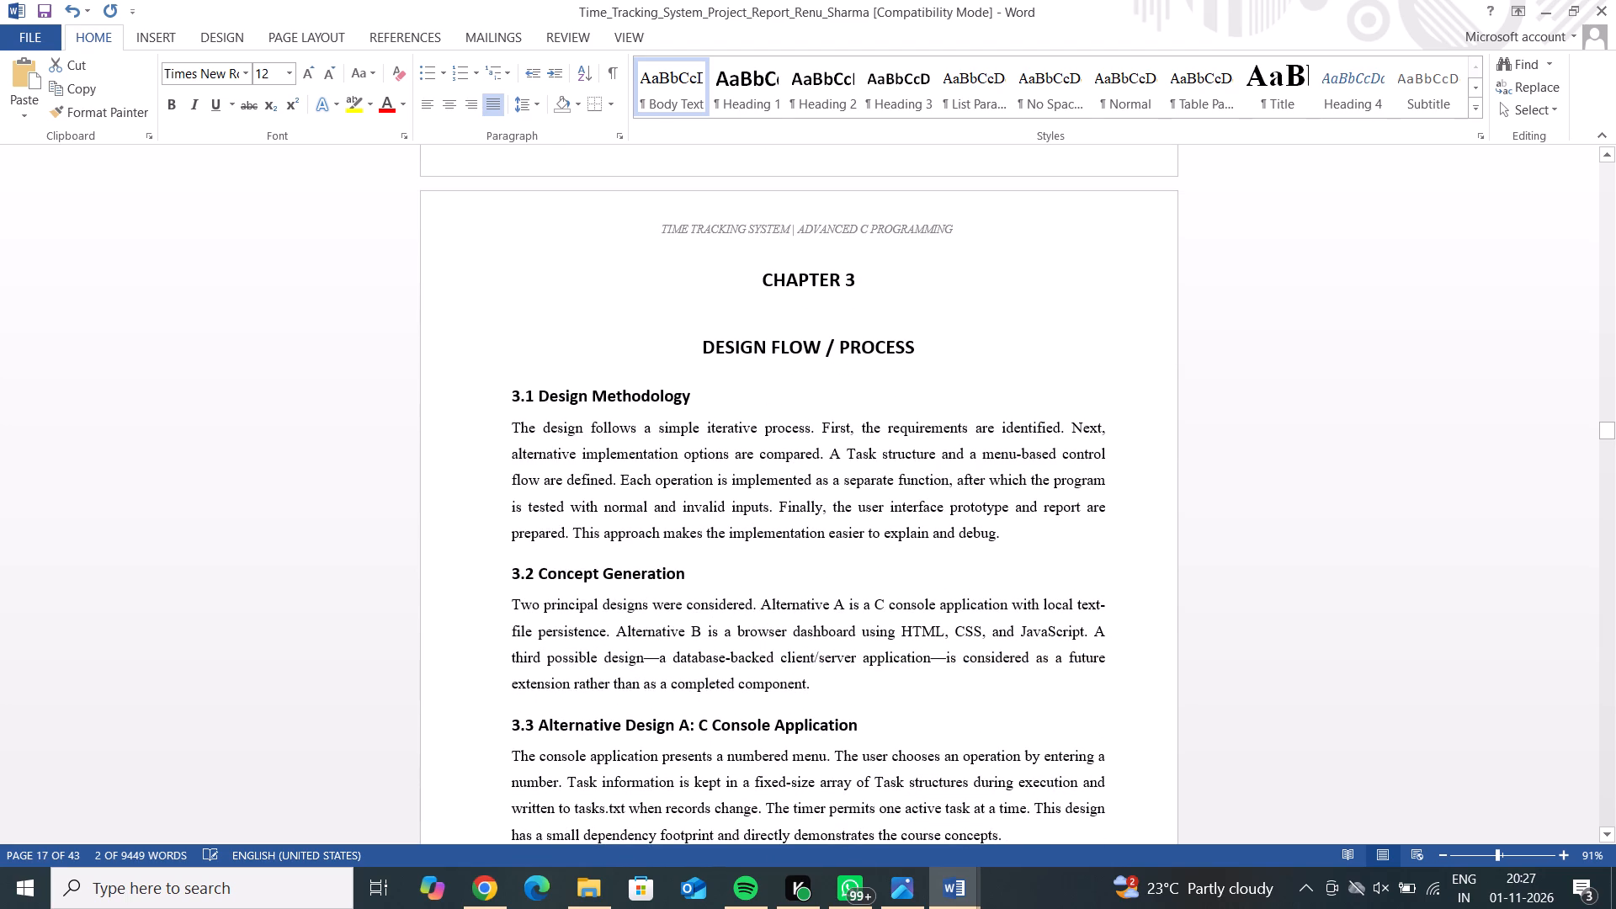
drag(922, 345, 723, 341)
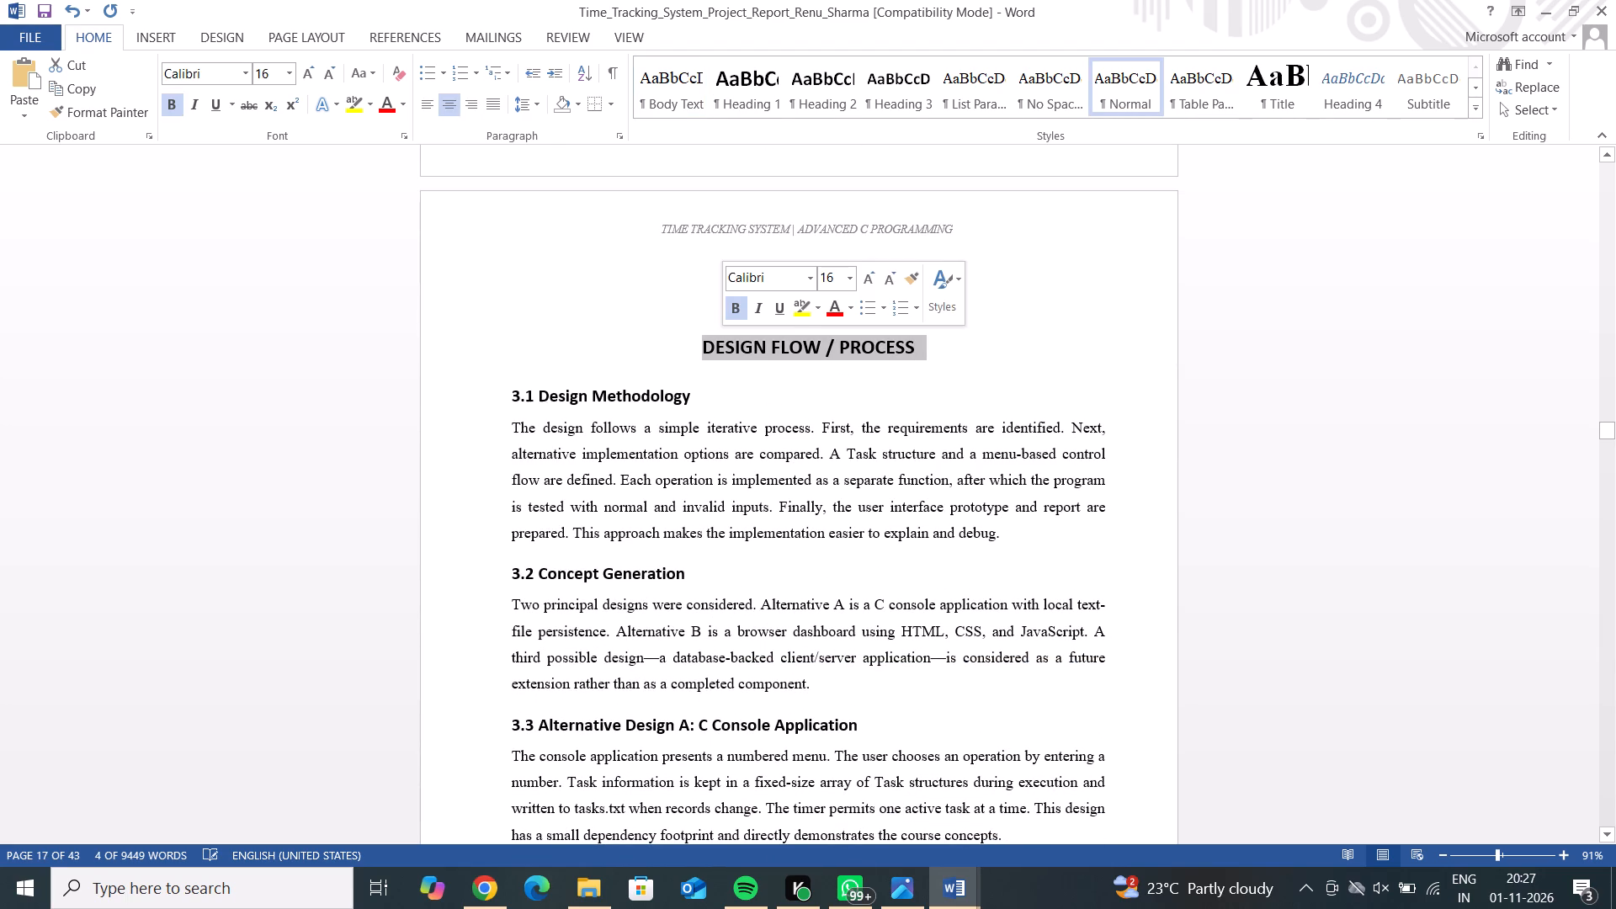
click(781, 313)
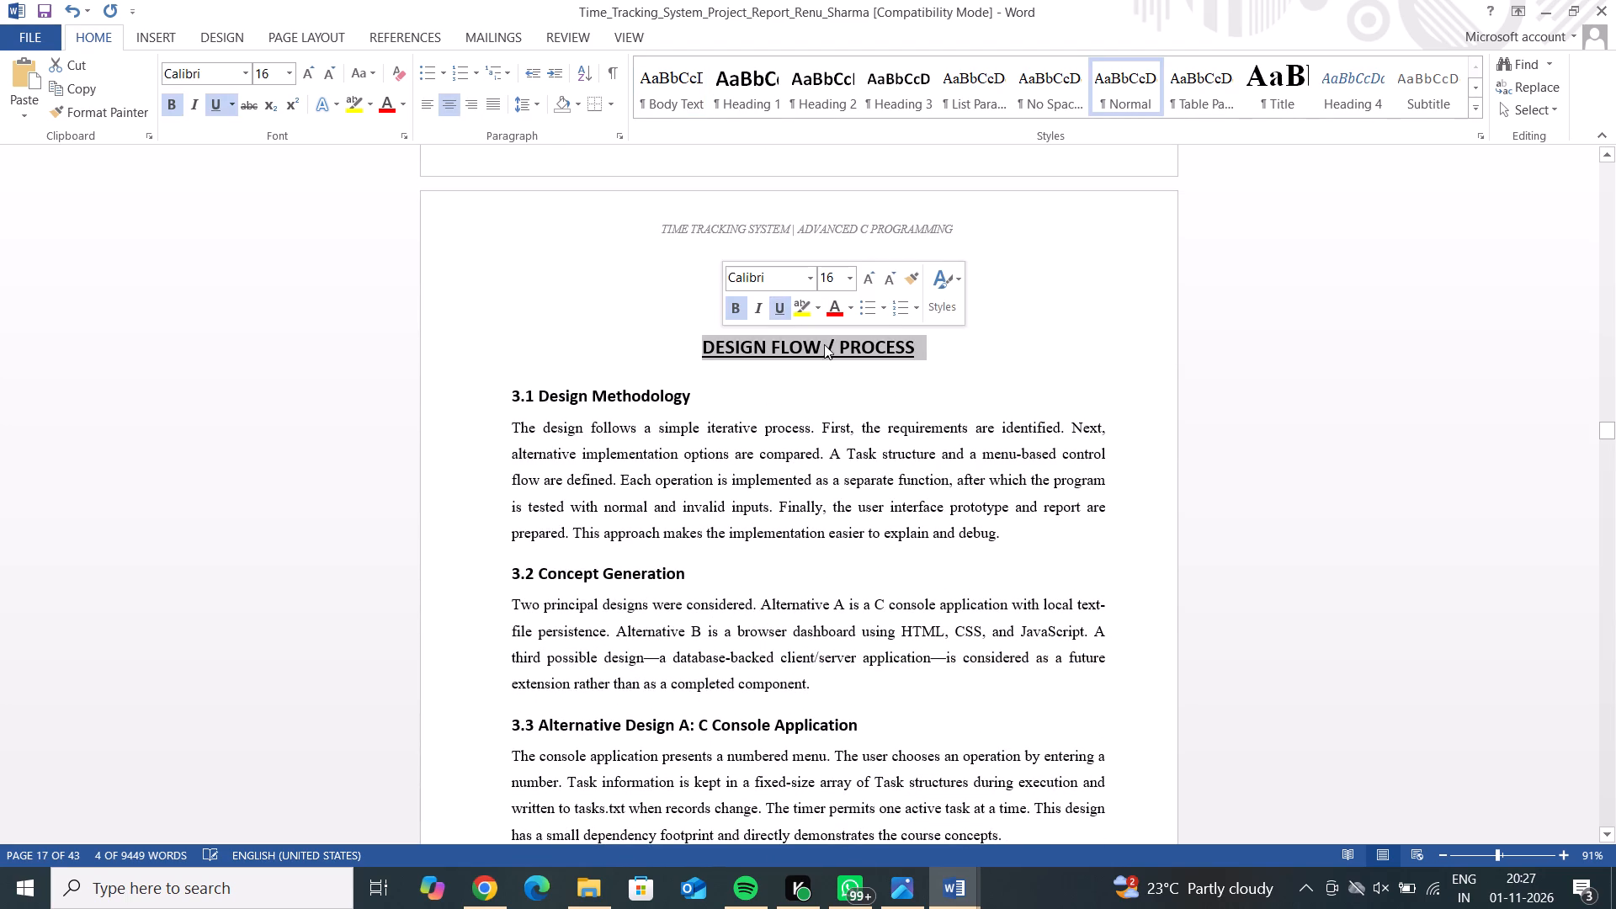
click(837, 375)
drag(853, 281, 853, 281)
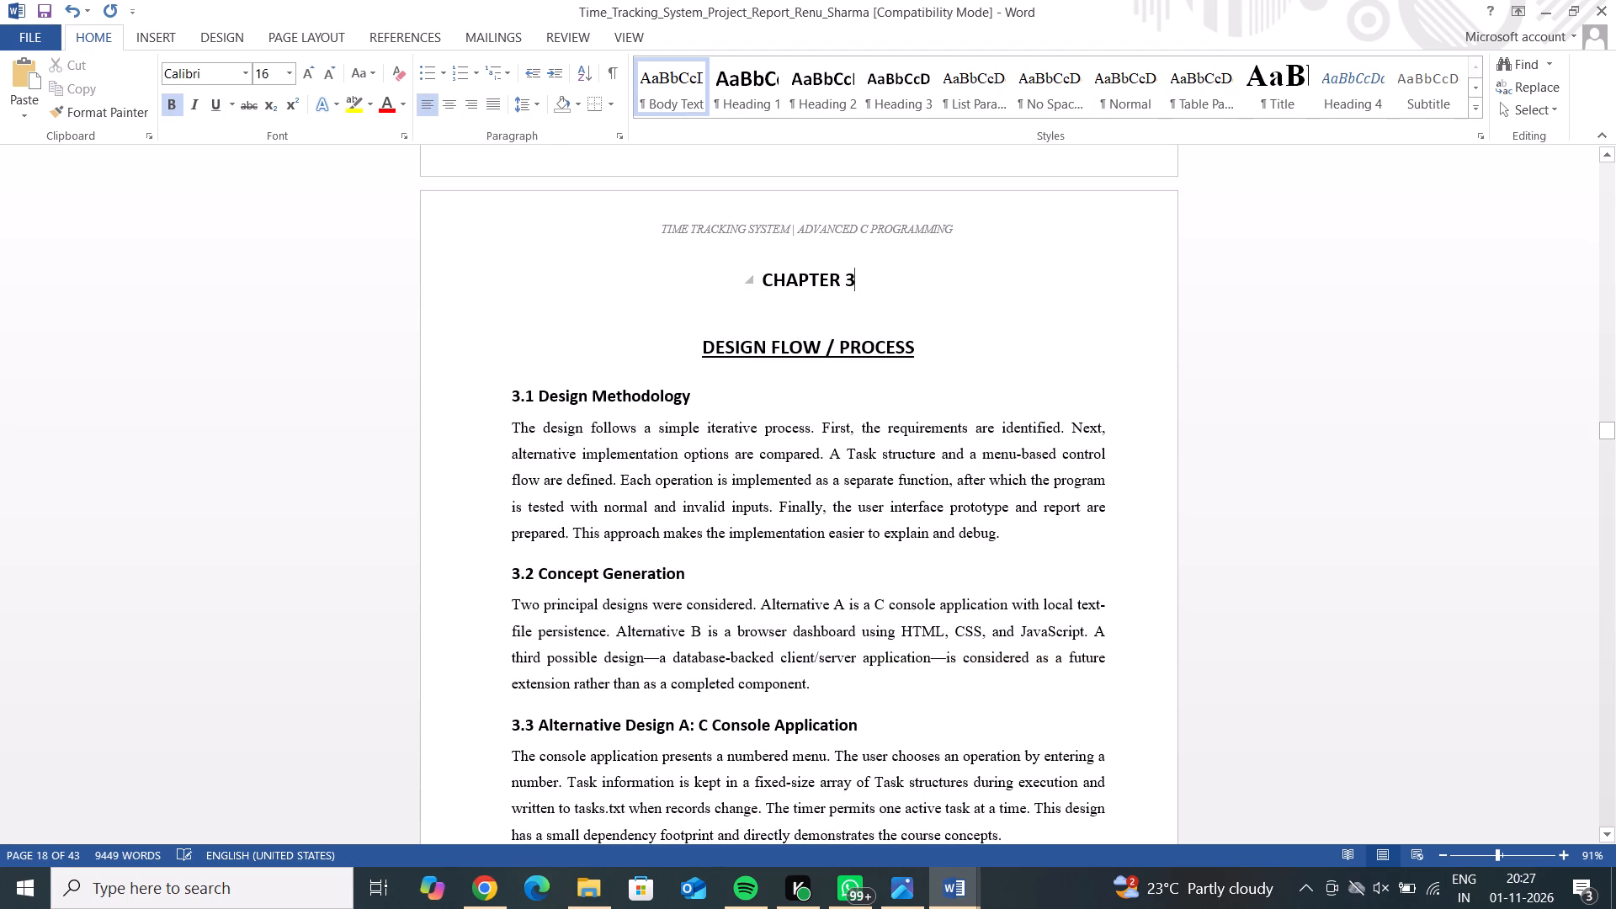
drag(853, 281, 780, 270)
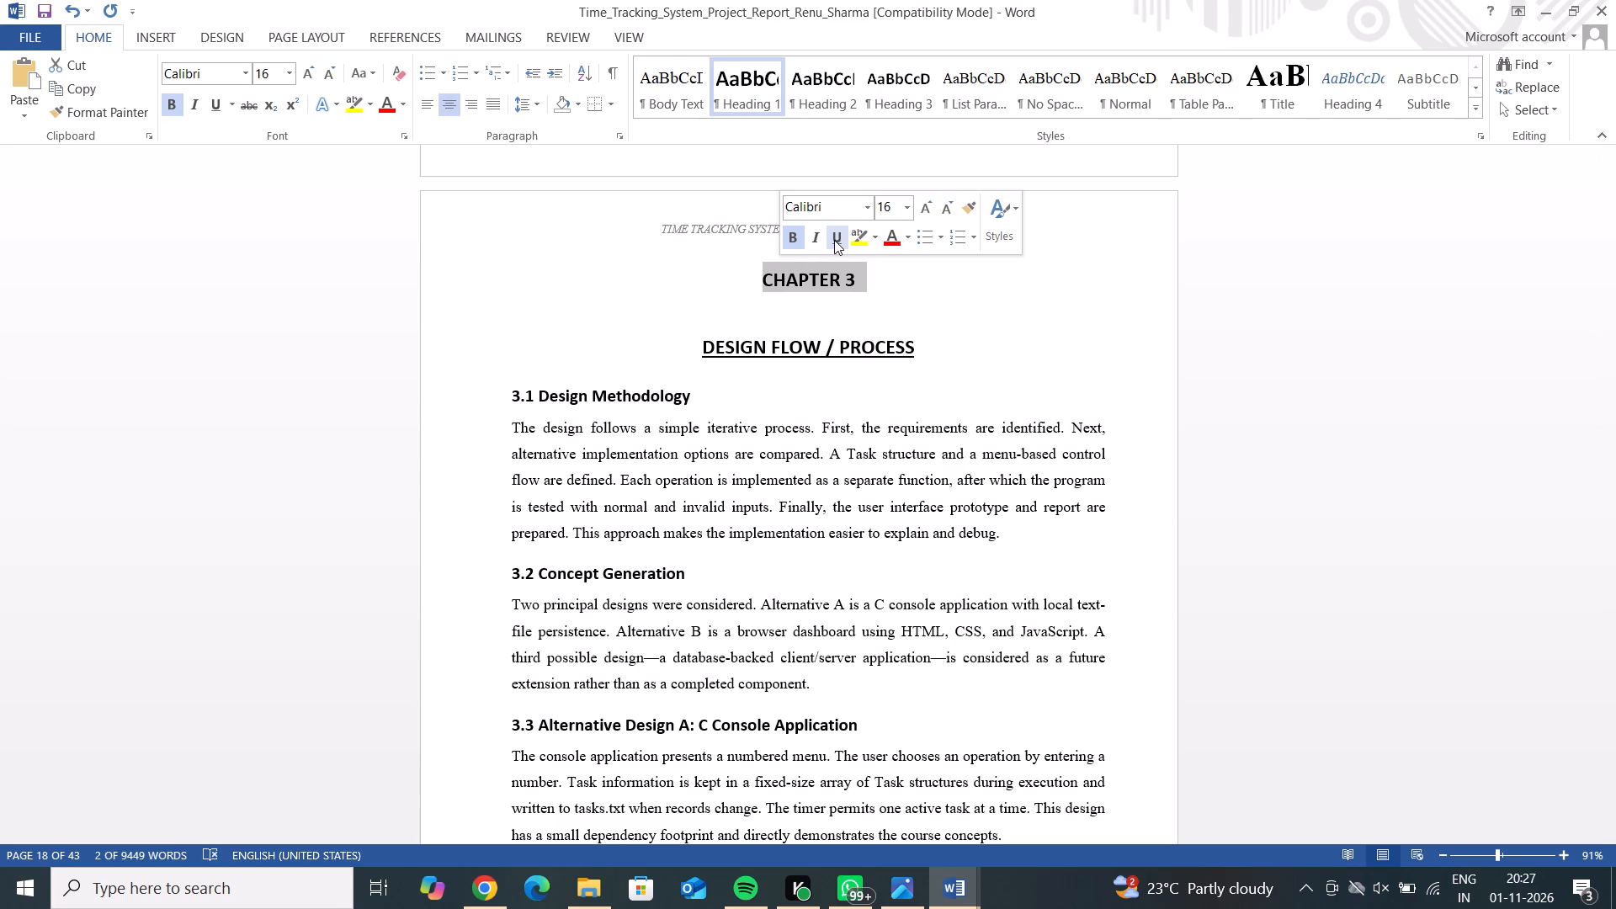
click(834, 240)
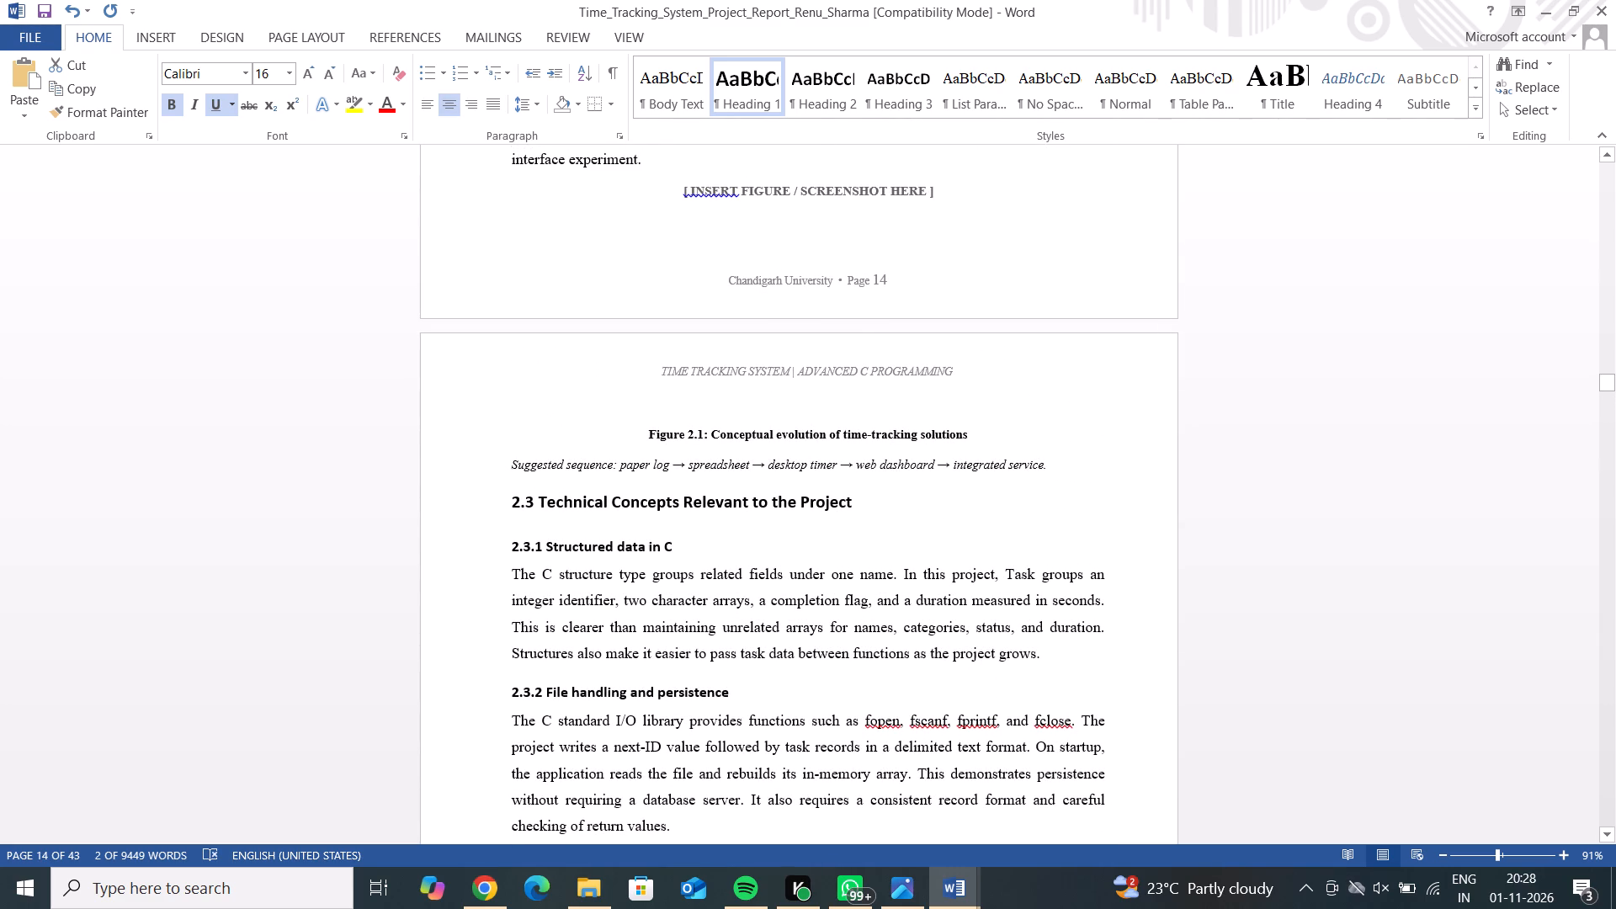
Delete the suggested sequence note beneath the Figure 2.1 caption.
triple_click(1058, 462)
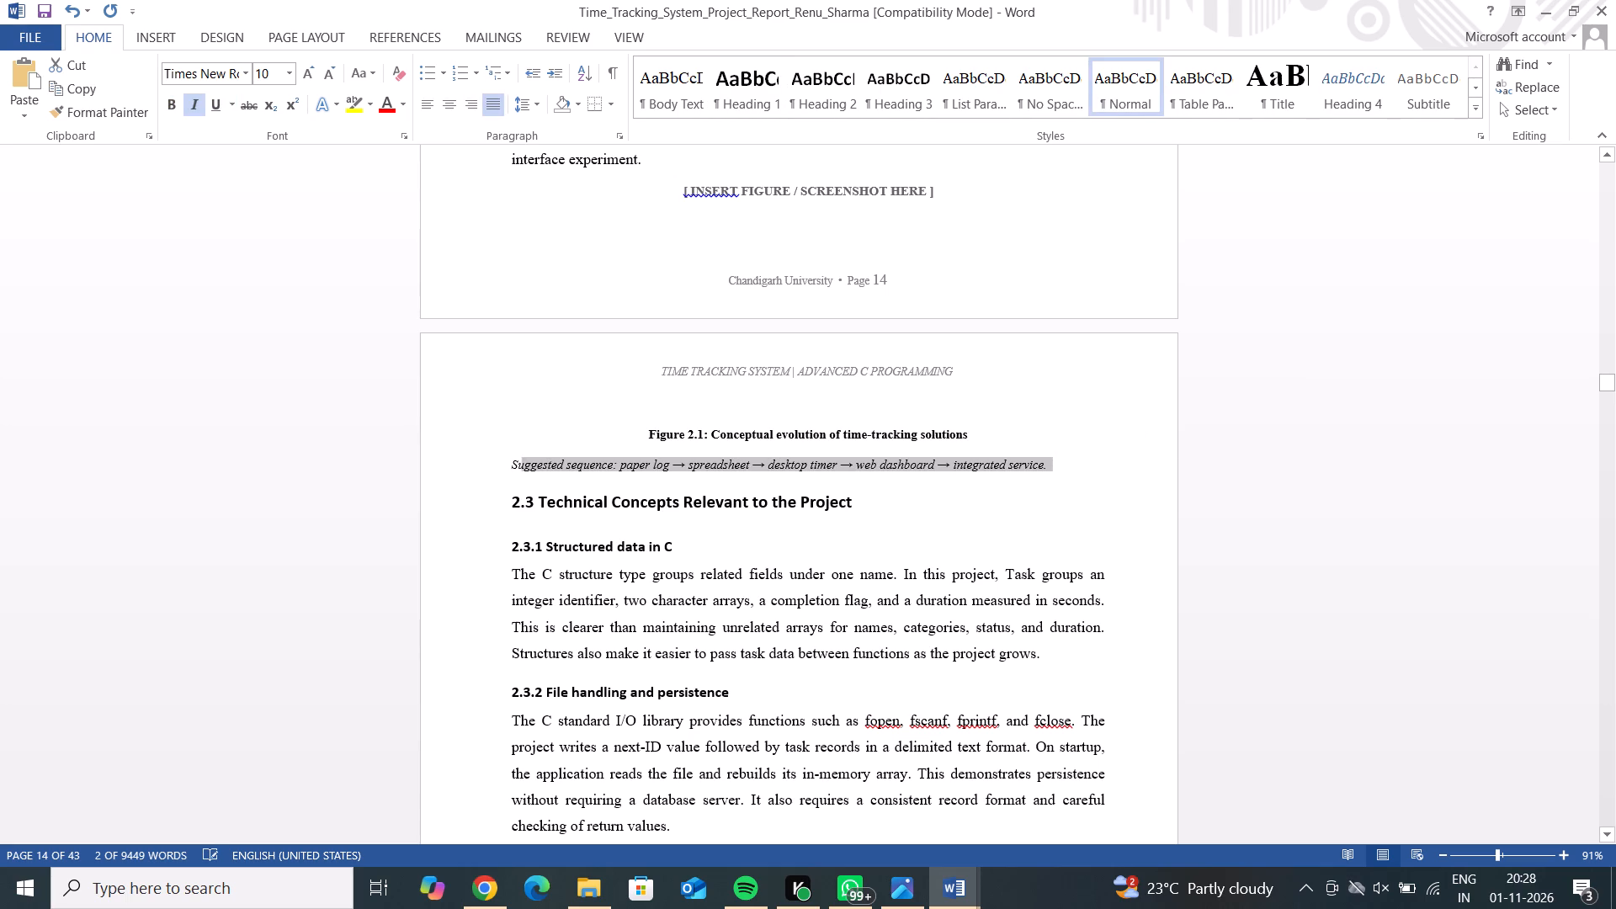
key(BackSpace)
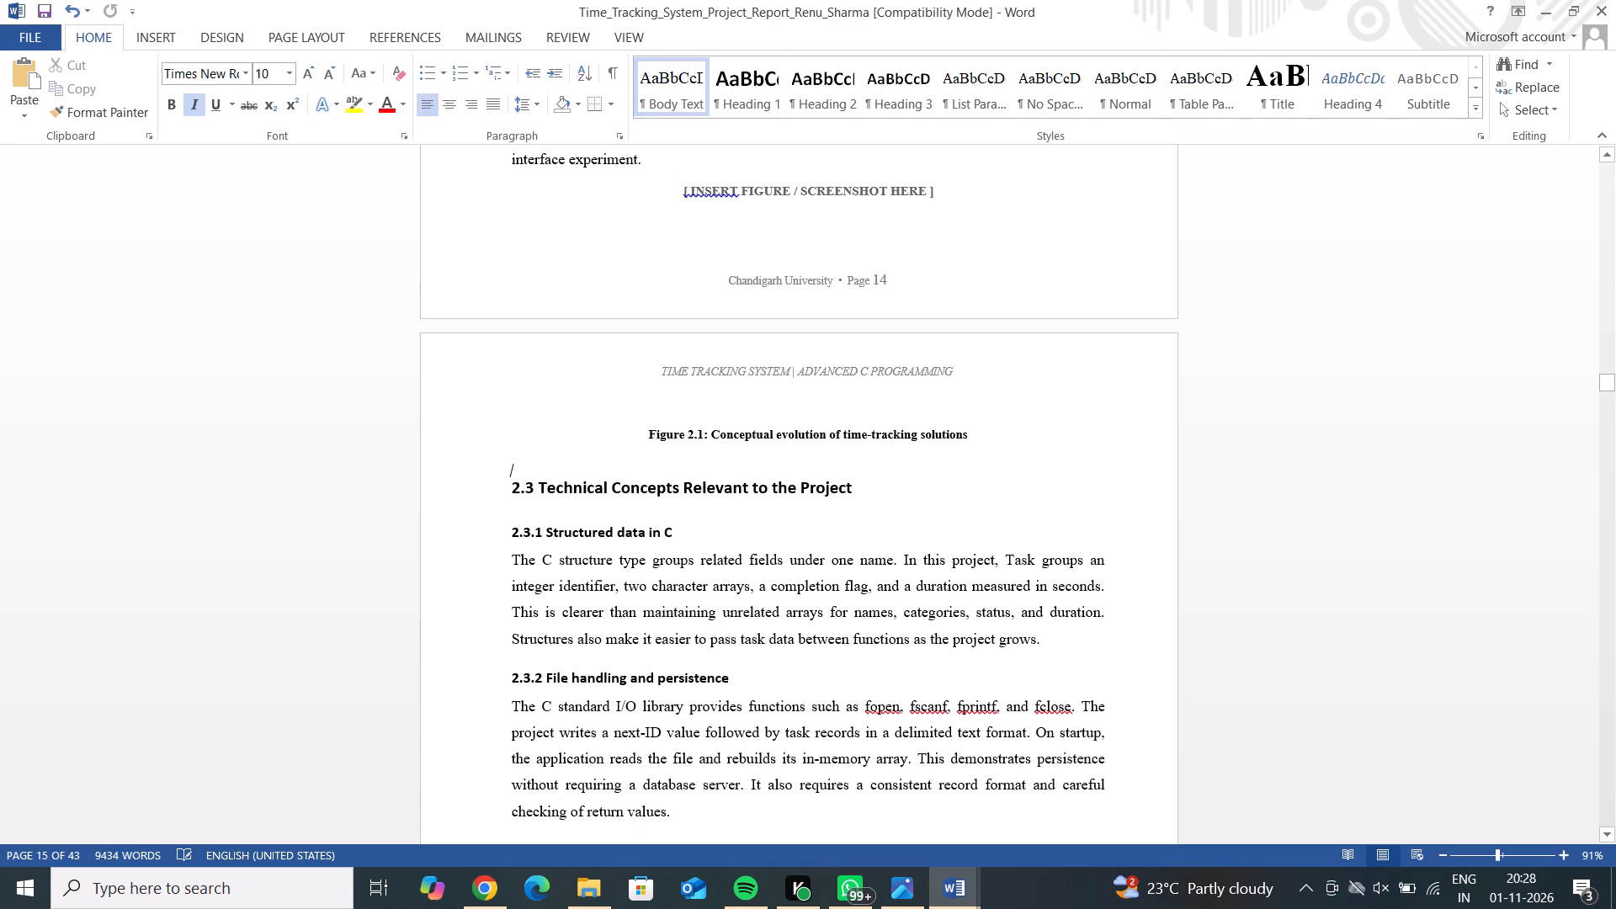
Delete the "Figure 2.1: Conceptual evolution of time-tracking solutions" caption above section 2.3.
triple_click(978, 425)
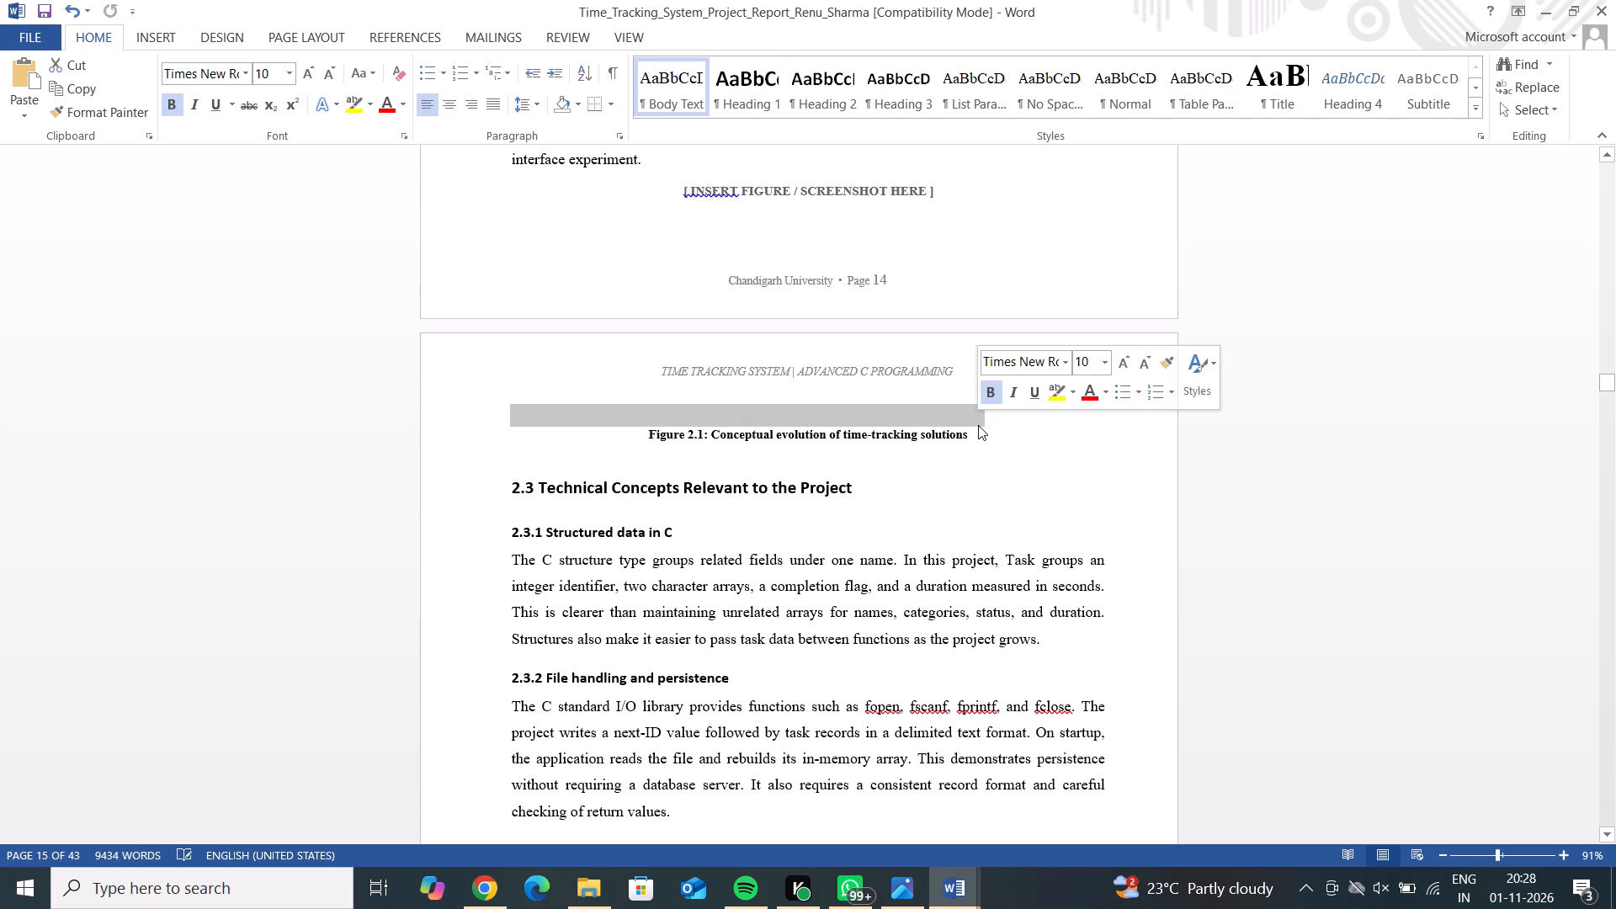
triple_click(978, 434)
key(BackSpace)
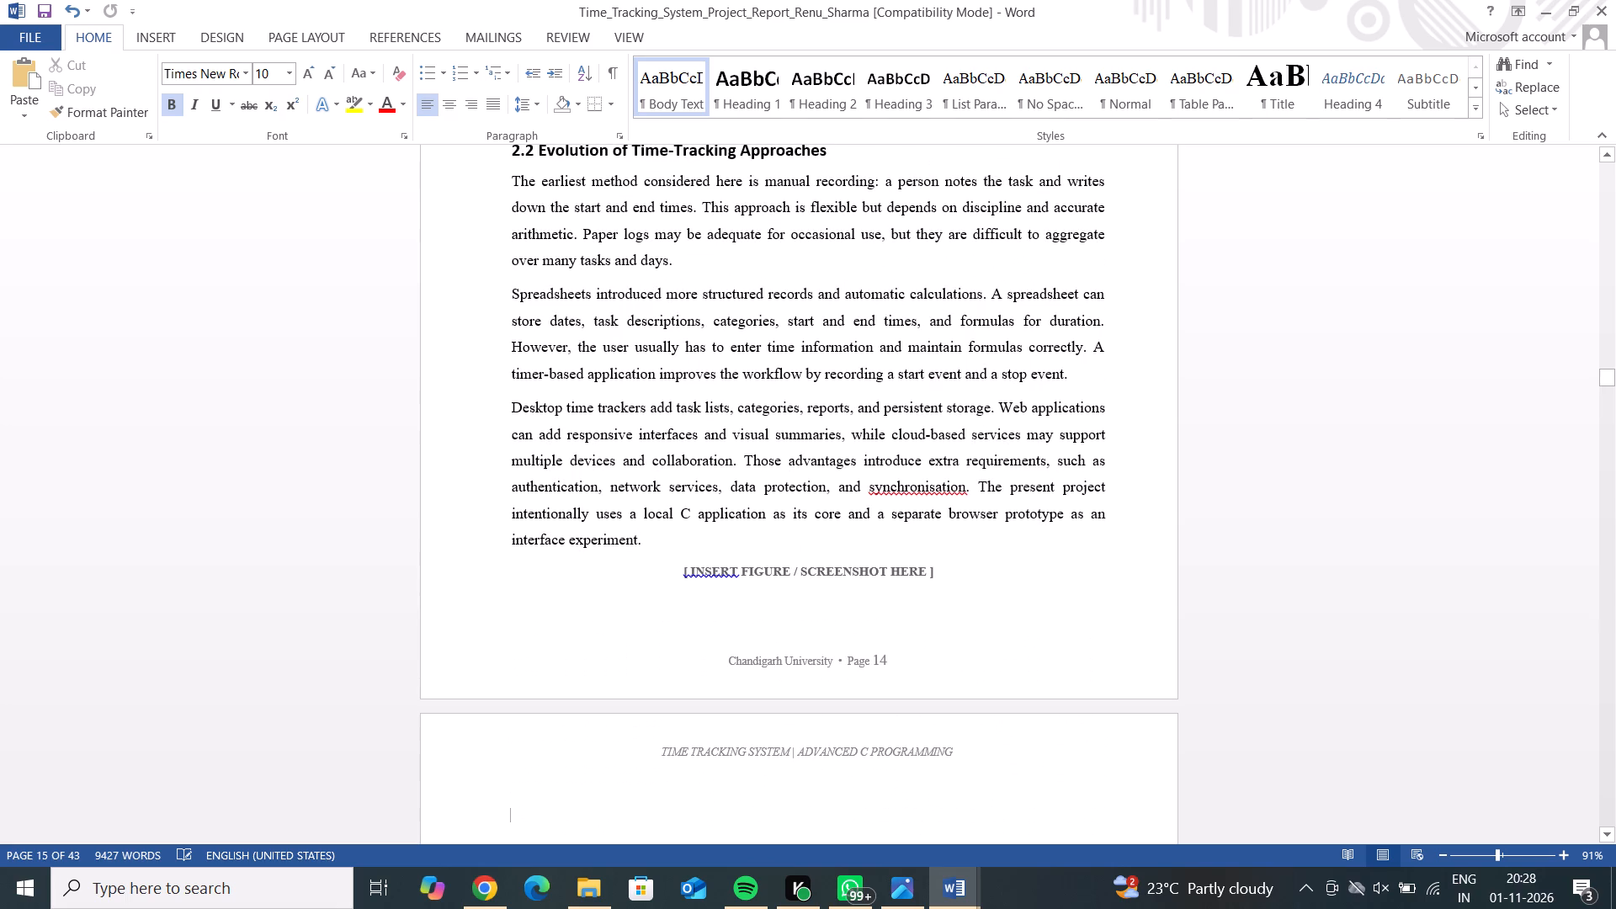
Delete the "[ INSERT FIGURE / SCREENSHOT HERE ]" placeholder at the end of section 2.2.
triple_click(941, 571)
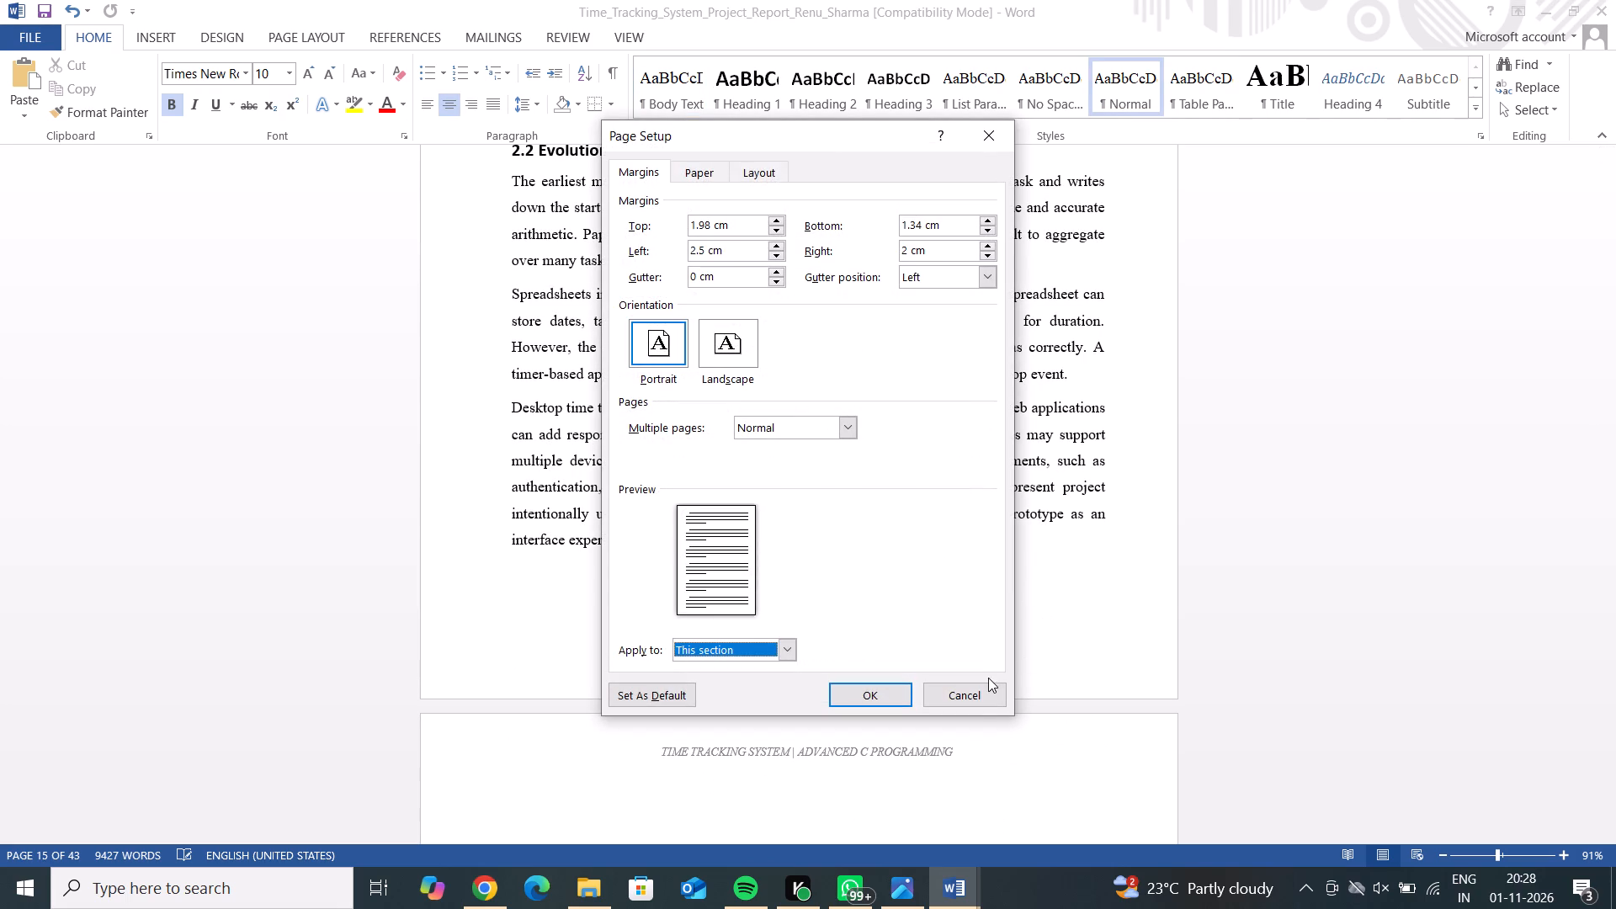
click(988, 690)
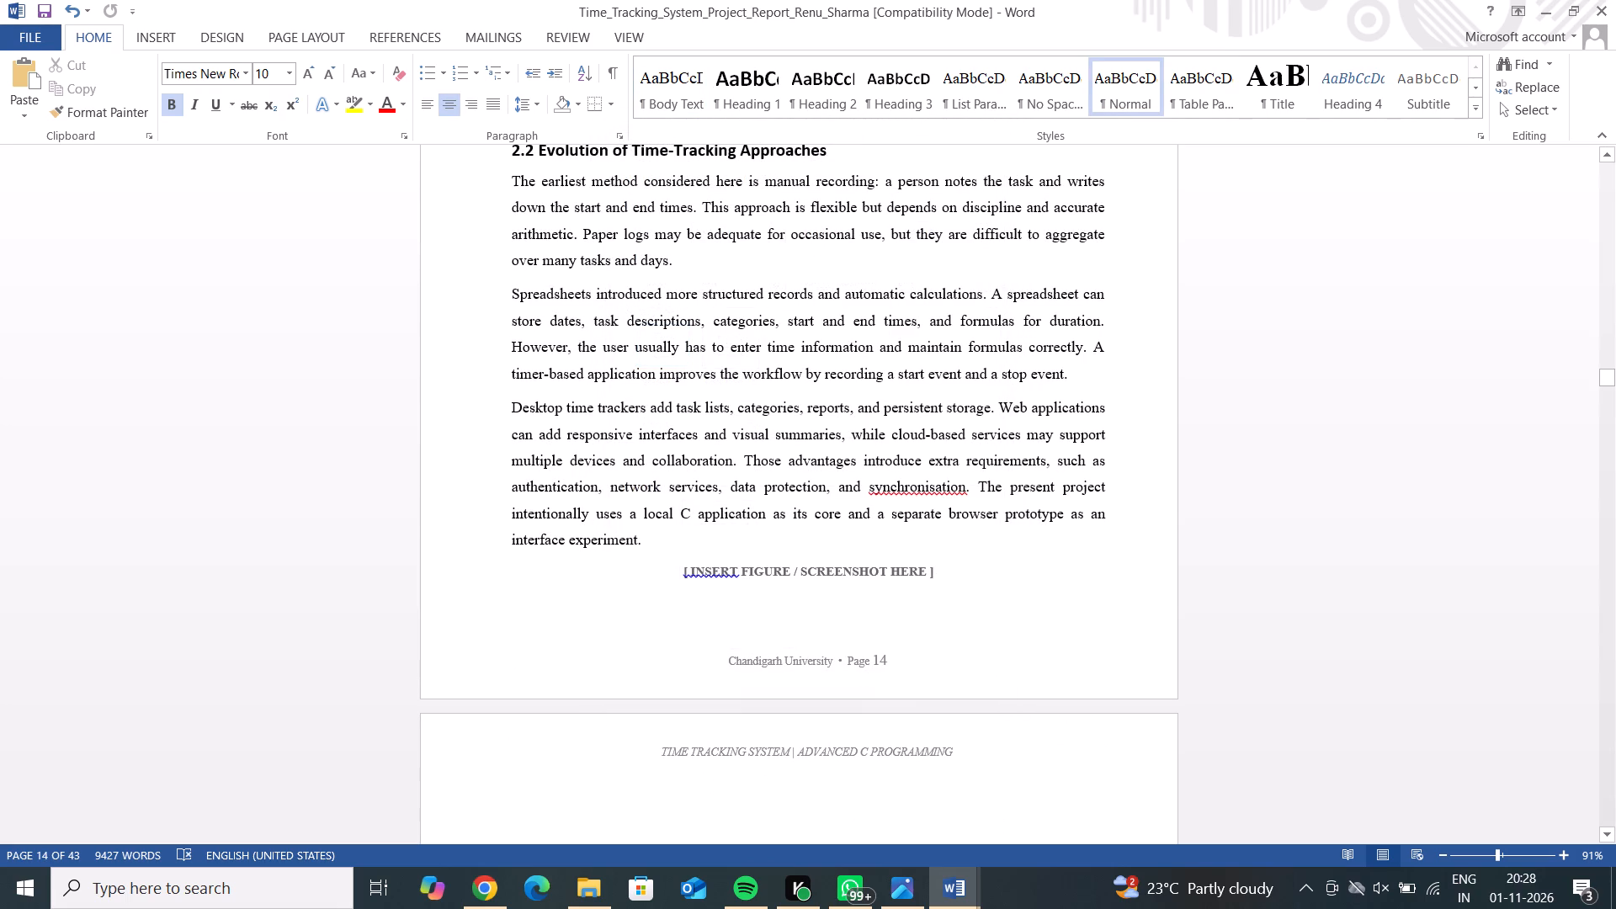
drag(935, 579, 677, 562)
key(BackSpace)
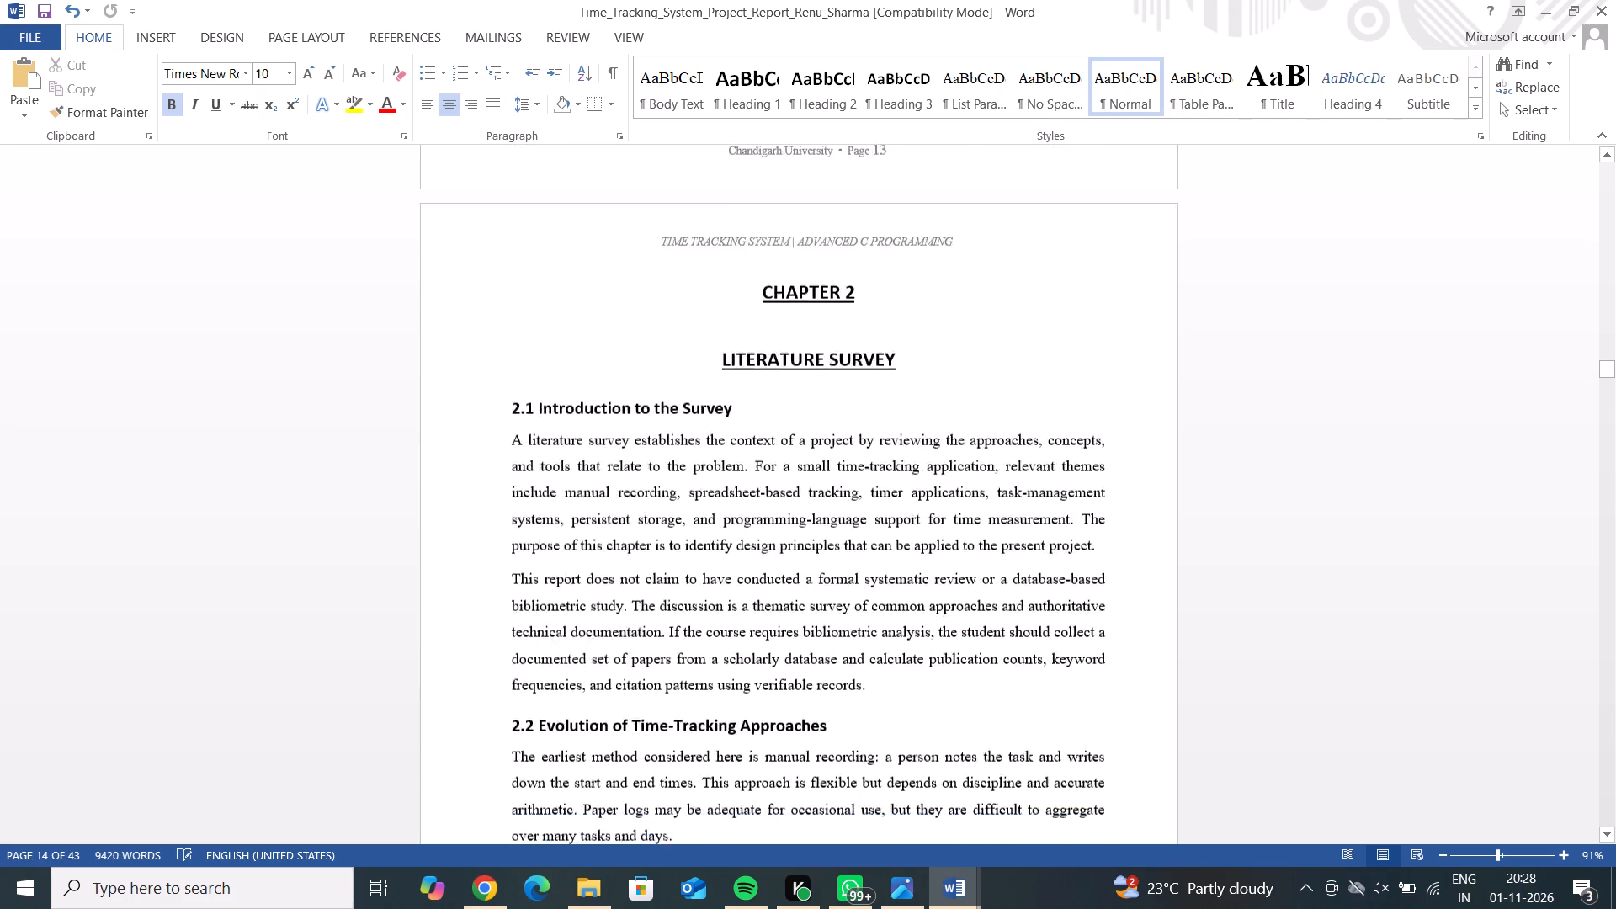
Insert three blank lines before the "Non-Functional Requirements" heading to move it onto the next page with its table.
drag(678, 434, 664, 712)
click(664, 712)
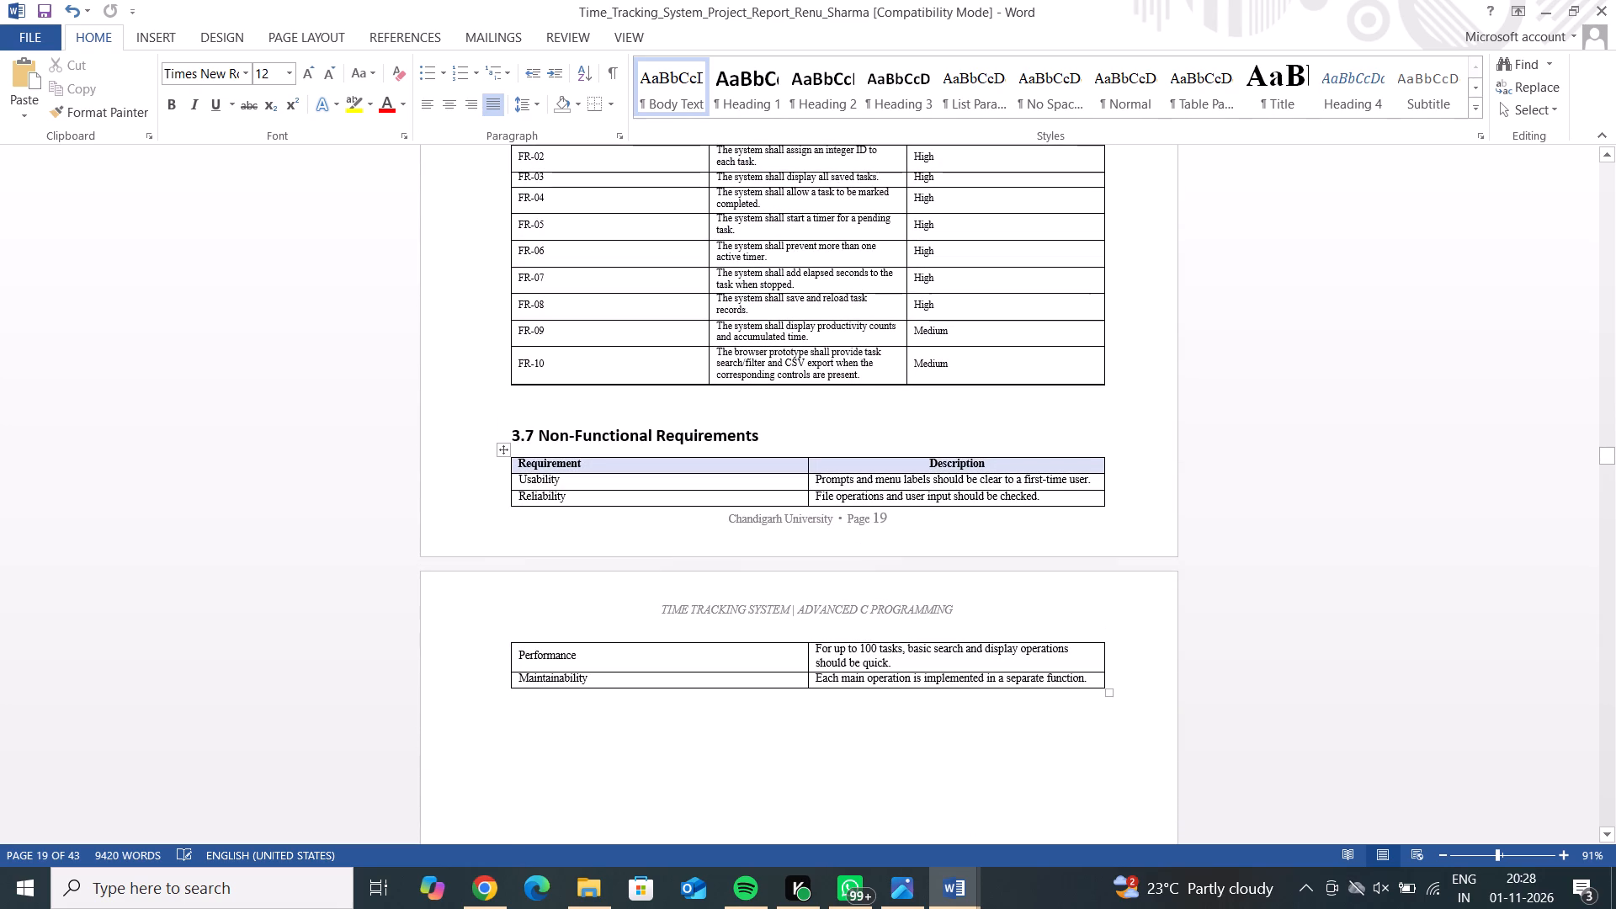
click(535, 433)
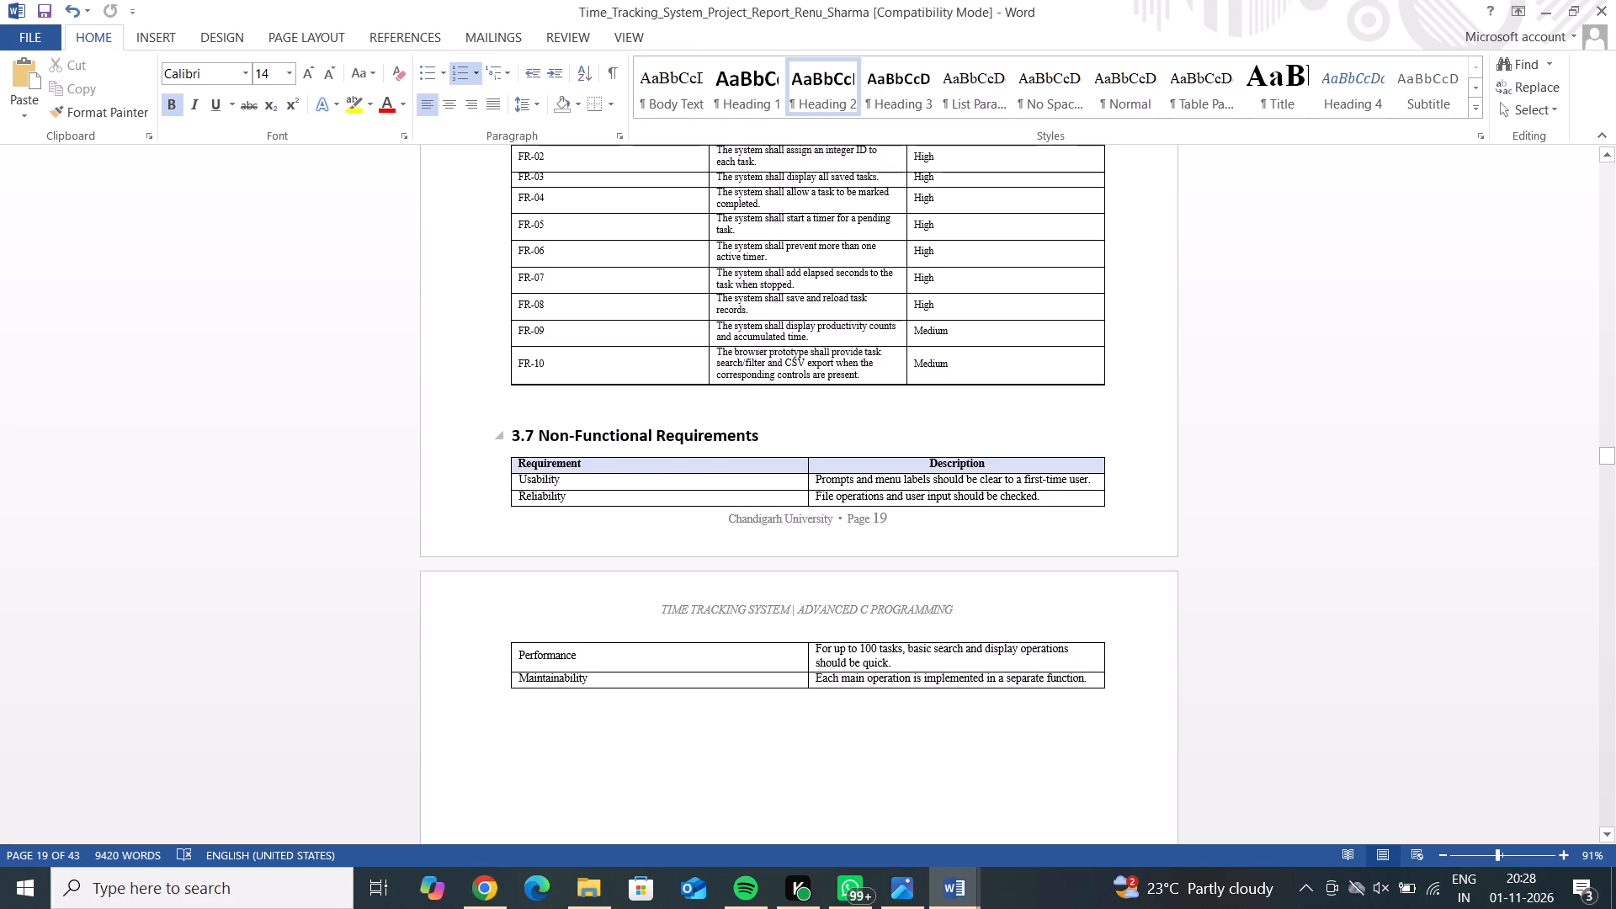
key(Return)
key(Return)
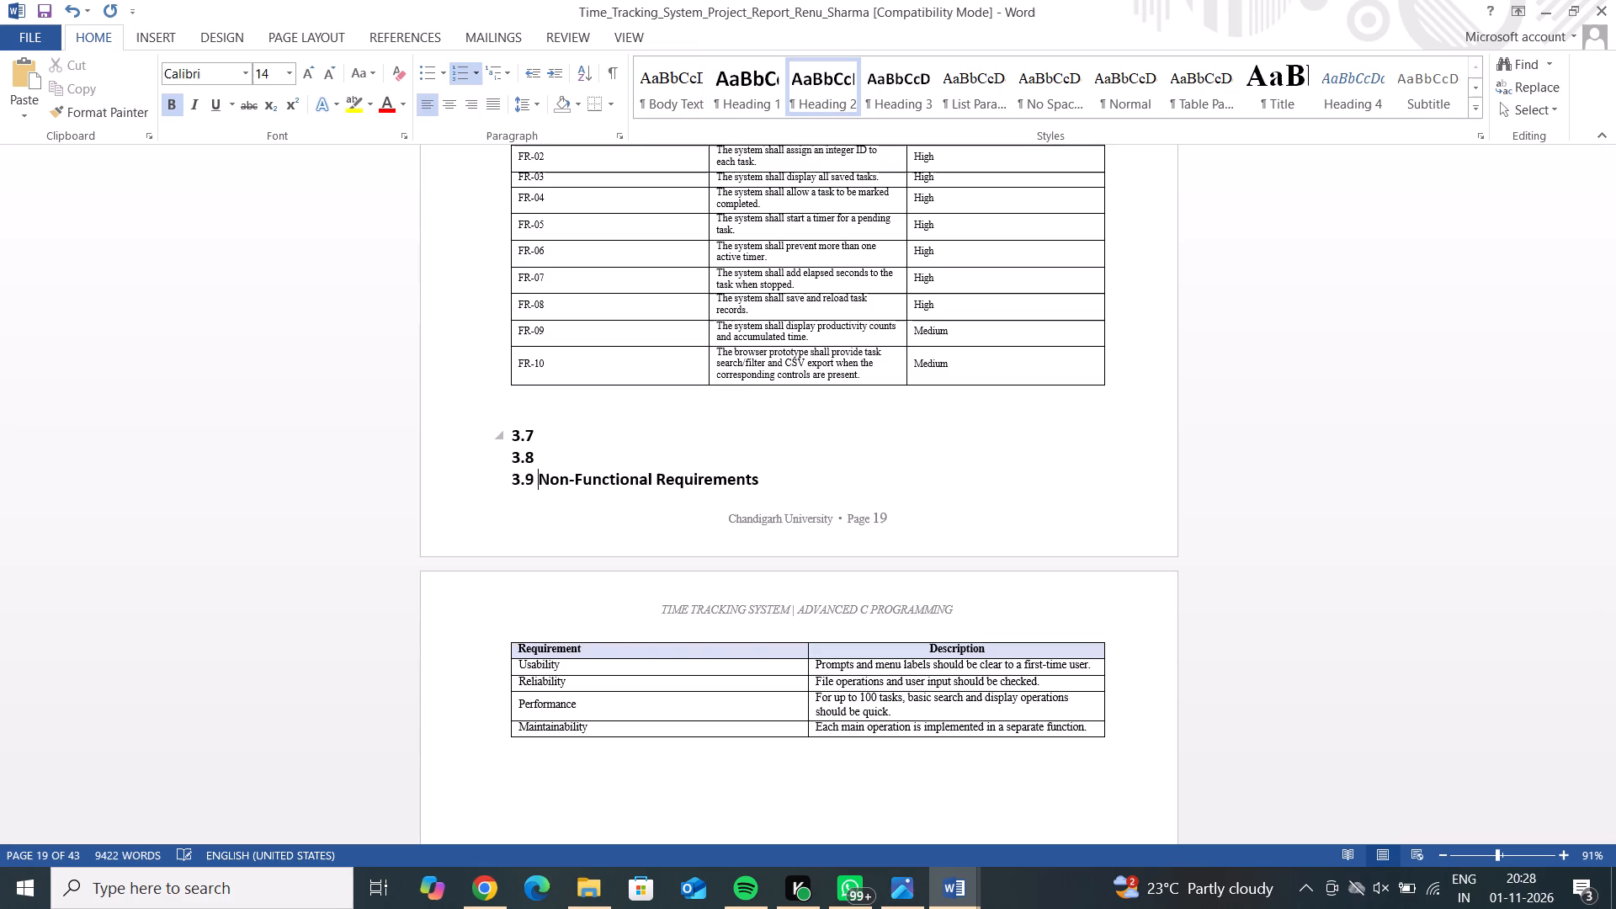
key(Return)
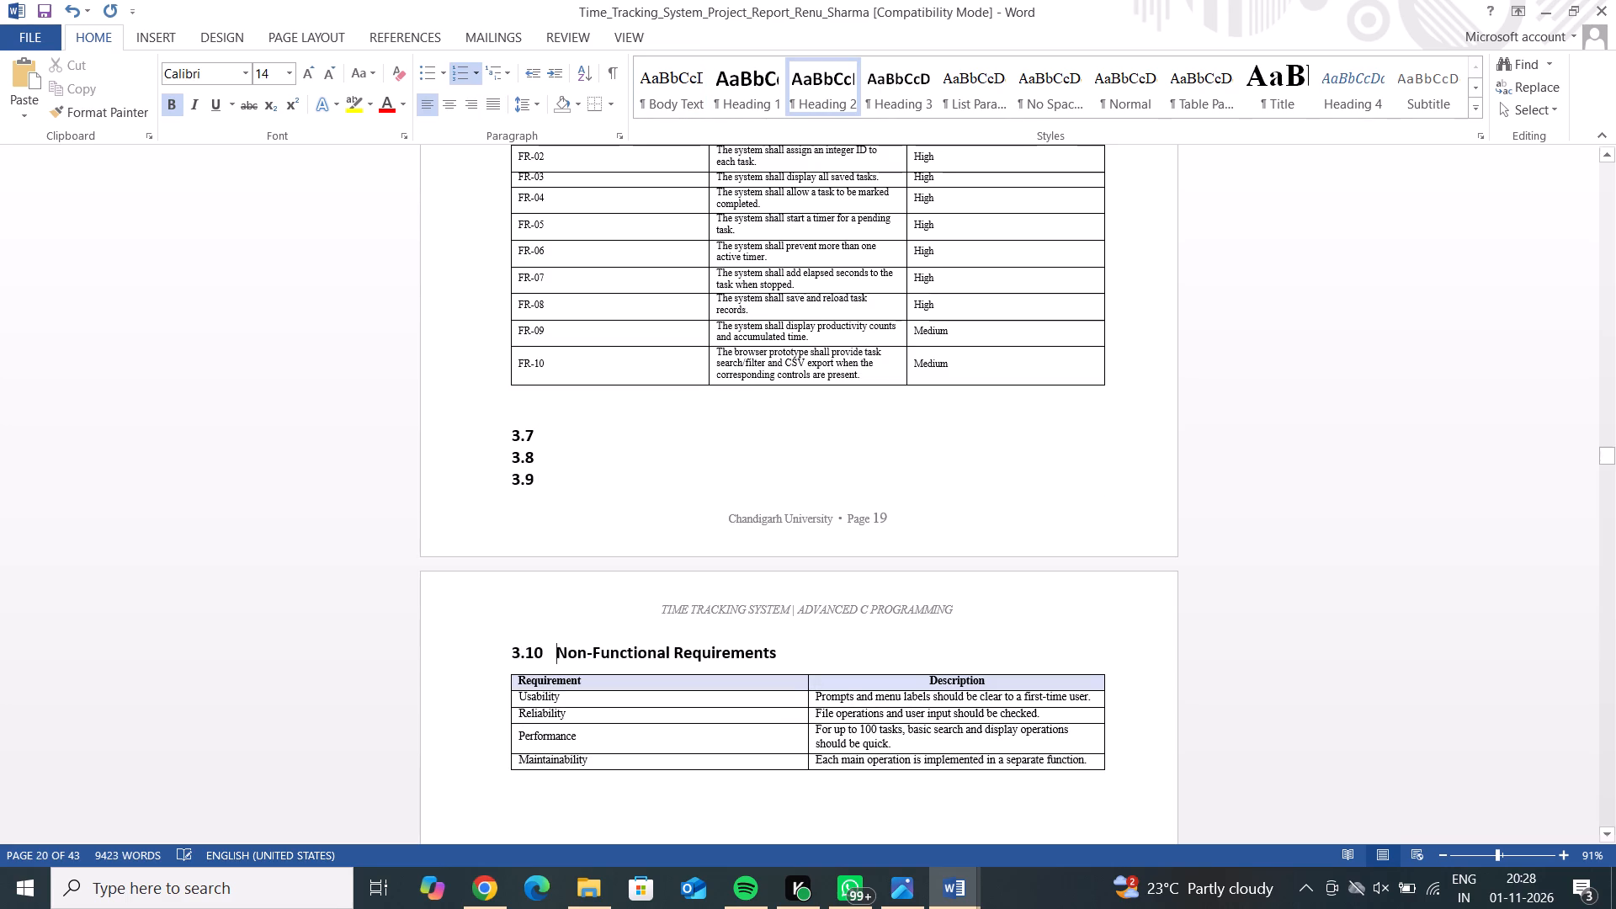
Remove the automatic heading numbers 3.9, 3.8 and 3.7 from the three blank lines above "Non-Functional Requirements".
click(534, 477)
key(BackSpace)
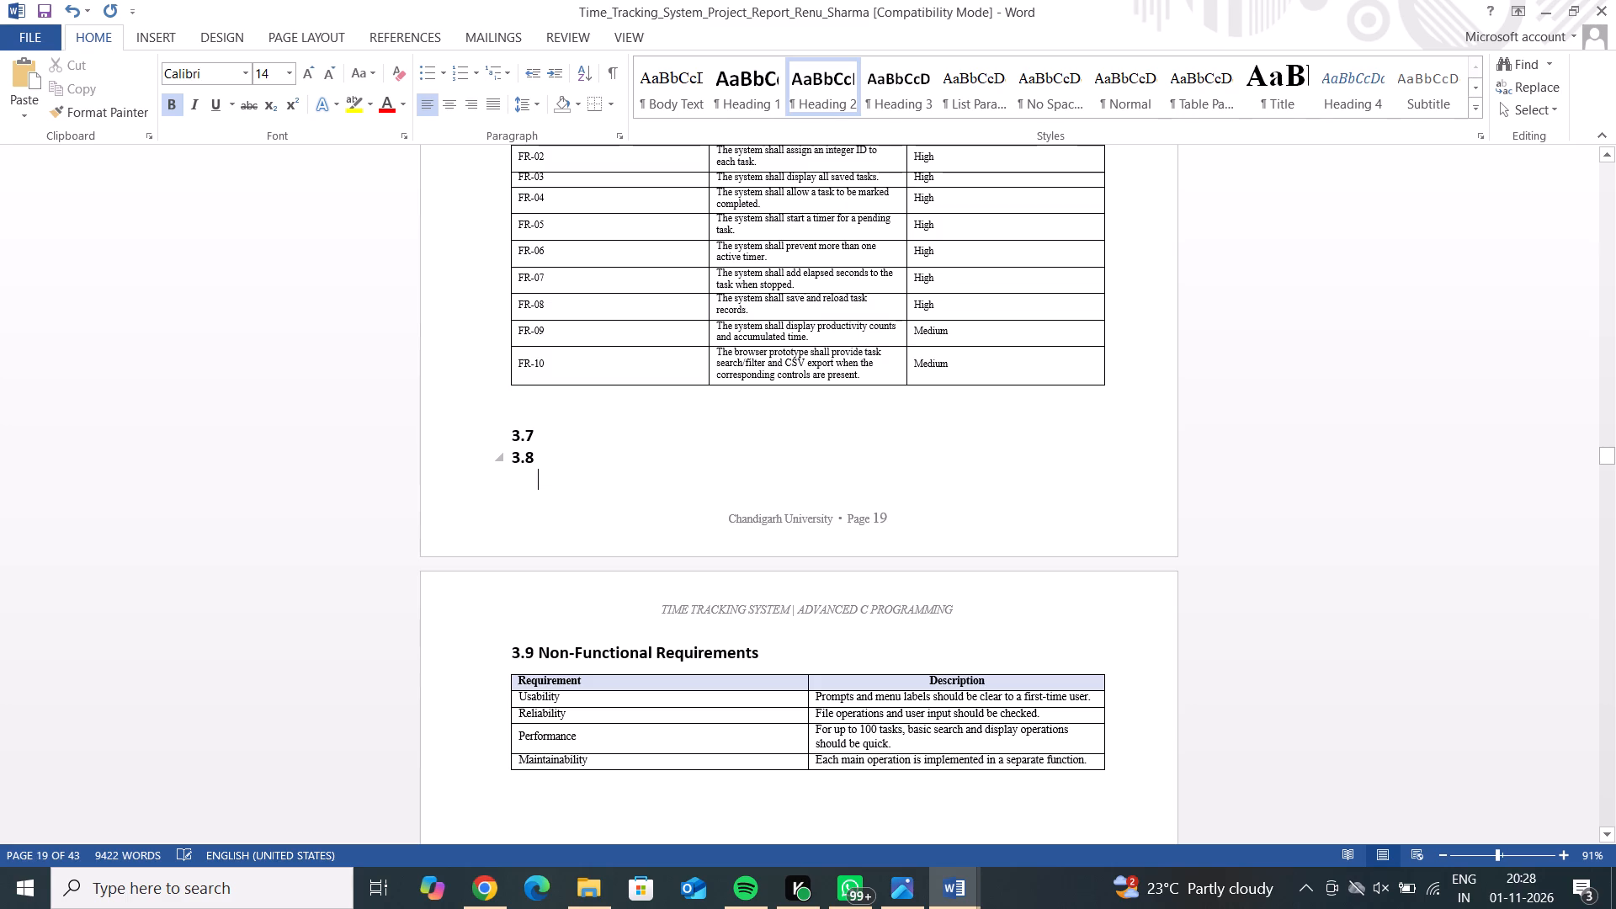
click(533, 457)
key(BackSpace)
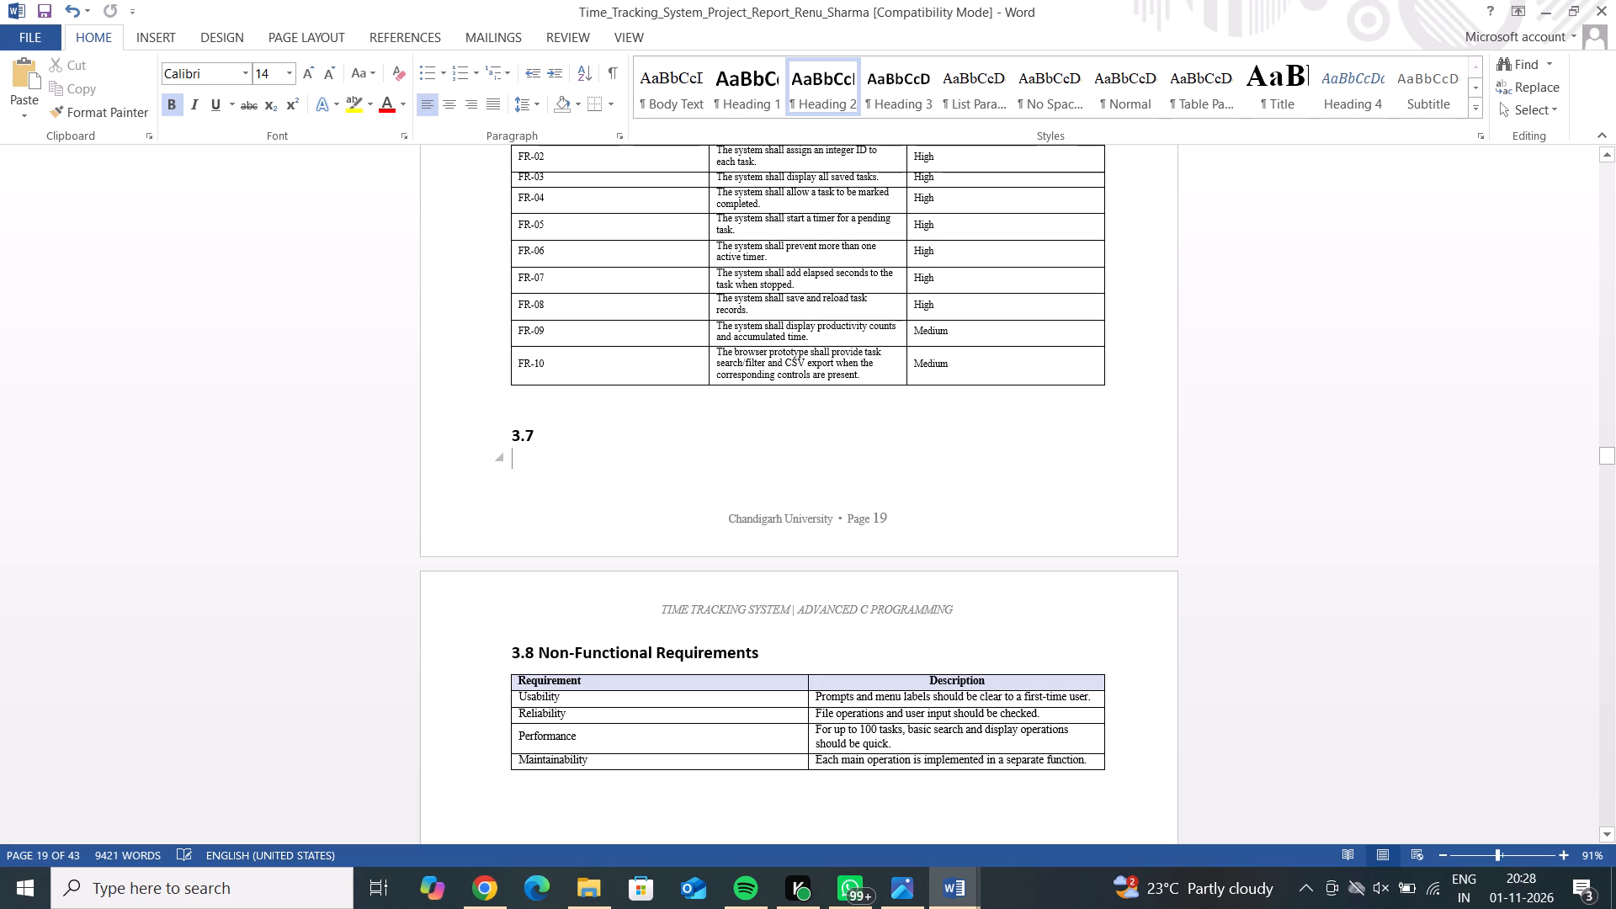
click(531, 439)
key(BackSpace)
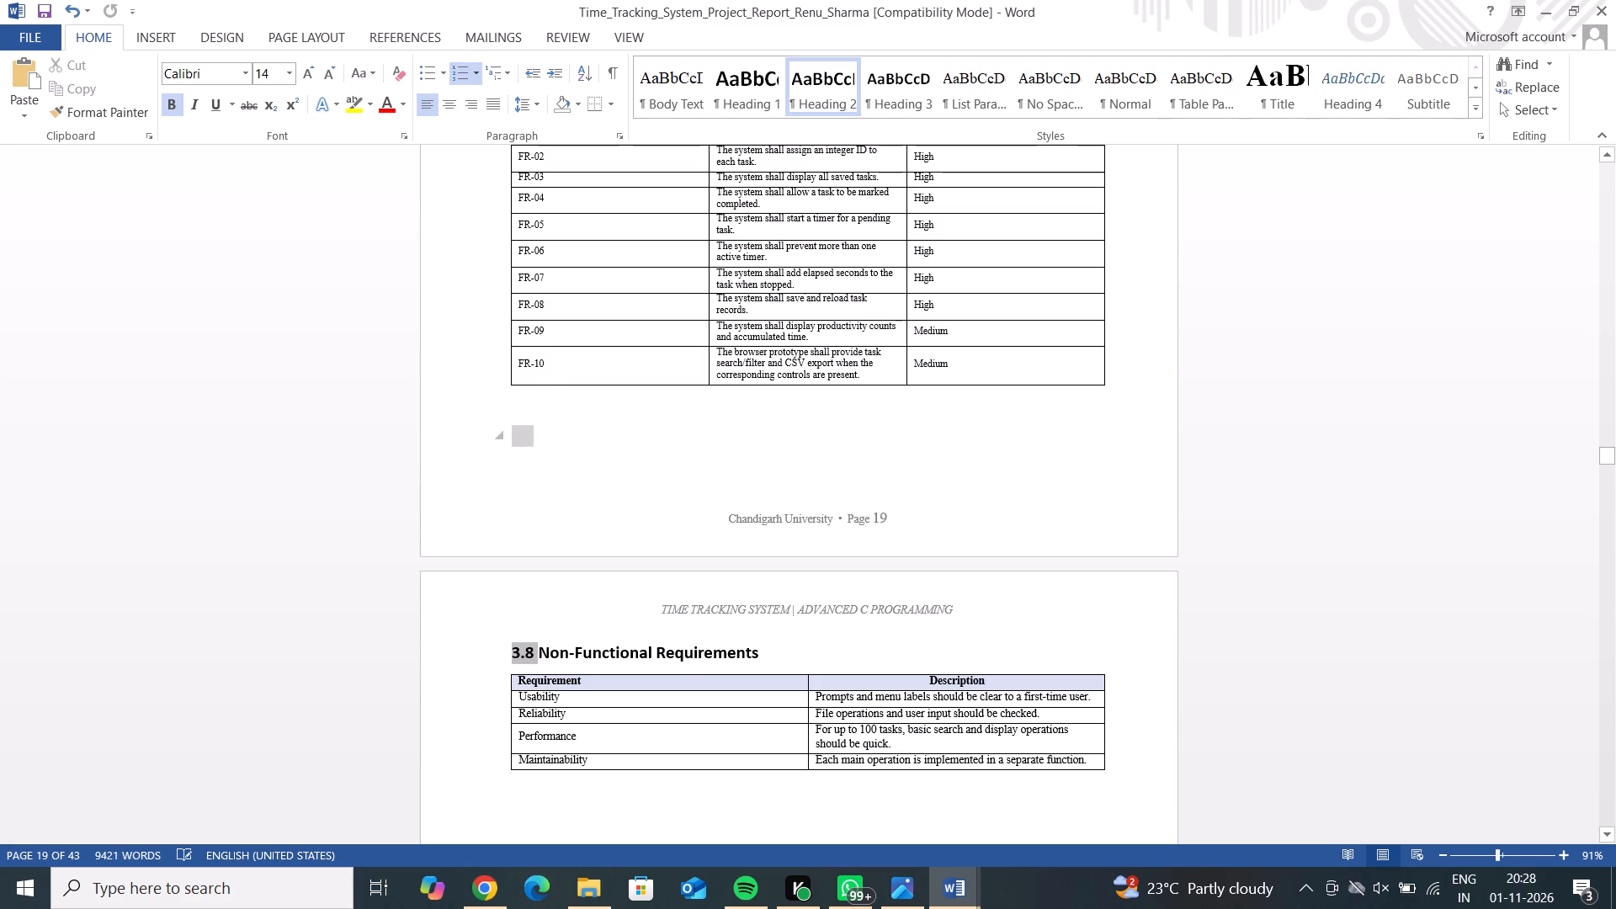
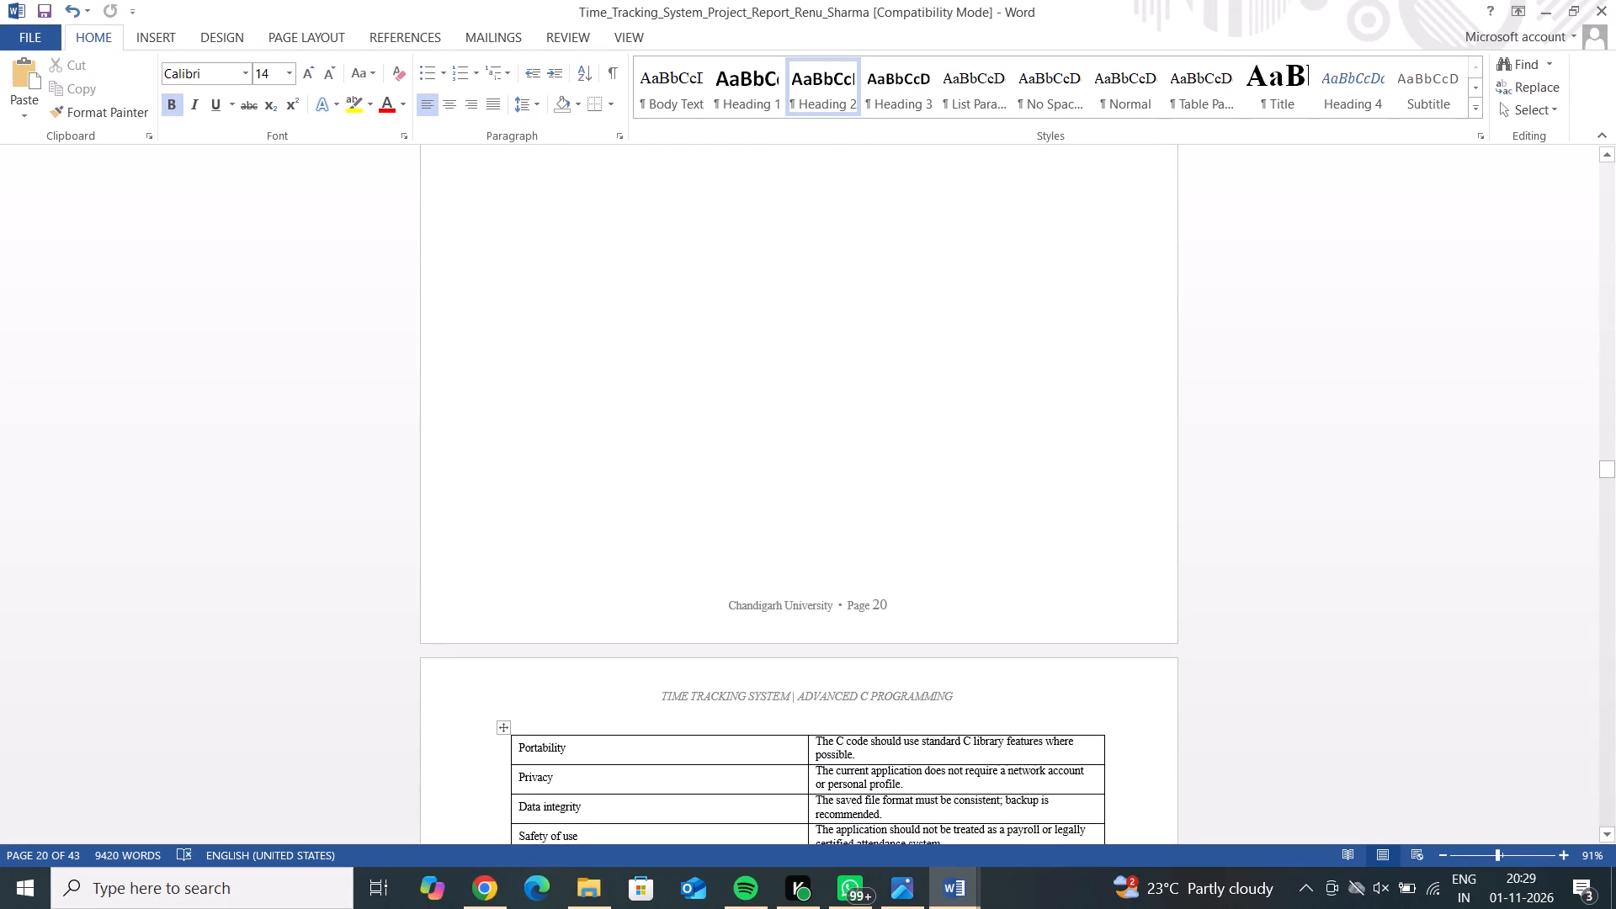
Copy the continuation table running from Portability to Safety of use to below the Non-Functional Requirements table on page 20.
click(505, 724)
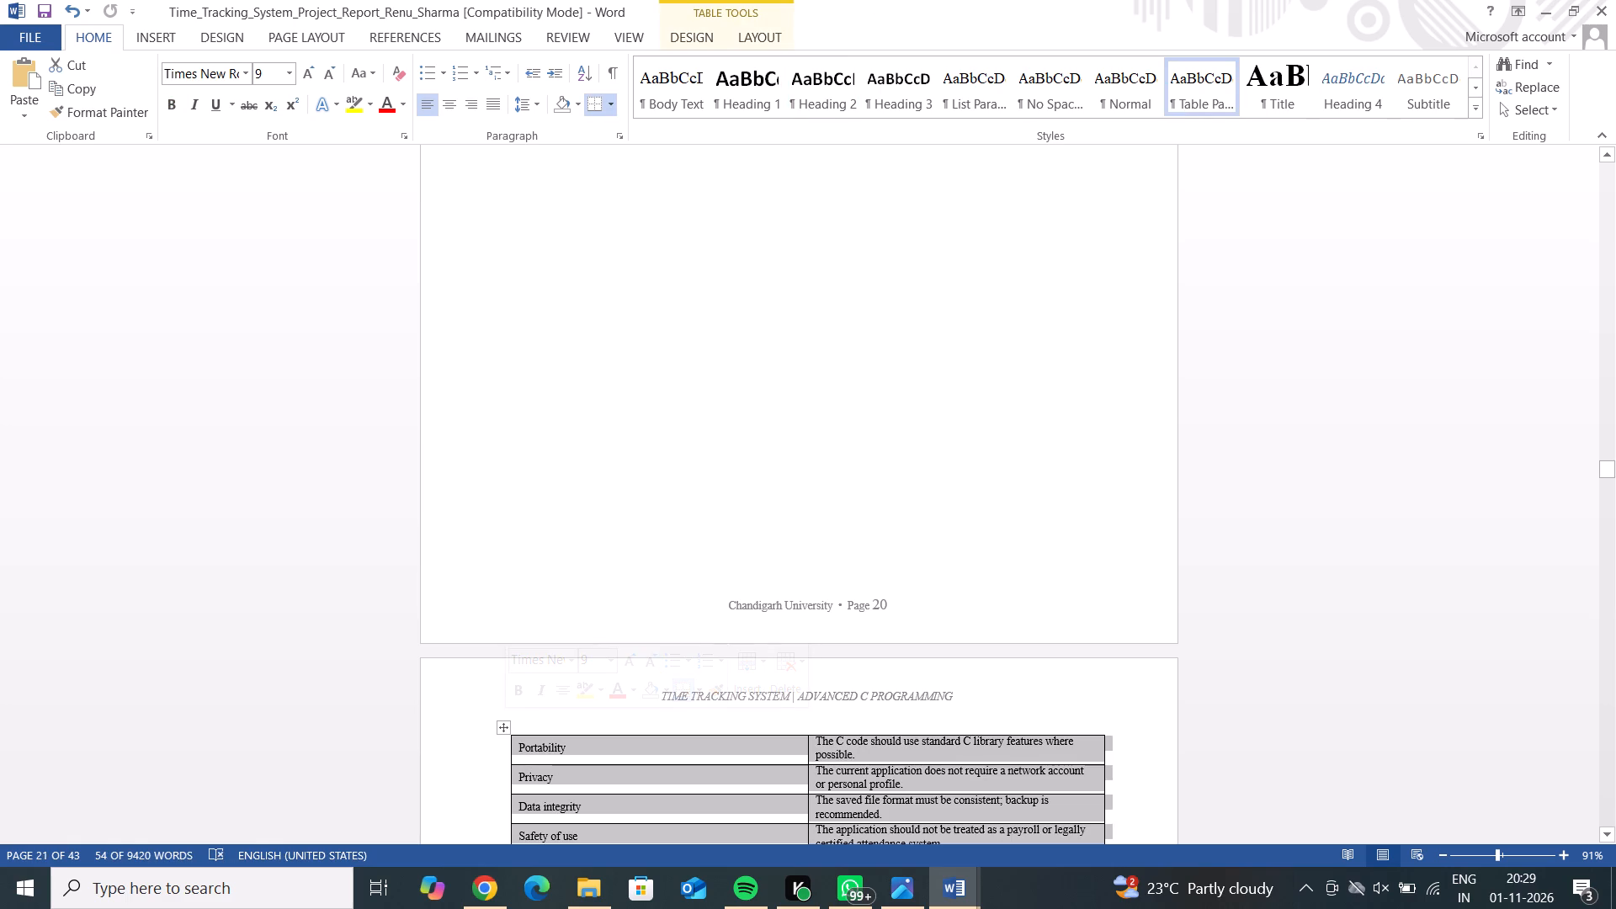
right_click(575, 788)
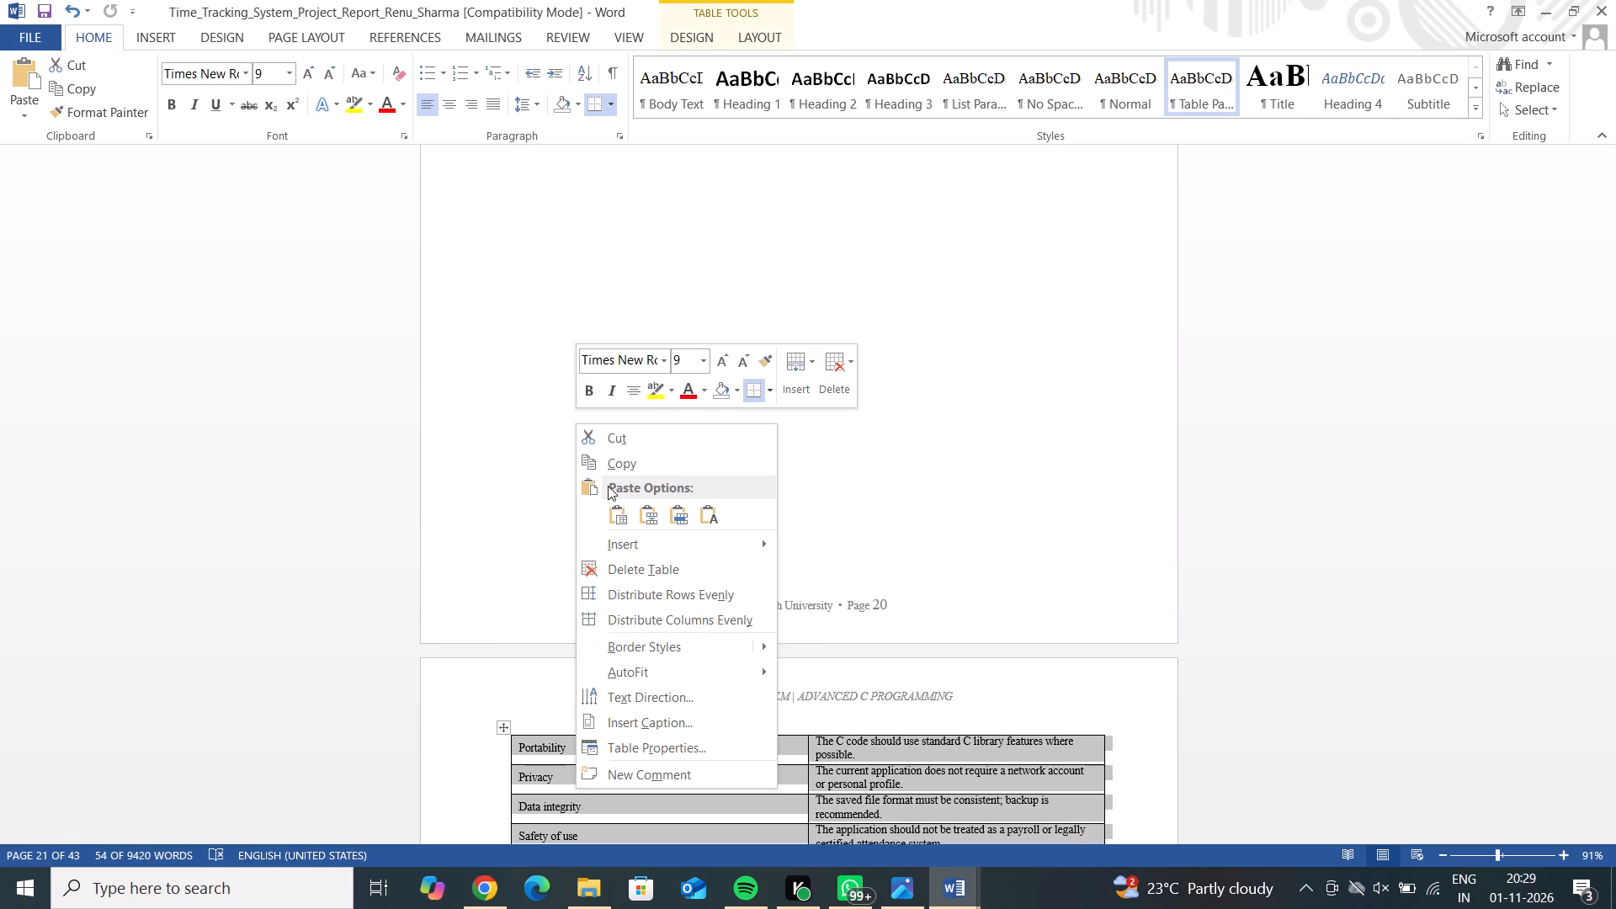
click(607, 468)
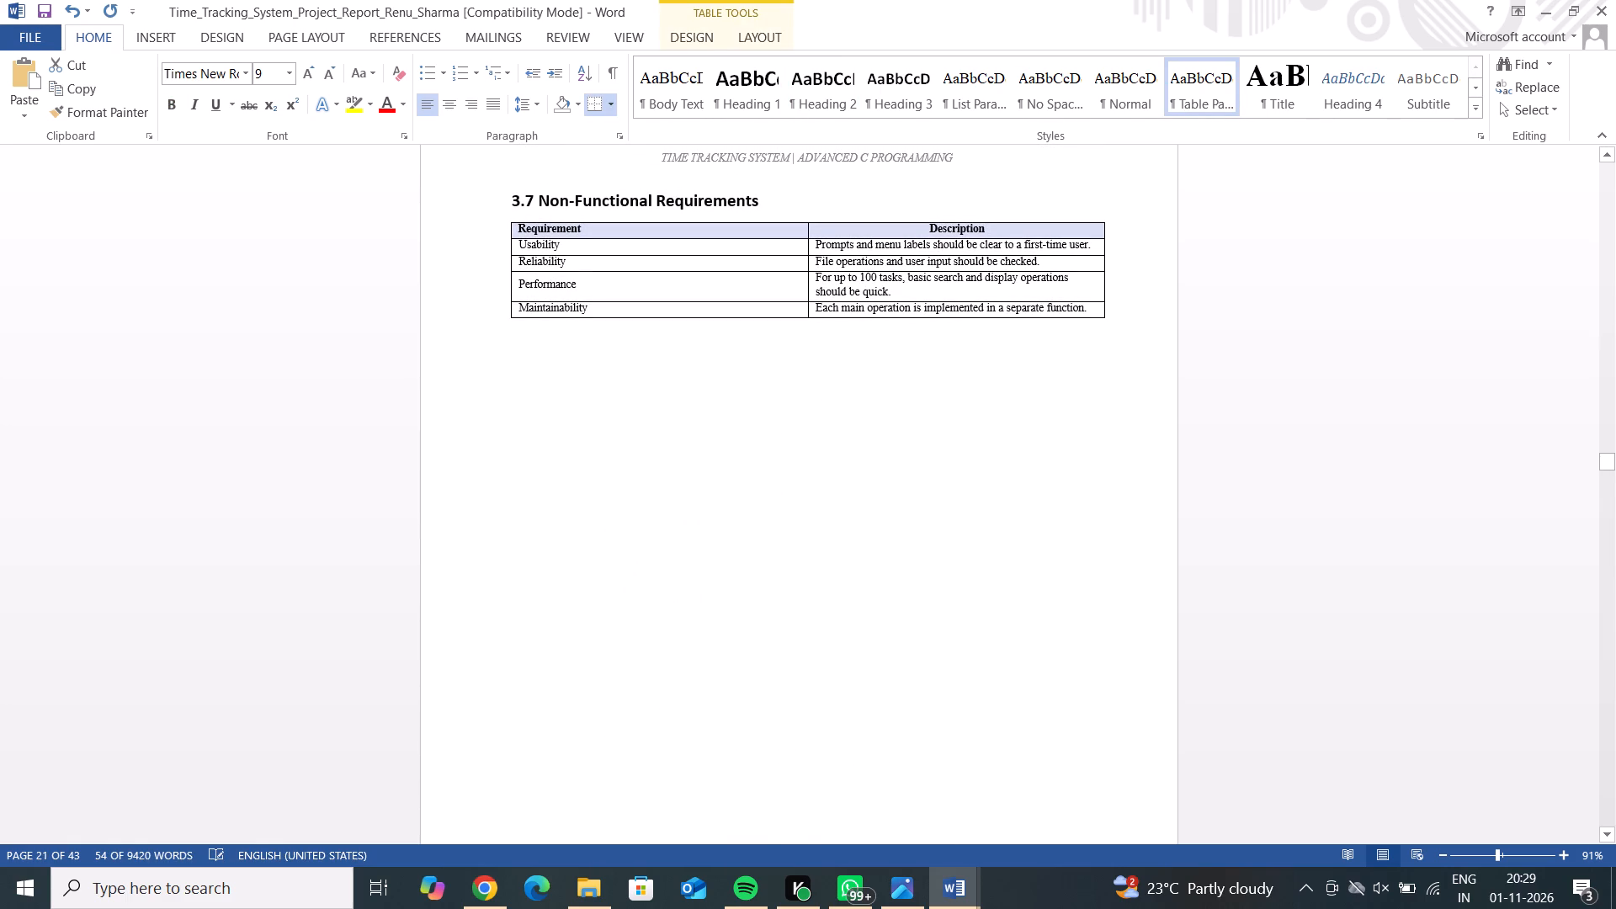
click(529, 346)
click(534, 358)
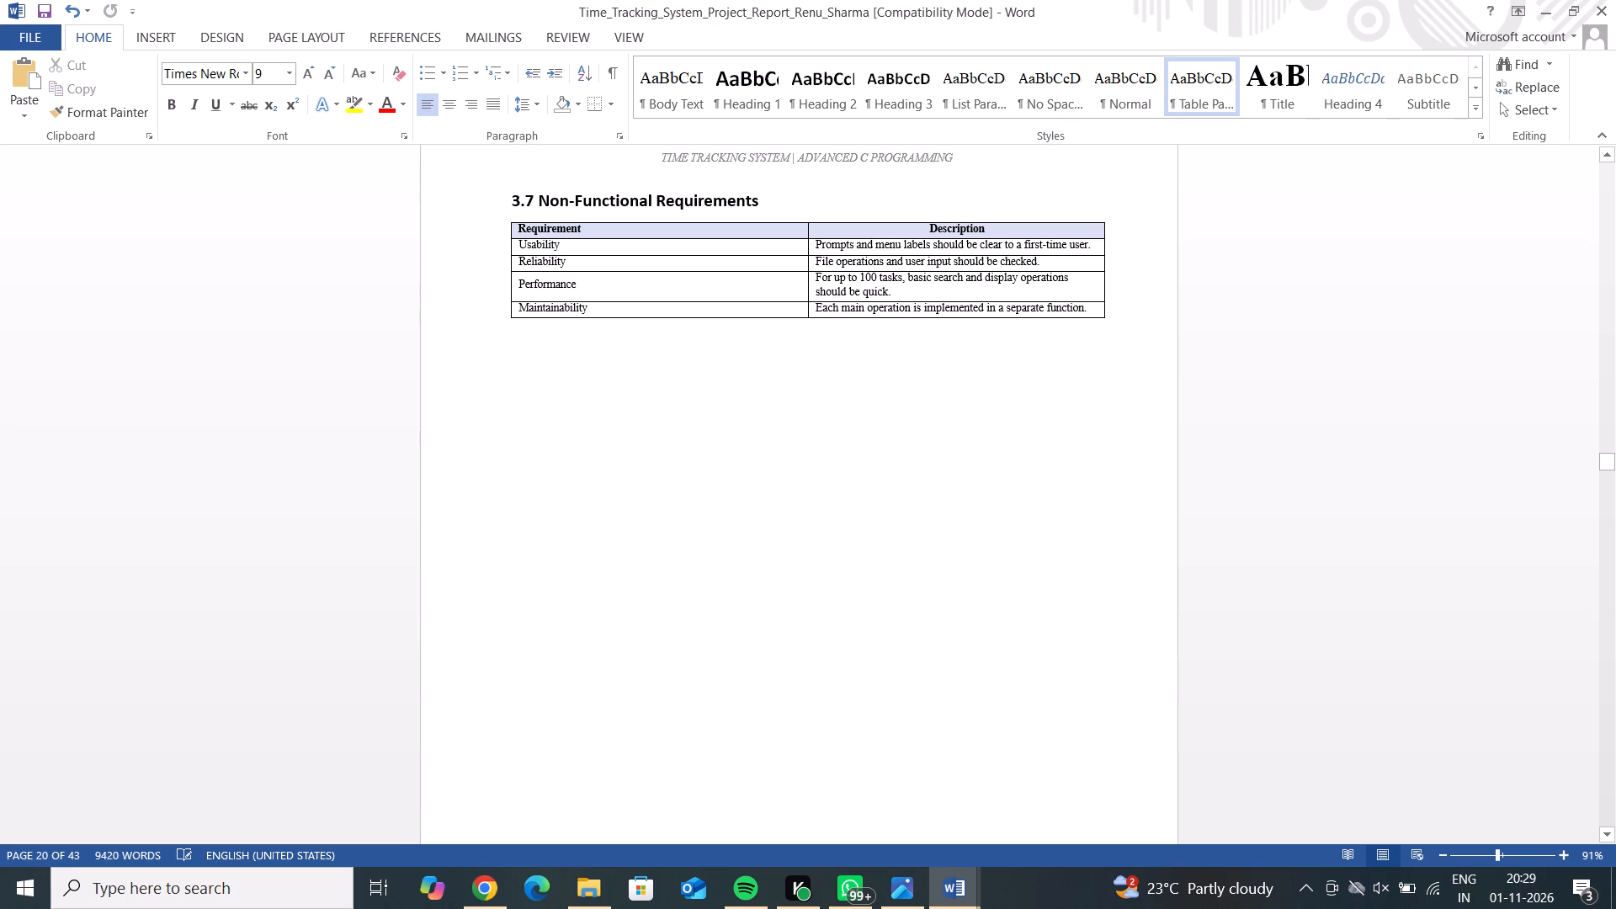
double_click(546, 368)
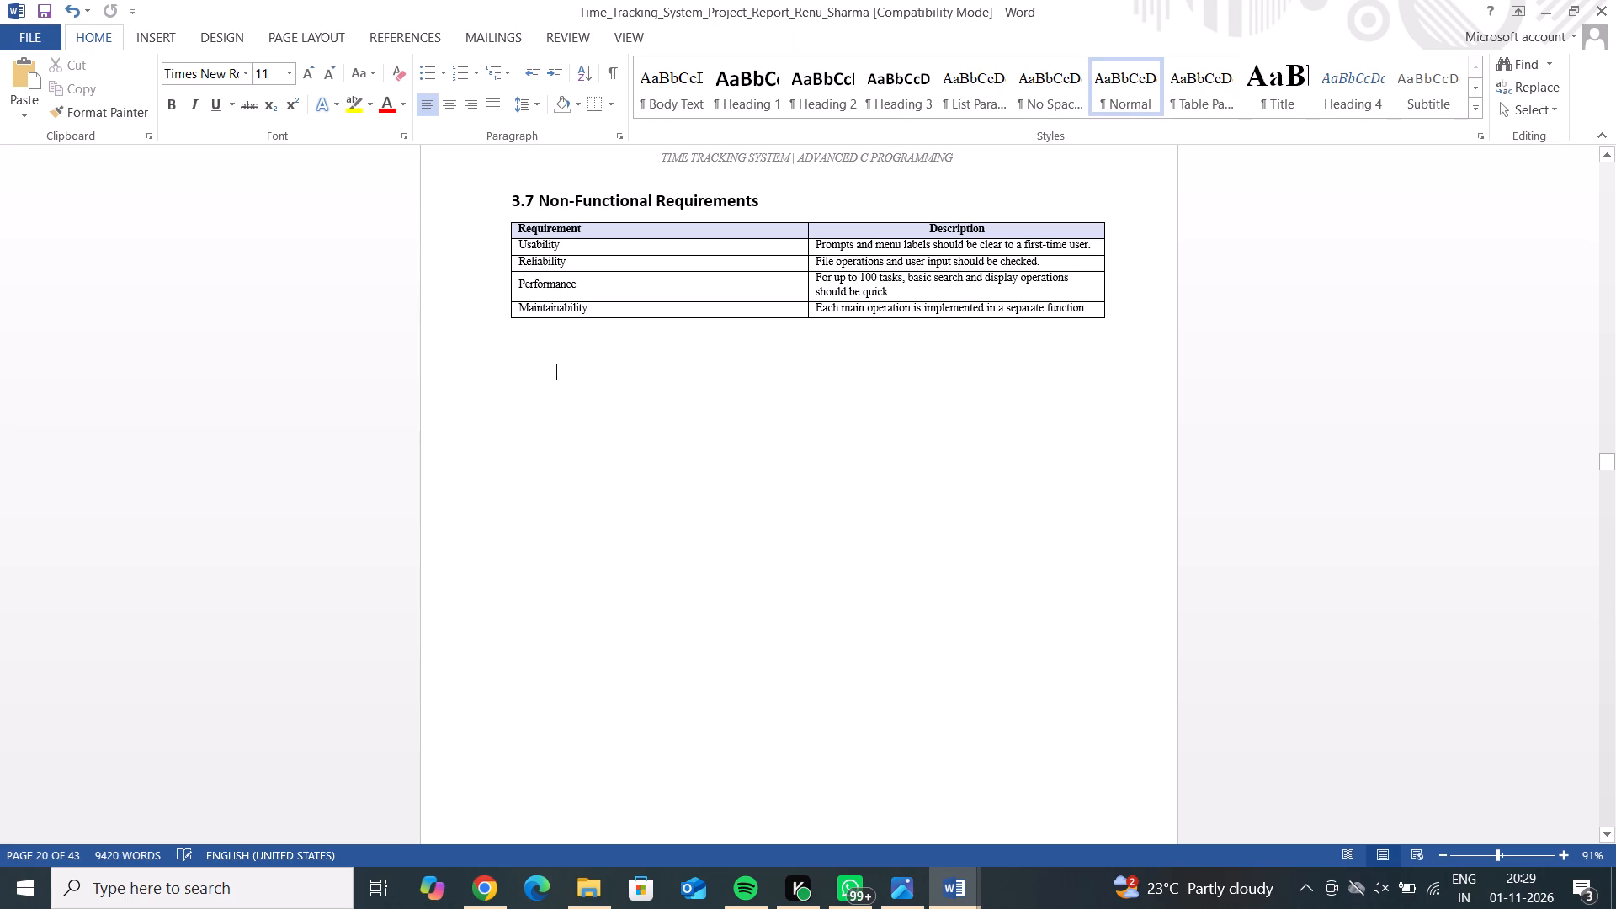
double_click(513, 327)
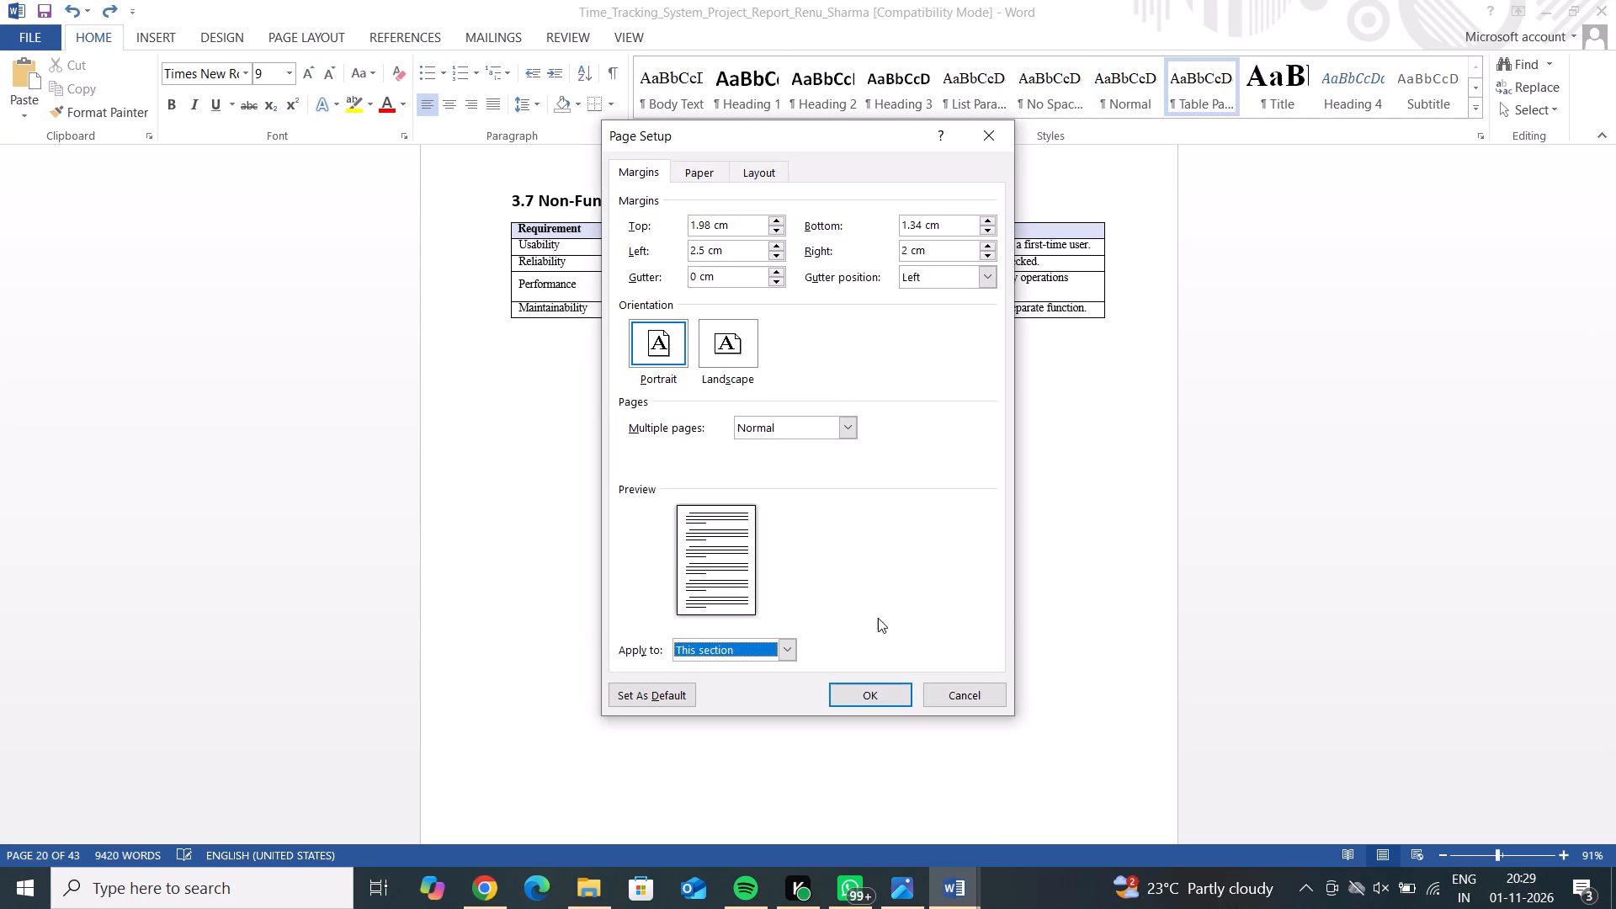
click(958, 694)
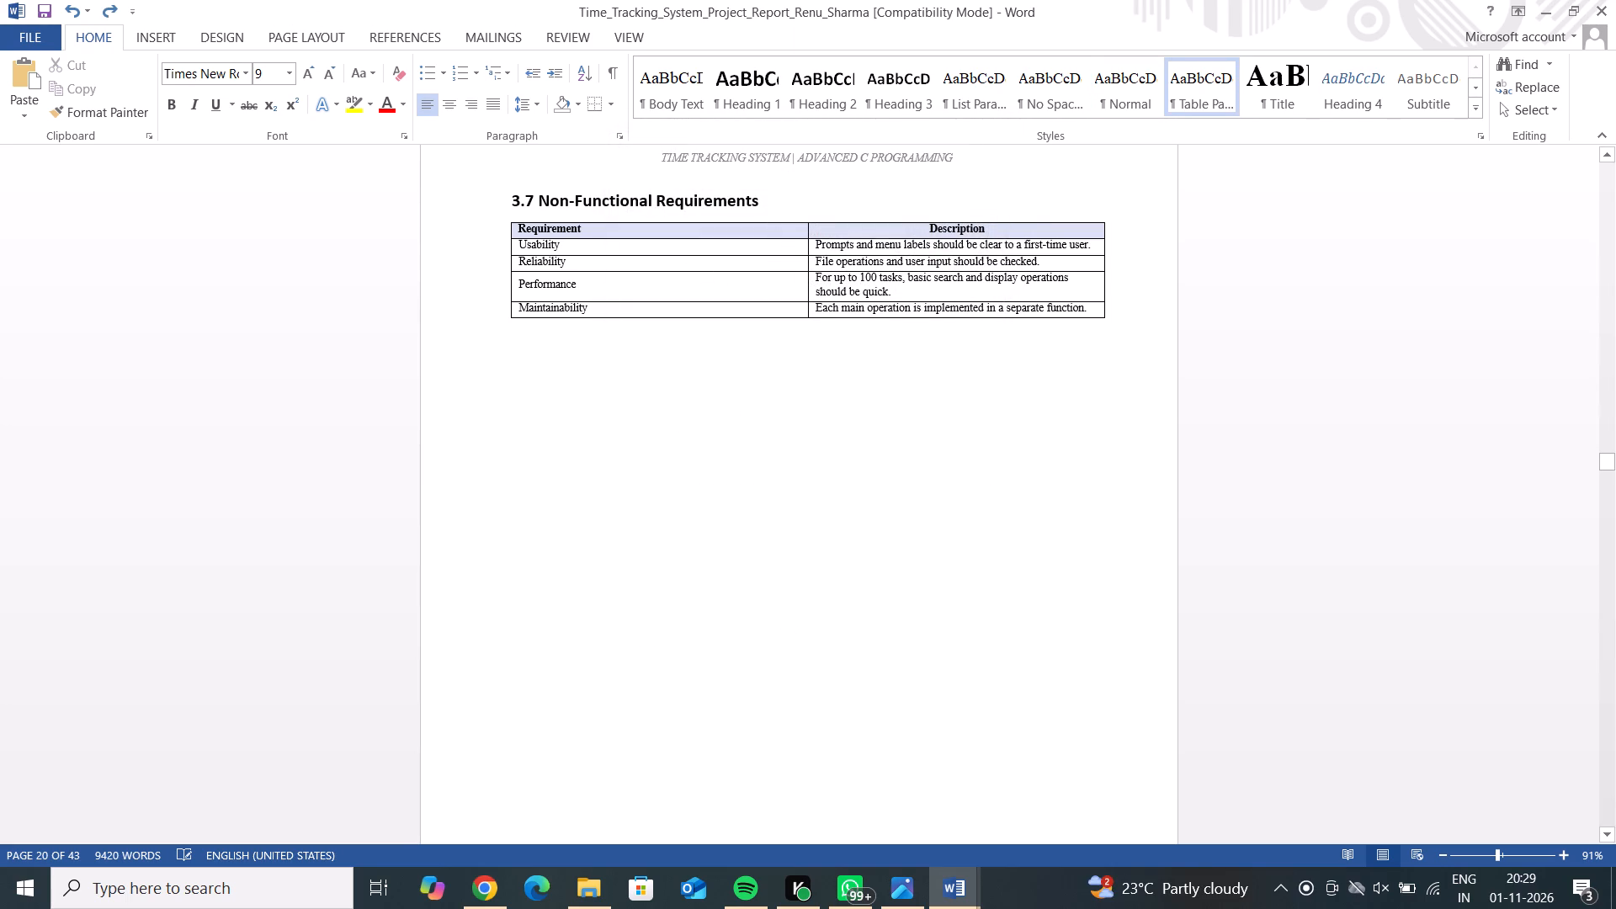
double_click(540, 359)
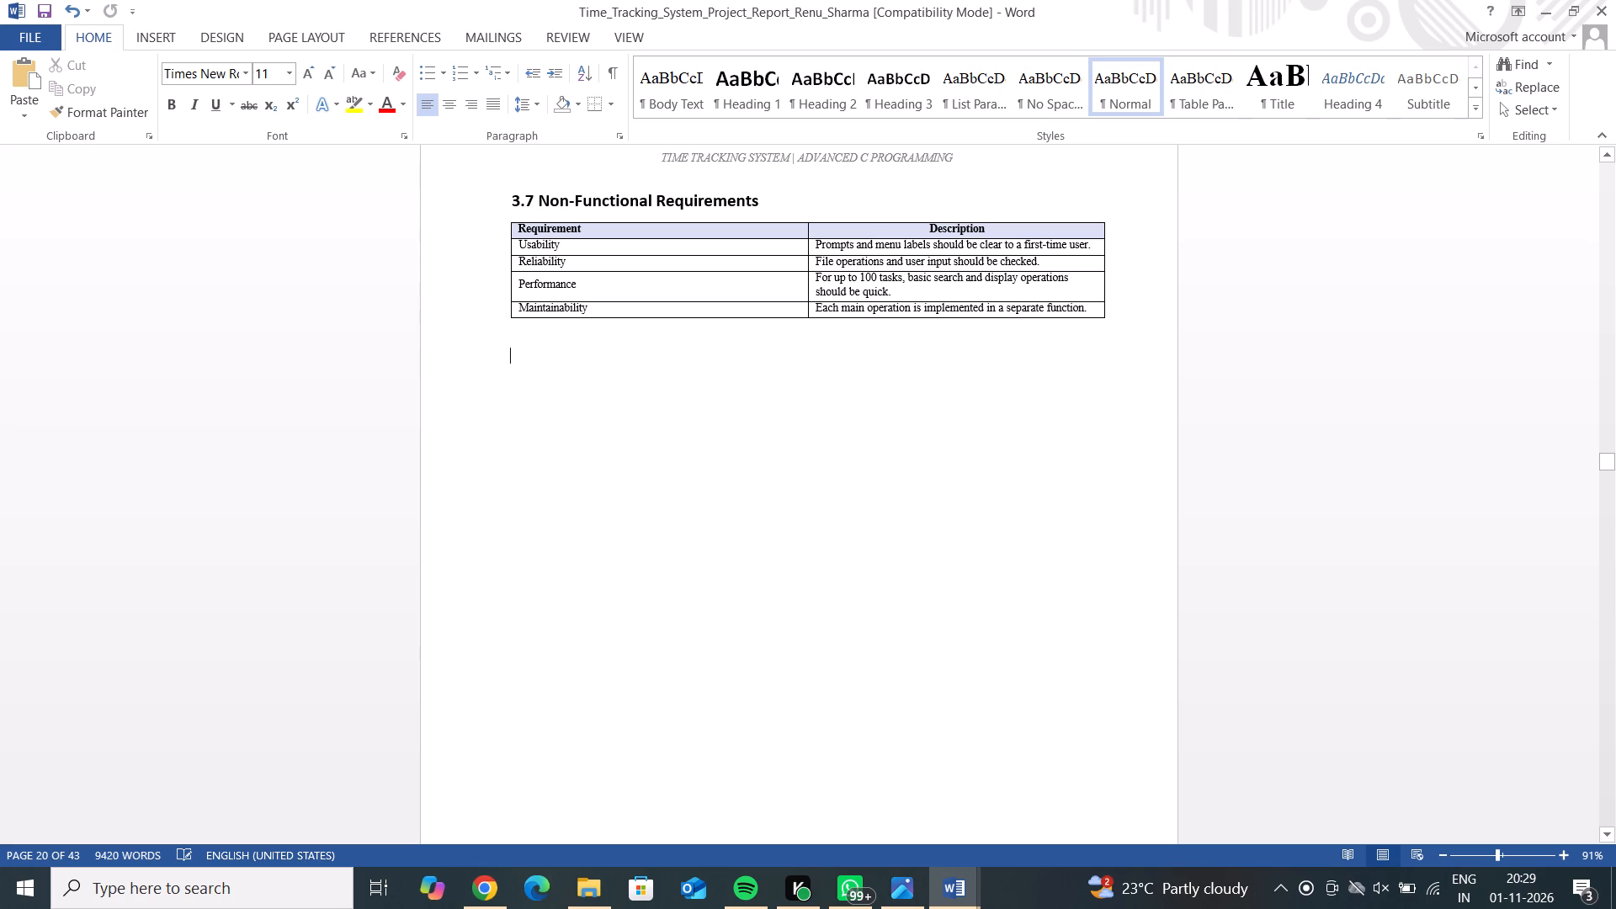
key(ctrl+v)
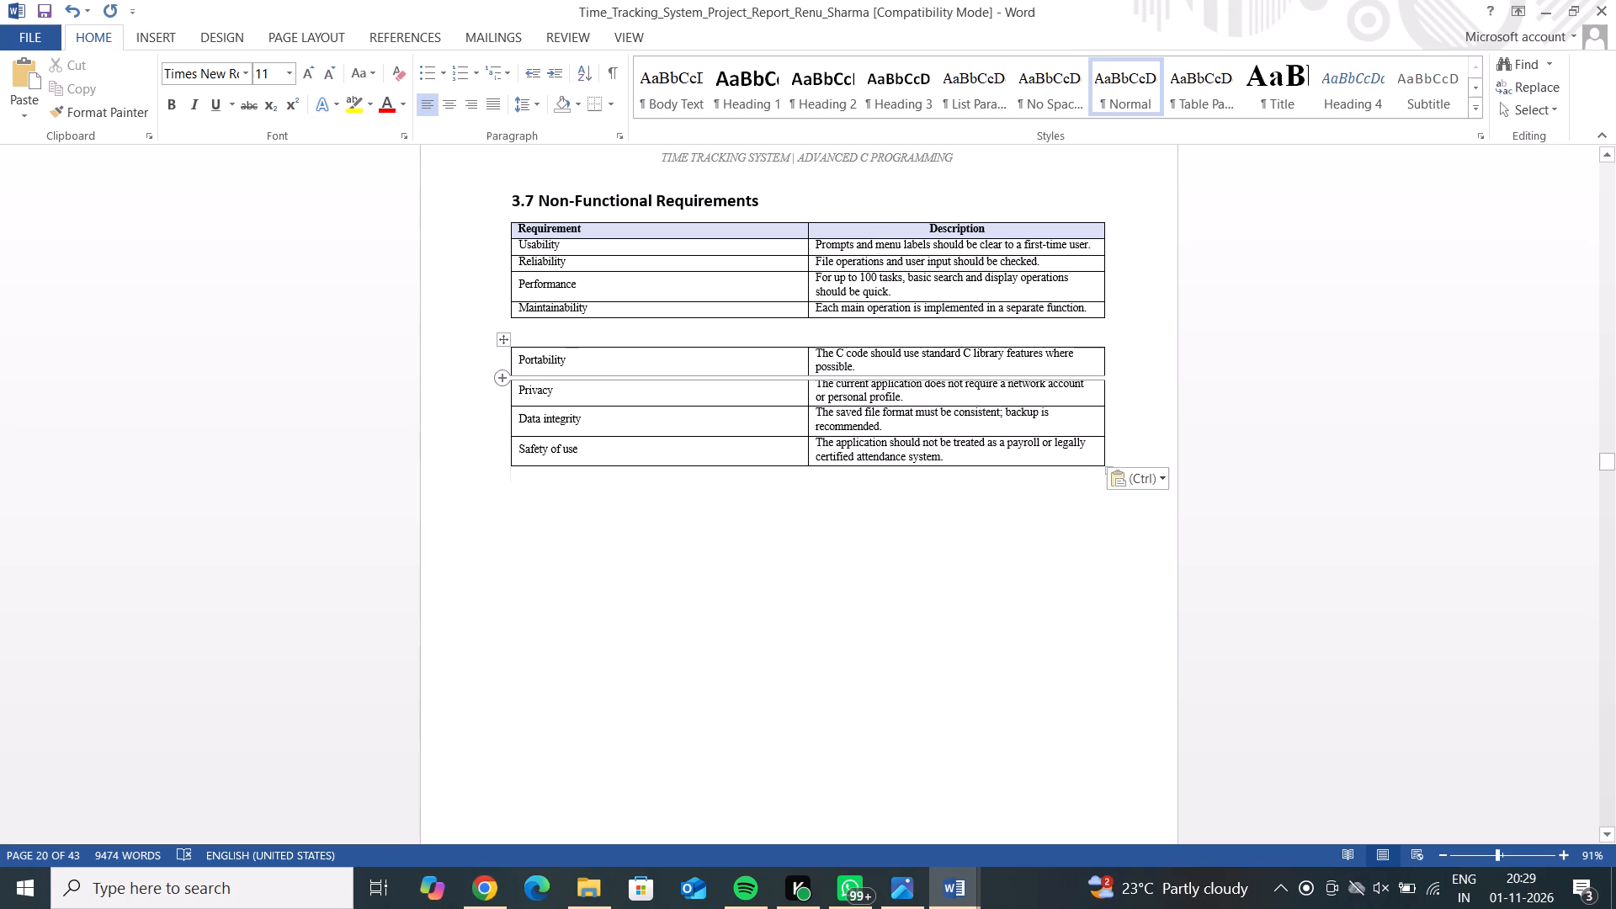
drag(511, 353, 513, 315)
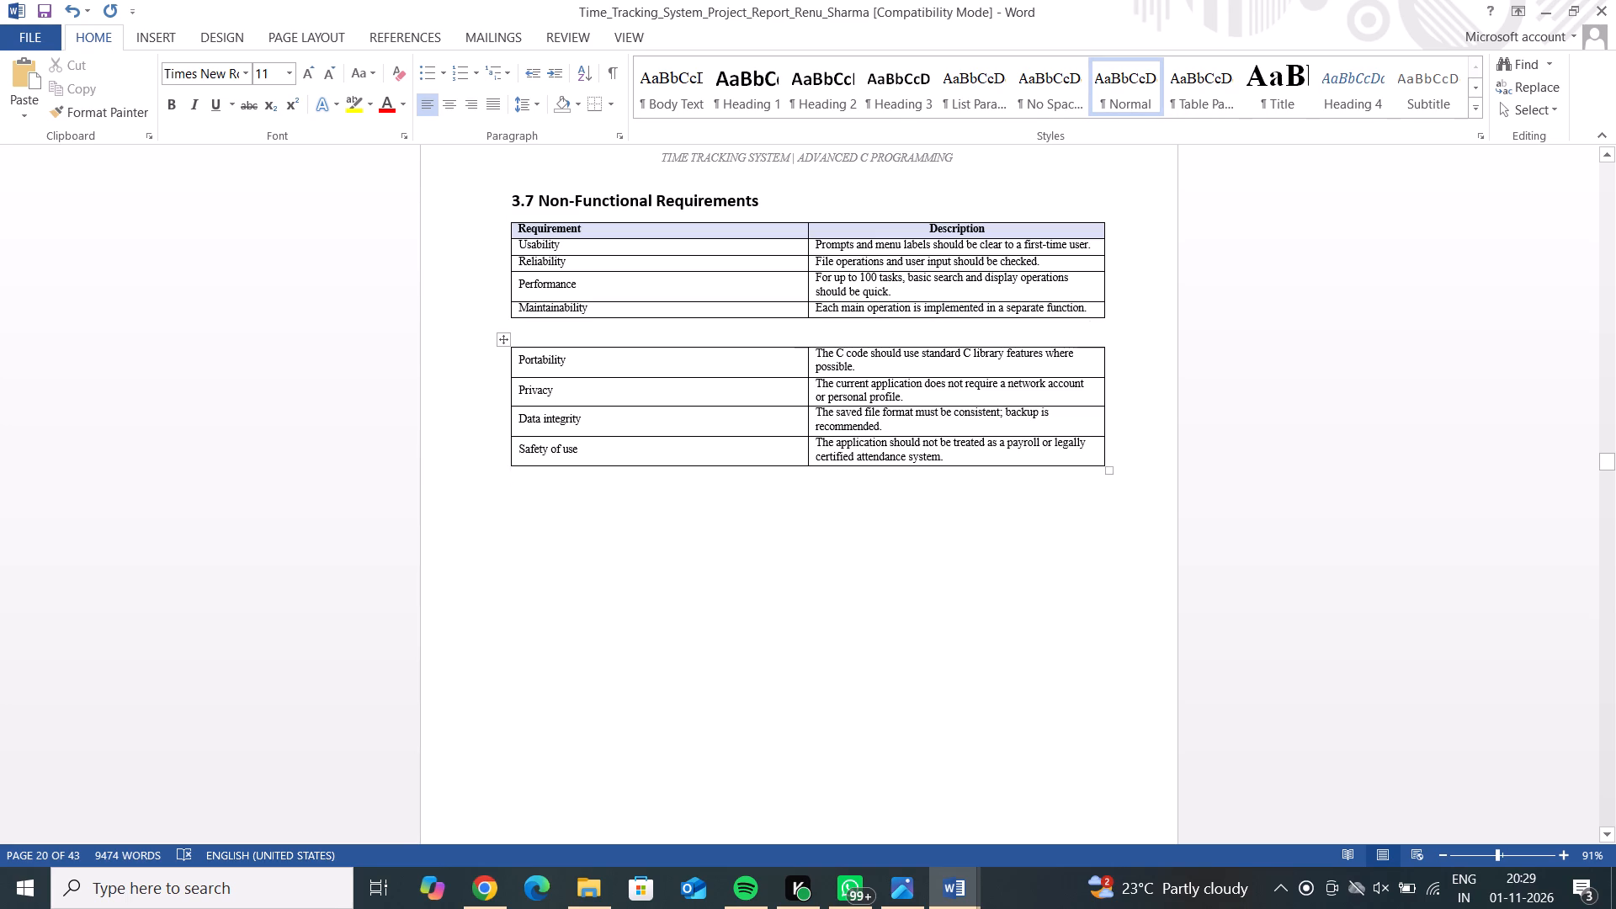
click(885, 558)
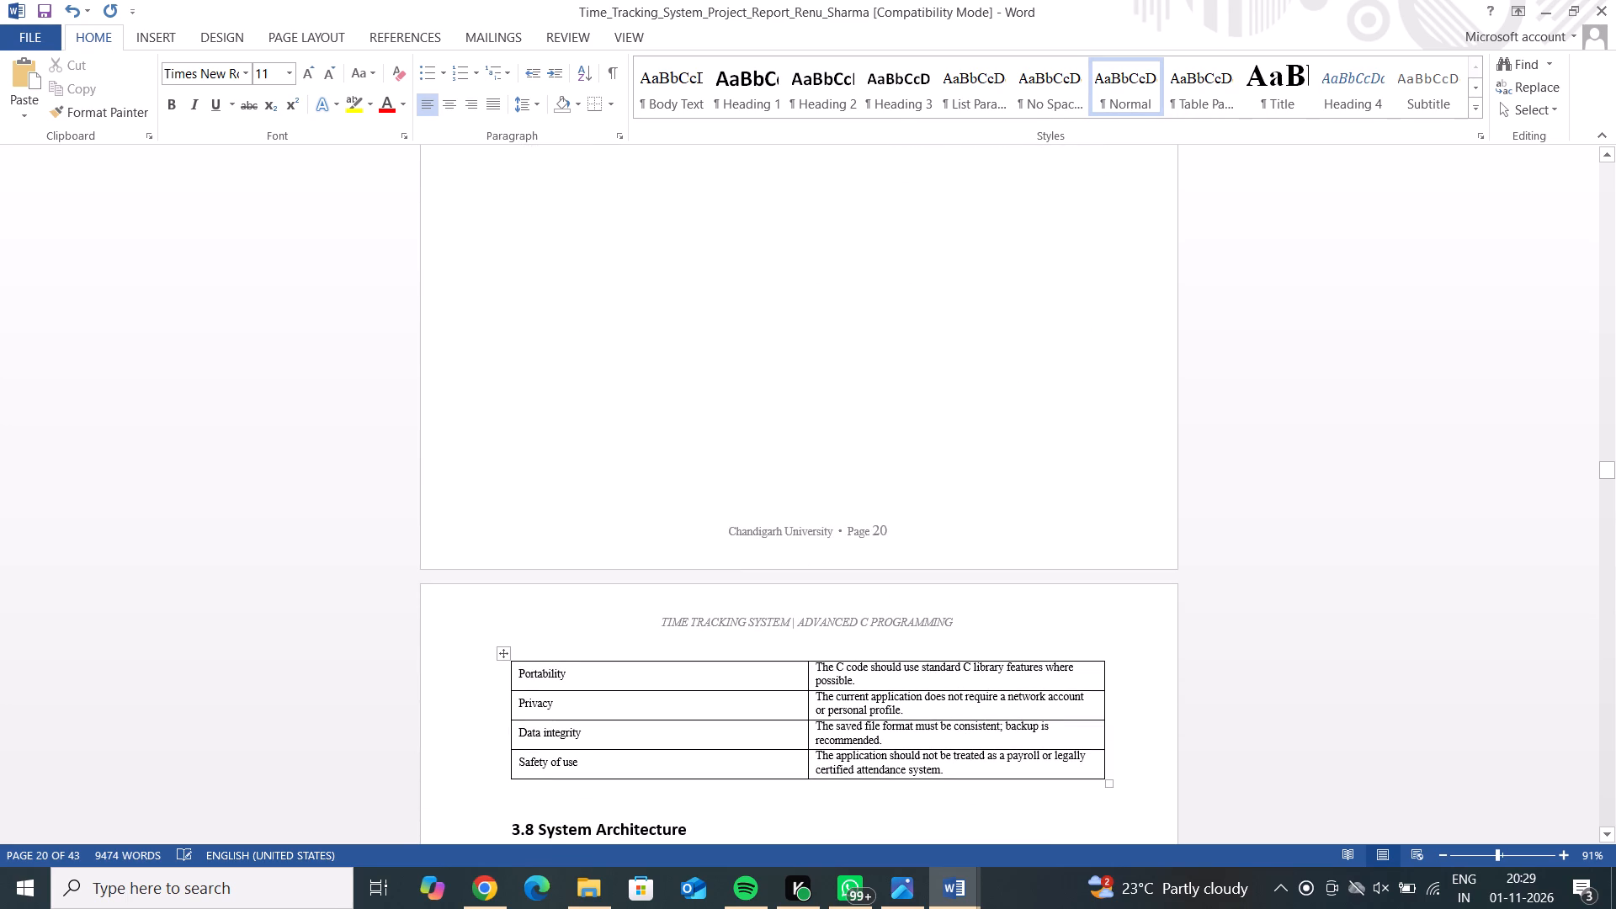
Cut the original Portability to Safety of use table from above the System Architecture heading on page 21.
right_click(768, 712)
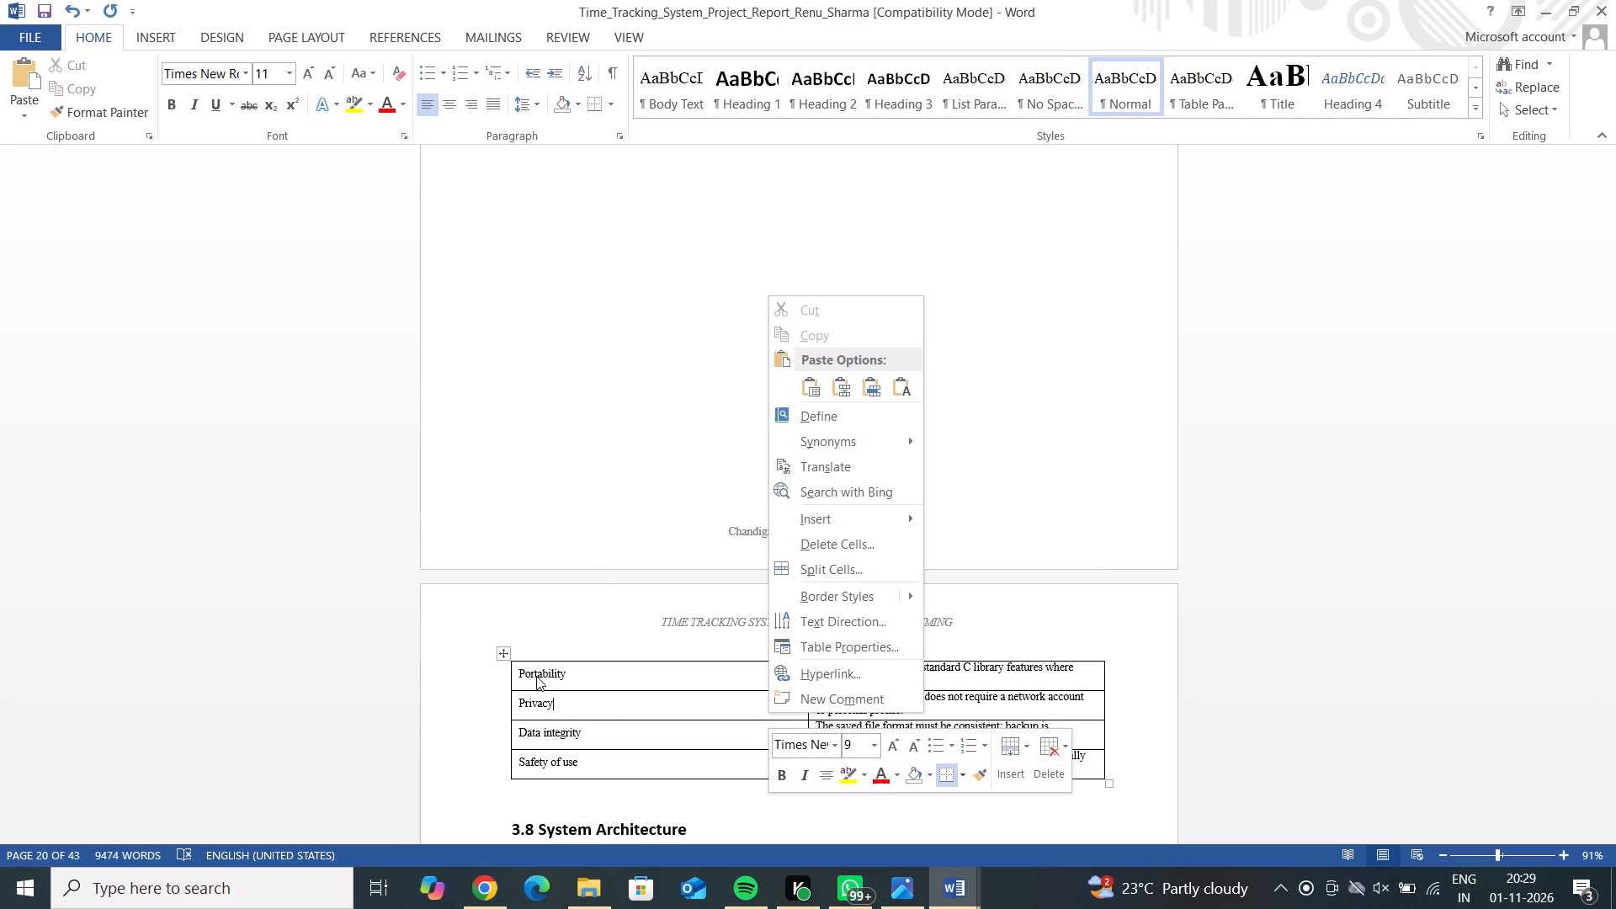
click(502, 649)
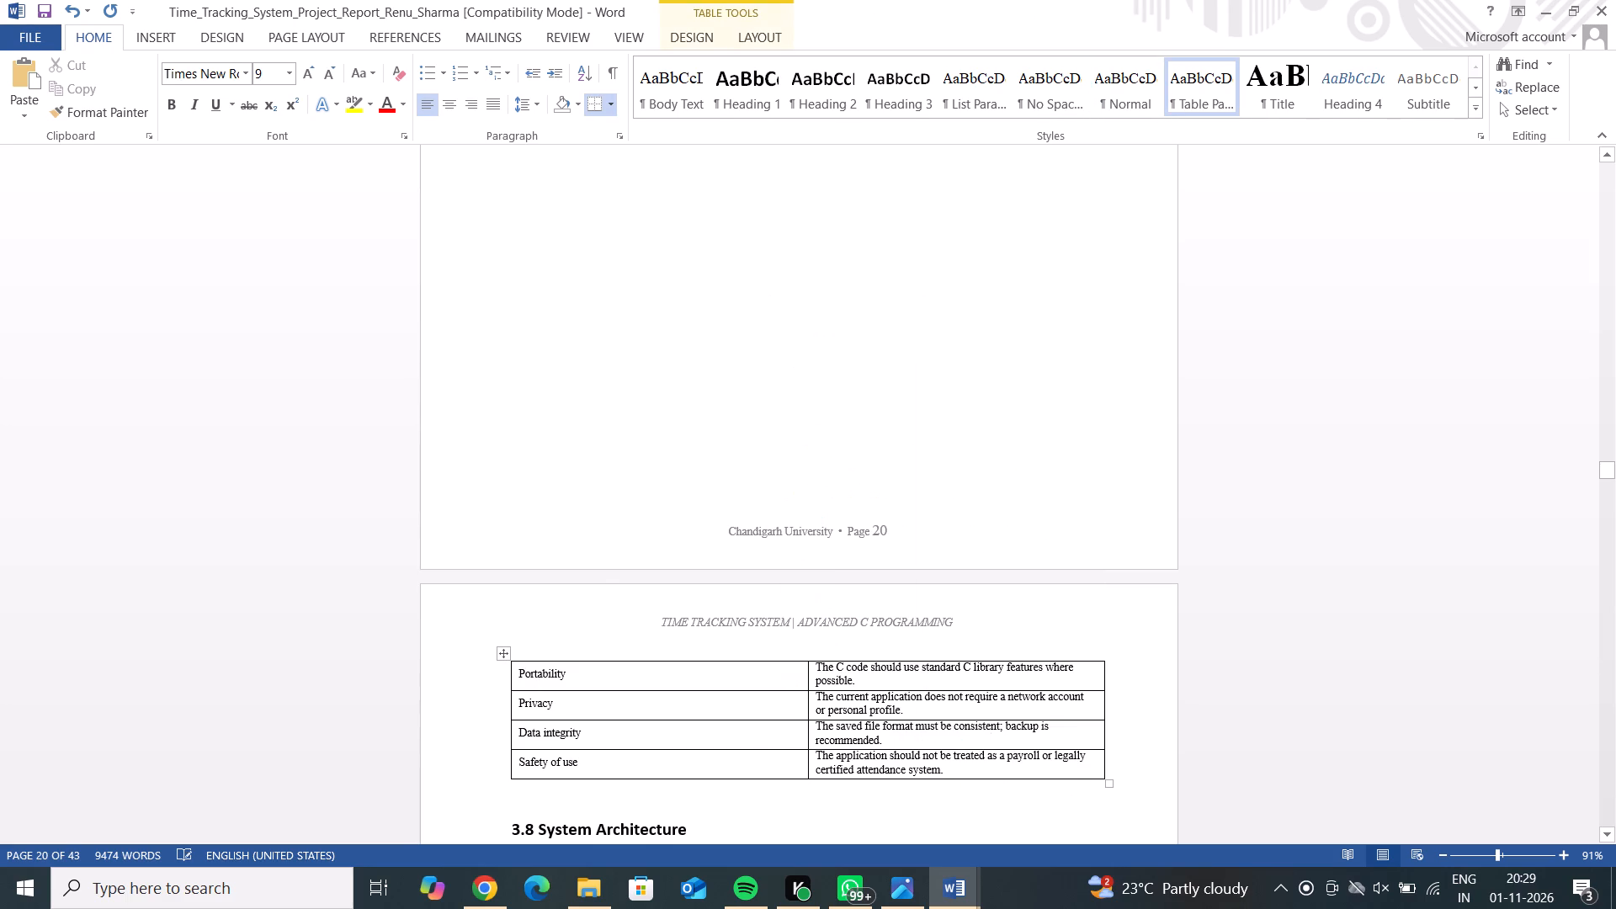
click(502, 649)
right_click(586, 700)
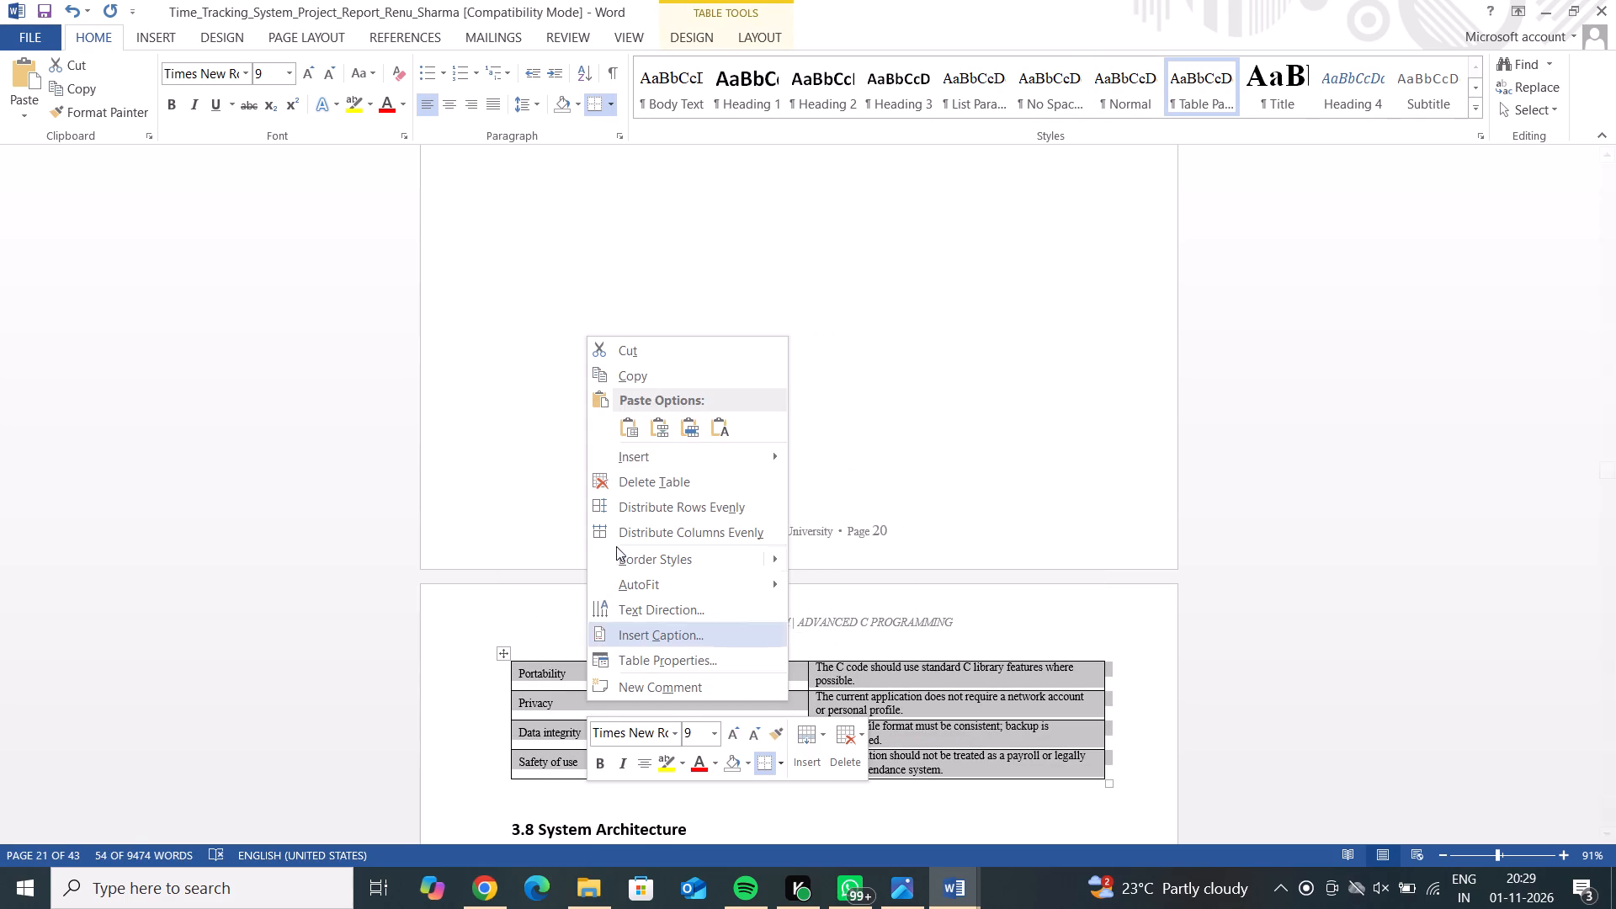
click(625, 353)
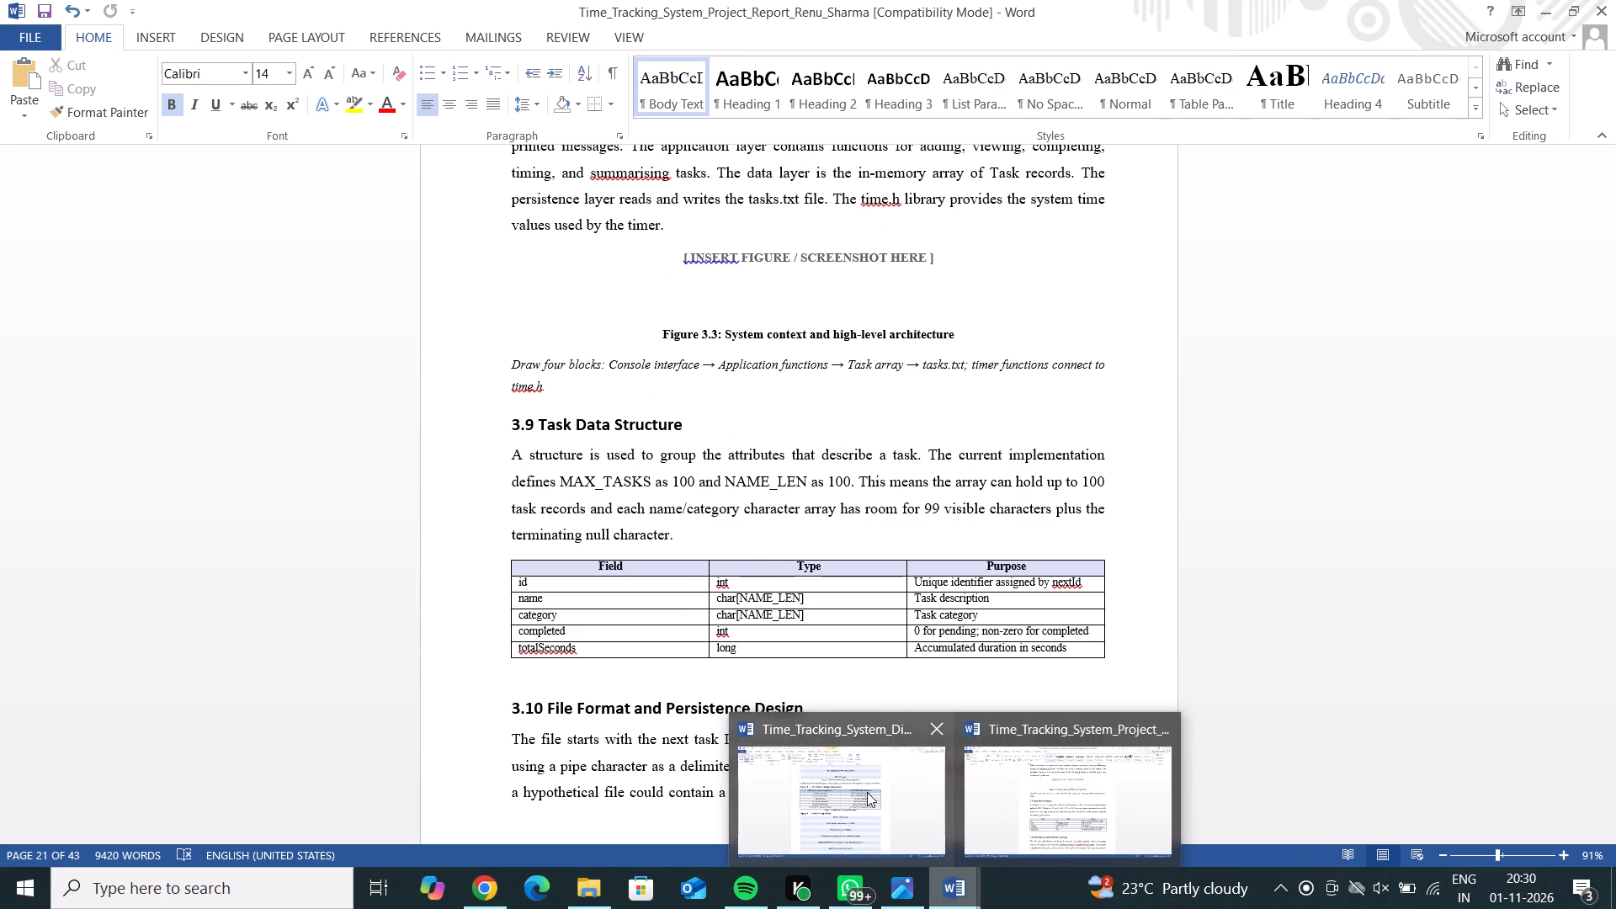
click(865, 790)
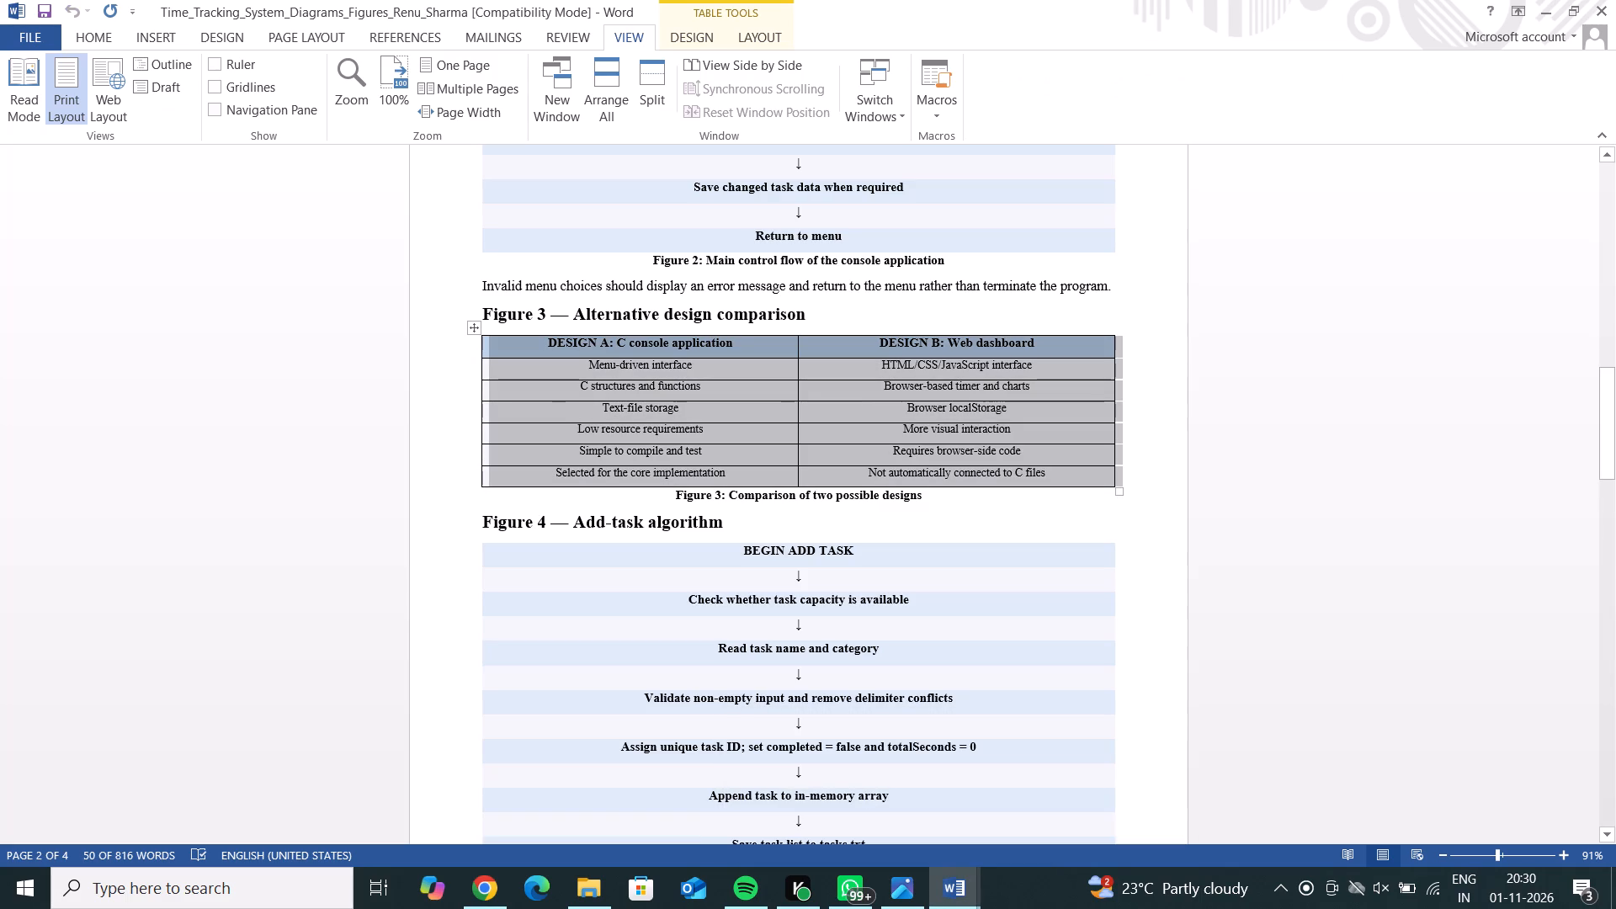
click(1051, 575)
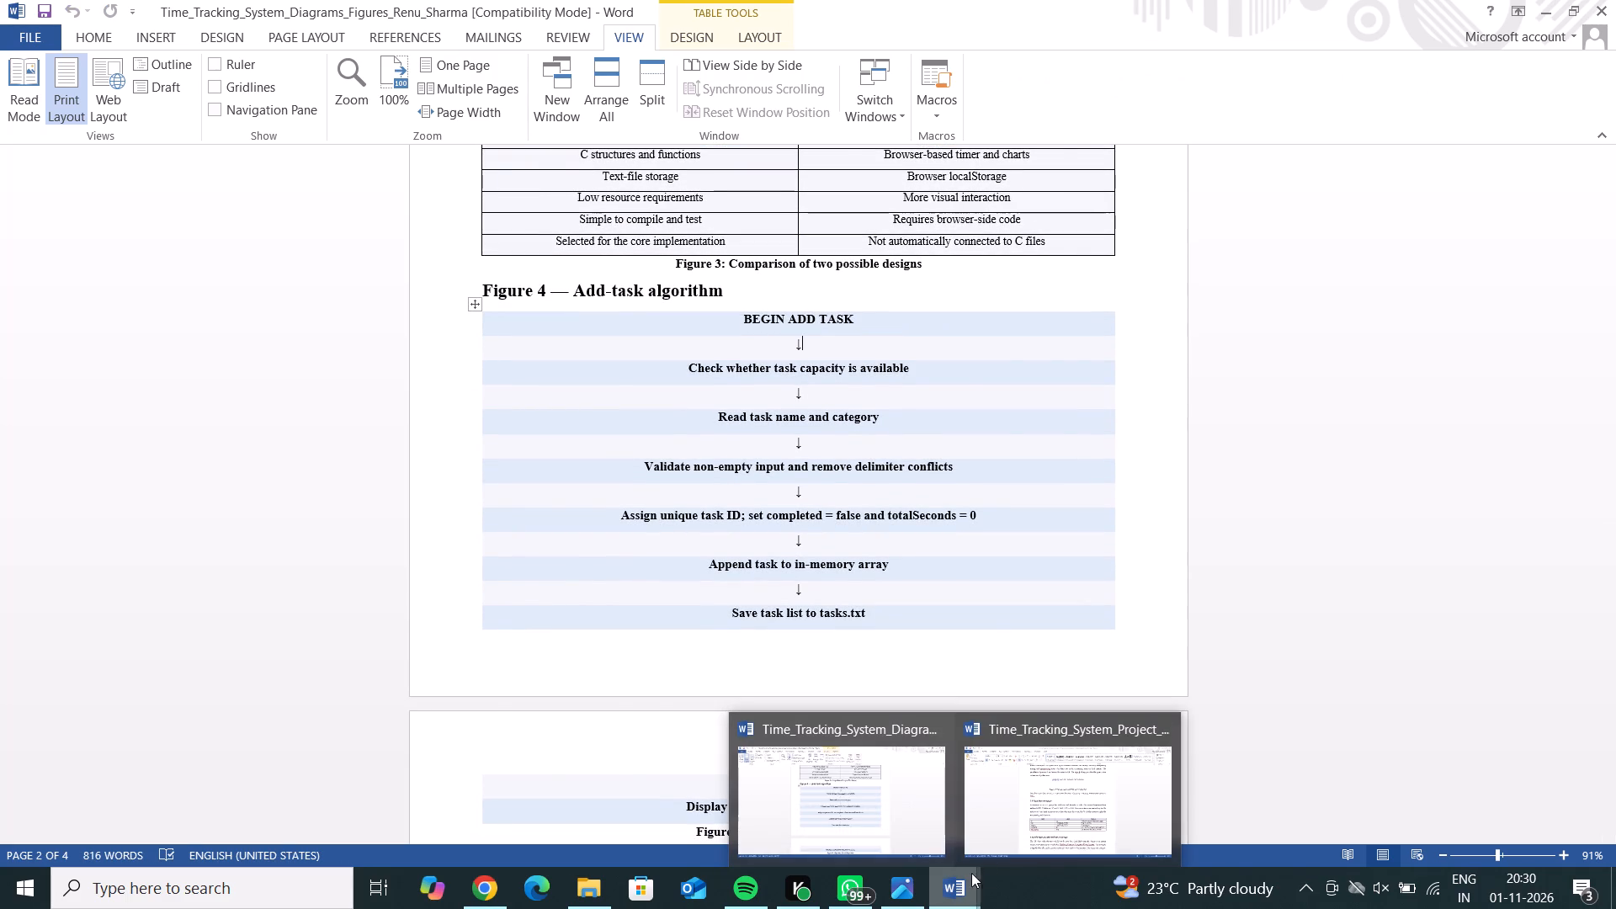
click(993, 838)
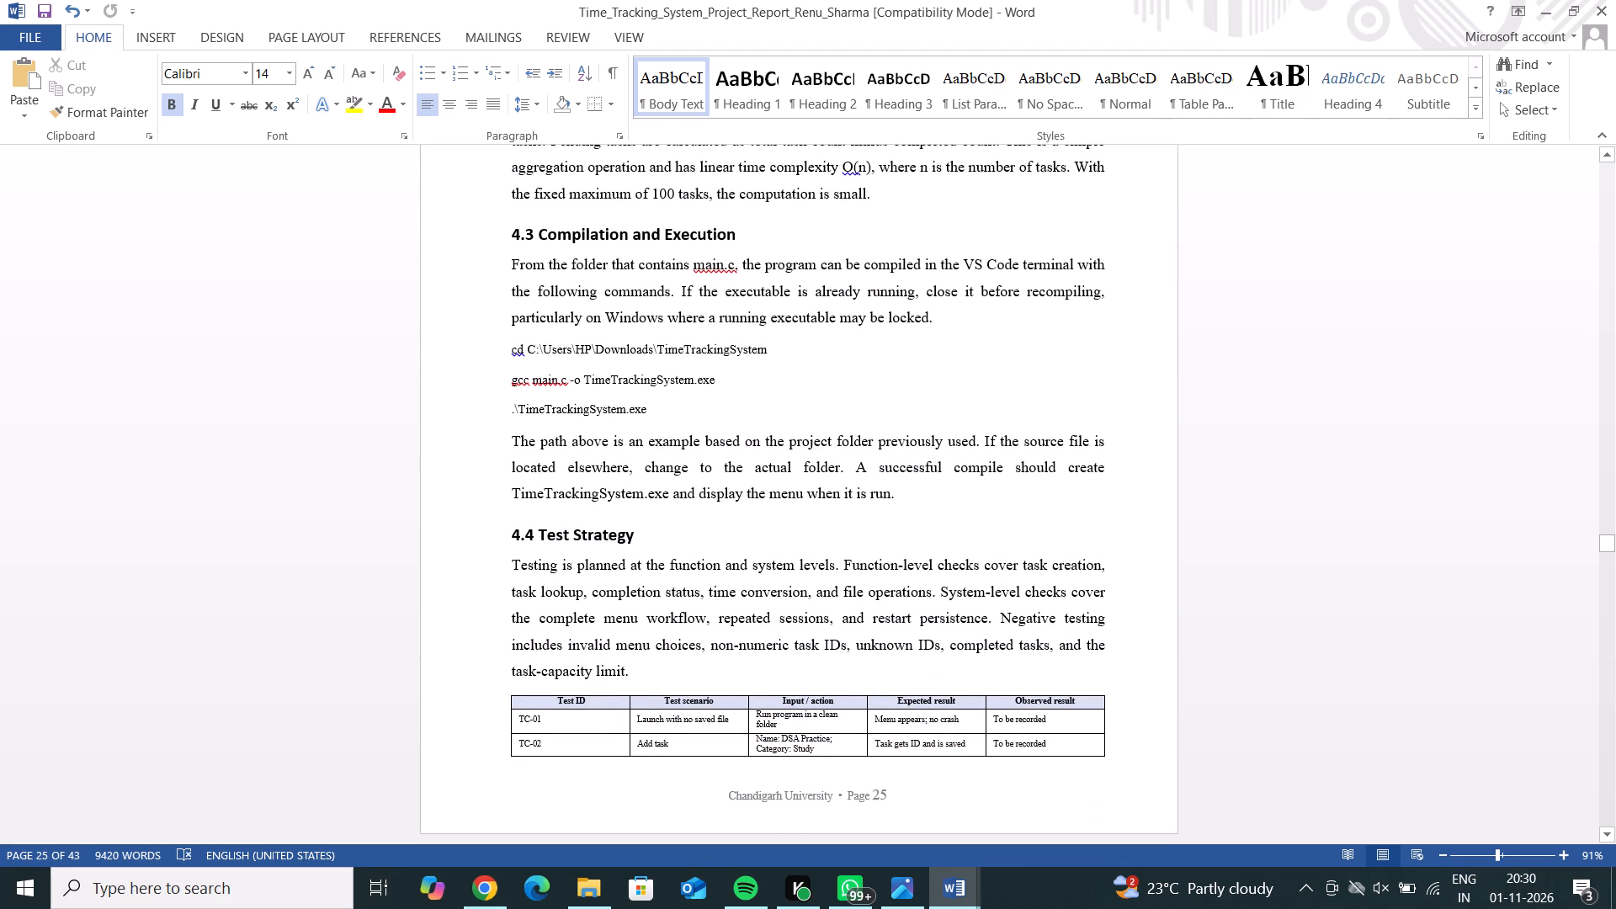
Set all body text and command lines under 4.3 Compilation and Execution to font size 12.
drag(895, 504, 604, 253)
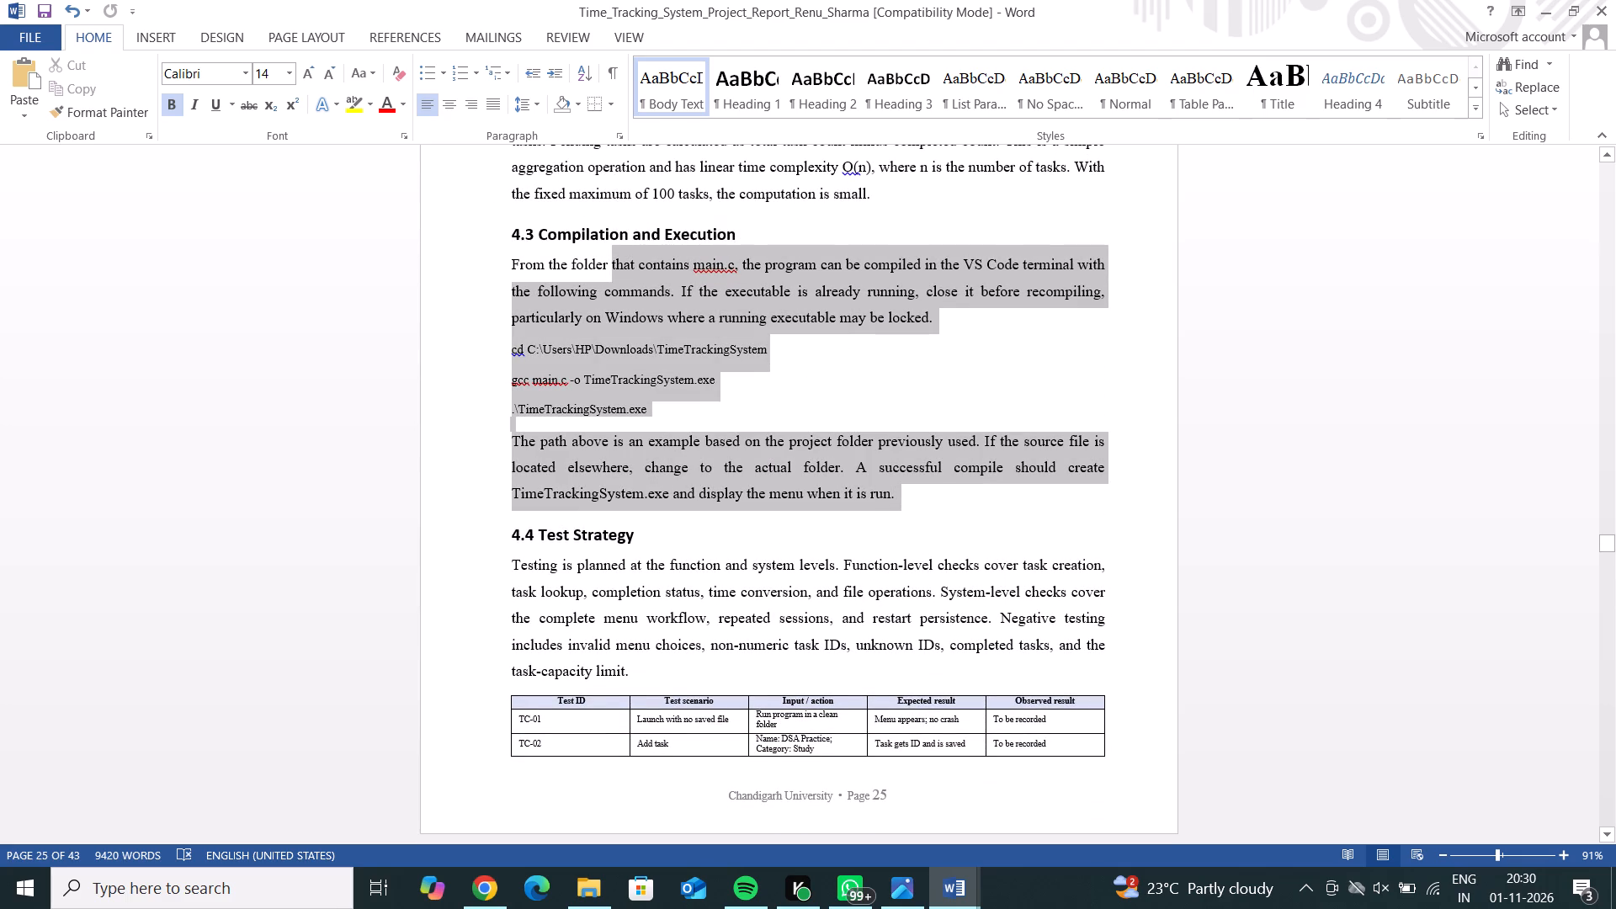
drag(604, 253, 520, 262)
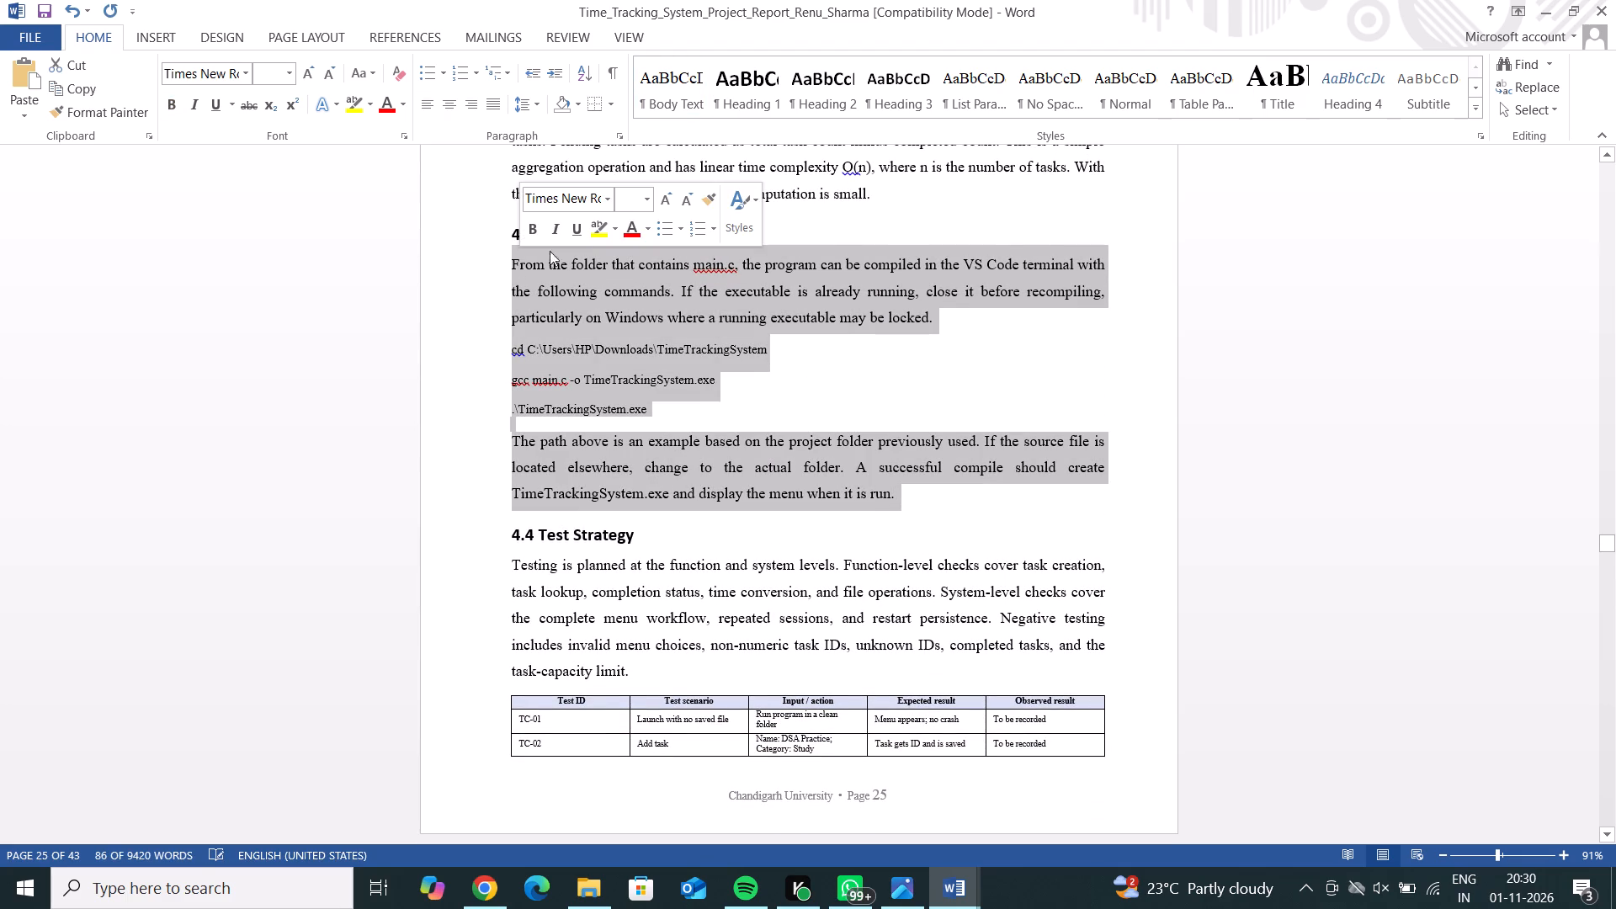
click(647, 201)
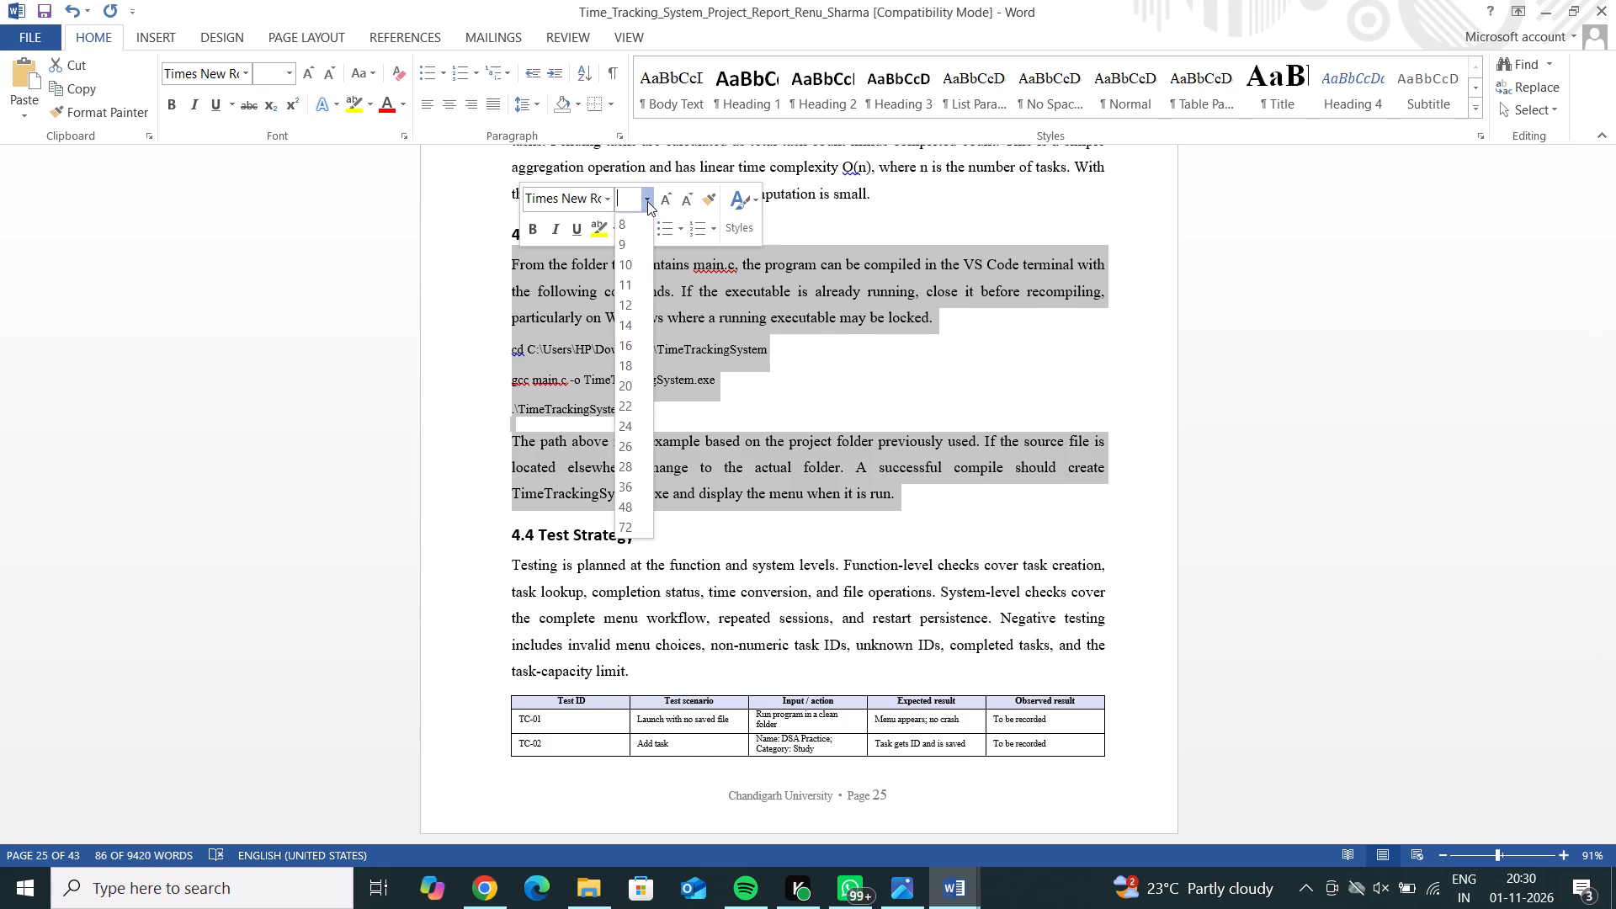
click(629, 307)
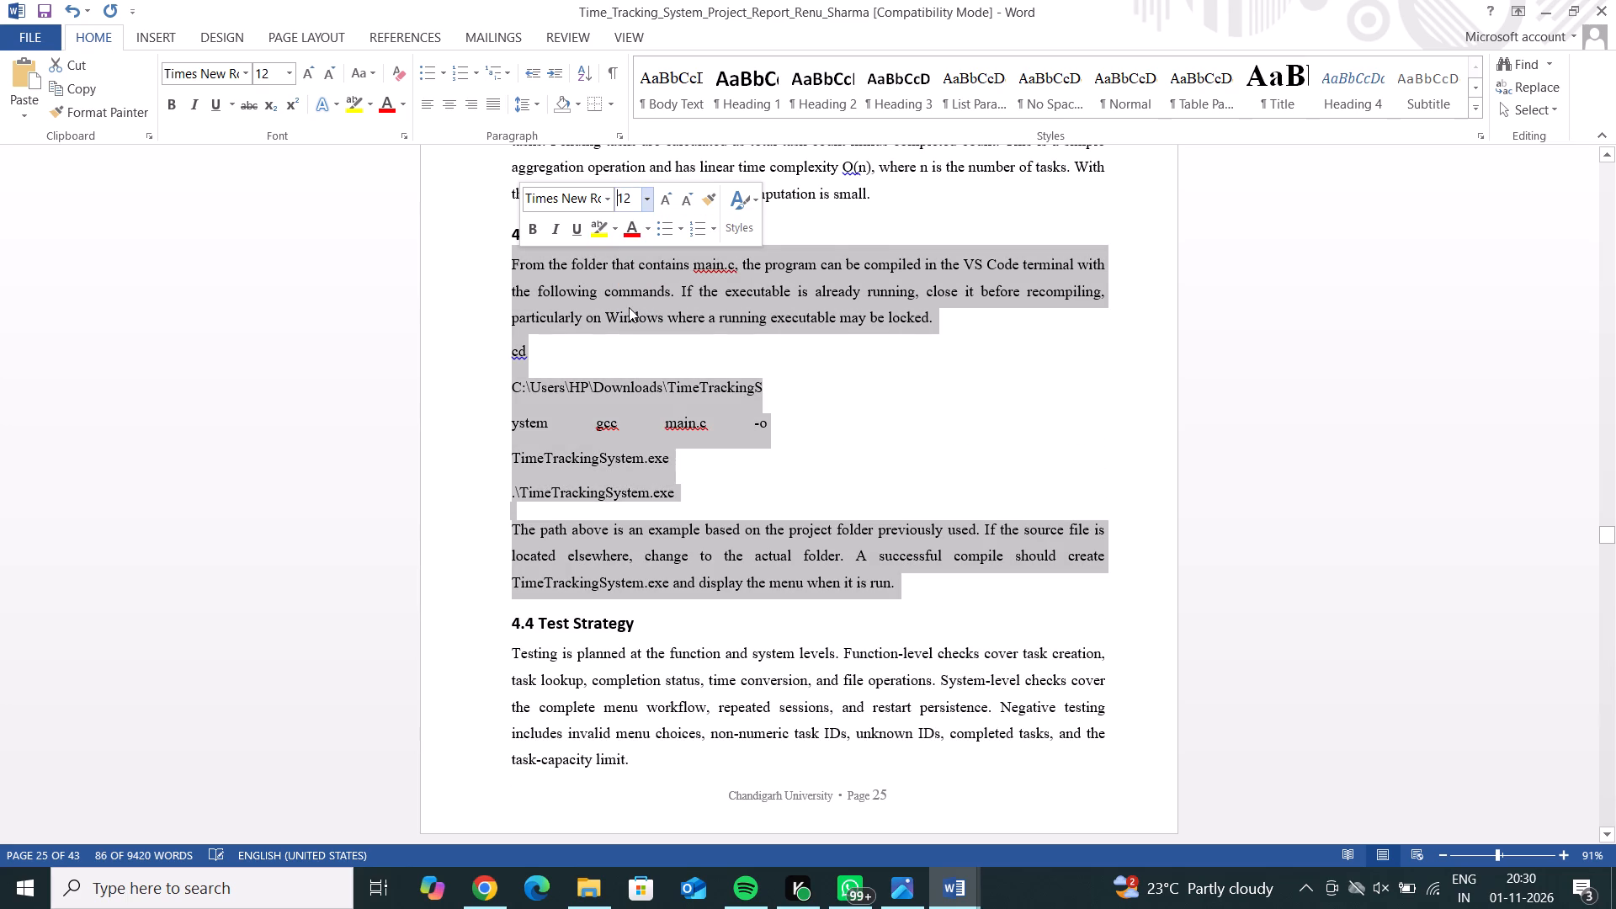
click(797, 378)
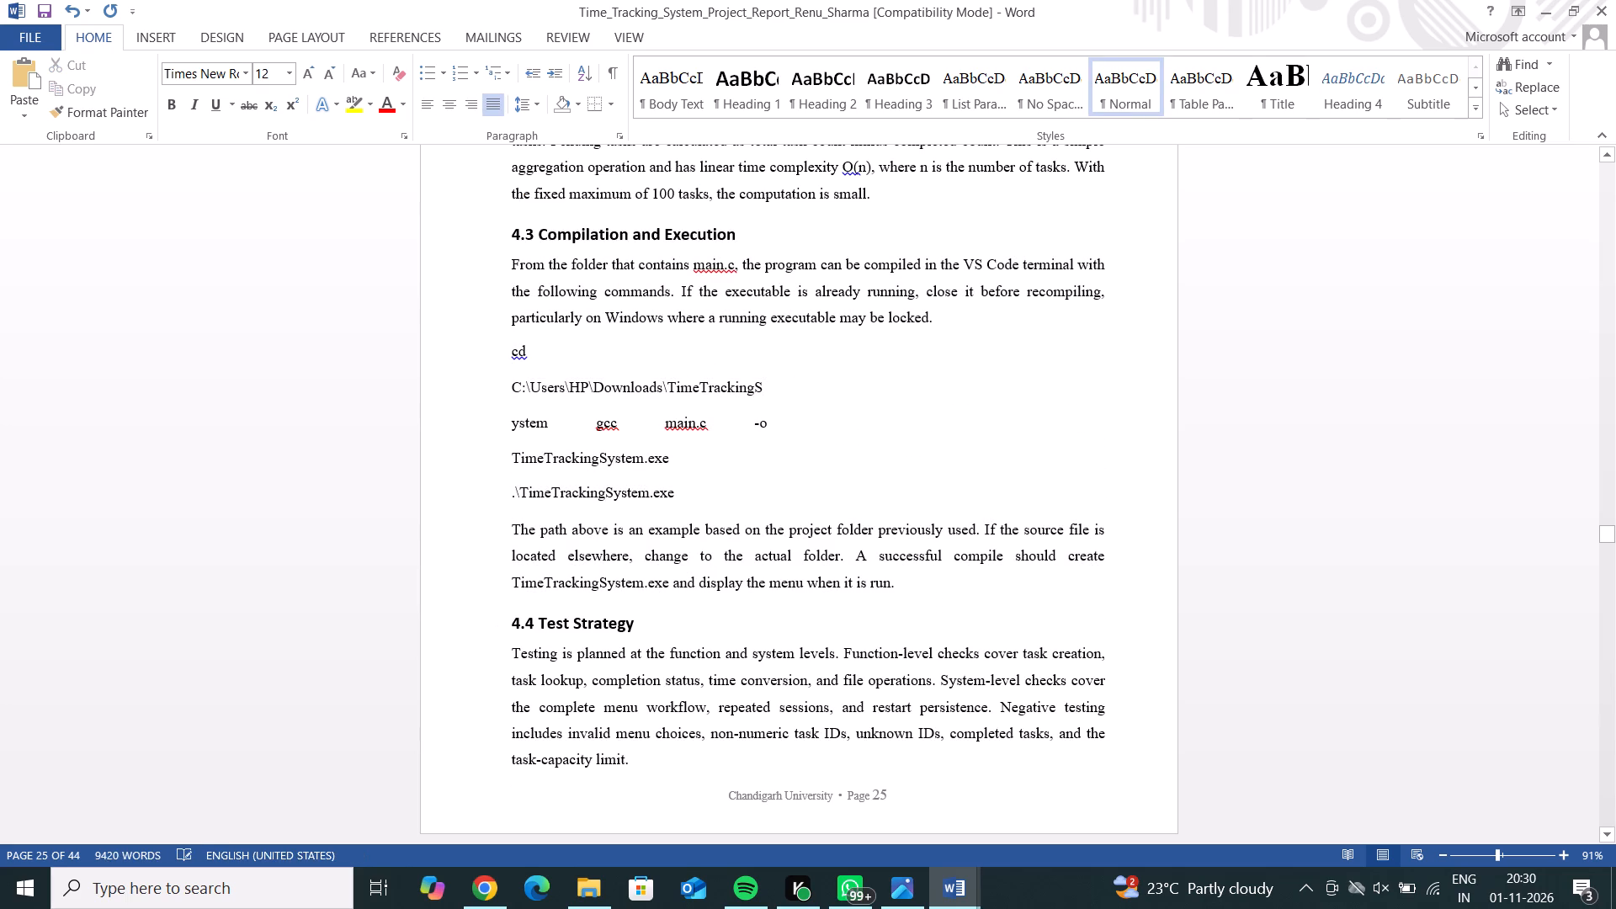
Set the paragraph under 4.4 Test Strategy to font size 12.
drag(629, 765, 503, 651)
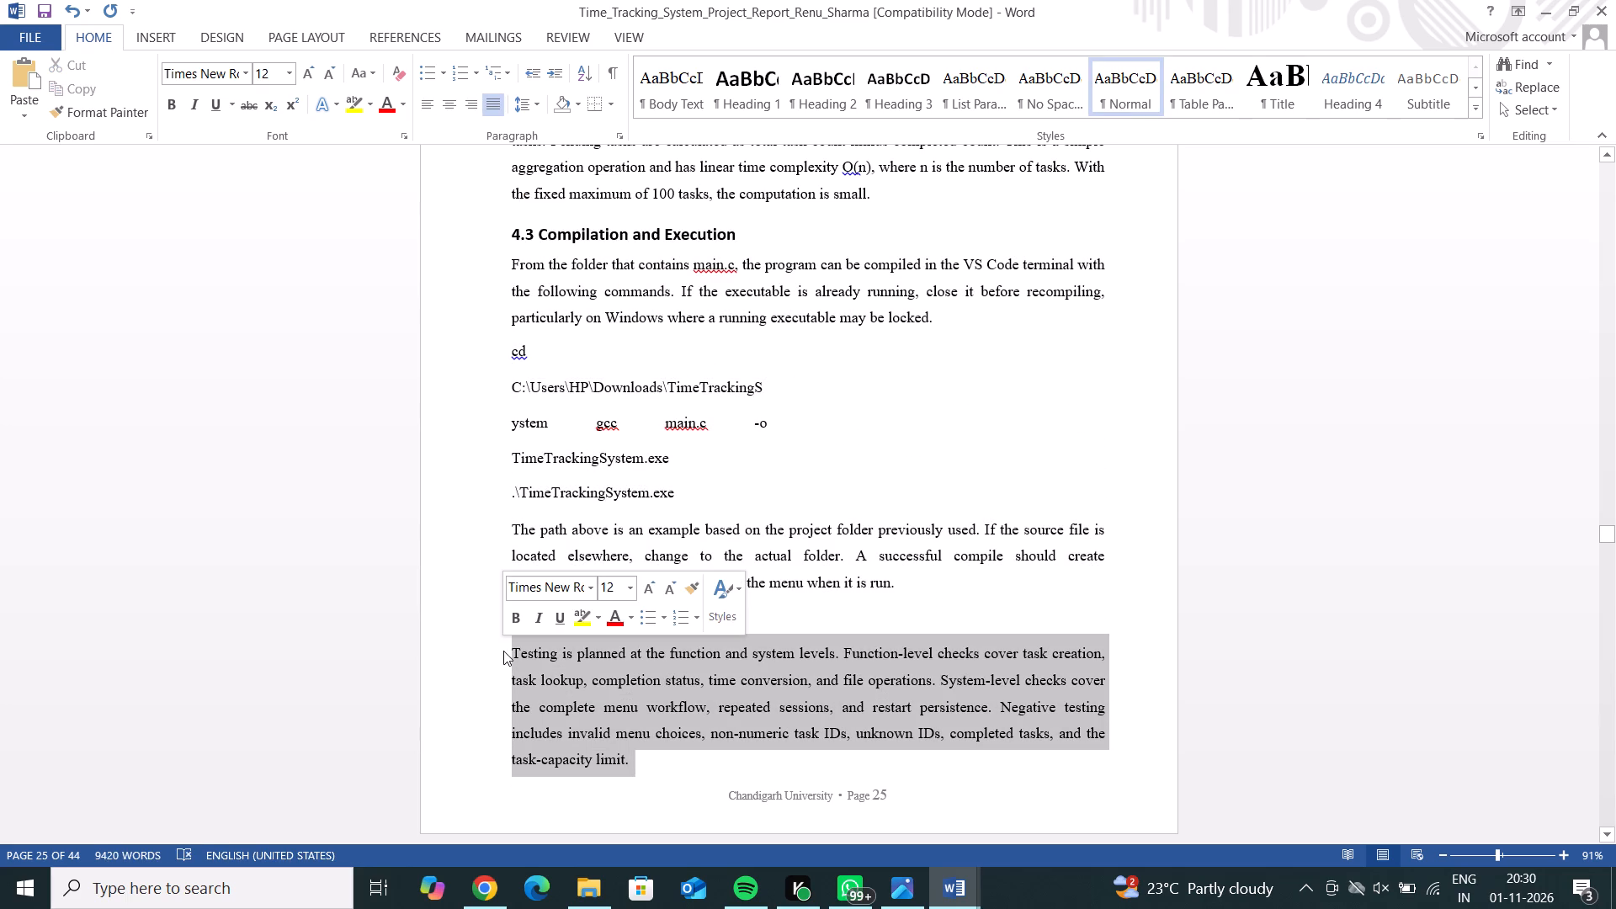
click(630, 586)
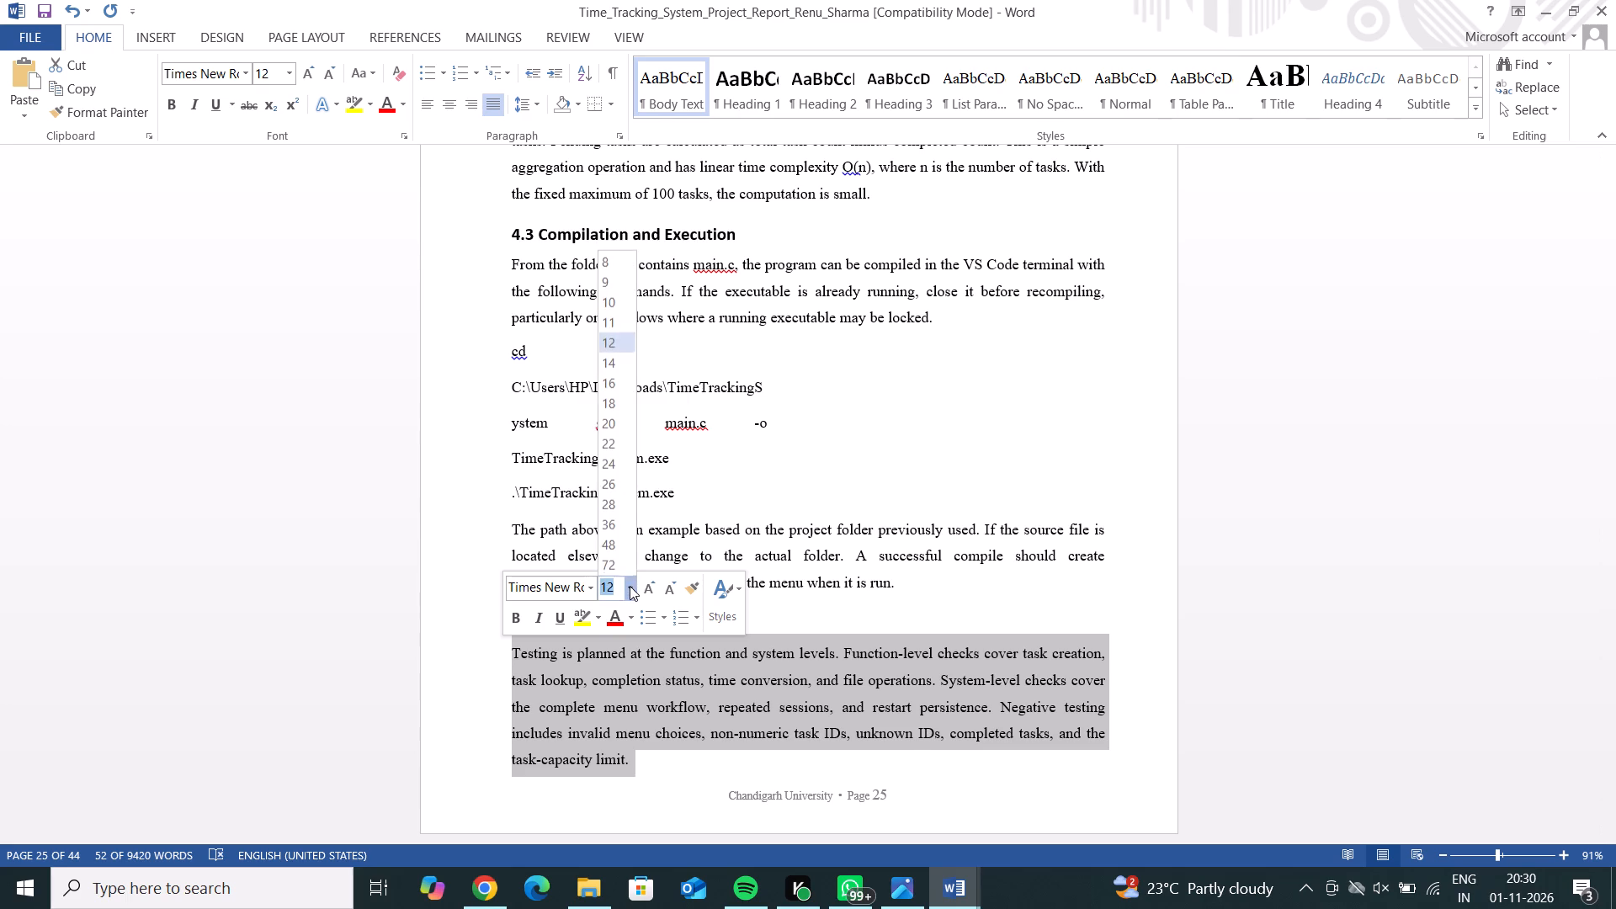
click(608, 348)
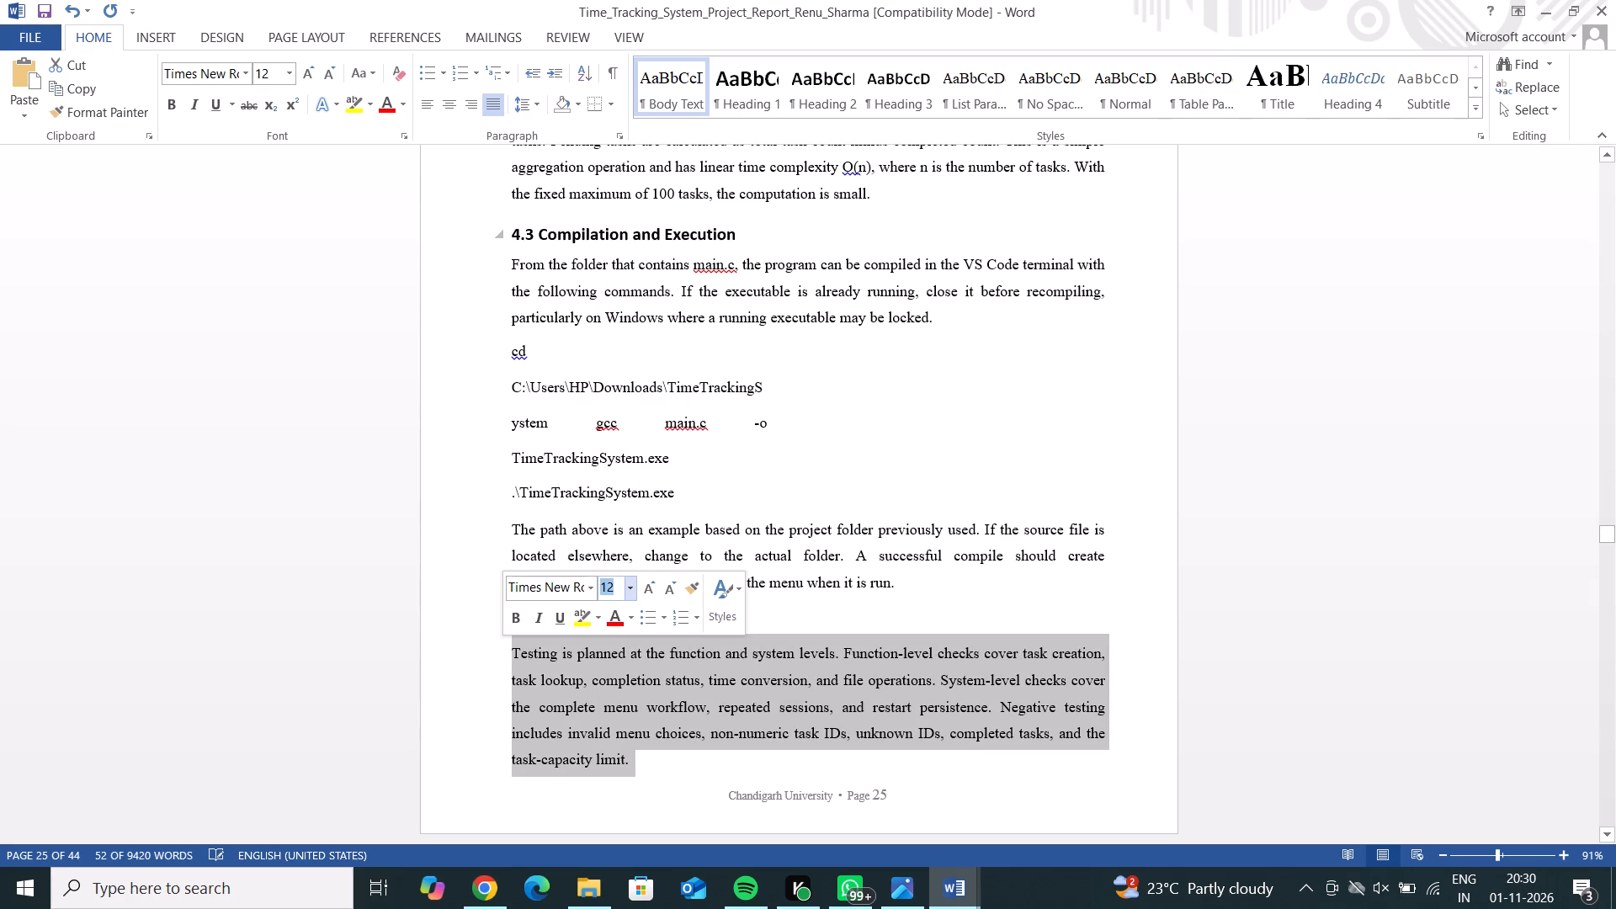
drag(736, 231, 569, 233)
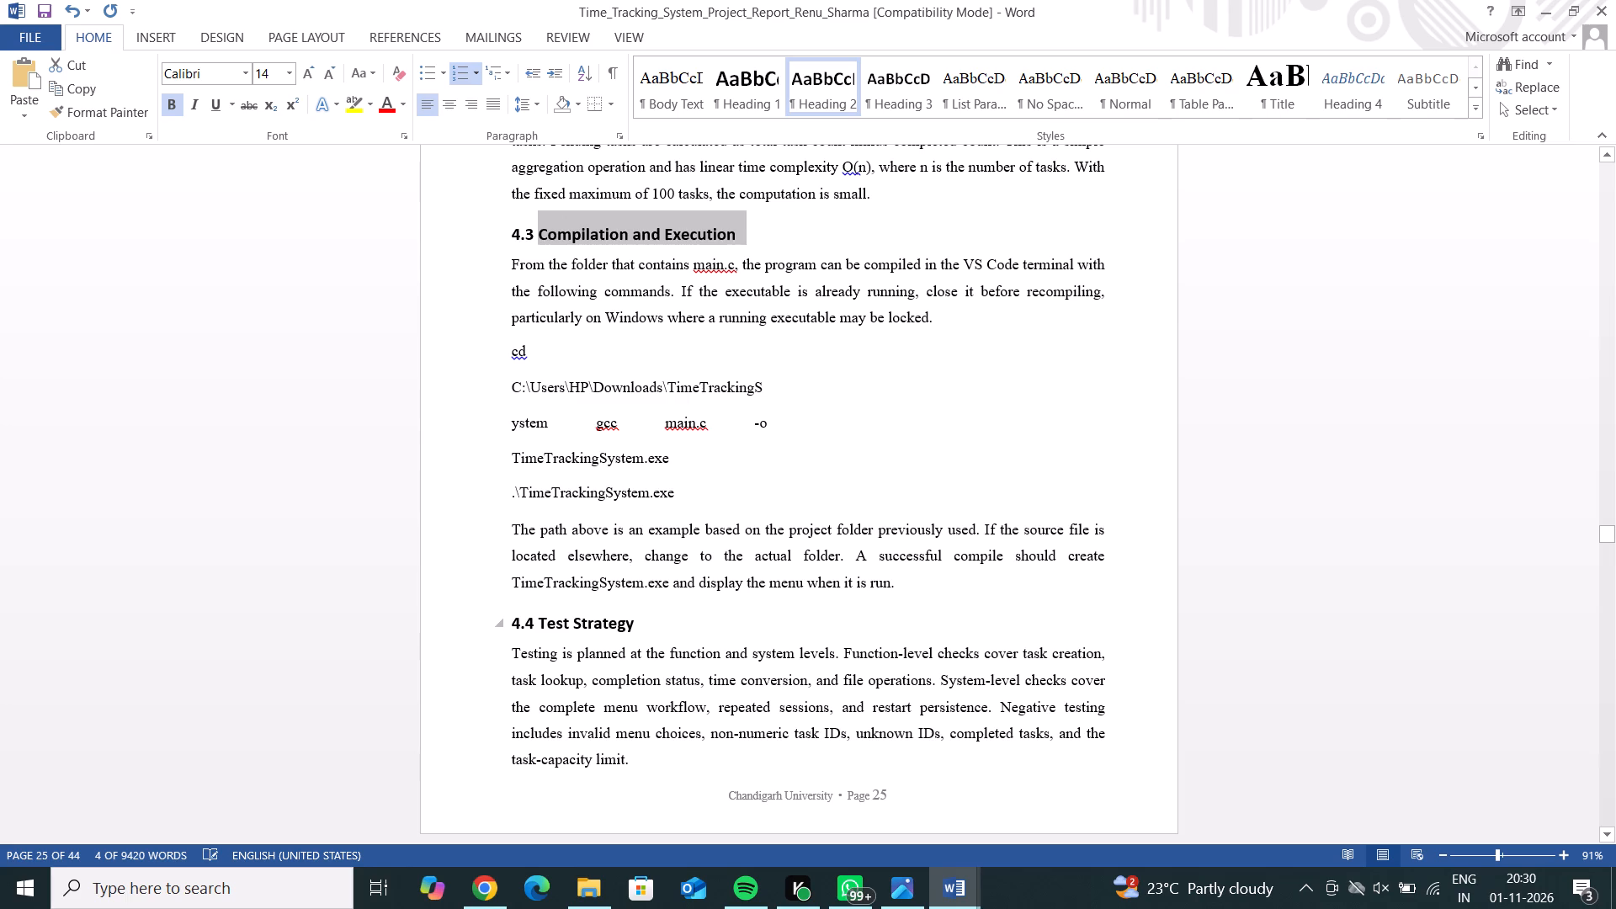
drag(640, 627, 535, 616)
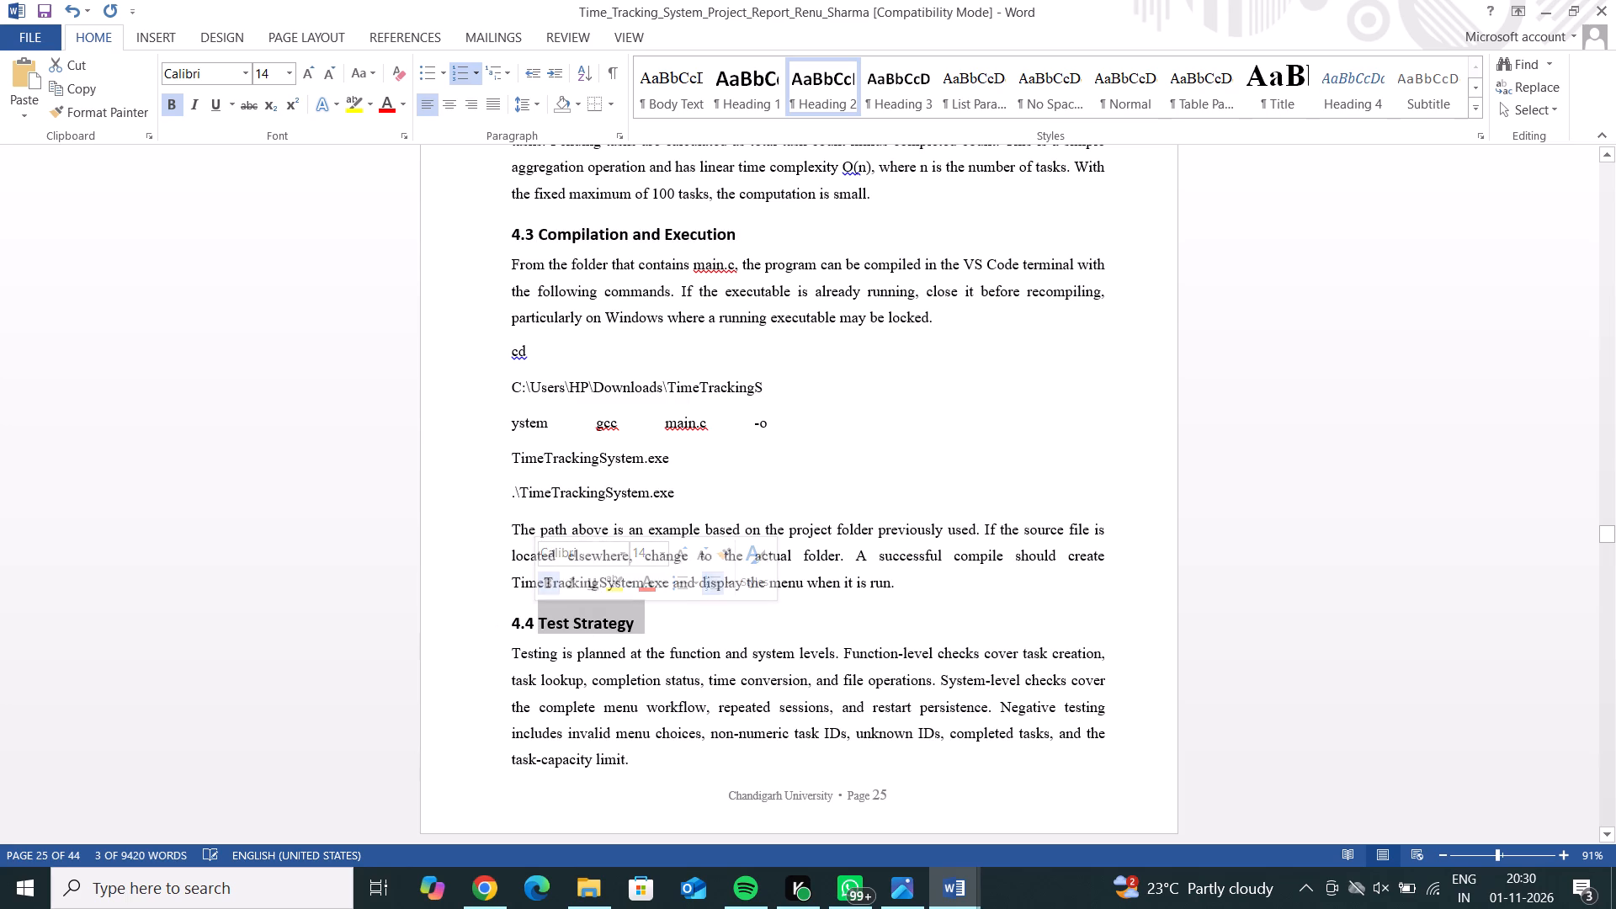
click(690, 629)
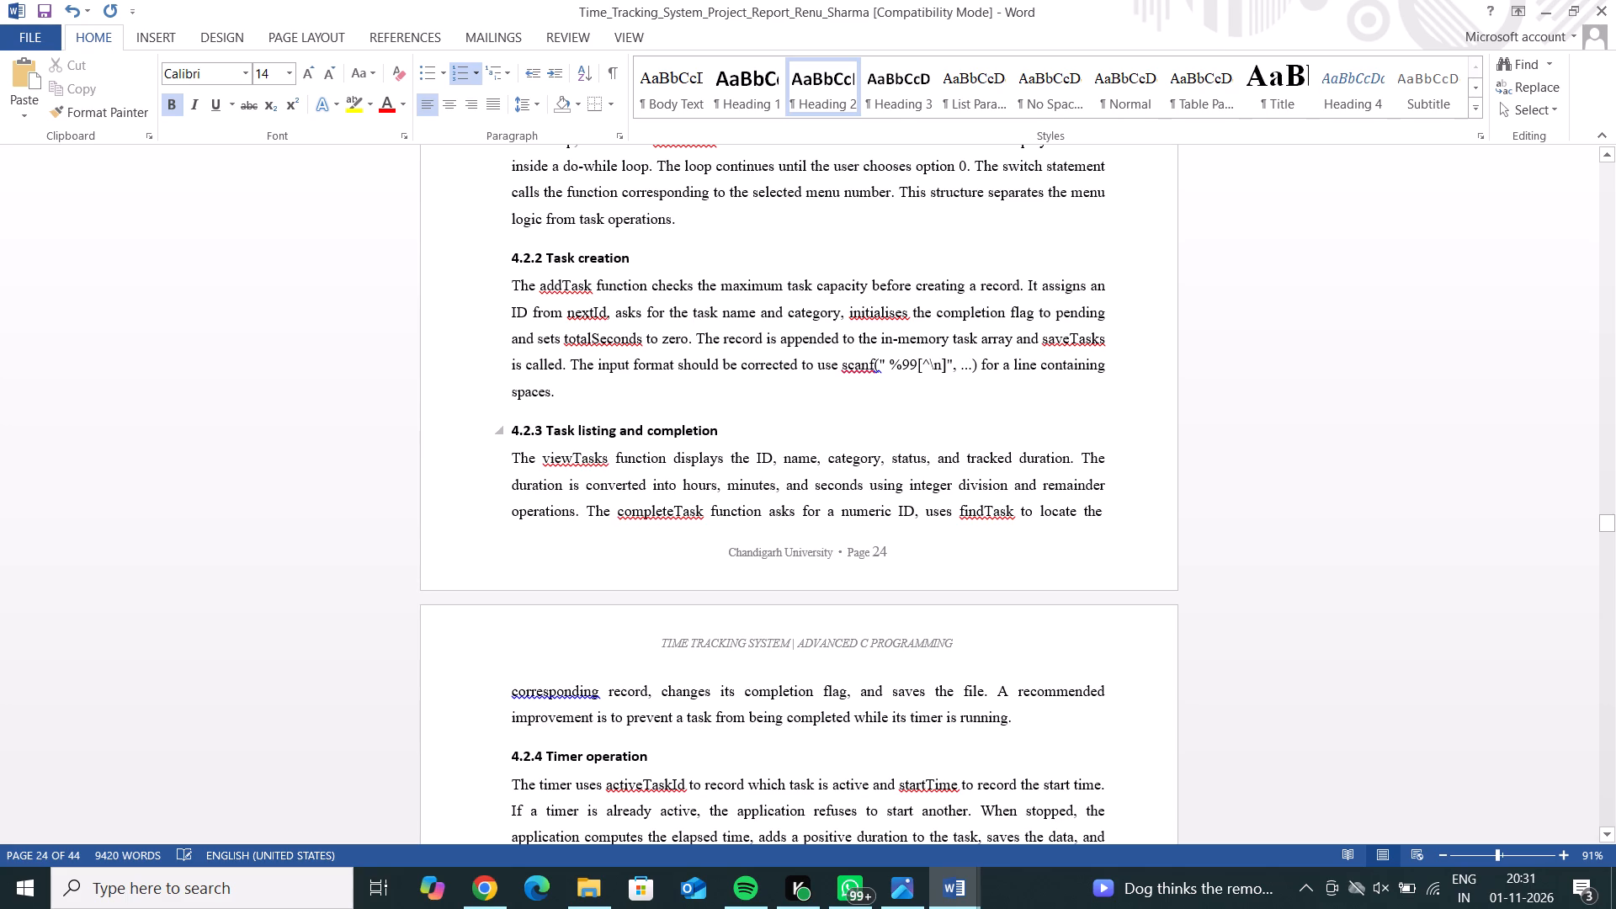
Set the paragraph under 4.2.2 Task creation to font size 12.
drag(583, 398, 512, 279)
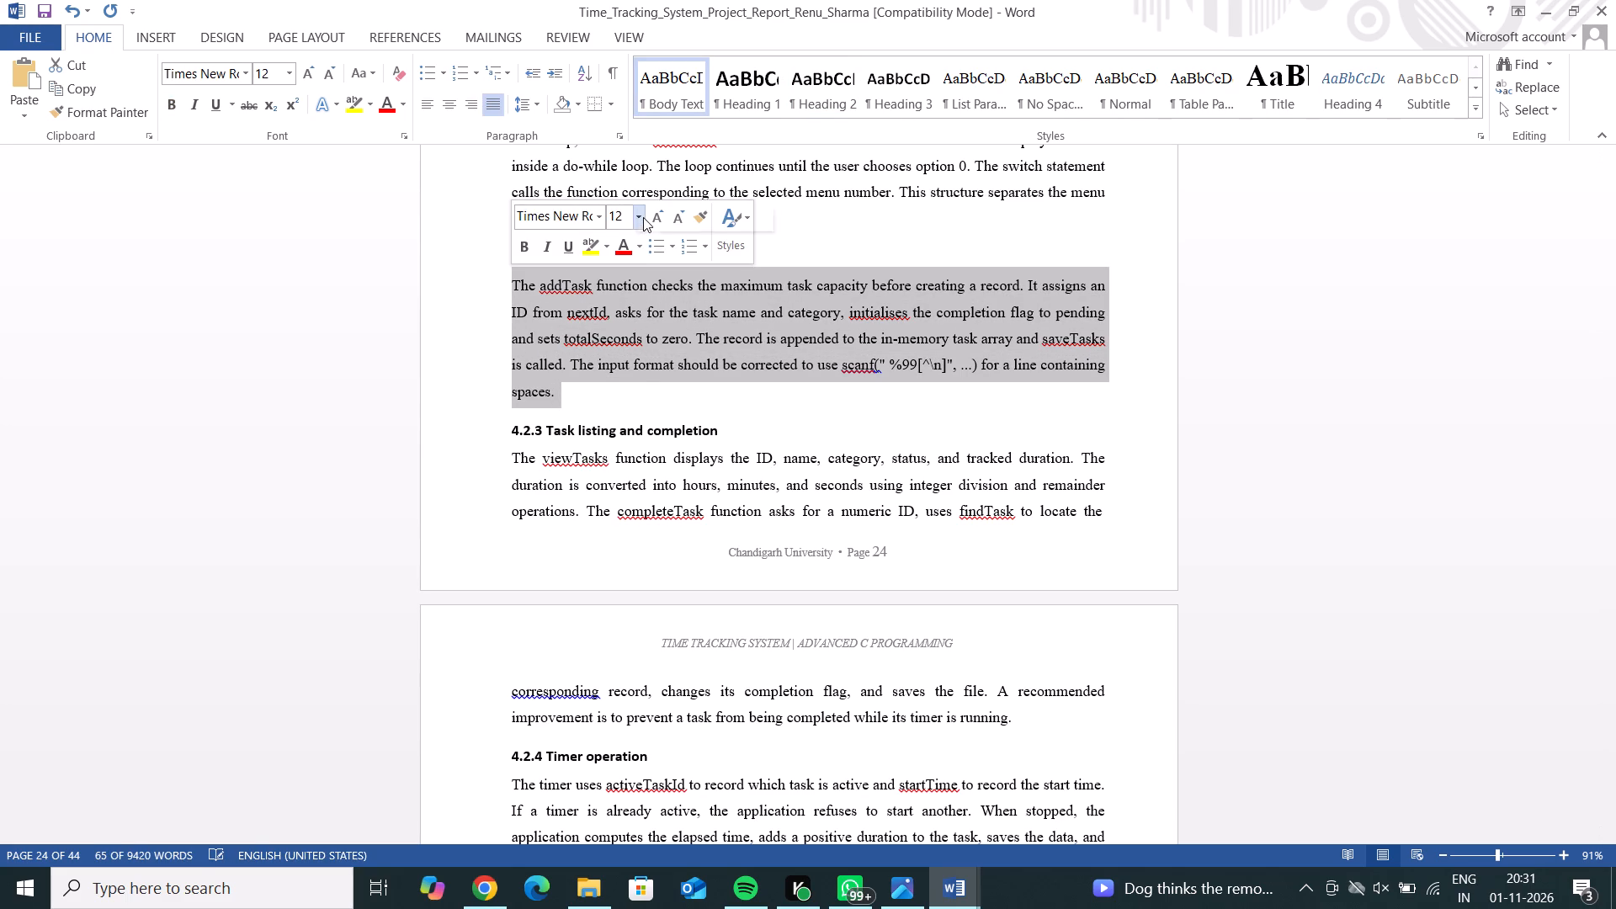
click(643, 217)
click(621, 316)
Set the "Task listing and completion" heading text of 4.2.3 to font size 14.
drag(716, 426, 578, 424)
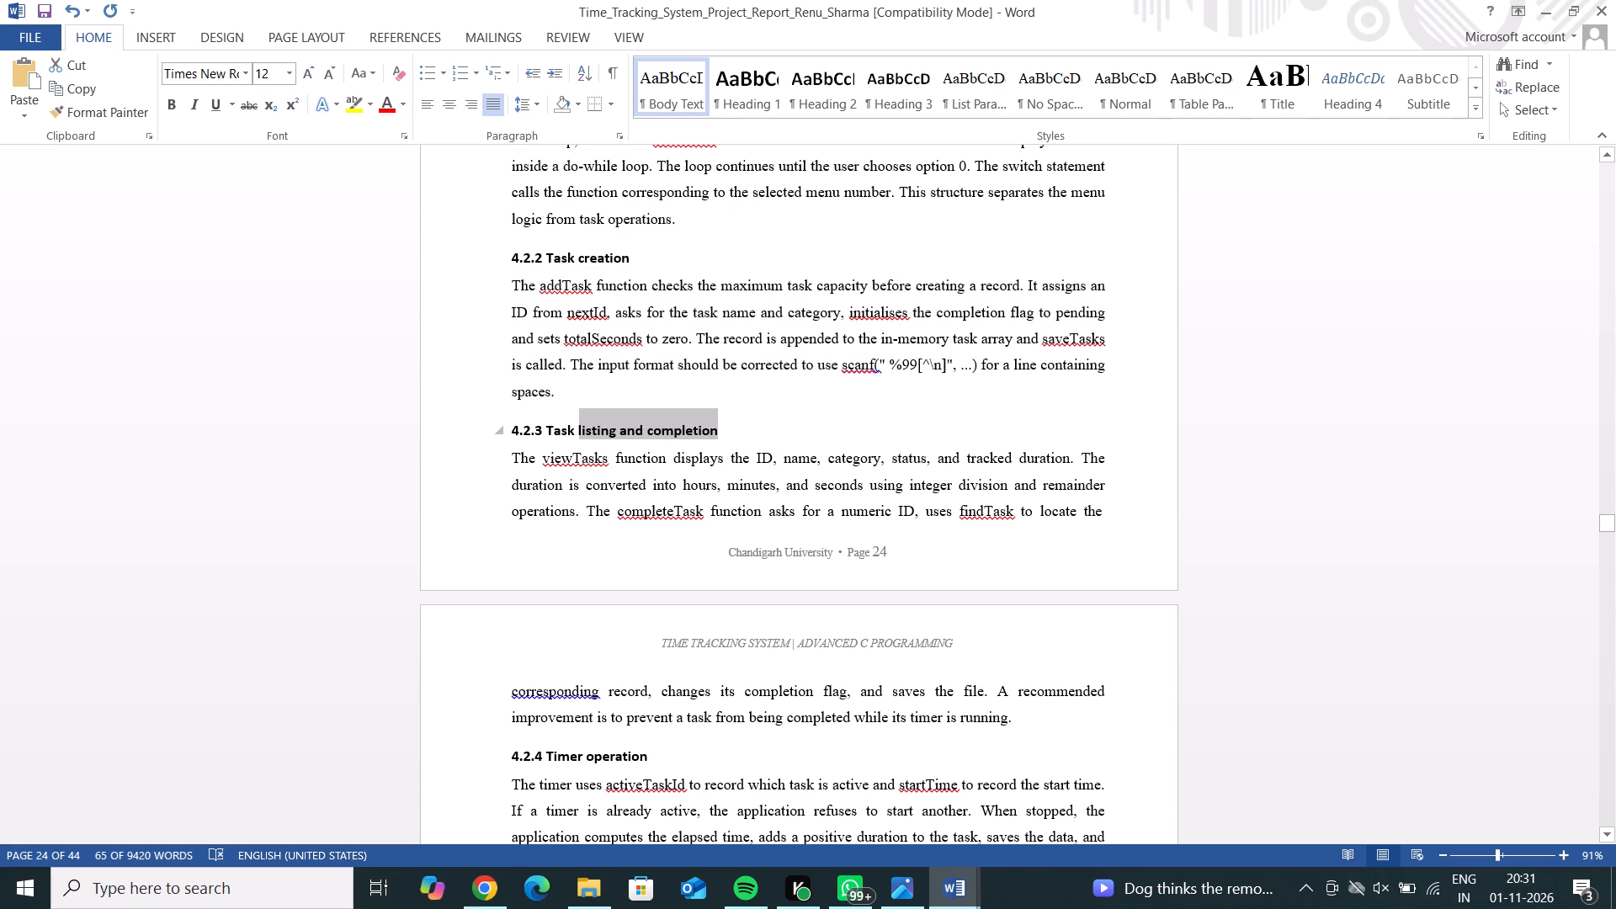
drag(578, 424, 528, 431)
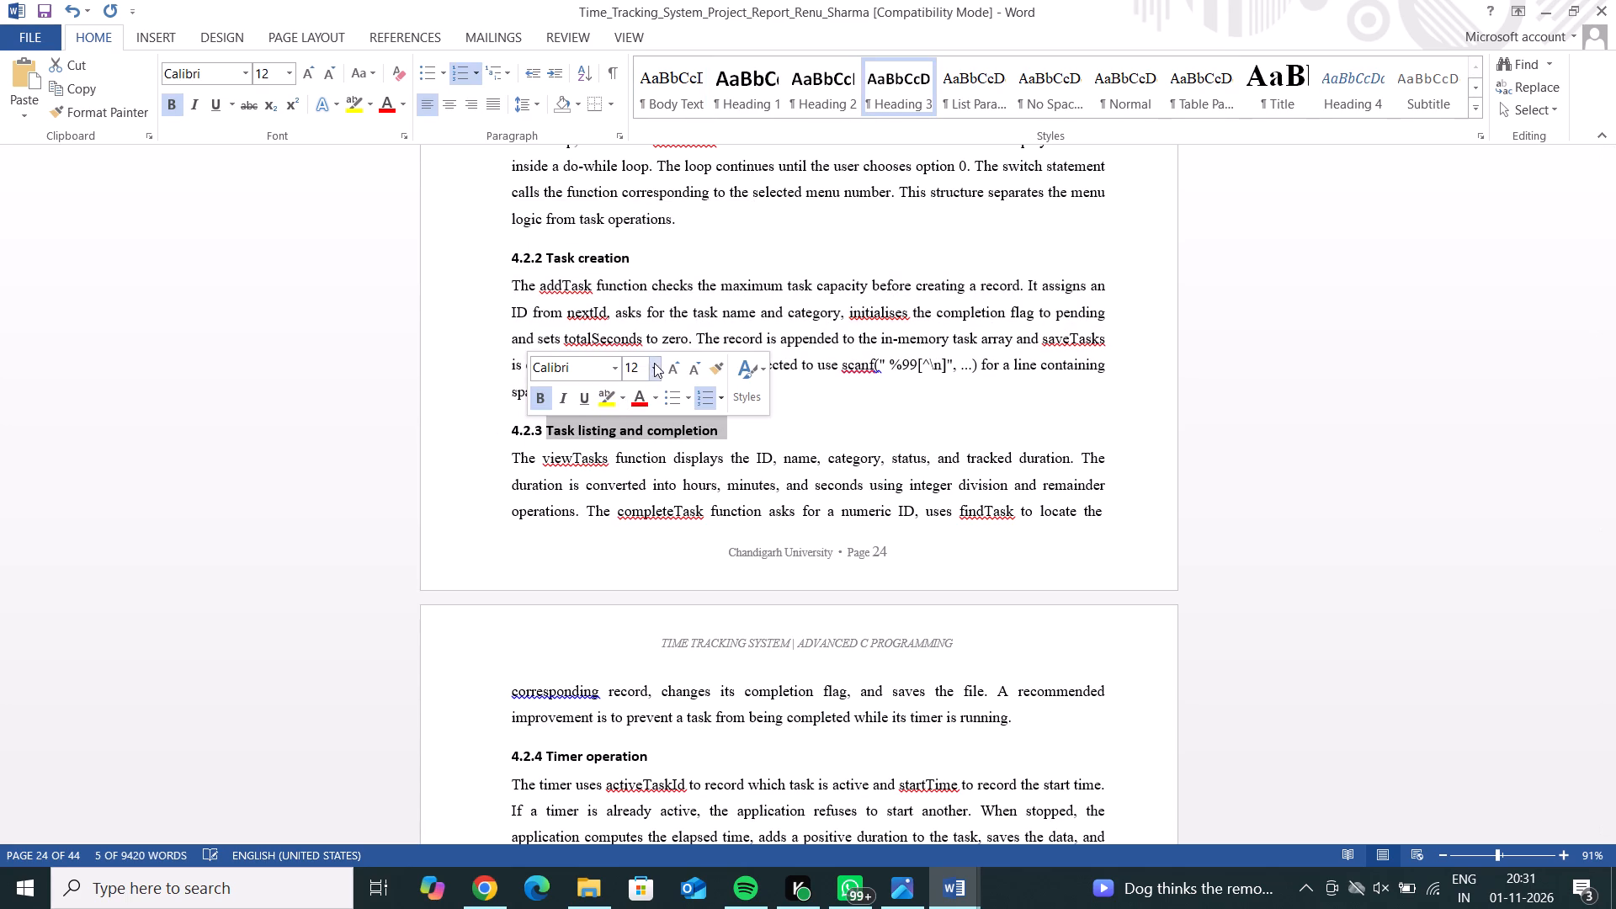
click(657, 366)
click(646, 485)
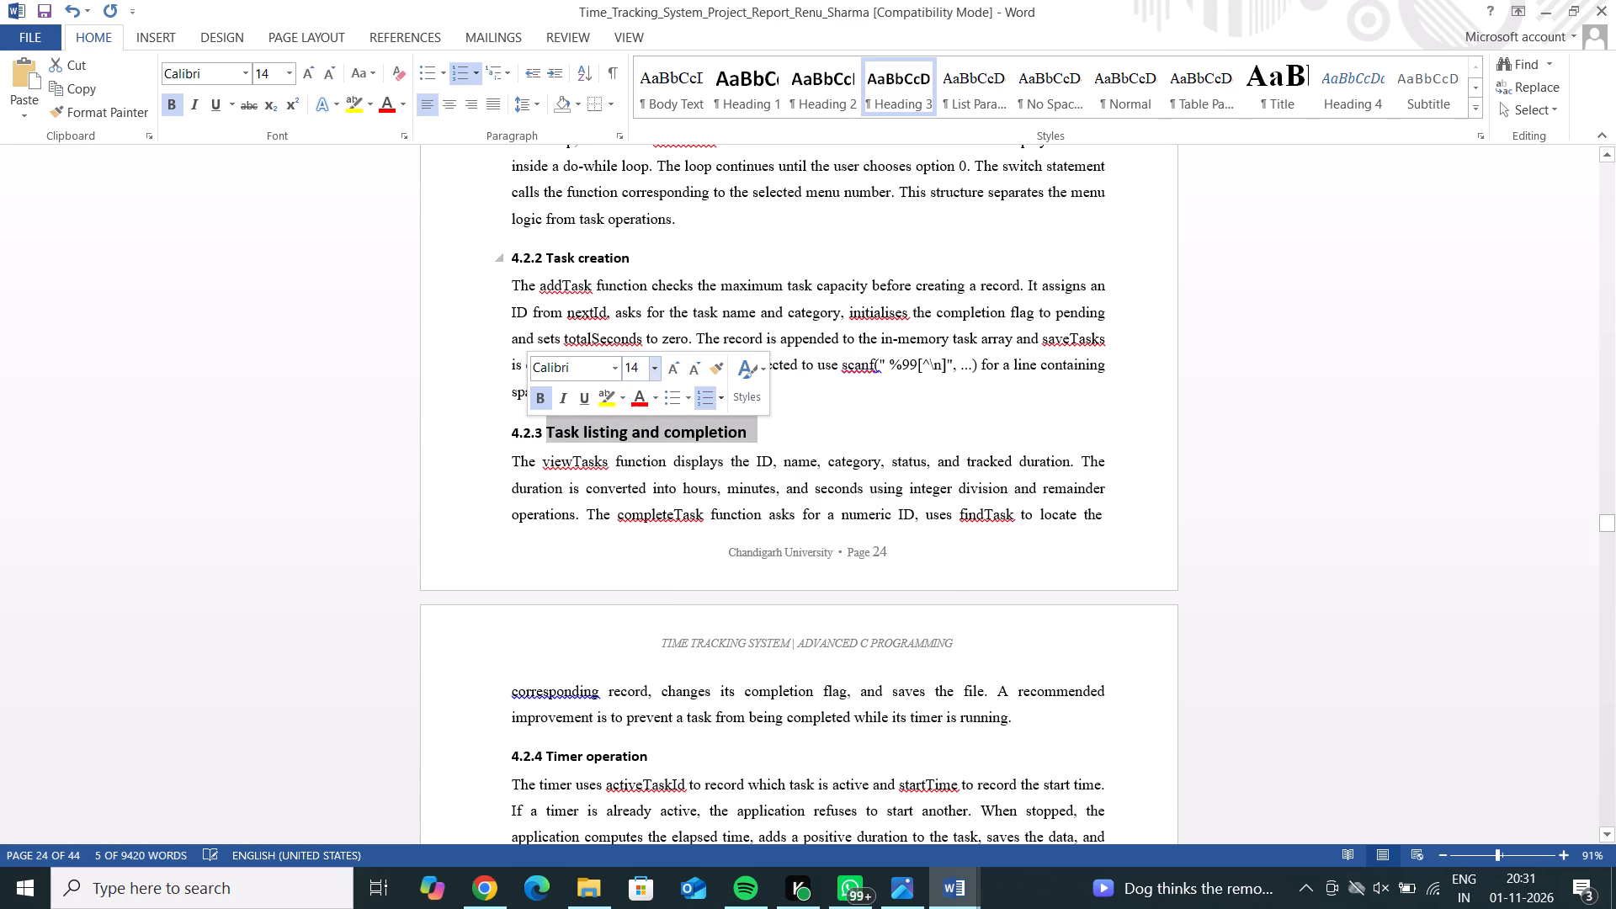
Set the "Task creation" heading text of 4.2.2 to font size 14.
drag(630, 261, 541, 254)
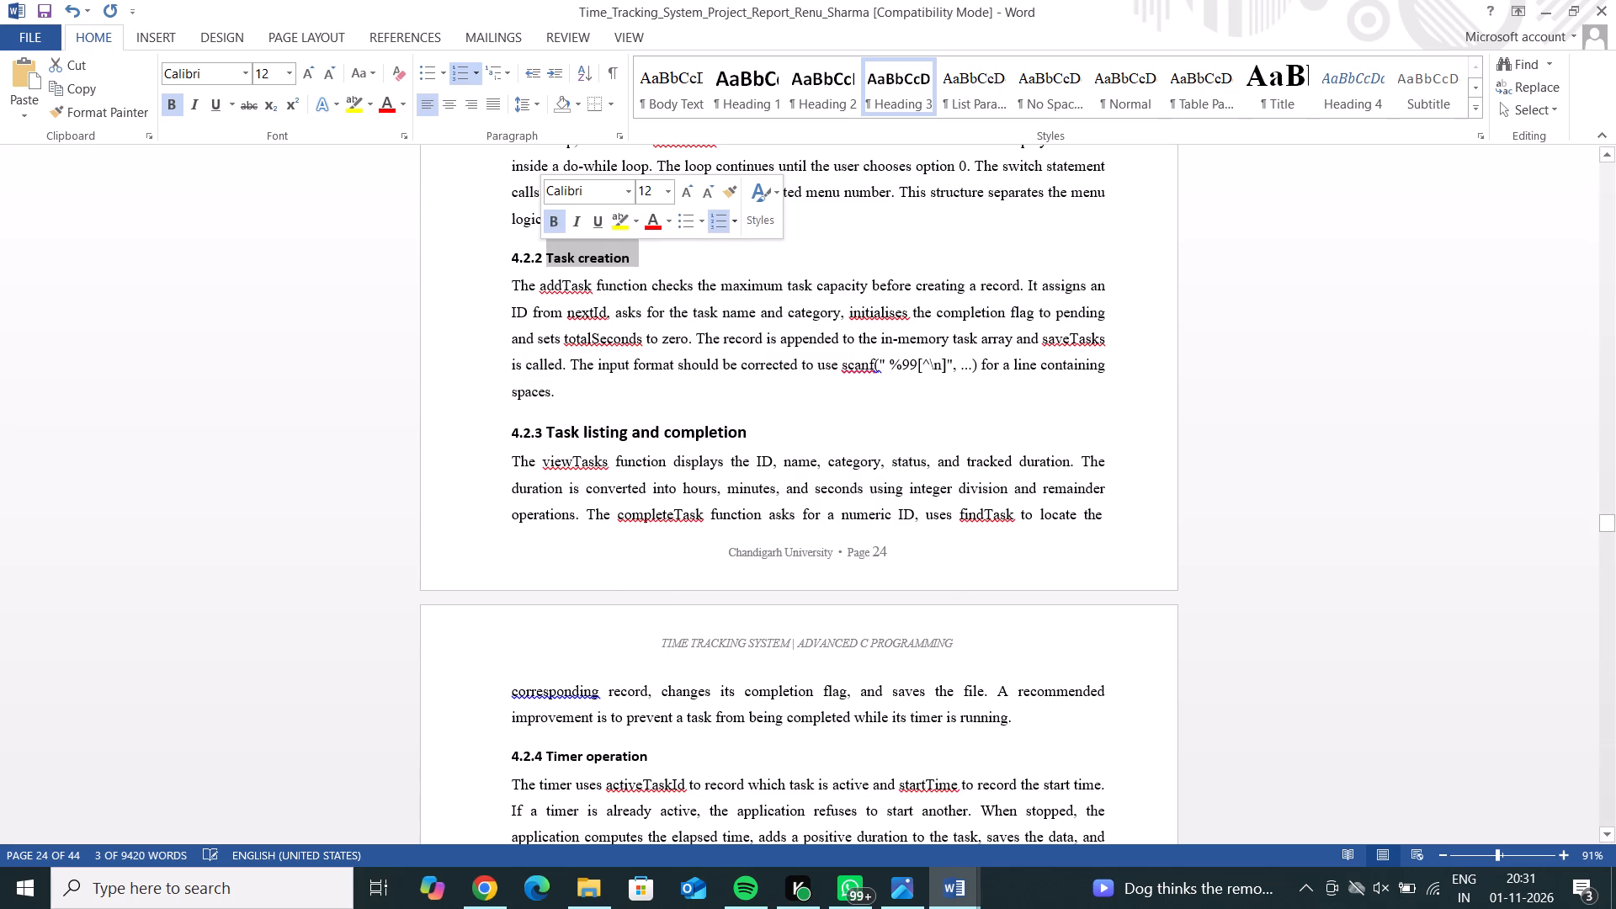
click(662, 188)
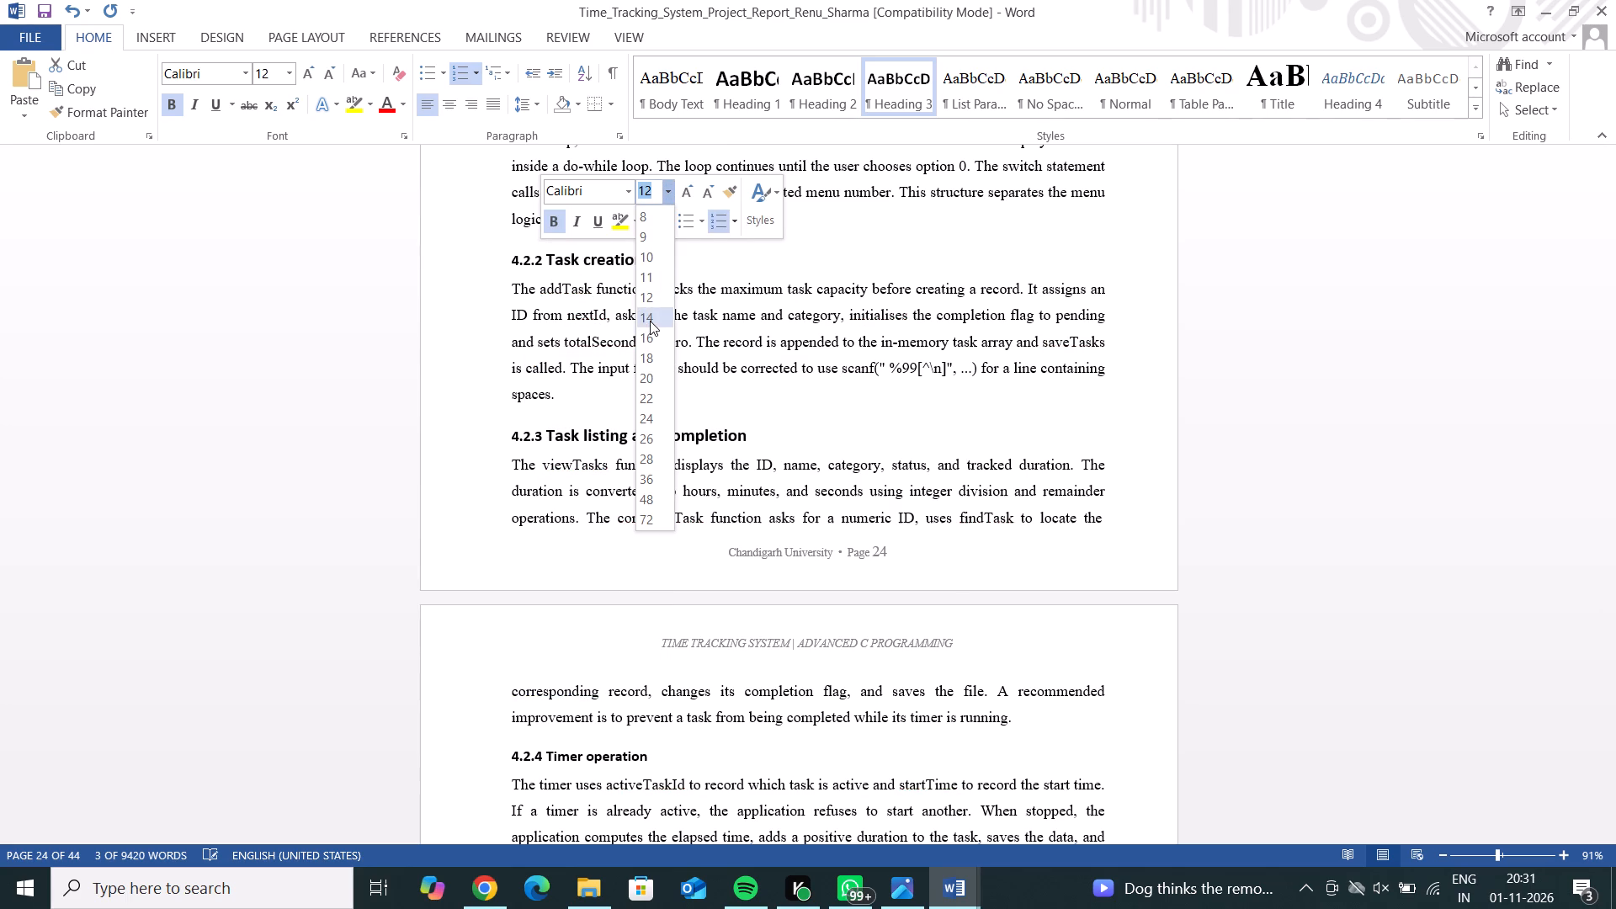
click(650, 321)
Apply font size 12 to the whole paragraph under 4.2.2 Task creation.
drag(560, 396, 513, 291)
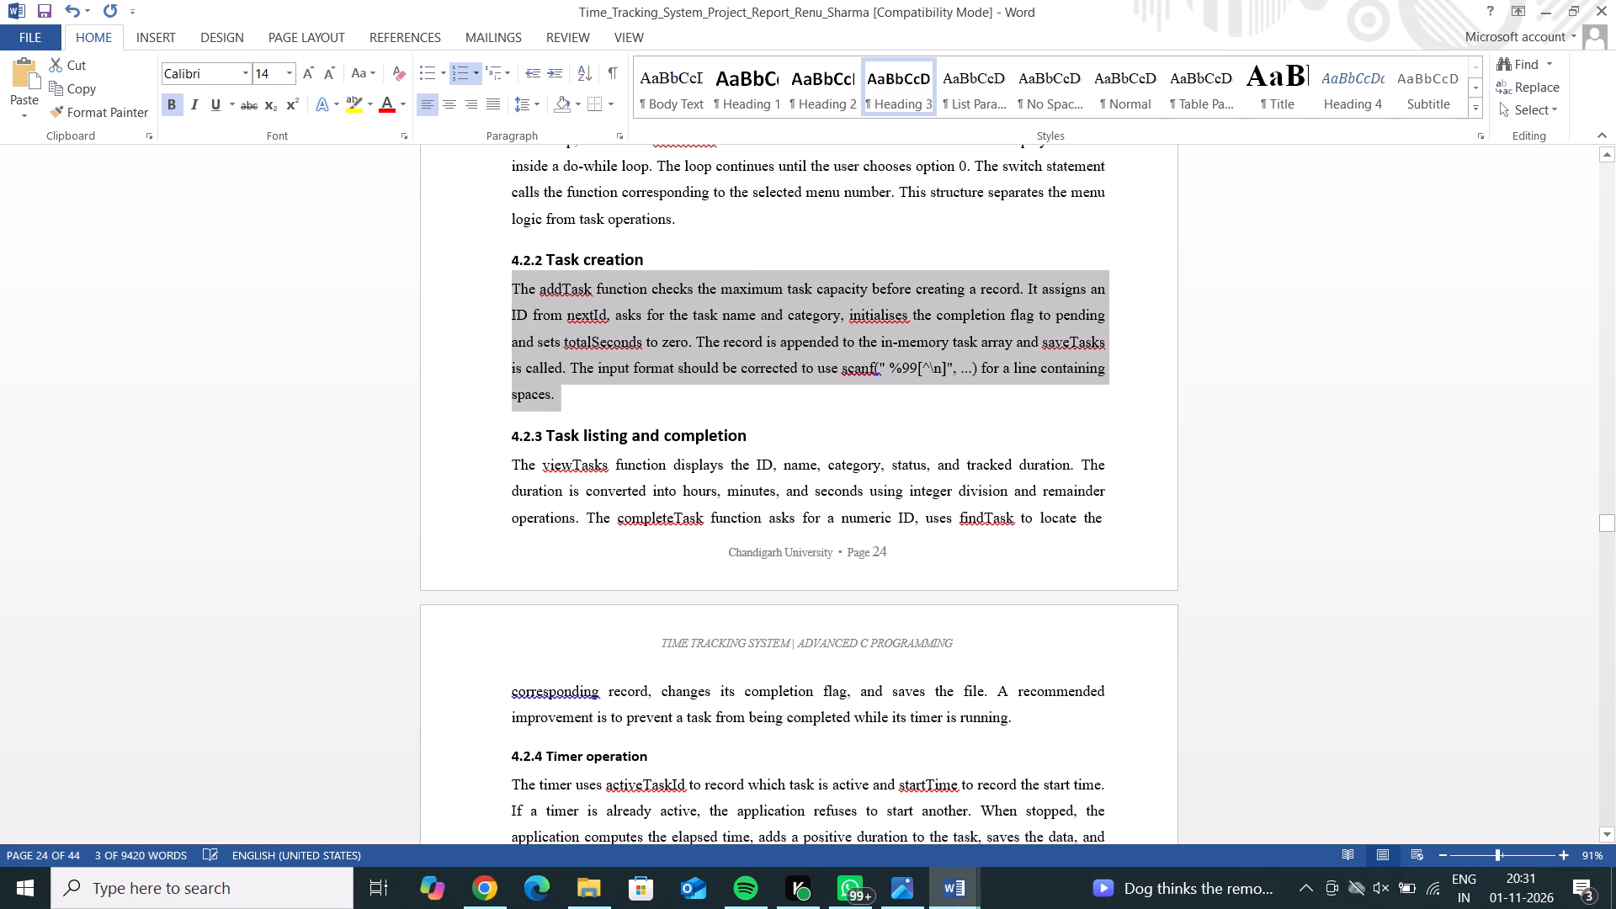
drag(513, 291, 512, 287)
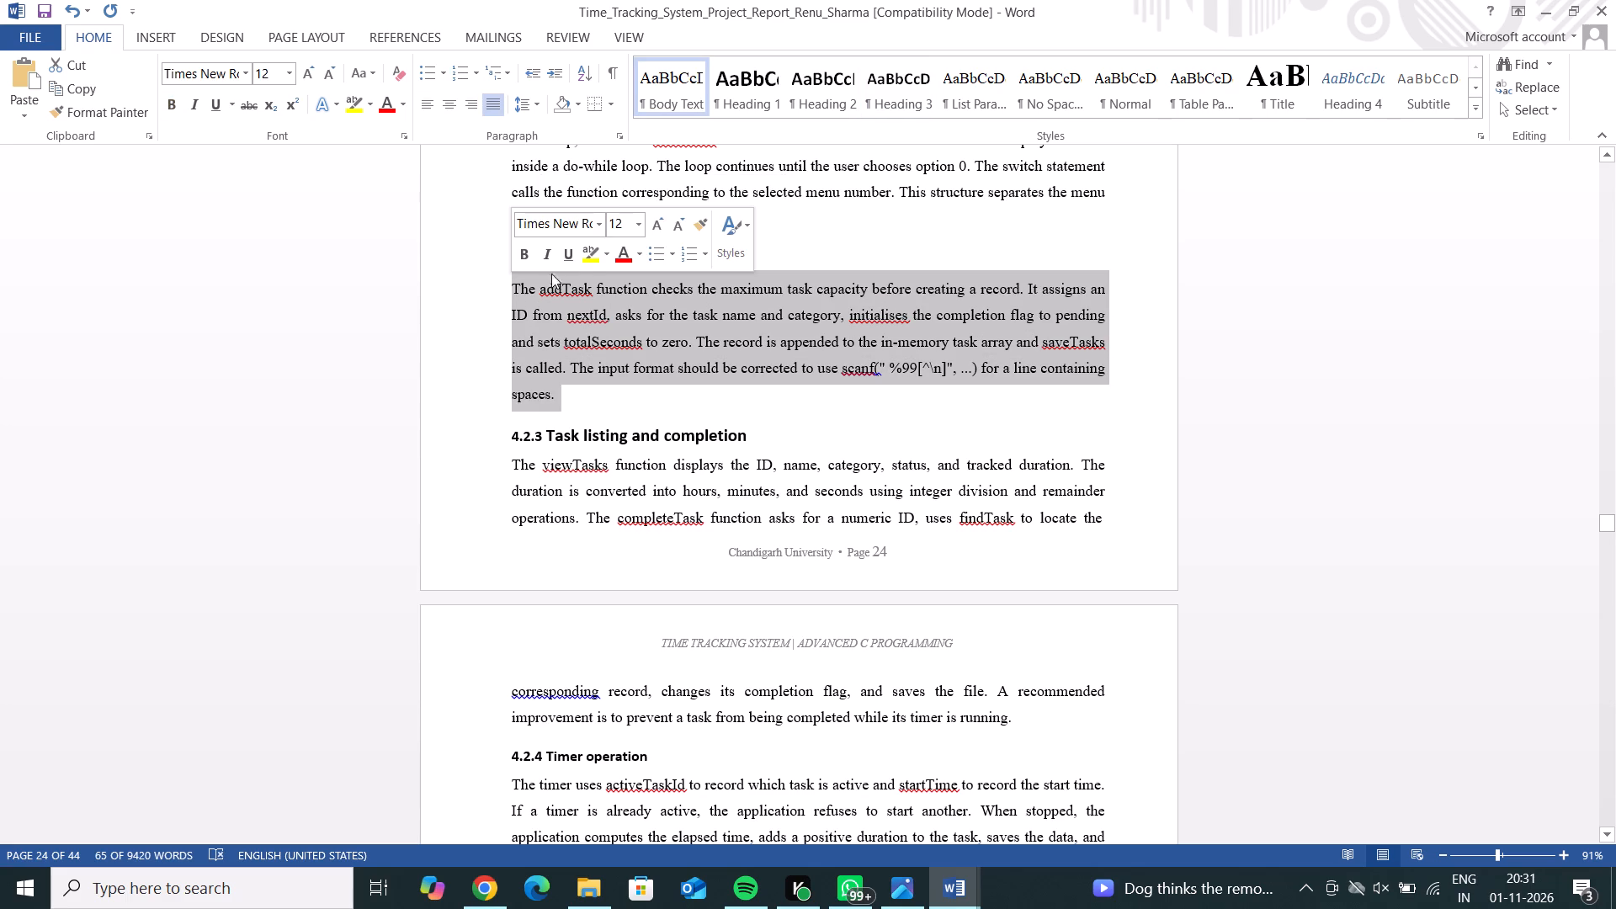
click(638, 226)
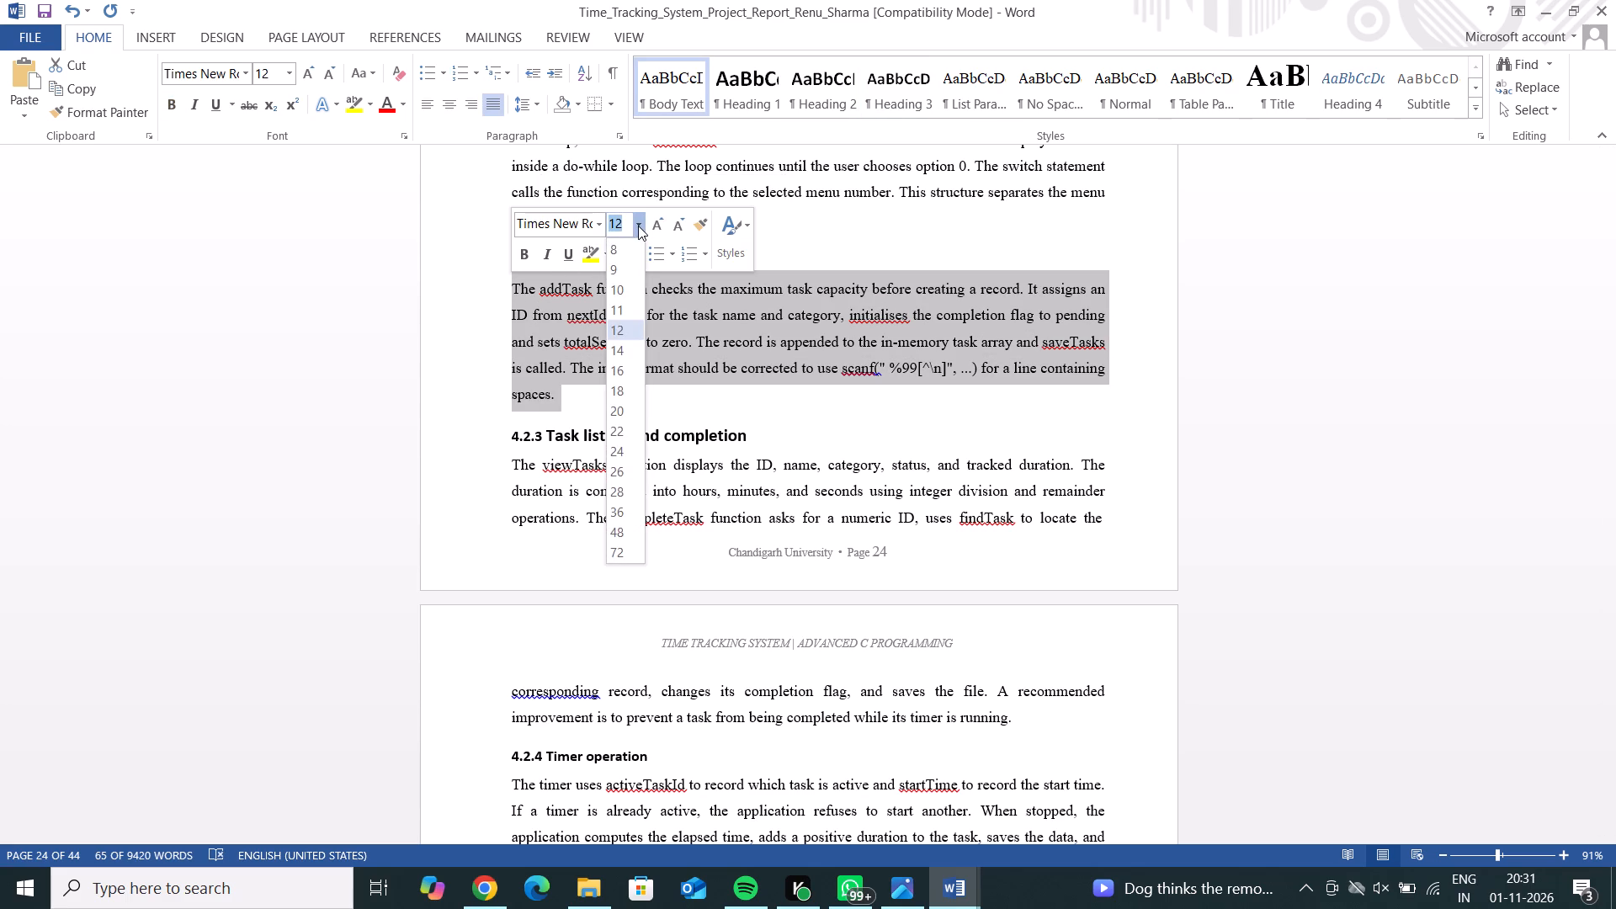
click(627, 332)
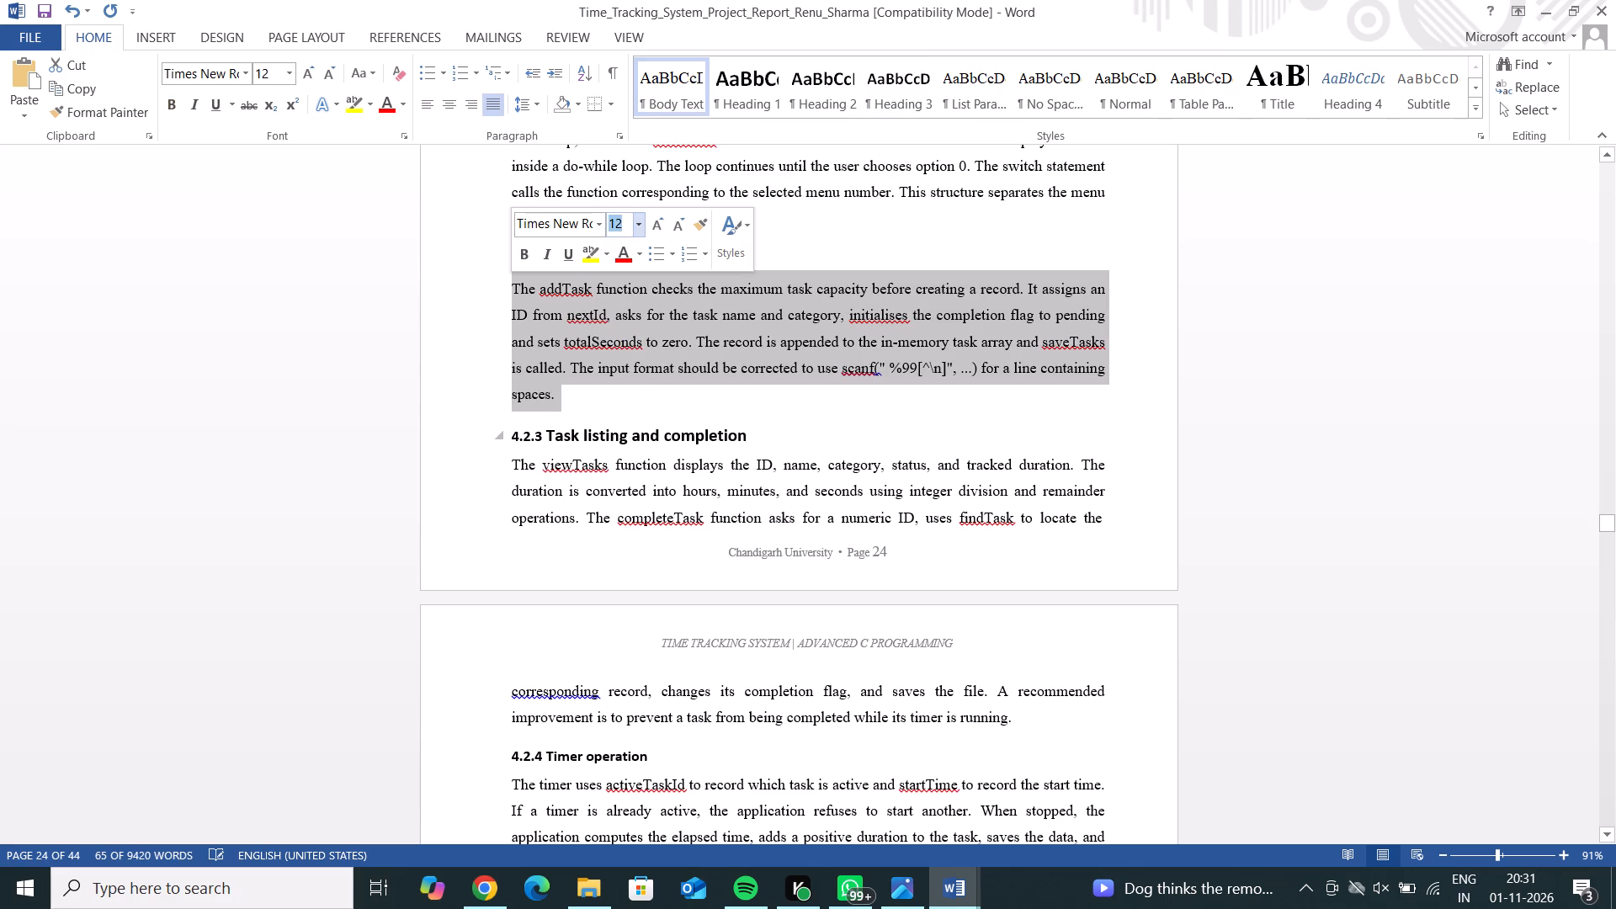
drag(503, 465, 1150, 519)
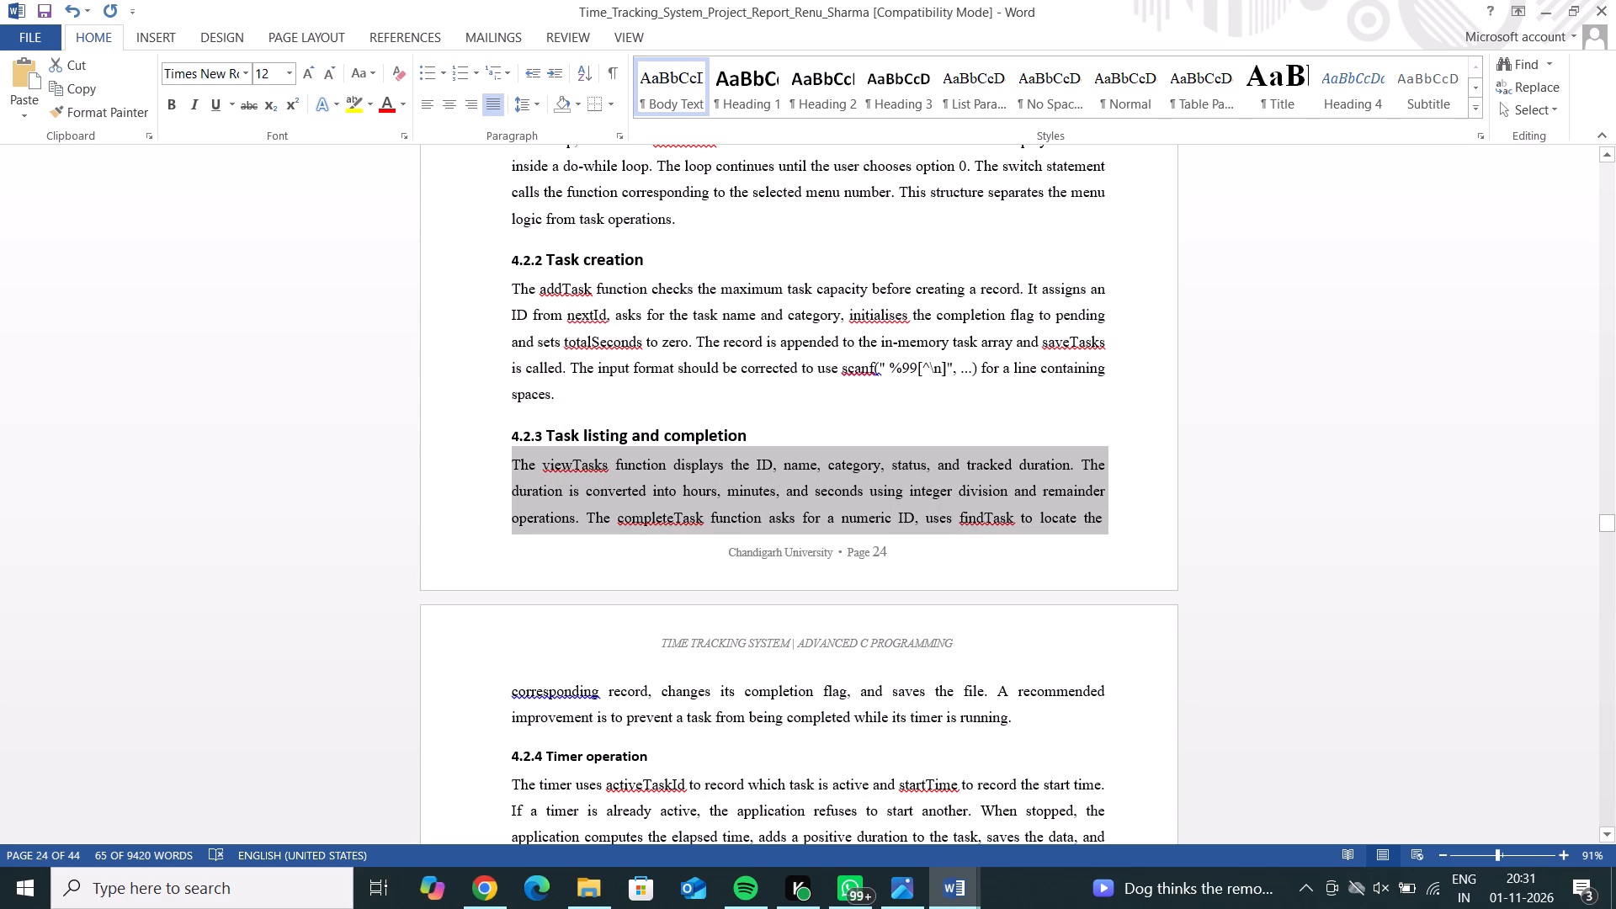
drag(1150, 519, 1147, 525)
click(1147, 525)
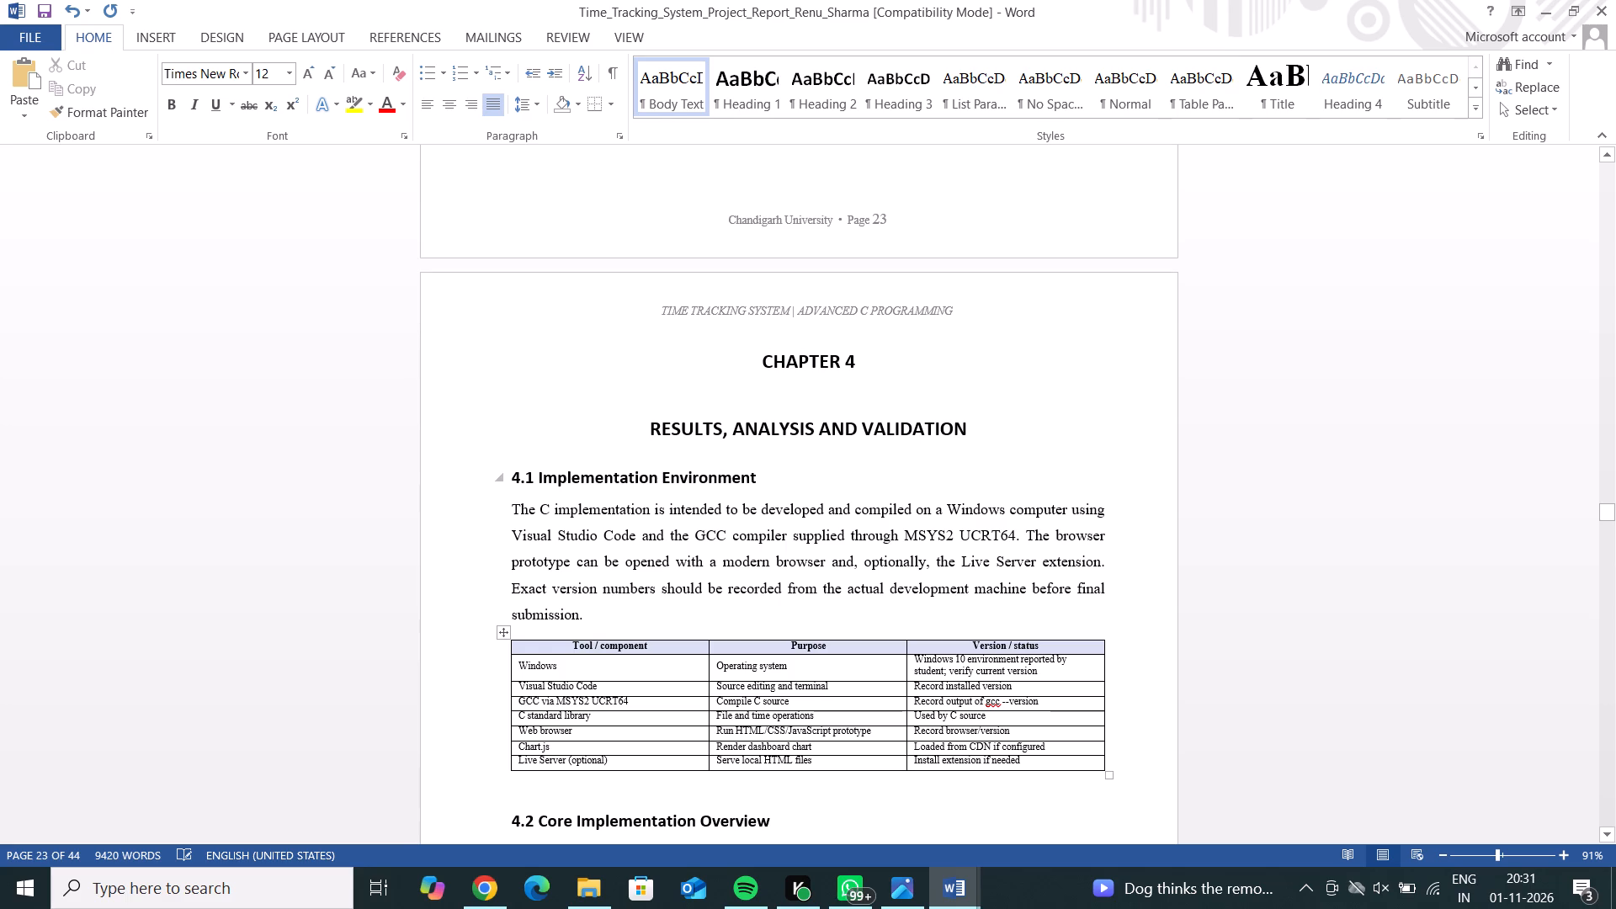
Underline the "RESULTS, ANALYSIS AND VALIDATION" title and the "CHAPTER 4" heading above it.
triple_click(965, 433)
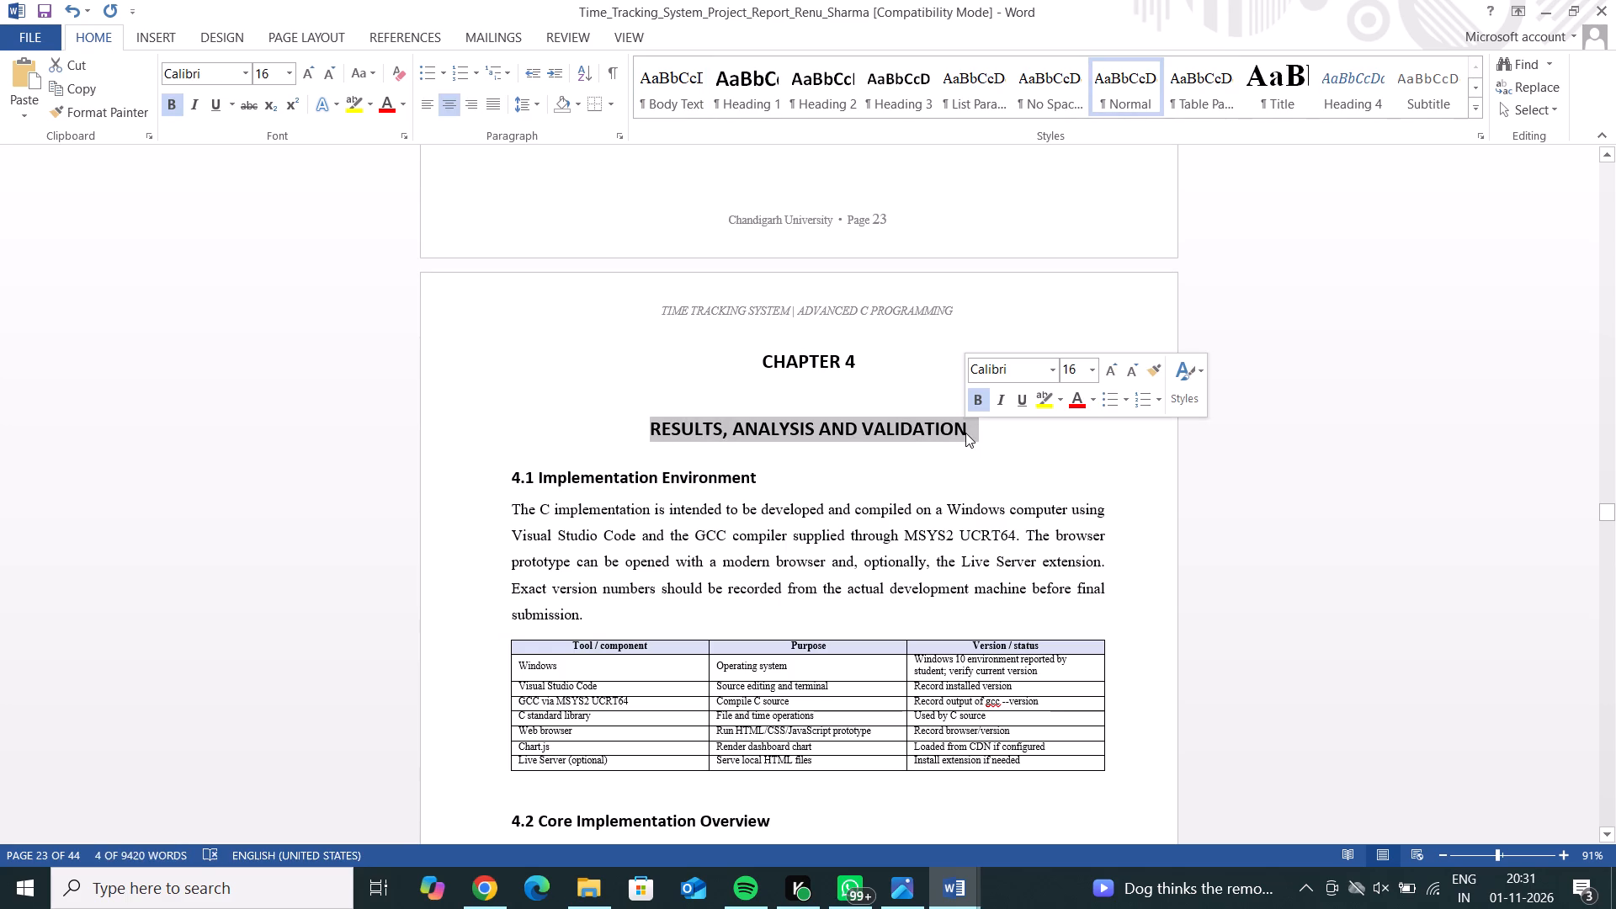
click(1017, 401)
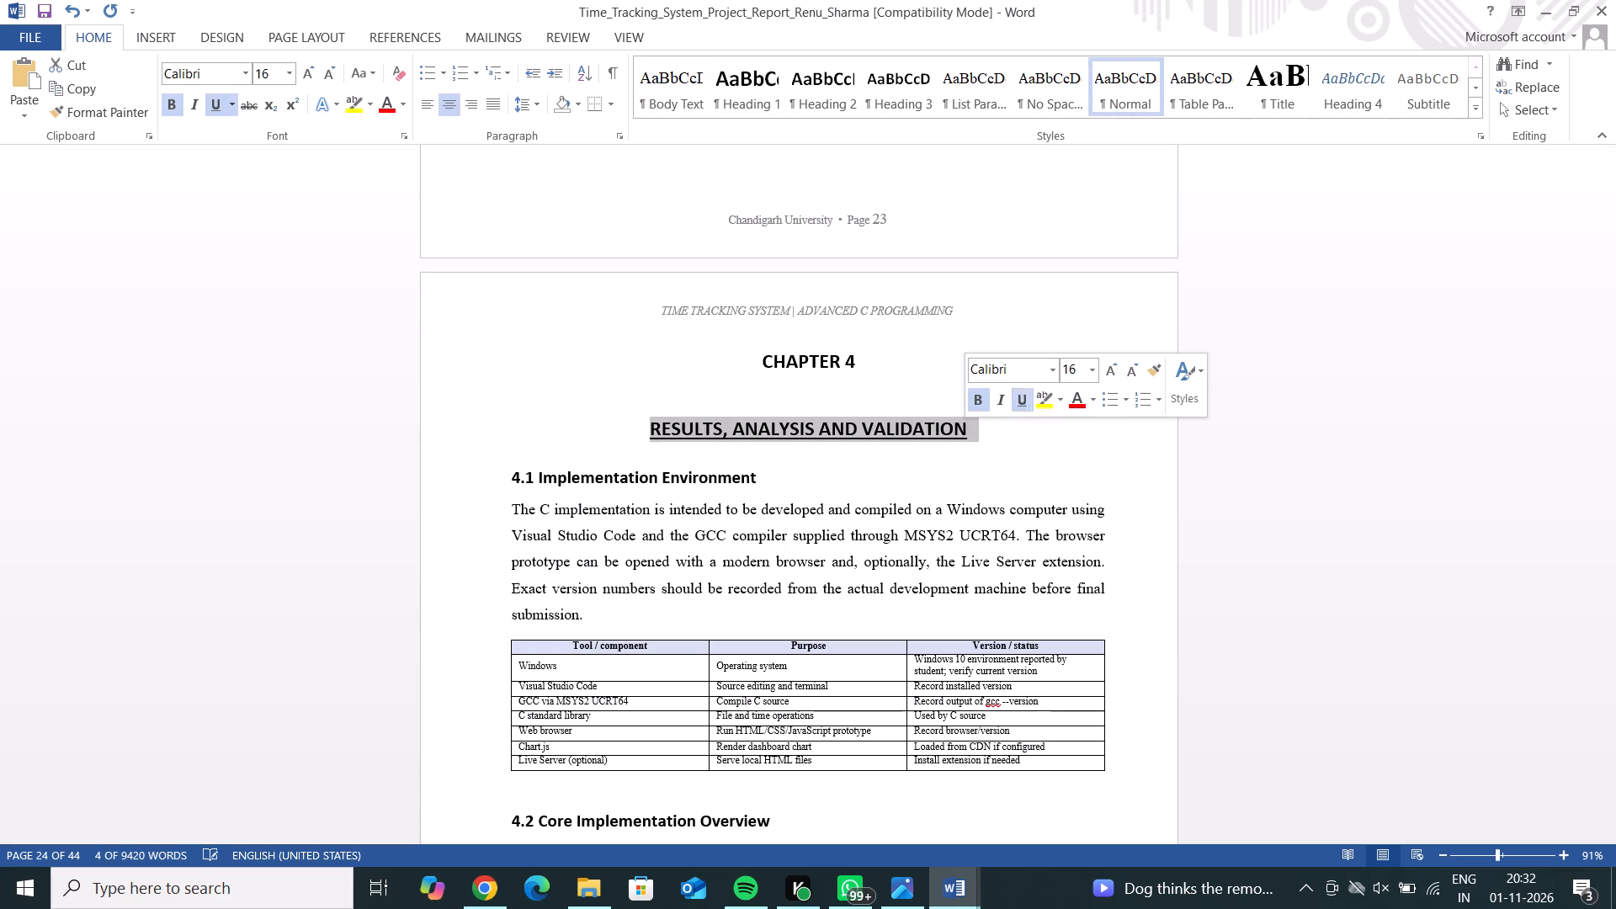
drag(849, 360, 772, 360)
click(874, 357)
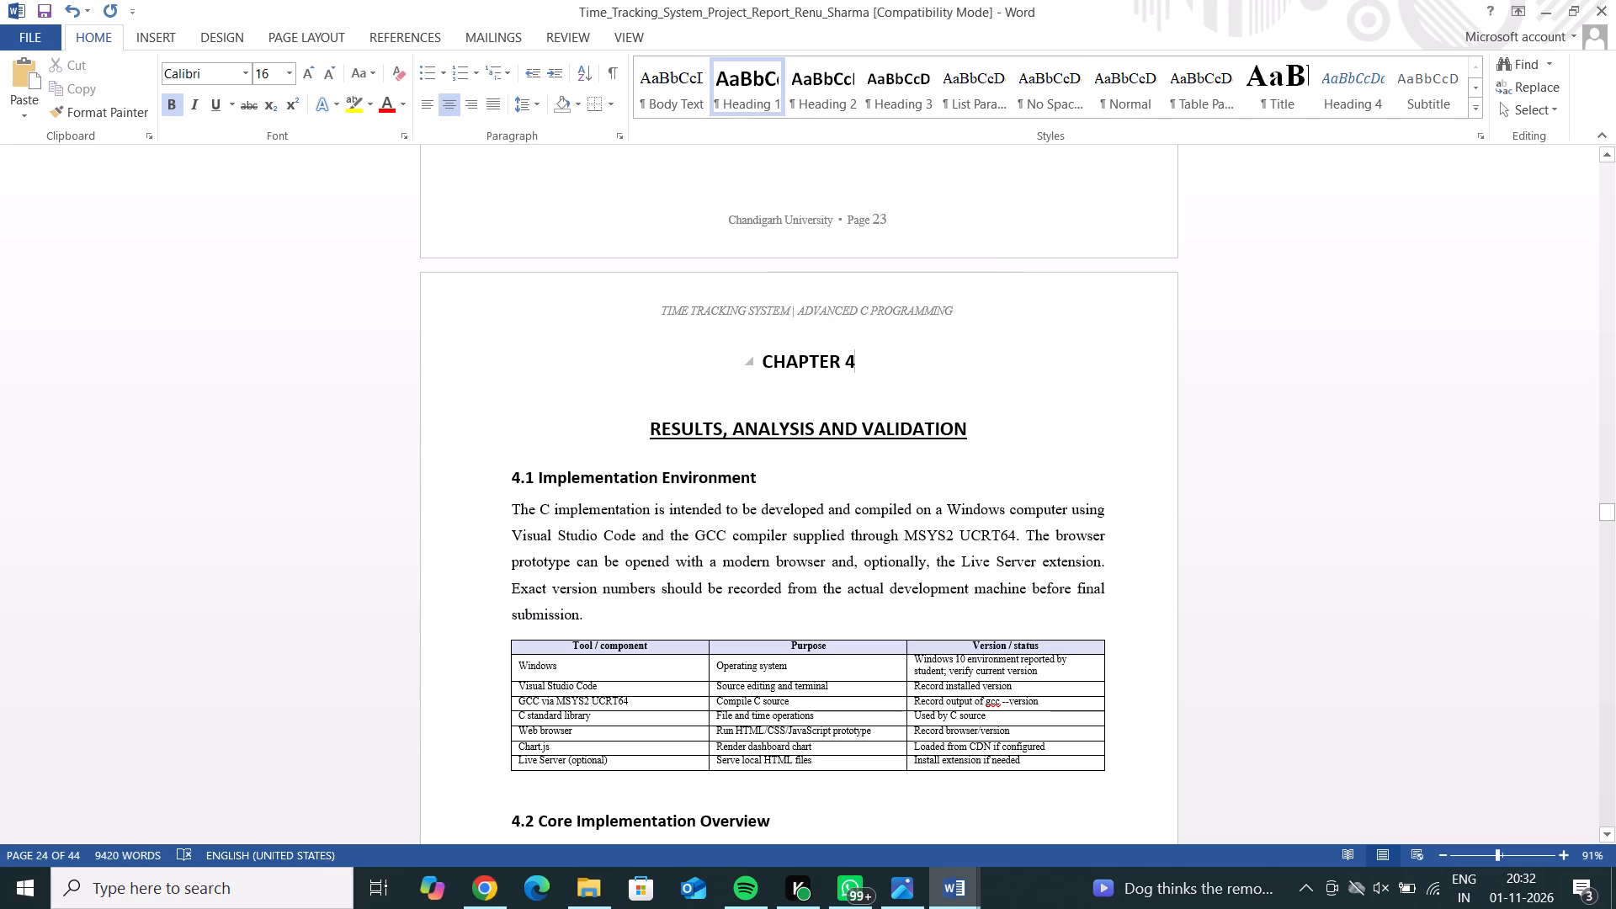
click(850, 357)
drag(850, 357, 793, 359)
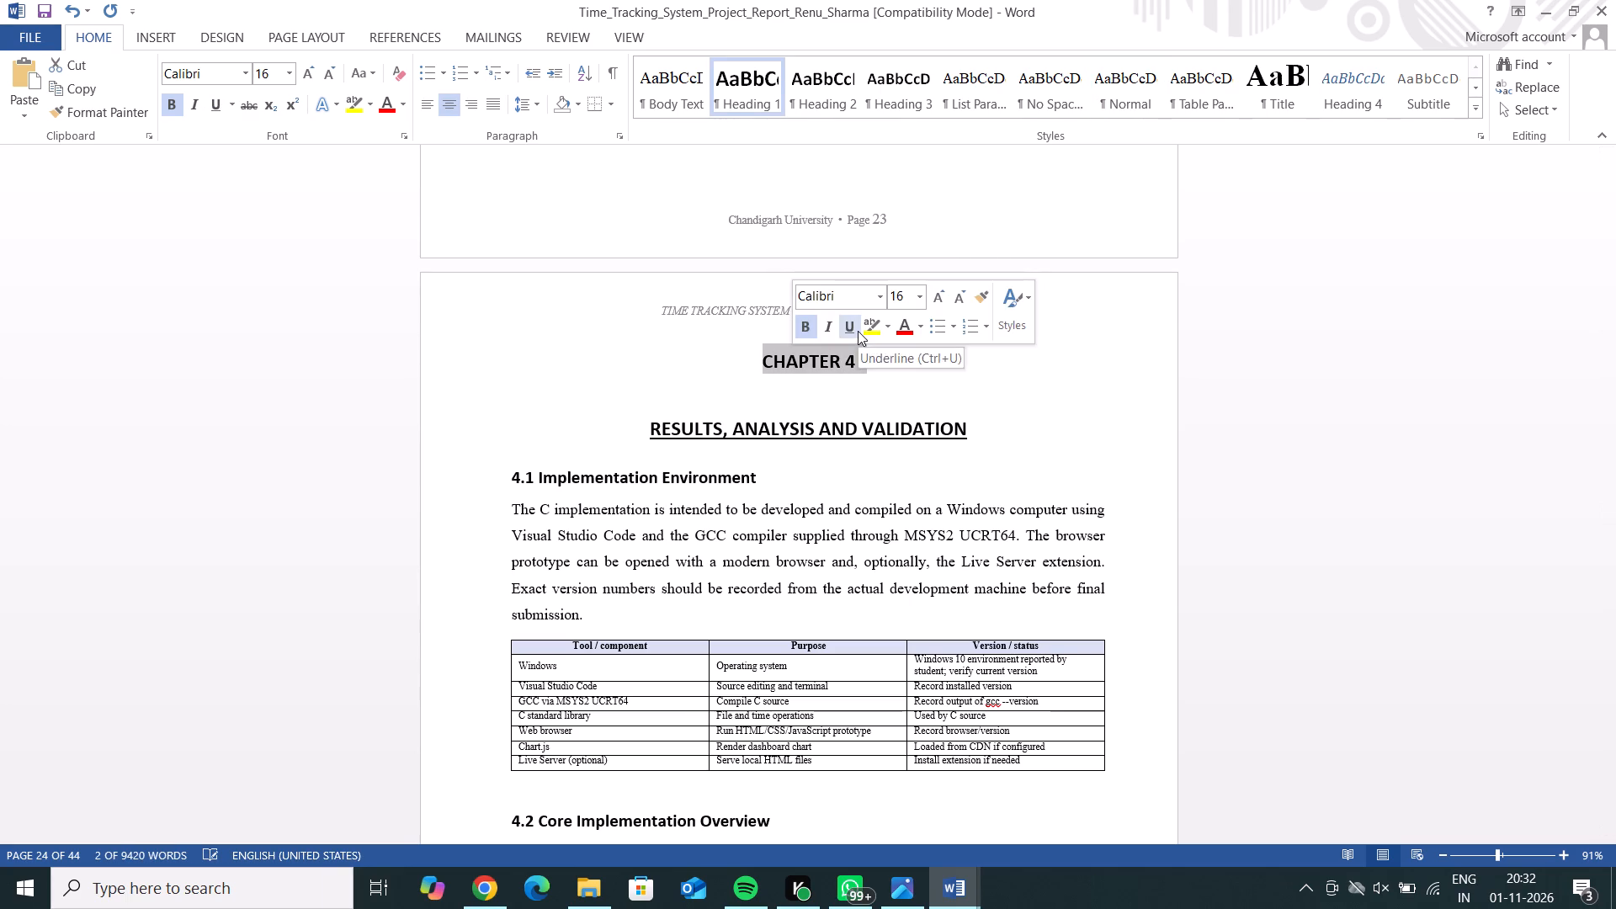
click(858, 331)
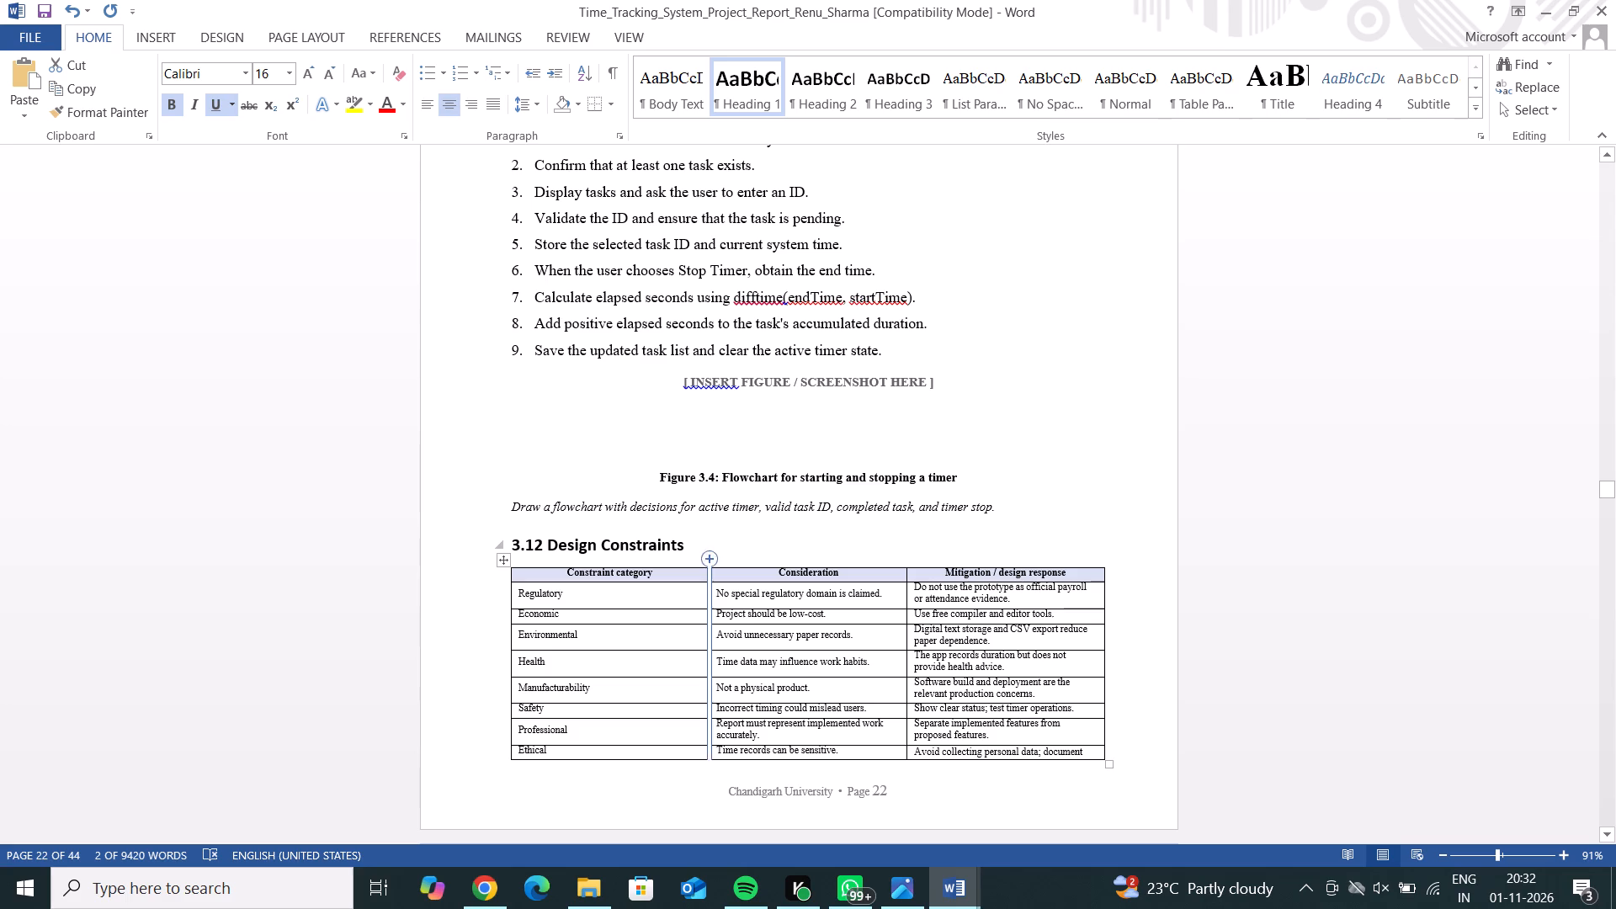
drag(956, 471, 832, 478)
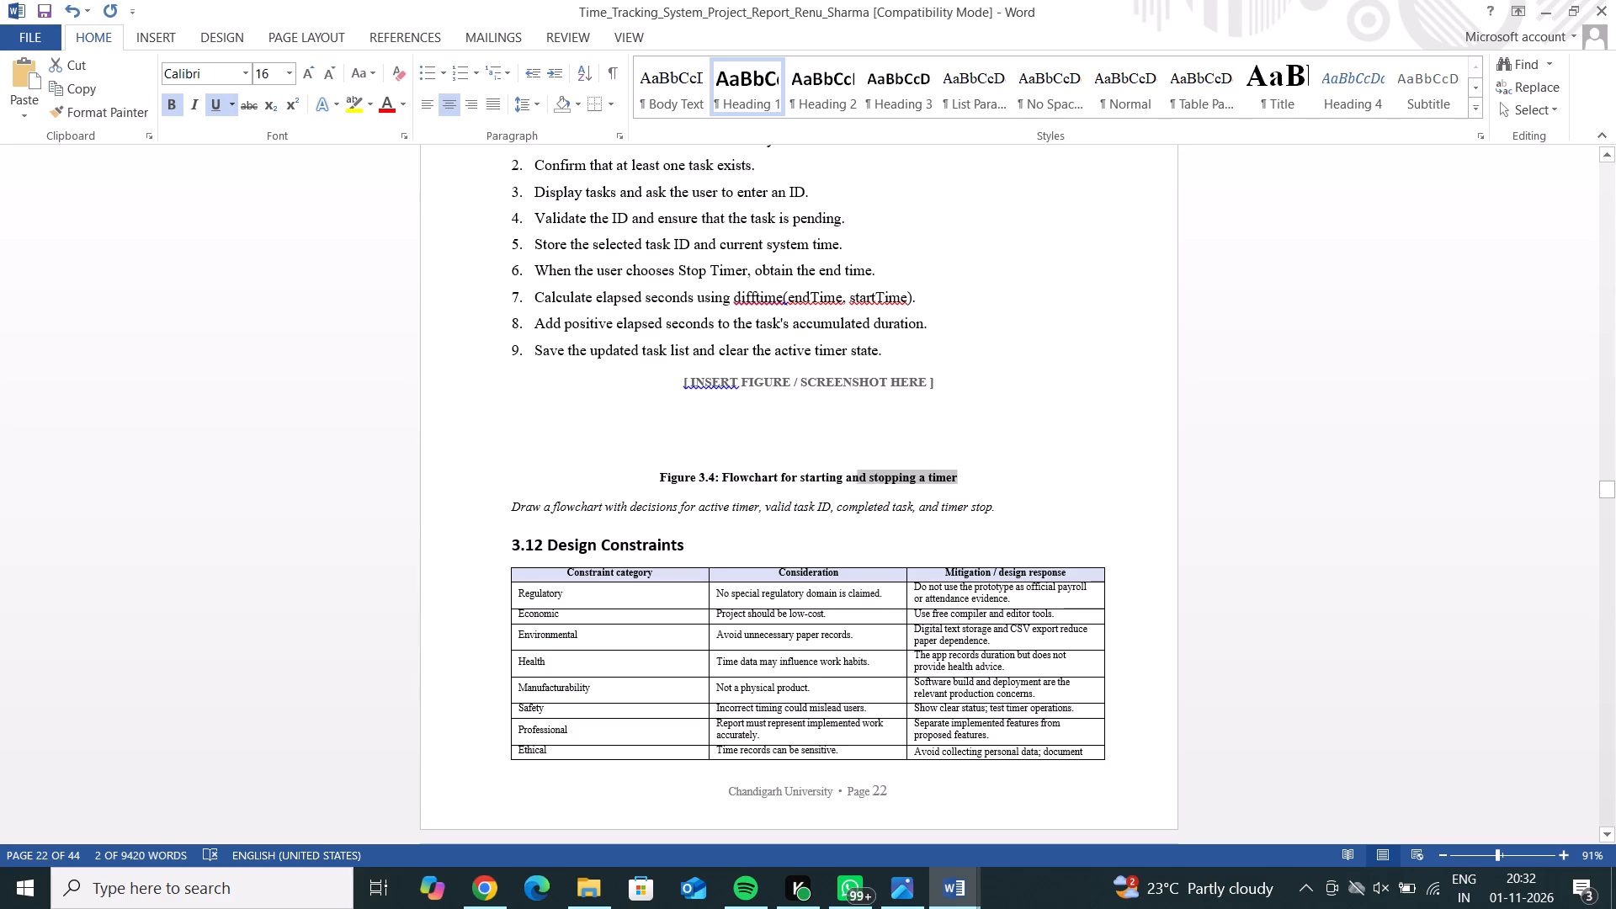
drag(832, 478, 667, 479)
key(ctrl+c)
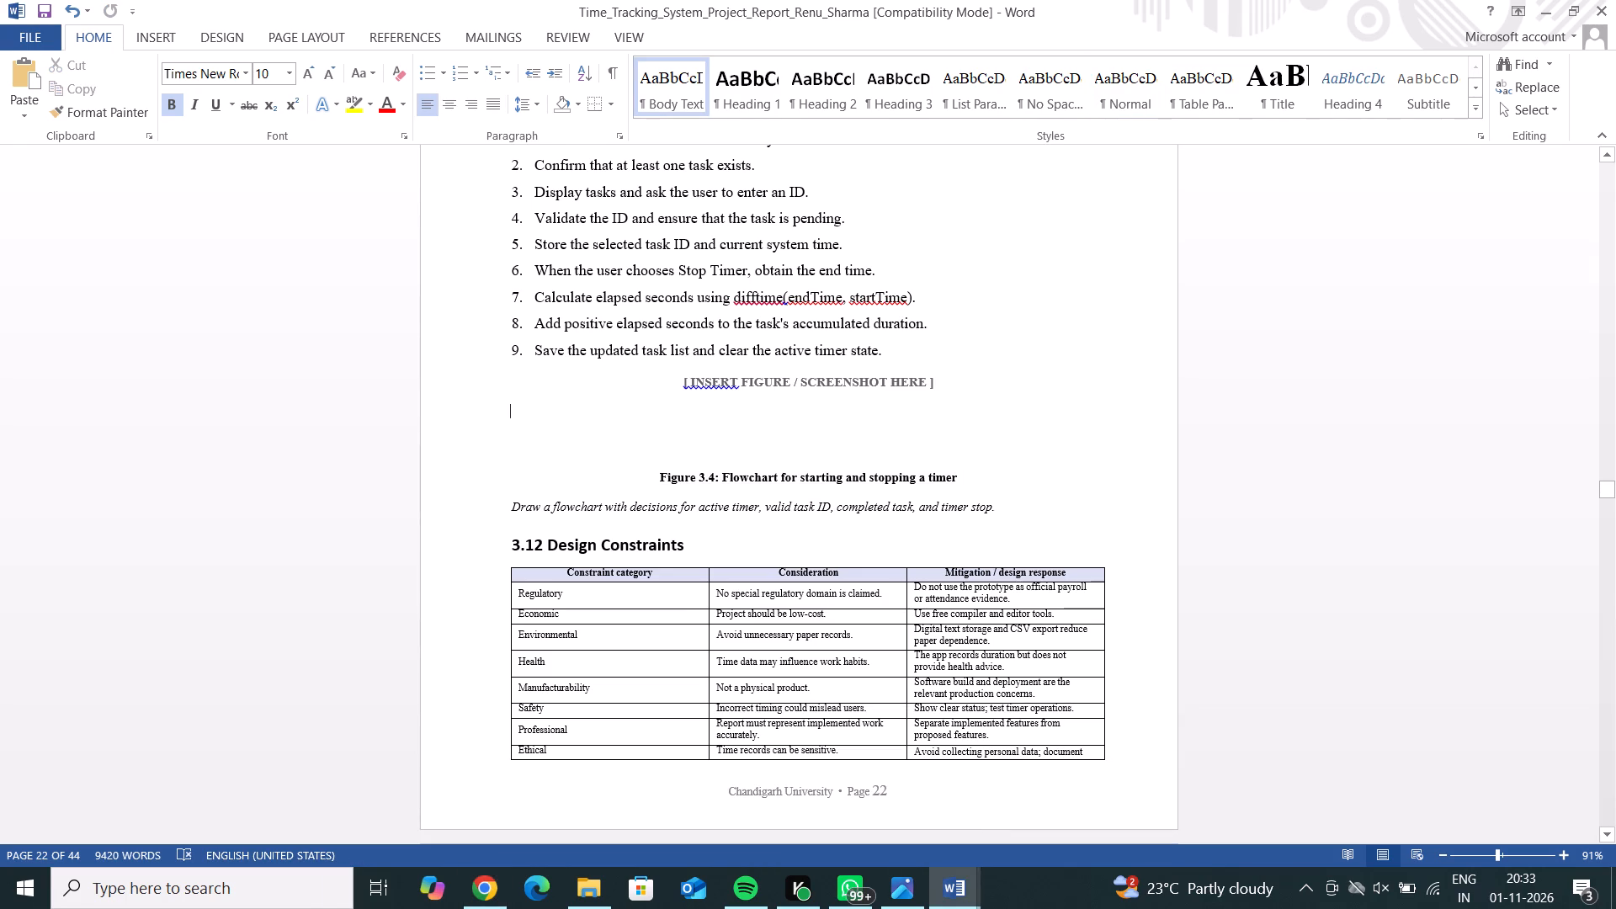
key(ctrl+v)
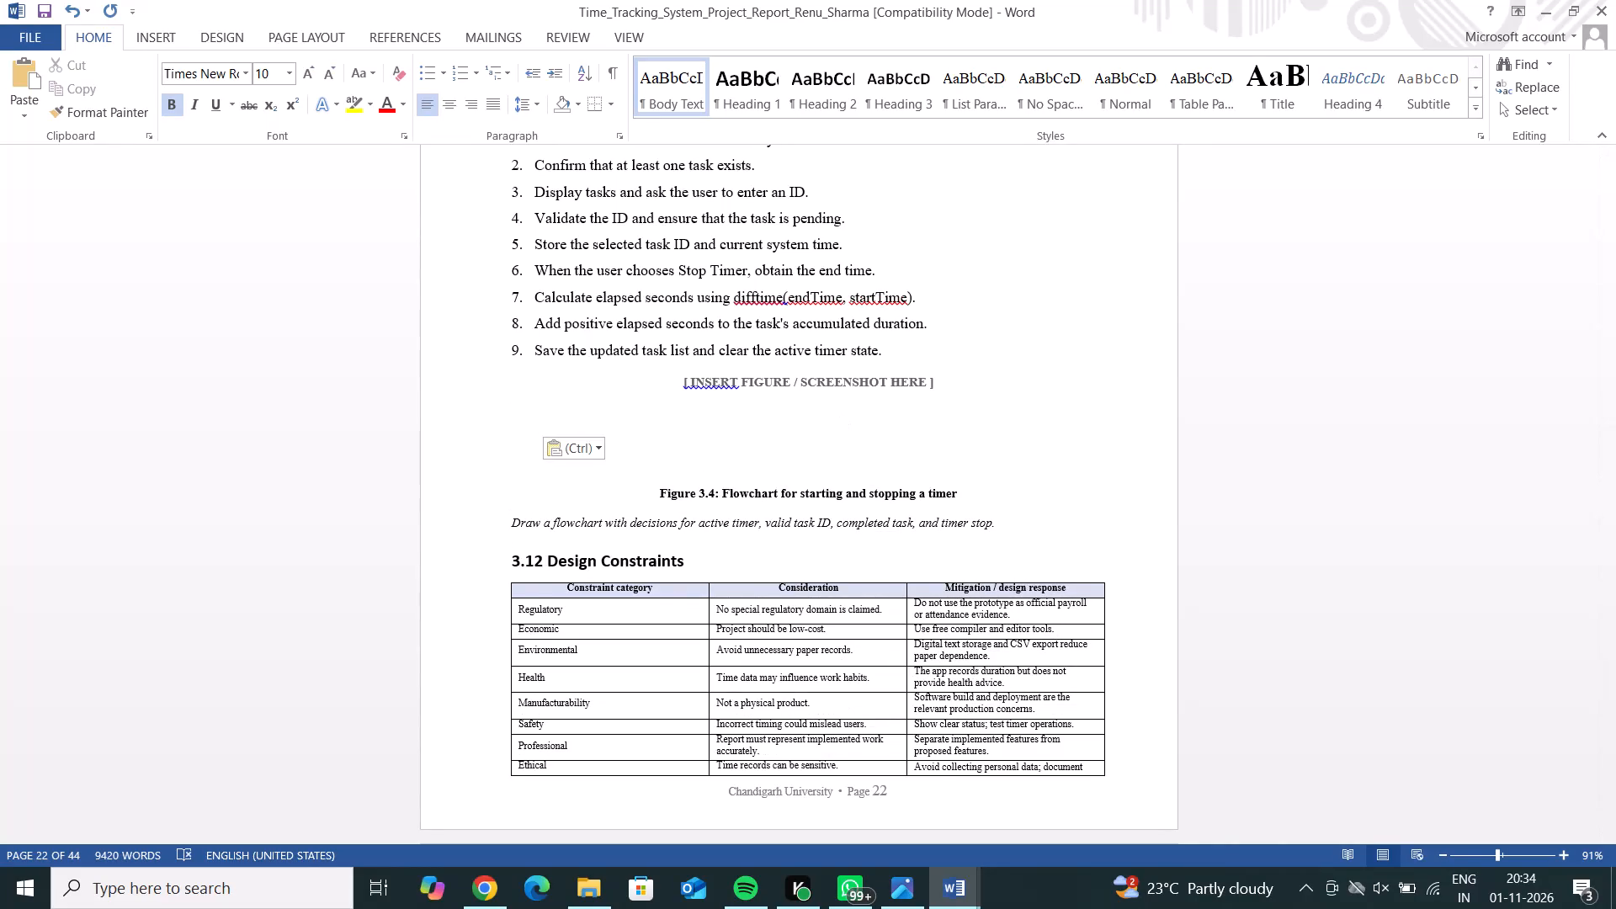
key(ctrl+v)
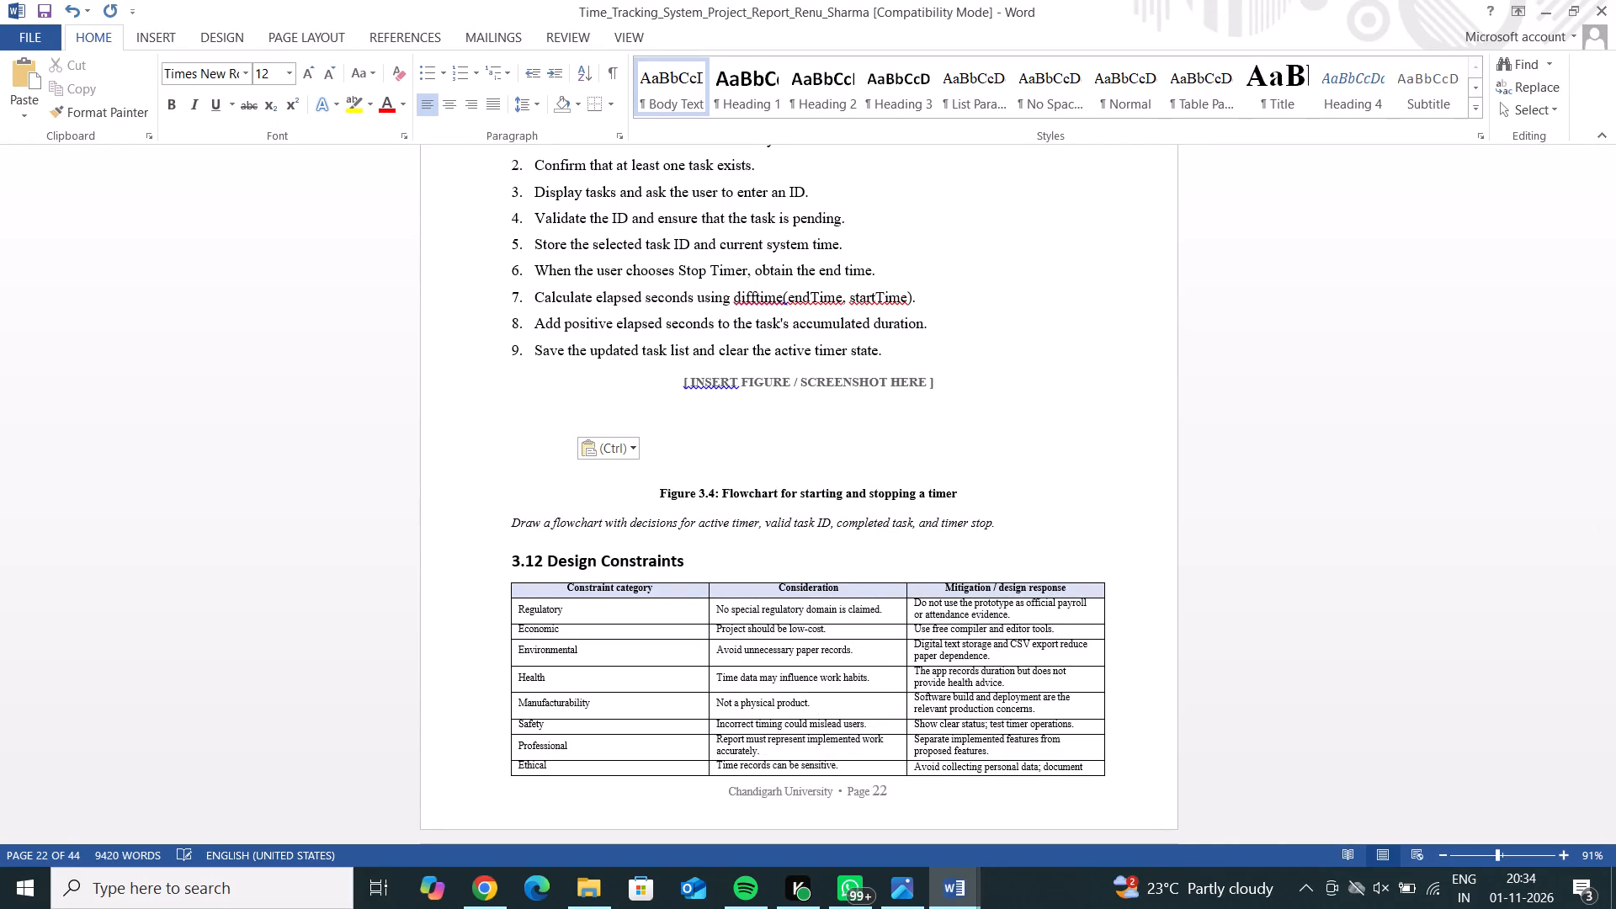
key(ctrl+v)
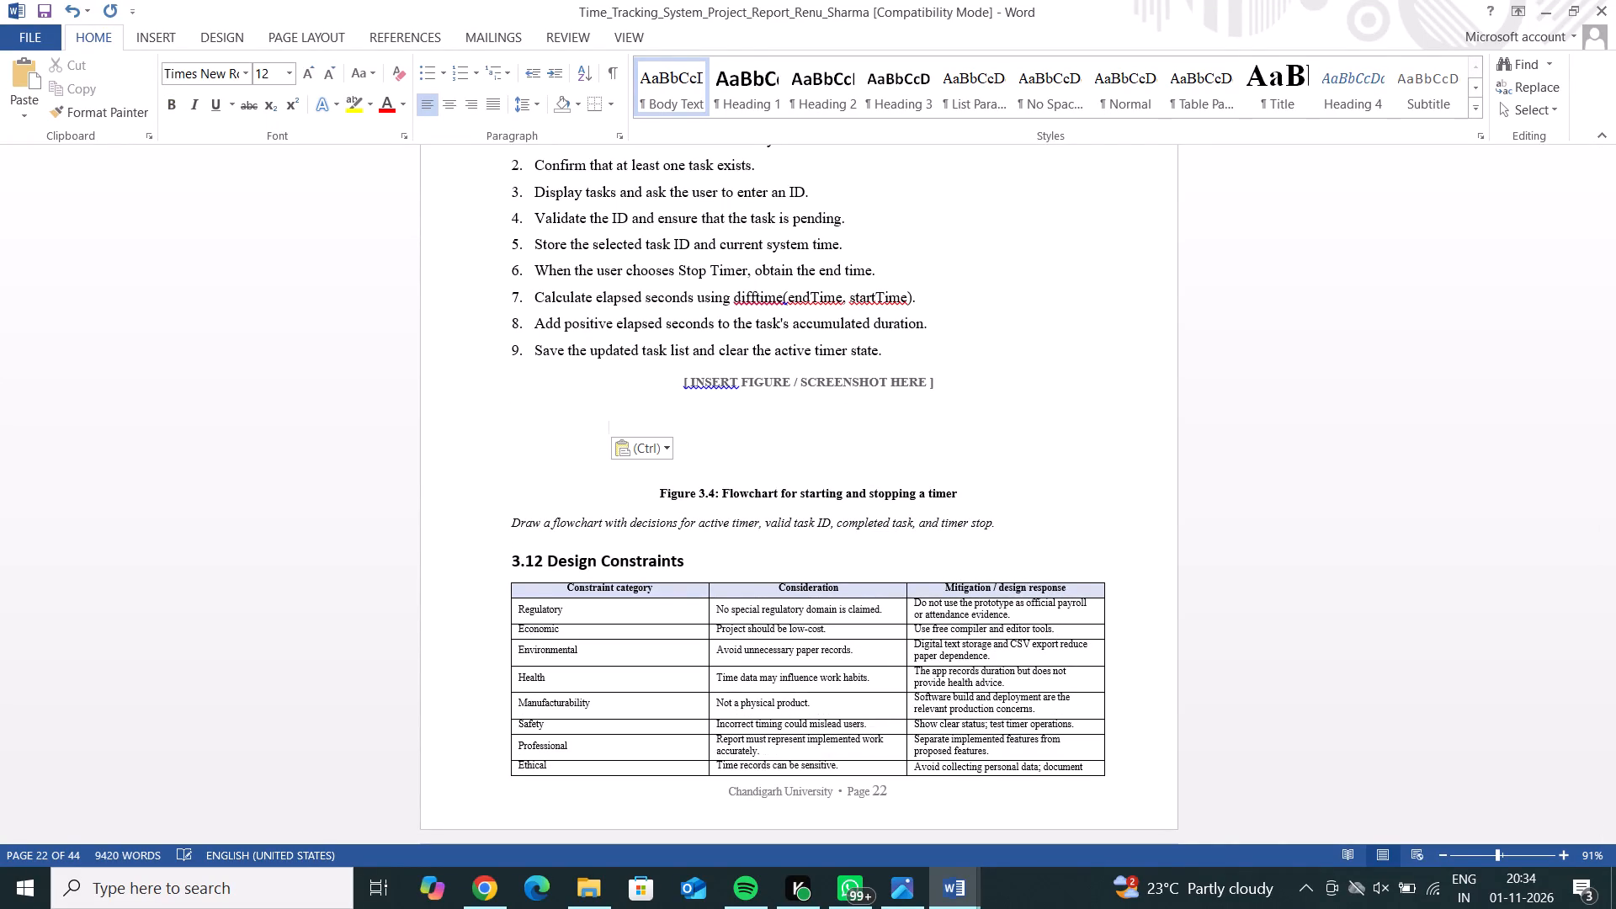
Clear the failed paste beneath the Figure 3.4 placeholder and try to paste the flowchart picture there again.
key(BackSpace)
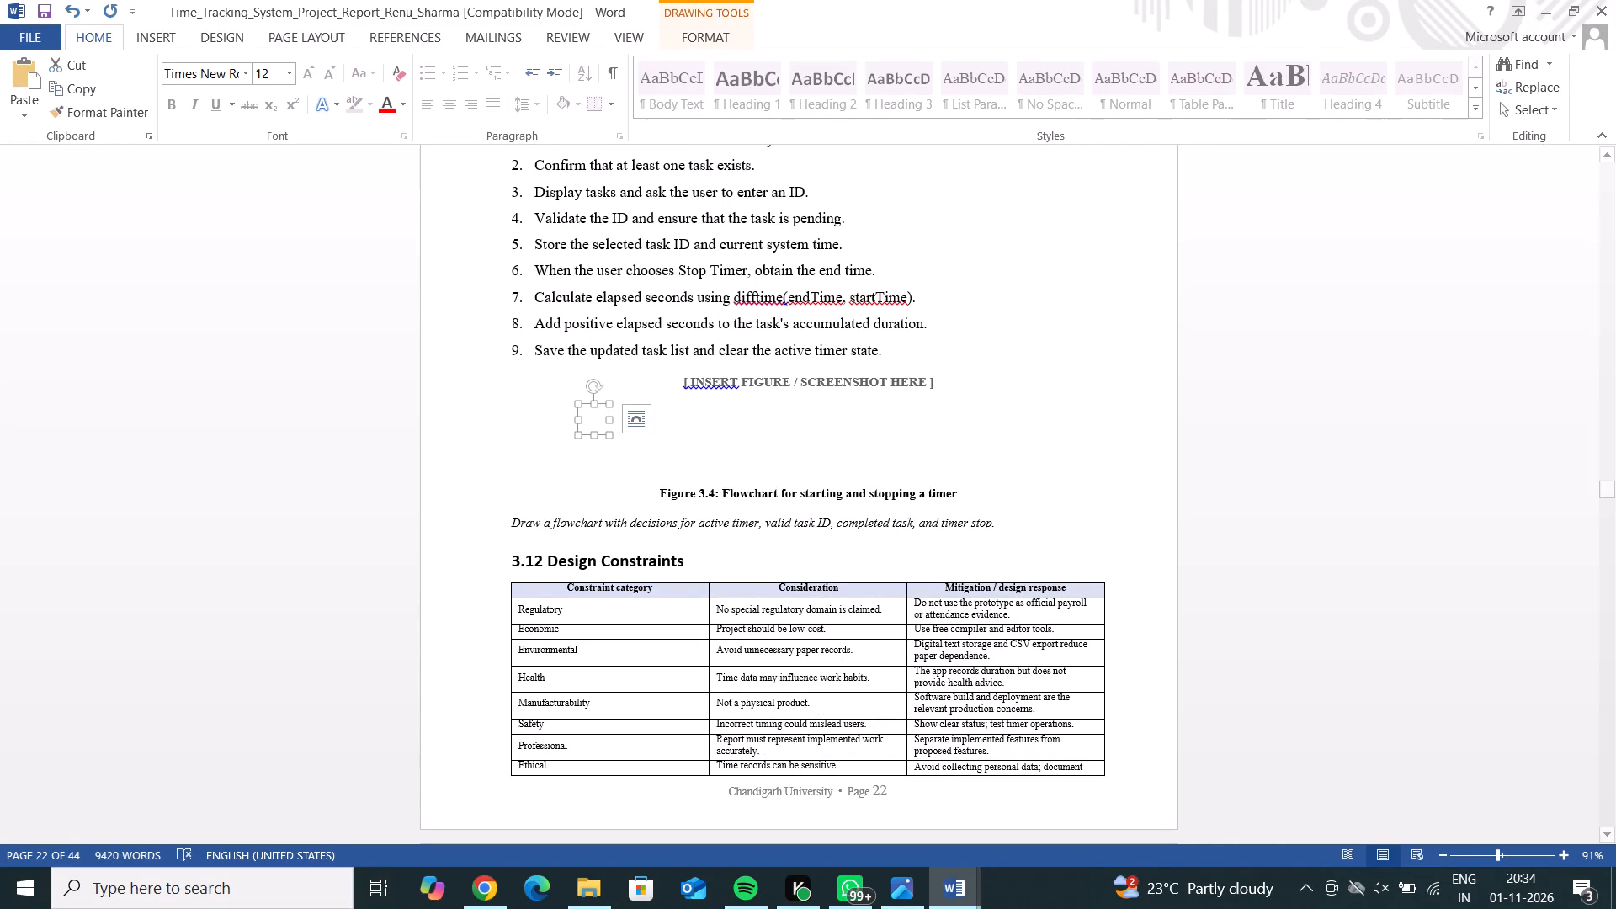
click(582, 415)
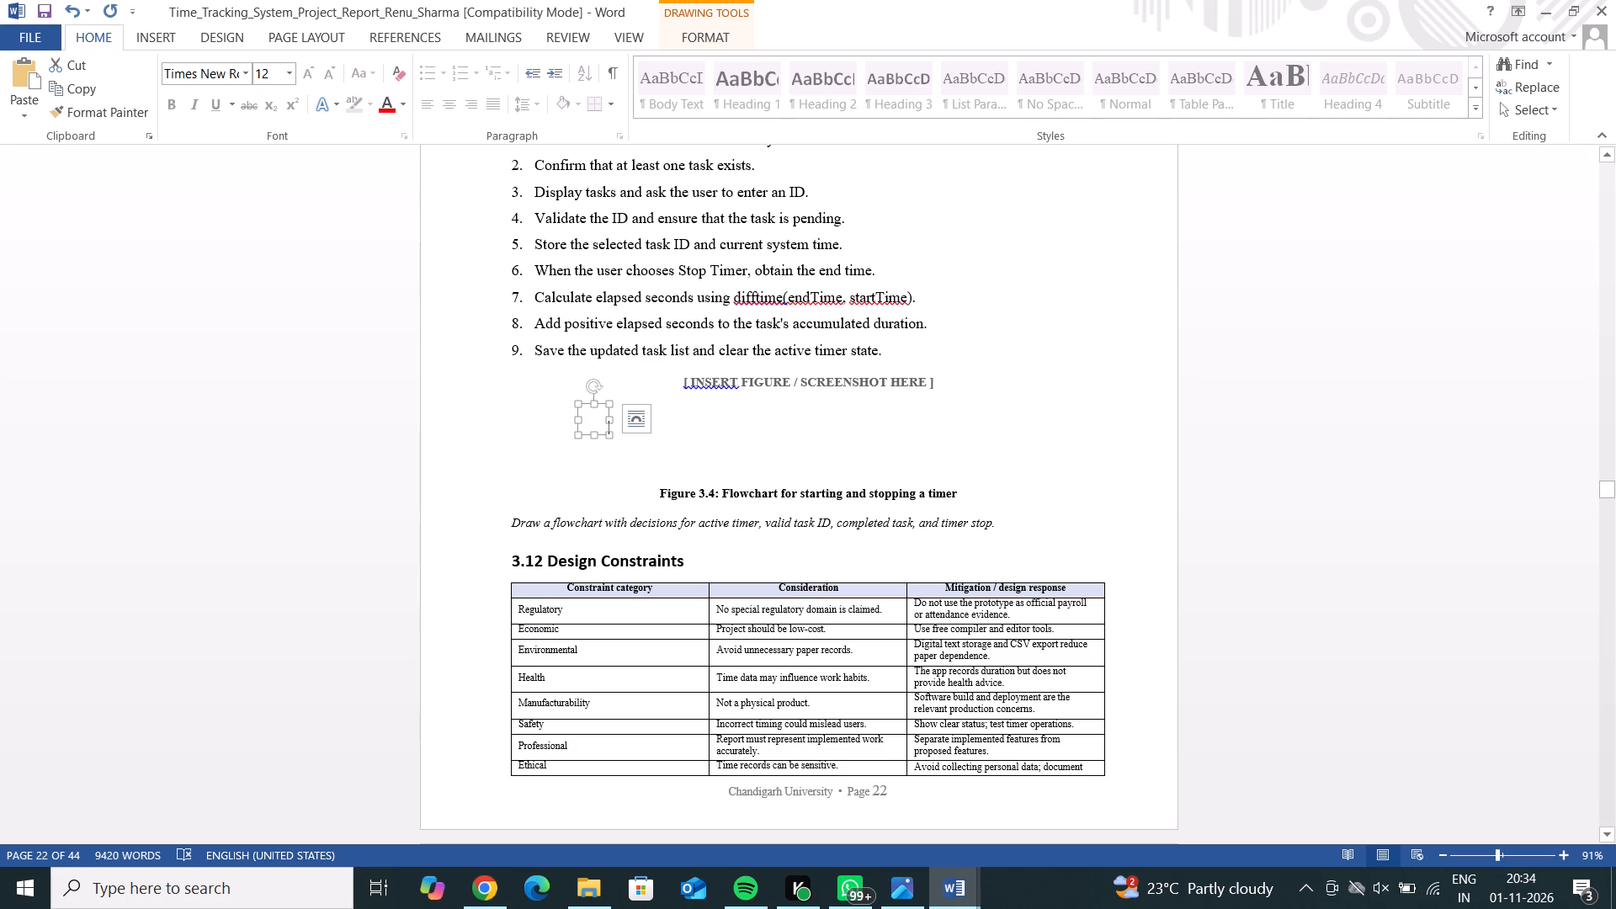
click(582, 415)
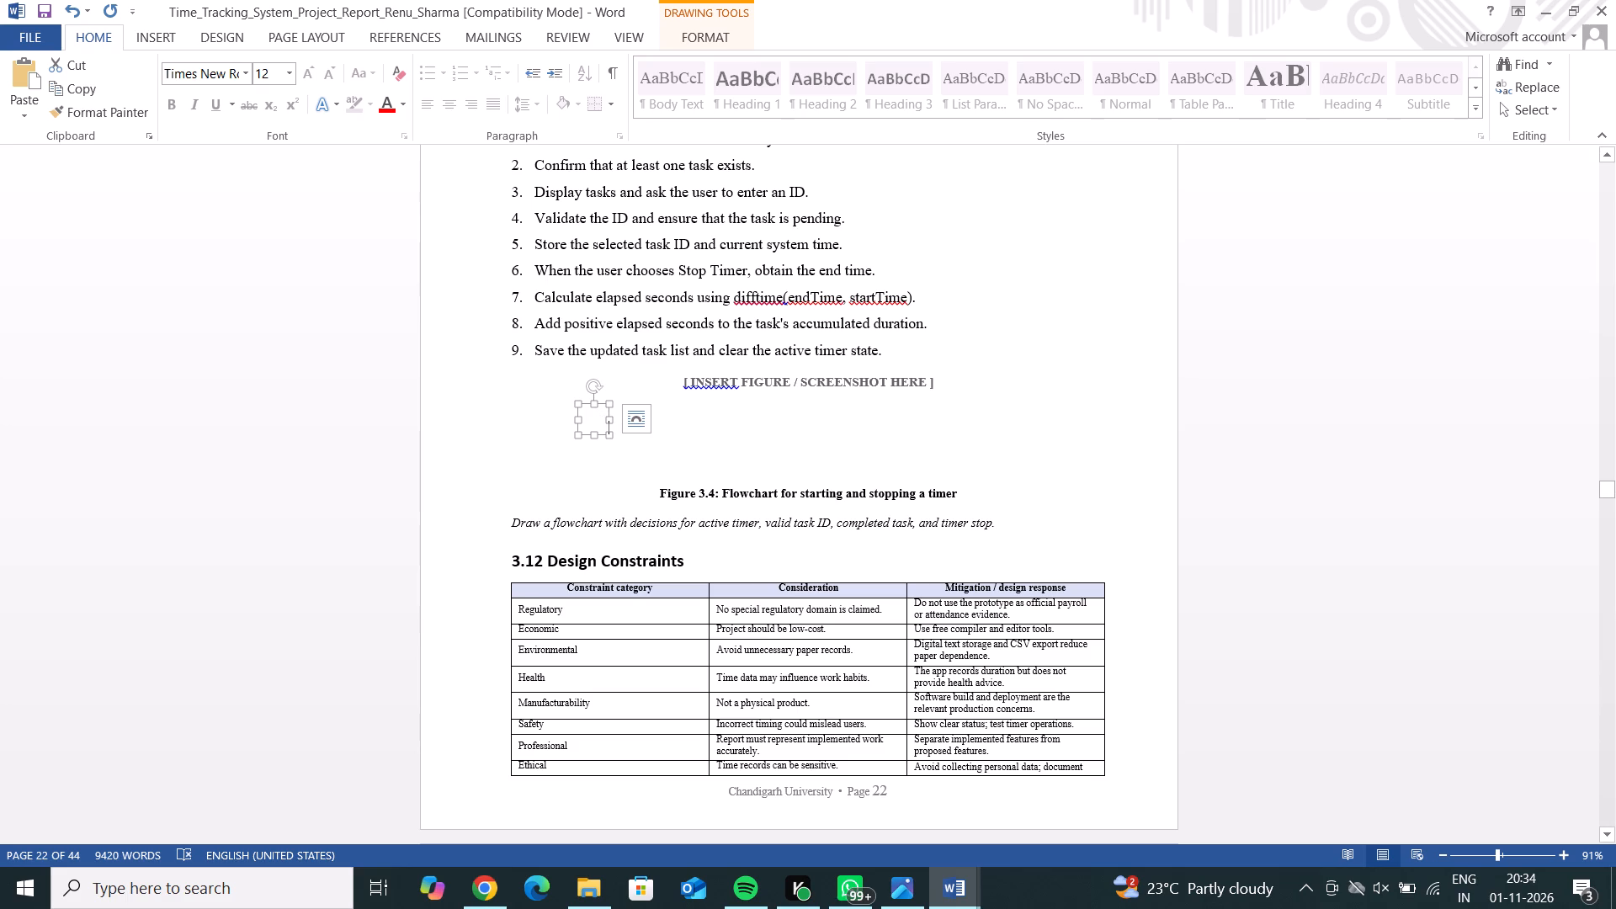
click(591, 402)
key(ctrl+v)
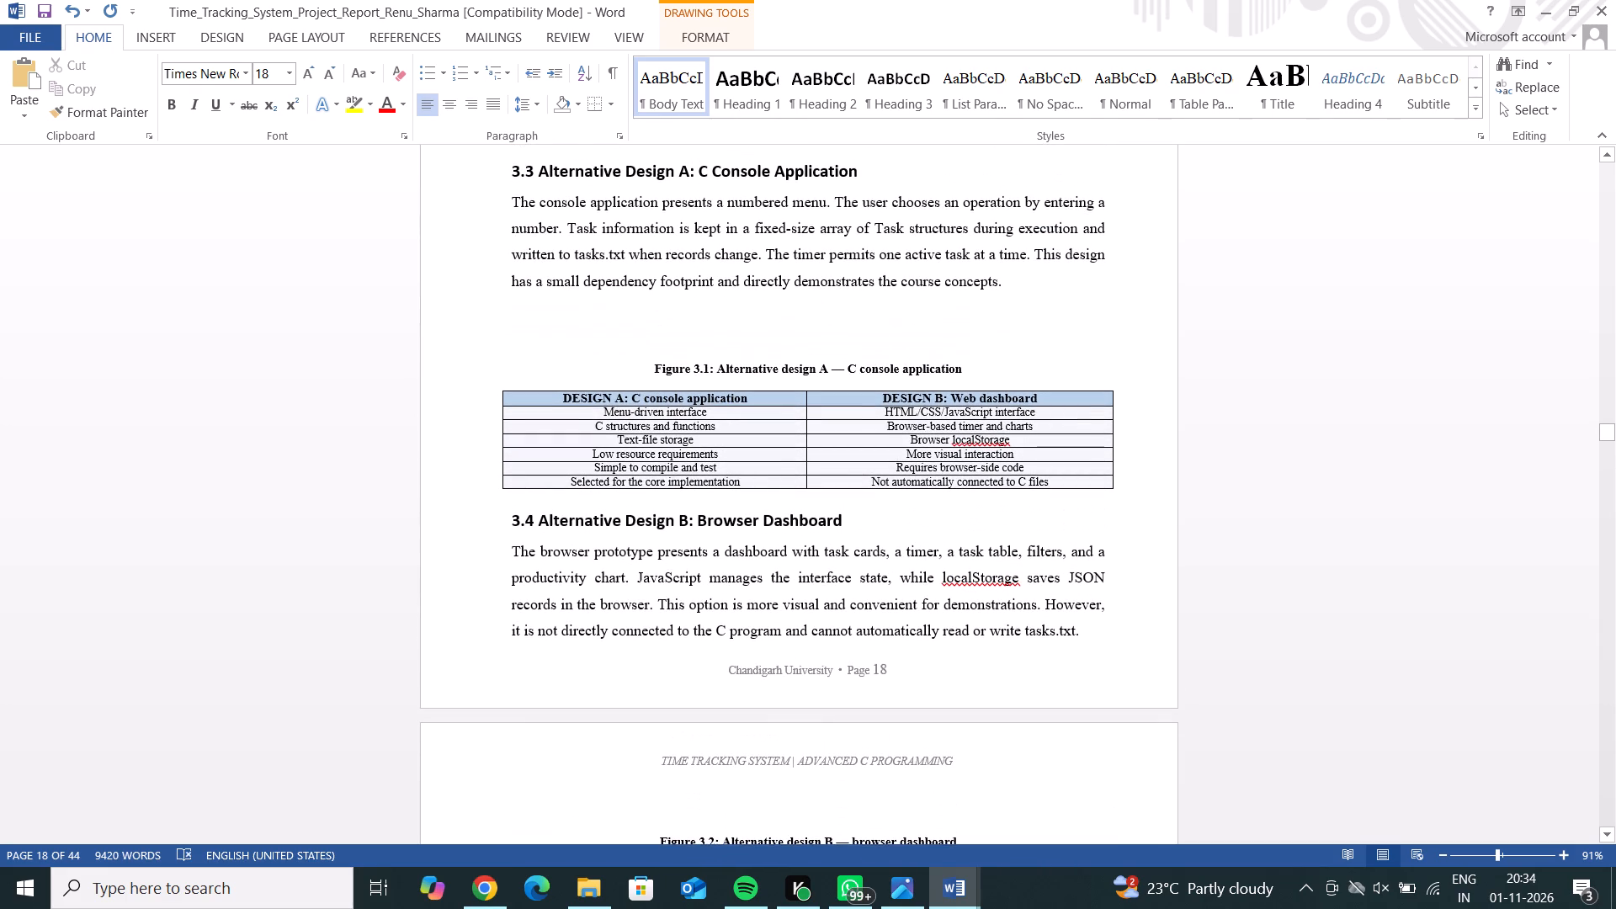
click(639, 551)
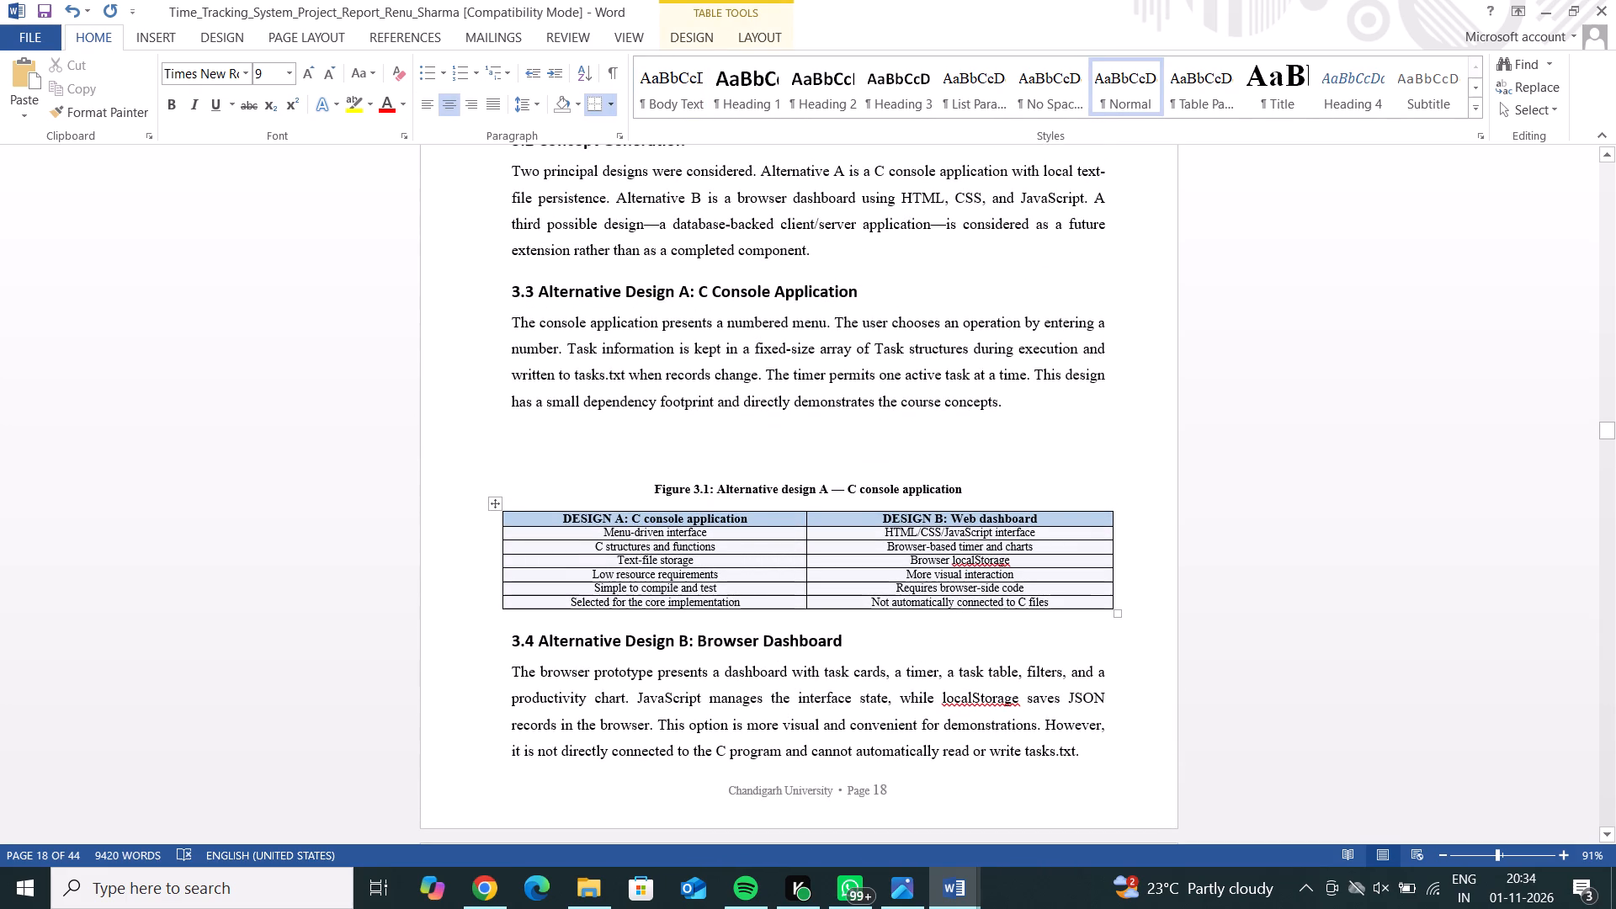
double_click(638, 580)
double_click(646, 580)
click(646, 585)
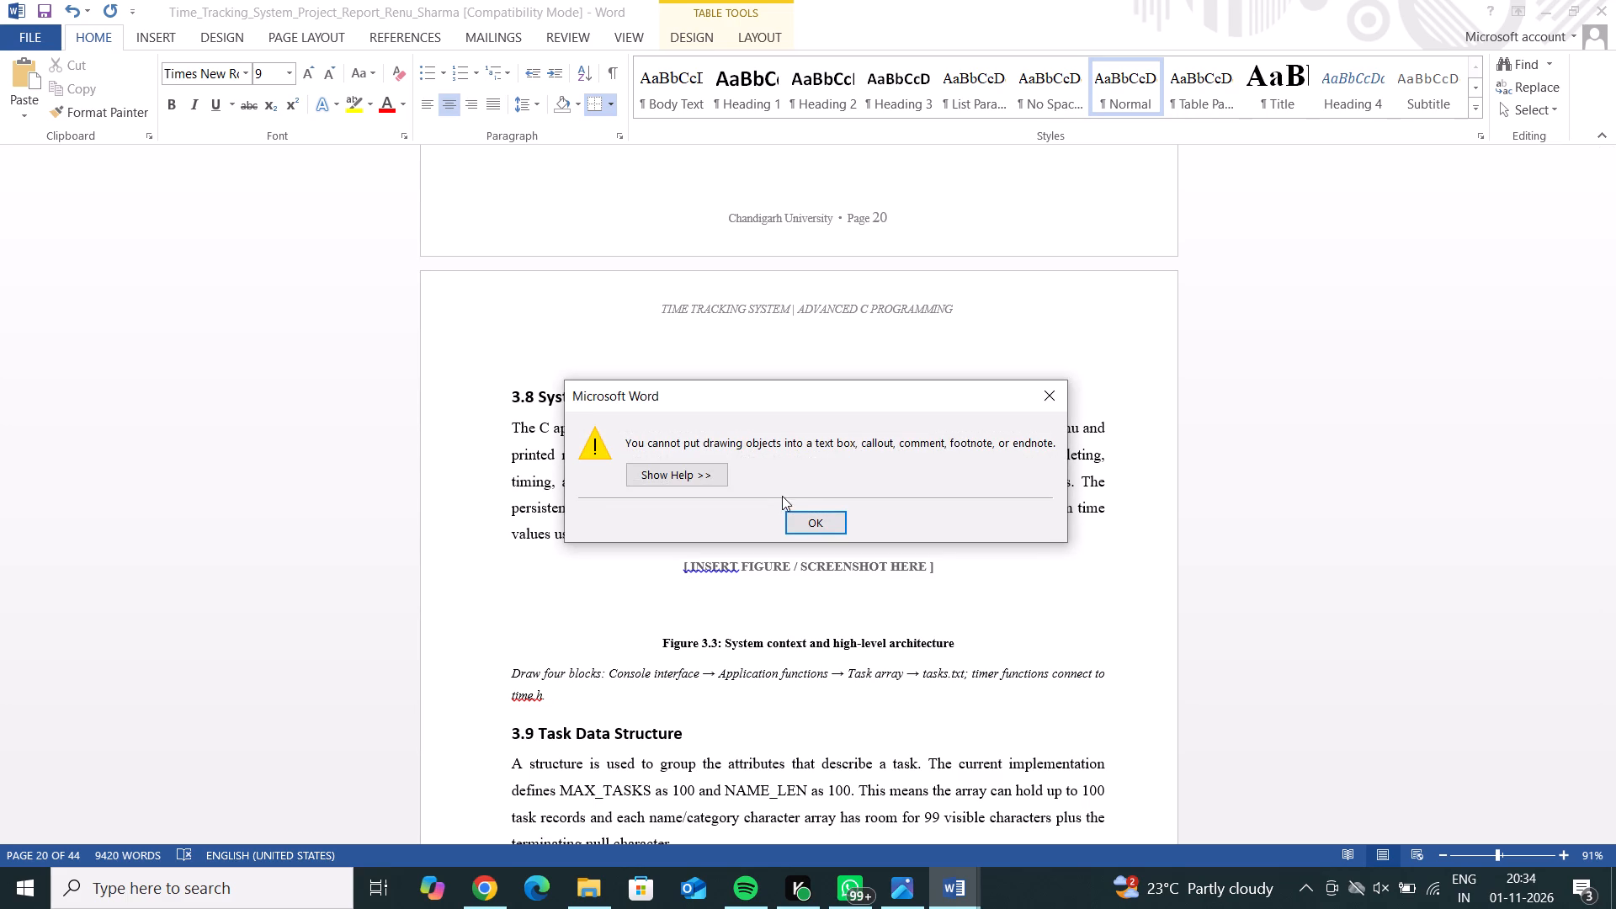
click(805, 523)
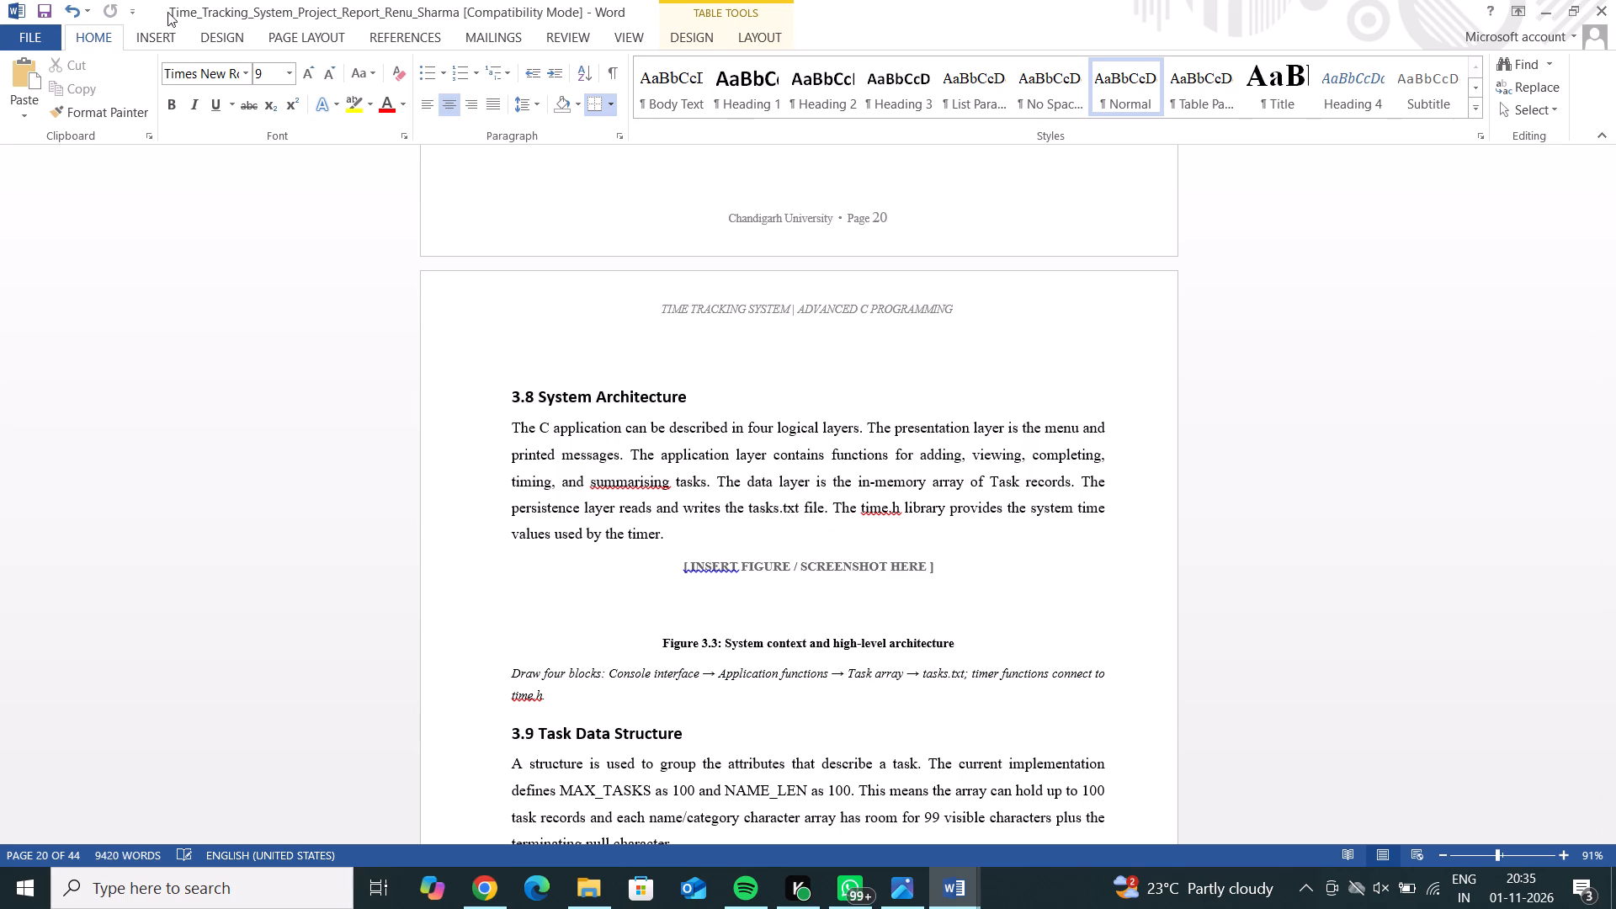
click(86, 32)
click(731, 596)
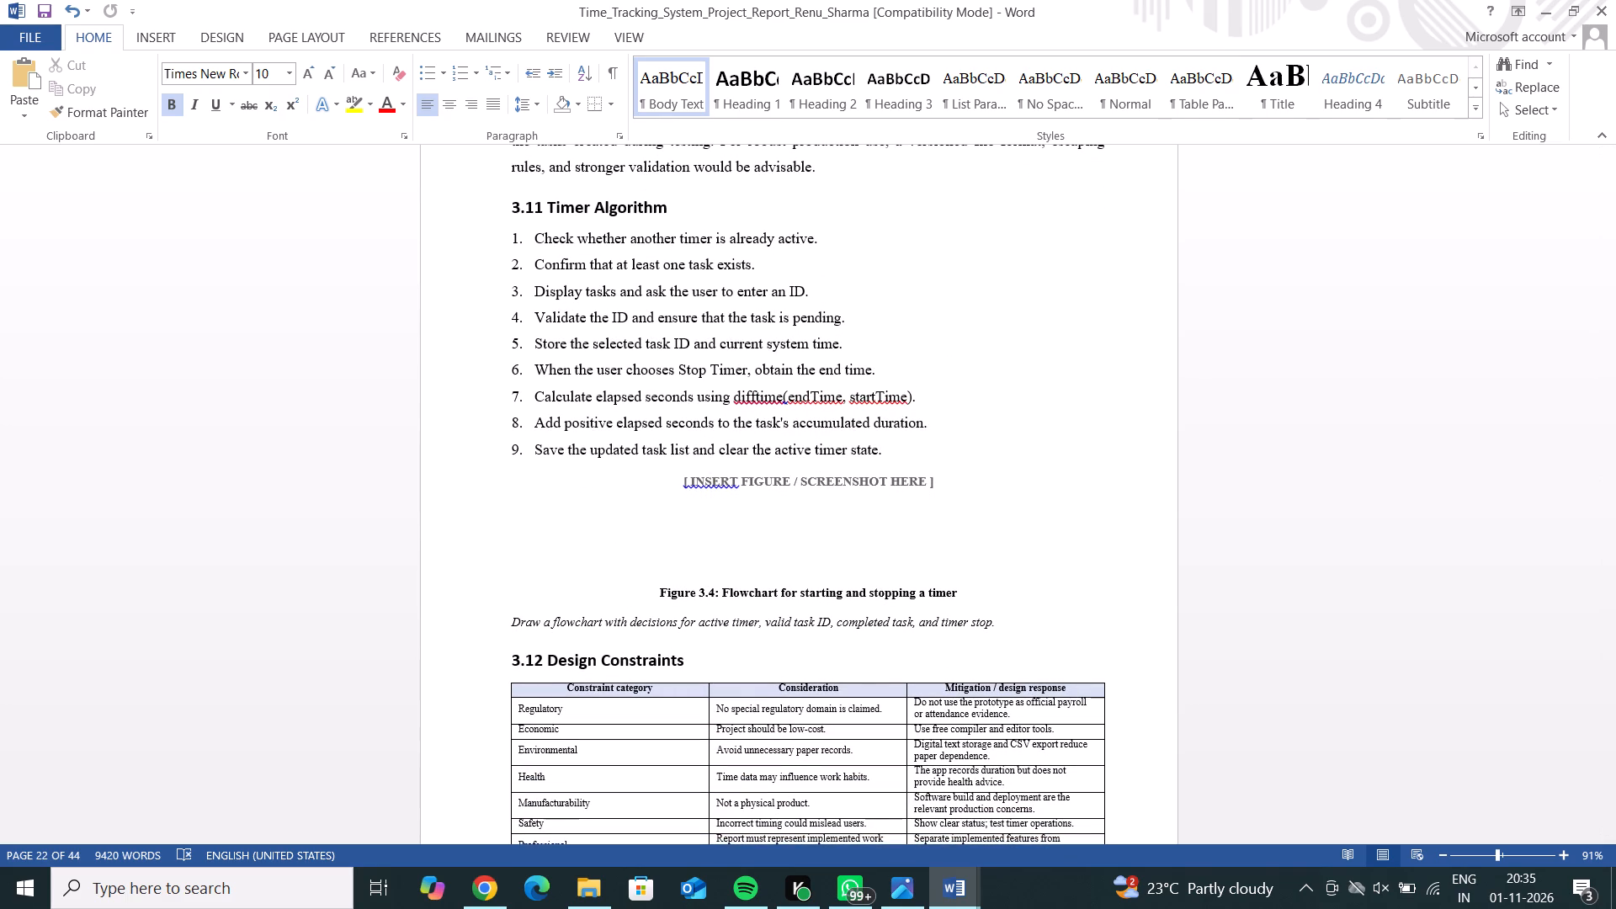
Delete the figure placeholder, Figure 3.4 caption and italic flowchart drawing note below the 3.11 Timer Algorithm list.
drag(1006, 626, 880, 507)
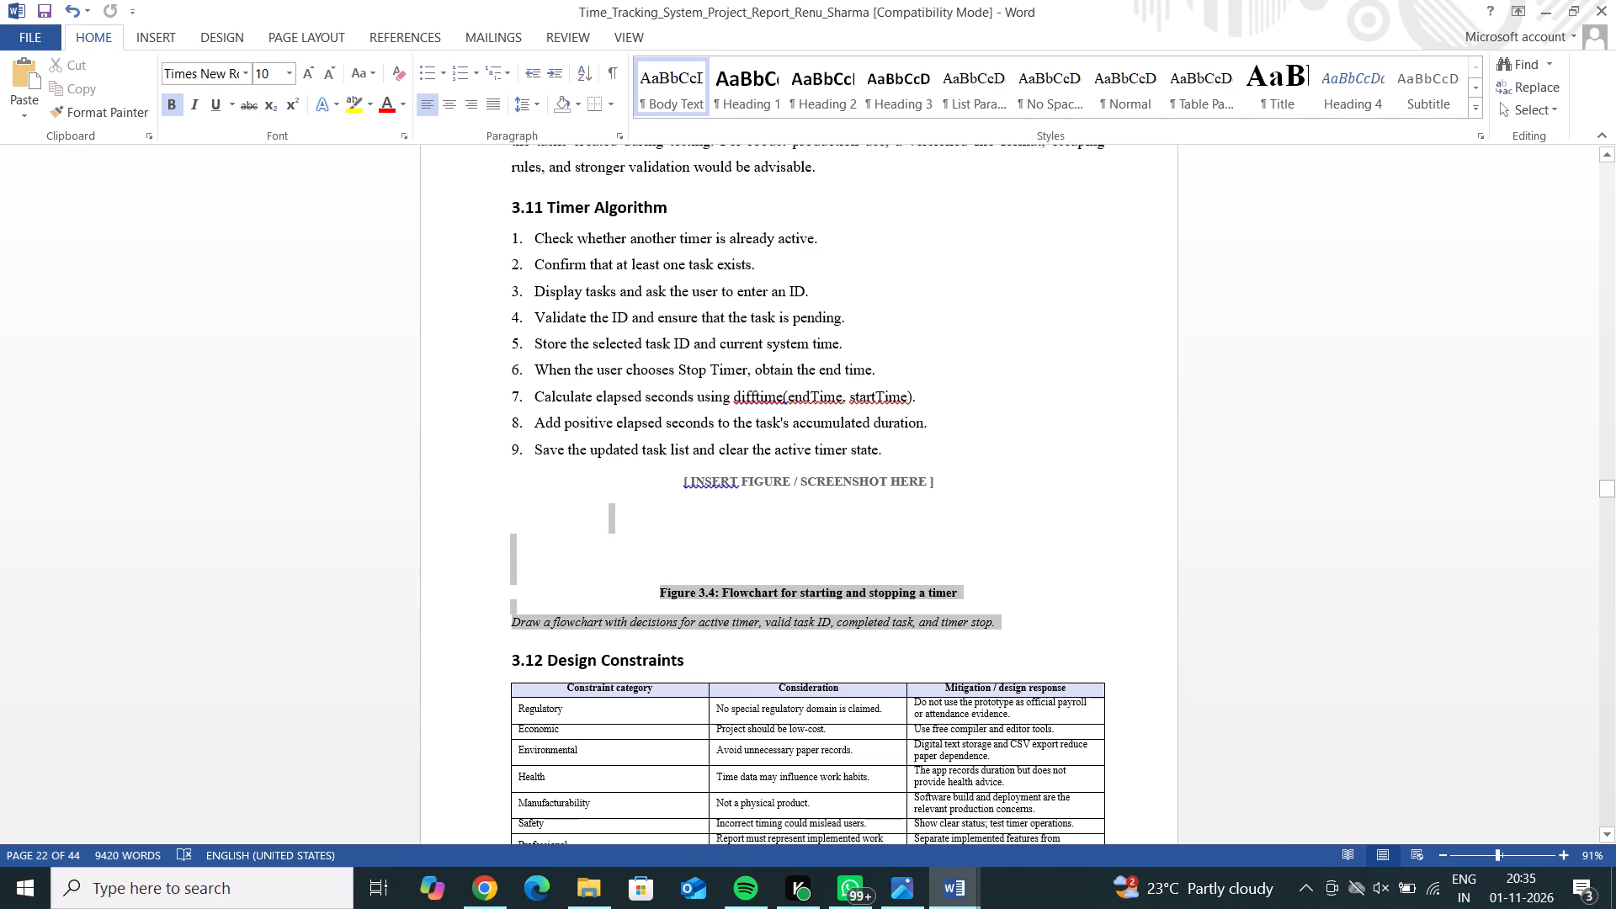
drag(880, 507, 695, 476)
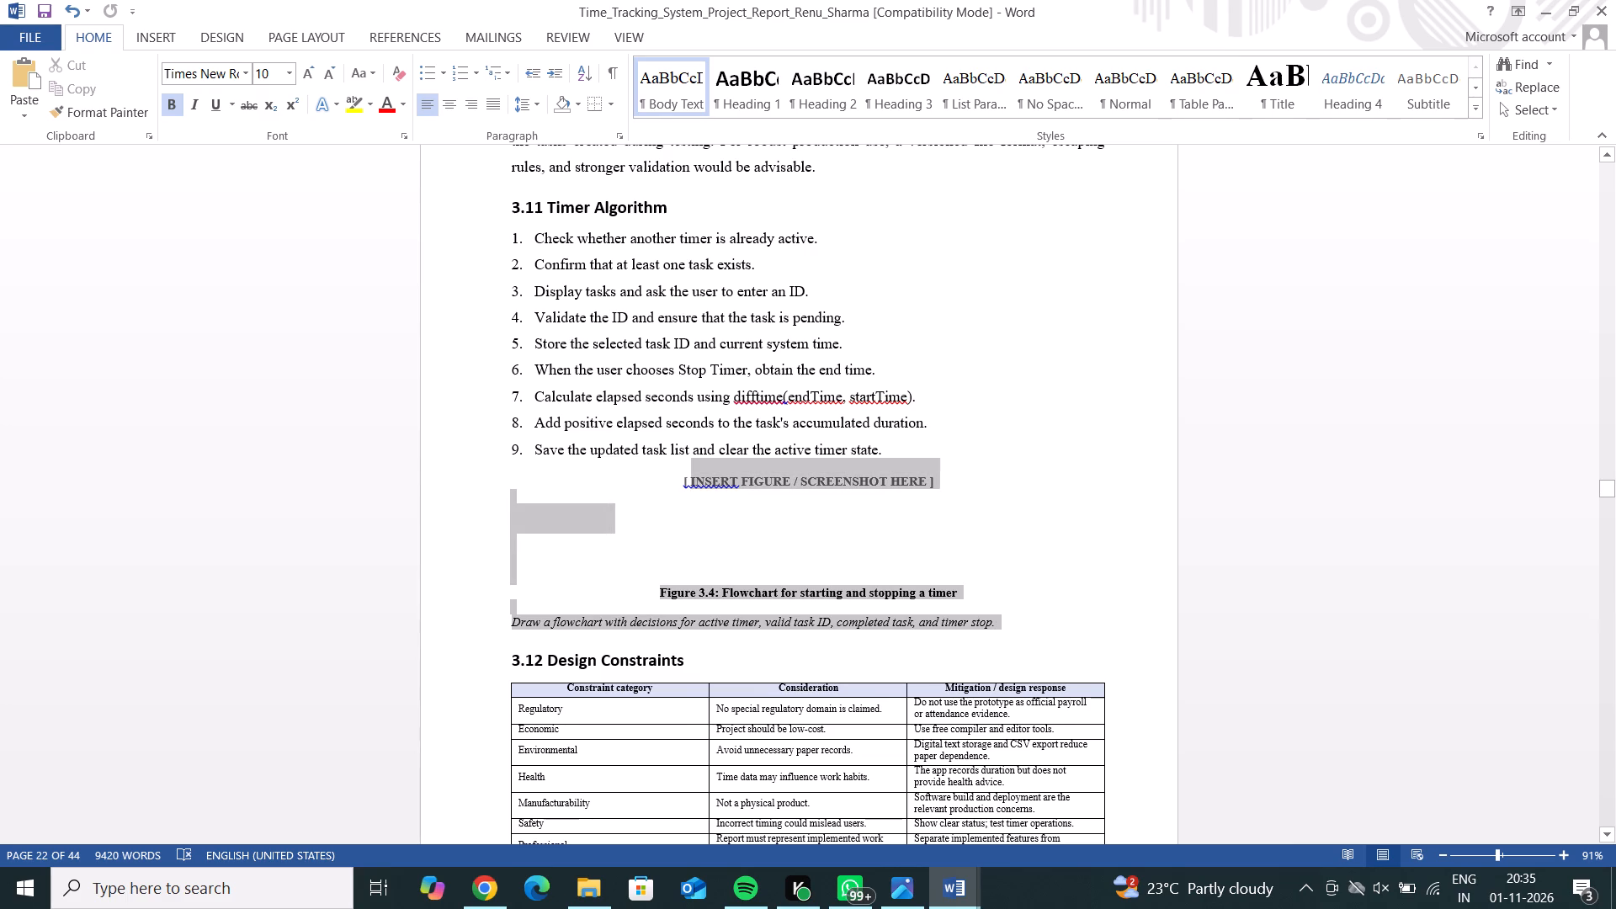
drag(695, 476, 678, 476)
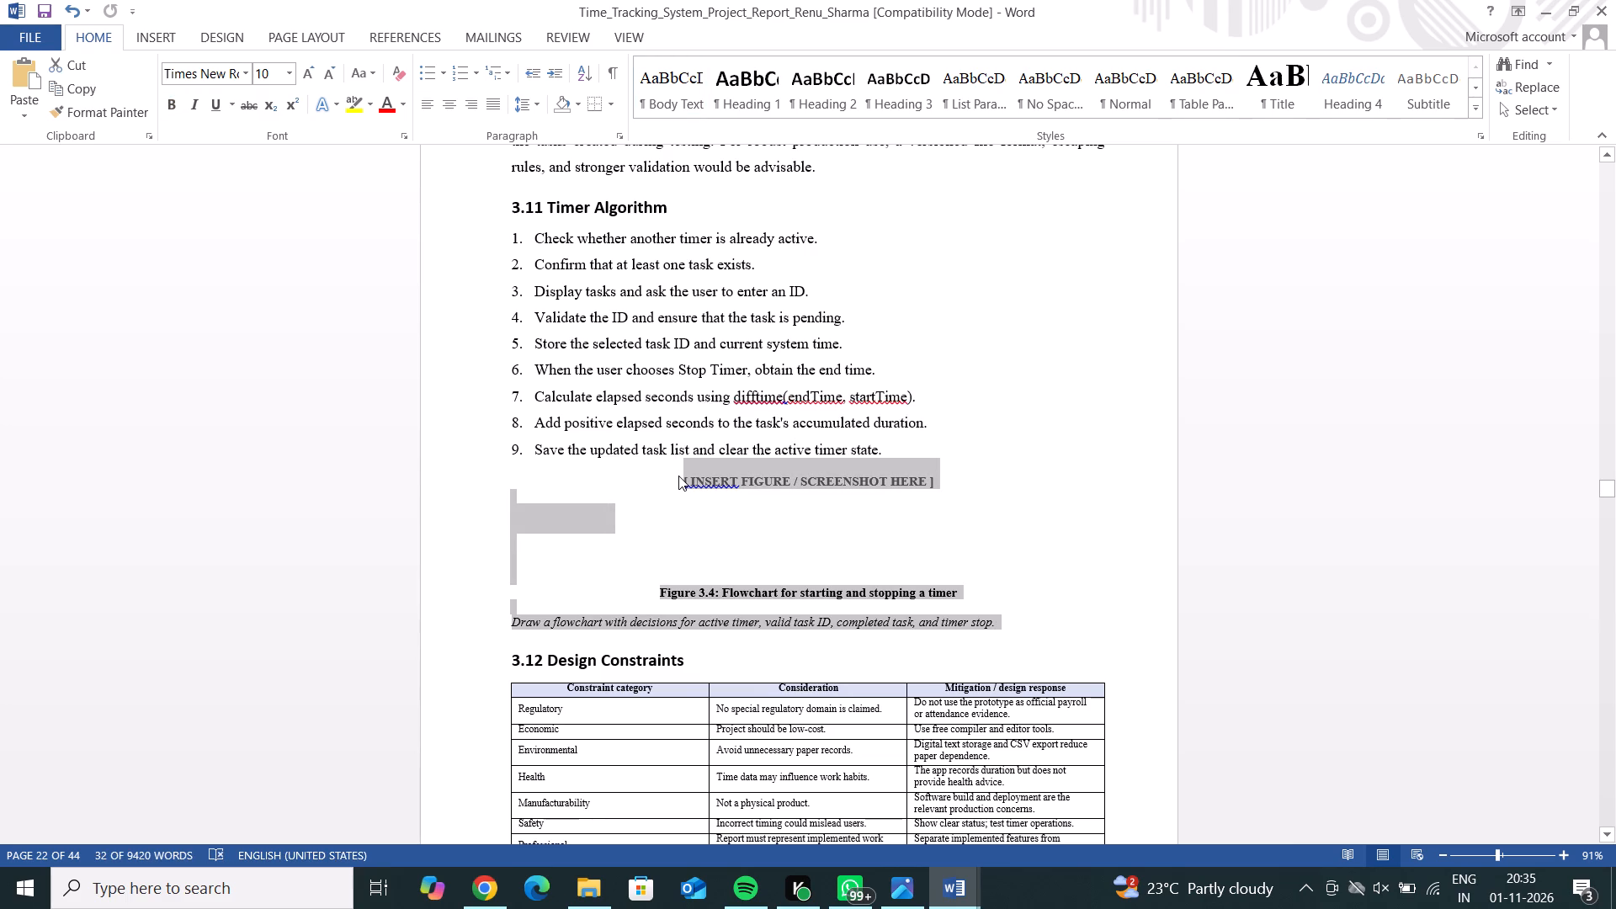
key(ctrl+c)
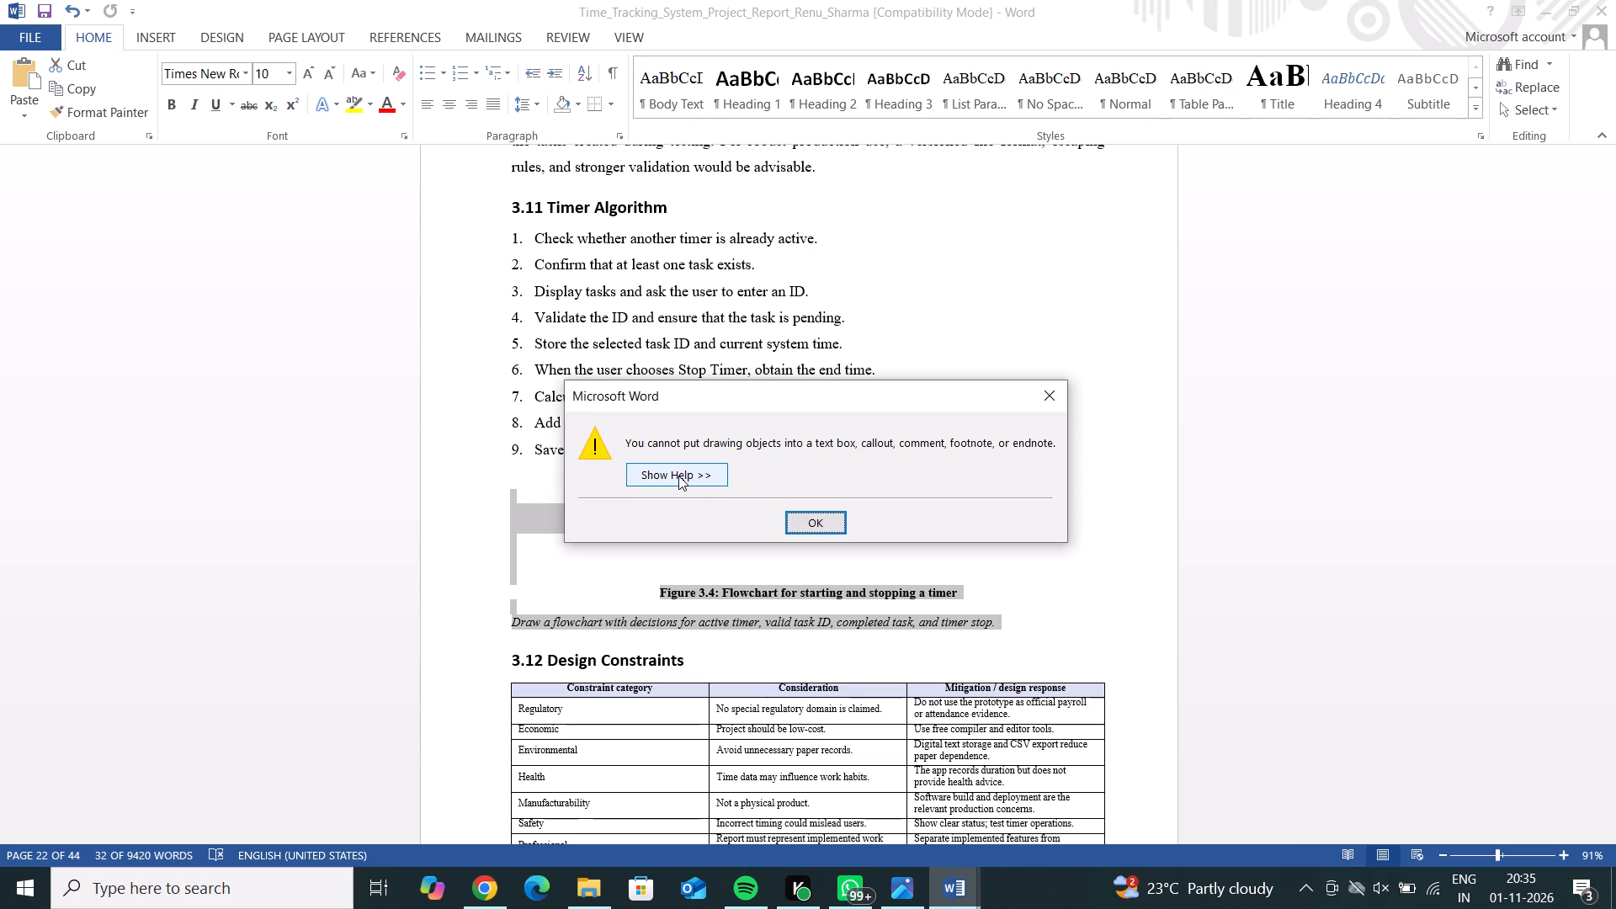
click(793, 518)
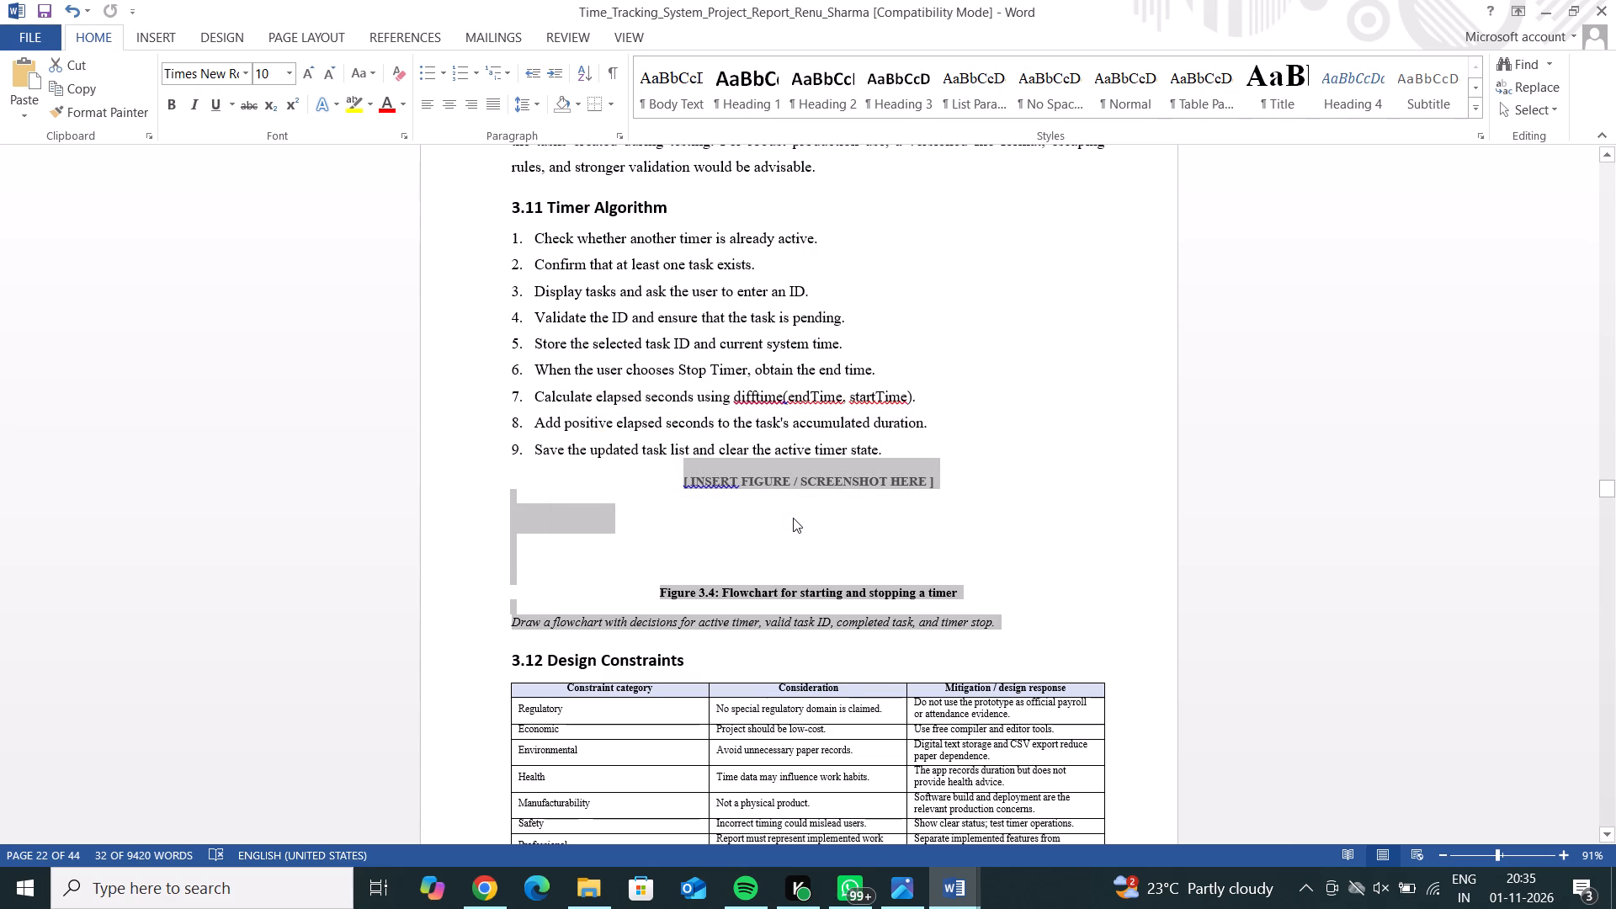
key(BackSpace)
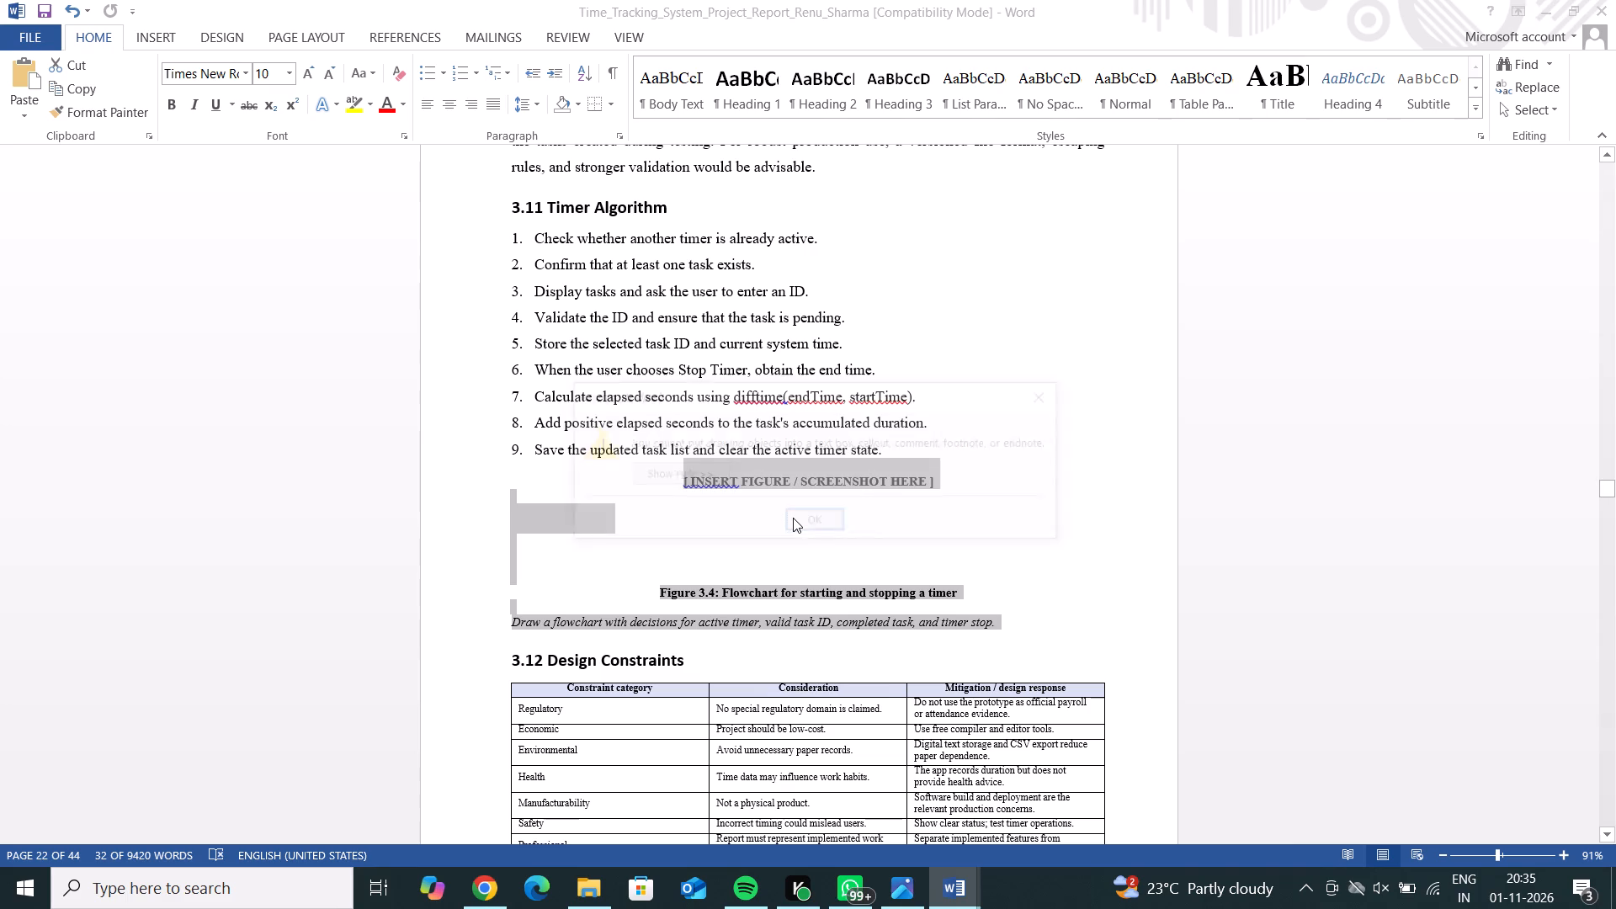
click(793, 518)
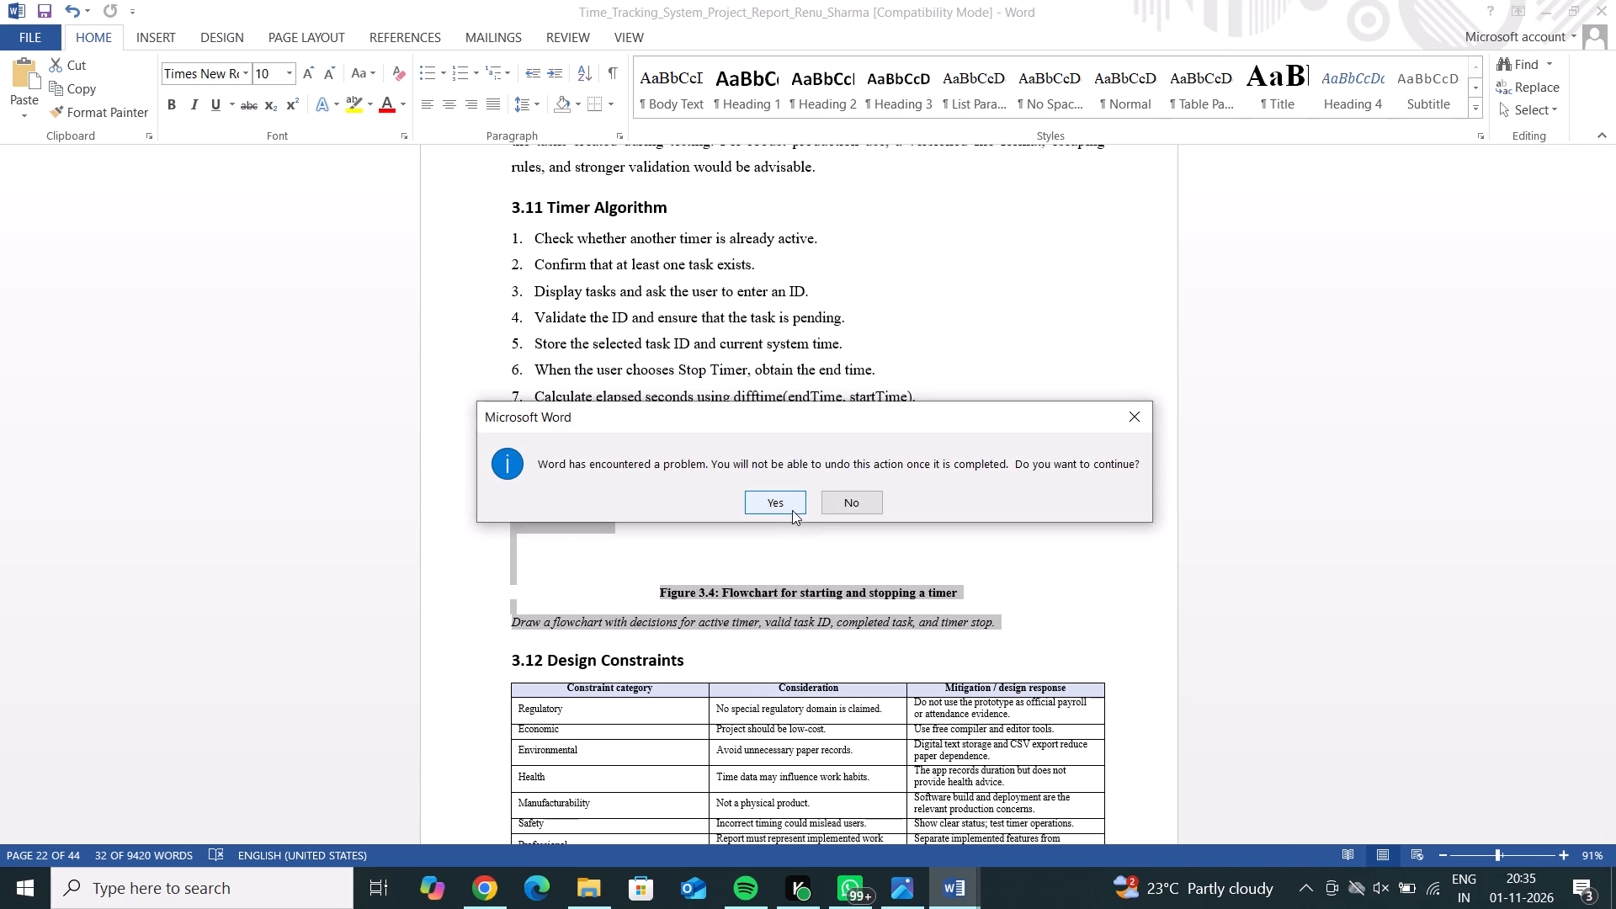
click(792, 510)
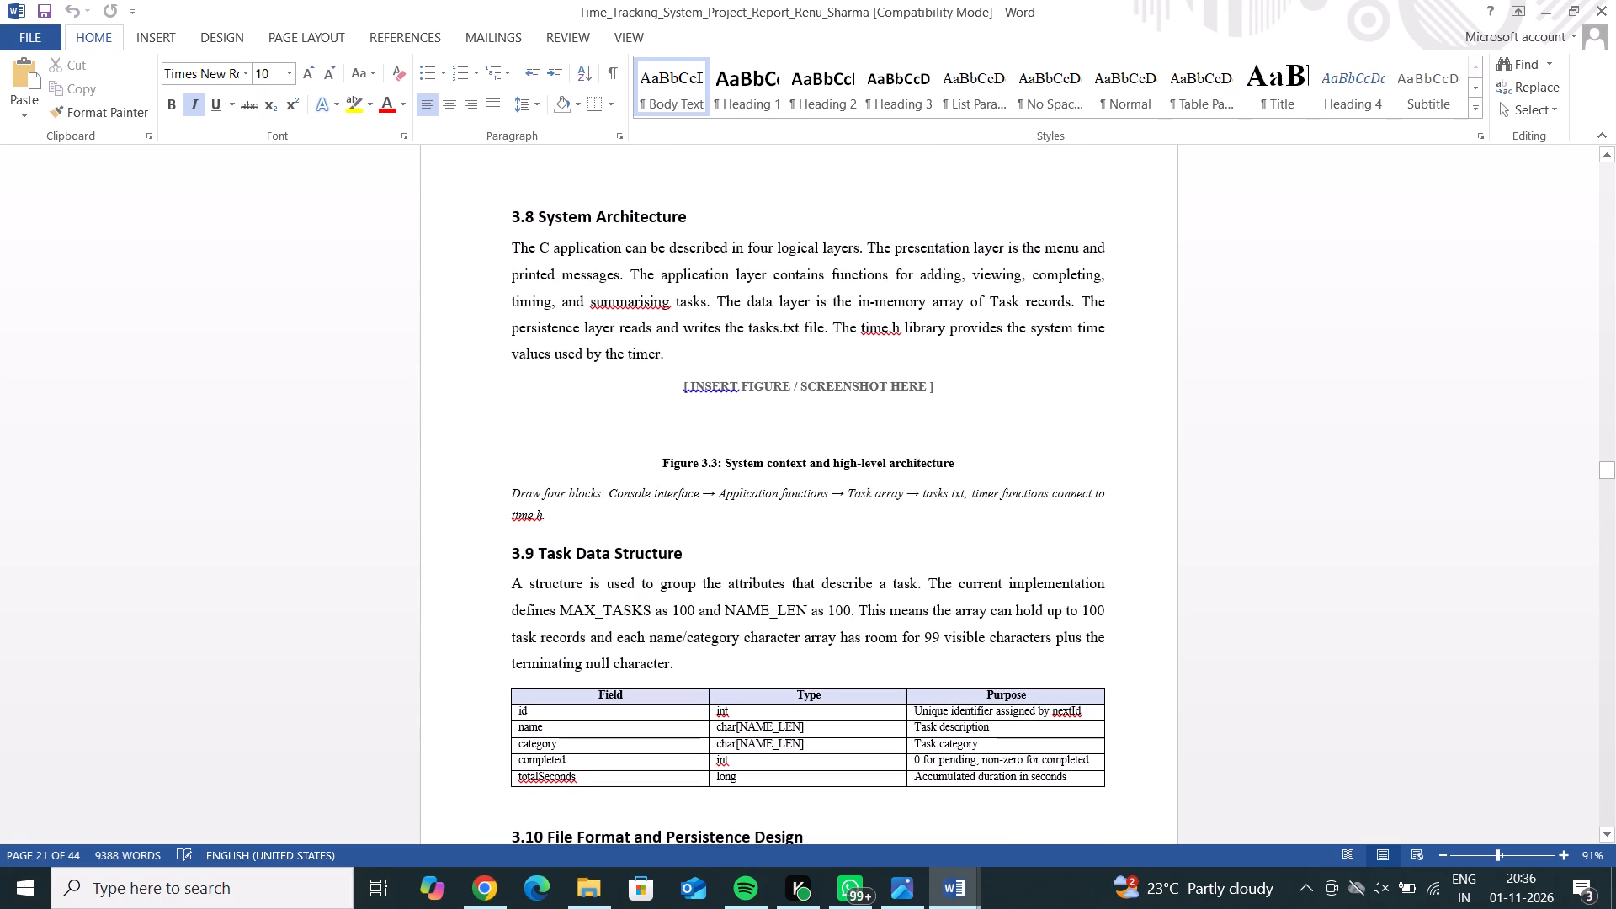
Delete the figure placeholder, Figure 3.3 caption and italic four-block drawing note in section 3.8 System Architecture.
drag(681, 520, 678, 391)
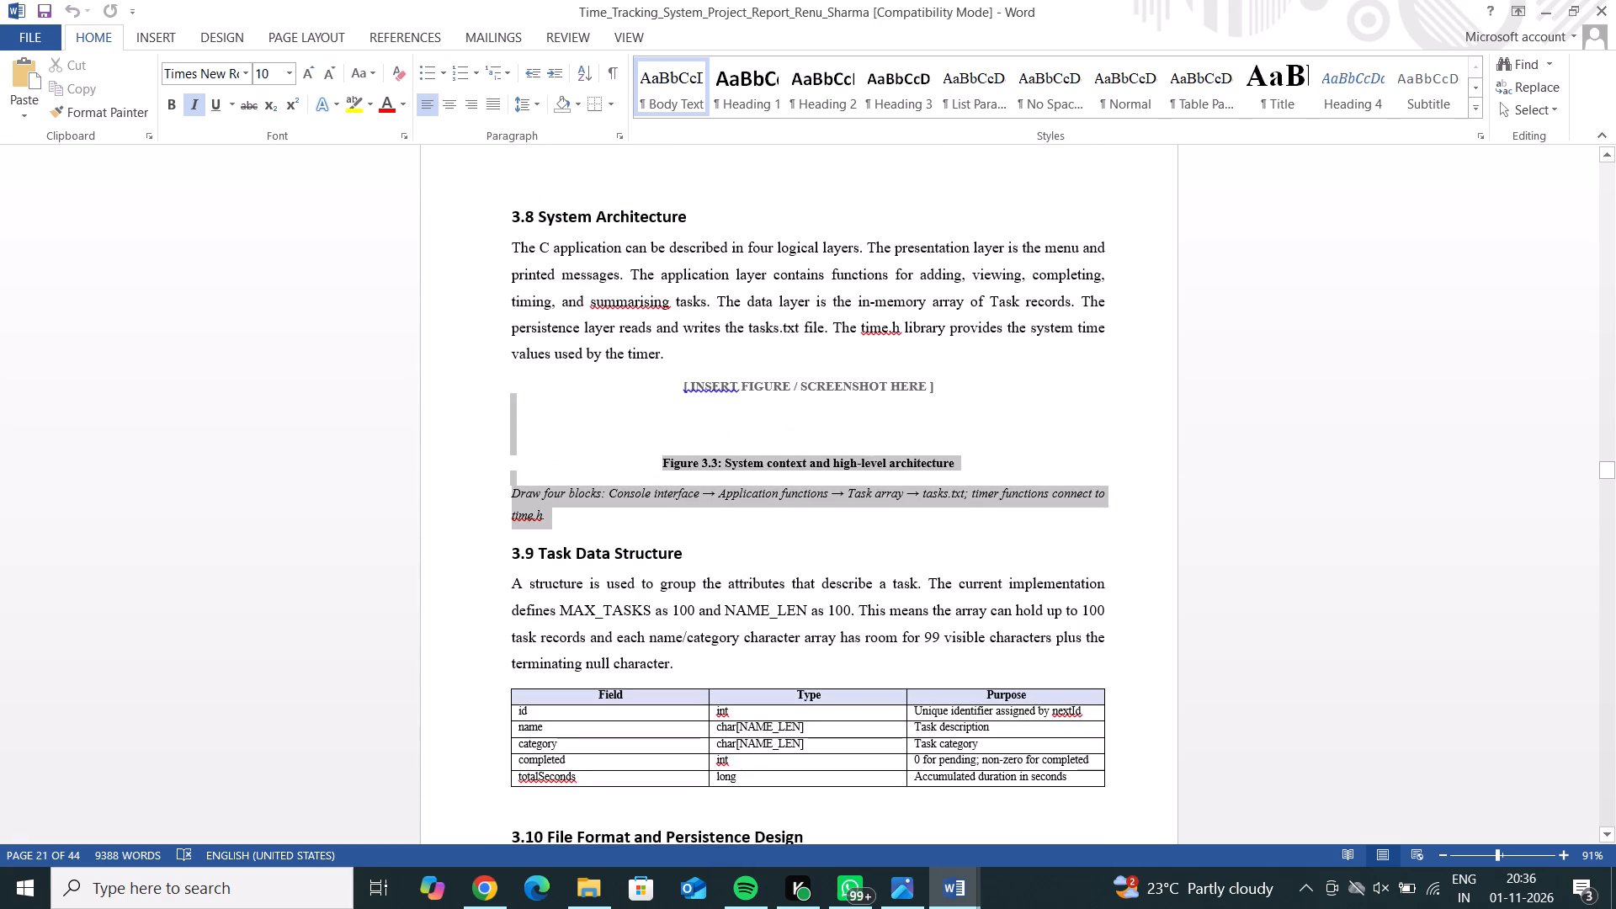
drag(678, 391, 681, 378)
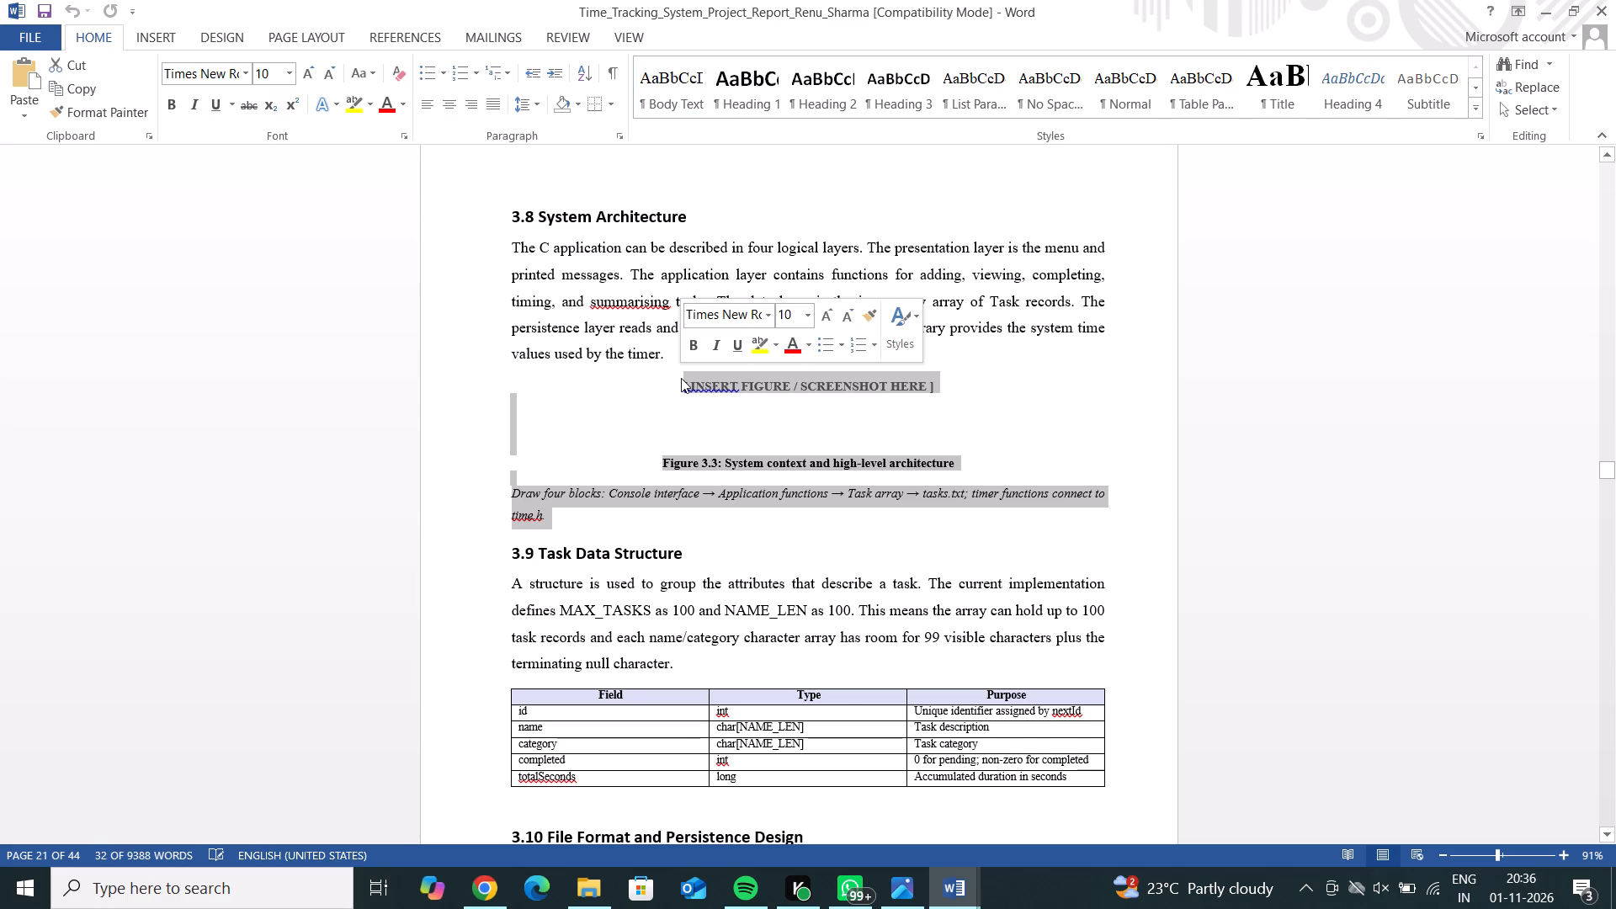
key(BackSpace)
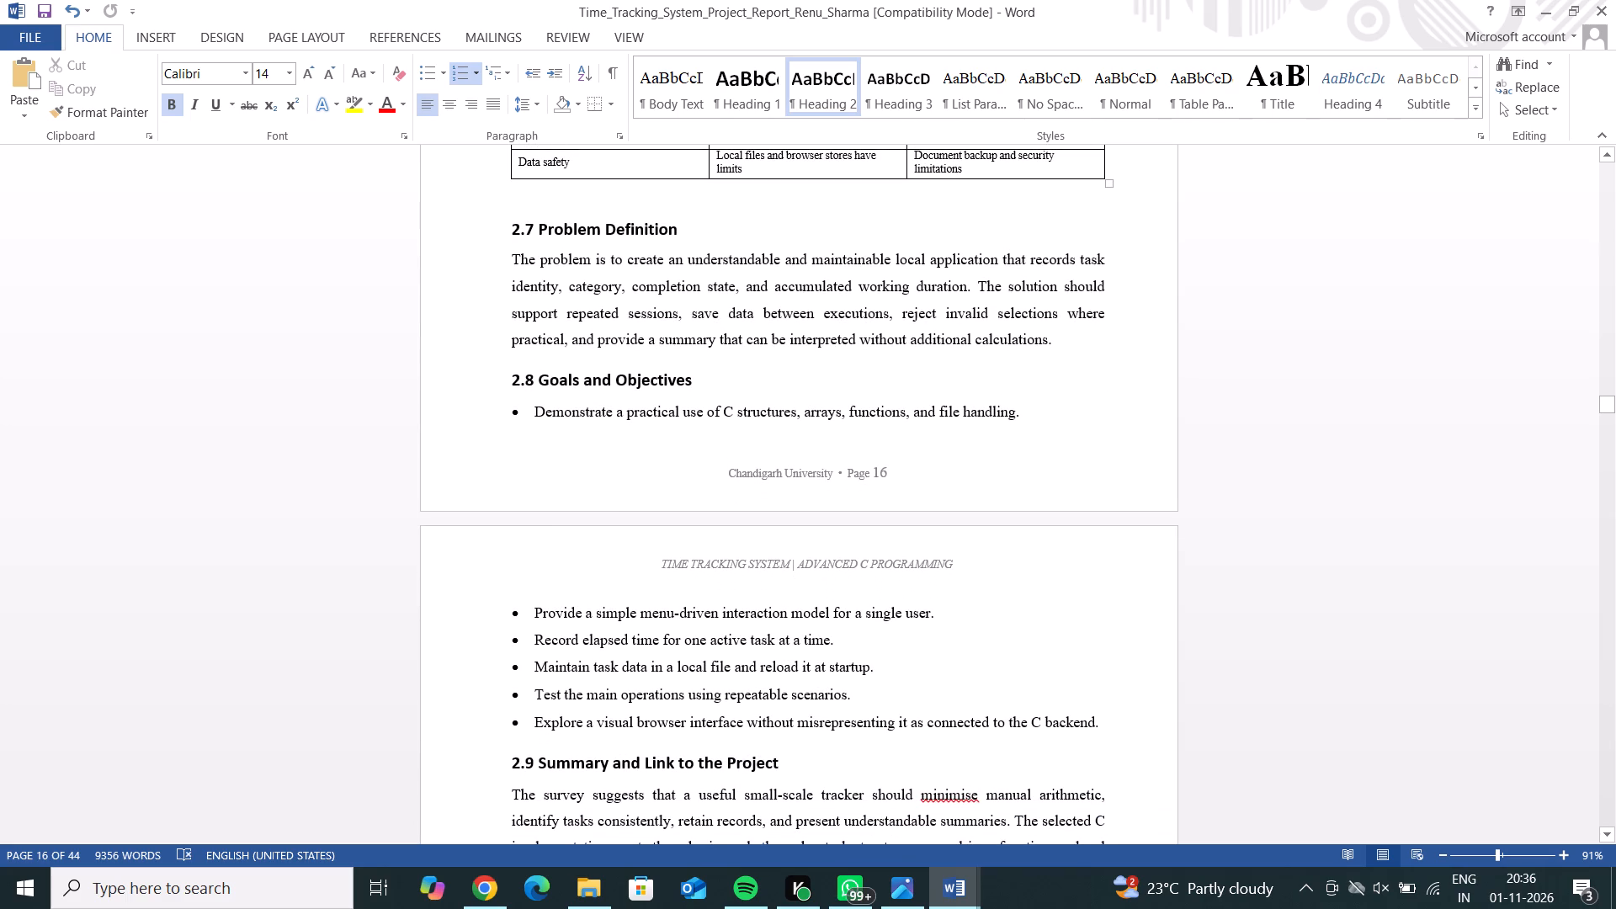
Insert three empty paragraphs before the "Goals and Objectives" heading text to move it onto the next page.
click(534, 385)
key(Return)
key(Return)
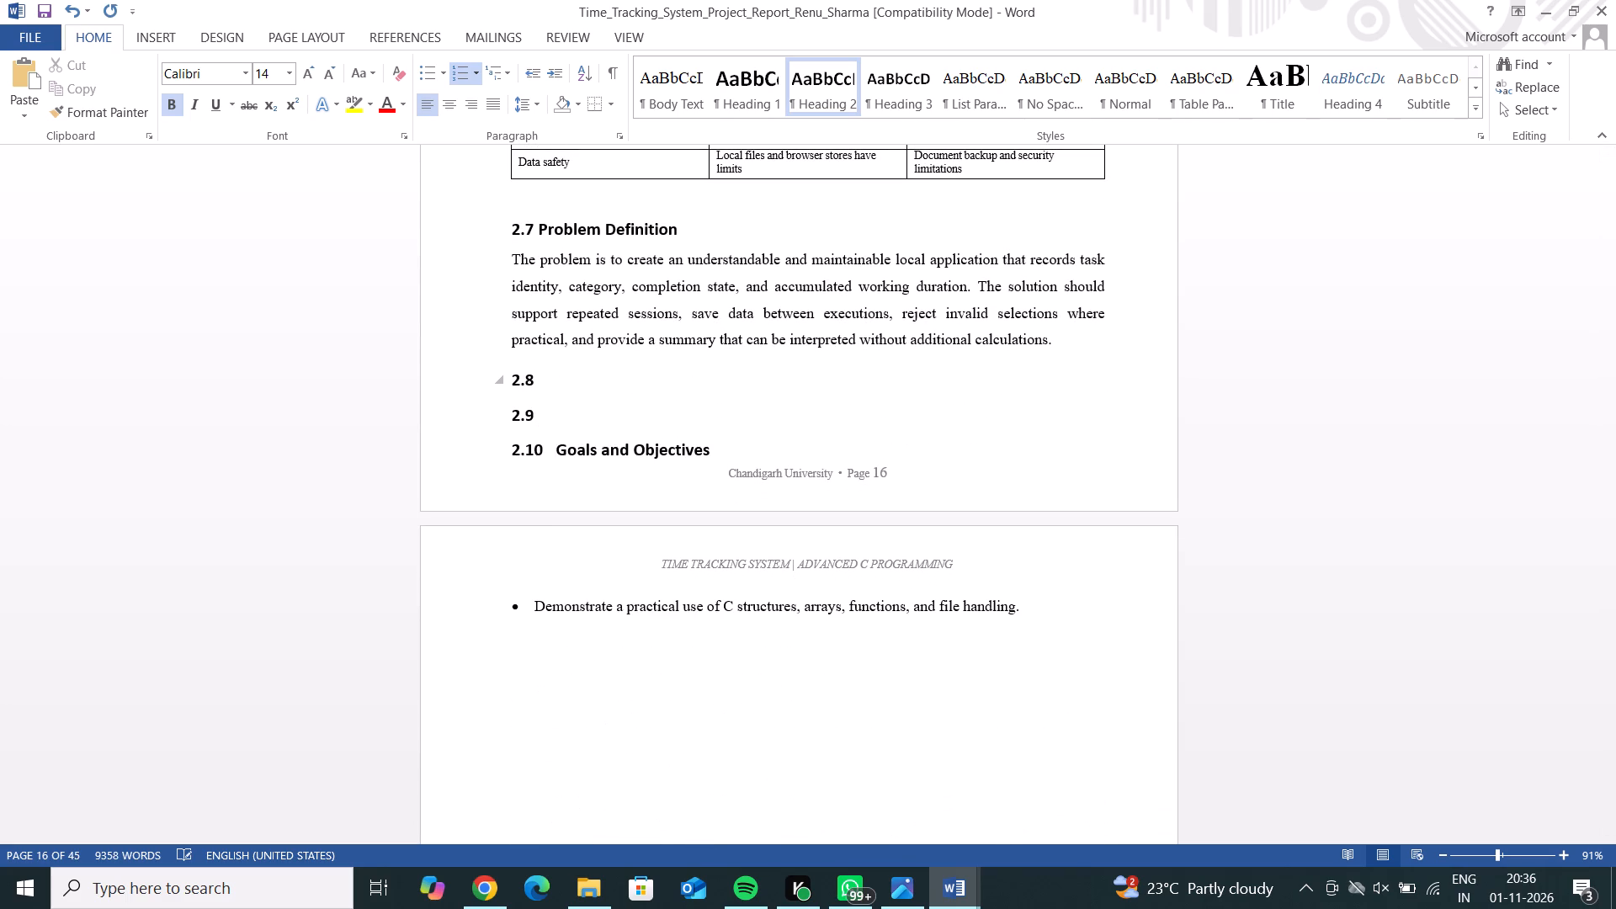
key(Return)
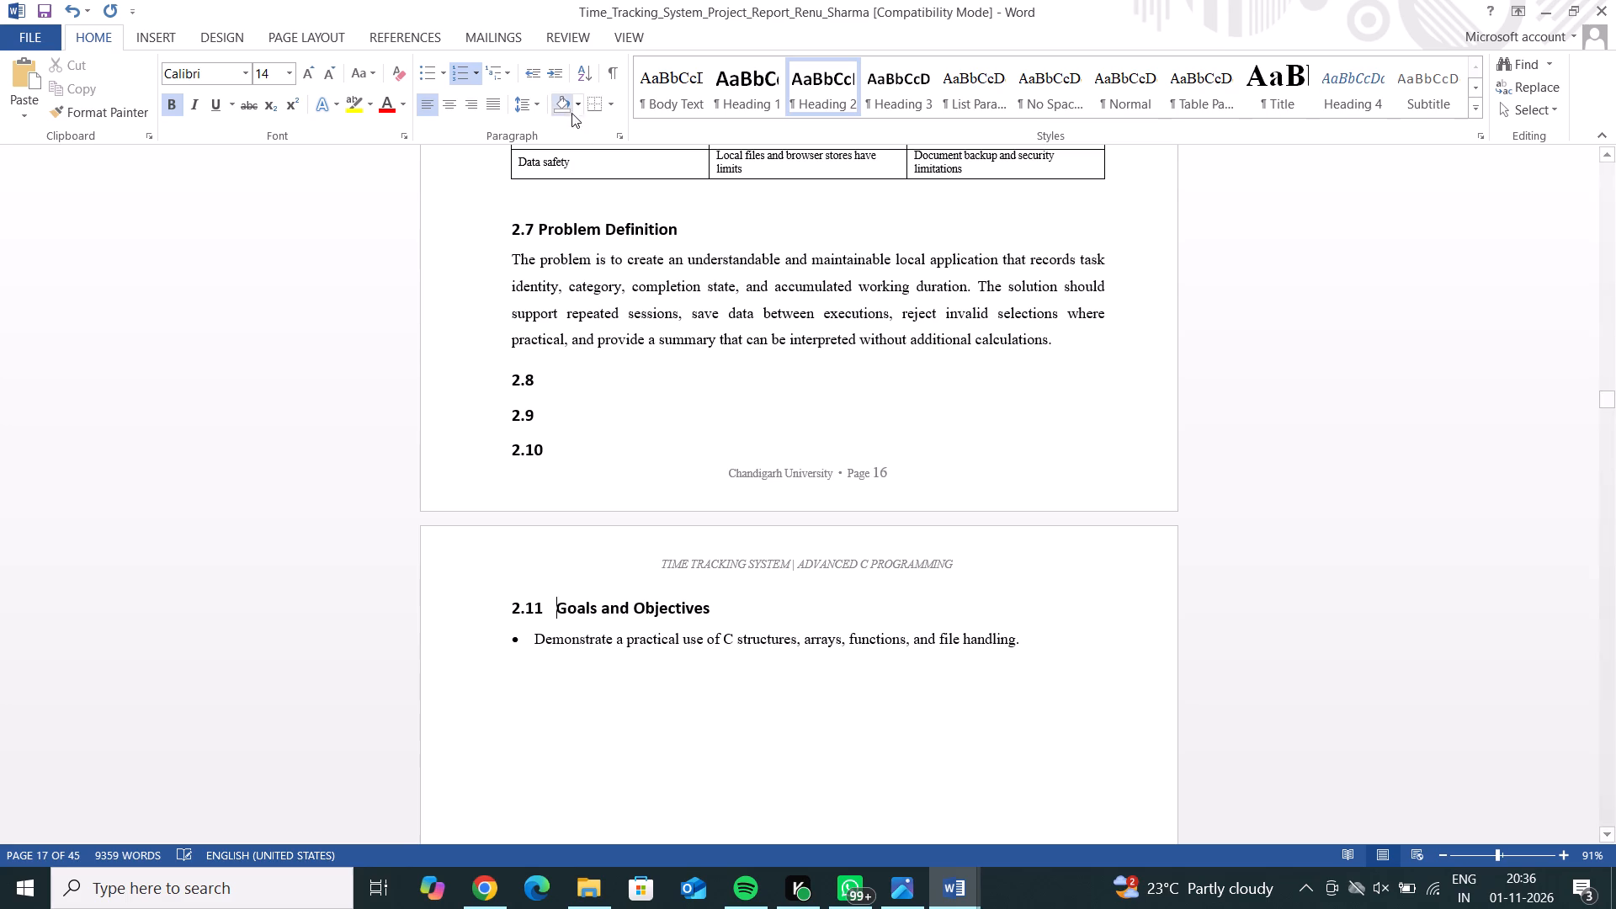
Remove the automatic numbers 2.10, 2.9 and 2.8 from the three empty heading lines after section 2.7.
click(546, 445)
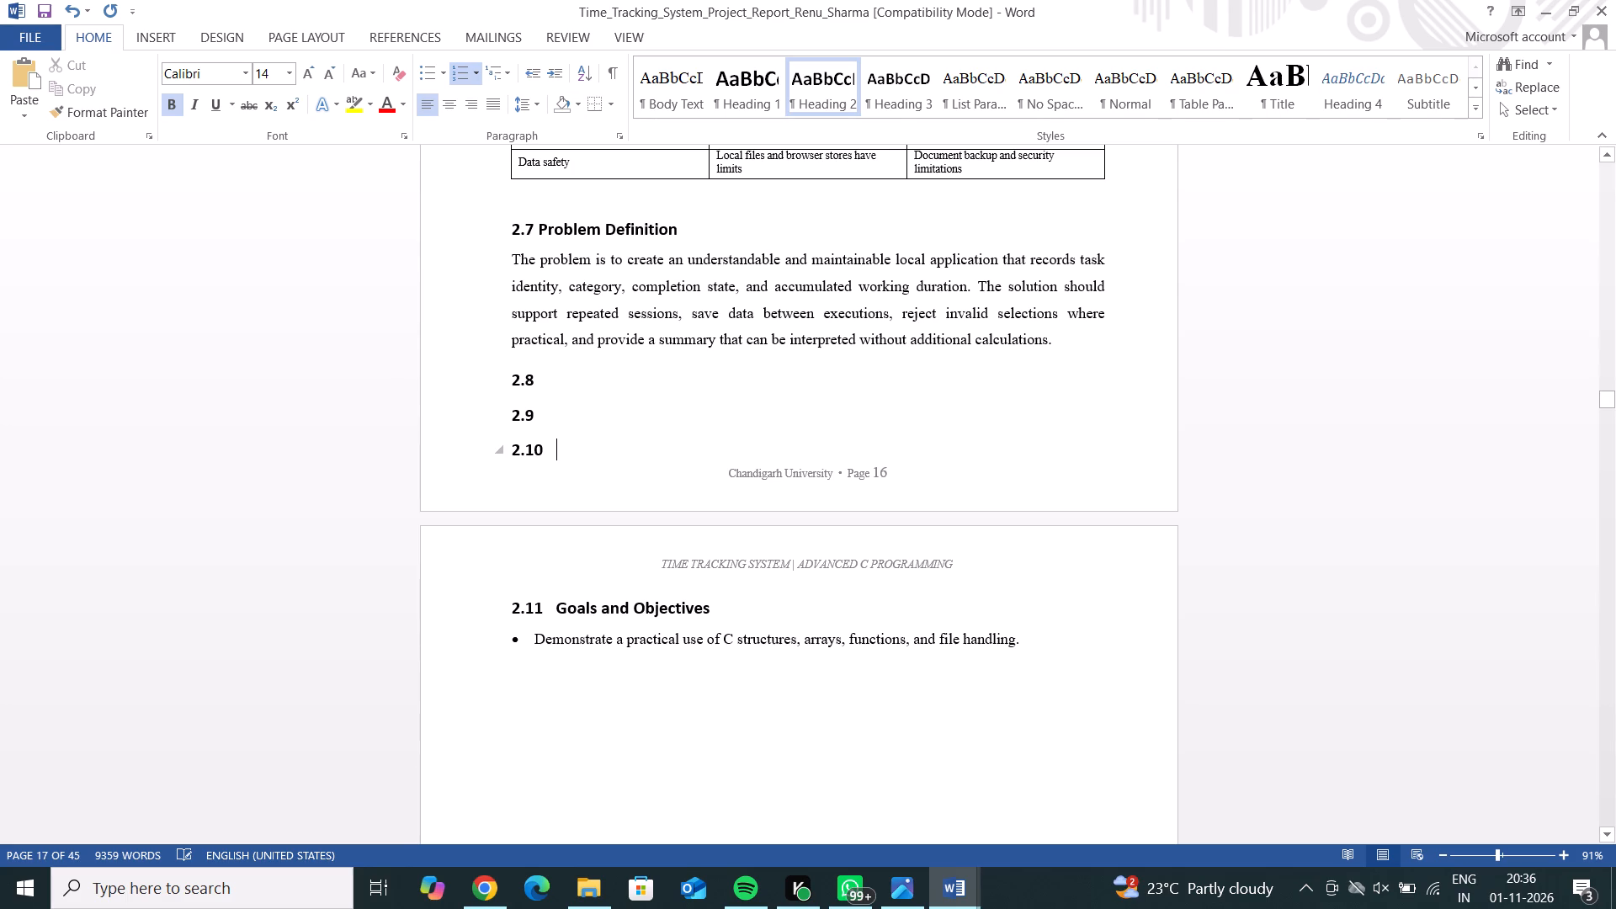
click(544, 449)
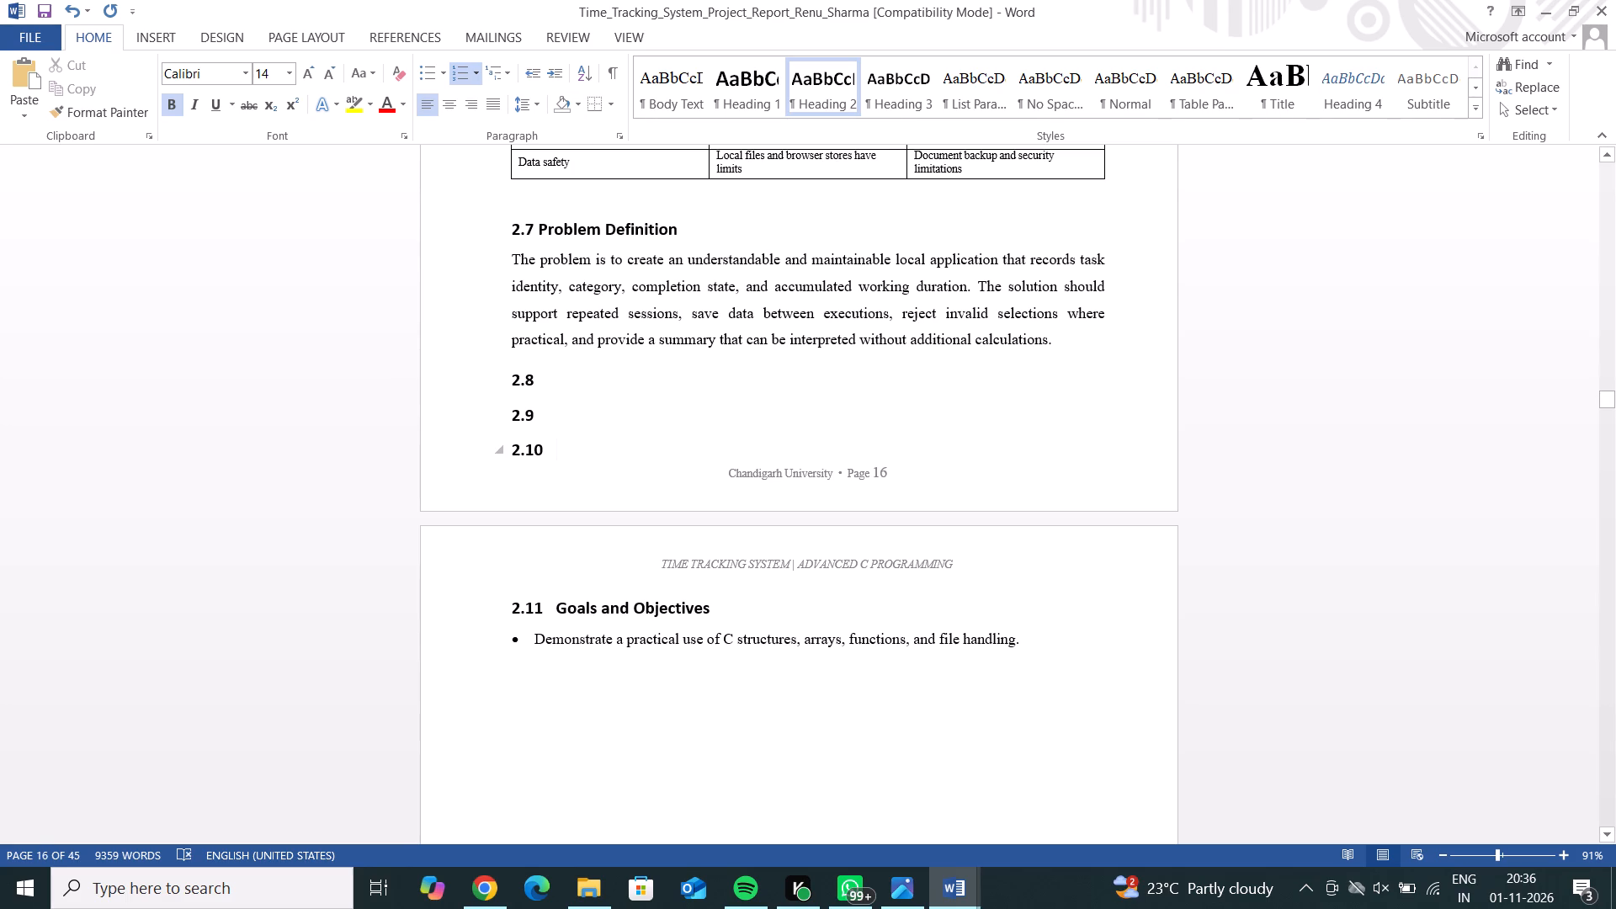
click(540, 445)
key(BackSpace)
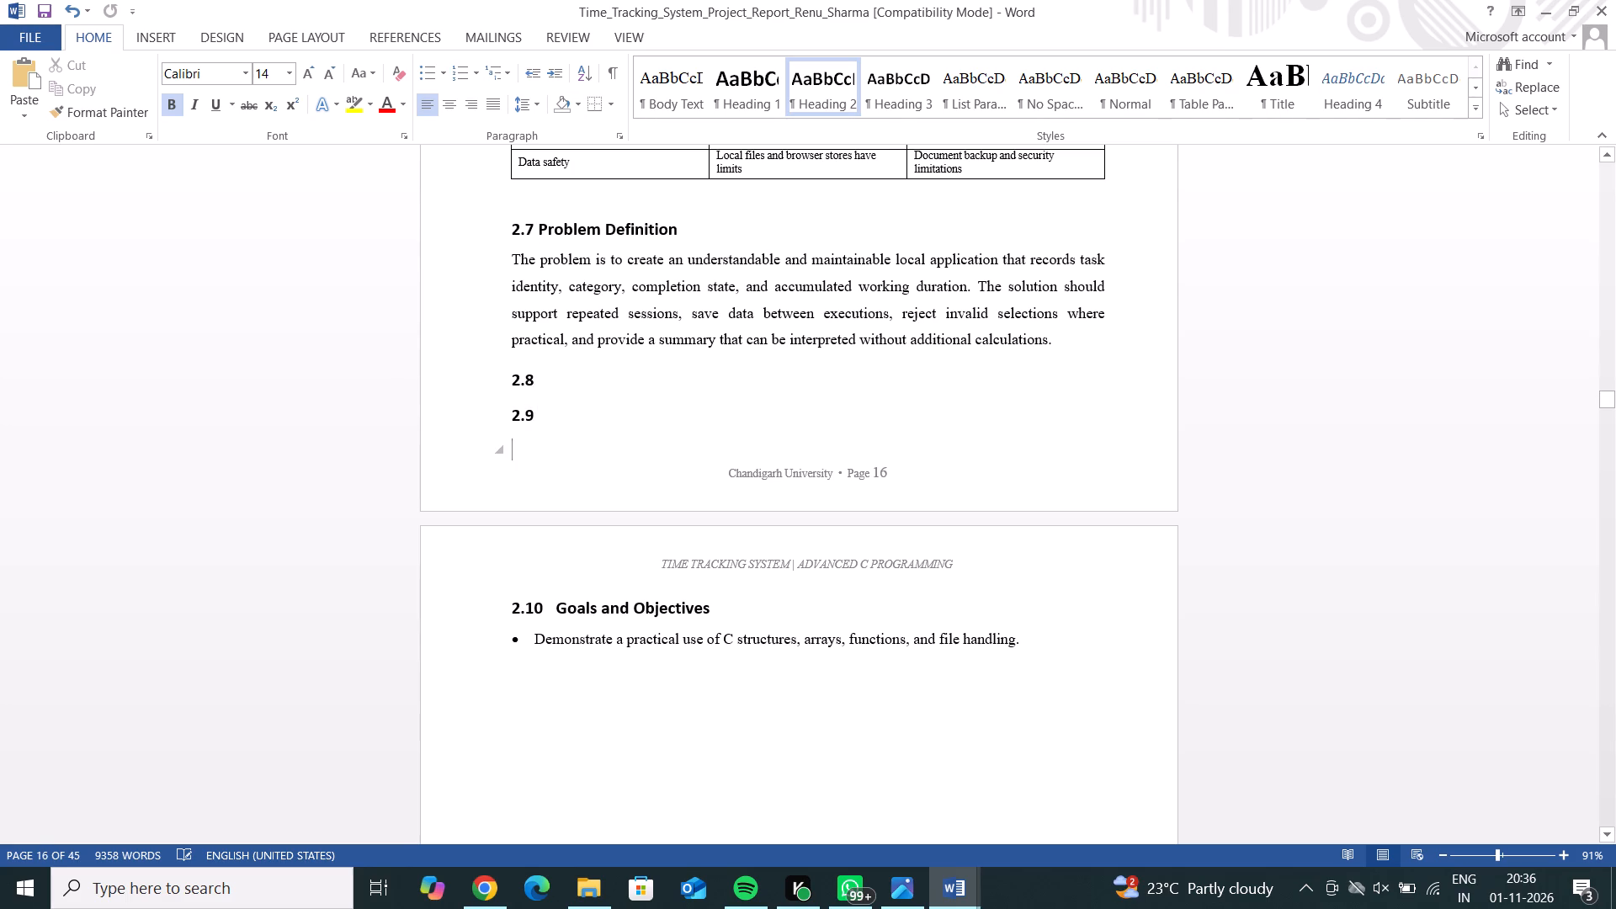
click(536, 419)
key(BackSpace)
click(534, 375)
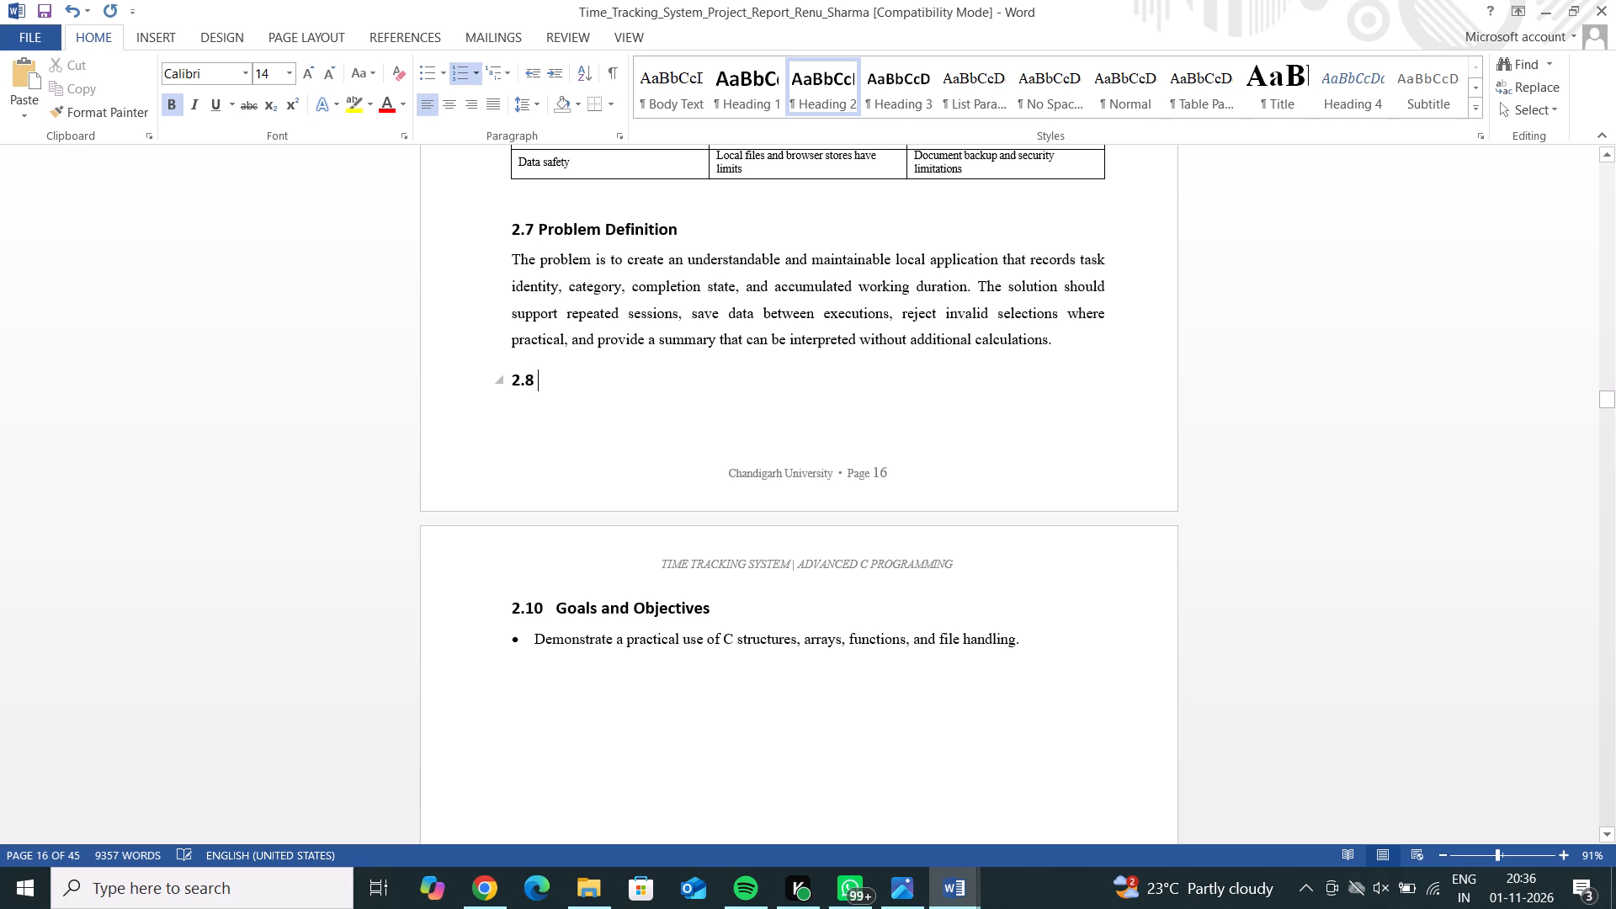
key(BackSpace)
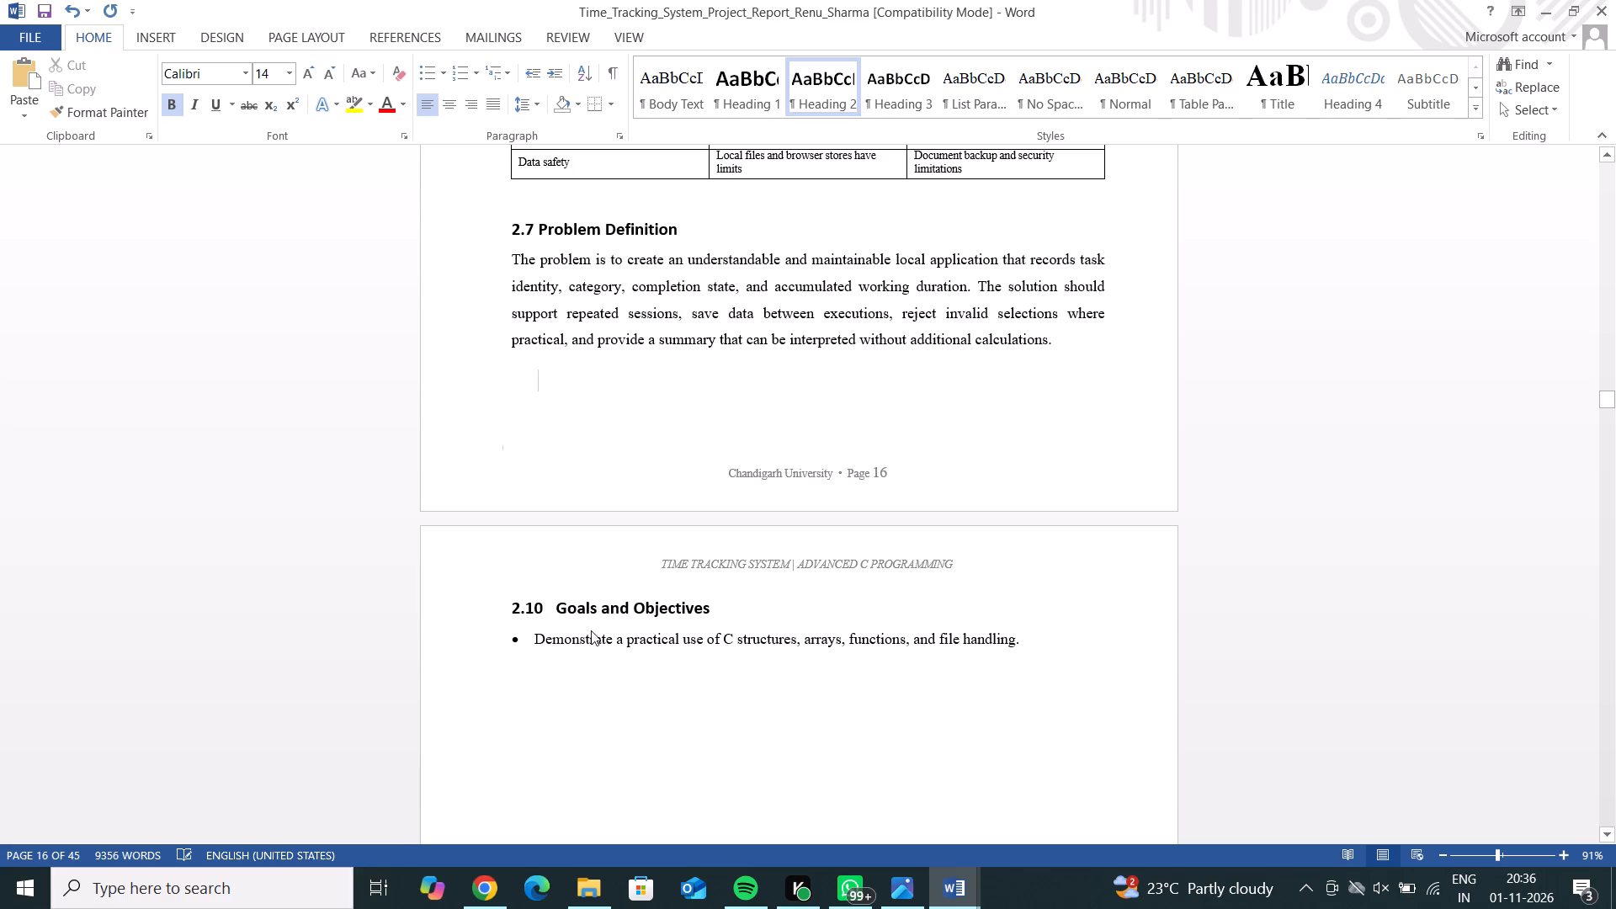
Correct the moved section heading so that it reads "2.8 Goals and Objectives".
click(545, 605)
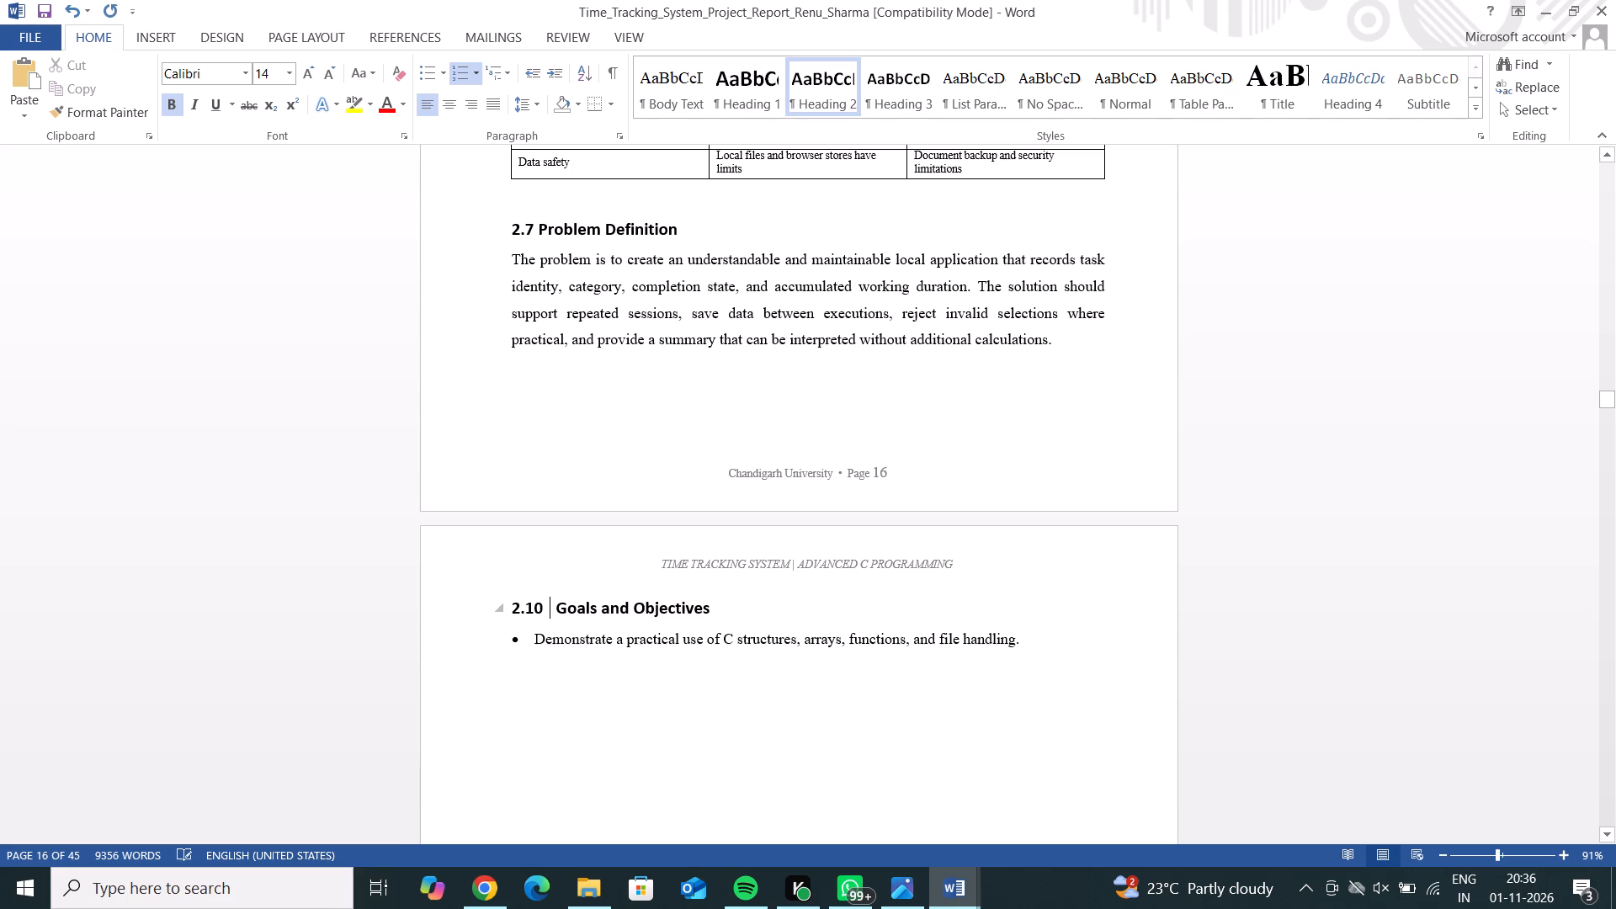
key(BackSpace)
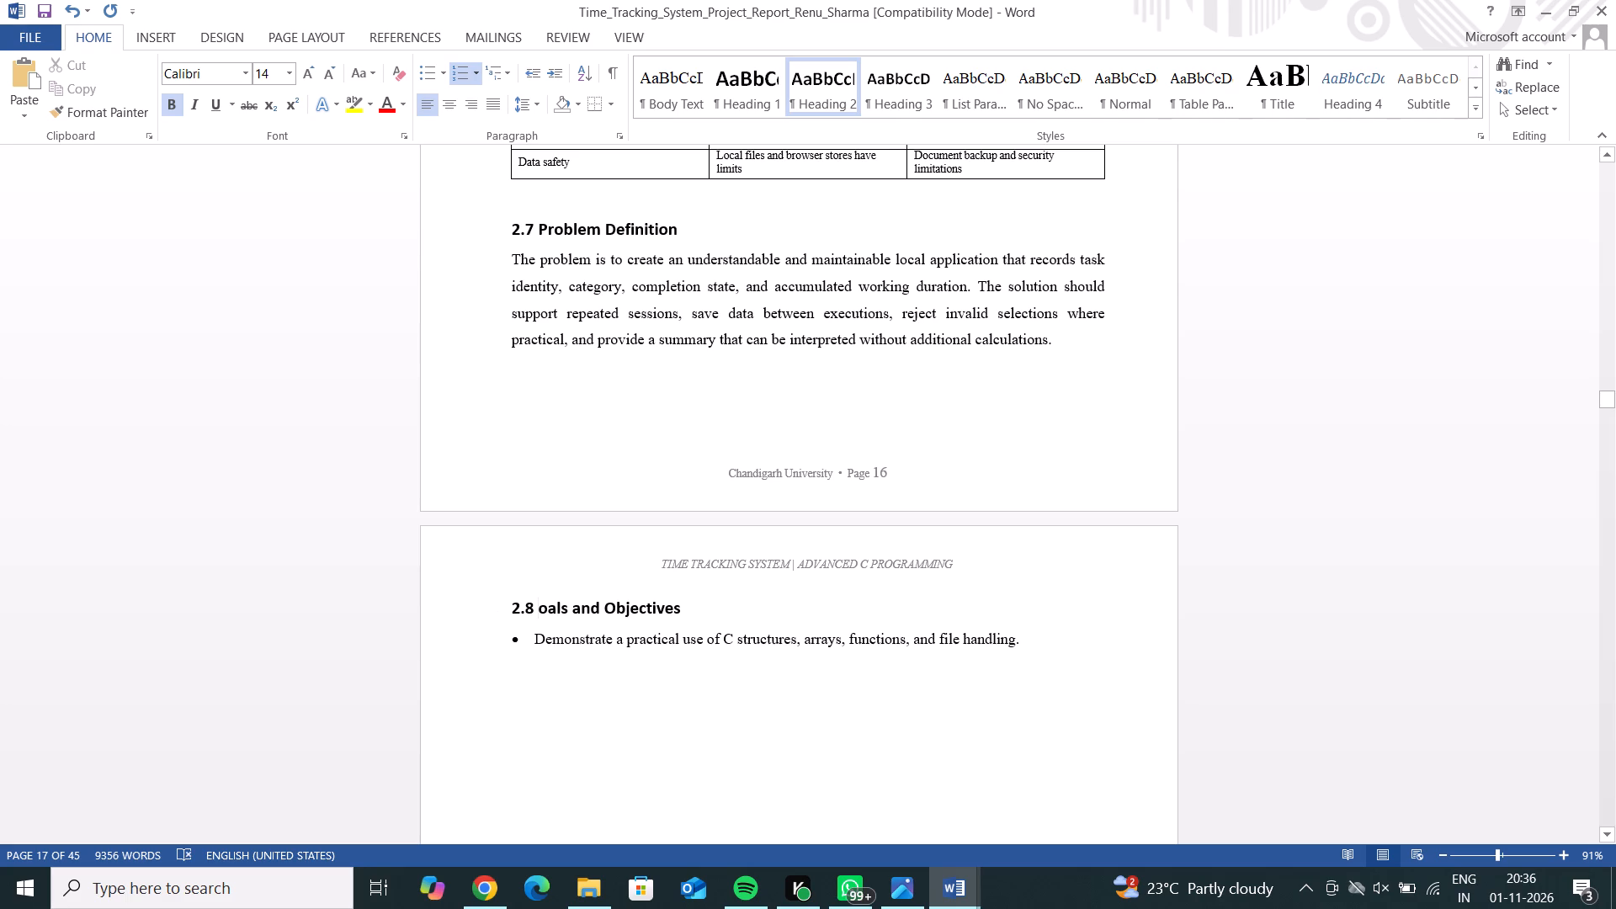
key(g)
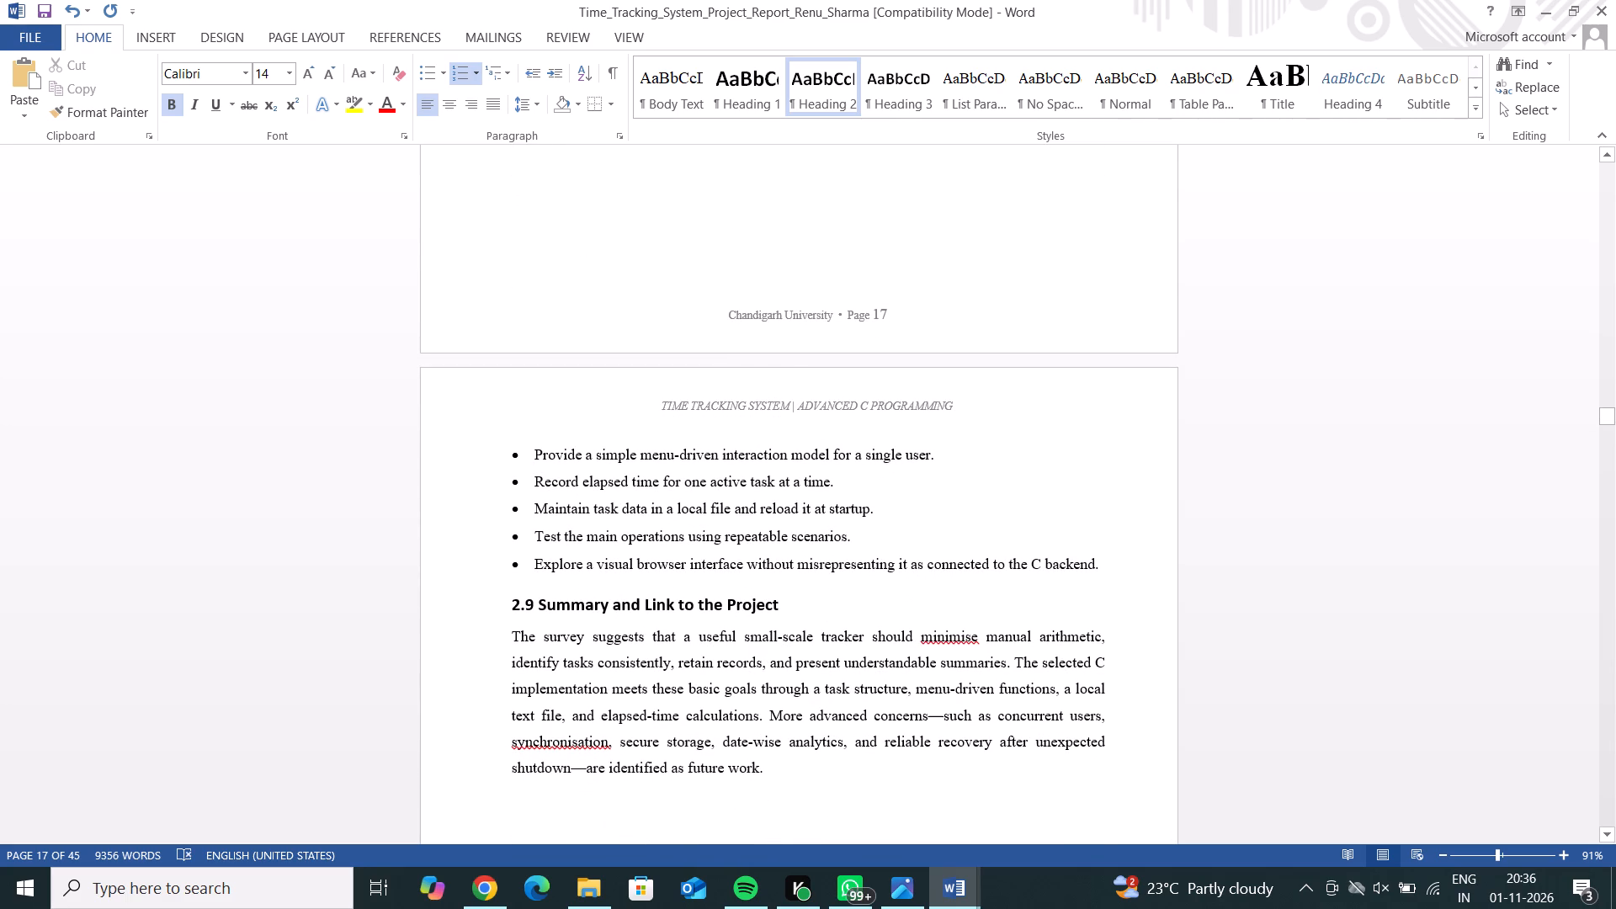
Copy the five bullets above heading 2.9 and paste them below the "Demonstrate a practical use" bullet in section 2.8.
drag(1099, 568, 507, 442)
key(ctrl+c)
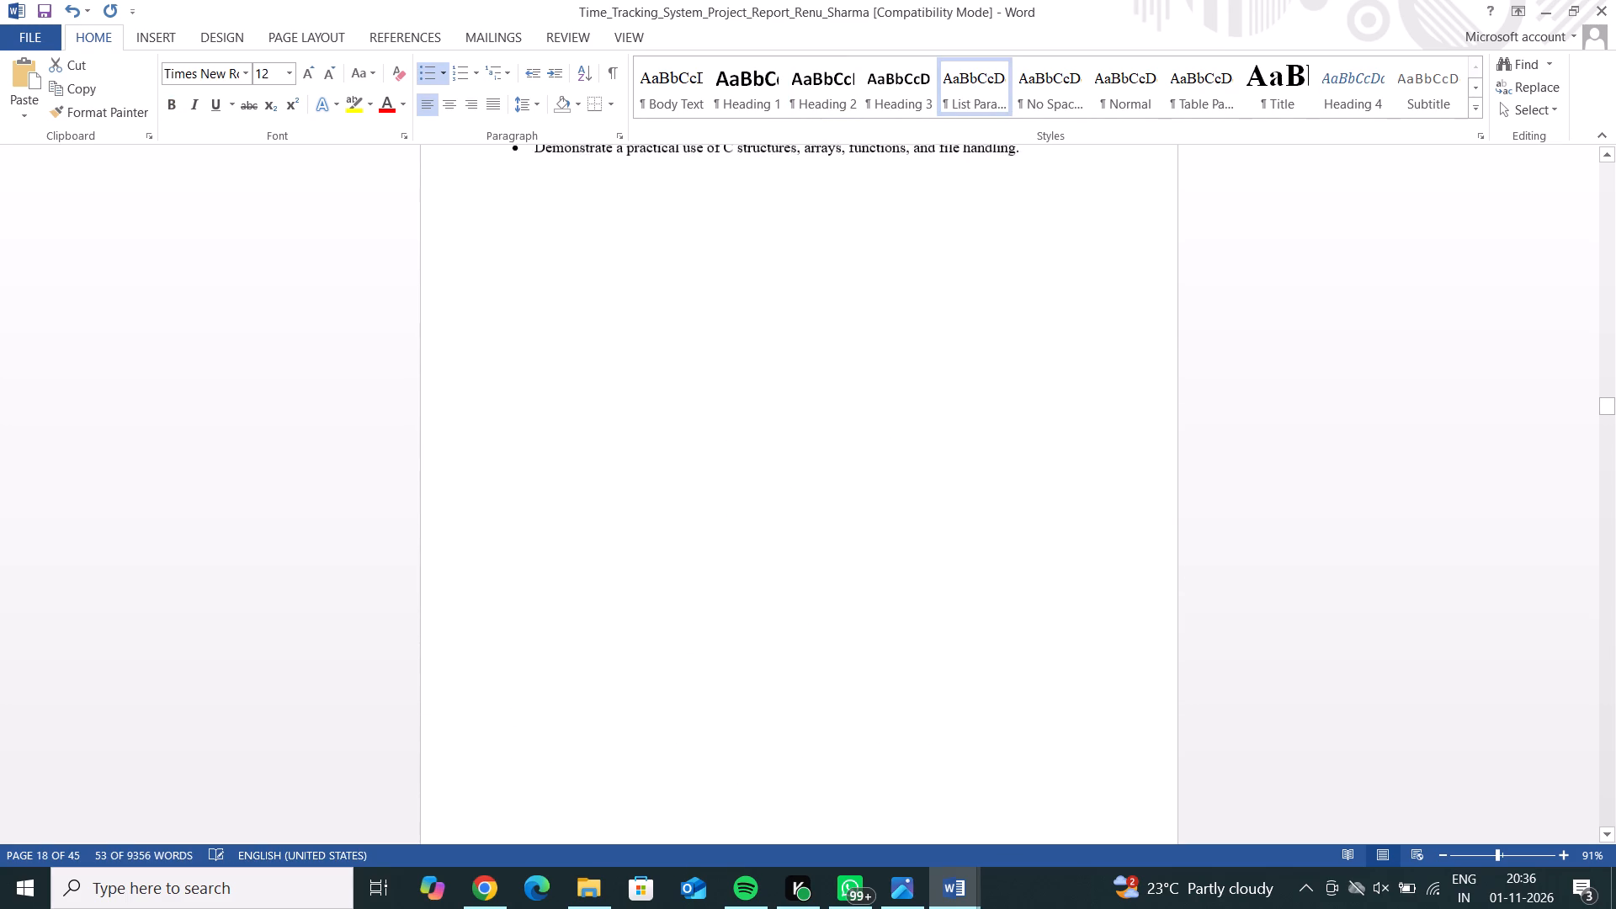
click(542, 296)
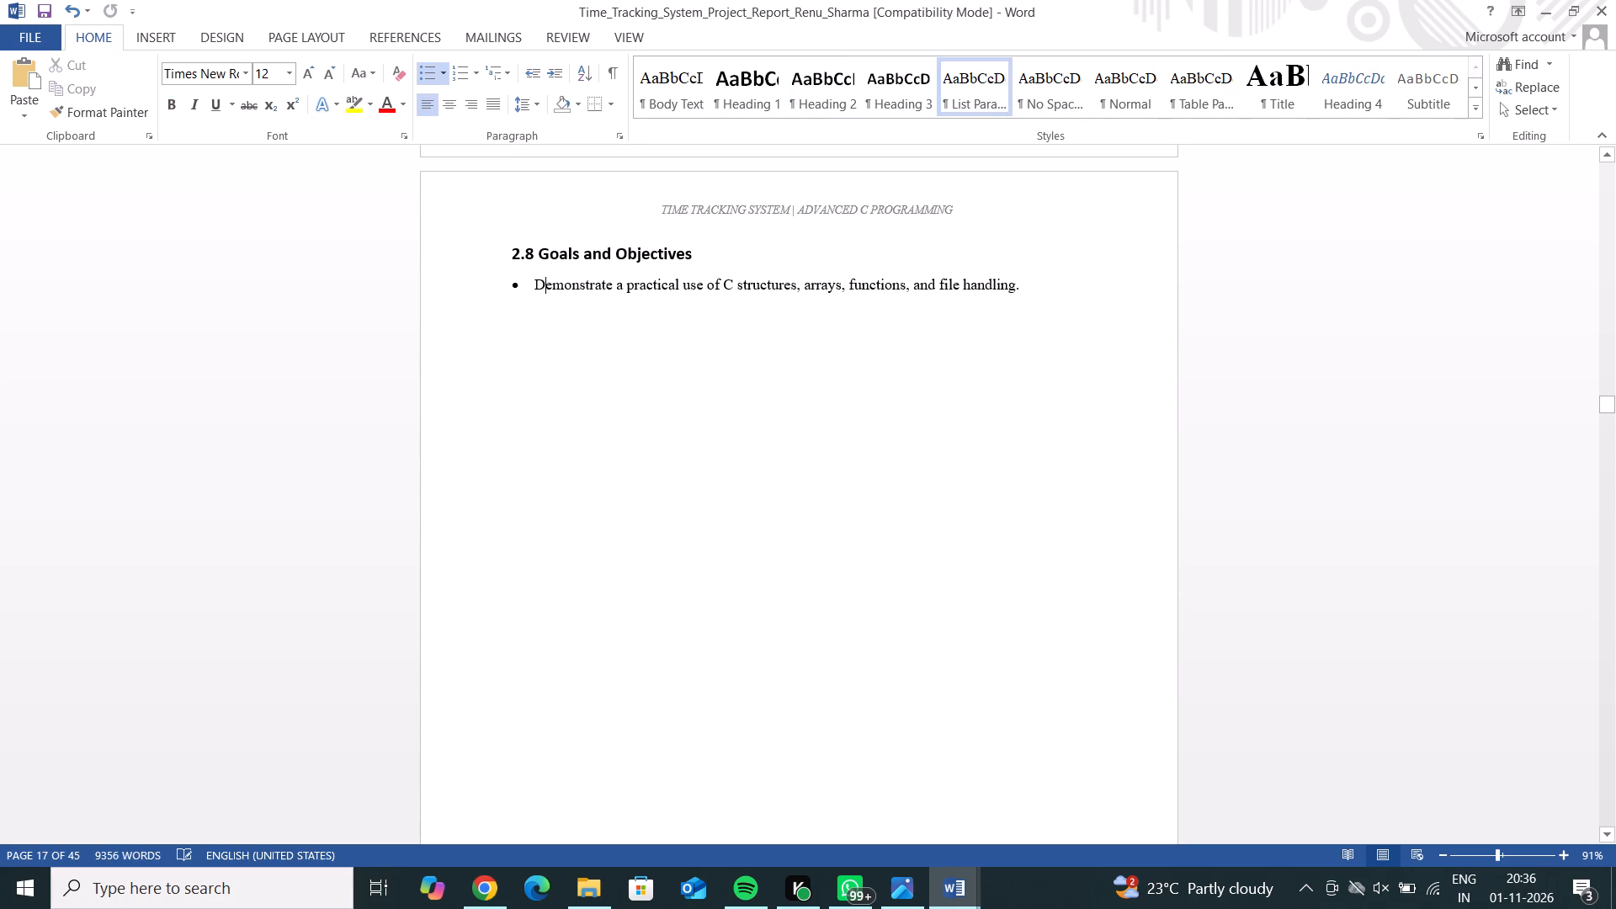
click(540, 307)
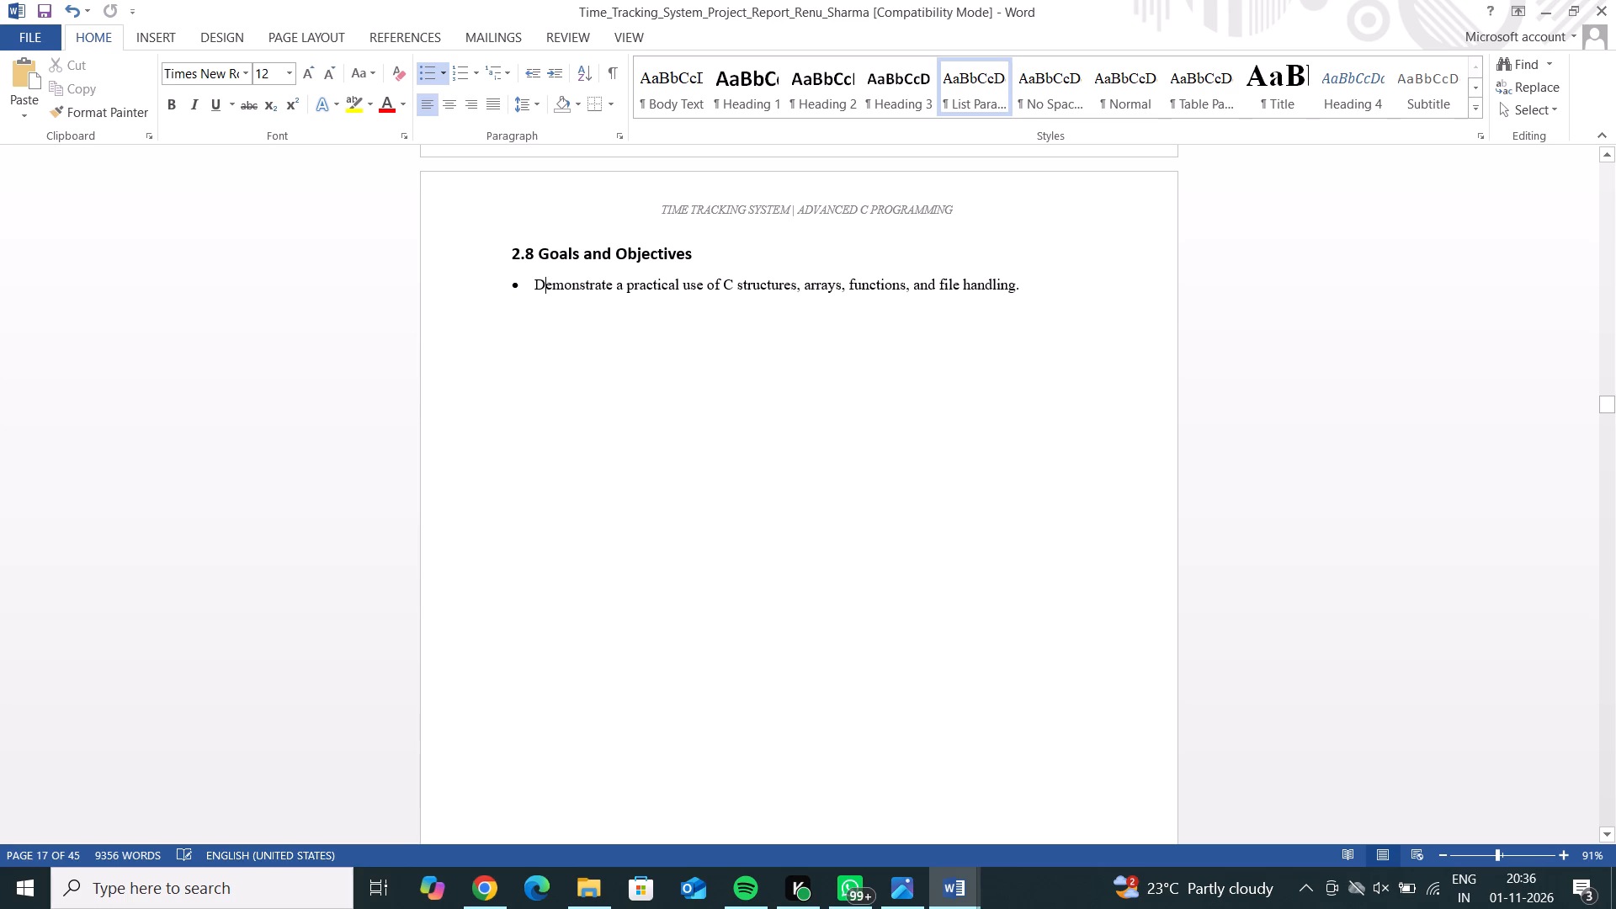
click(1026, 289)
key(Return)
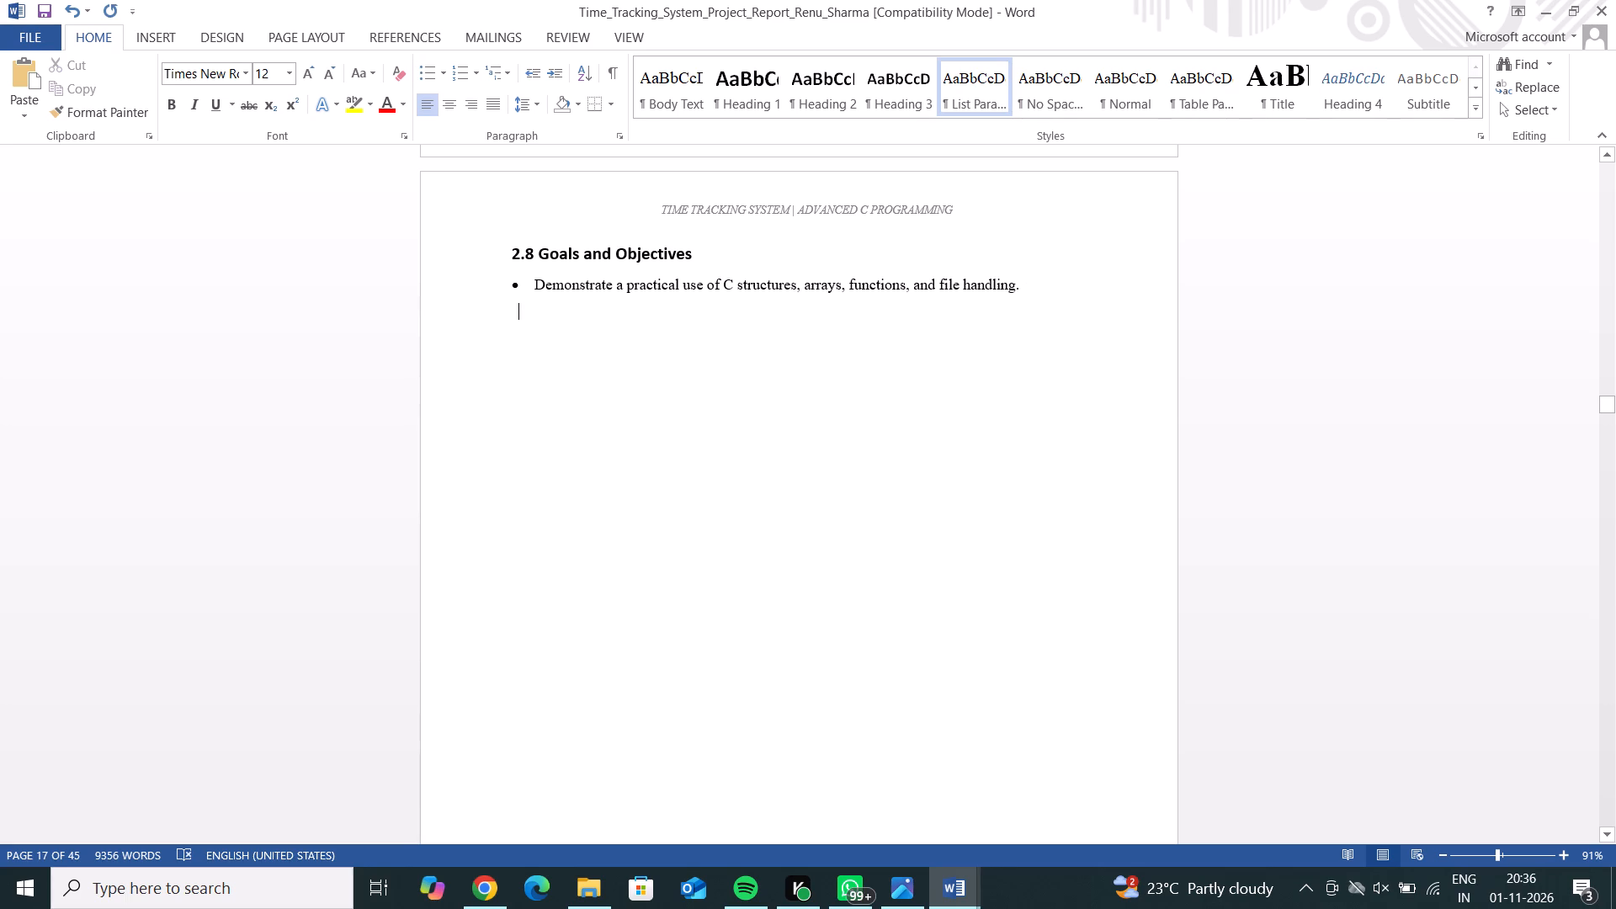
key(ctrl+v)
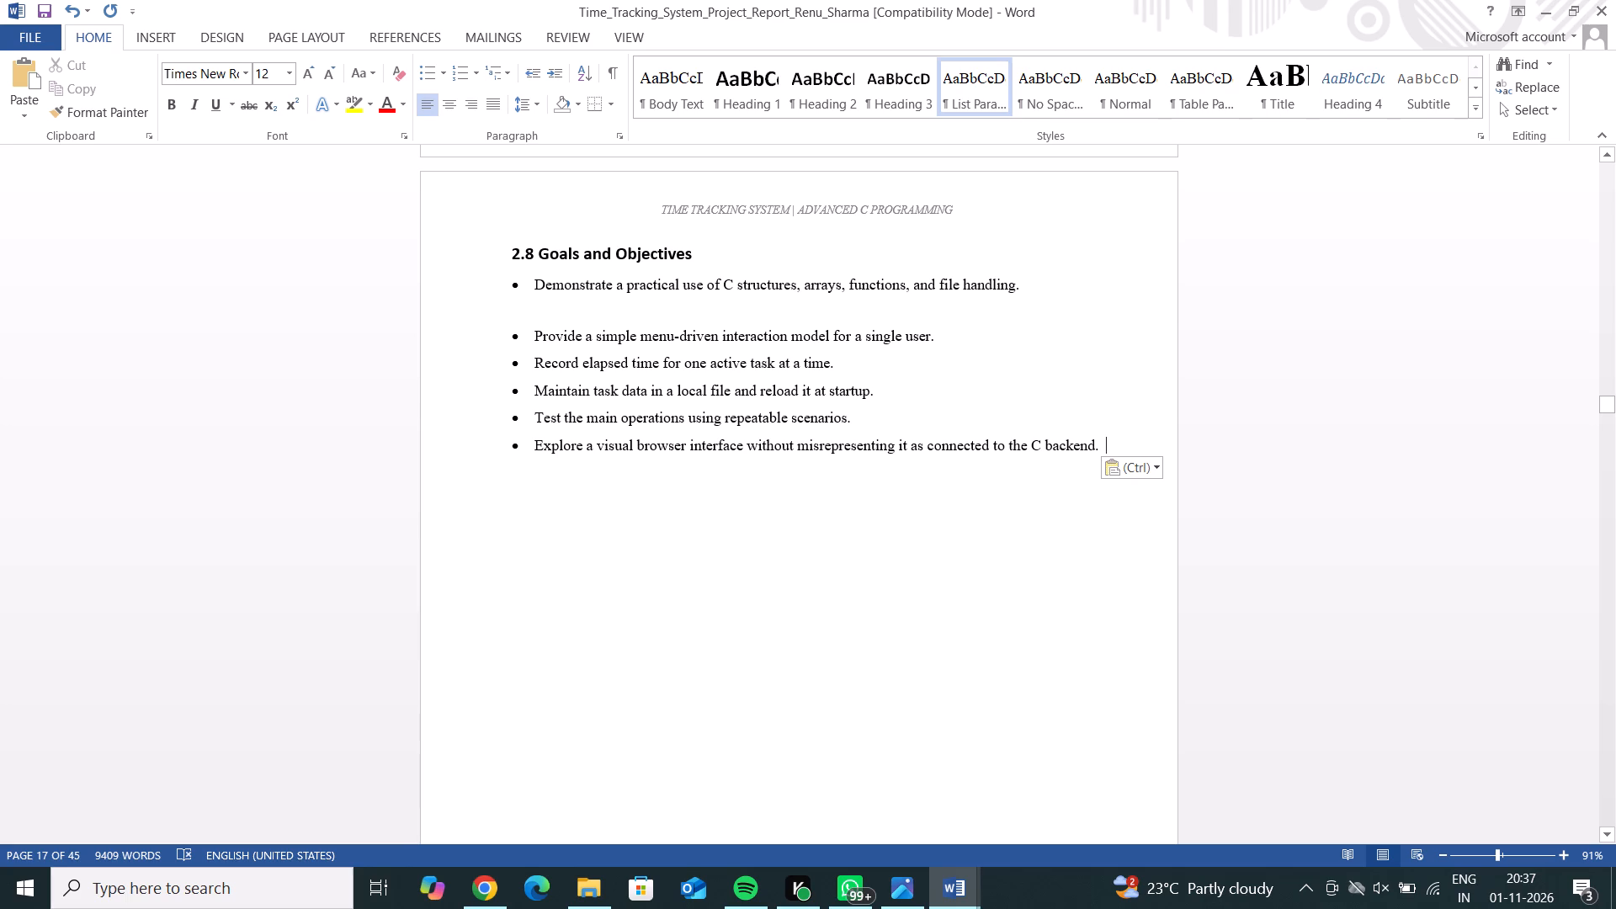
Remove the automatic bullet, indent and blank line before the pasted "Provide a simple menu-driven interaction model" line.
click(504, 337)
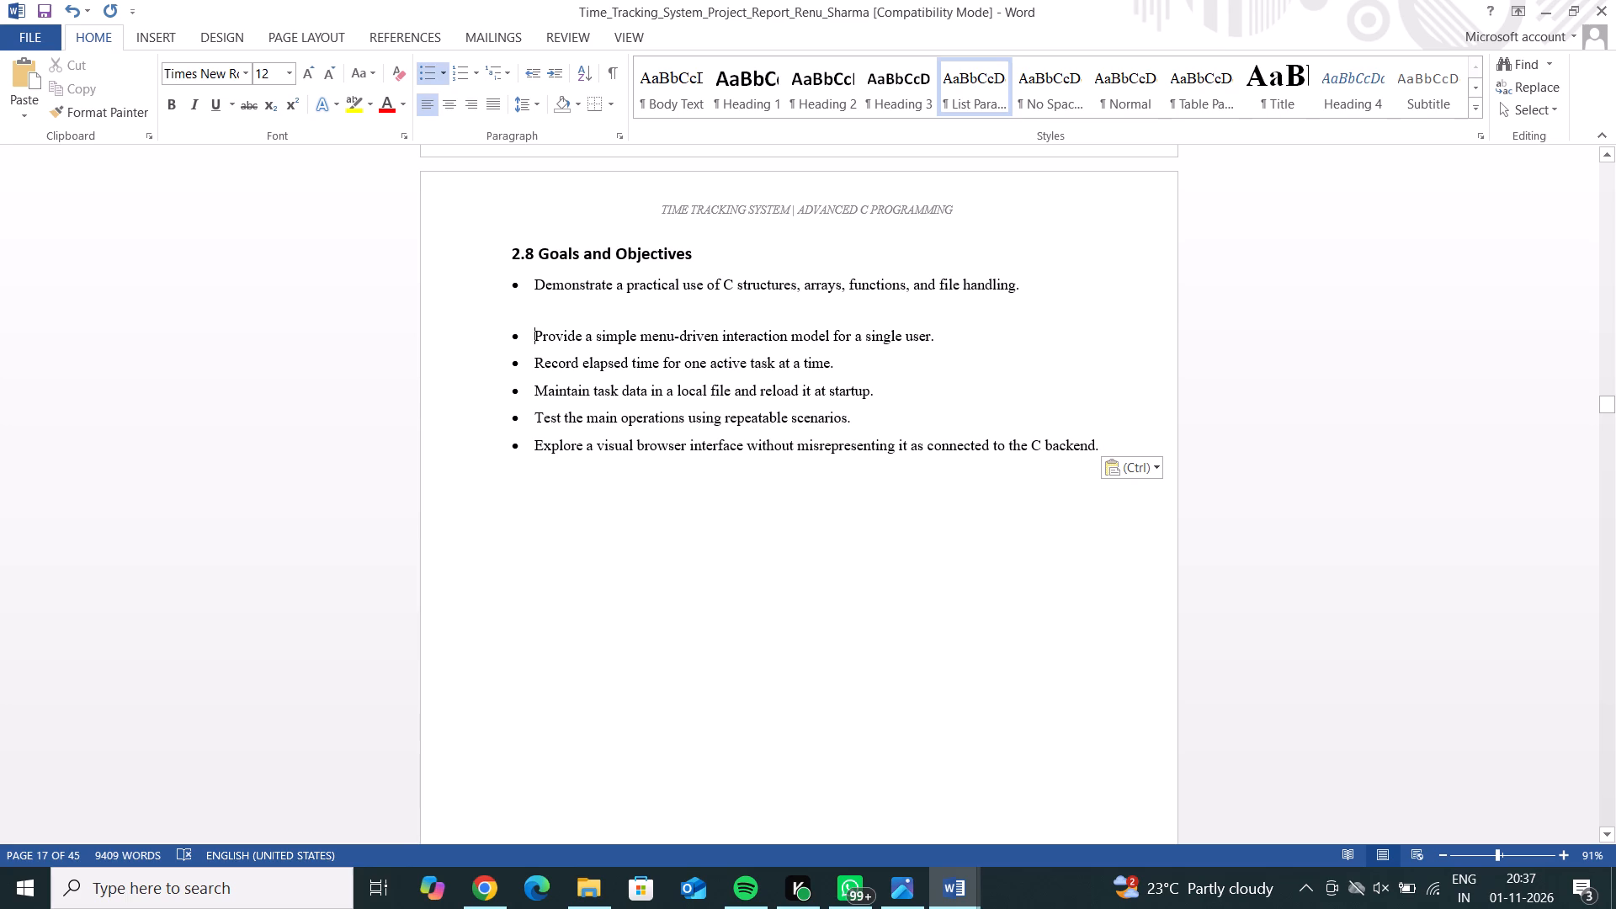
key(BackSpace)
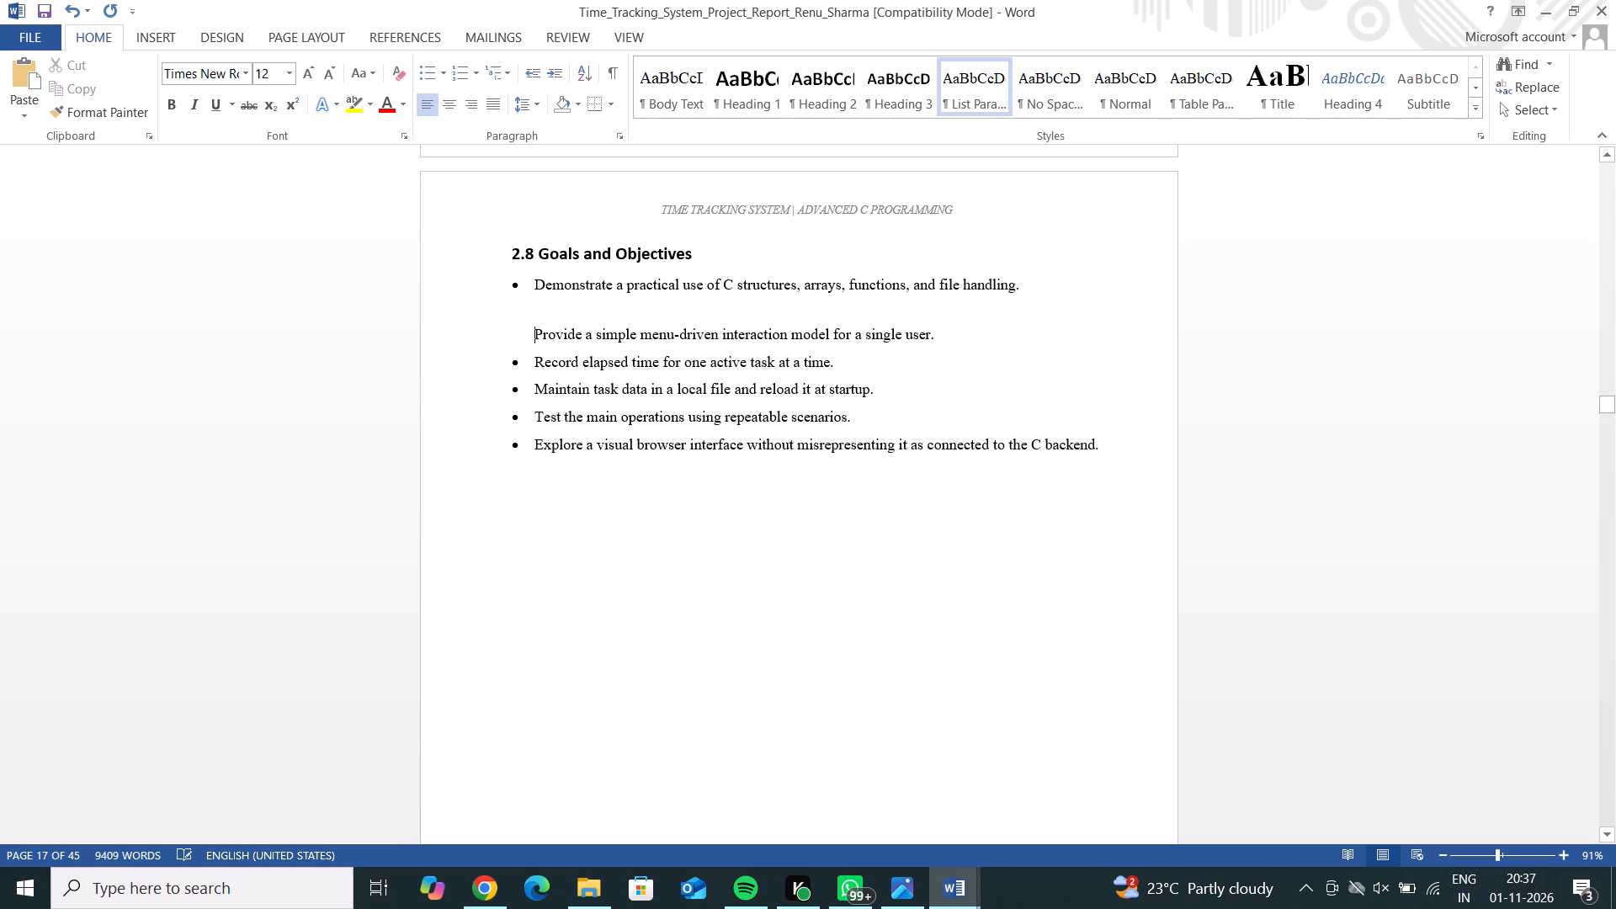
key(BackSpace)
key(BackSpace)
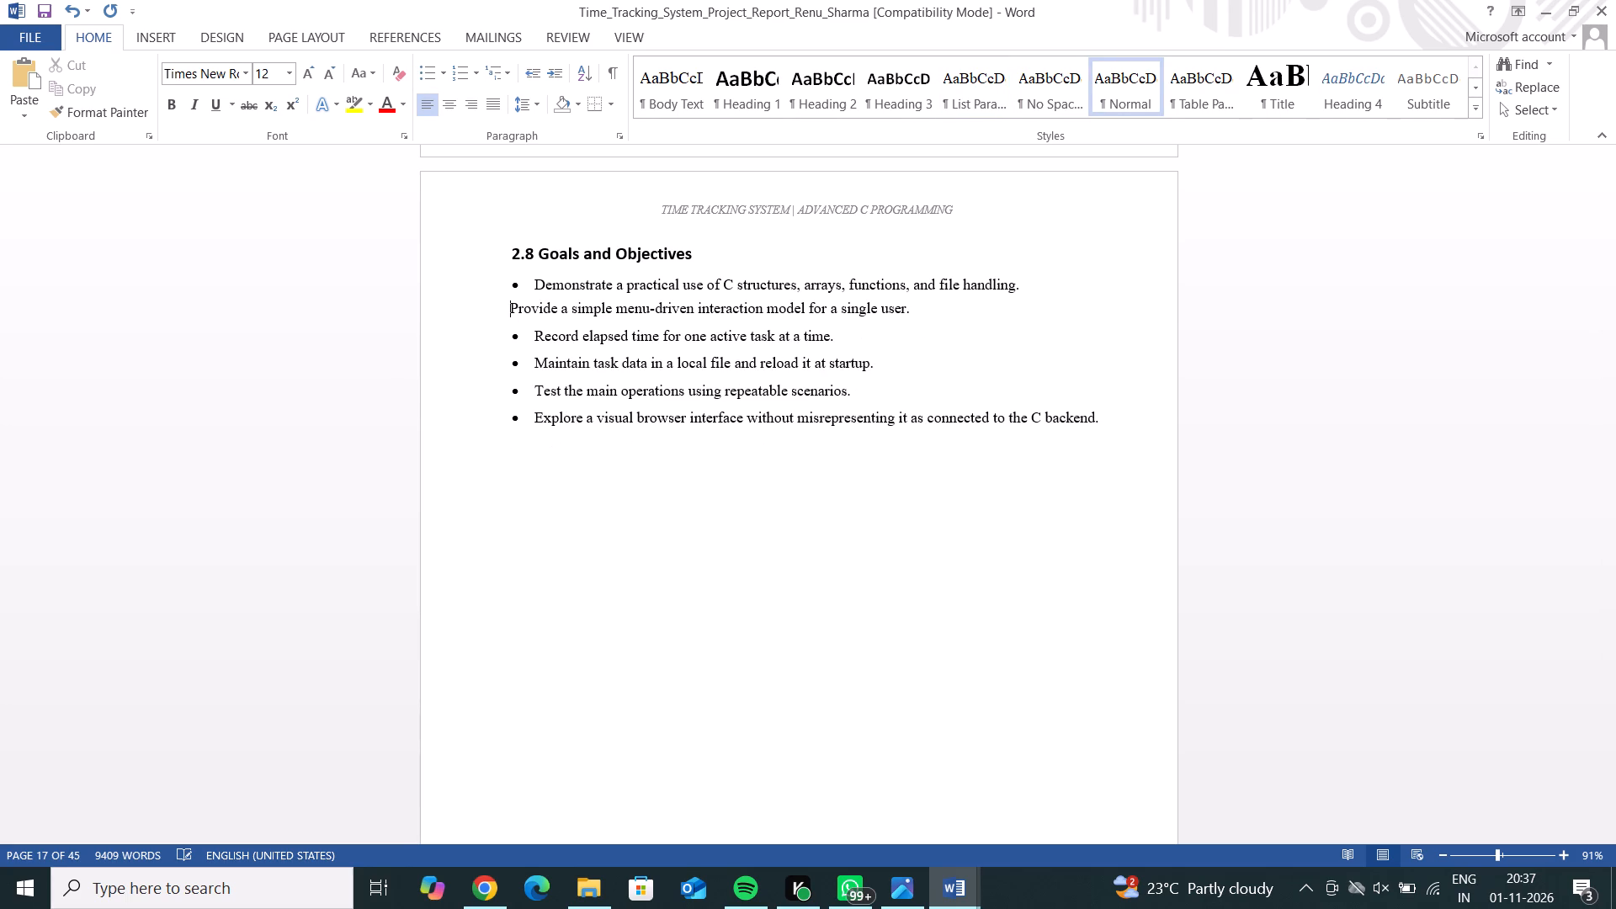
Indent the "Provide a simple menu-driven interaction model" line with seven spaces and add a period near its start as a manual bullet.
key(space)
key(space)
key(space)
key(space)
key(space)
key(space)
key(space)
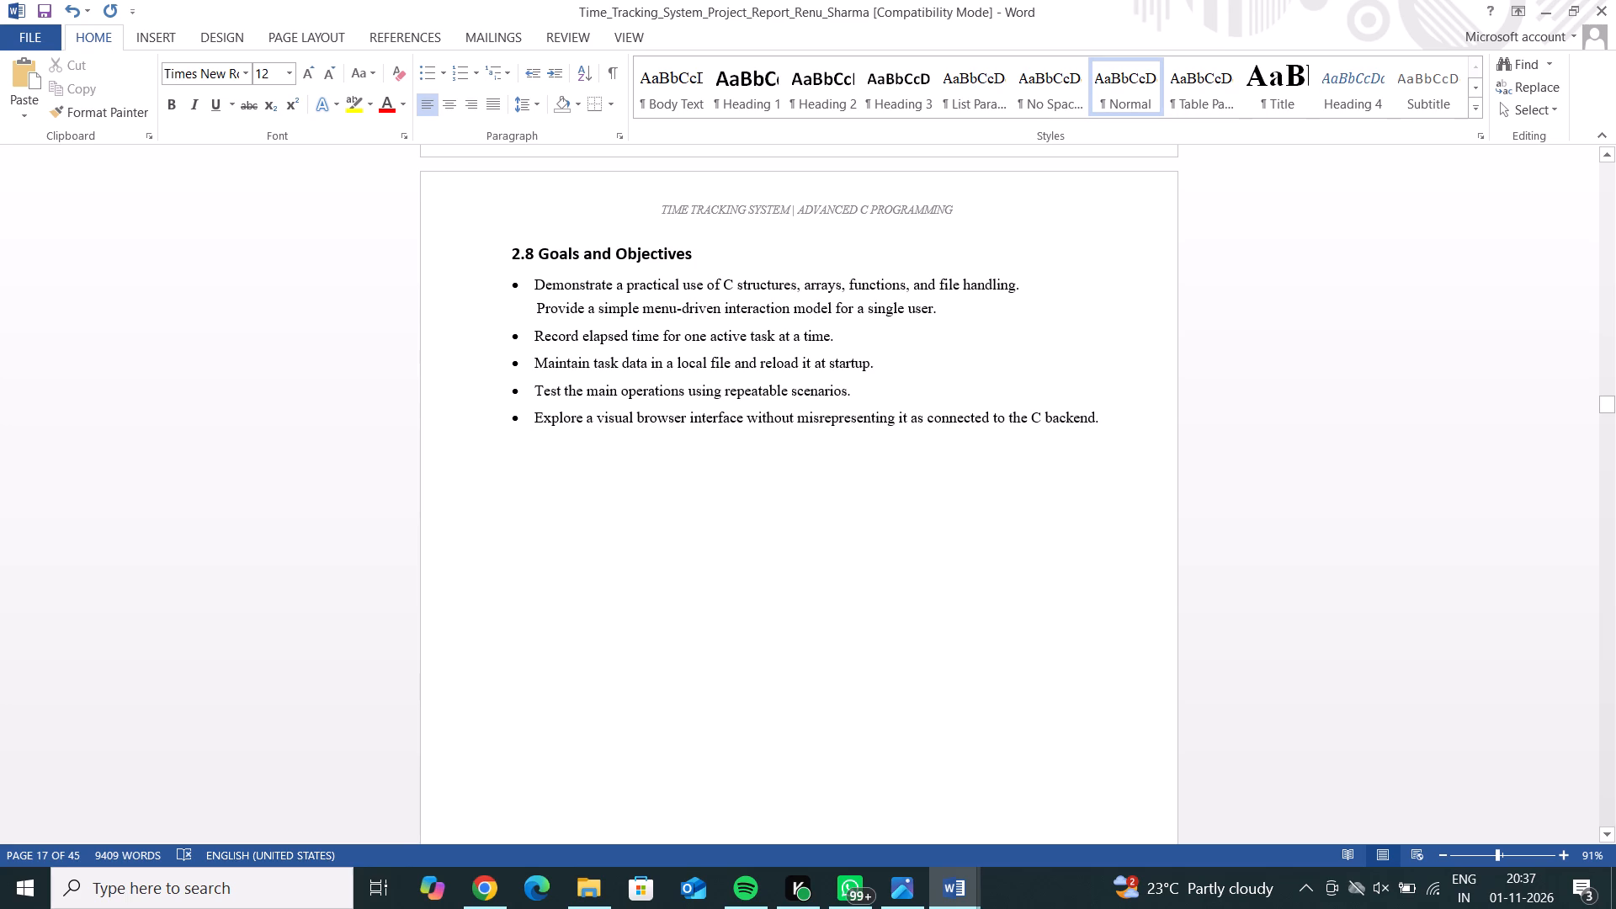
click(513, 316)
key(shift+greater)
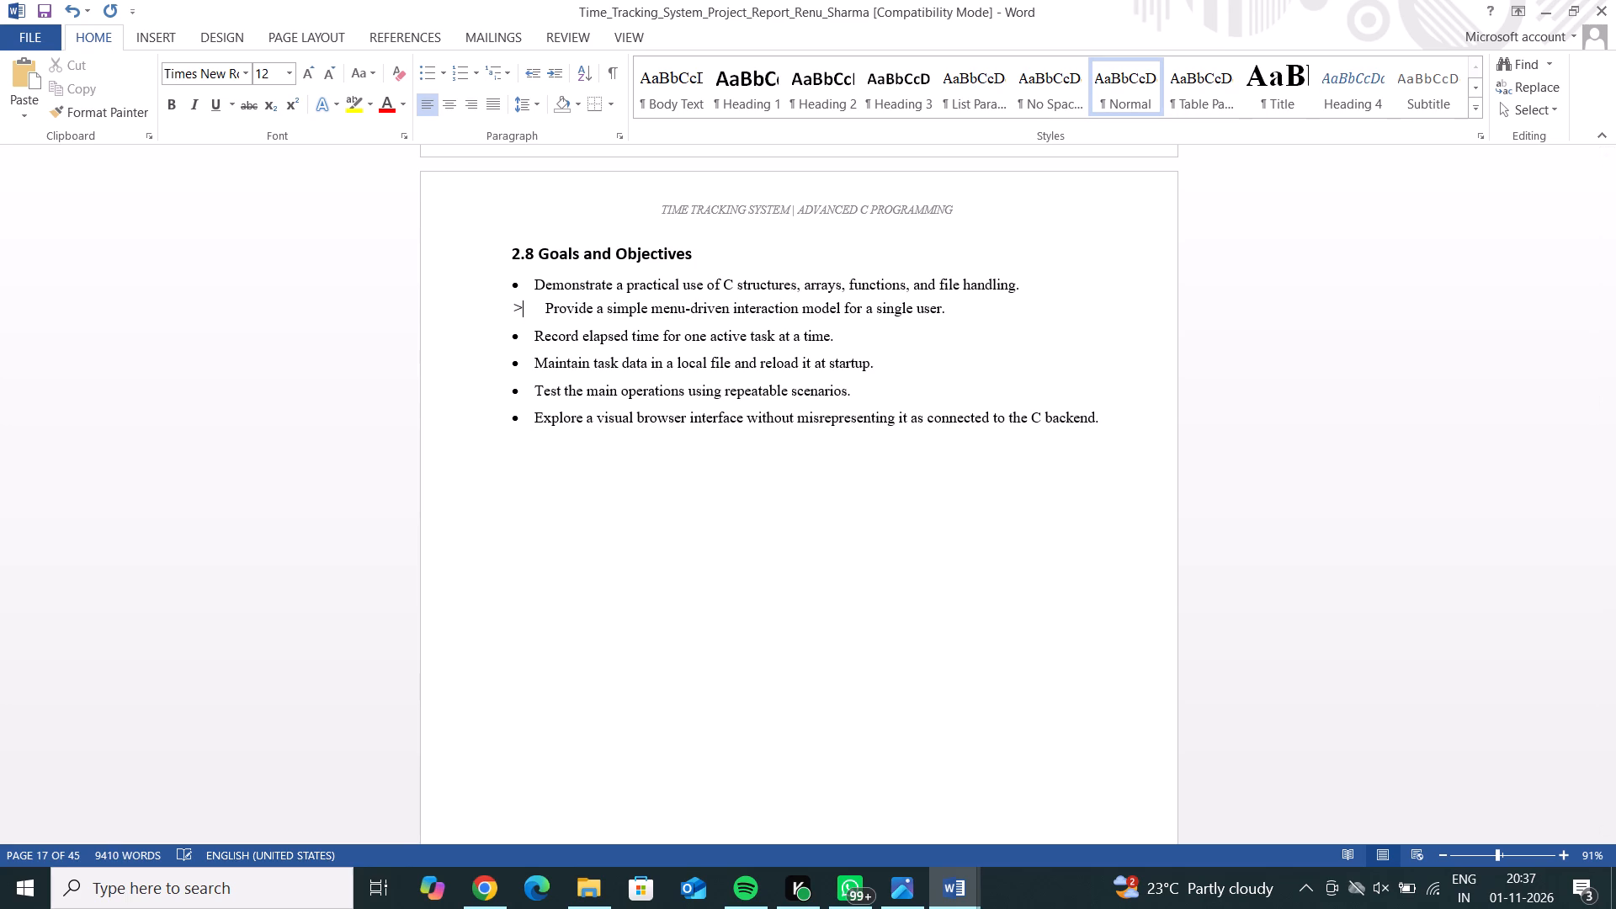
key(BackSpace)
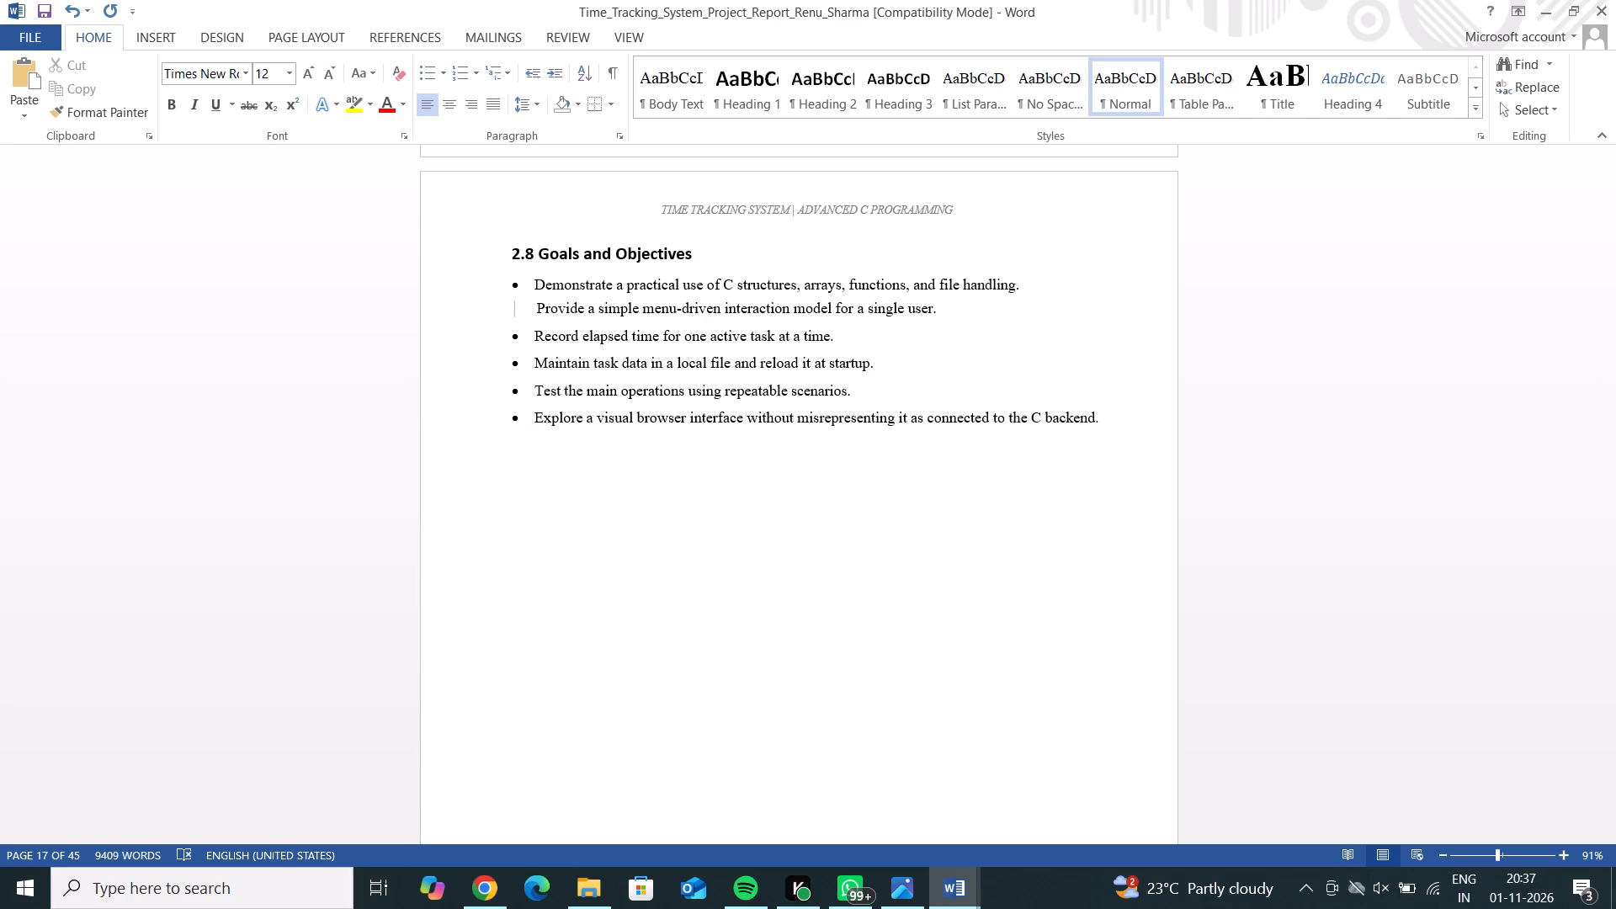
key(period)
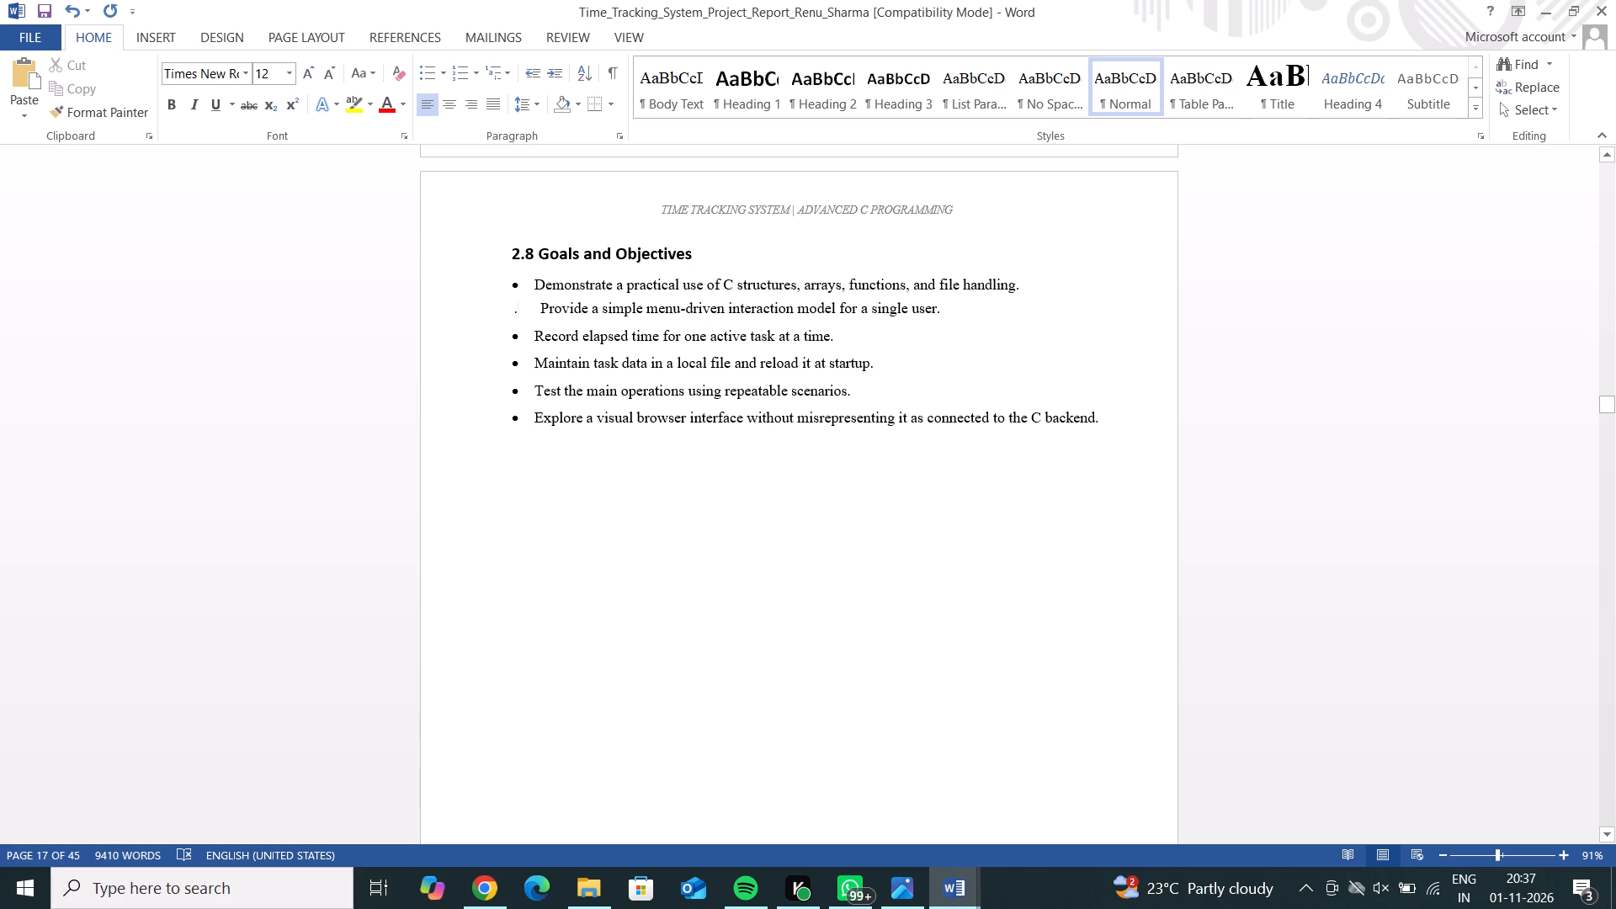
Make the manual period bullet bold, keeping its font size at 12.
click(518, 313)
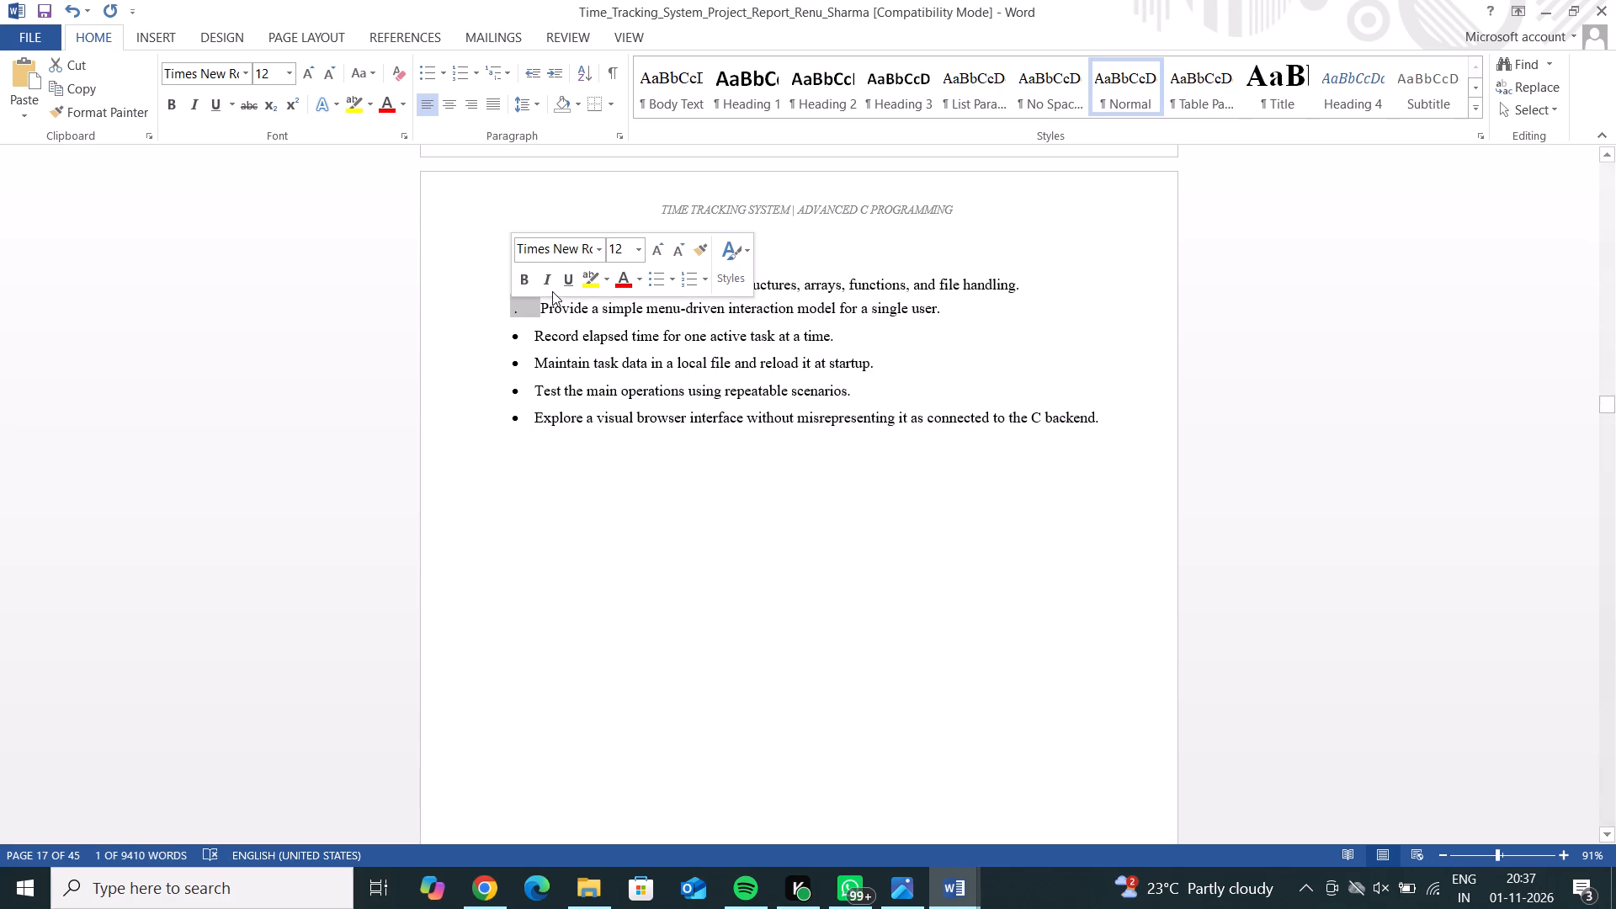
click(526, 282)
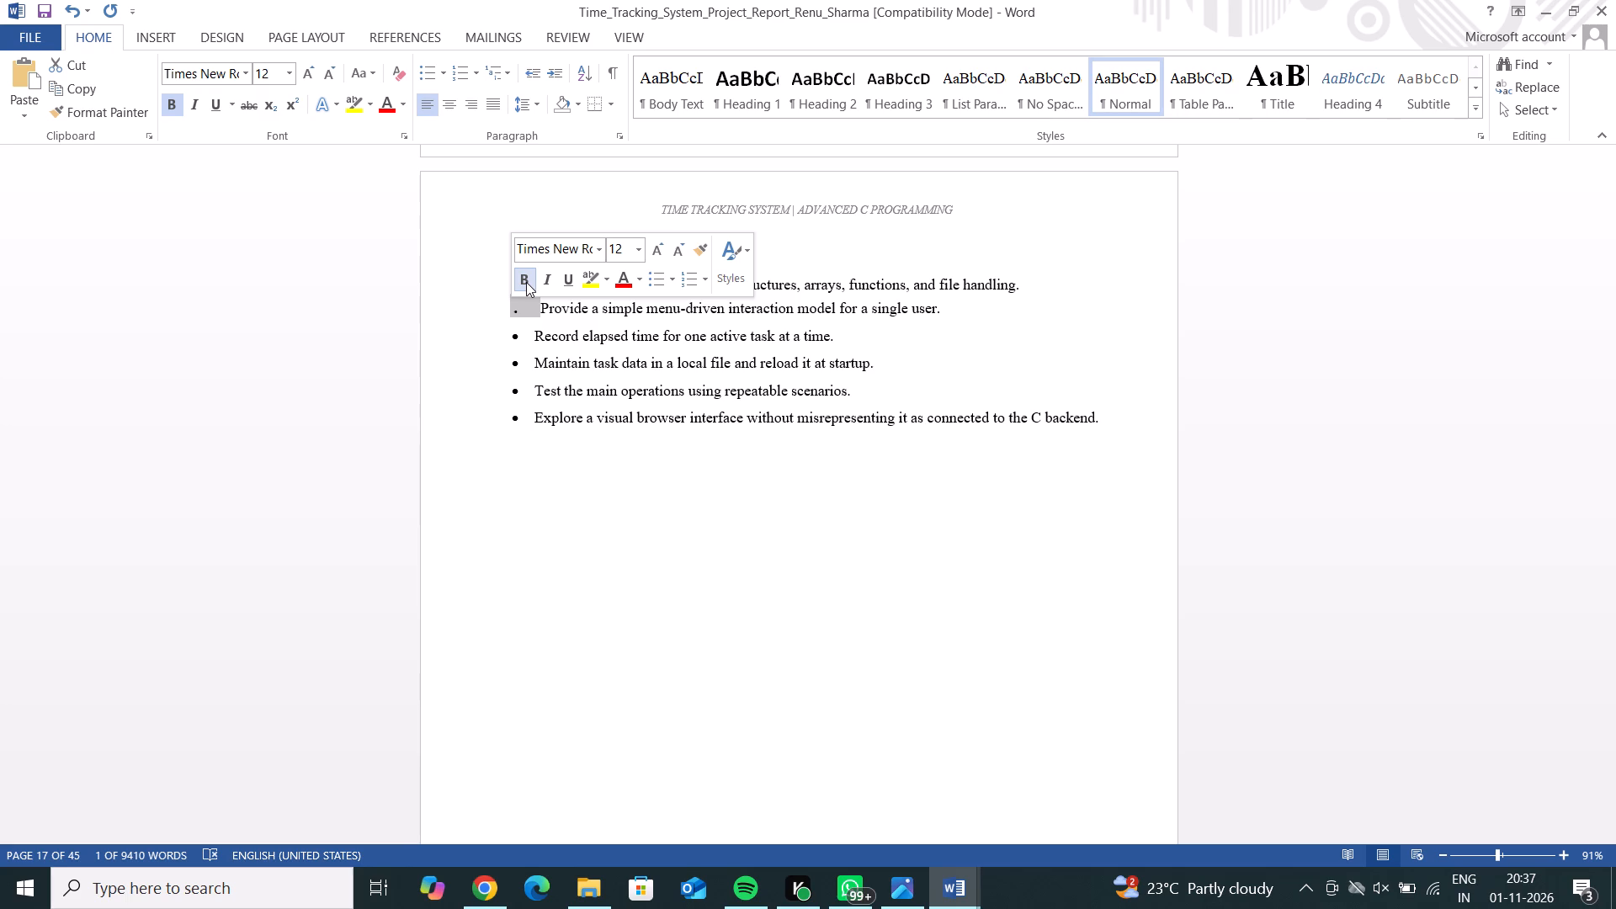
click(639, 250)
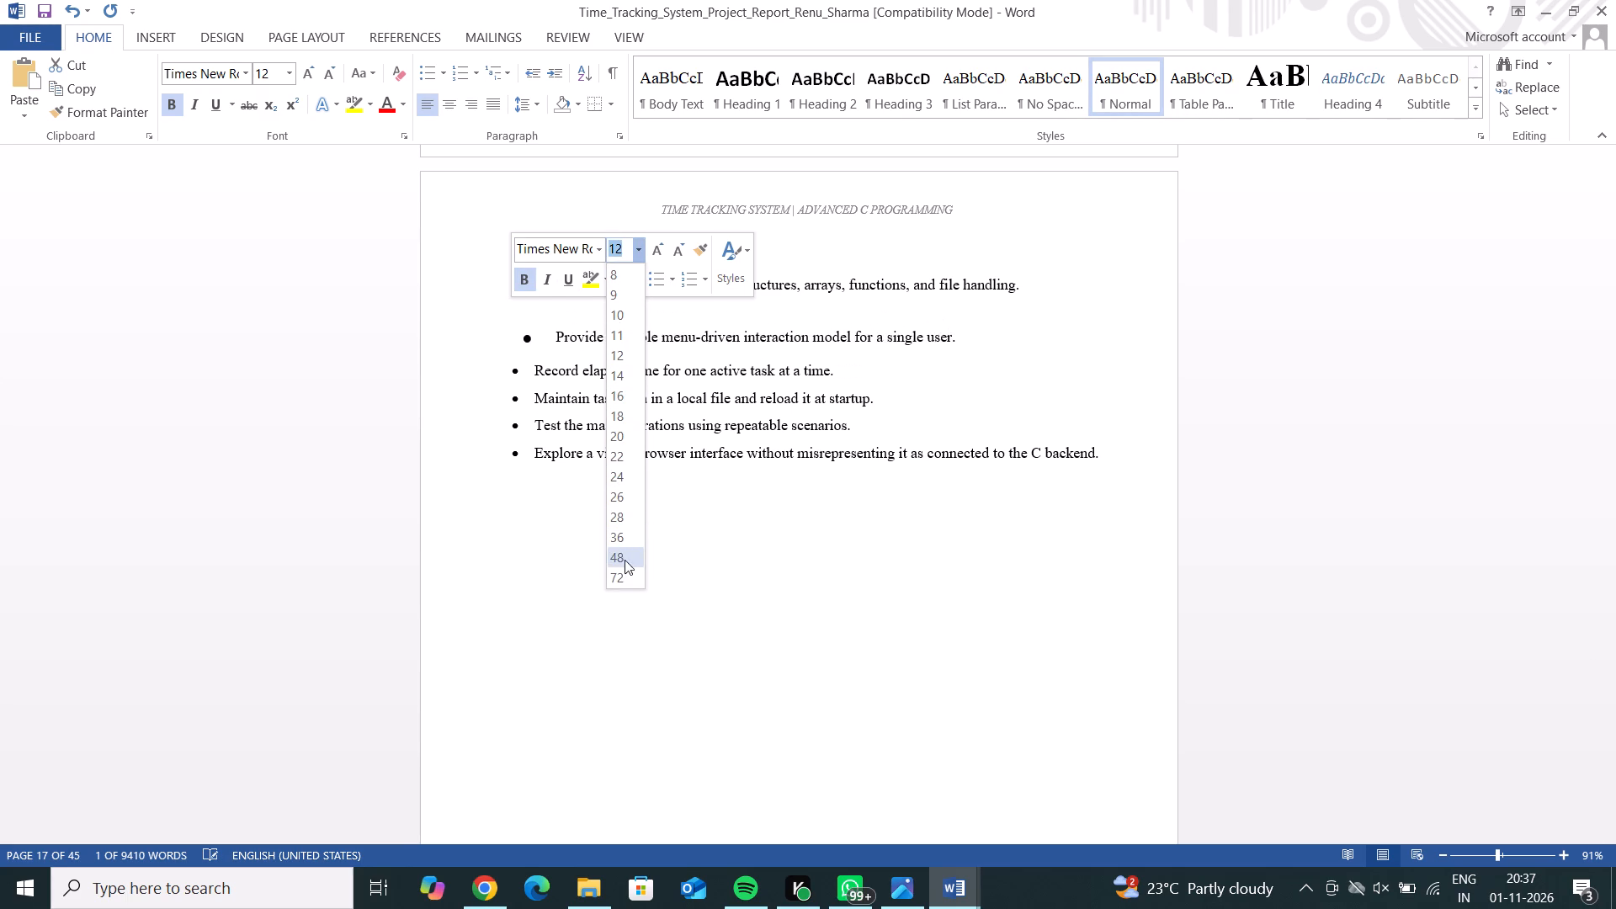
click(623, 364)
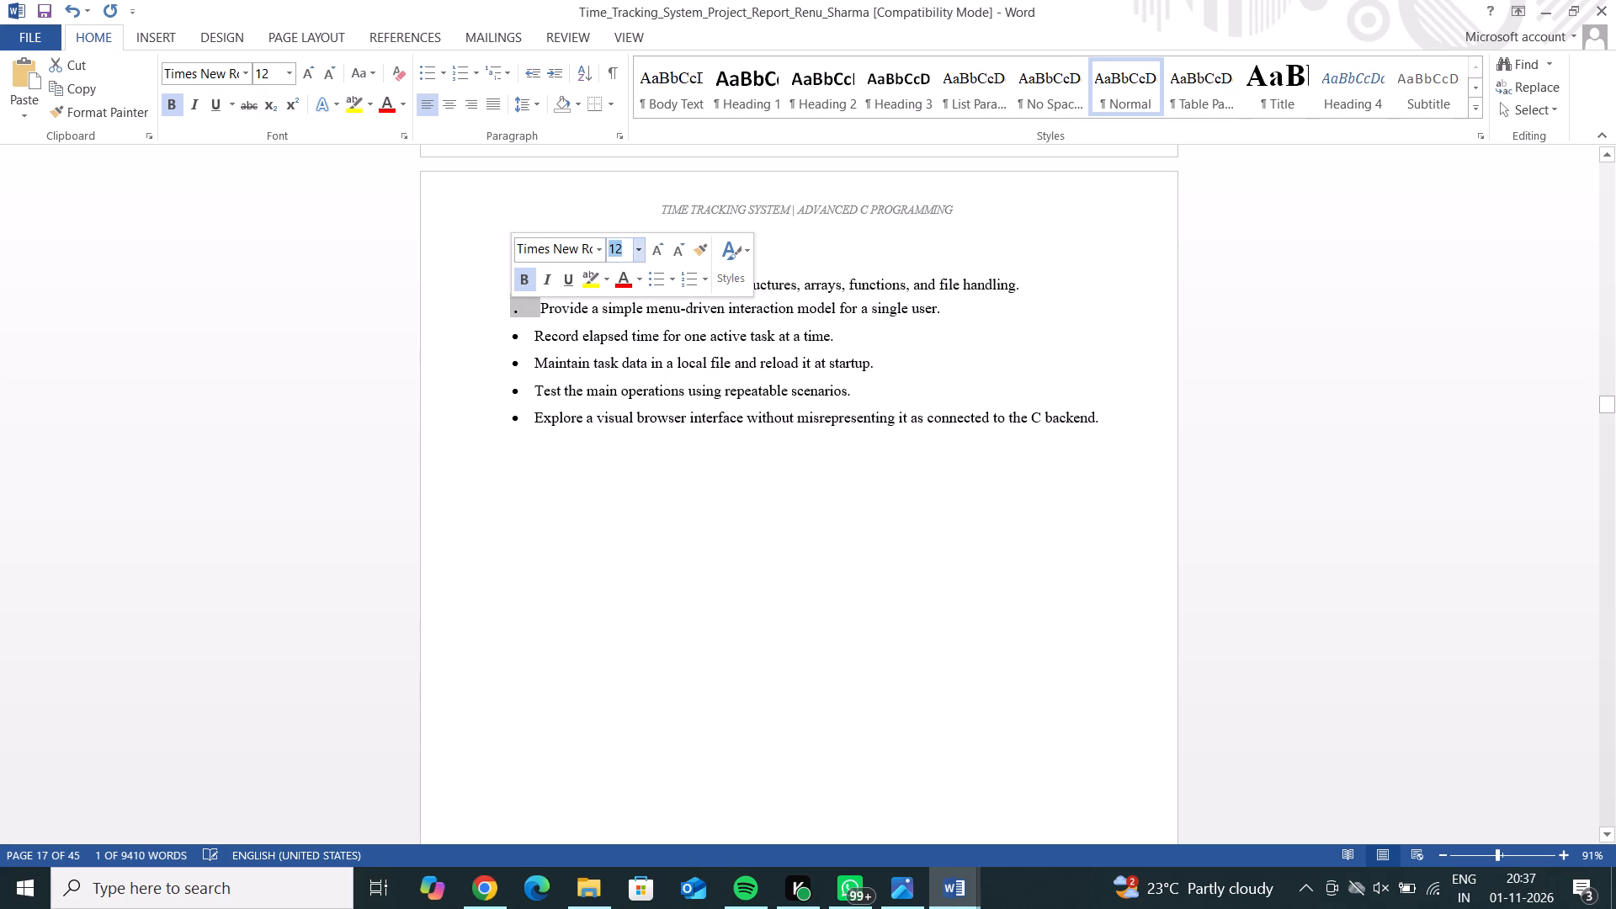
click(641, 588)
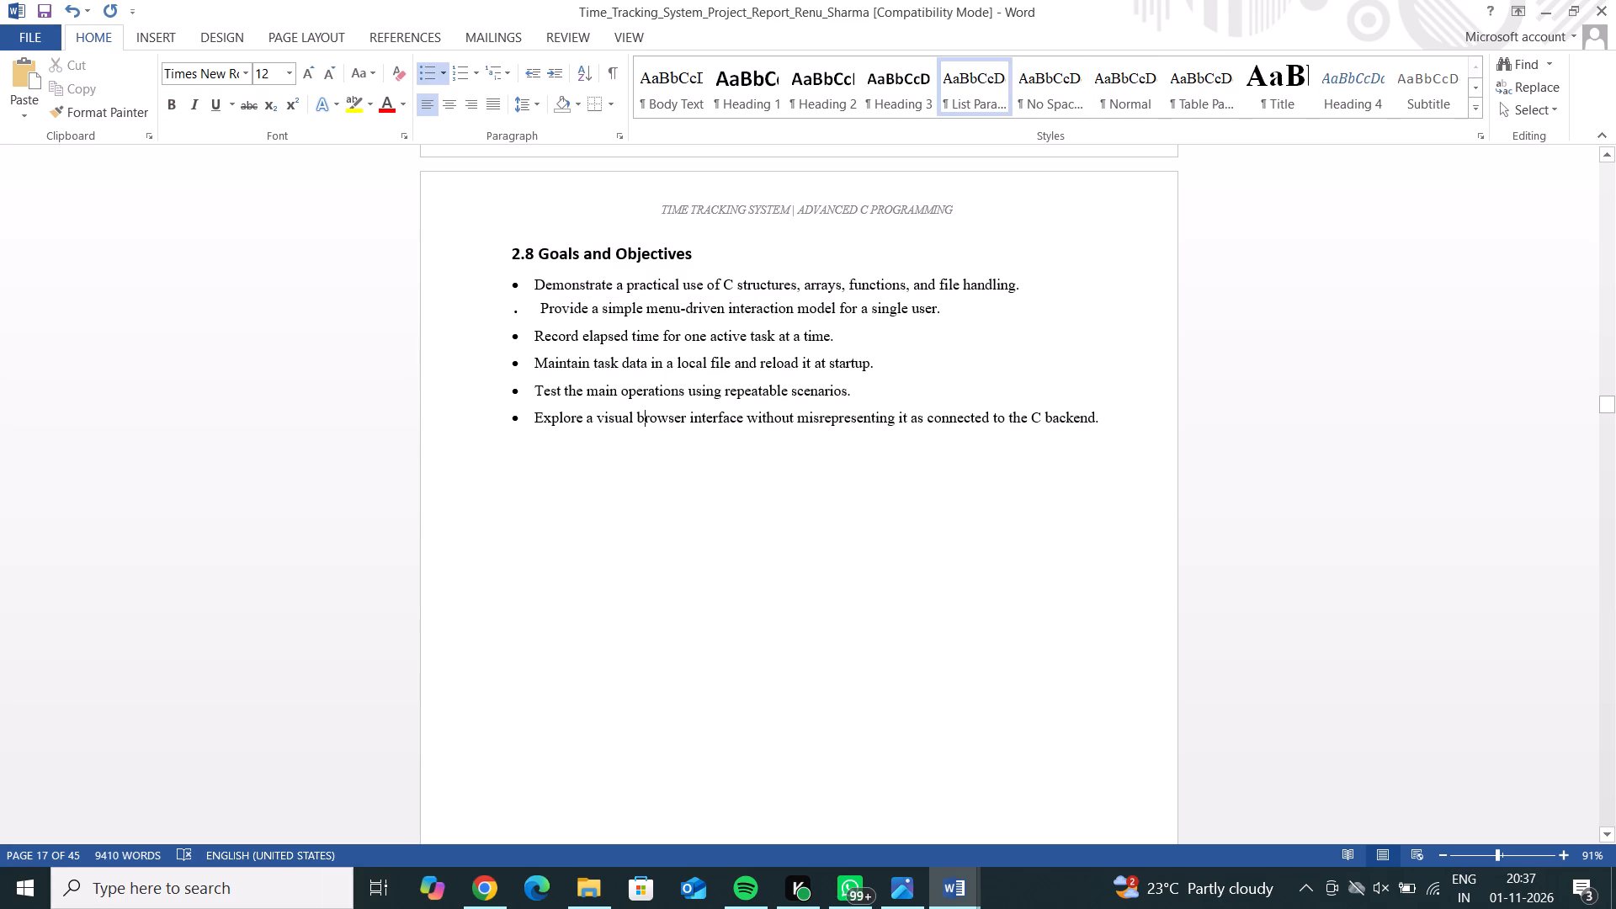
Remove one space between the period bullet and "Provide" to align the line with the other bullets.
click(540, 310)
key(BackSpace)
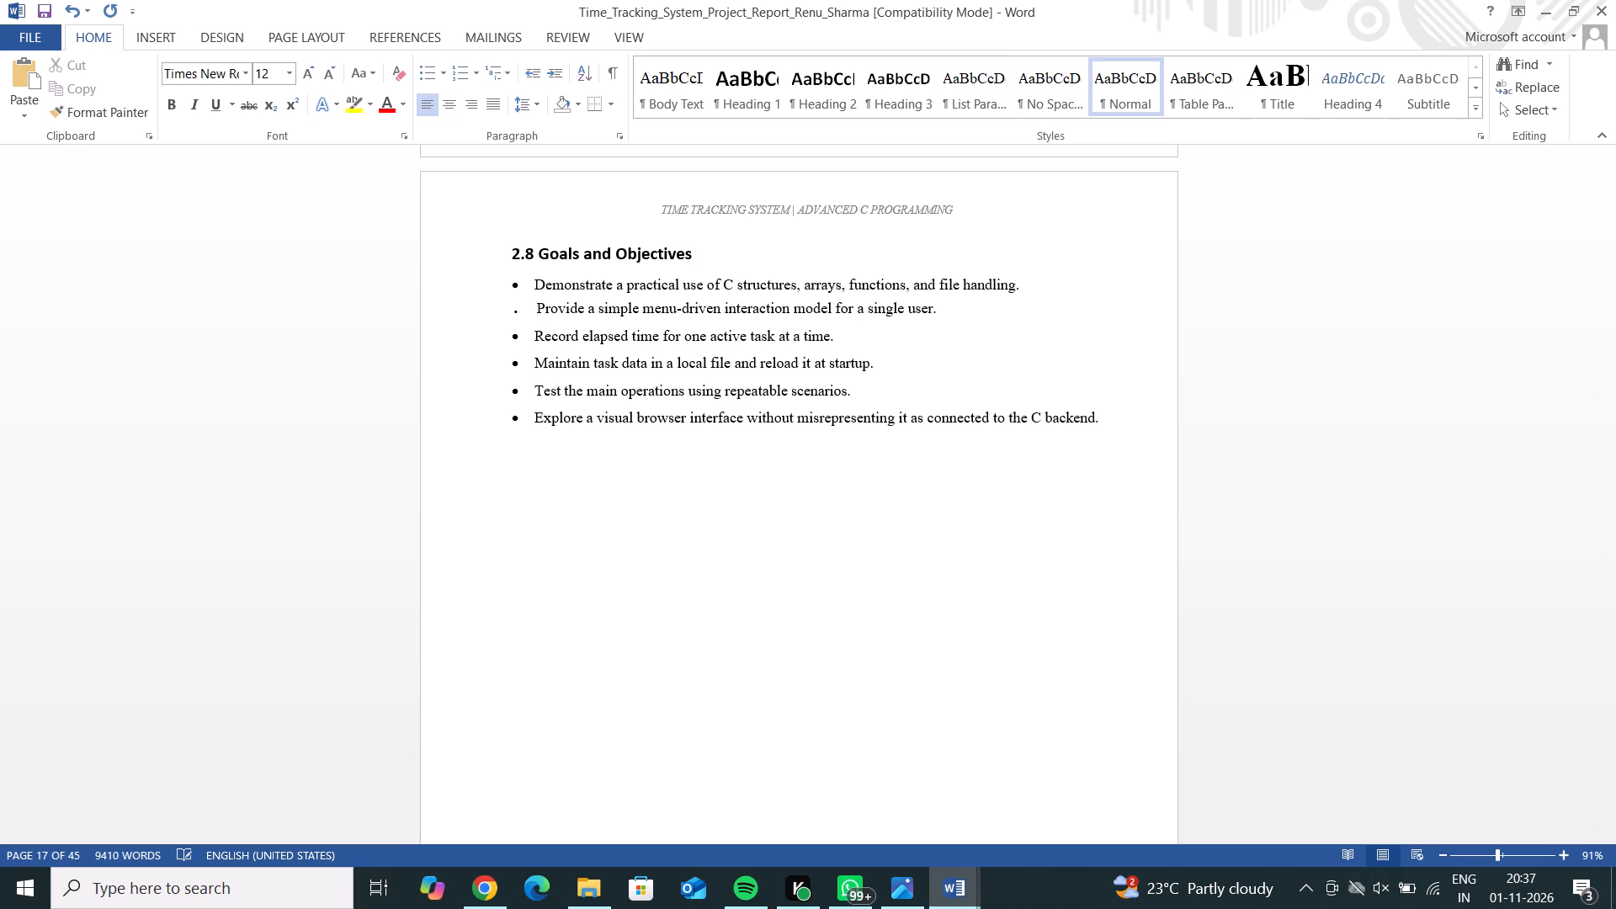
key(BackSpace)
key(space)
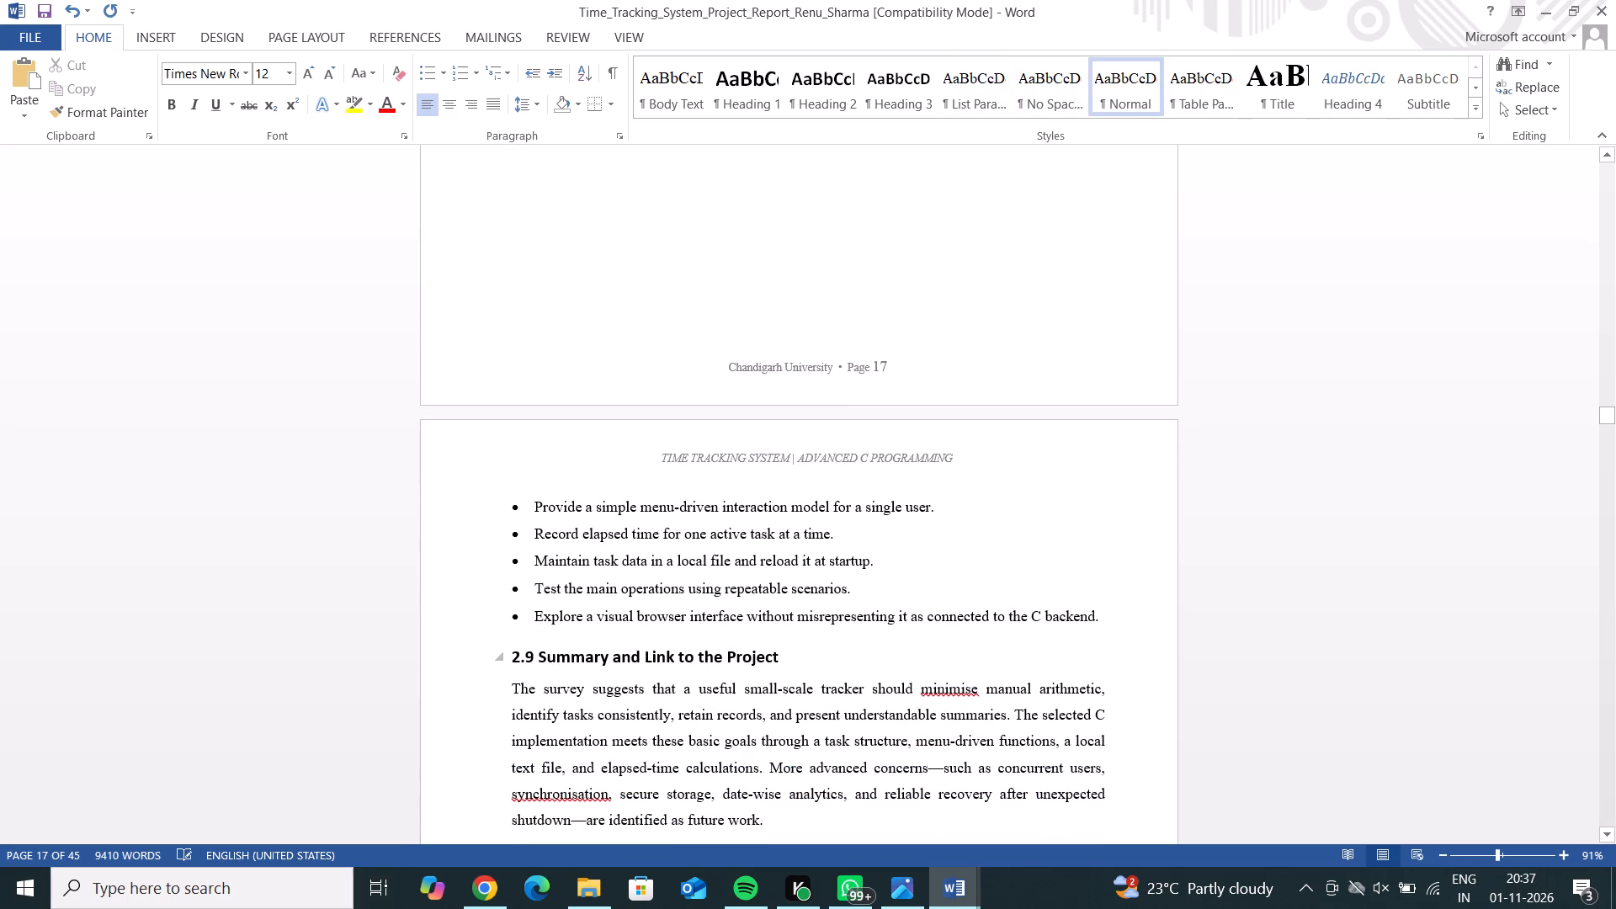
Delete the original five duplicate bullets above the "2.9 Summary and Link to the Project" heading.
drag(1126, 620, 513, 558)
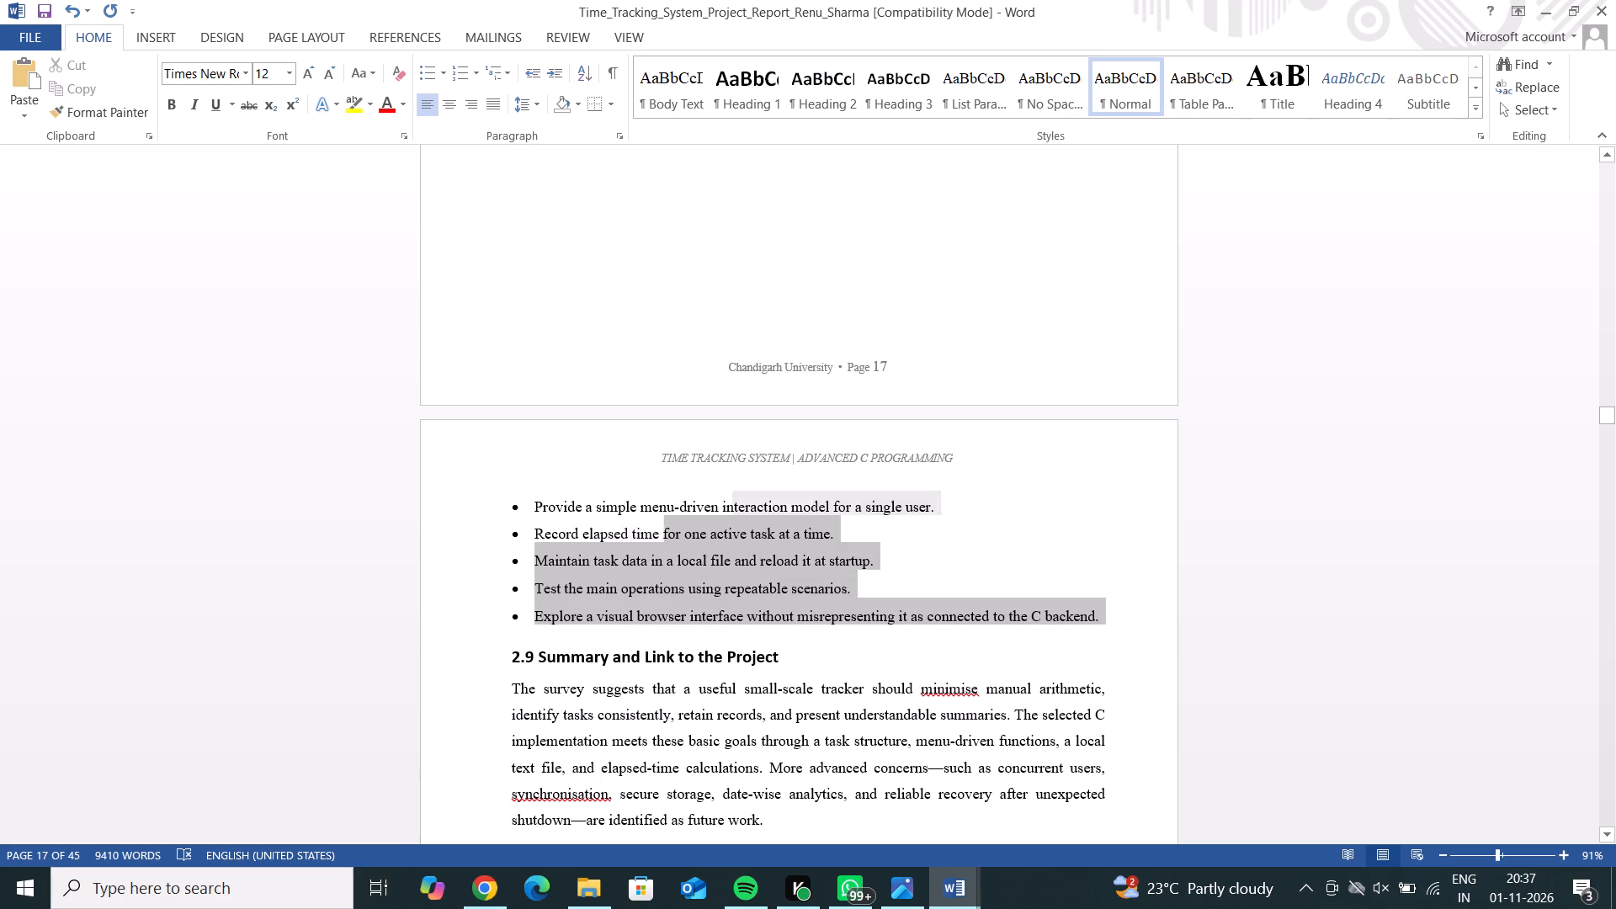
drag(513, 558, 506, 510)
key(BackSpace)
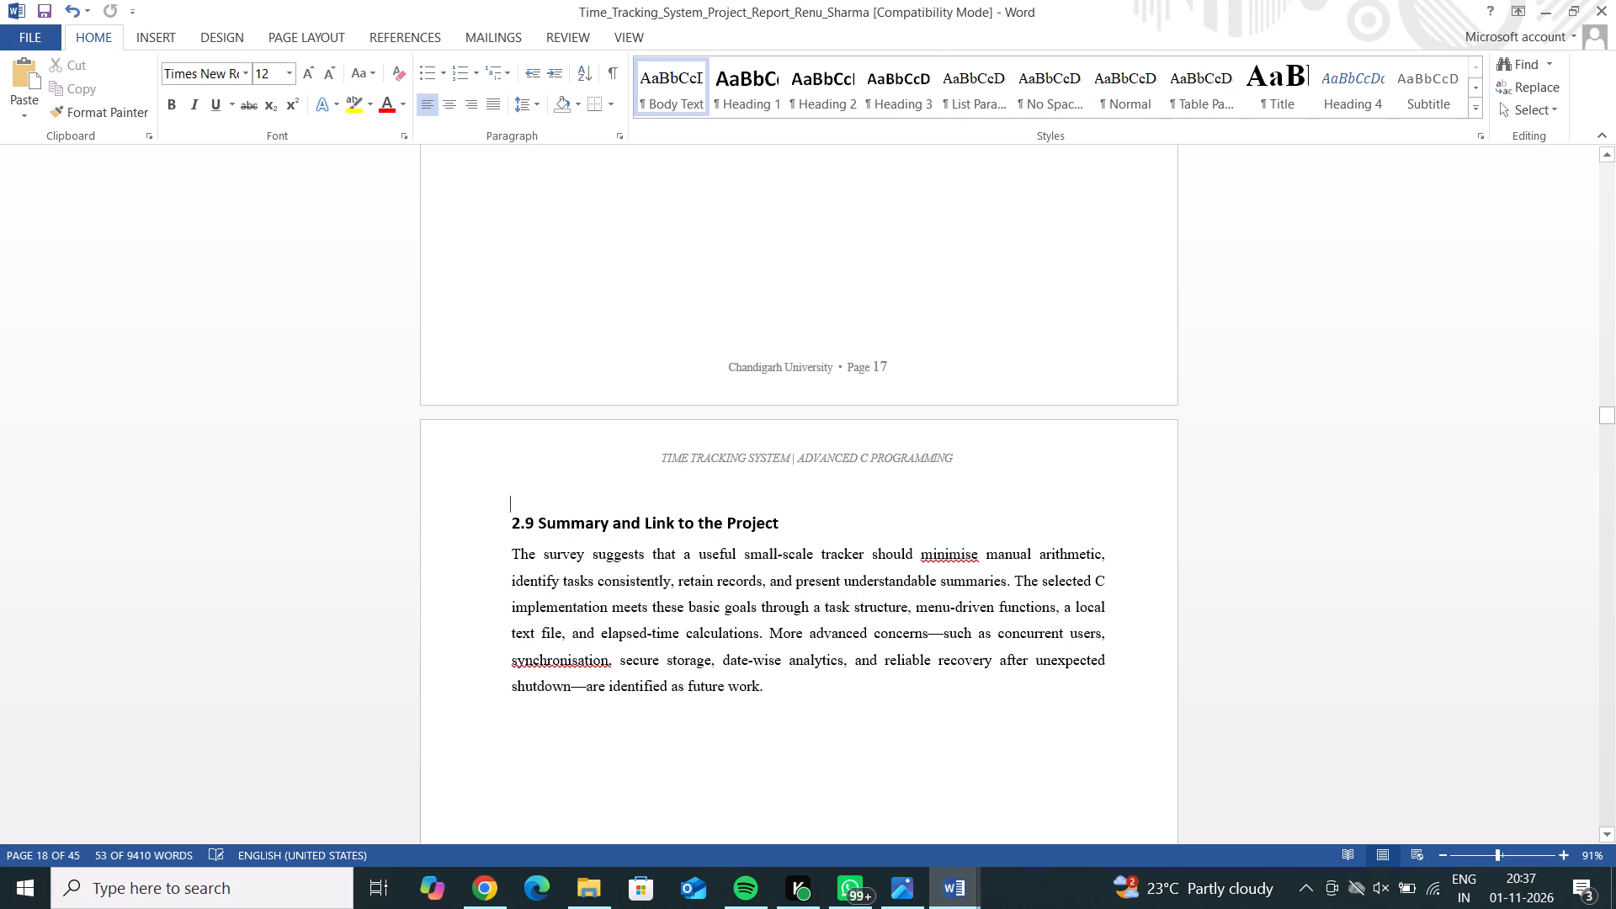
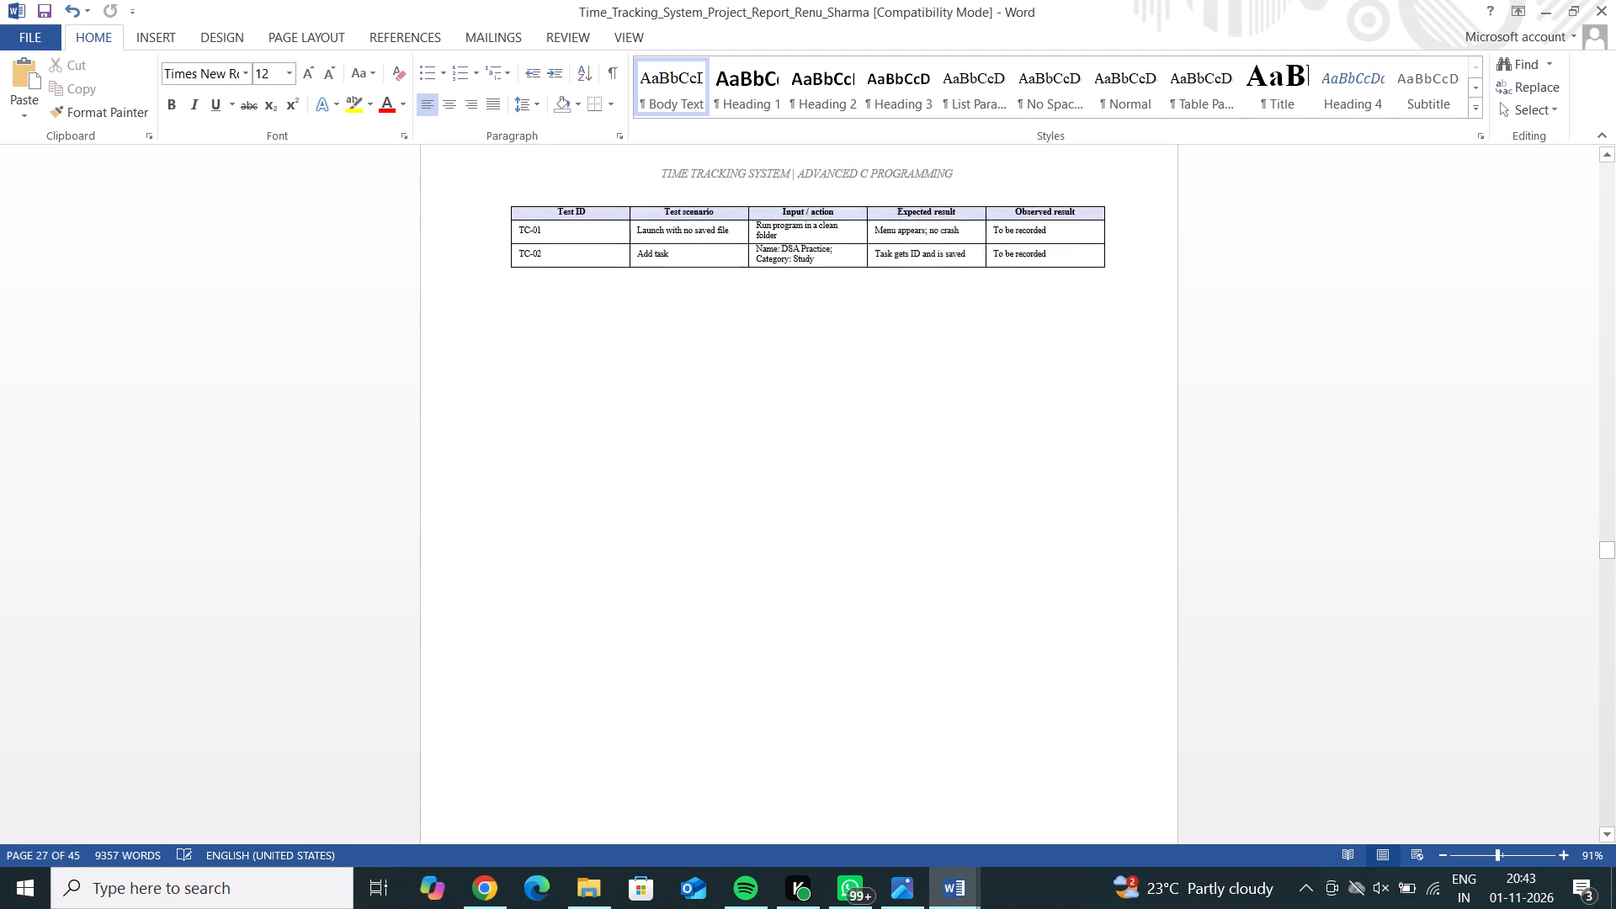
click(693, 579)
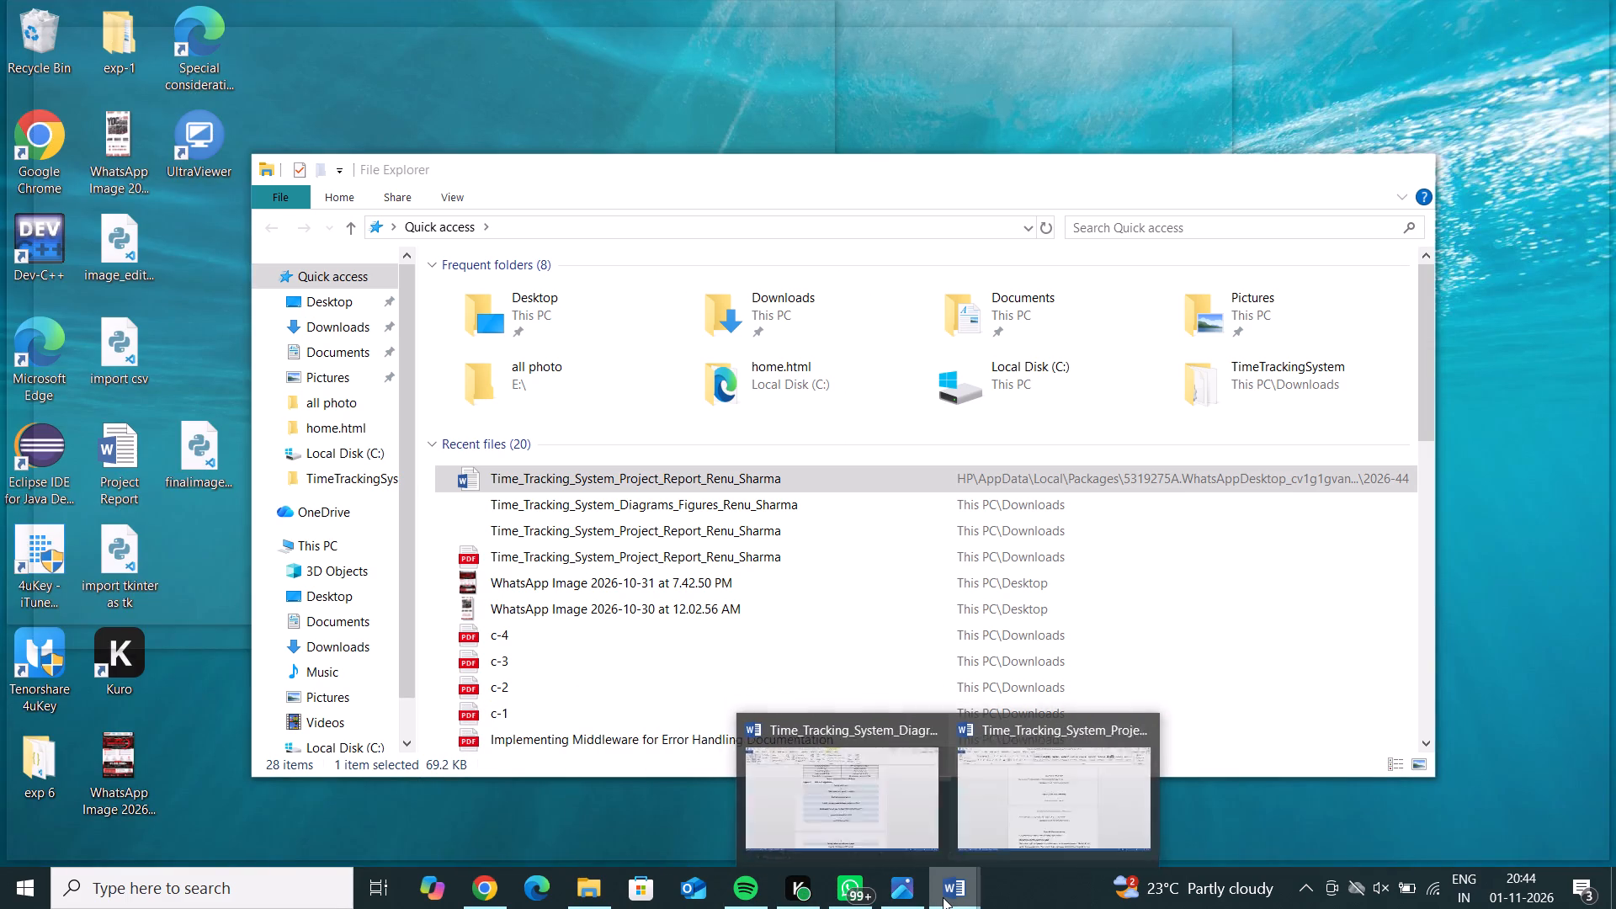
click(906, 794)
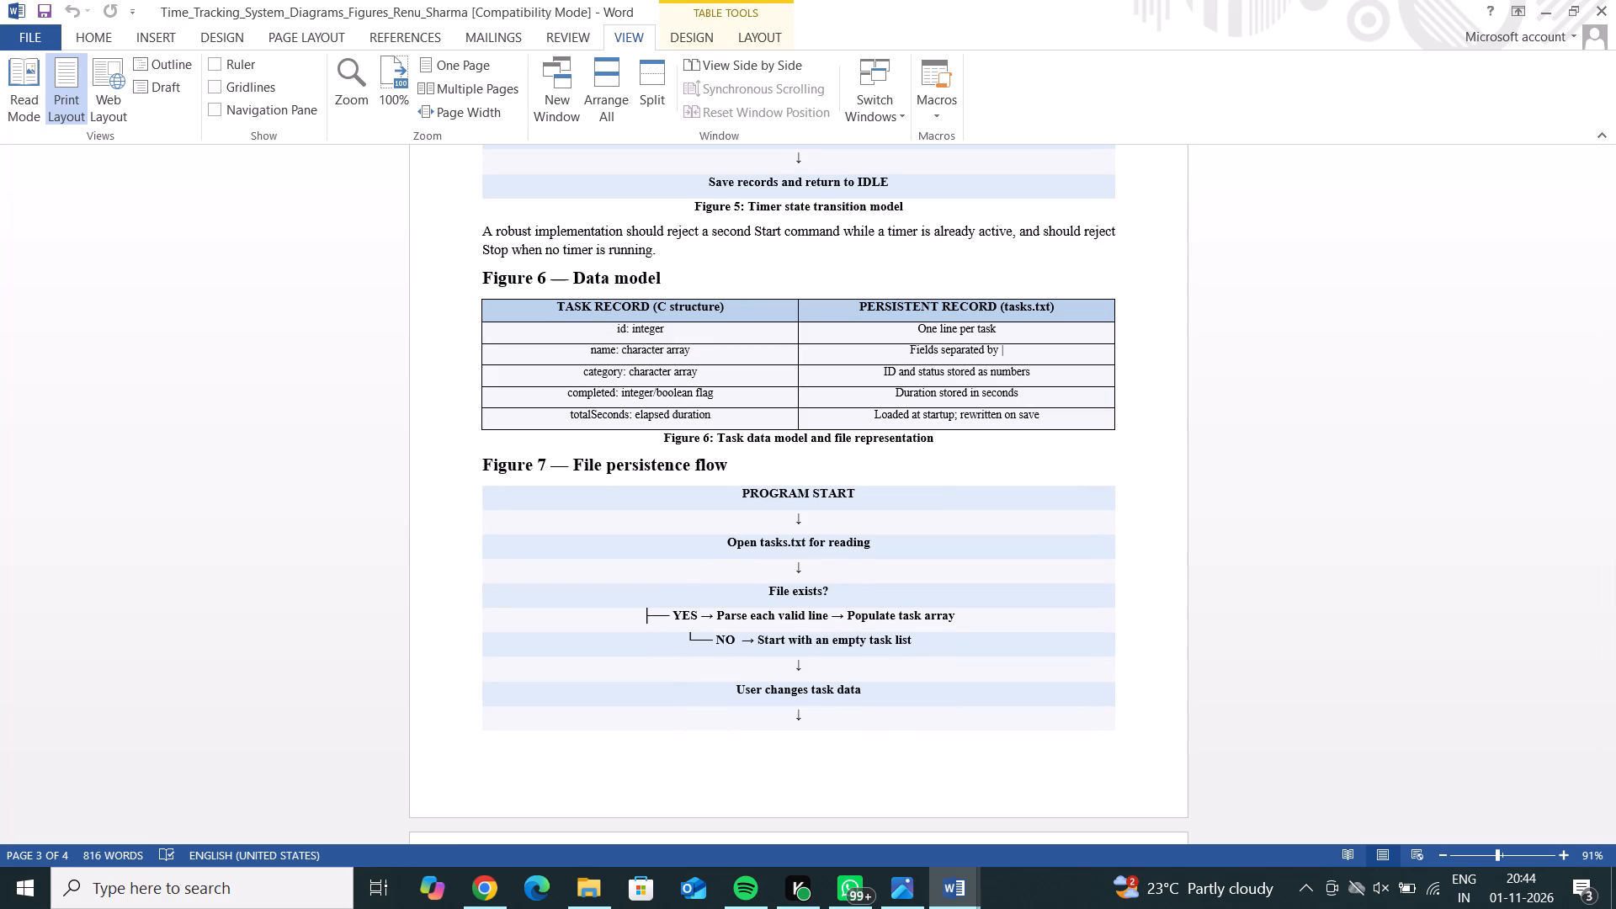
click(738, 375)
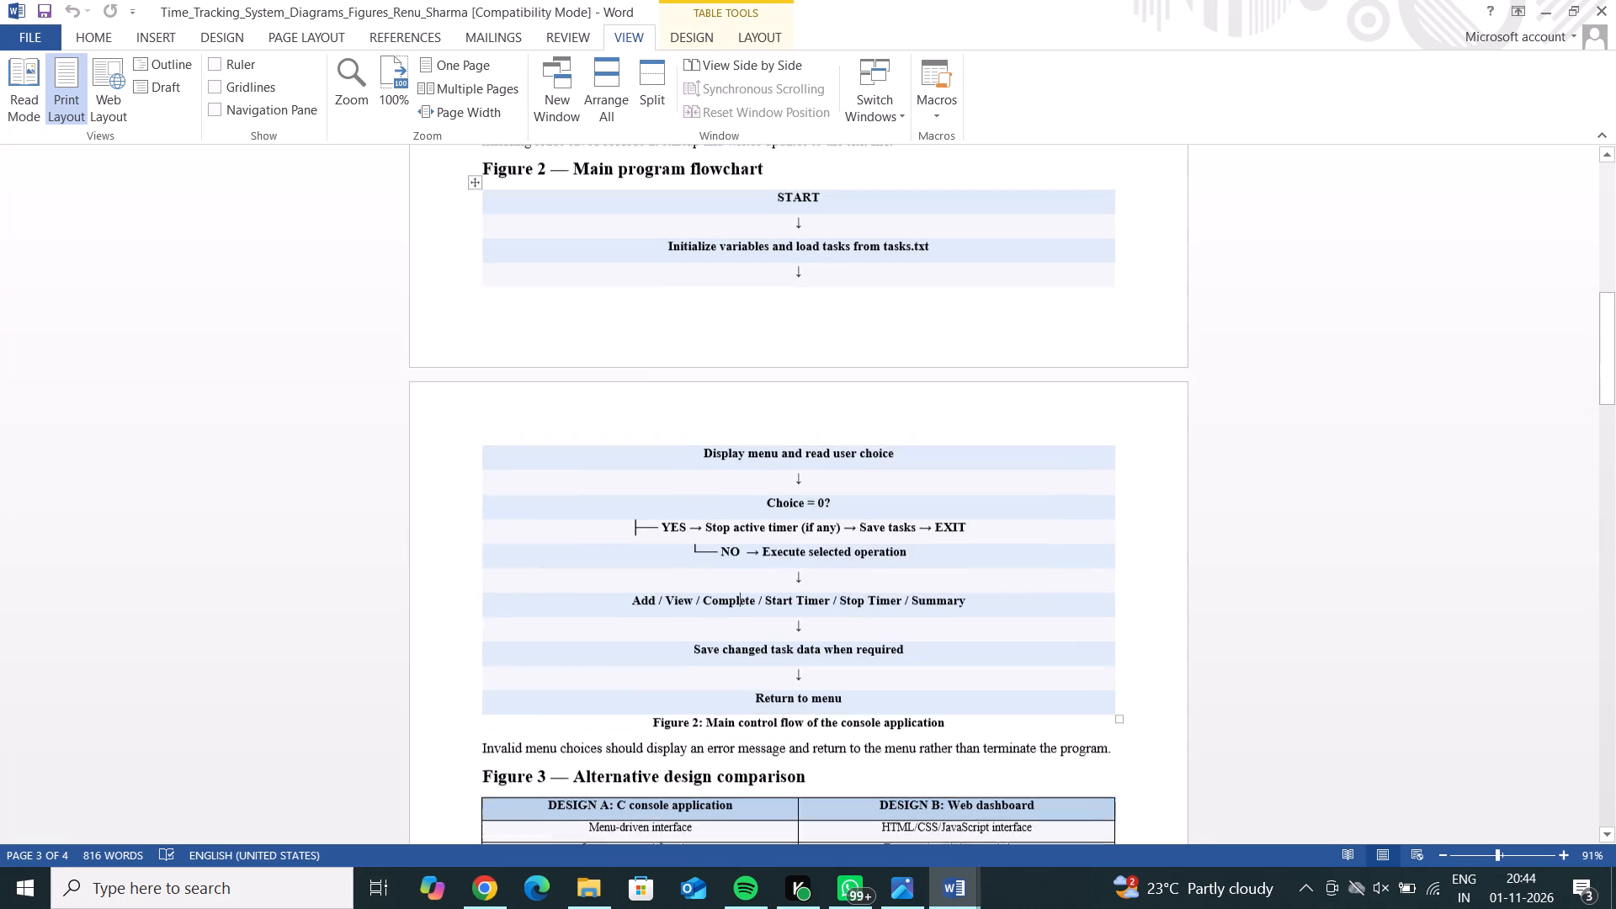
click(738, 375)
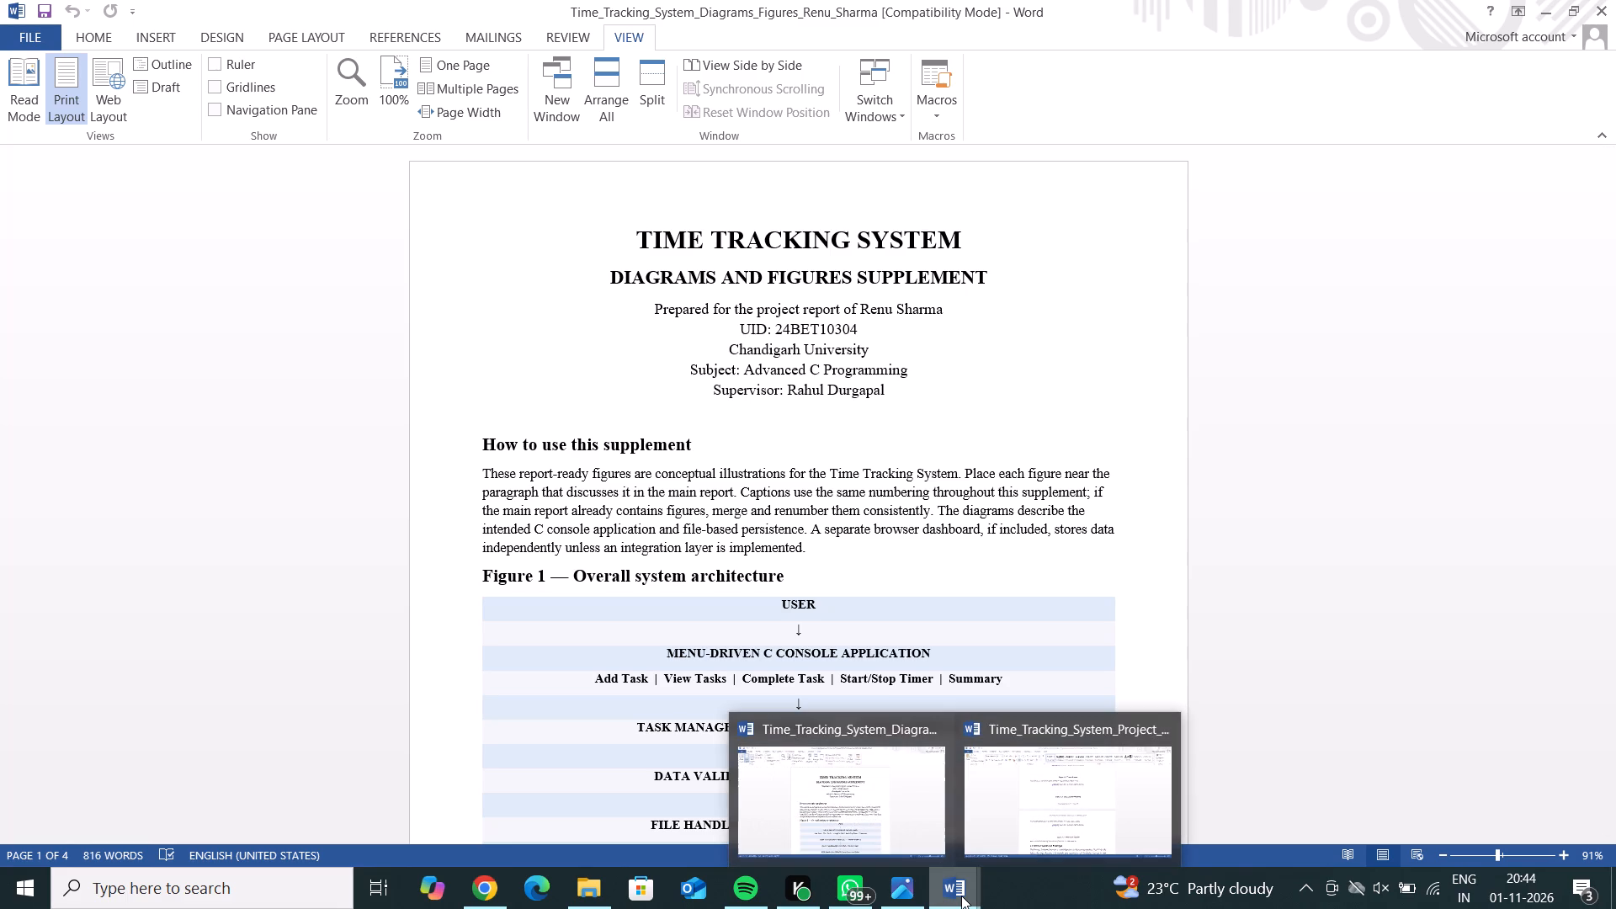
In the project report, try pasting the copied content before the Figure 4.2 placeholder, using Keep Source Formatting and Merge Formatting.
click(1003, 833)
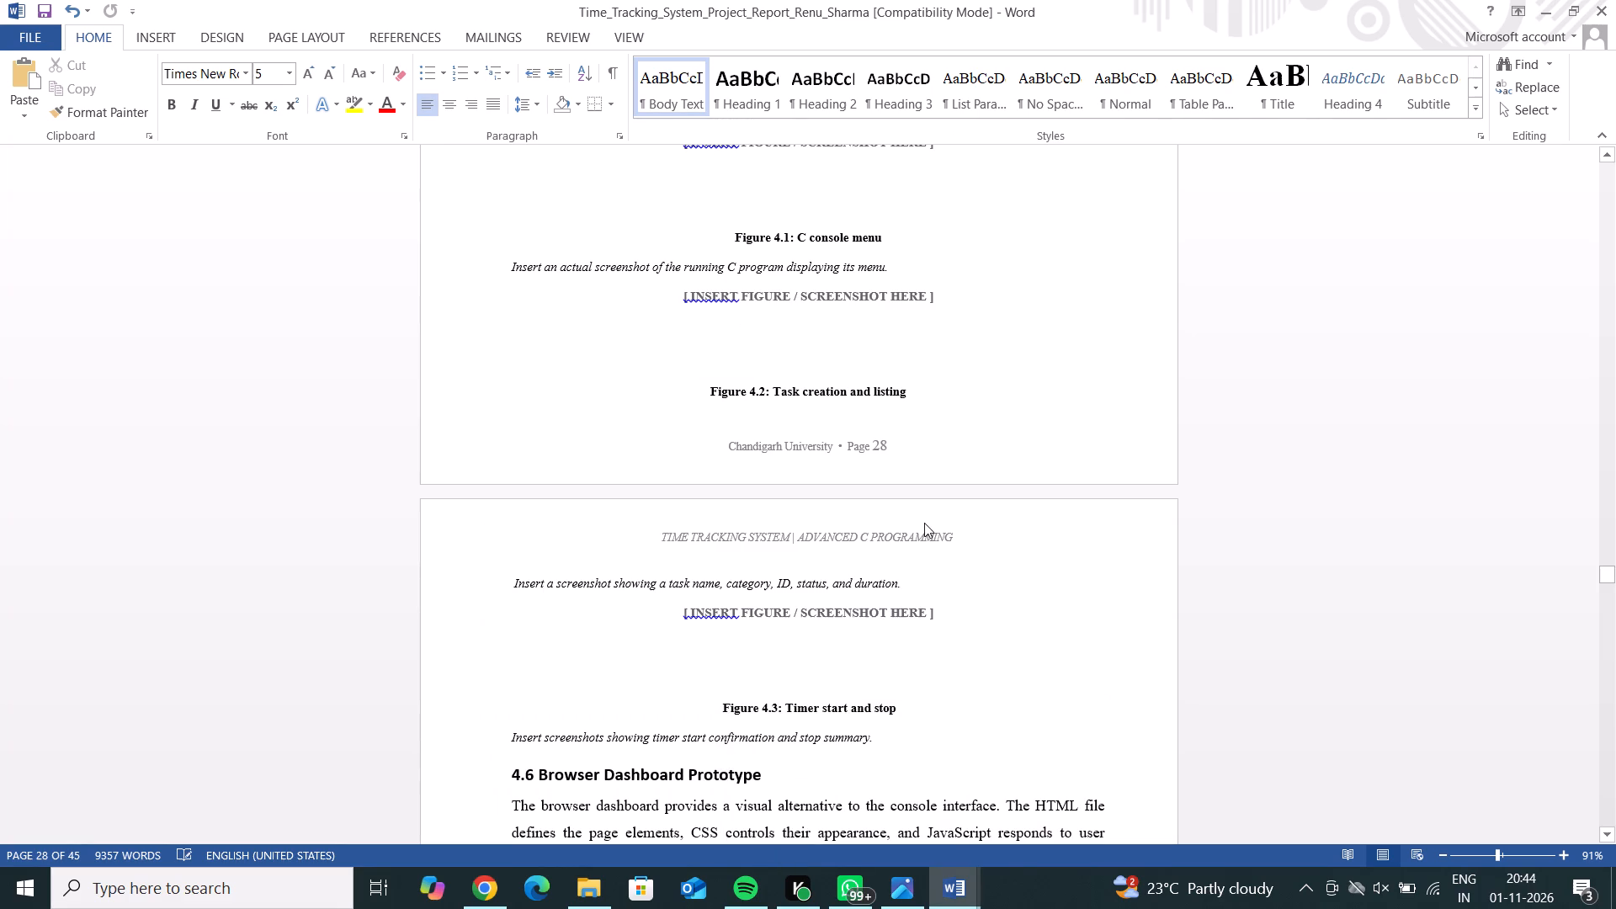
click(800, 276)
click(810, 295)
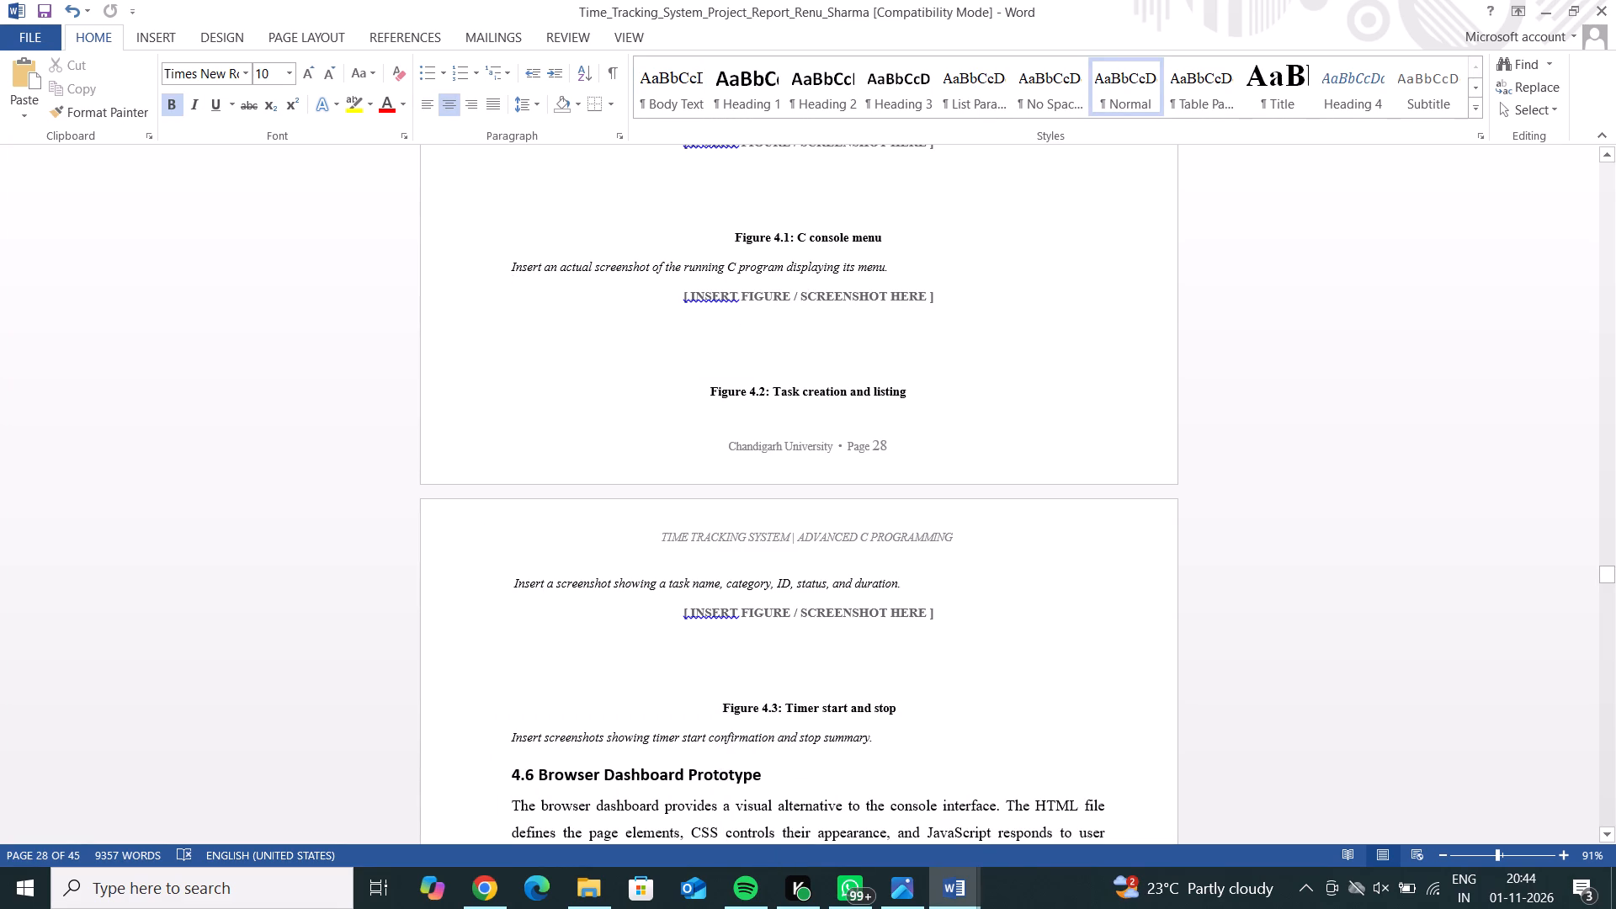
click(663, 298)
key(ctrl+v)
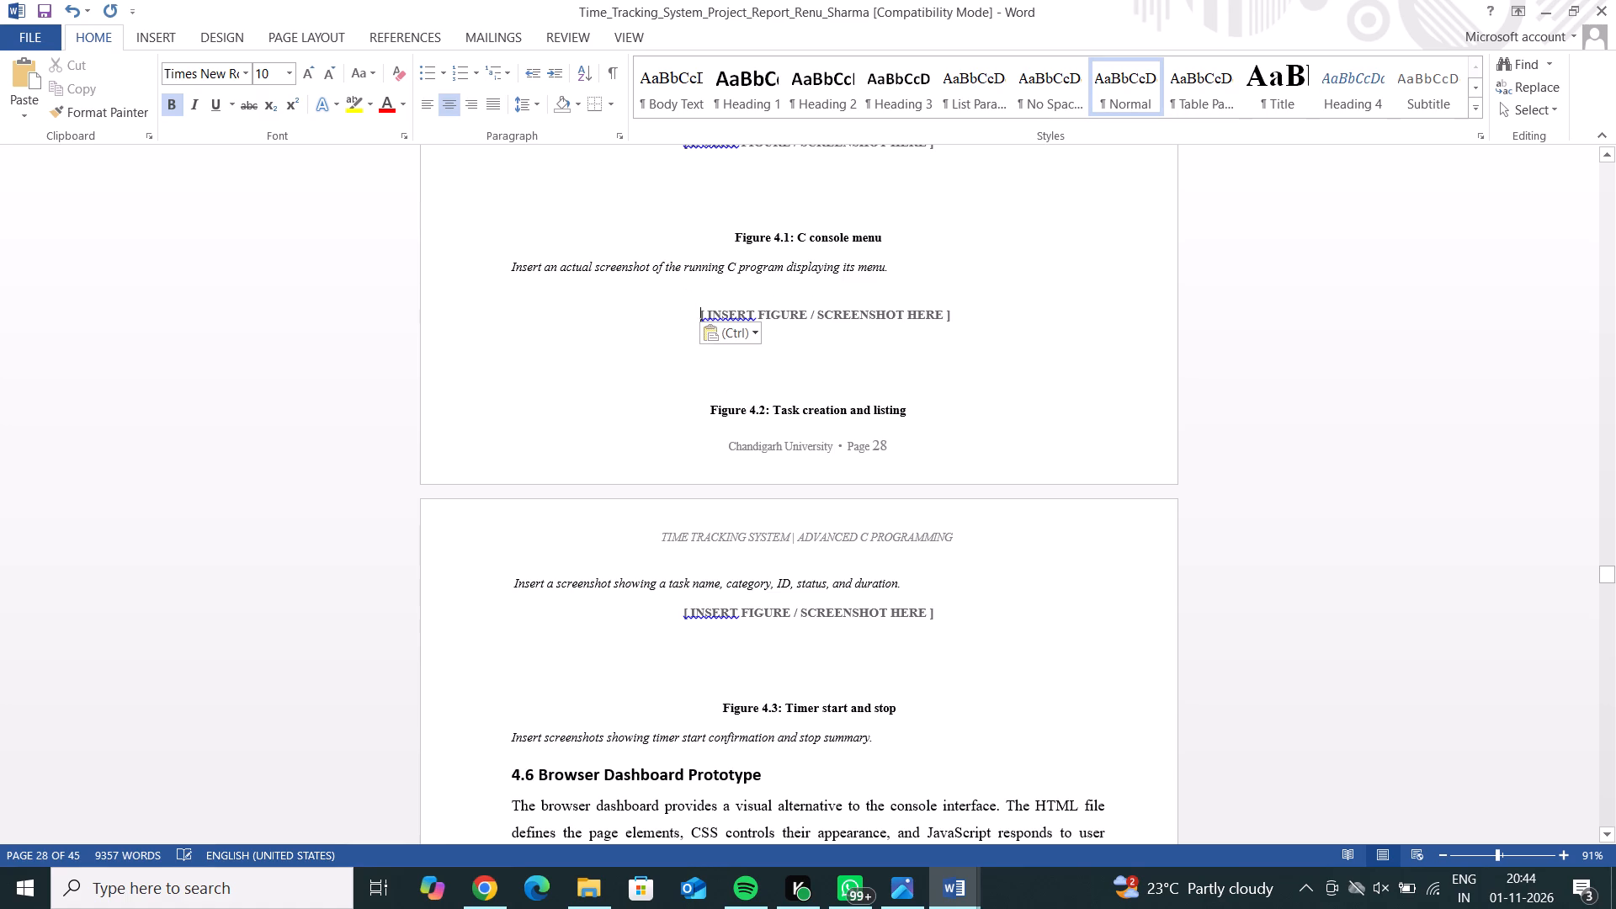
click(752, 334)
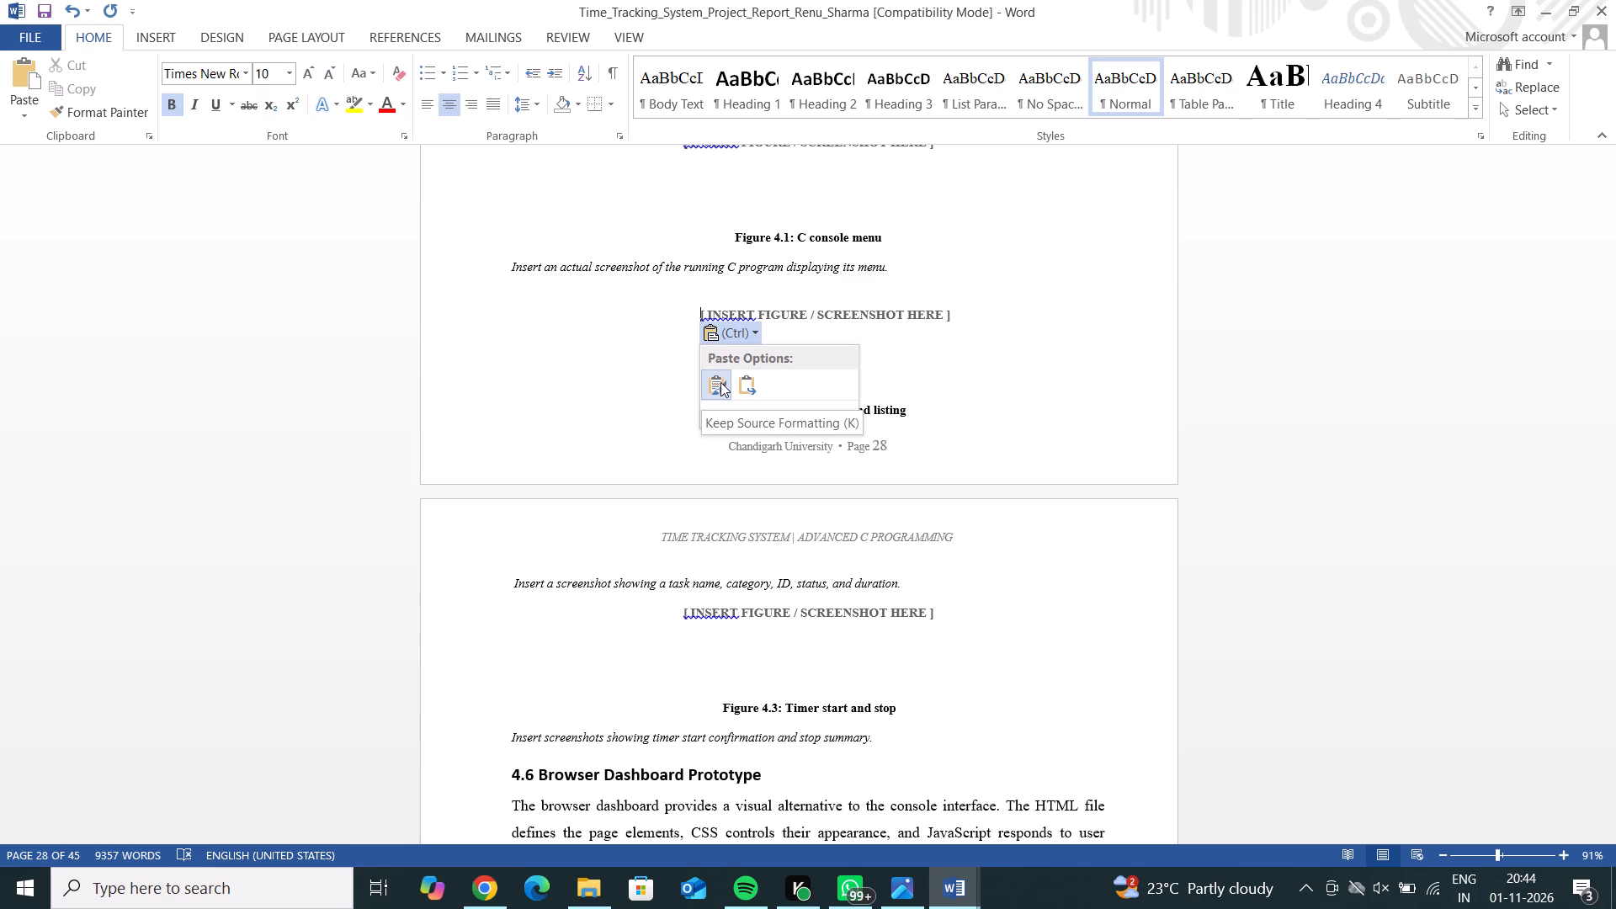
click(720, 382)
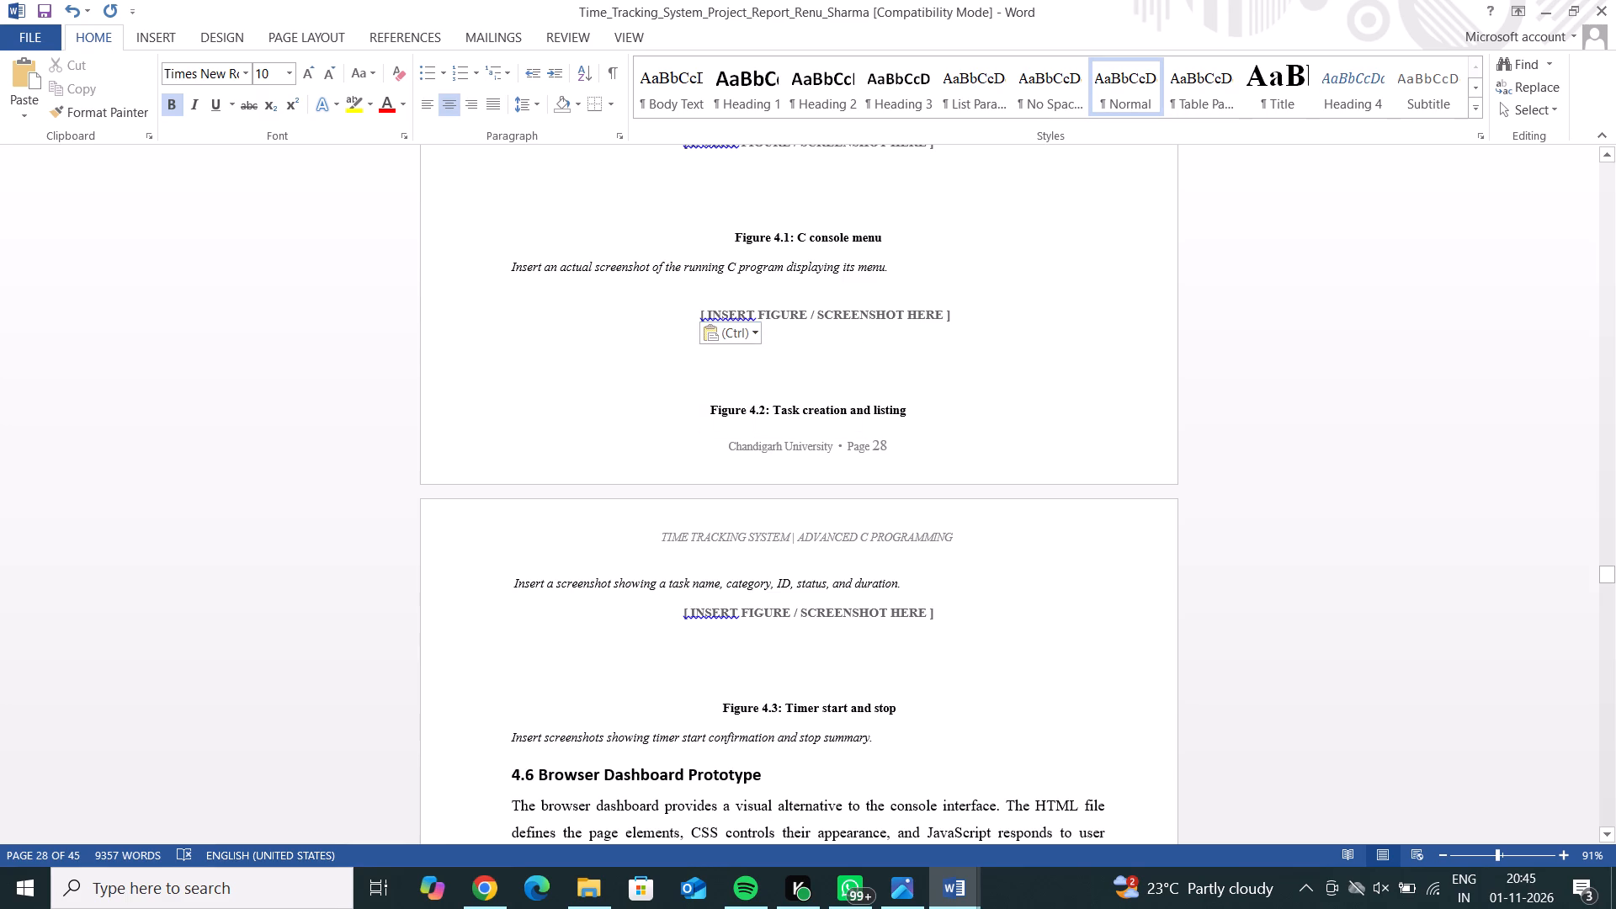
click(748, 336)
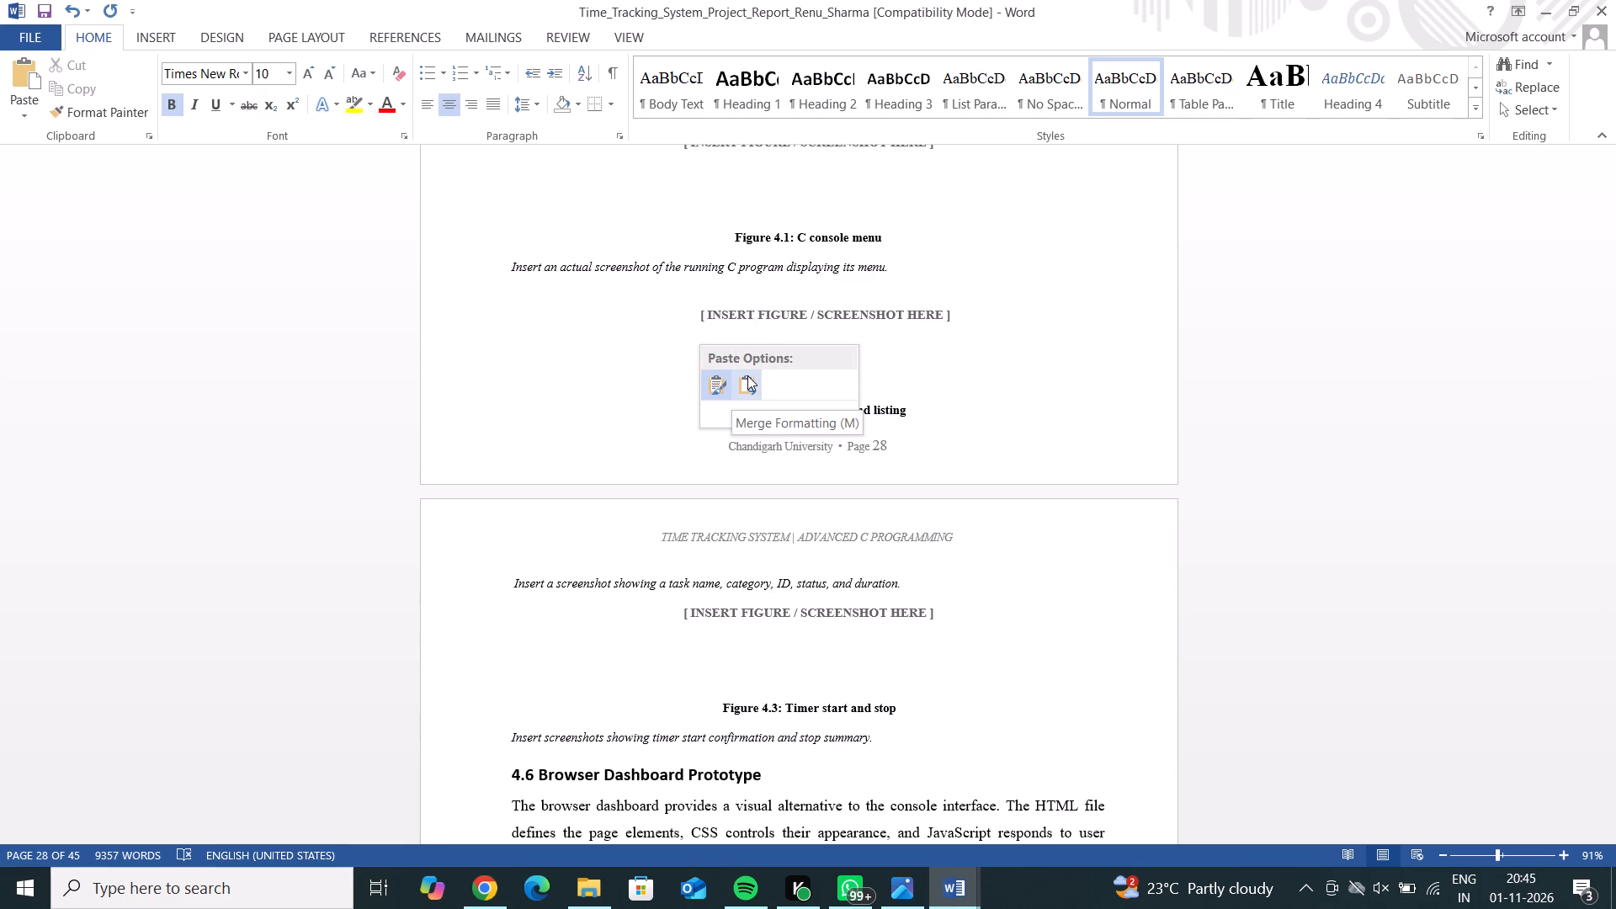
click(747, 375)
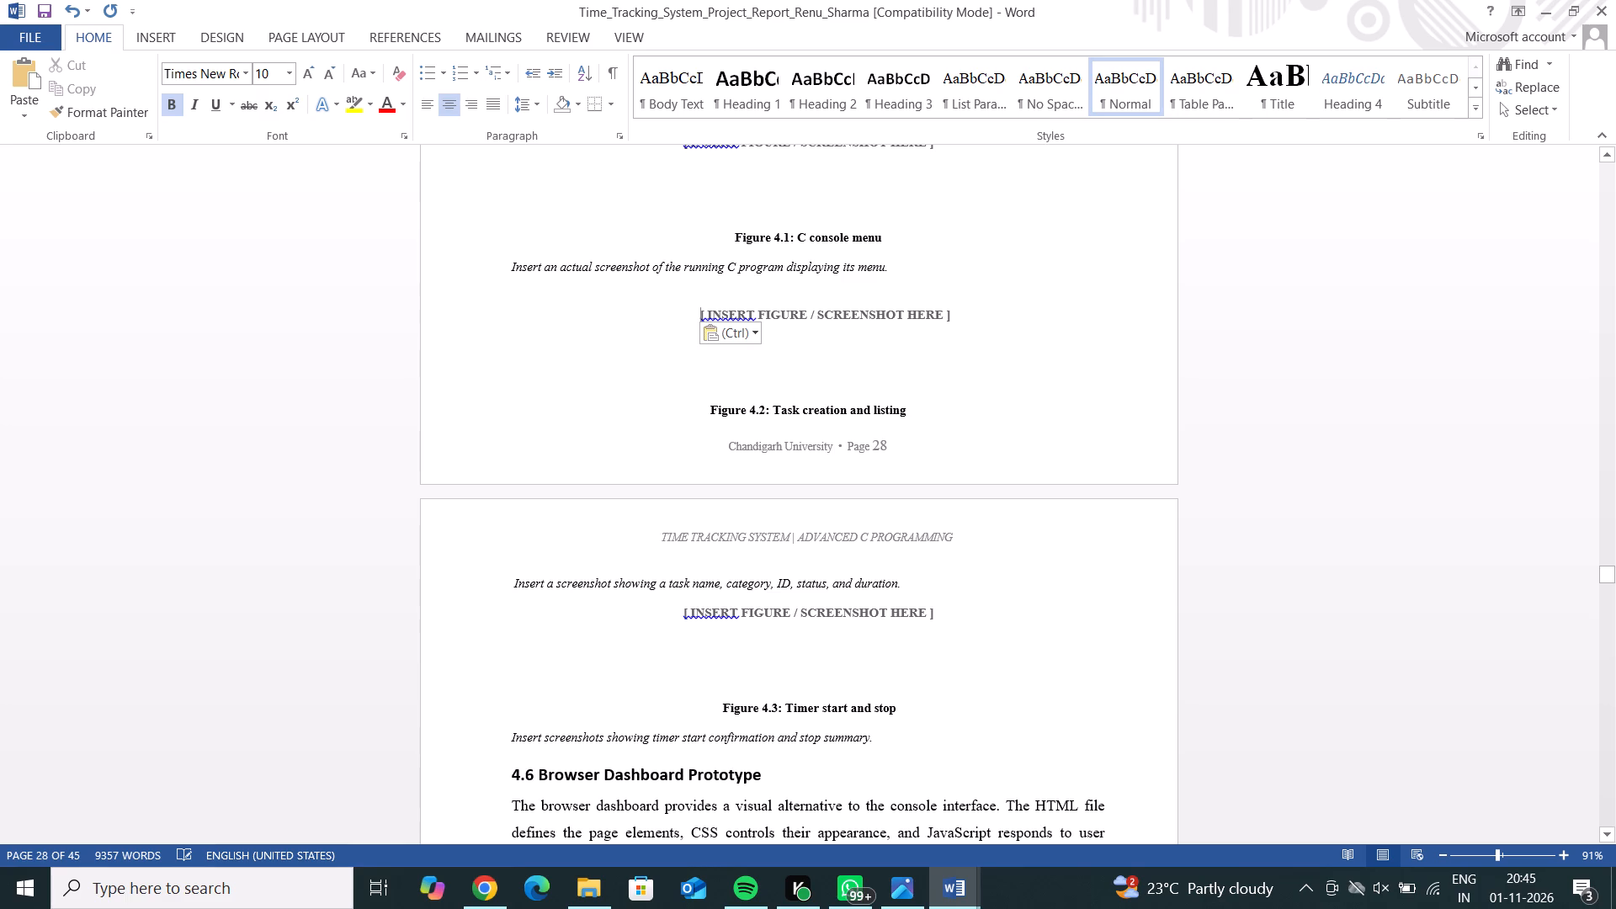
click(751, 332)
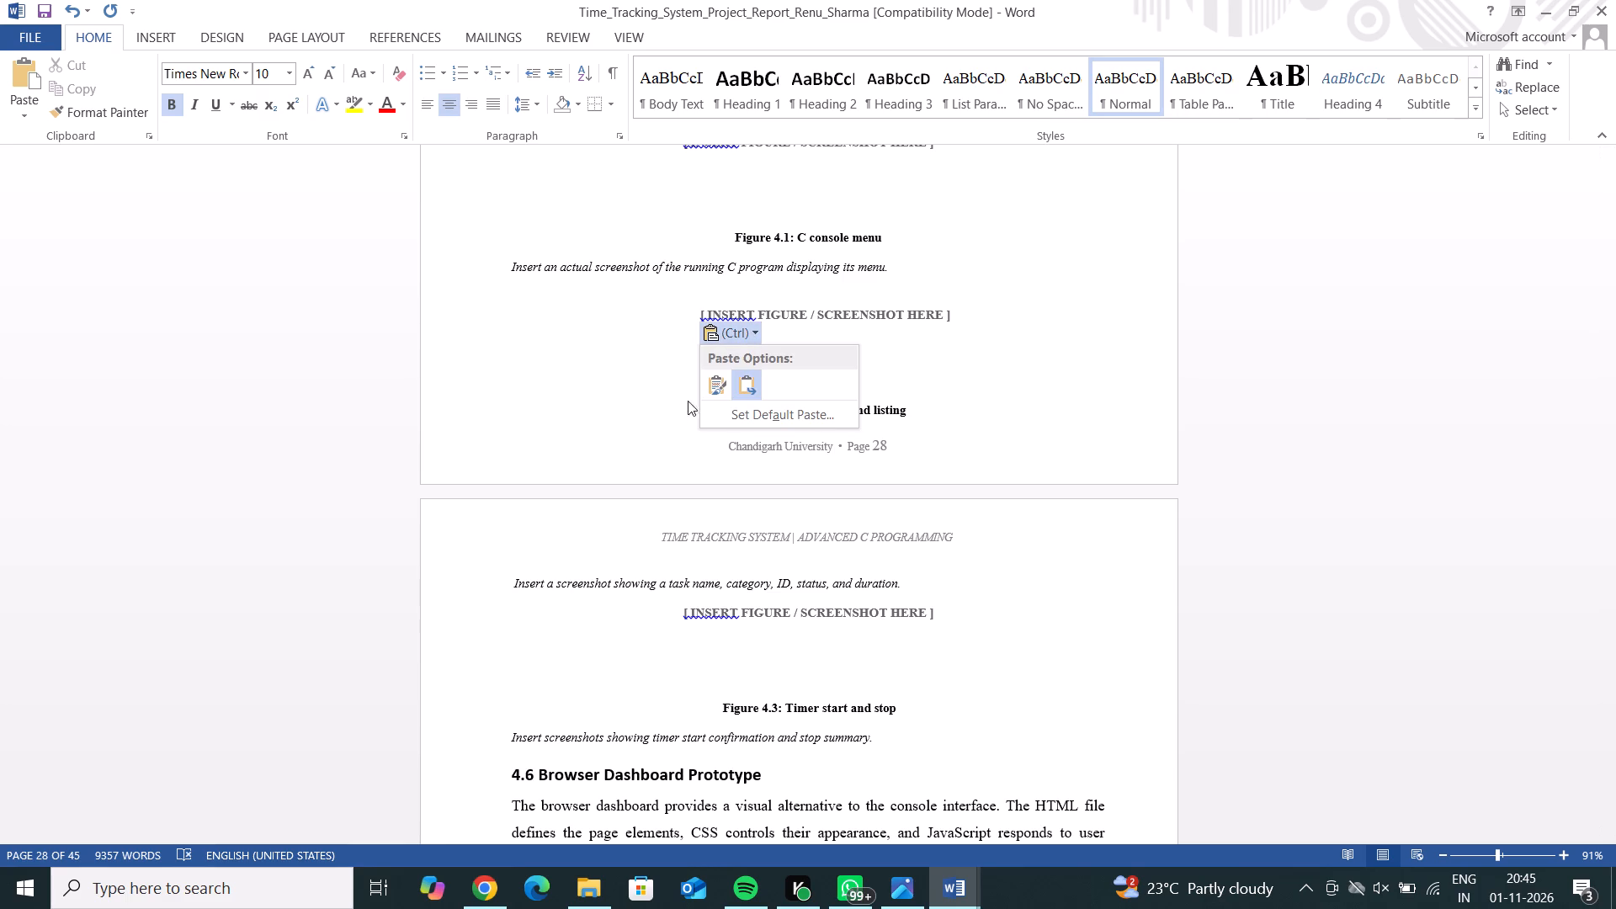
click(720, 376)
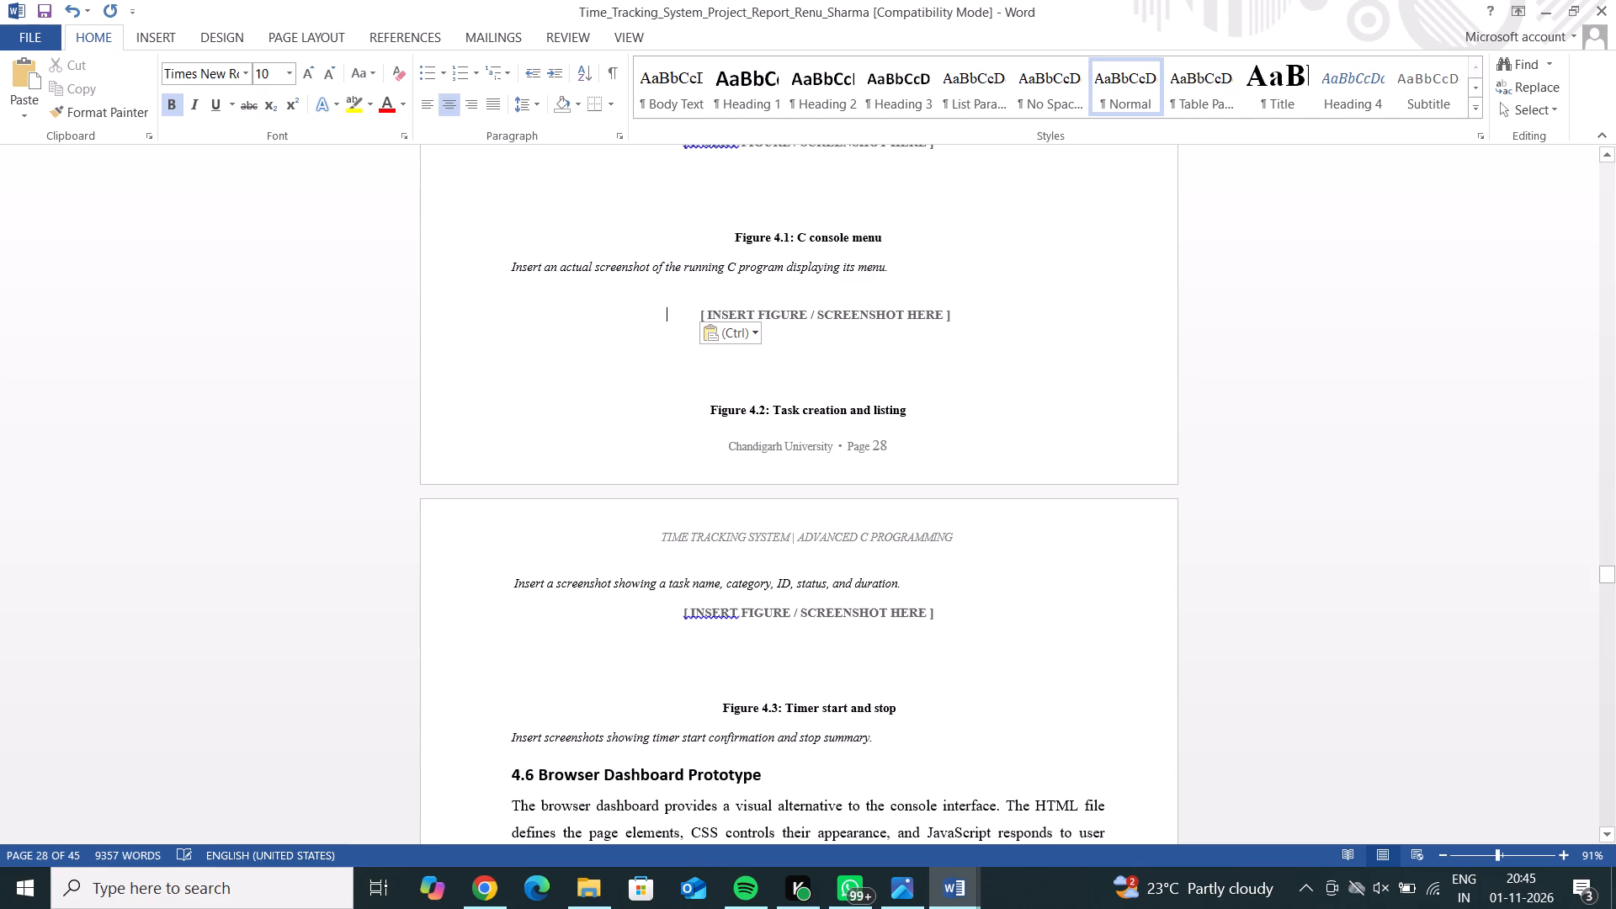
key(ctrl+v)
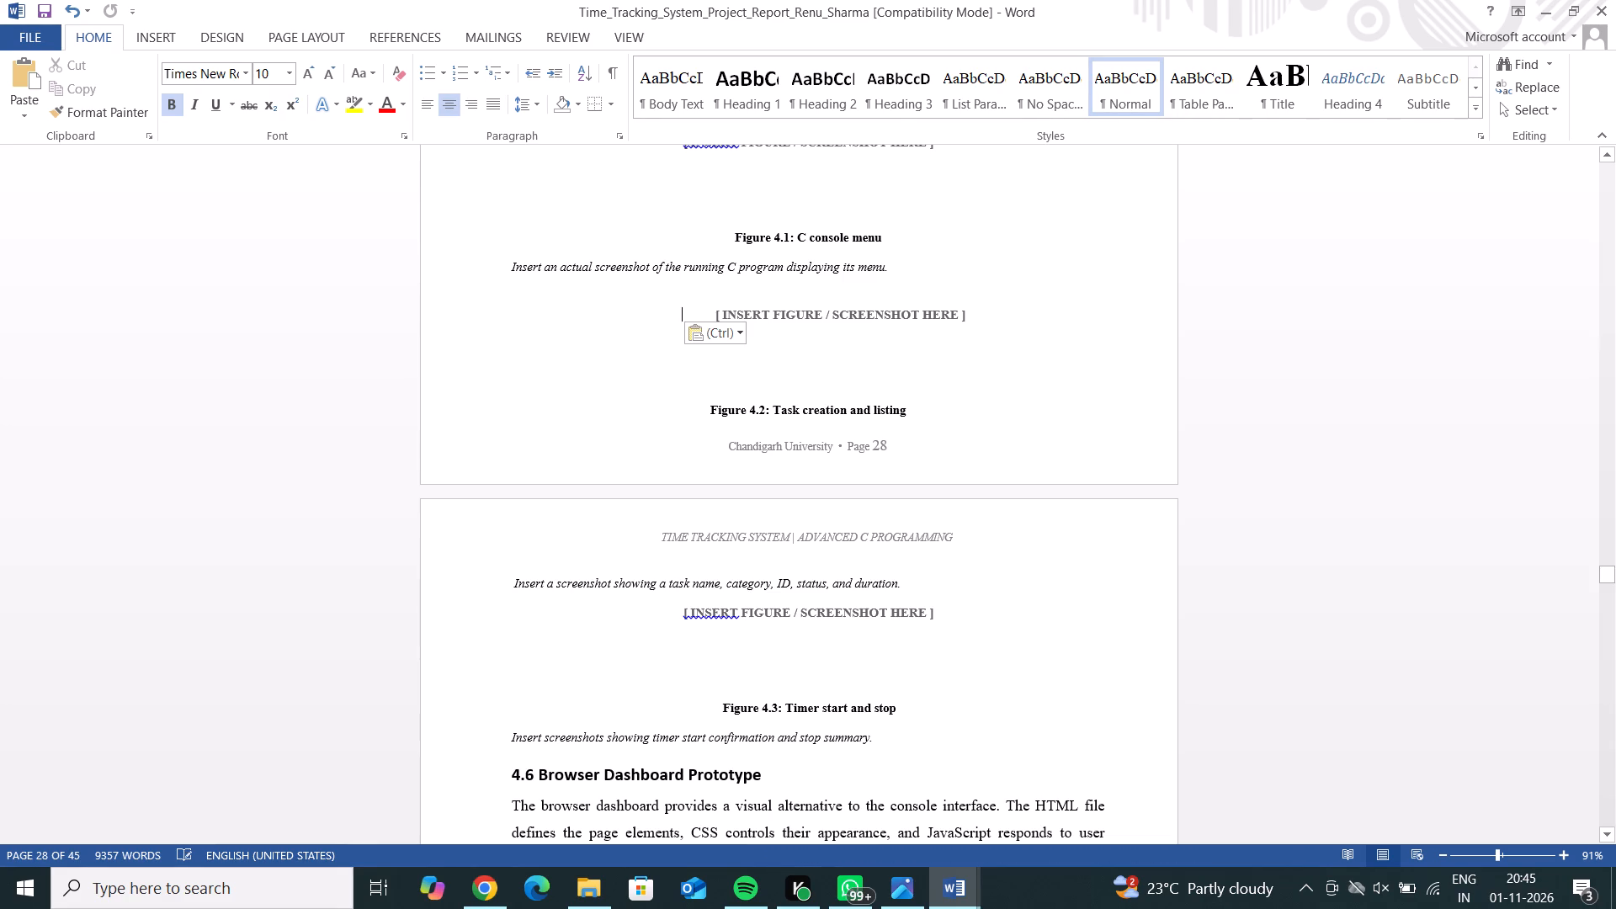
Switch to the ChatGPT conversation in Chrome and save the Figure 3.4 flowchart as a PNG image in Downloads.
click(494, 881)
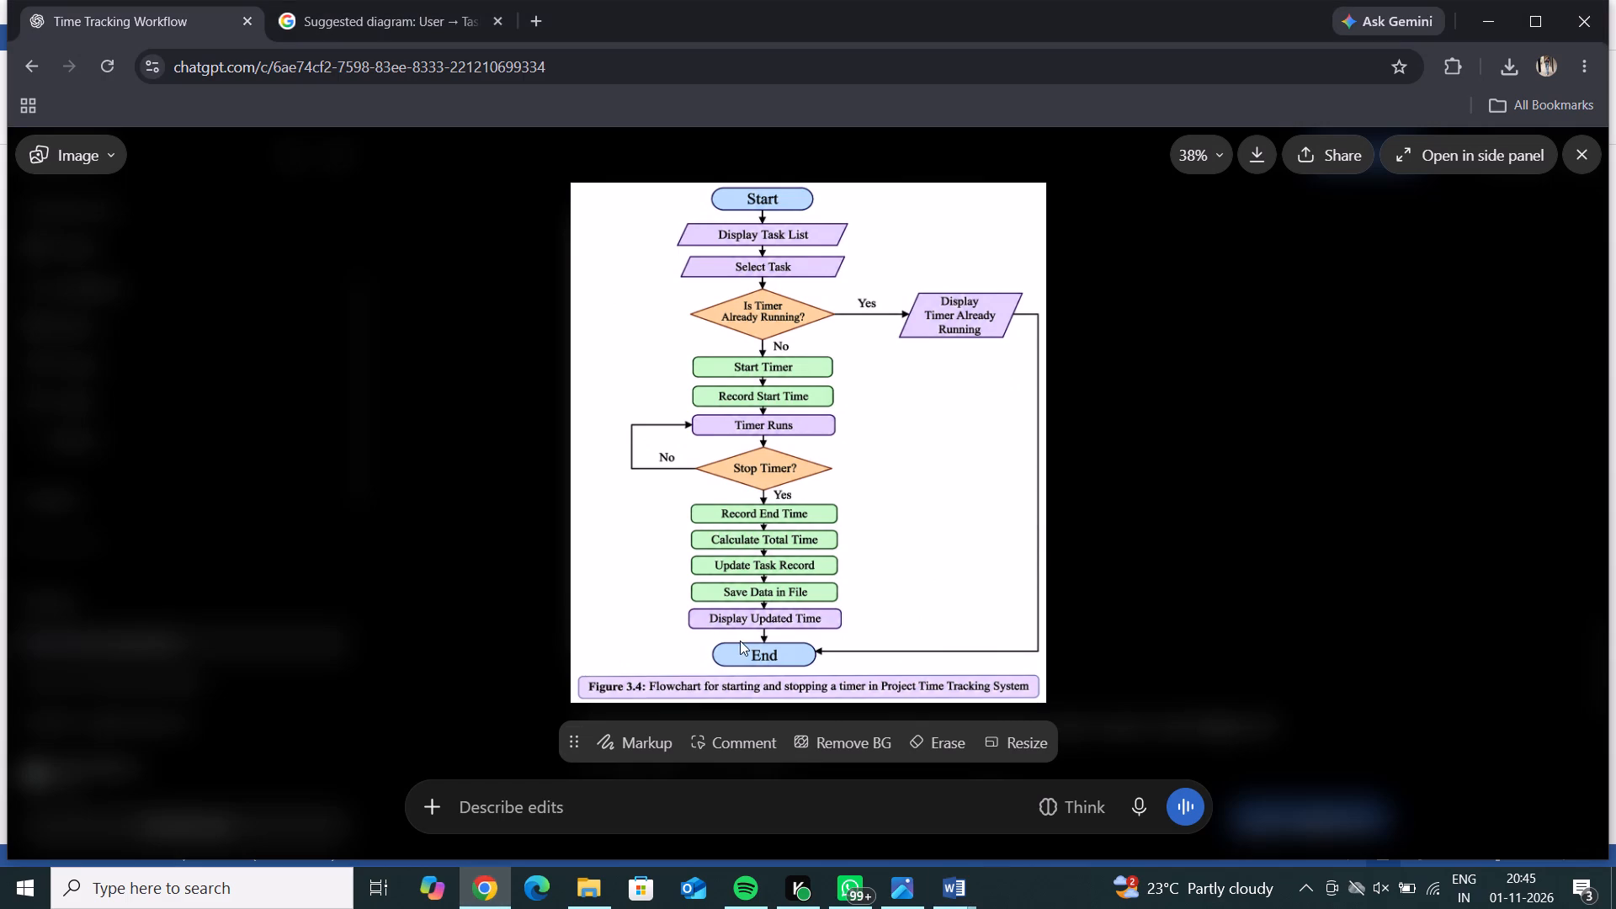
right_click(837, 586)
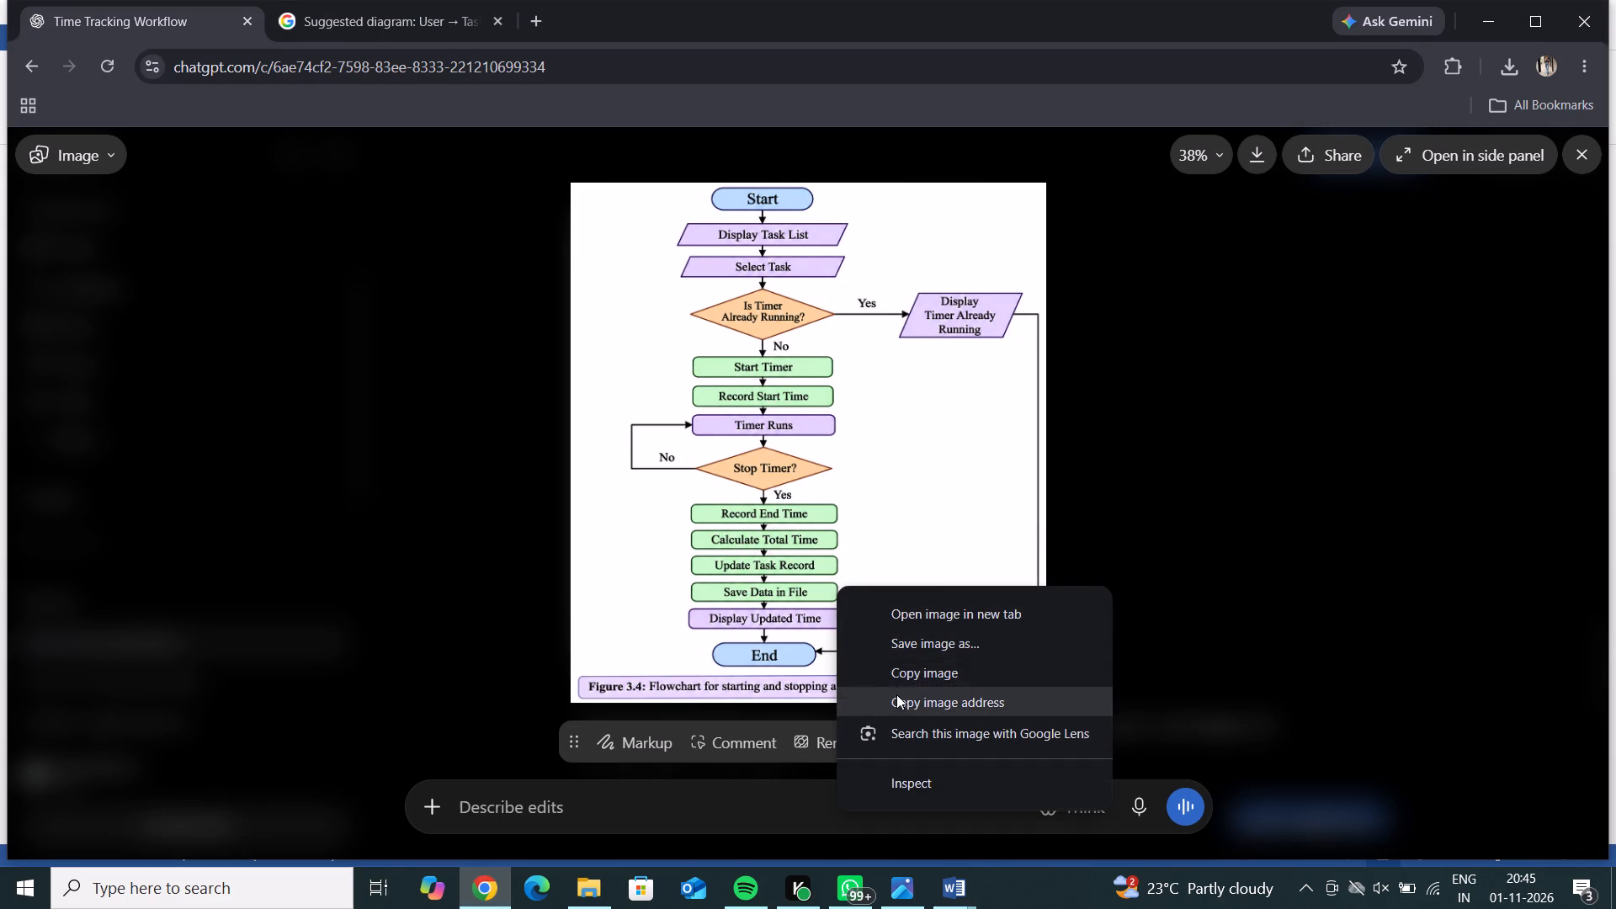
click(898, 638)
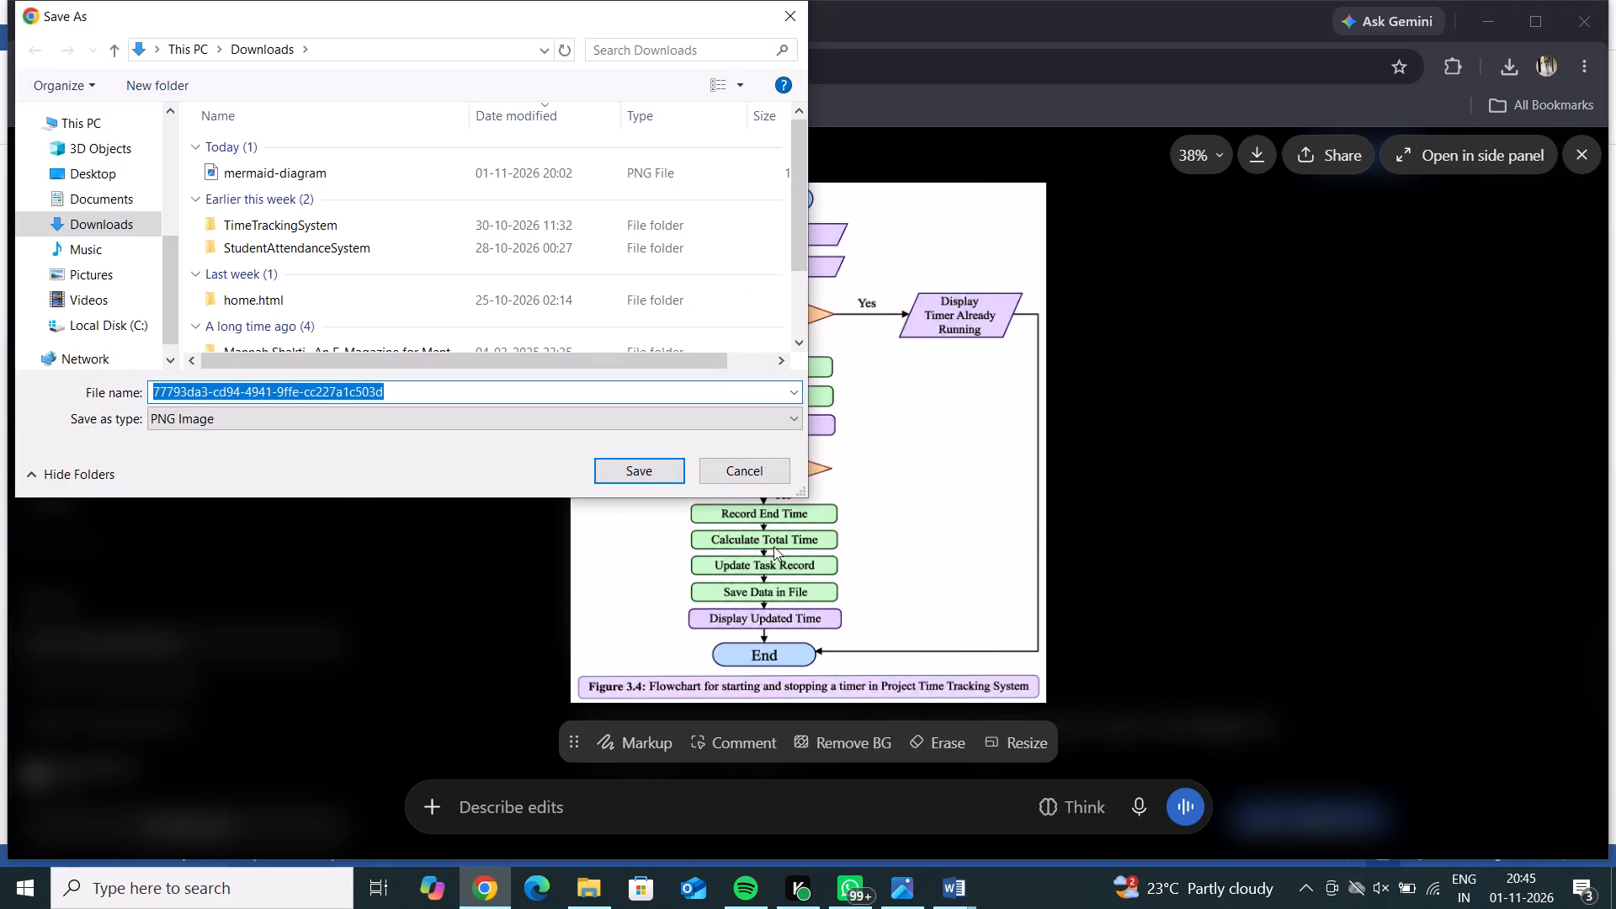
click(657, 465)
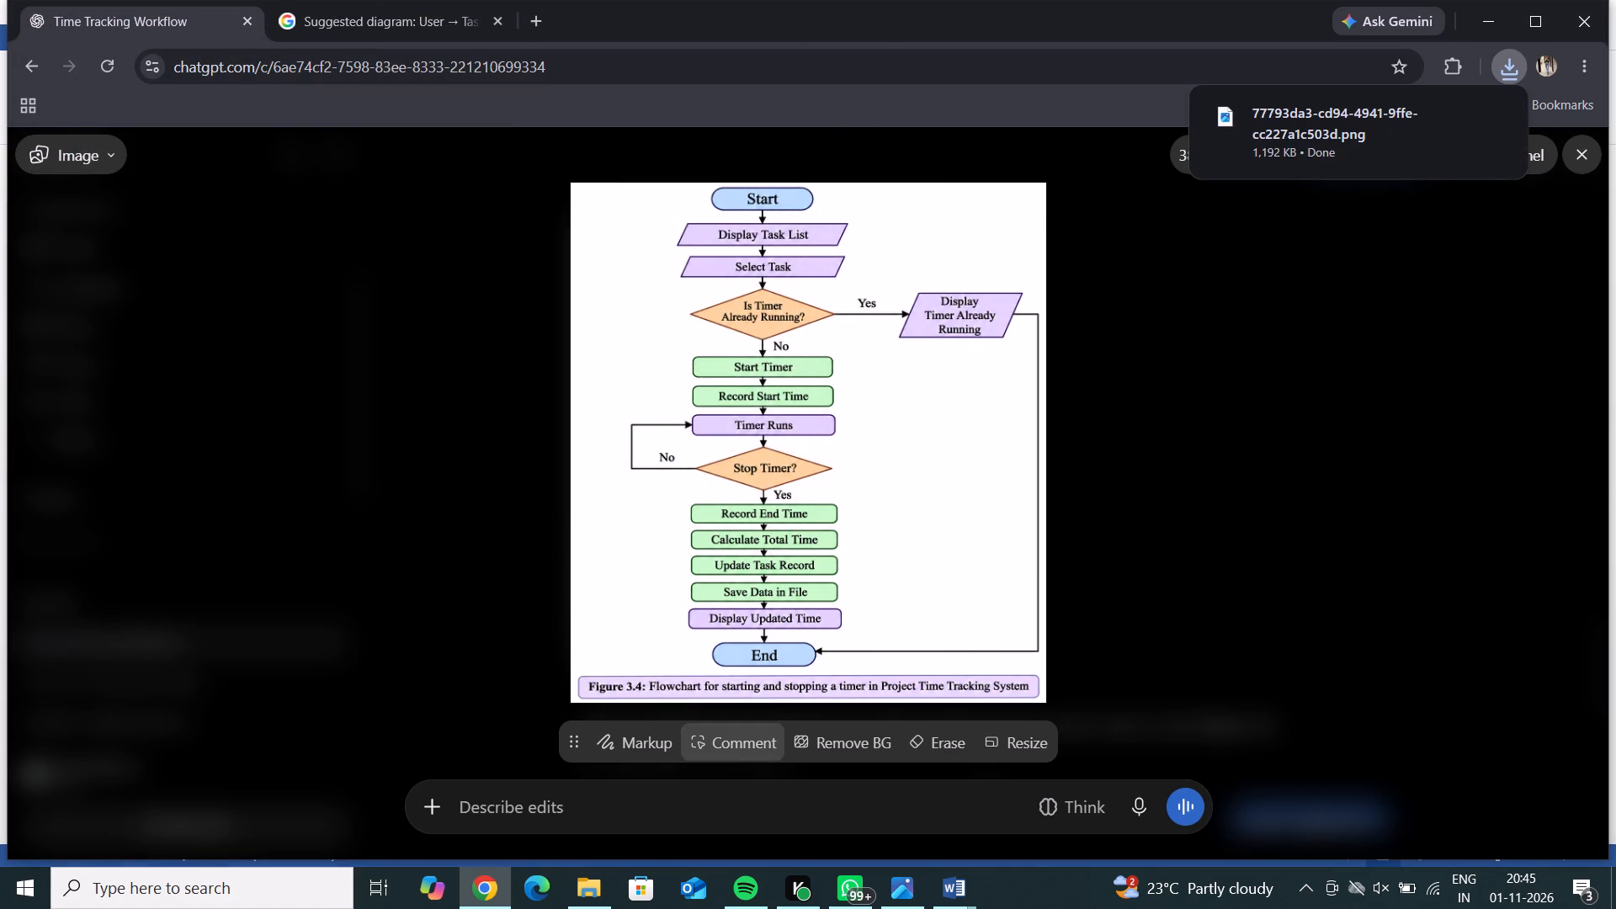
Switch to the project report in Word and insert the saved flowchart picture from Downloads before the Figure 4.2 placeholder.
click(952, 884)
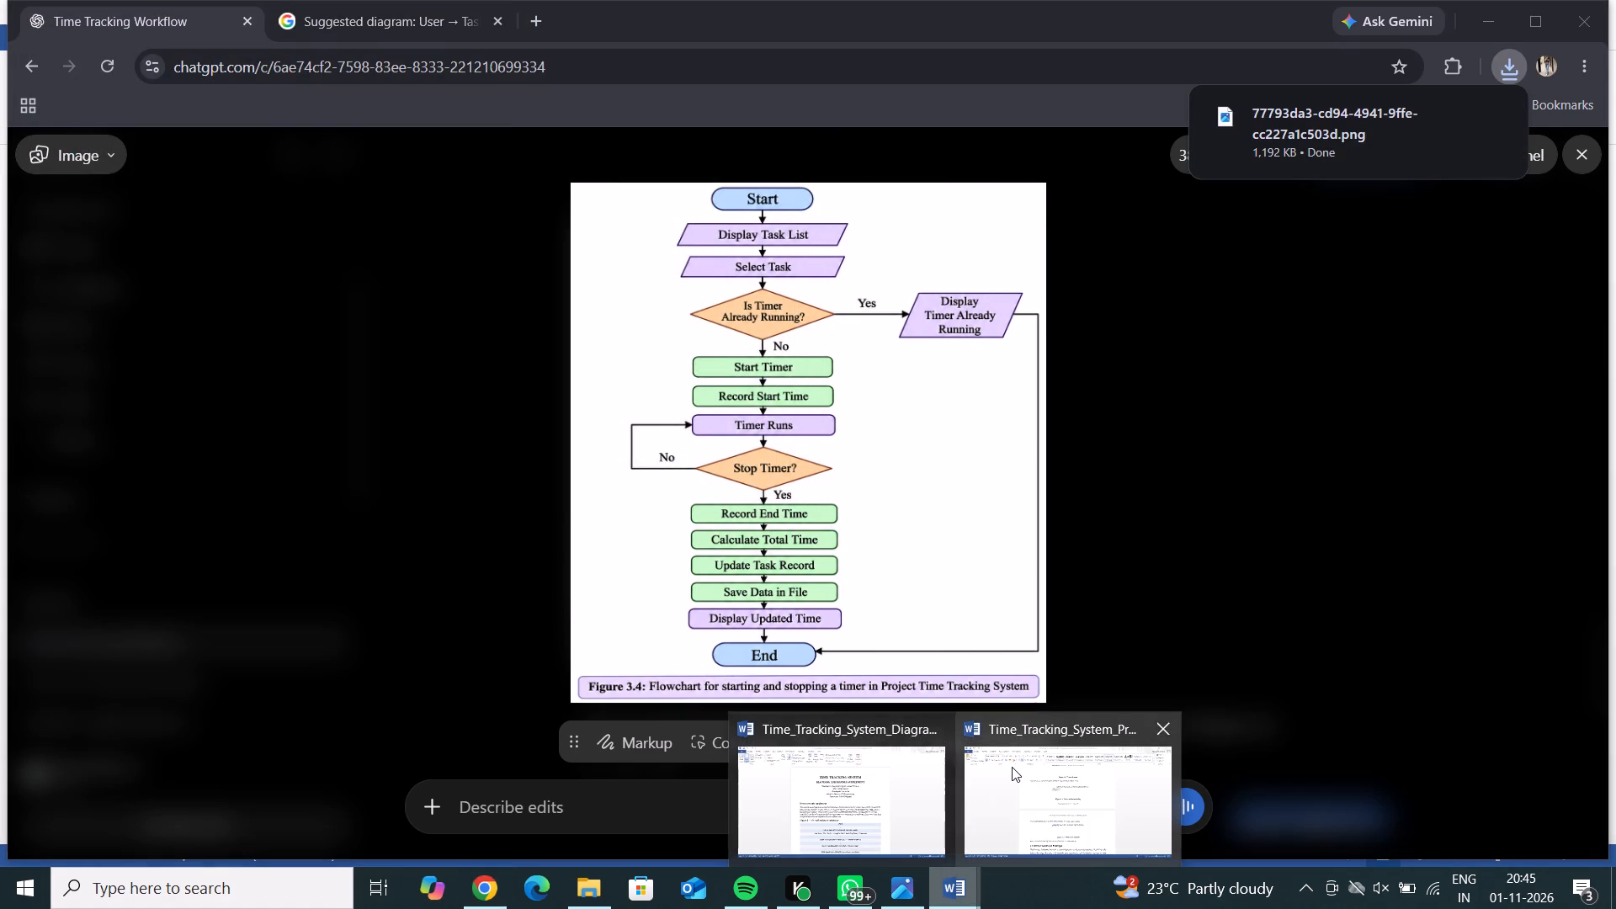
click(1013, 767)
click(150, 31)
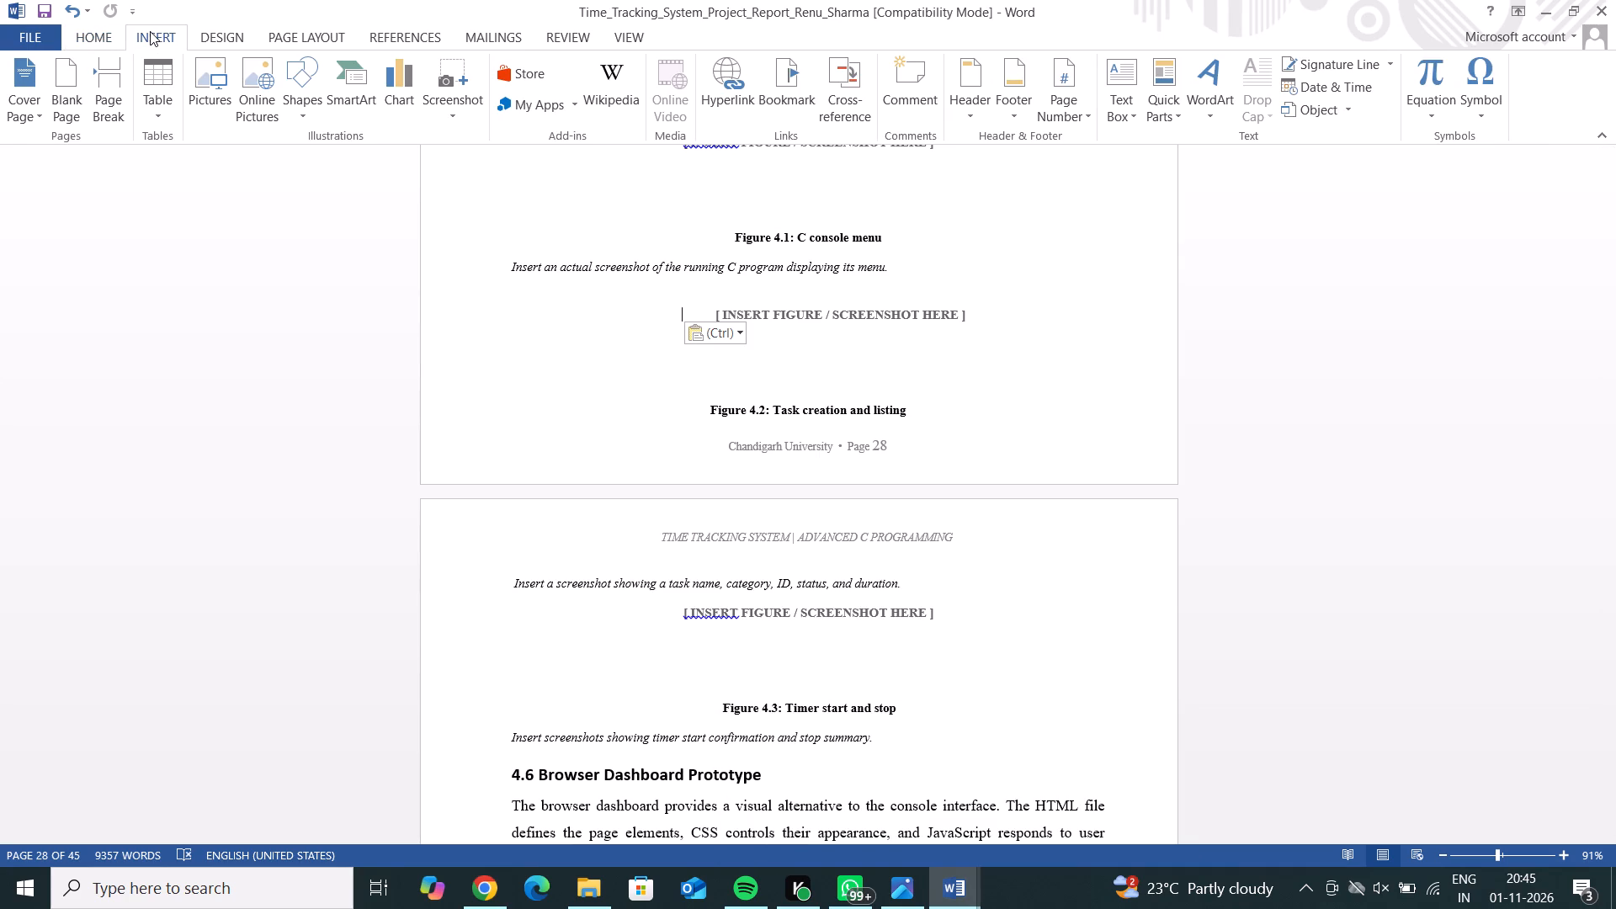
click(215, 72)
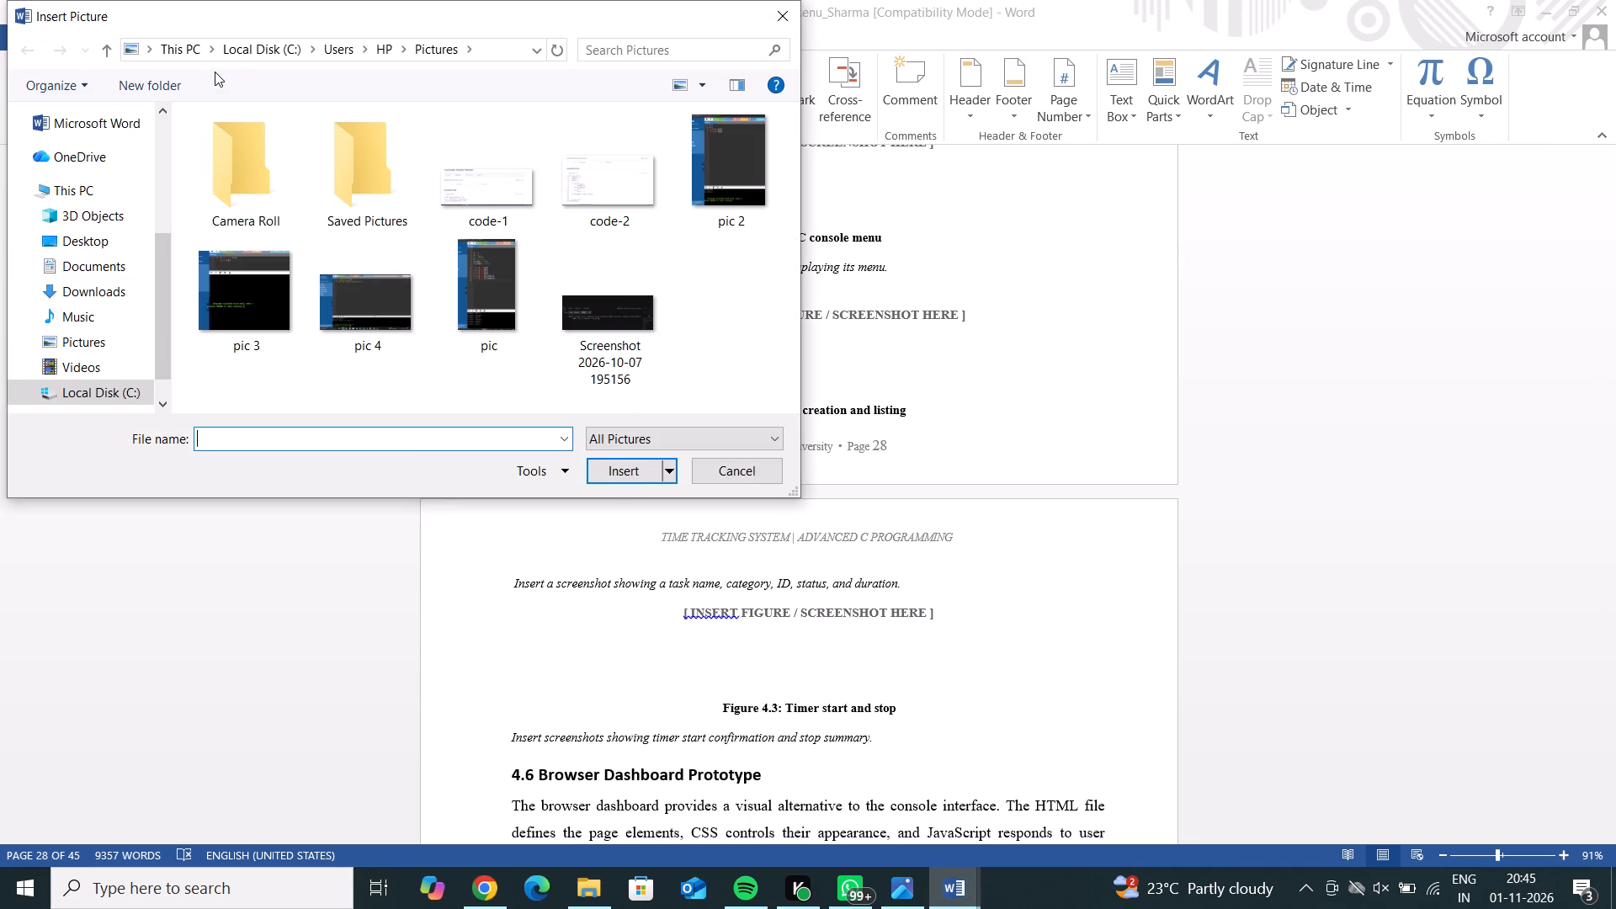
click(87, 284)
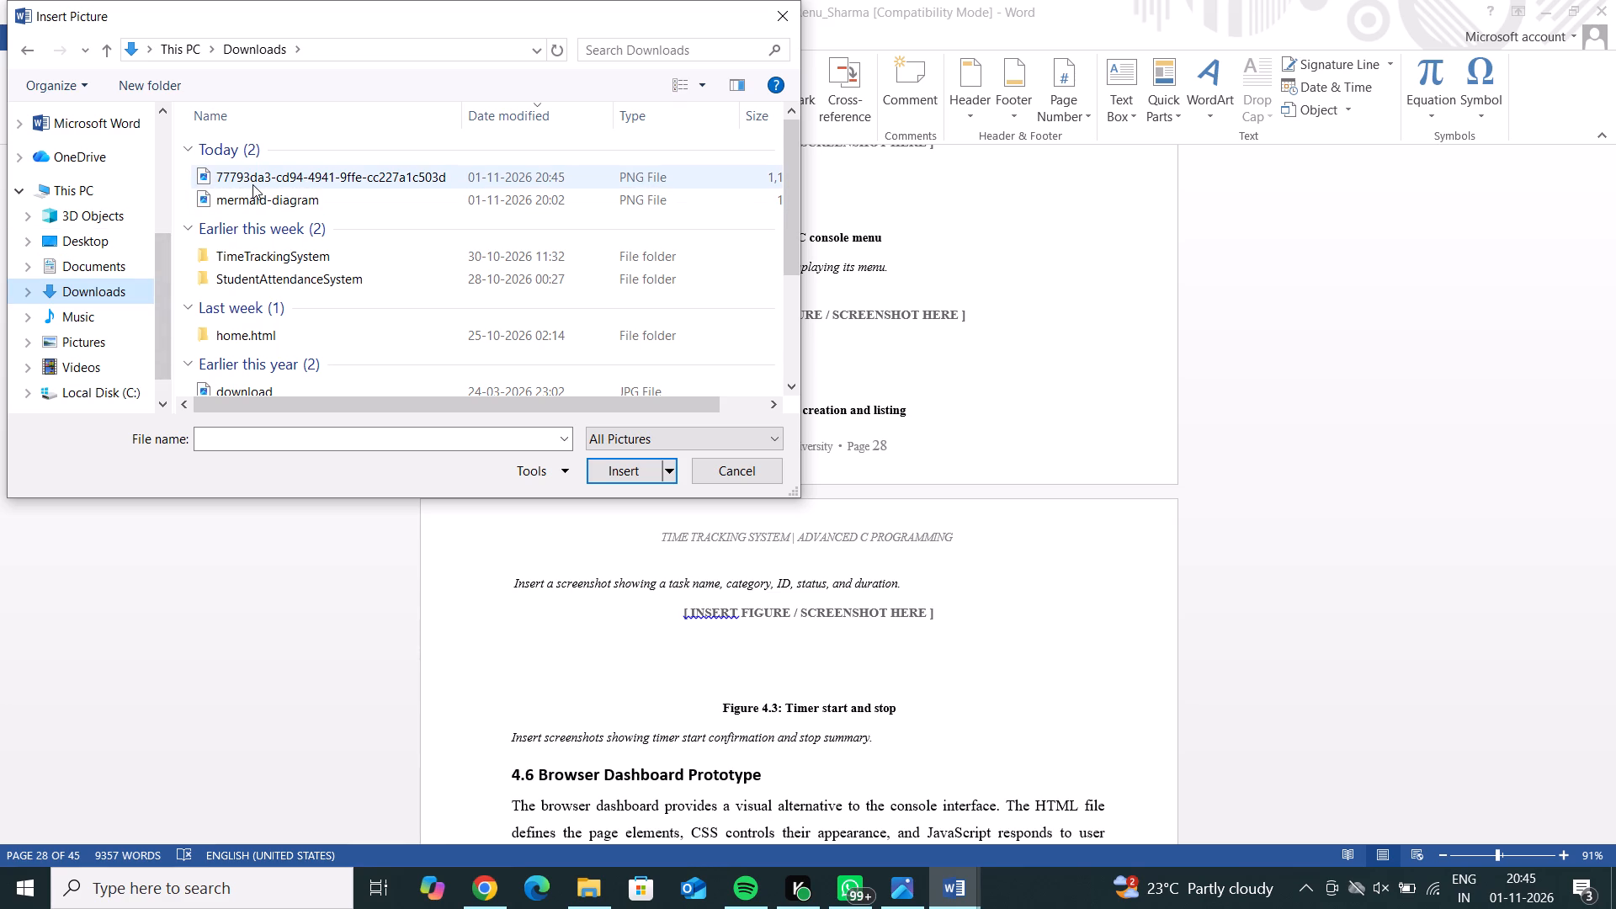
click(252, 184)
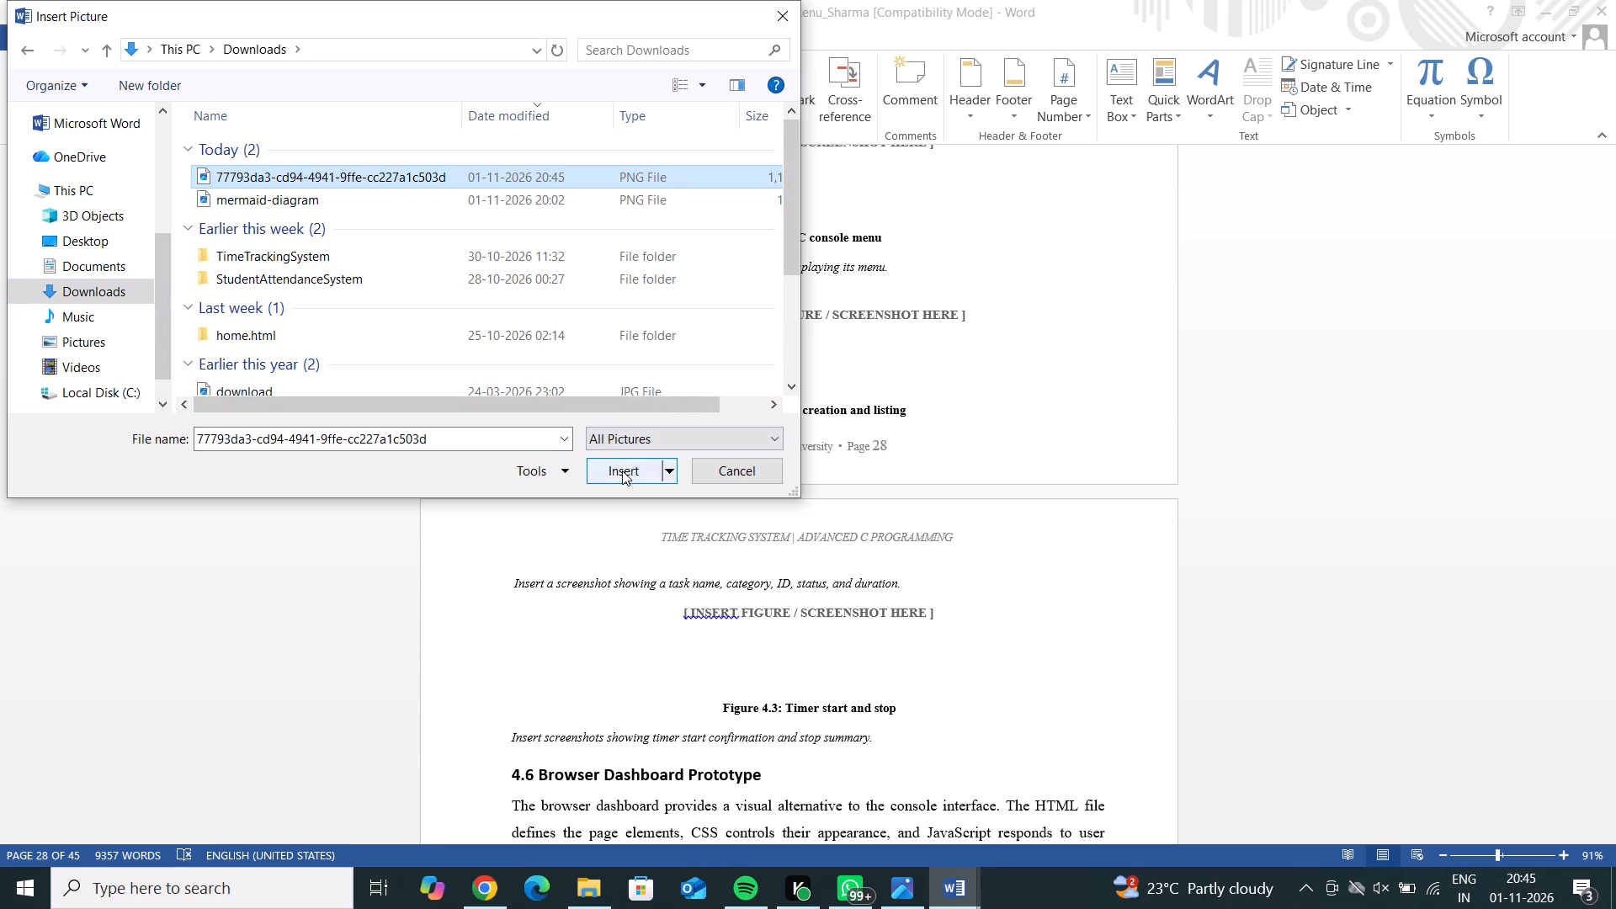
click(622, 470)
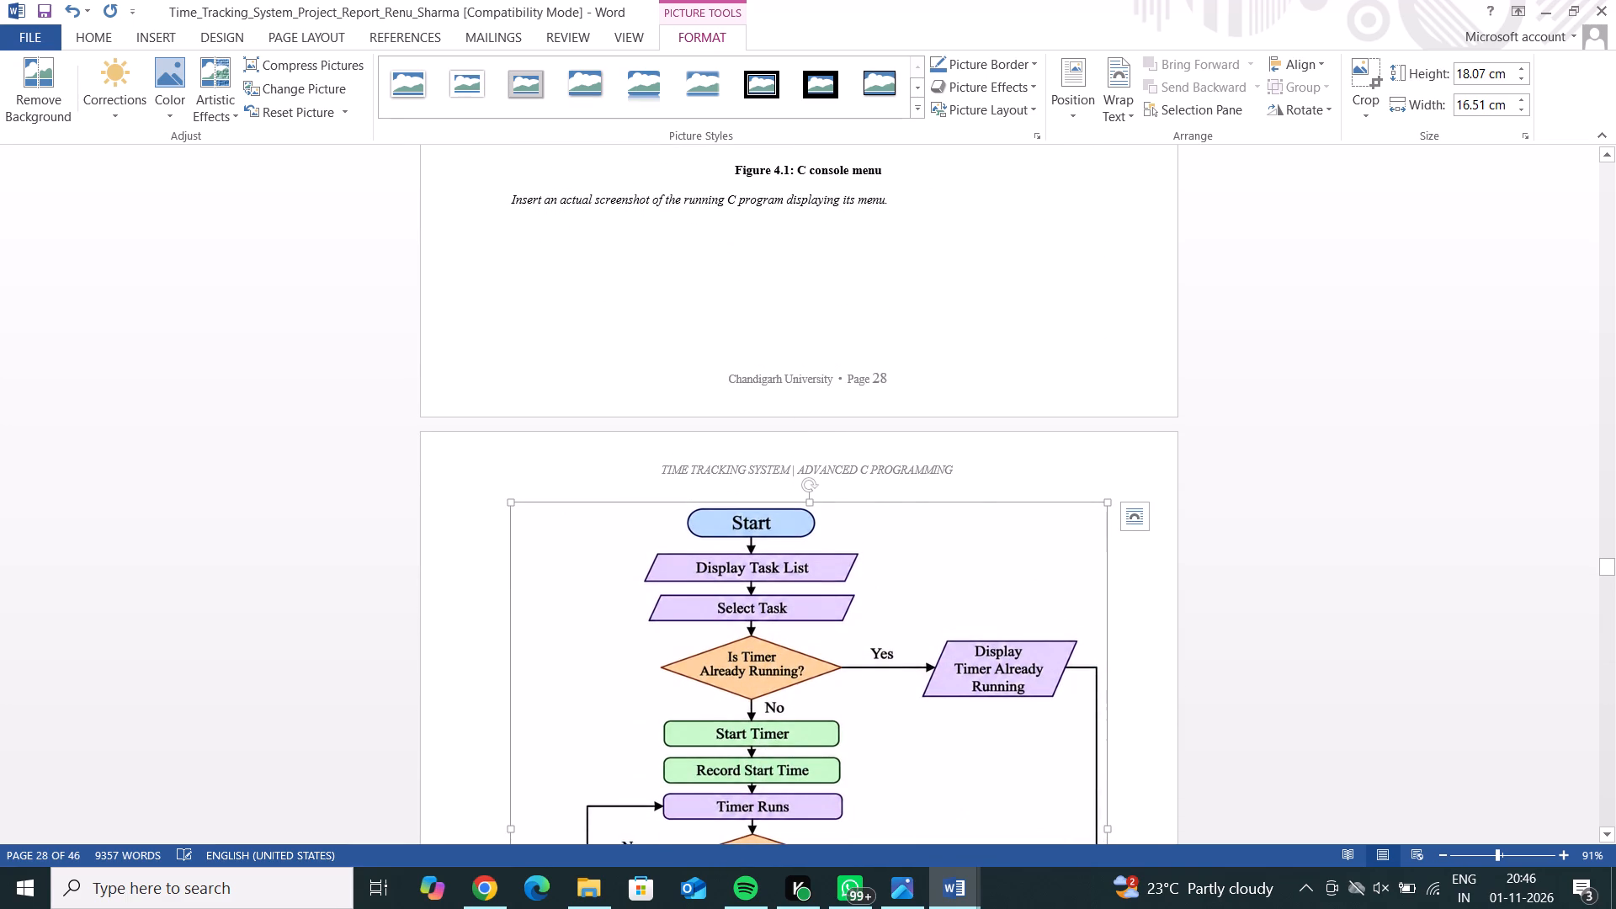
Reduce the inserted flowchart's height to about 12.12 cm, keeping its 16.51 cm width.
drag(808, 502, 822, 579)
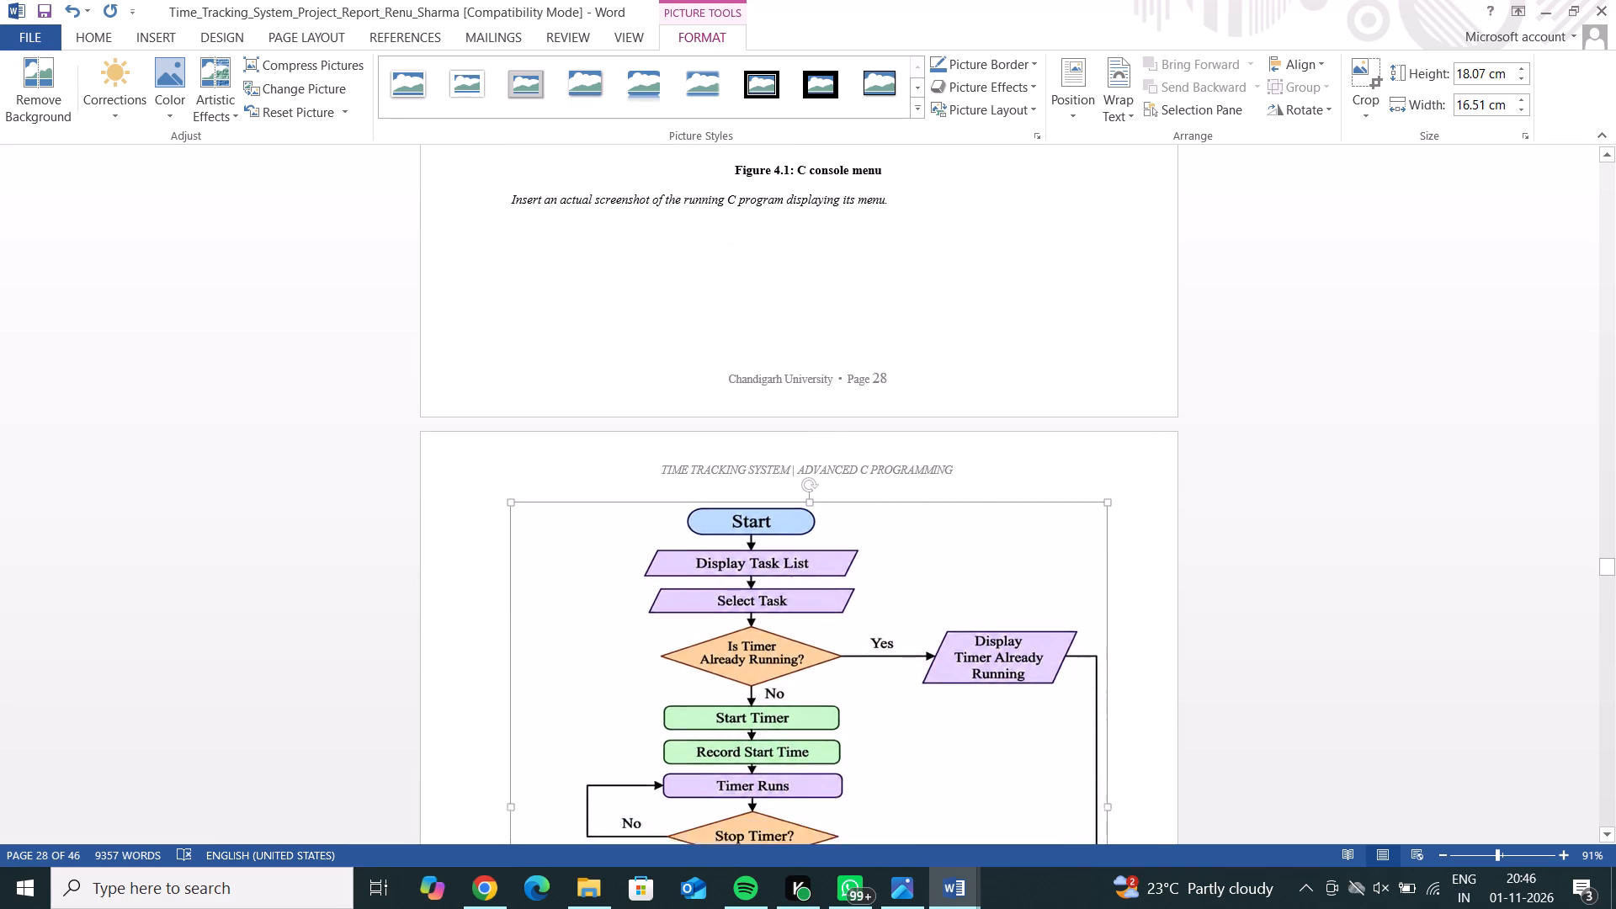
drag(822, 579, 840, 761)
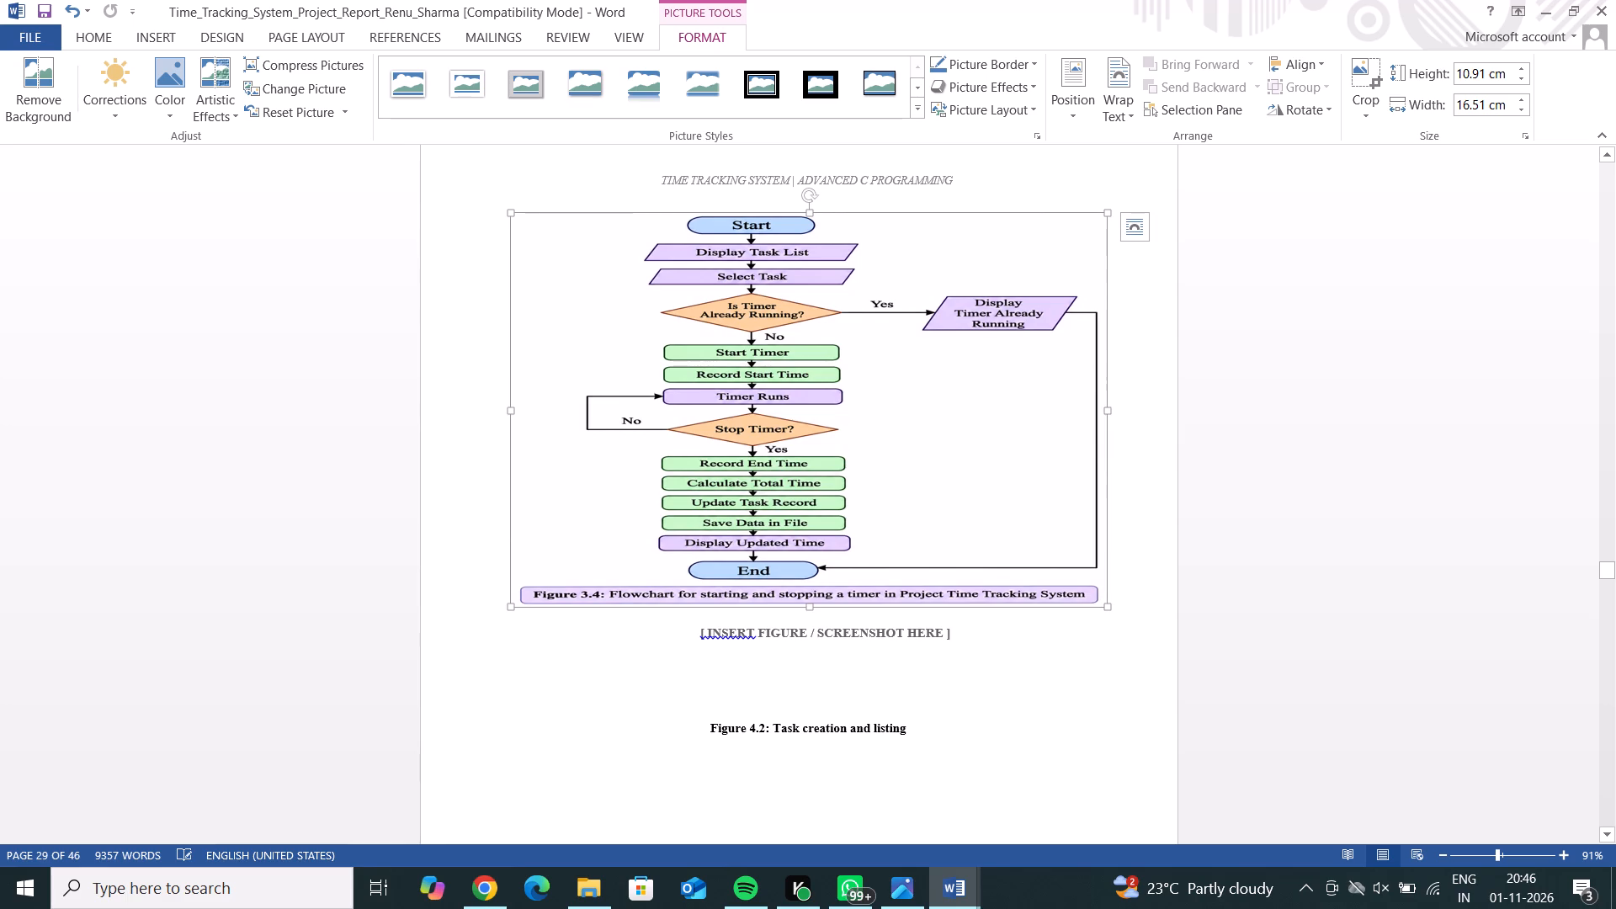
drag(811, 607, 782, 458)
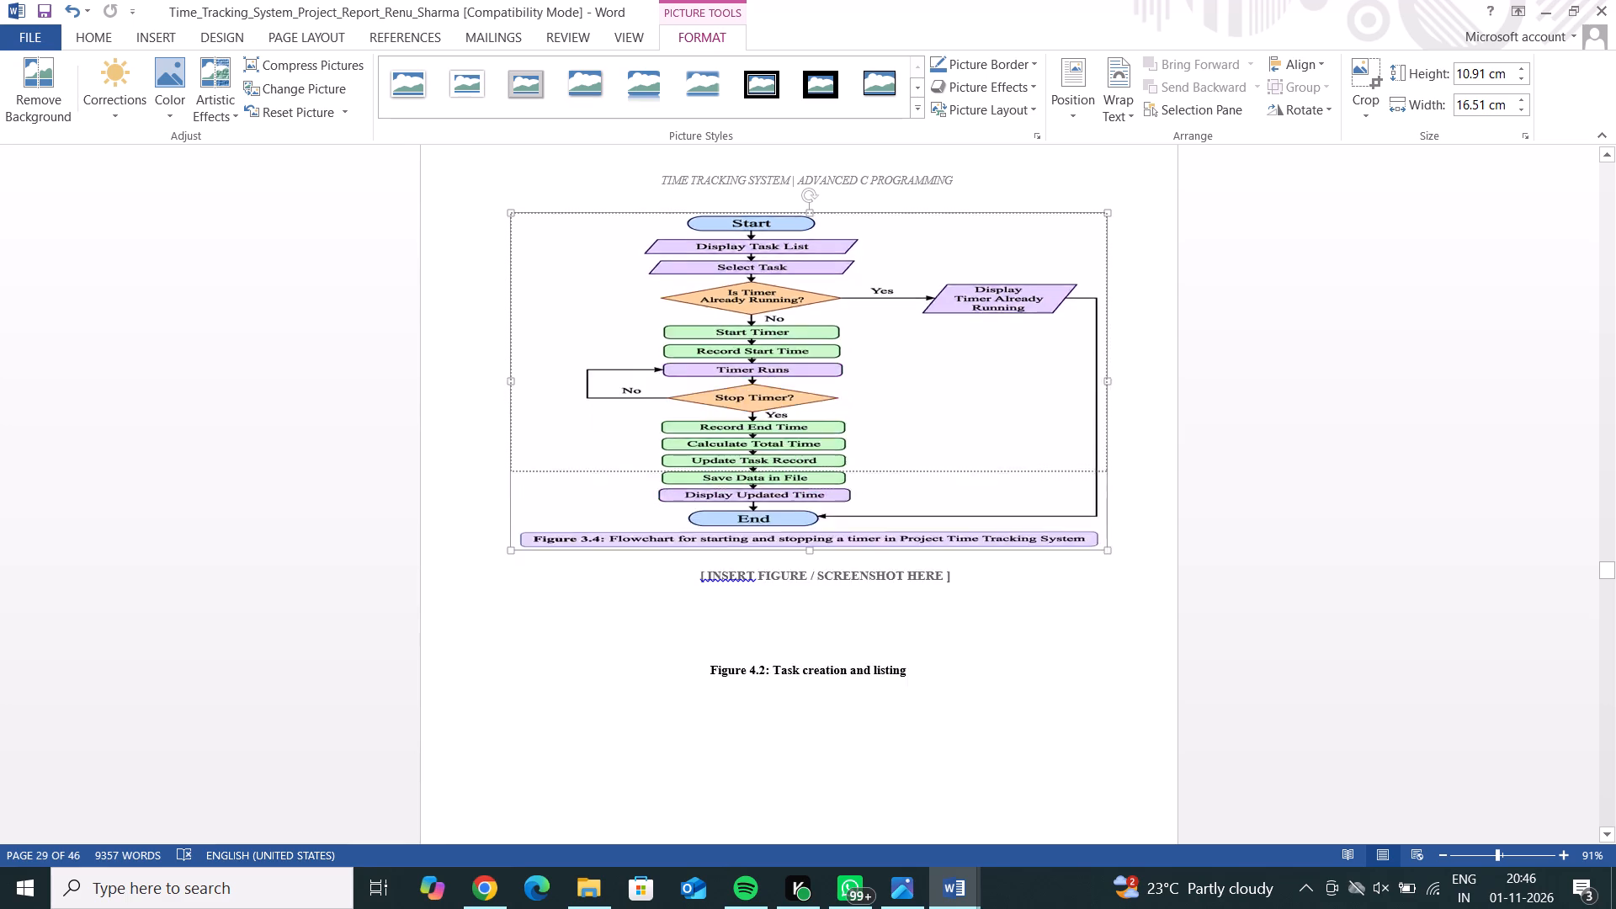
drag(782, 458, 787, 634)
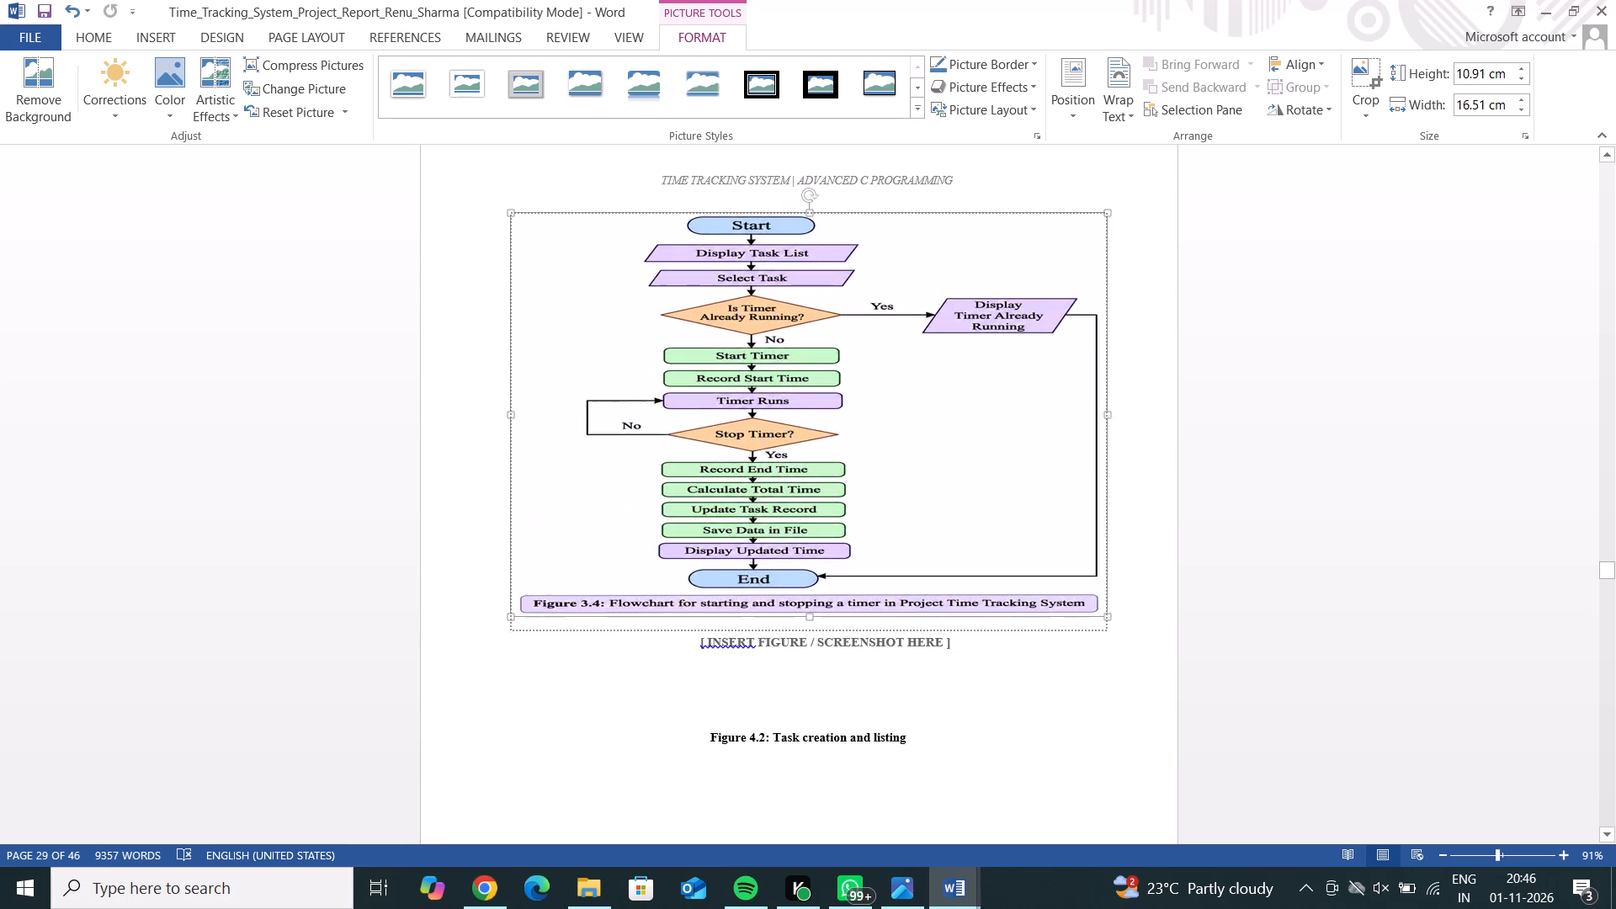
drag(787, 634, 789, 651)
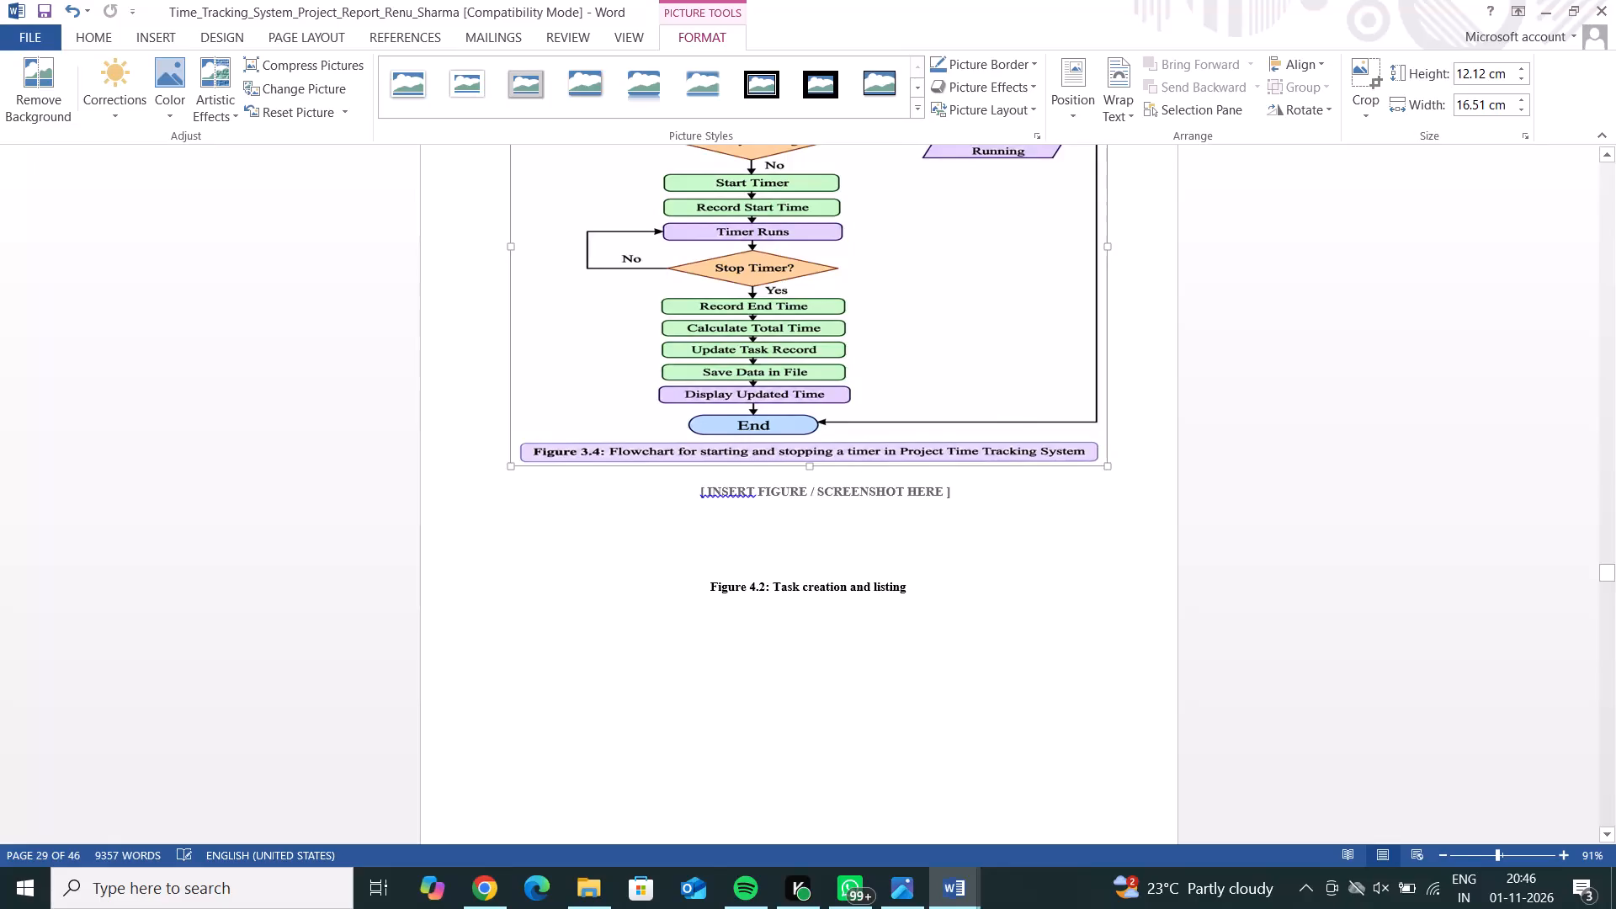
Delete the "INSERT FIGURE / SCREENSHOT HERE" placeholder text below the inserted flowchart.
drag(948, 492, 708, 486)
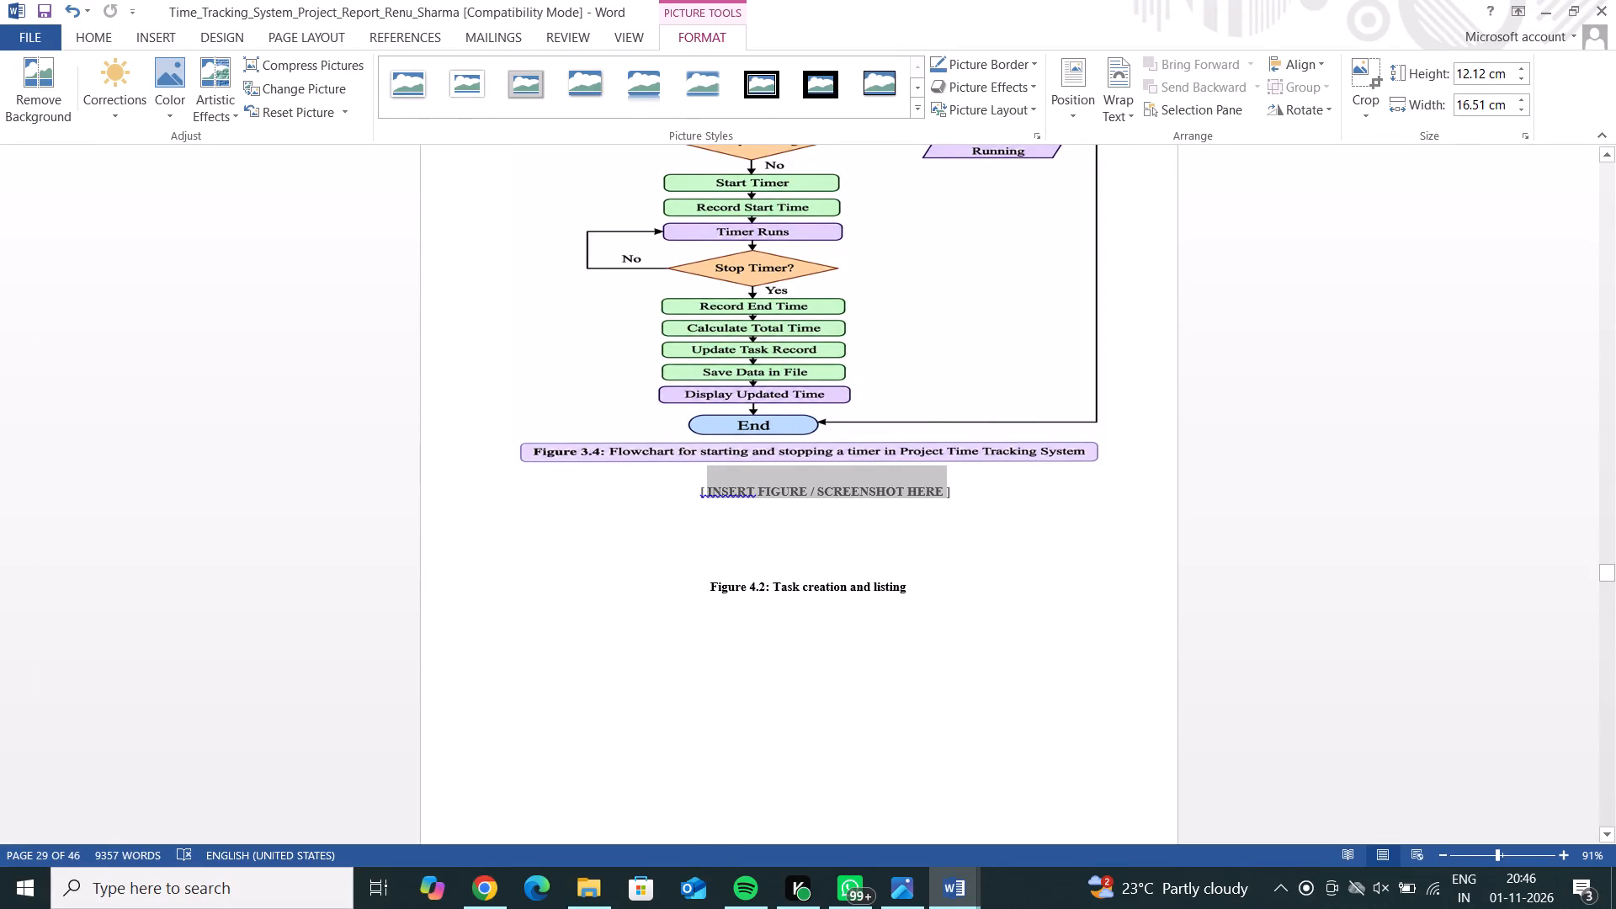
drag(708, 486, 703, 486)
key(BackSpace)
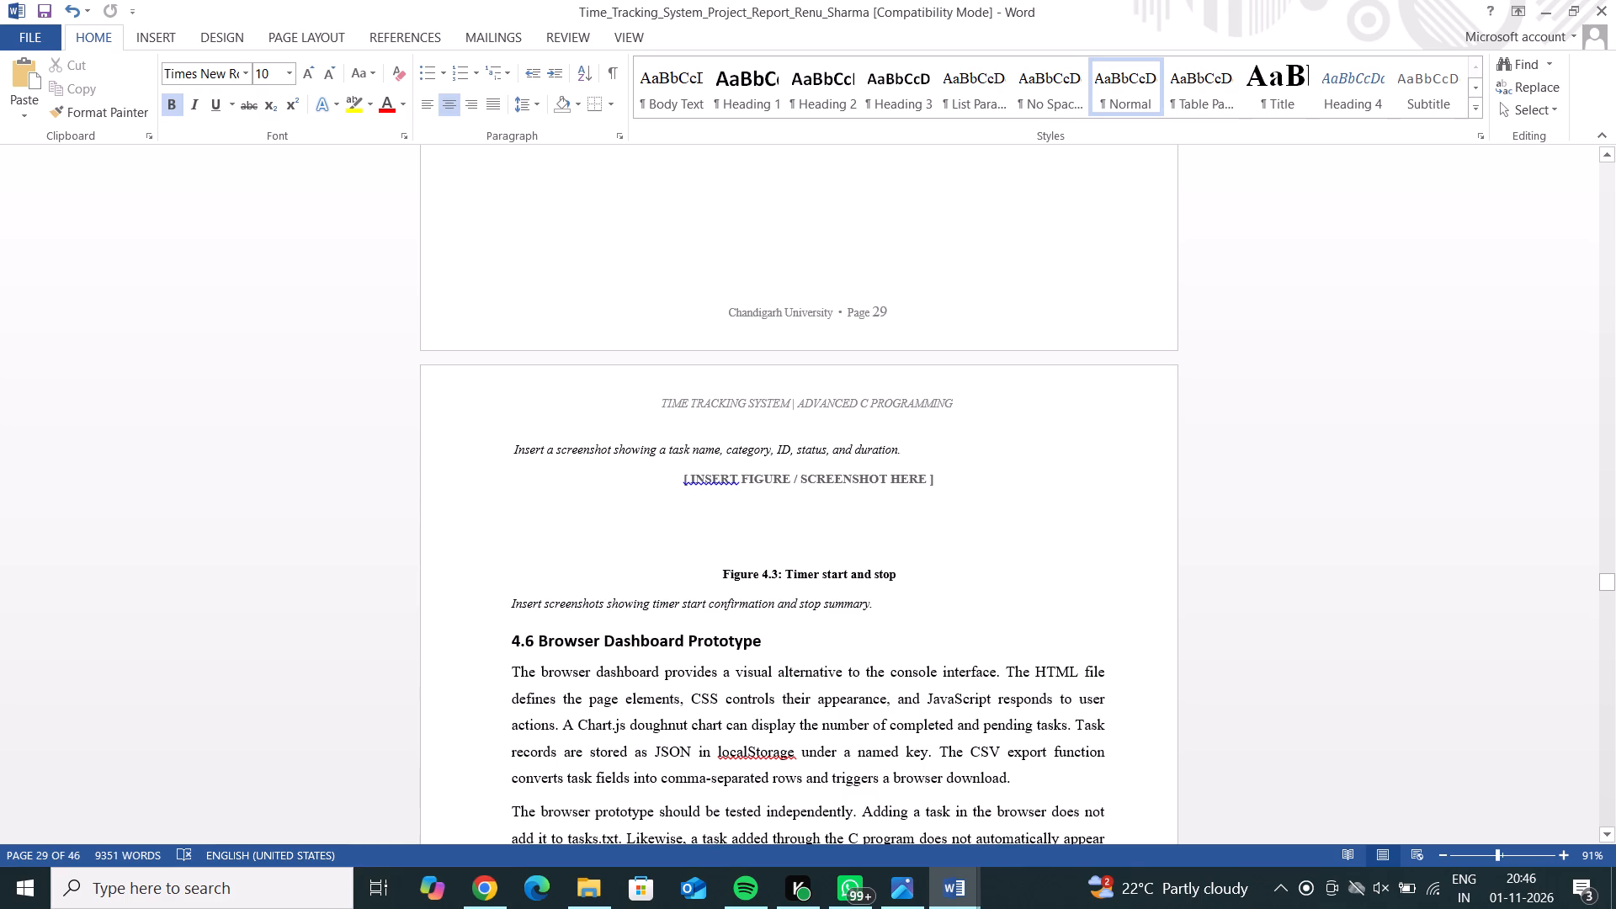
Copy the caption "Figure 4.3: Timer start and stop" to directly below the flowchart and delete the leftover closing bracket.
drag(906, 570, 736, 564)
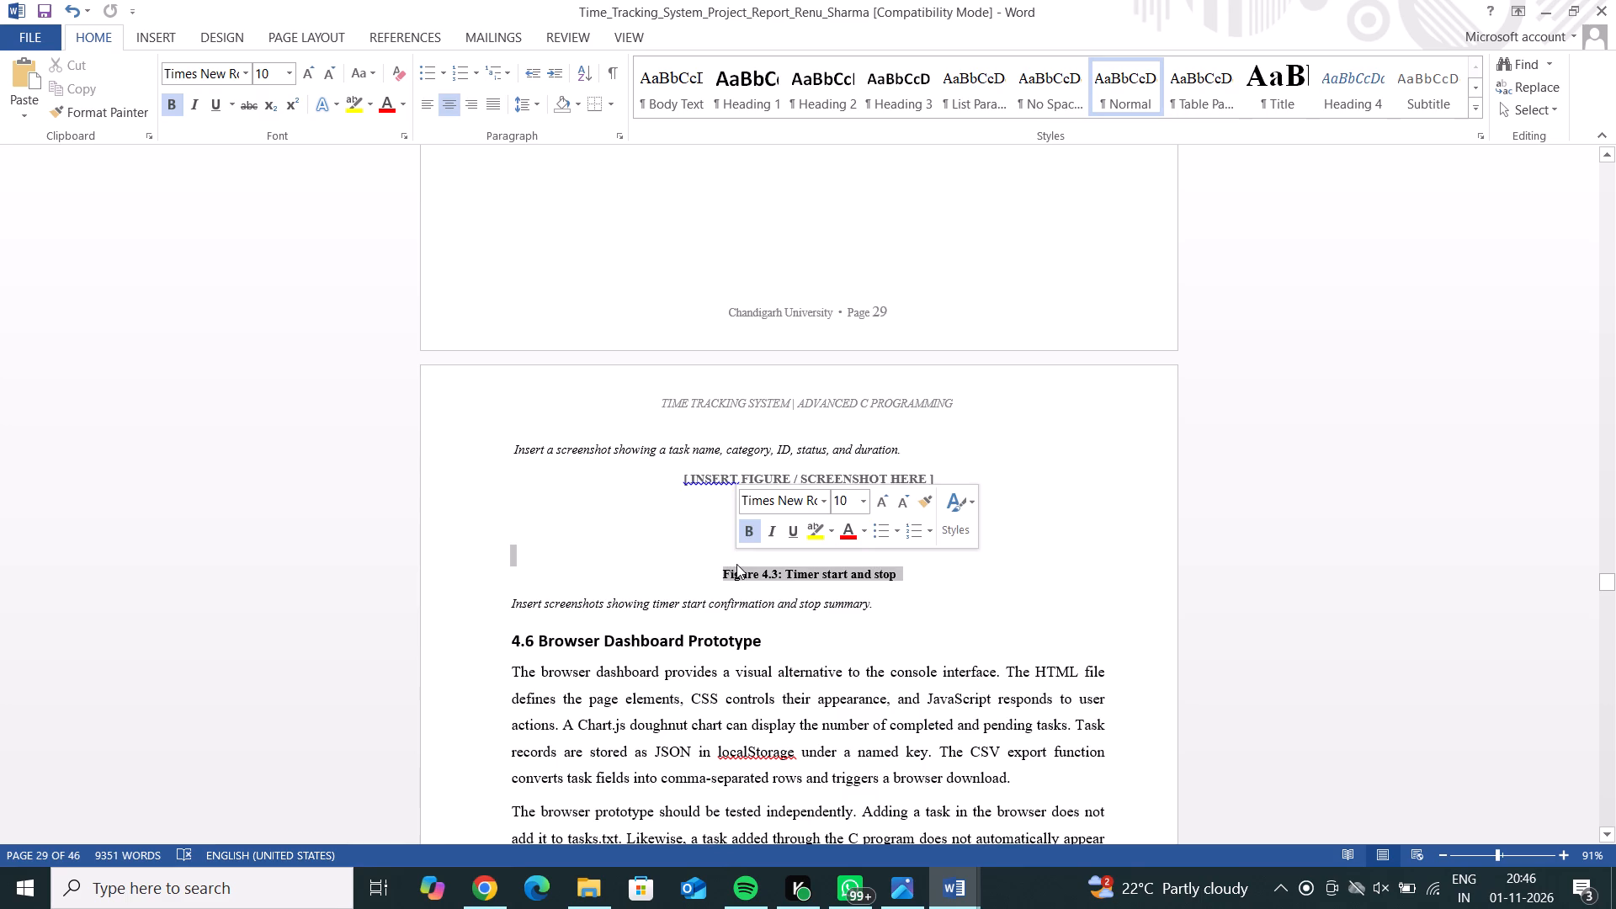
key(ctrl+c)
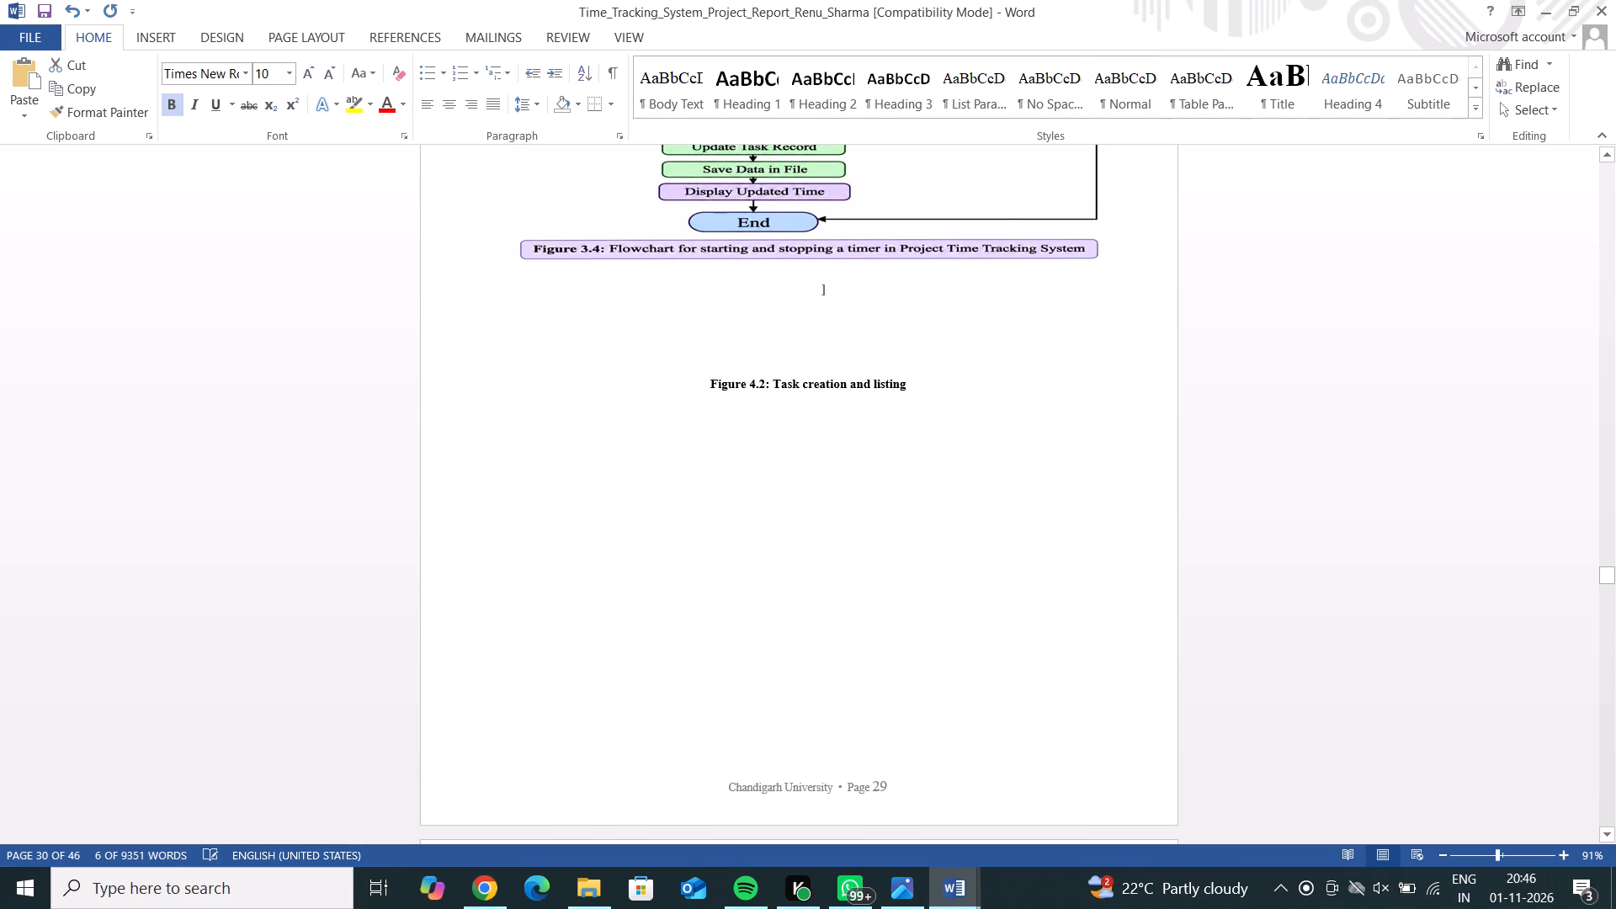
click(710, 289)
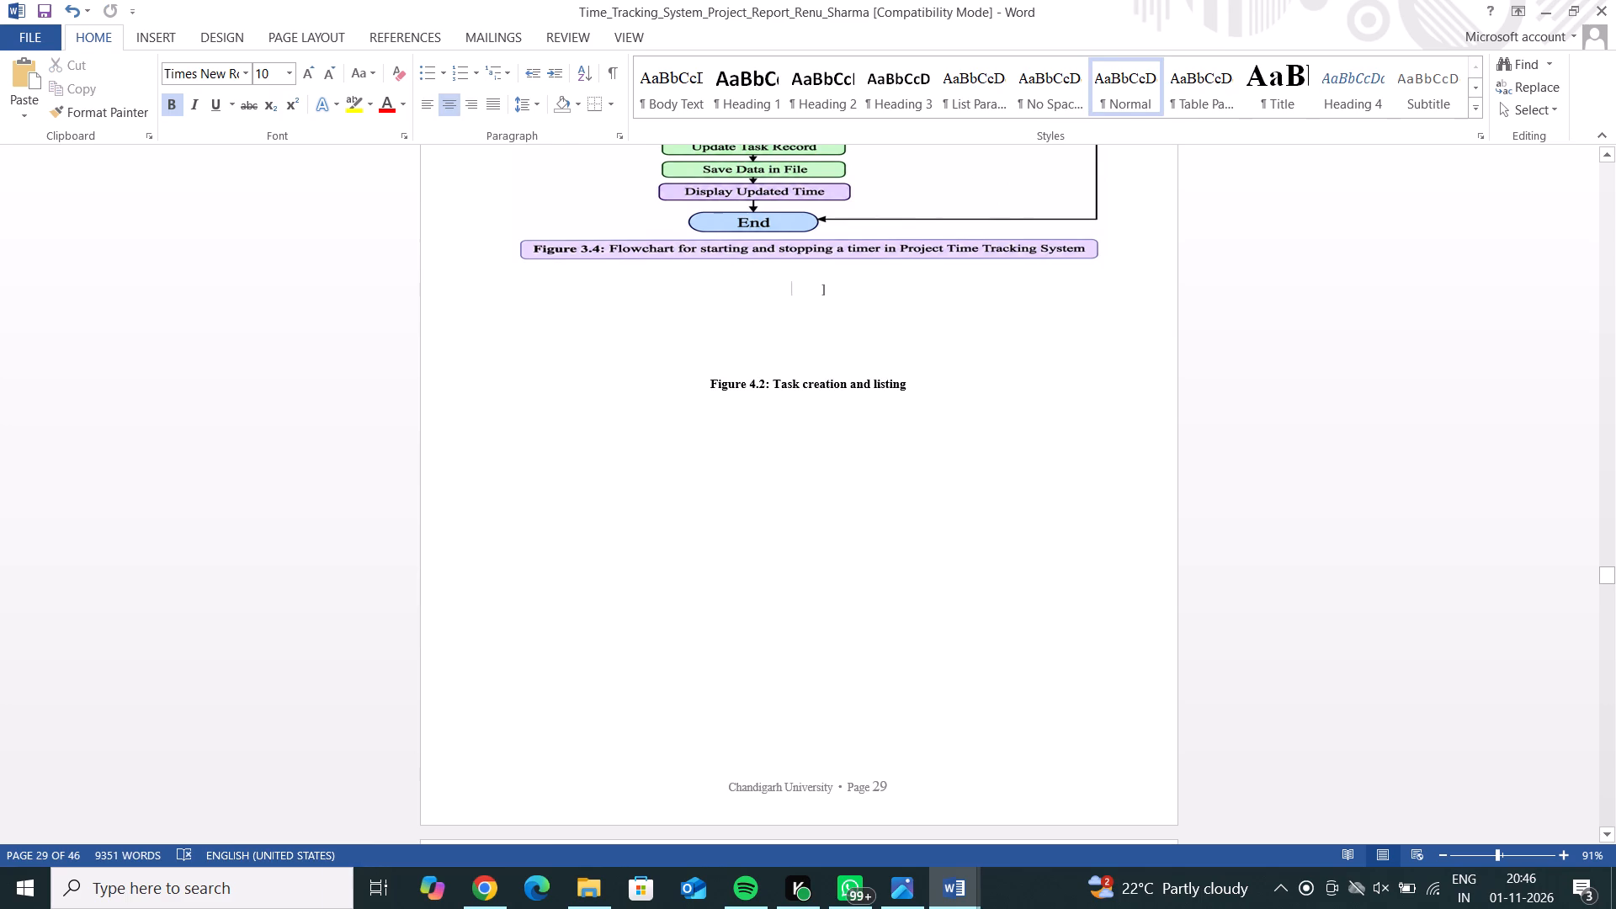
key(ctrl+v)
click(832, 304)
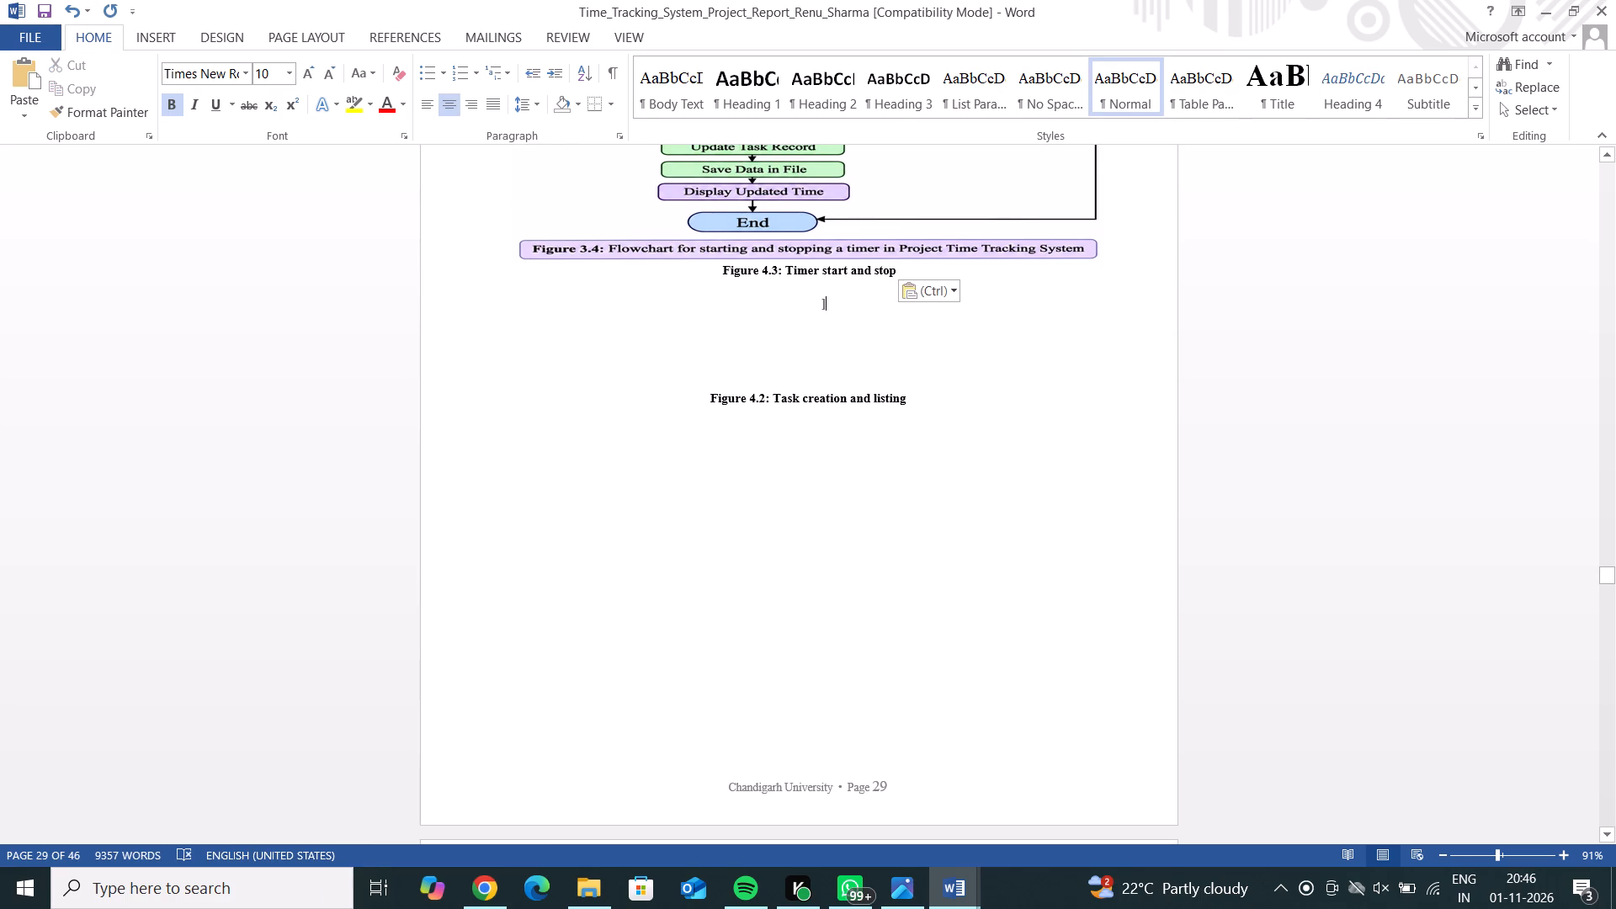
key(BackSpace)
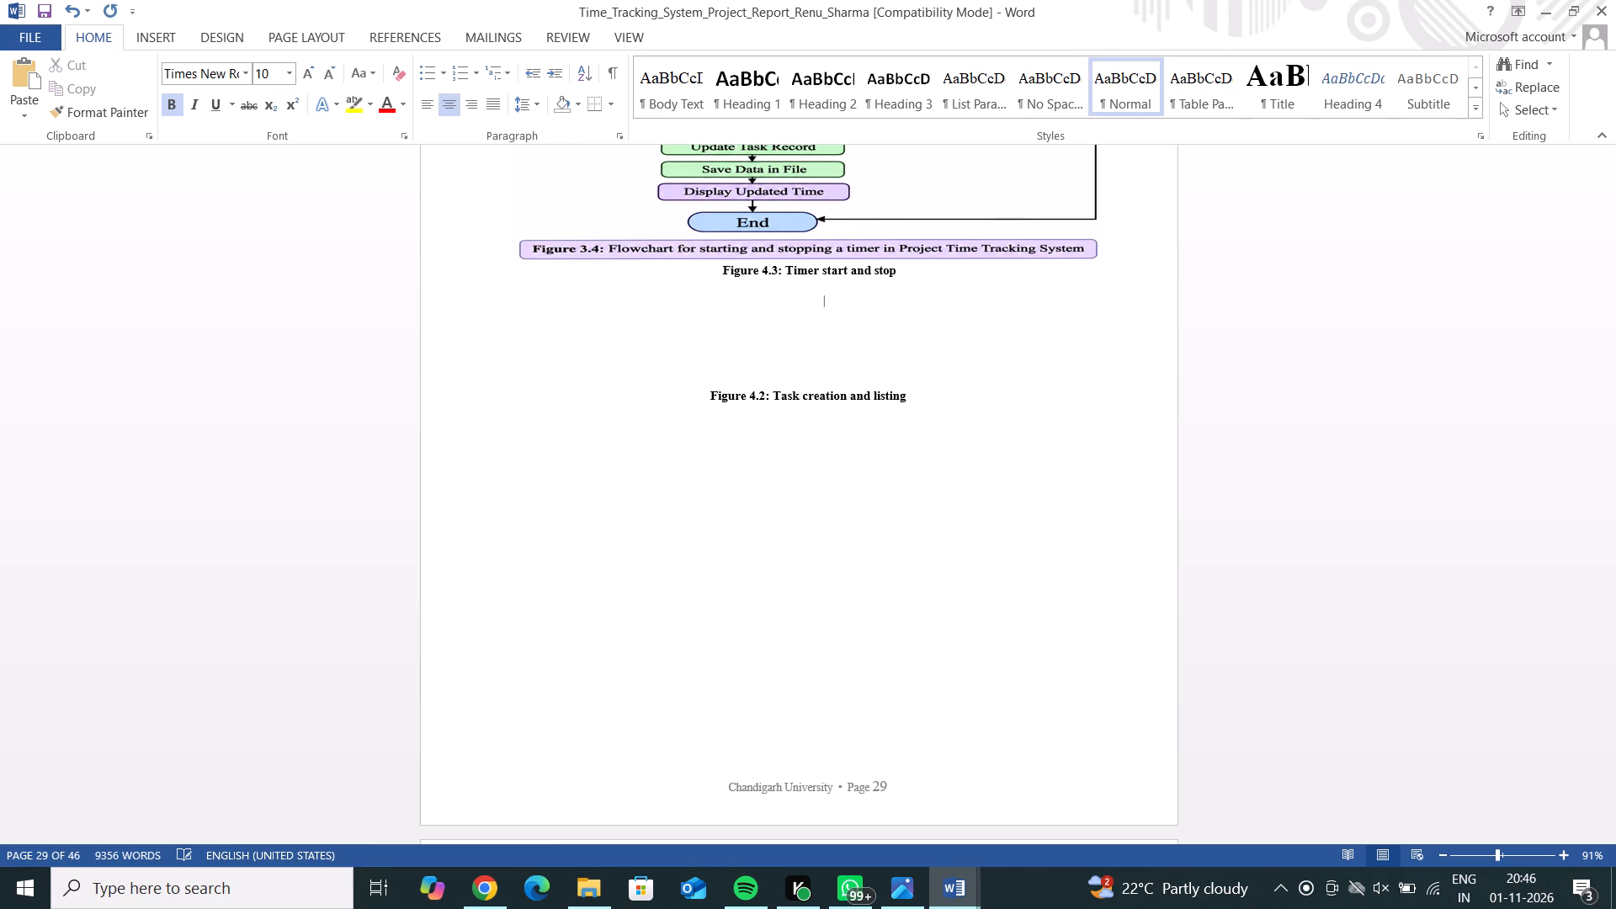
drag(912, 394, 878, 392)
drag(878, 392, 741, 377)
key(ctrl+c)
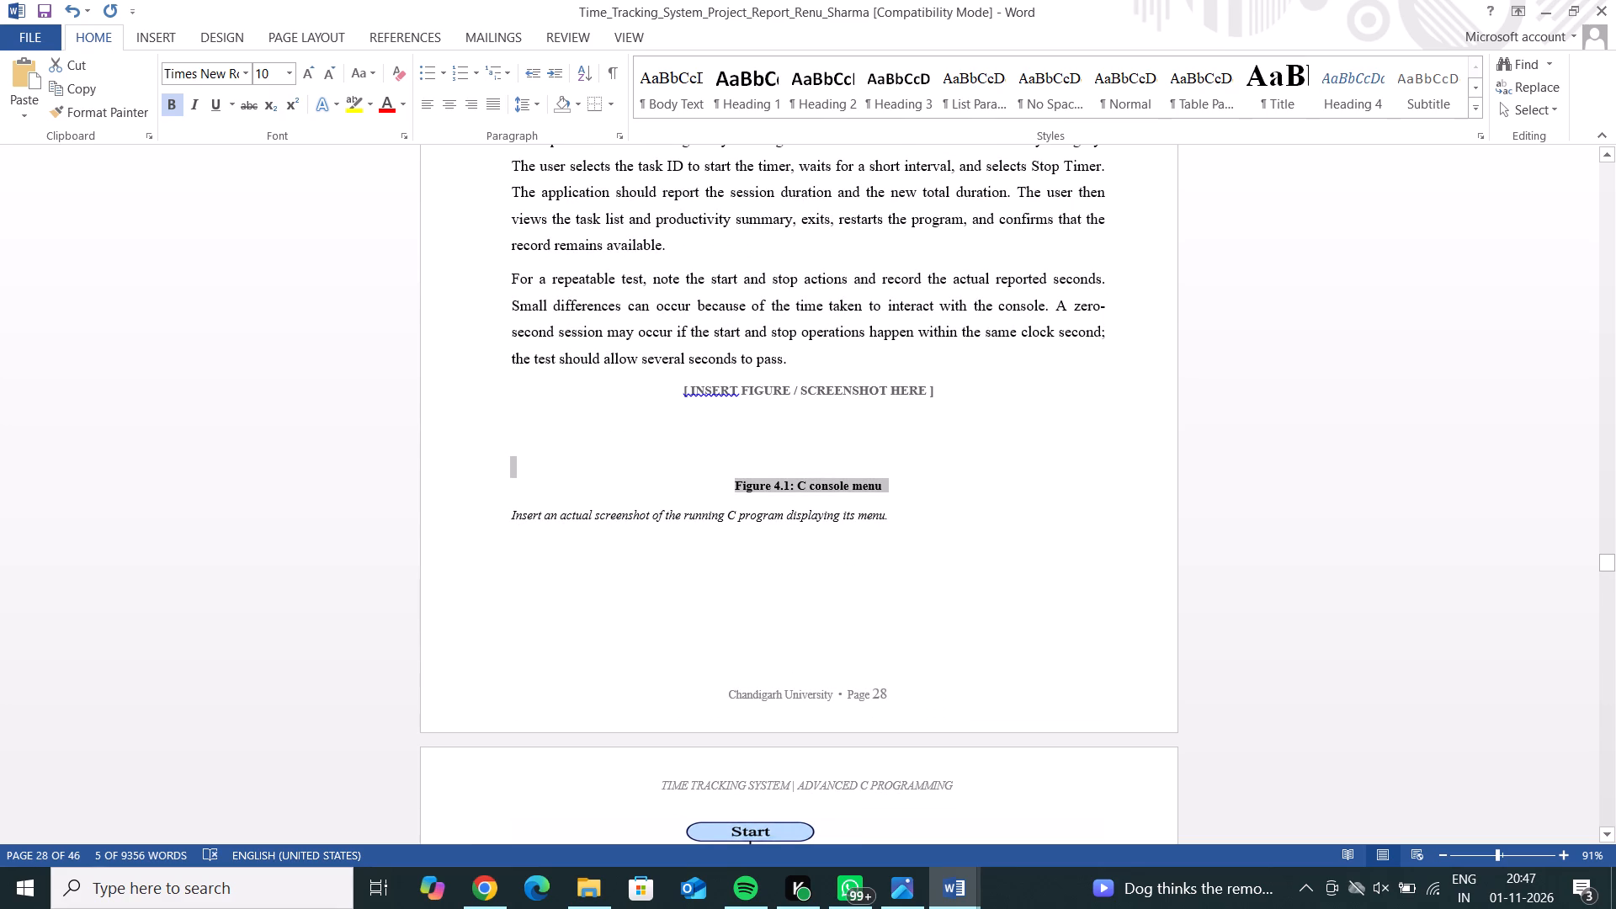
drag(888, 518, 736, 468)
key(BackSpace)
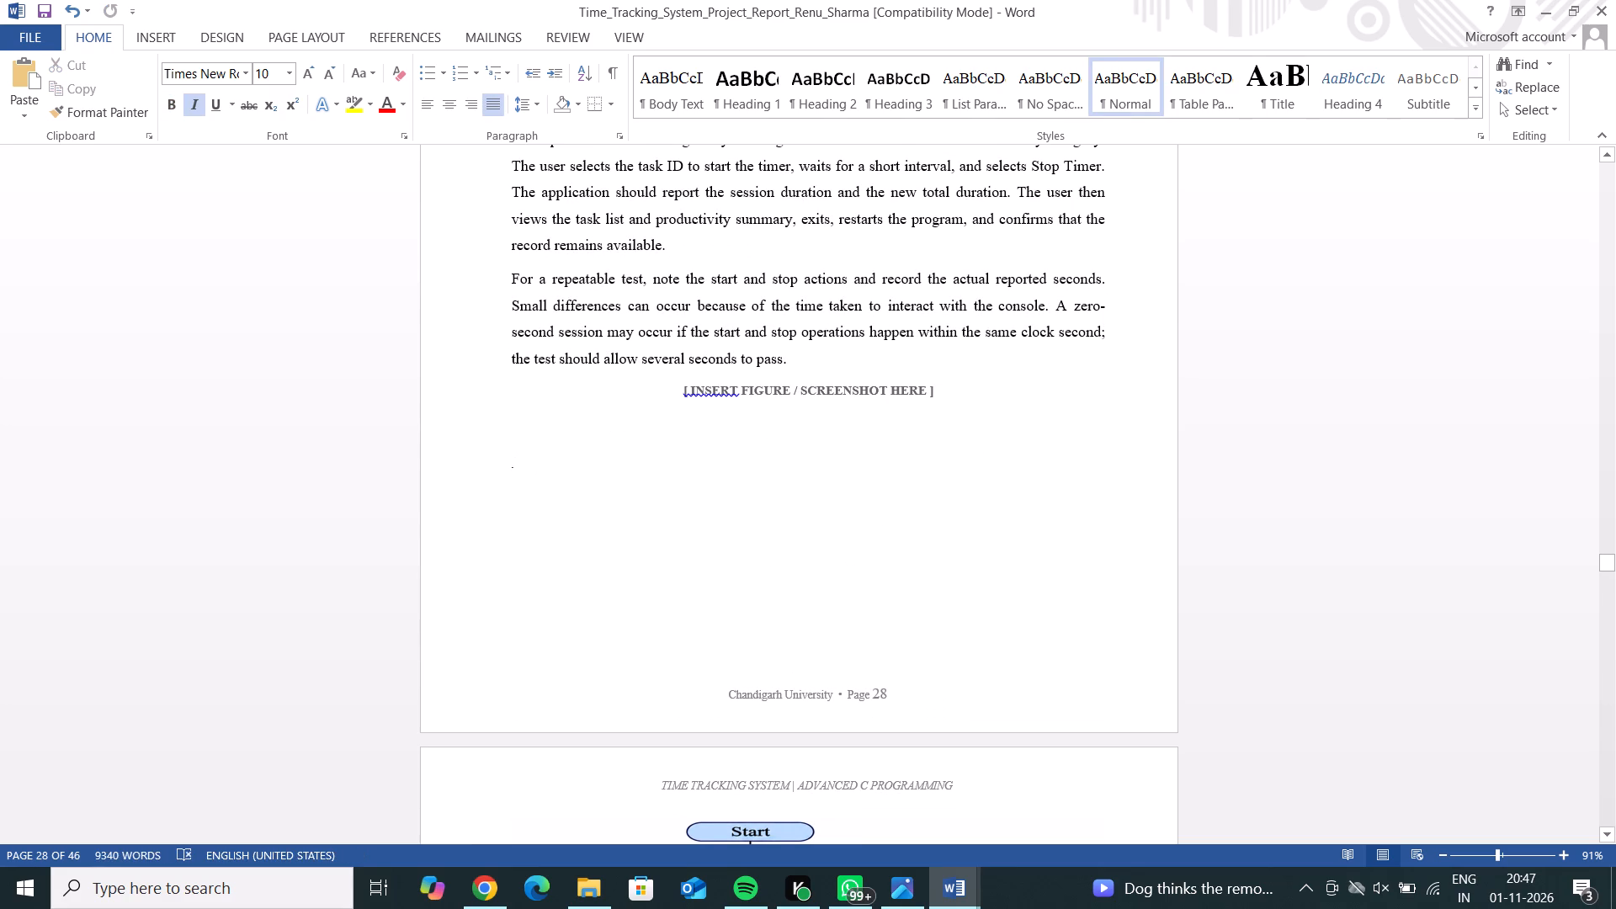
Insert the saved Figure 4.2 flowchart picture from Downloads and narrow it to about 14 cm wide.
click(157, 39)
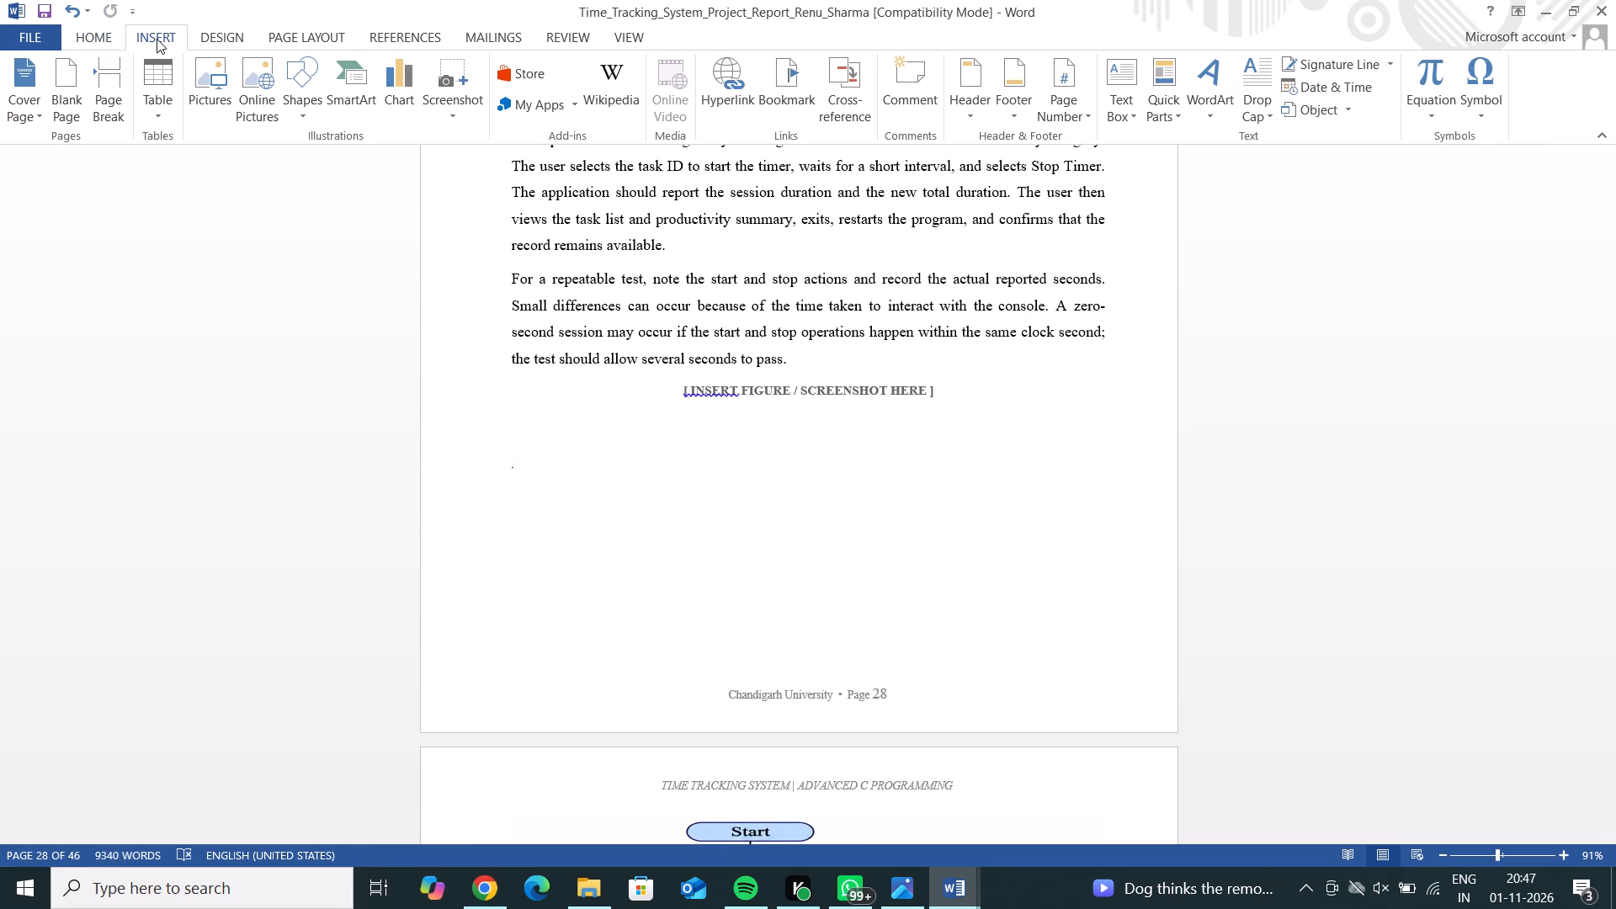
click(204, 73)
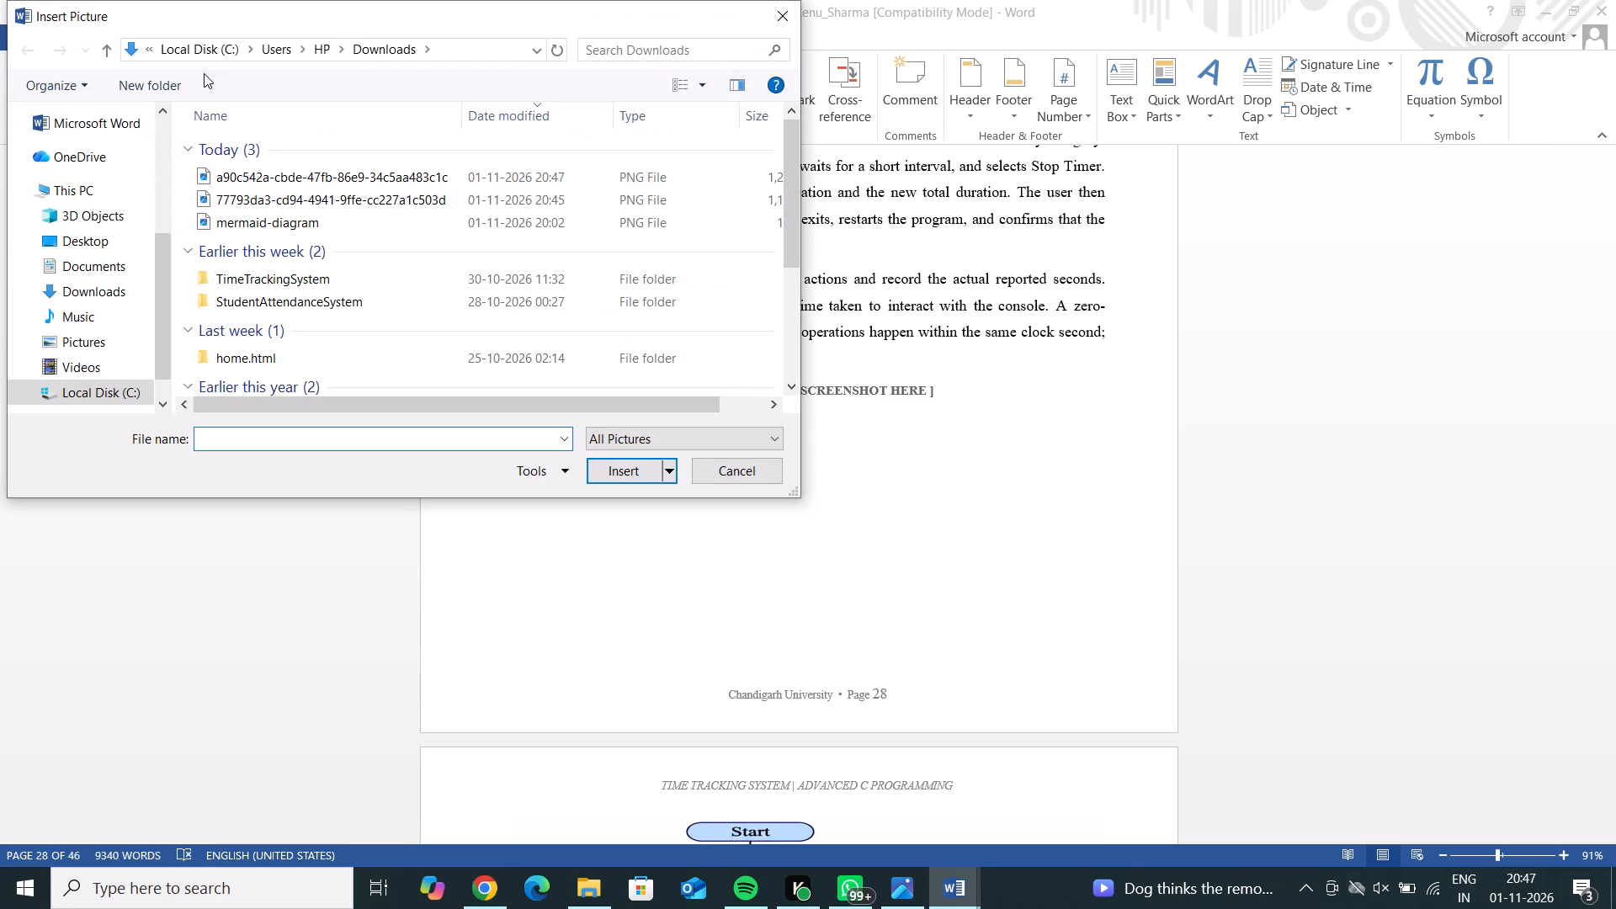
click(271, 173)
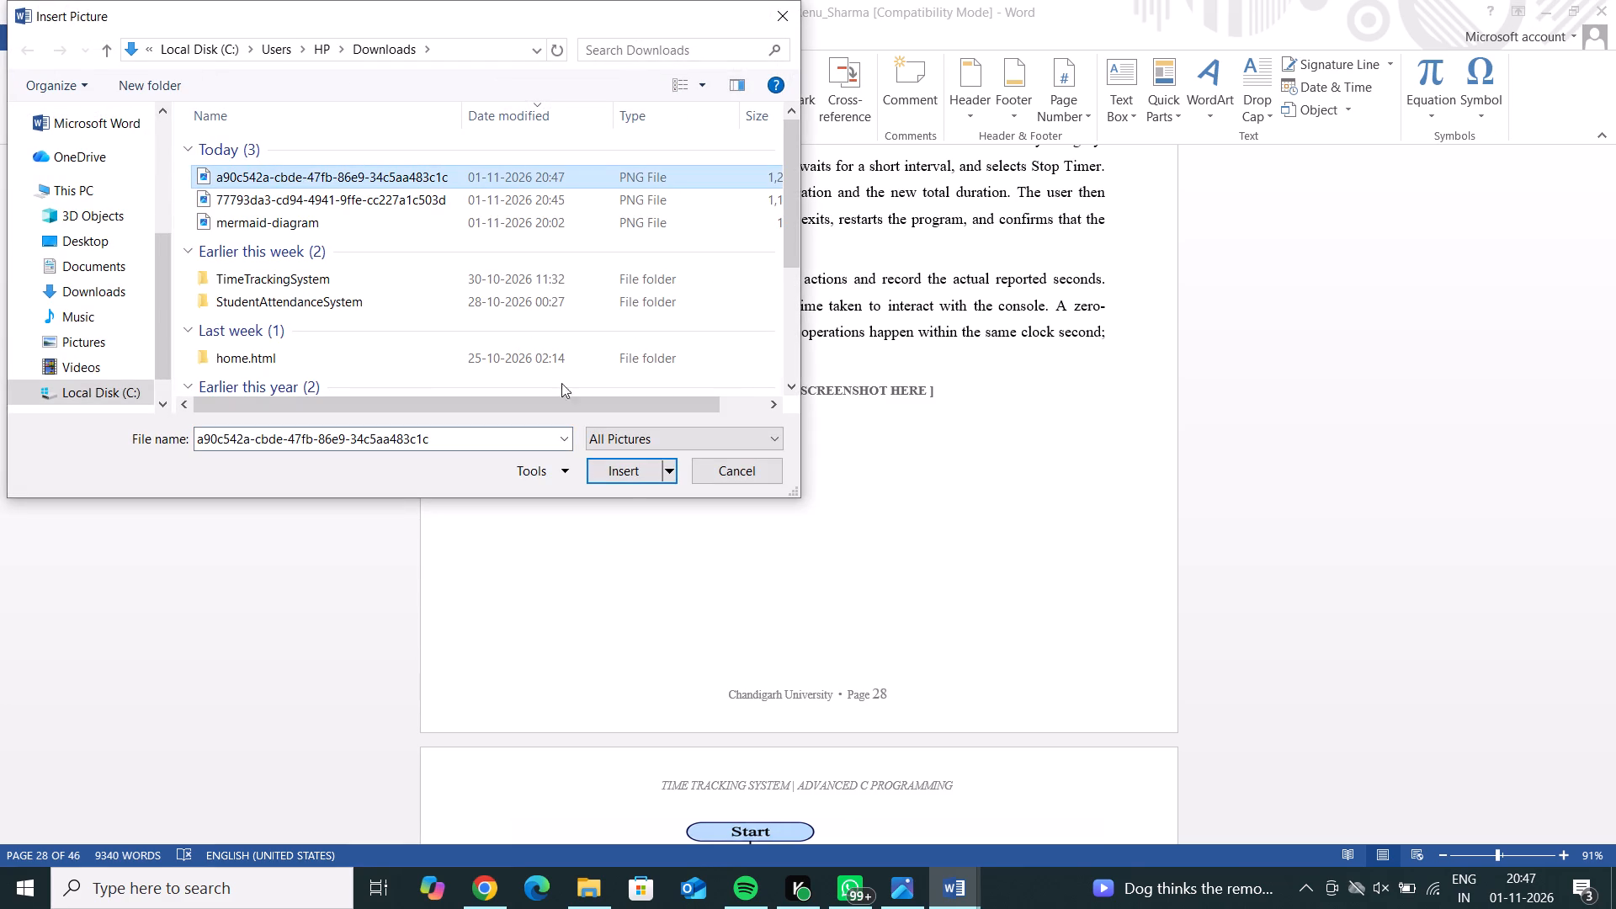
click(621, 473)
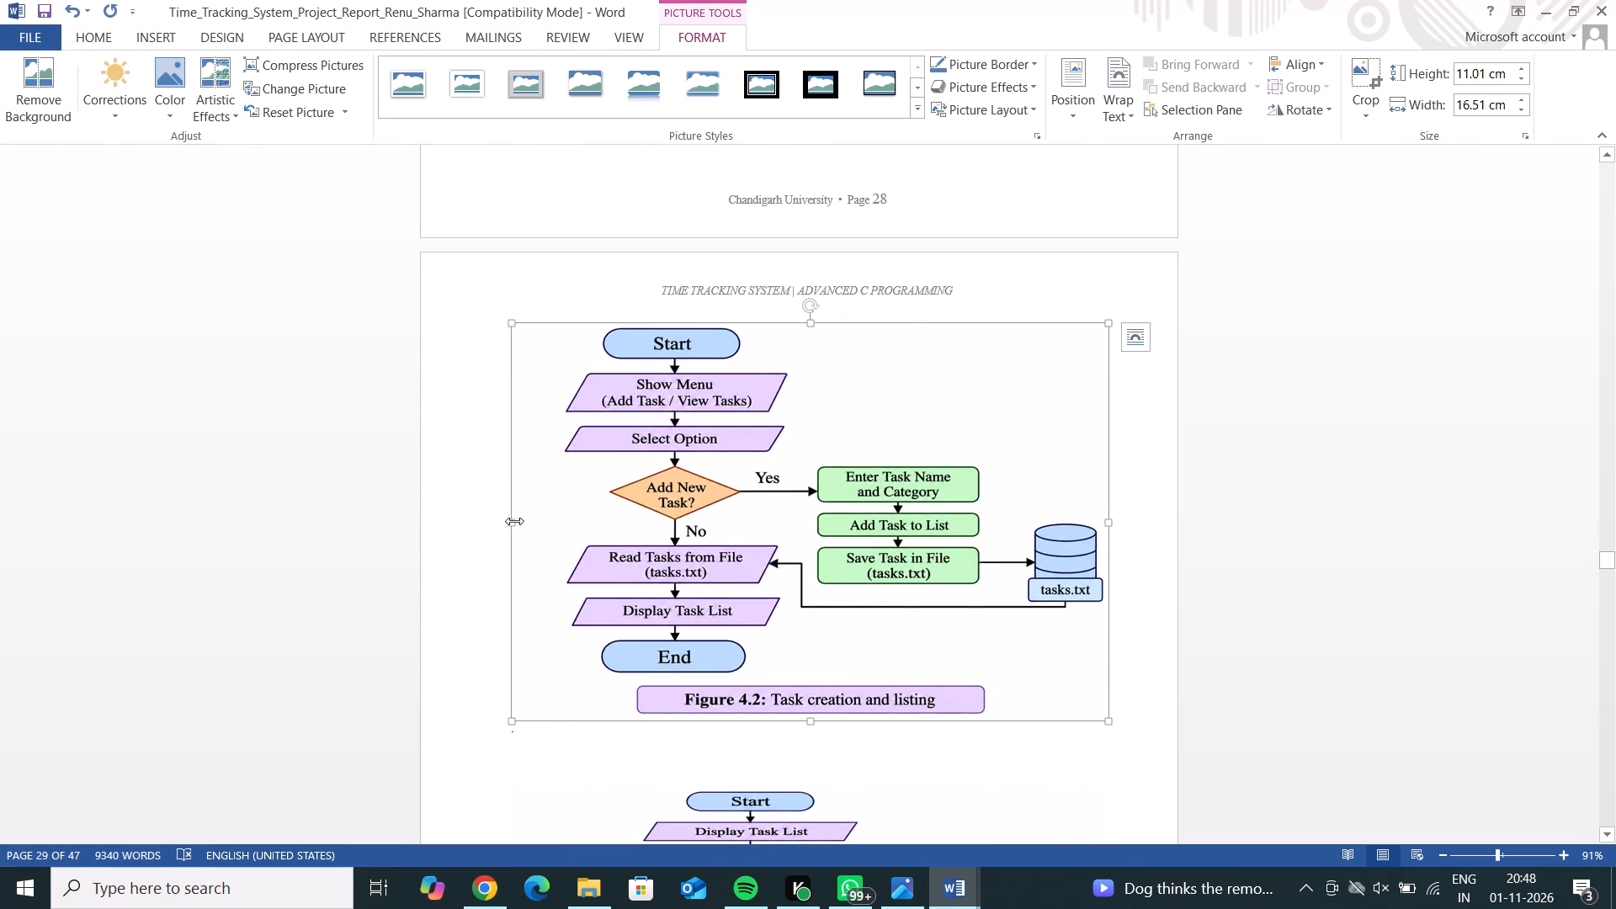
drag(513, 521, 596, 525)
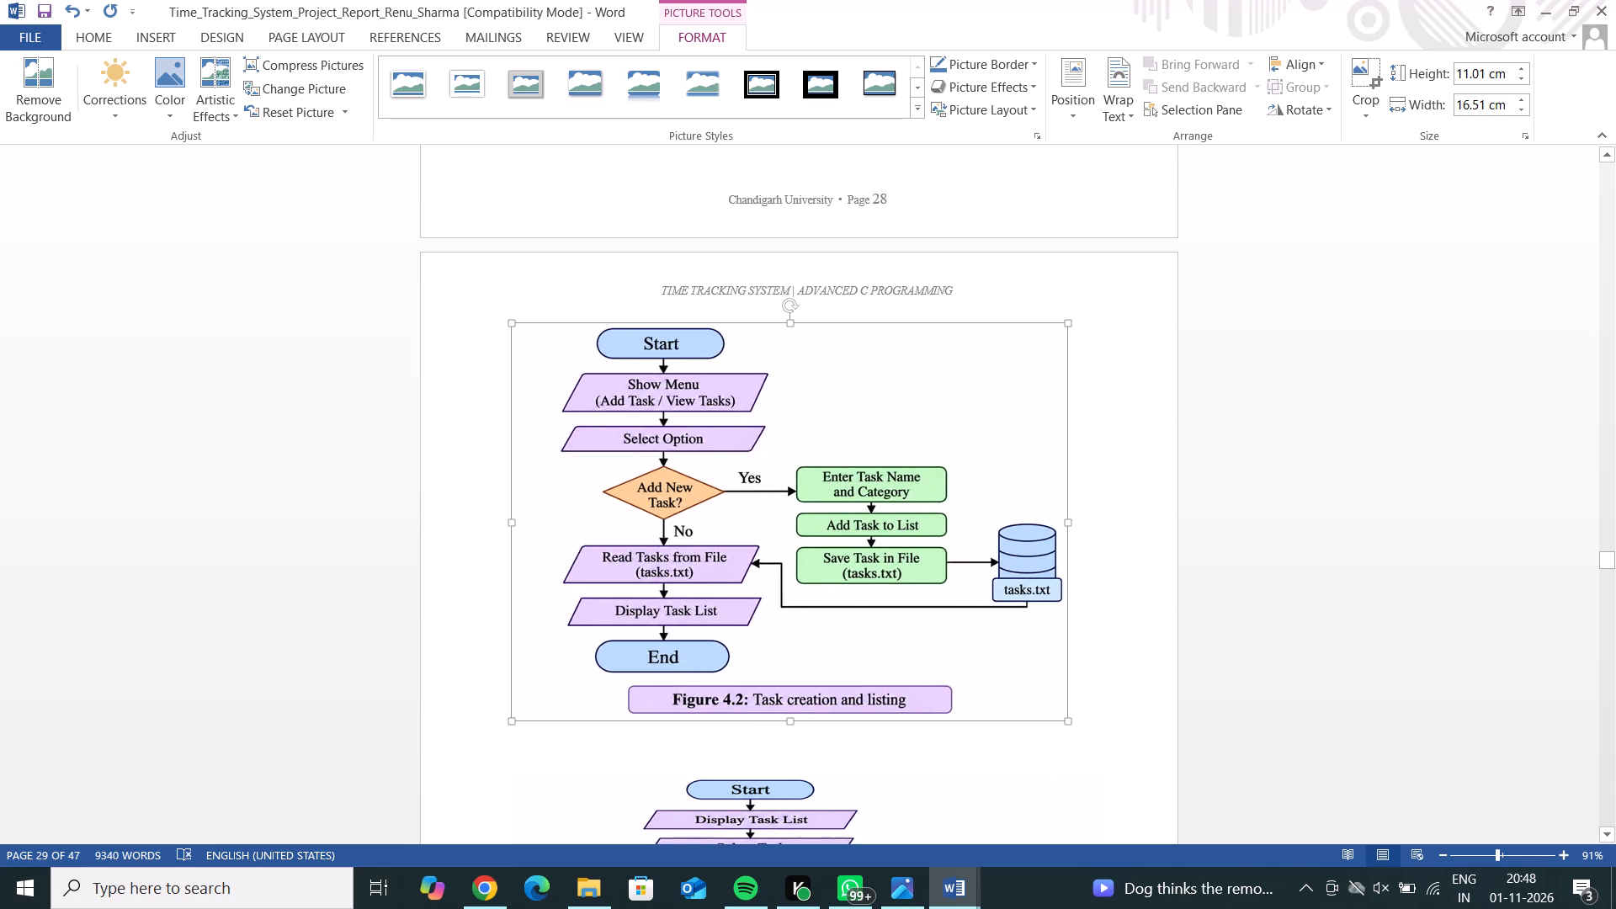
drag(596, 525, 603, 525)
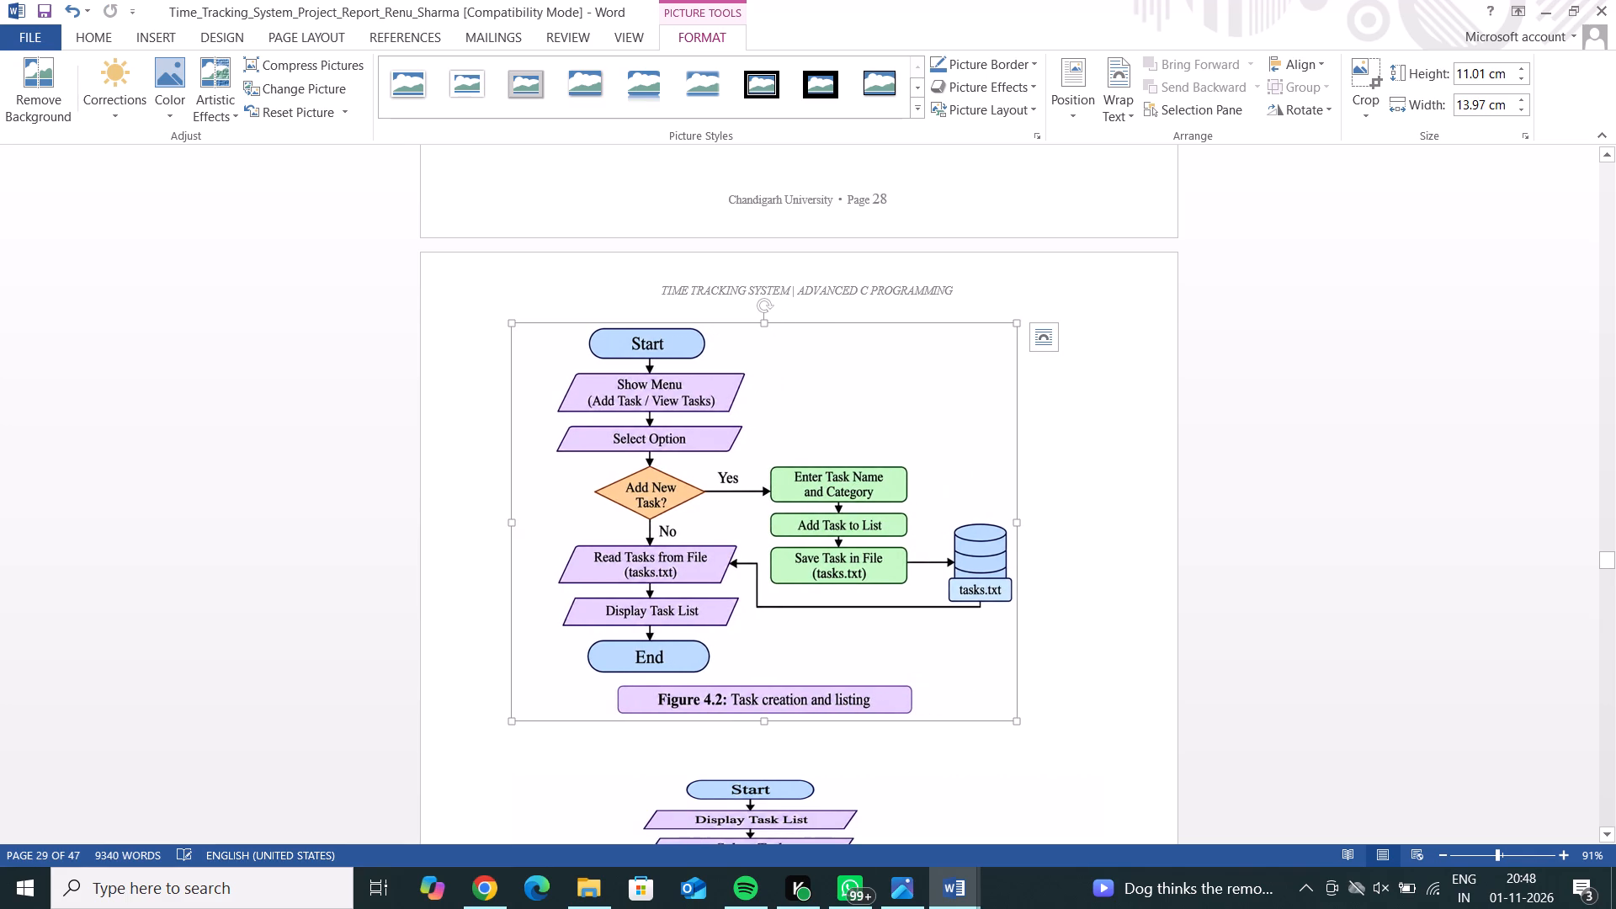
Copy the caption "Figure 4.2: Task creation and listing" from the following page to just below the inserted flowchart.
click(624, 741)
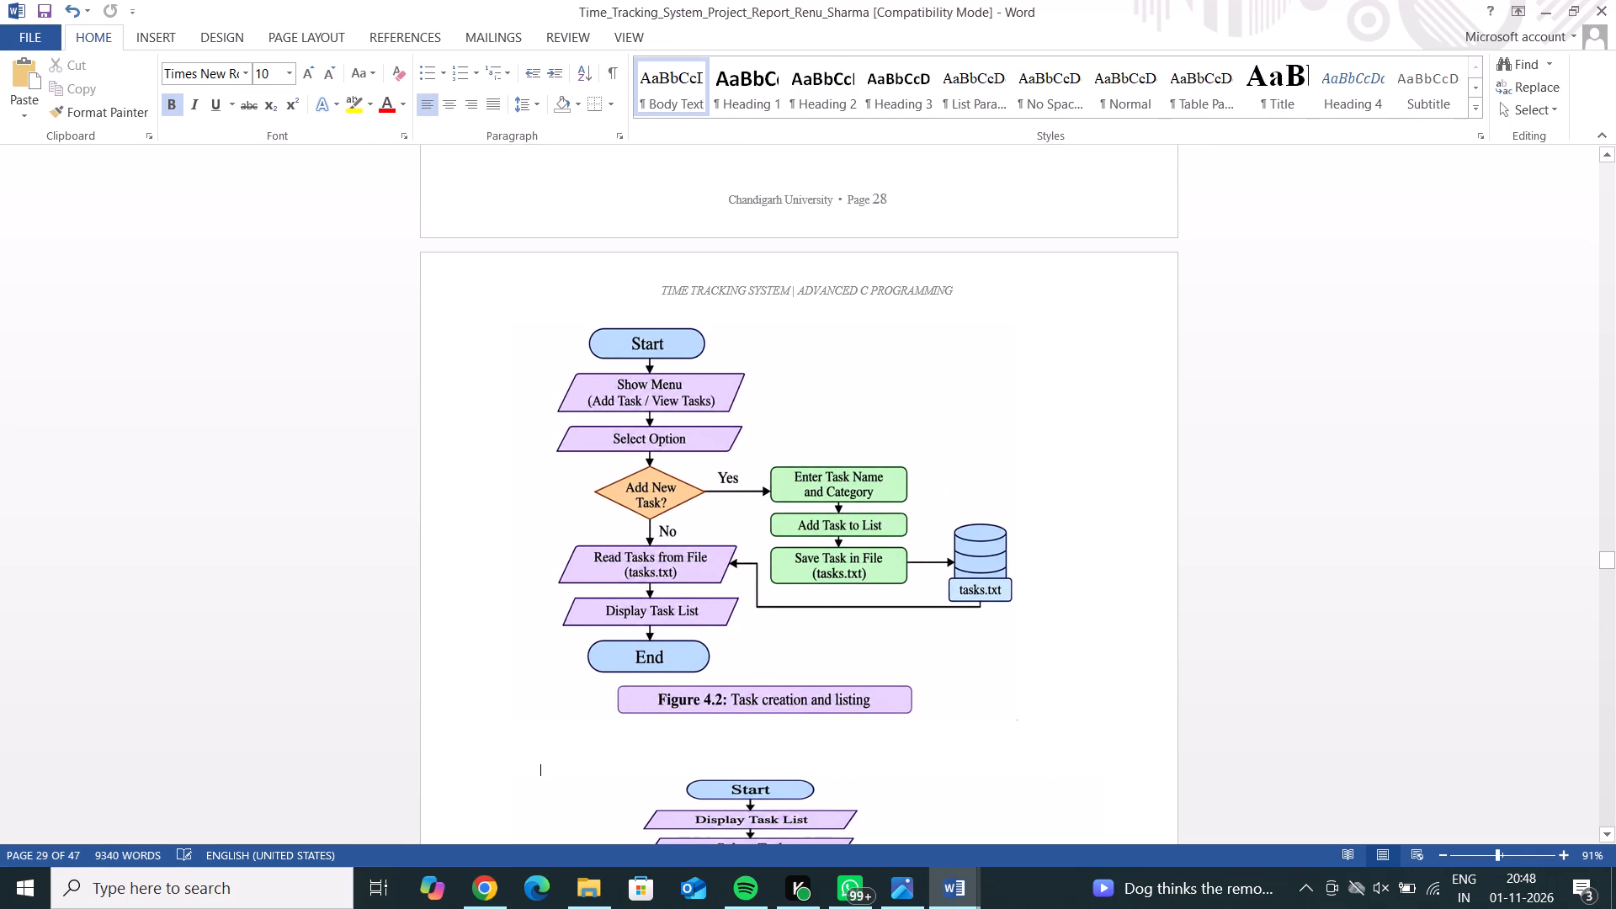
click(637, 737)
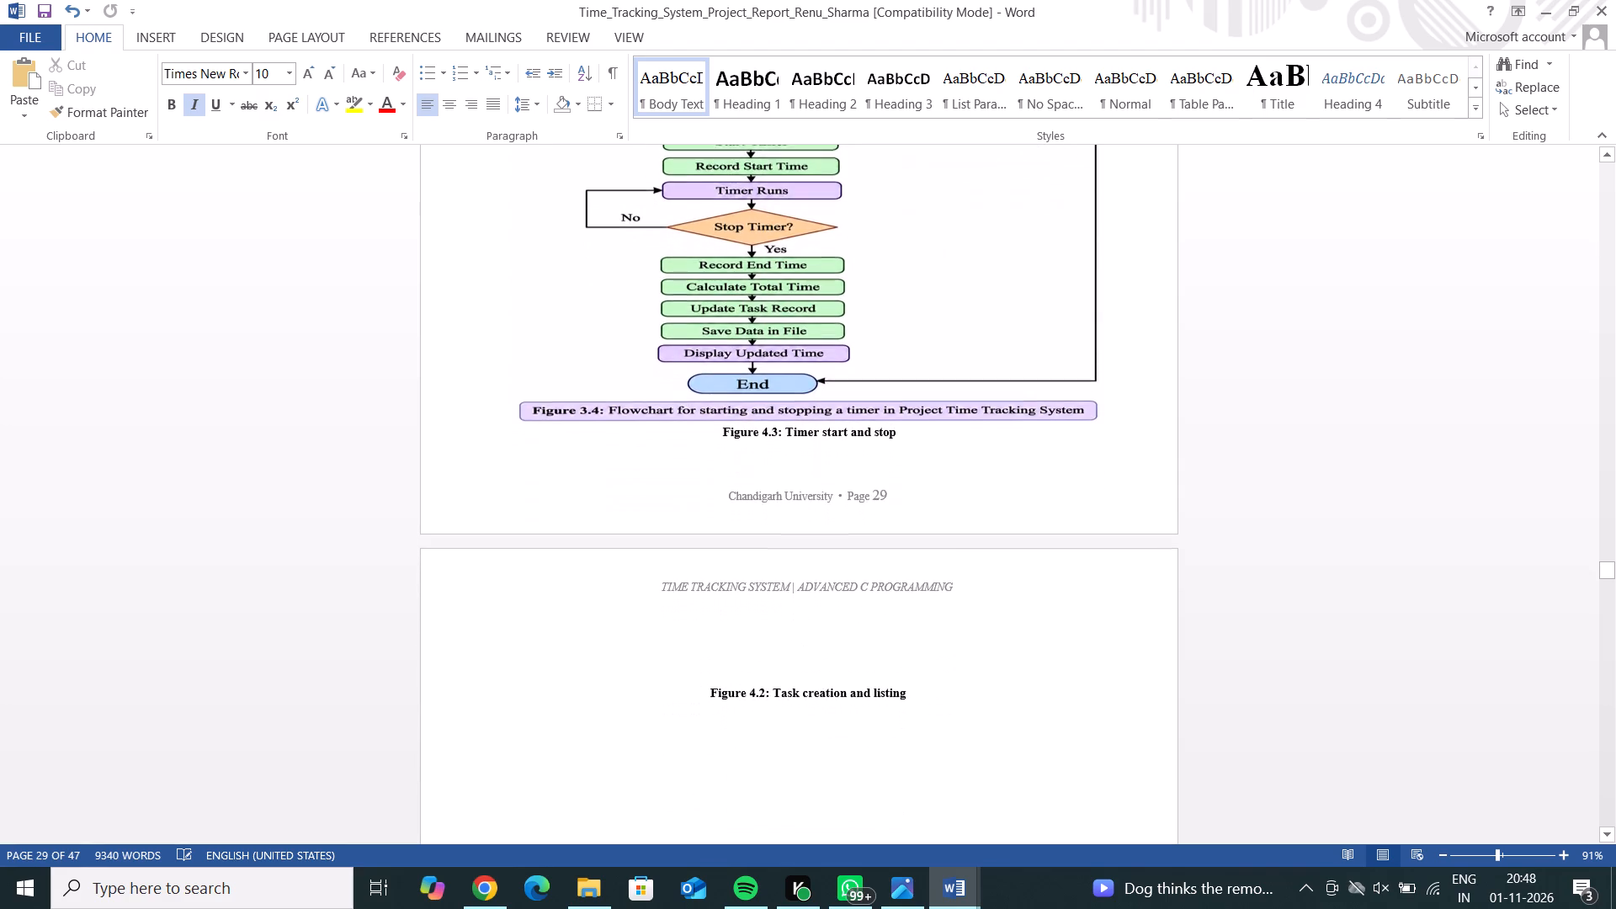
drag(913, 691, 791, 691)
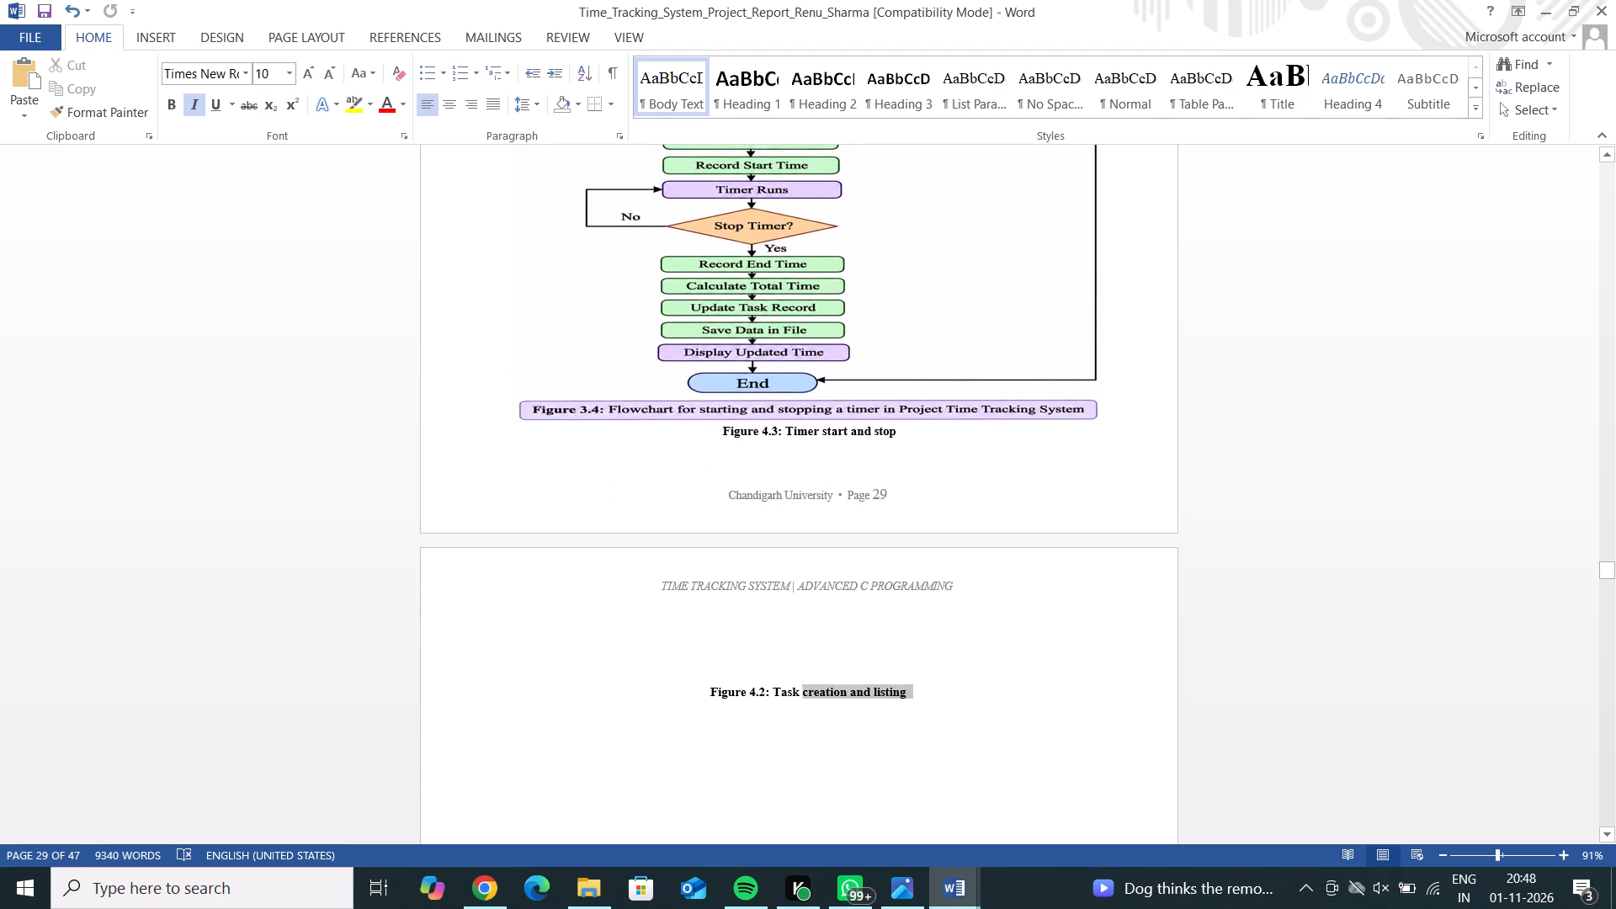
drag(791, 691, 715, 683)
key(ctrl+c)
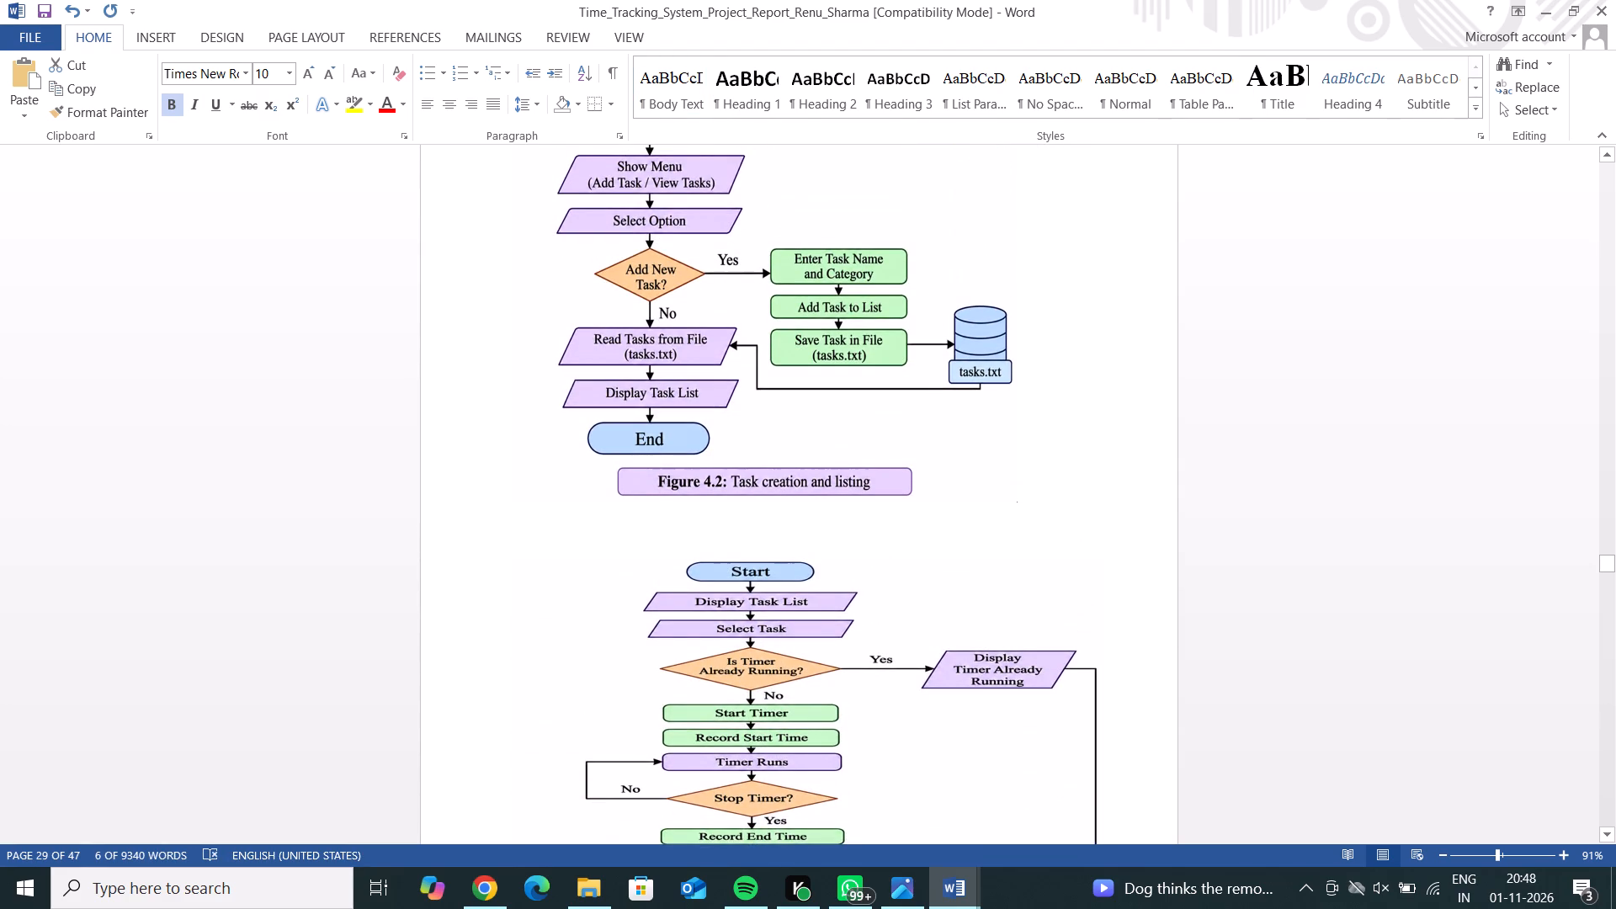
click(632, 508)
key(ctrl+c)
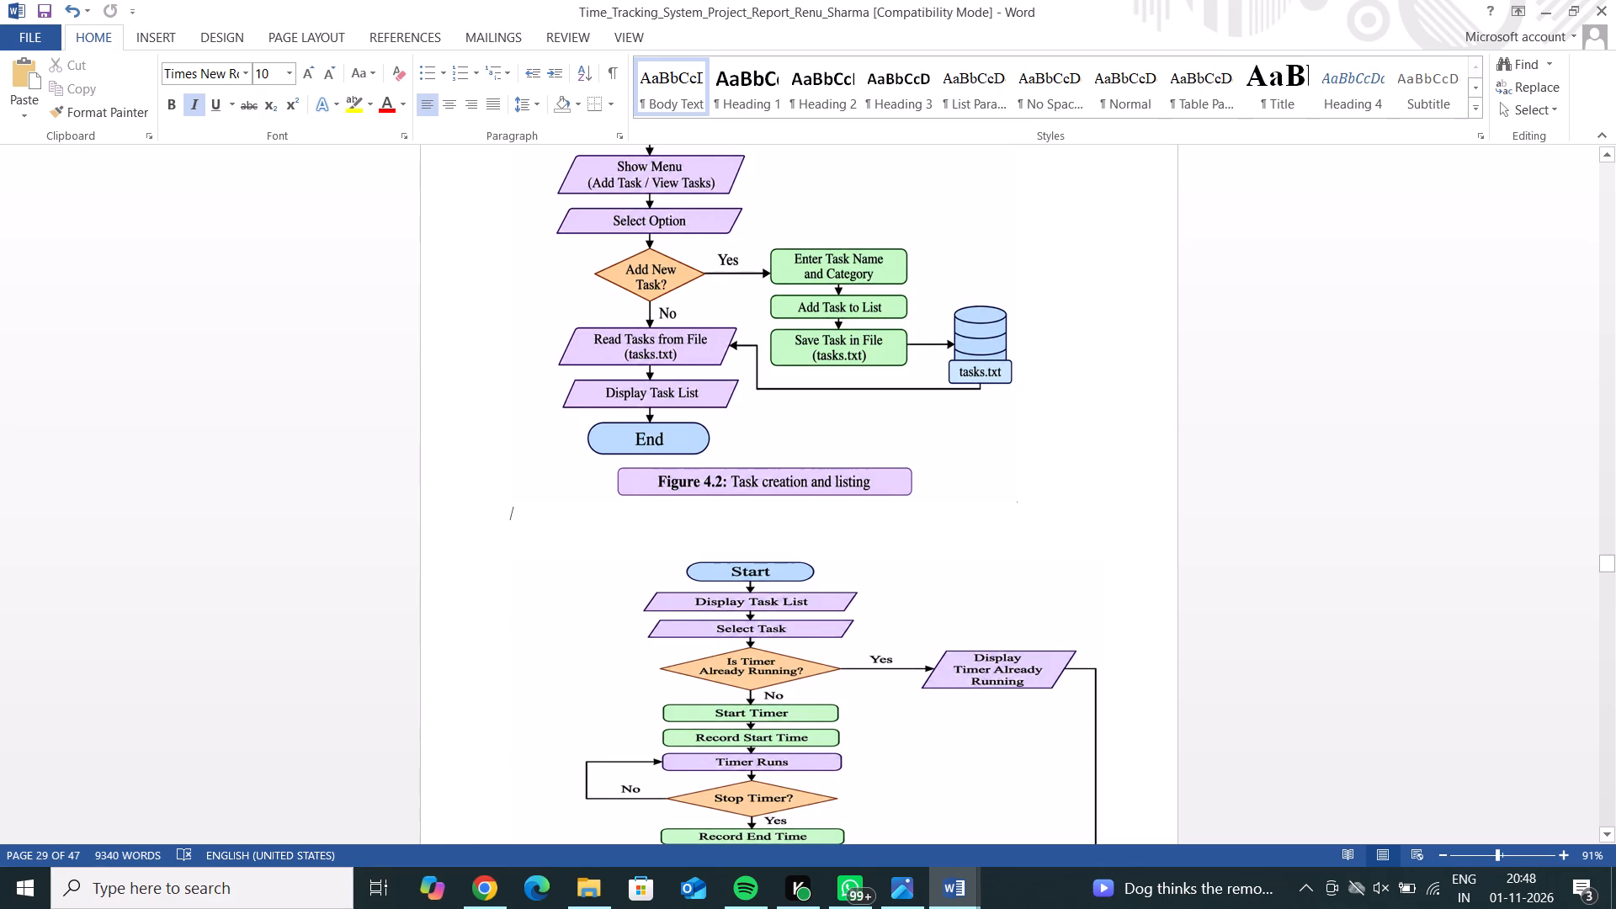
key(ctrl+v)
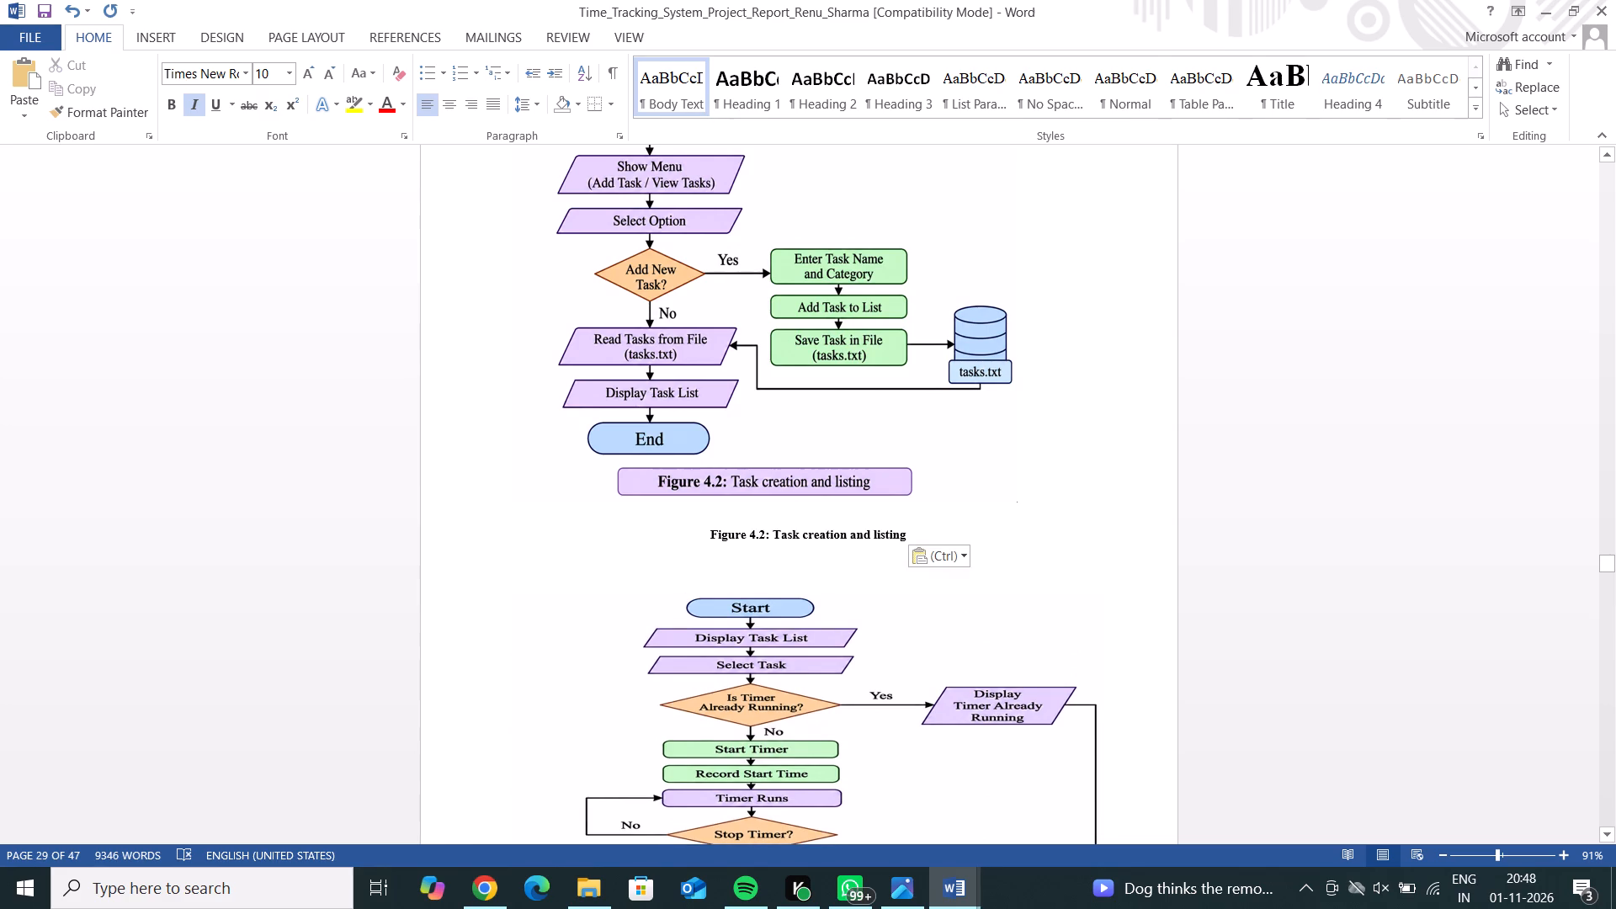
Remove the centring from the pasted Figure 4.2 caption and indent it with spaces beneath the flowchart.
click(707, 535)
key(BackSpace)
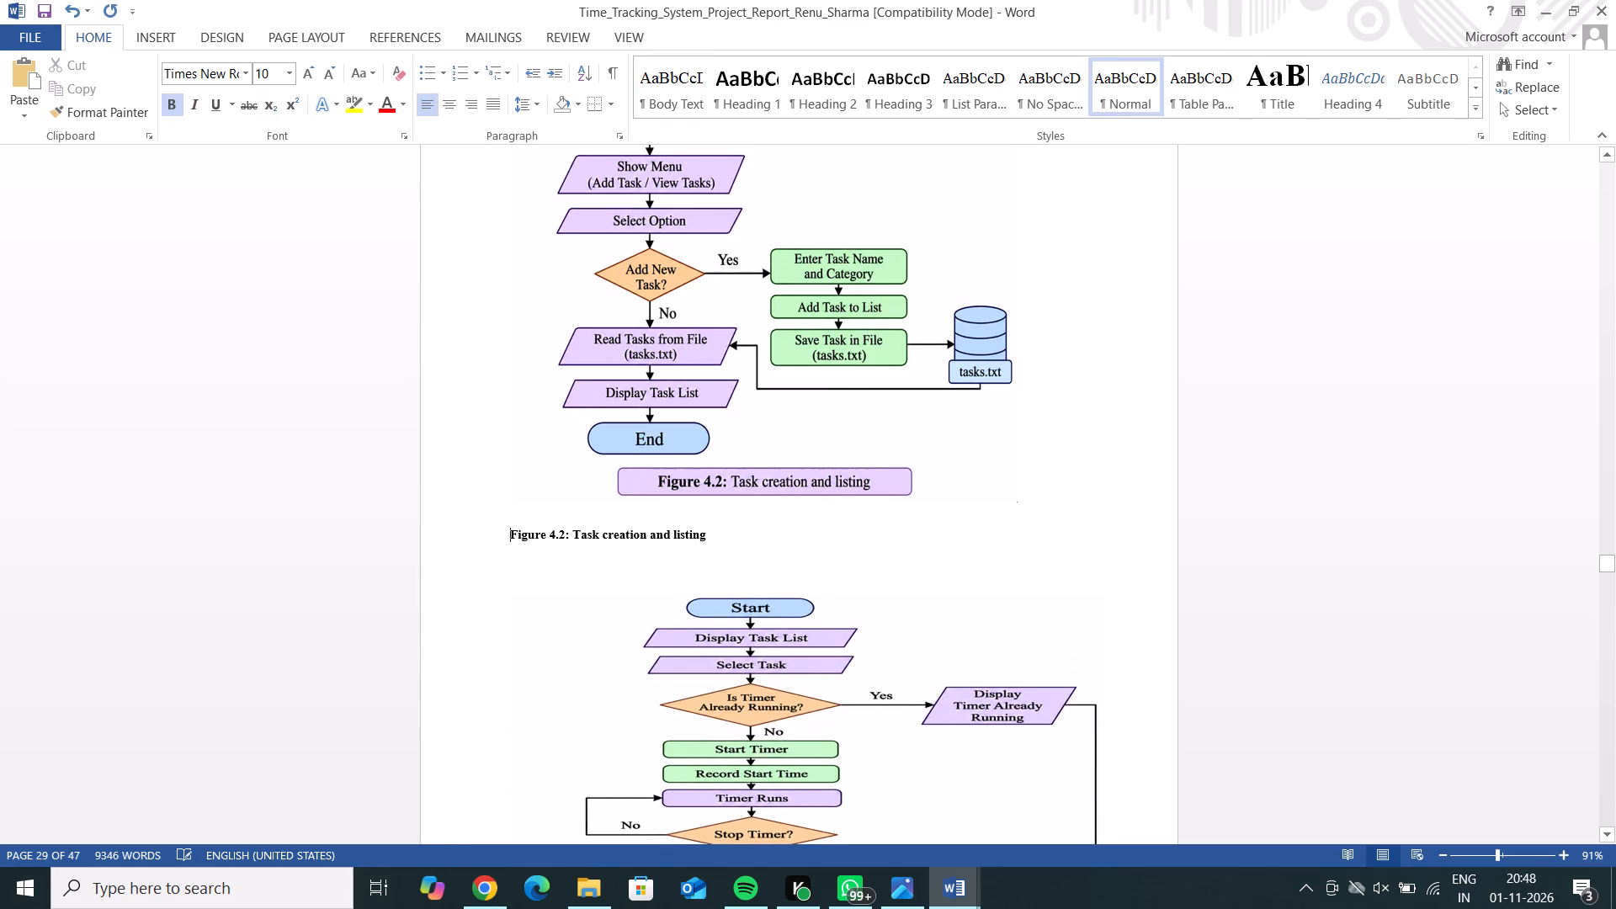
key(space)
key(space)
key(space)
key(space)
key(space)
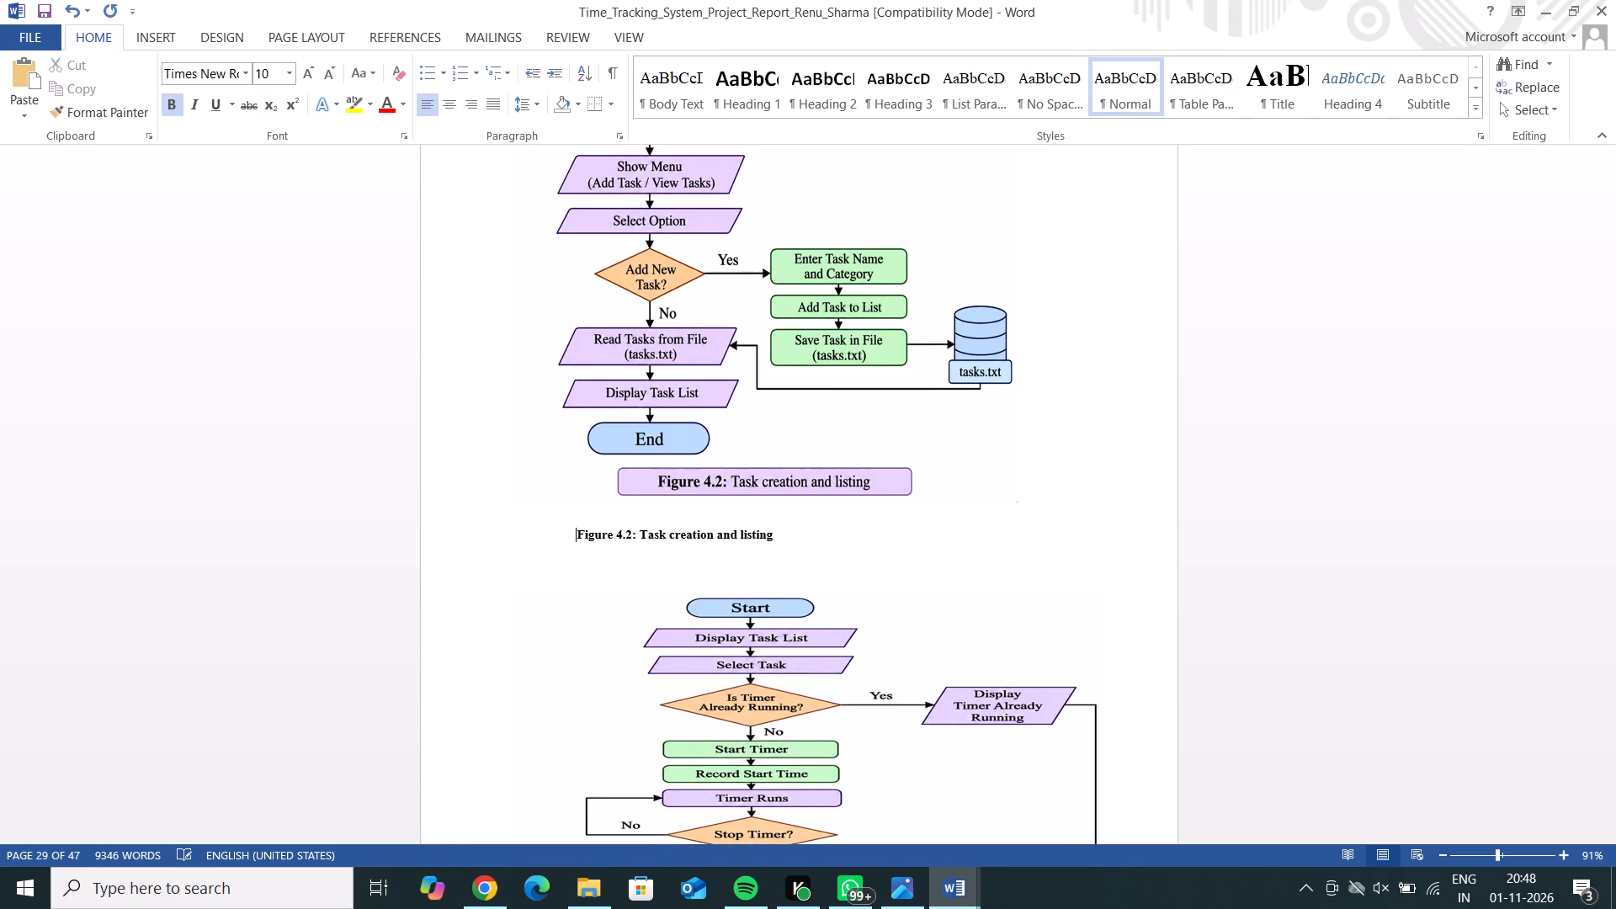
key(space)
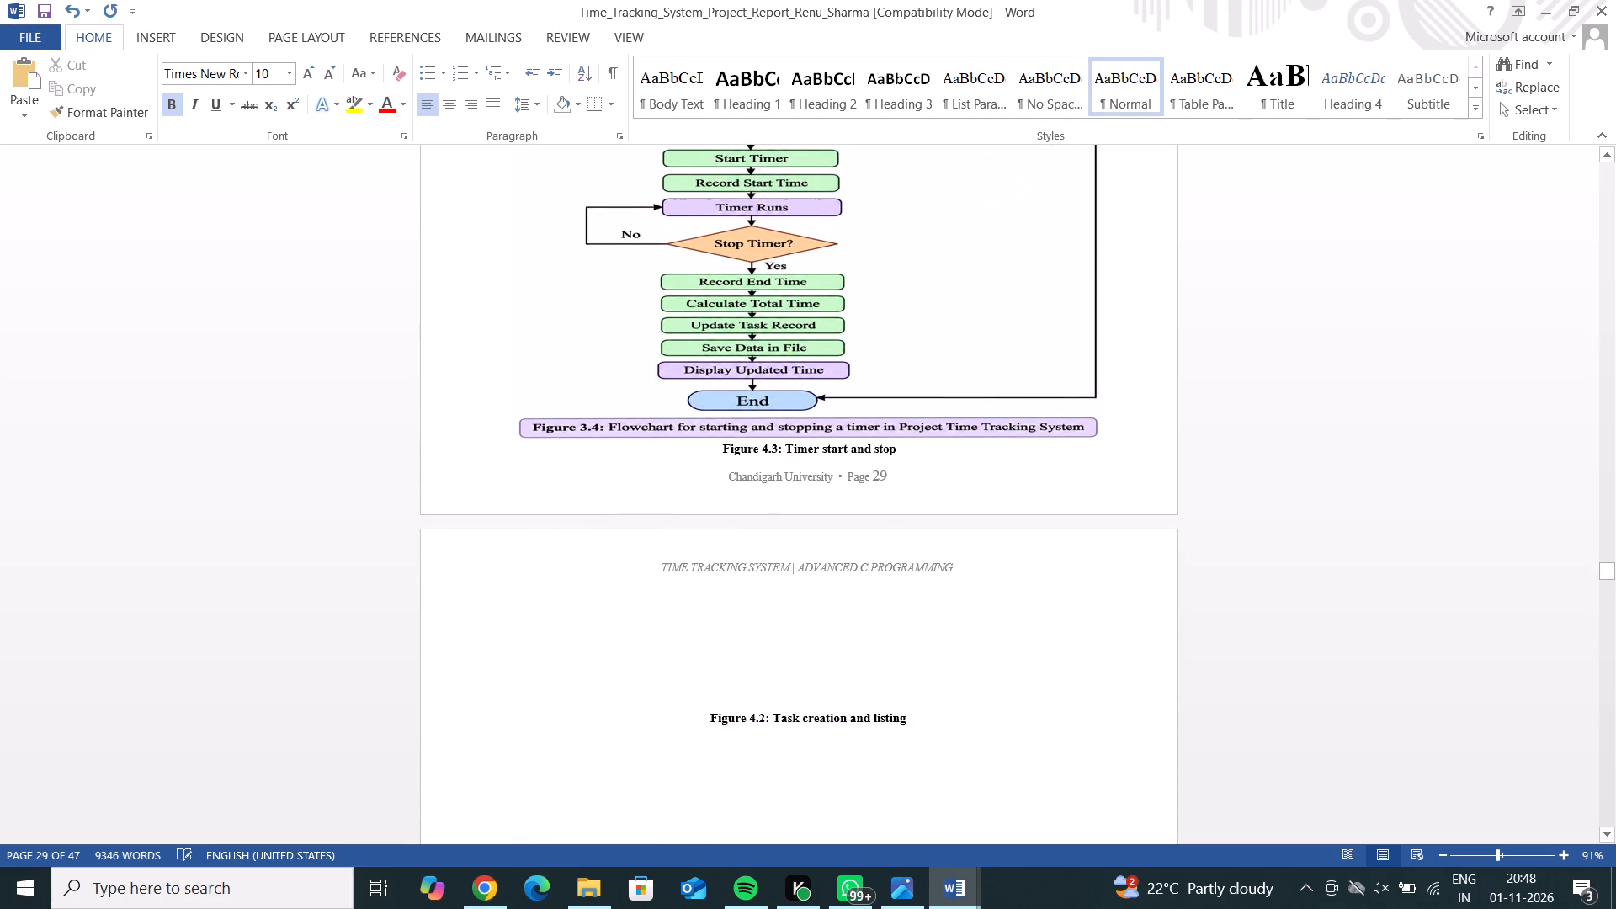
Delete the original "Figure 4.2: Task creation and listing" caption on page 30.
drag(914, 715, 667, 718)
key(BackSpace)
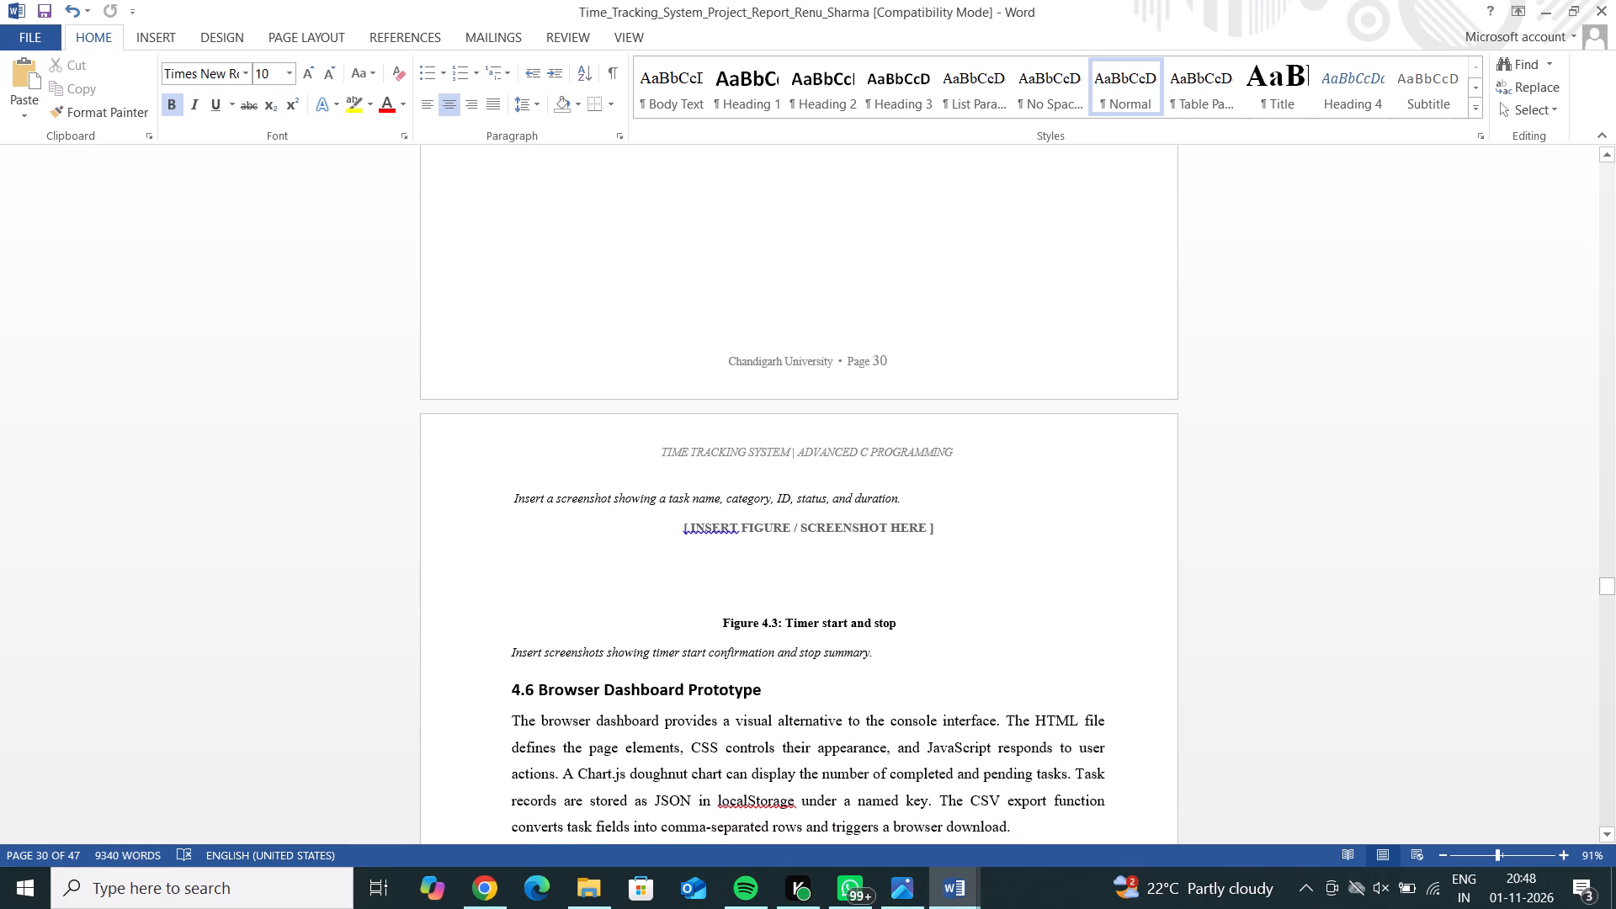
Delete both screenshot instructions, the figure placeholder and the duplicate "Figure 4.3: Timer start and stop" caption above section 4.6.
drag(871, 656, 707, 571)
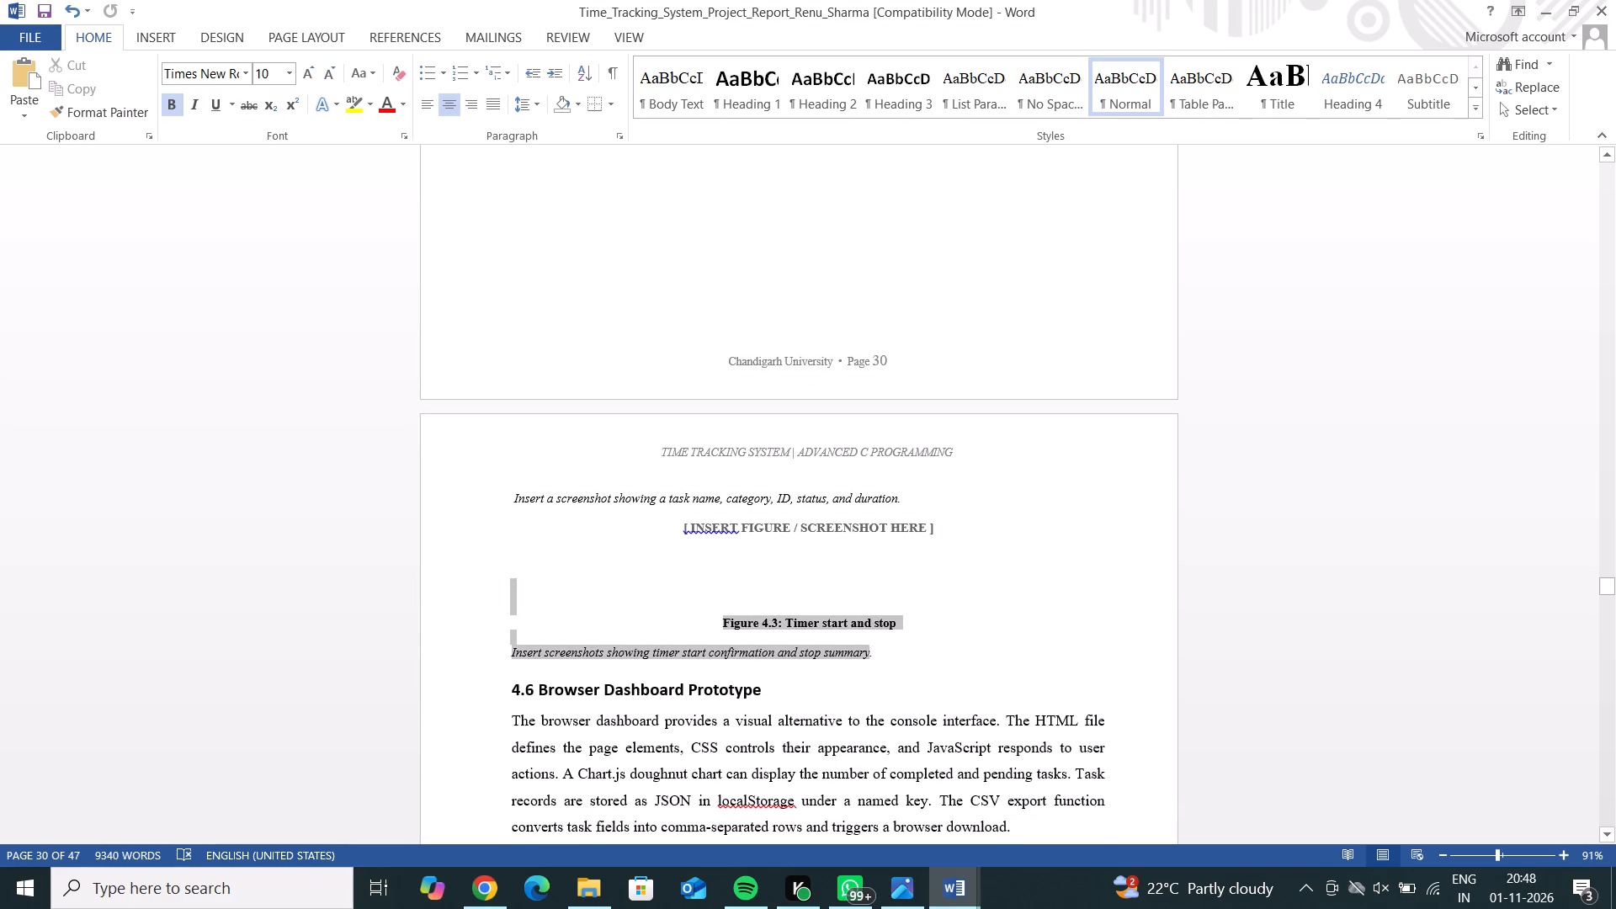
drag(707, 571, 525, 486)
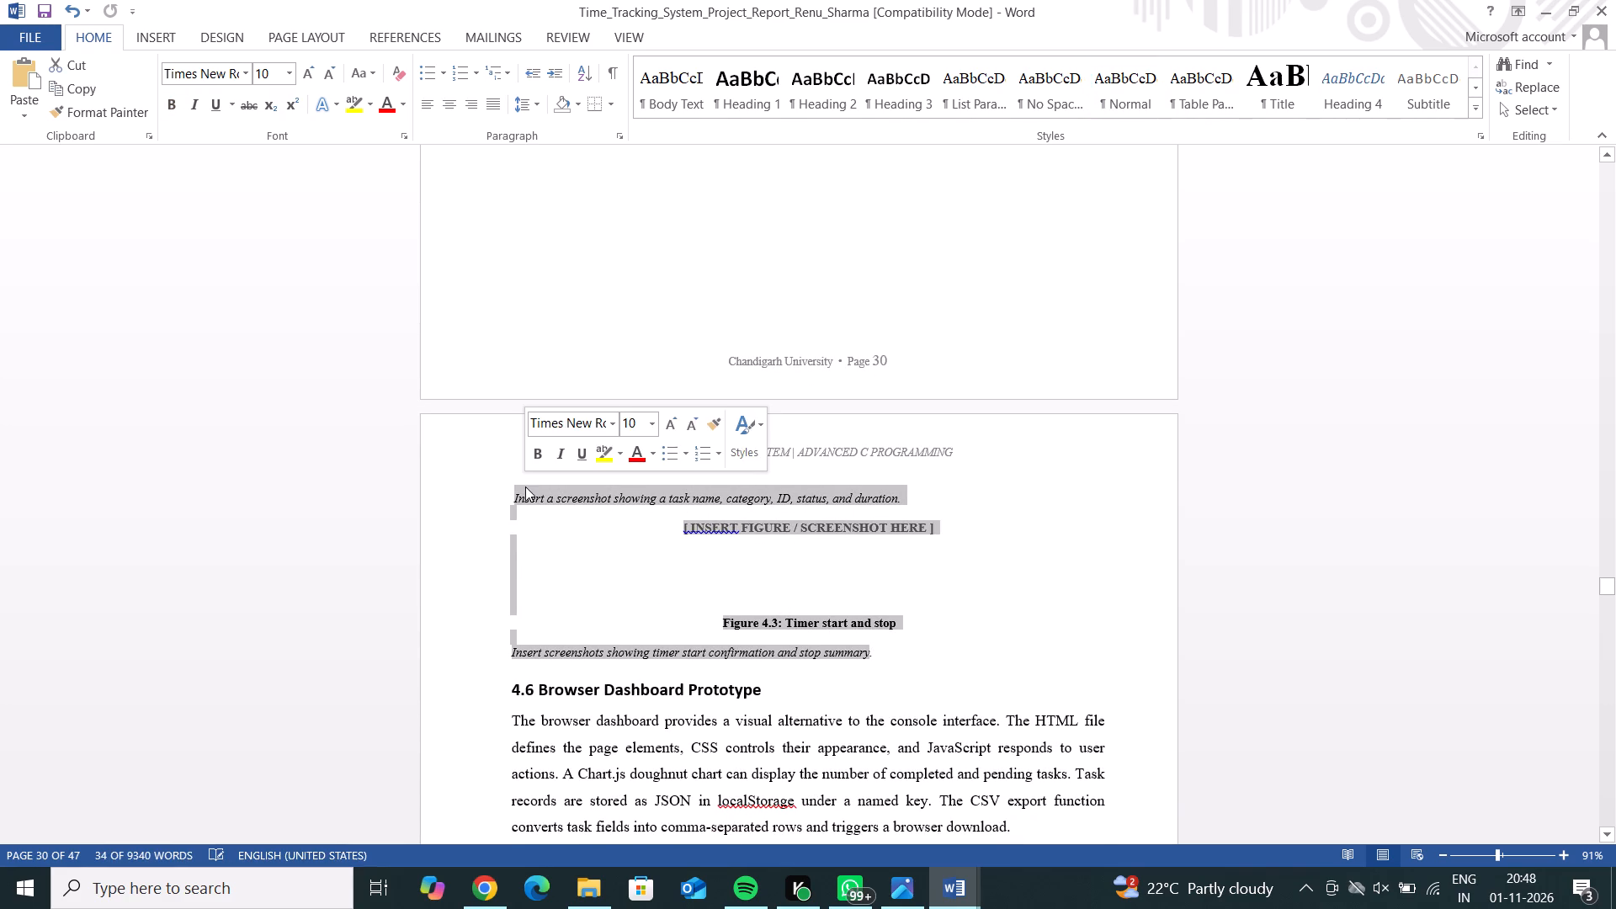
key(BackSpace)
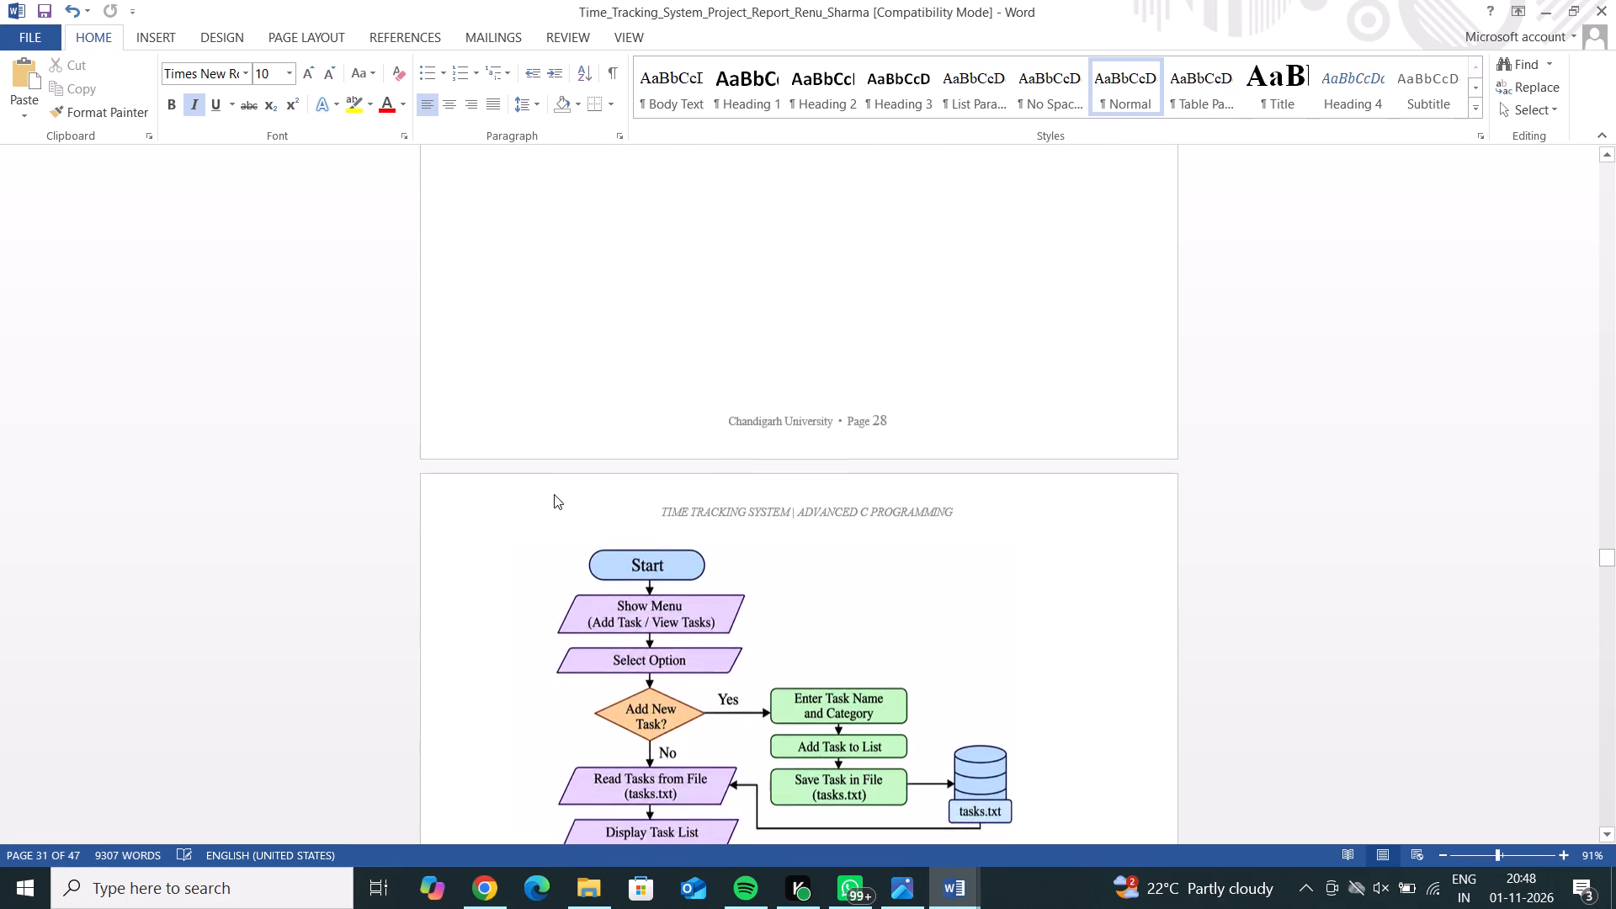
Switch to ChatGPT and save the generated "Figure 4.1: C console menu" image to Downloads as a PNG.
click(479, 884)
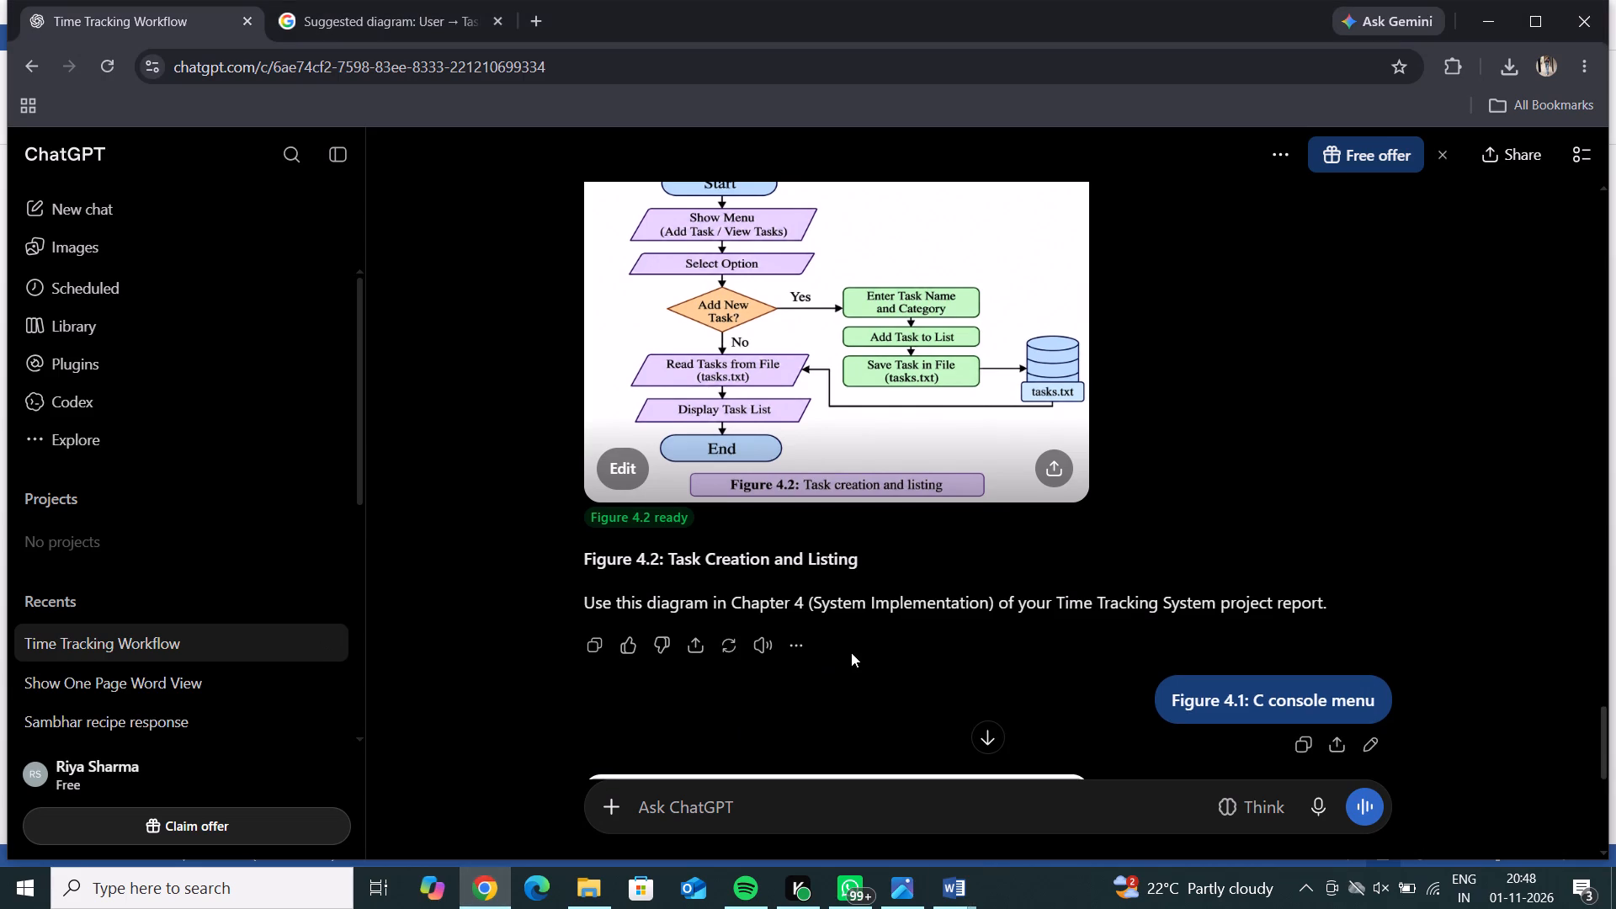
scroll(851, 652, down, 6)
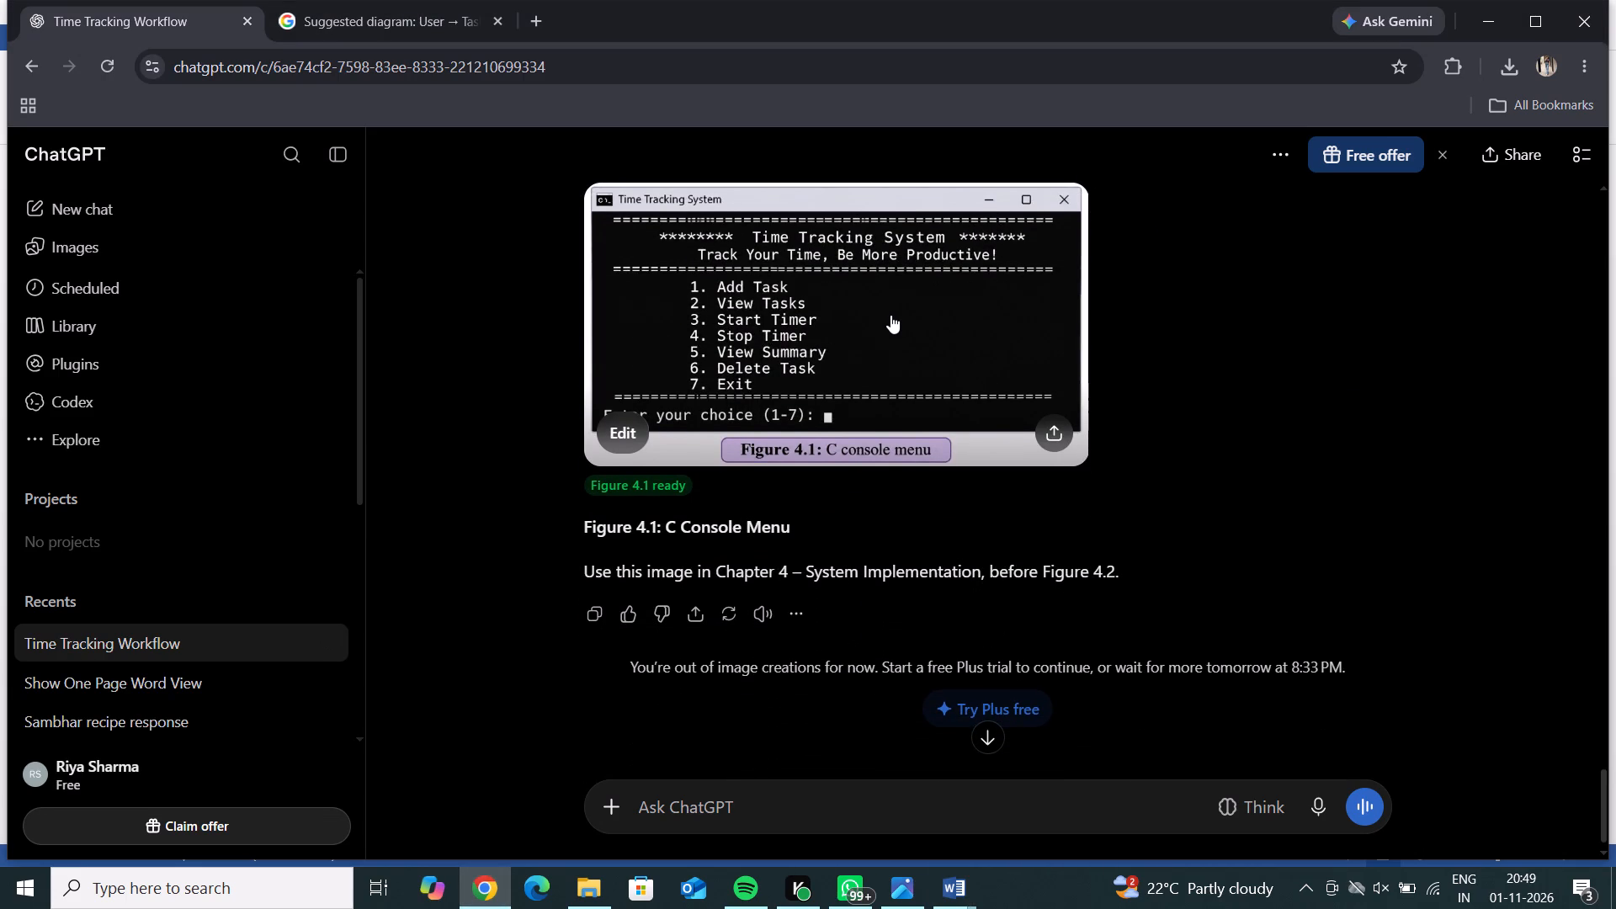
right_click(890, 315)
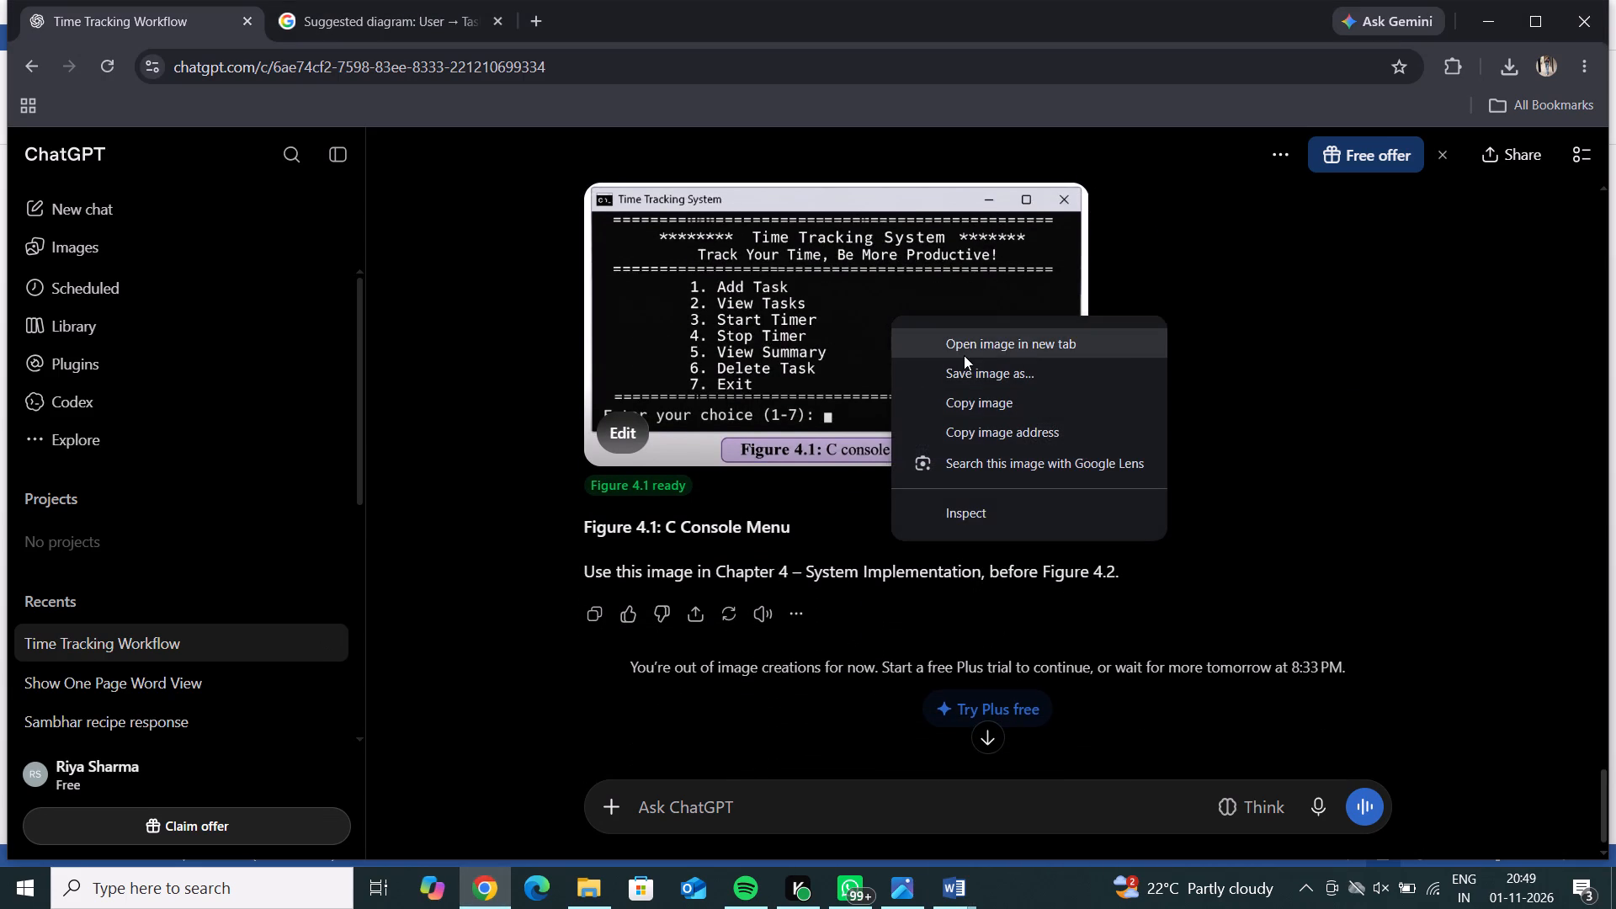
click(966, 369)
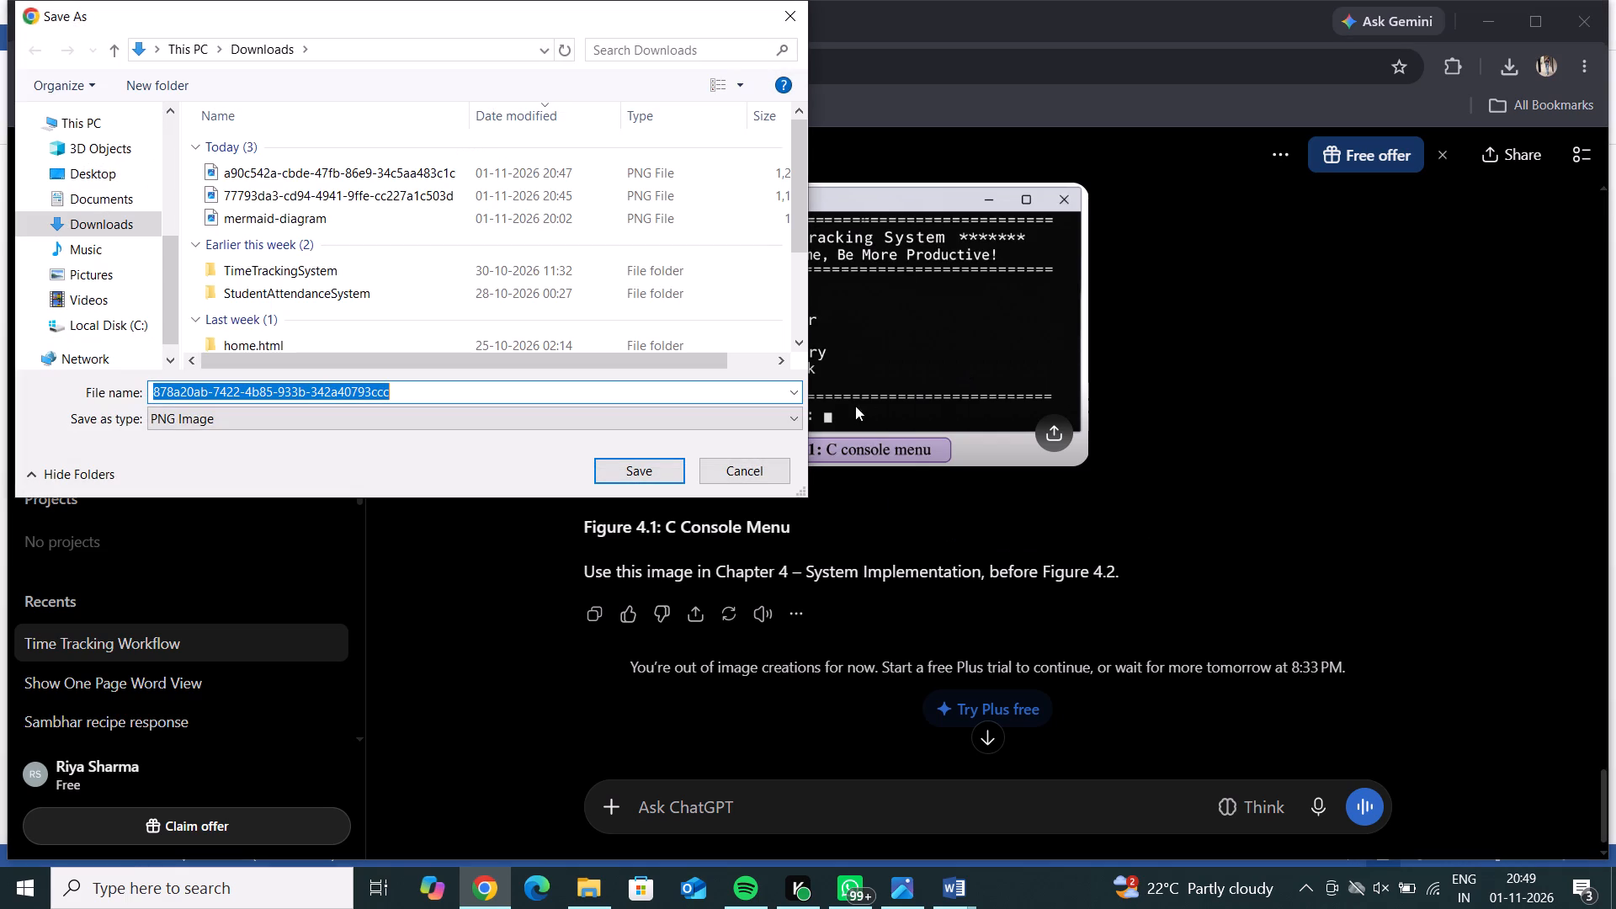
click(665, 468)
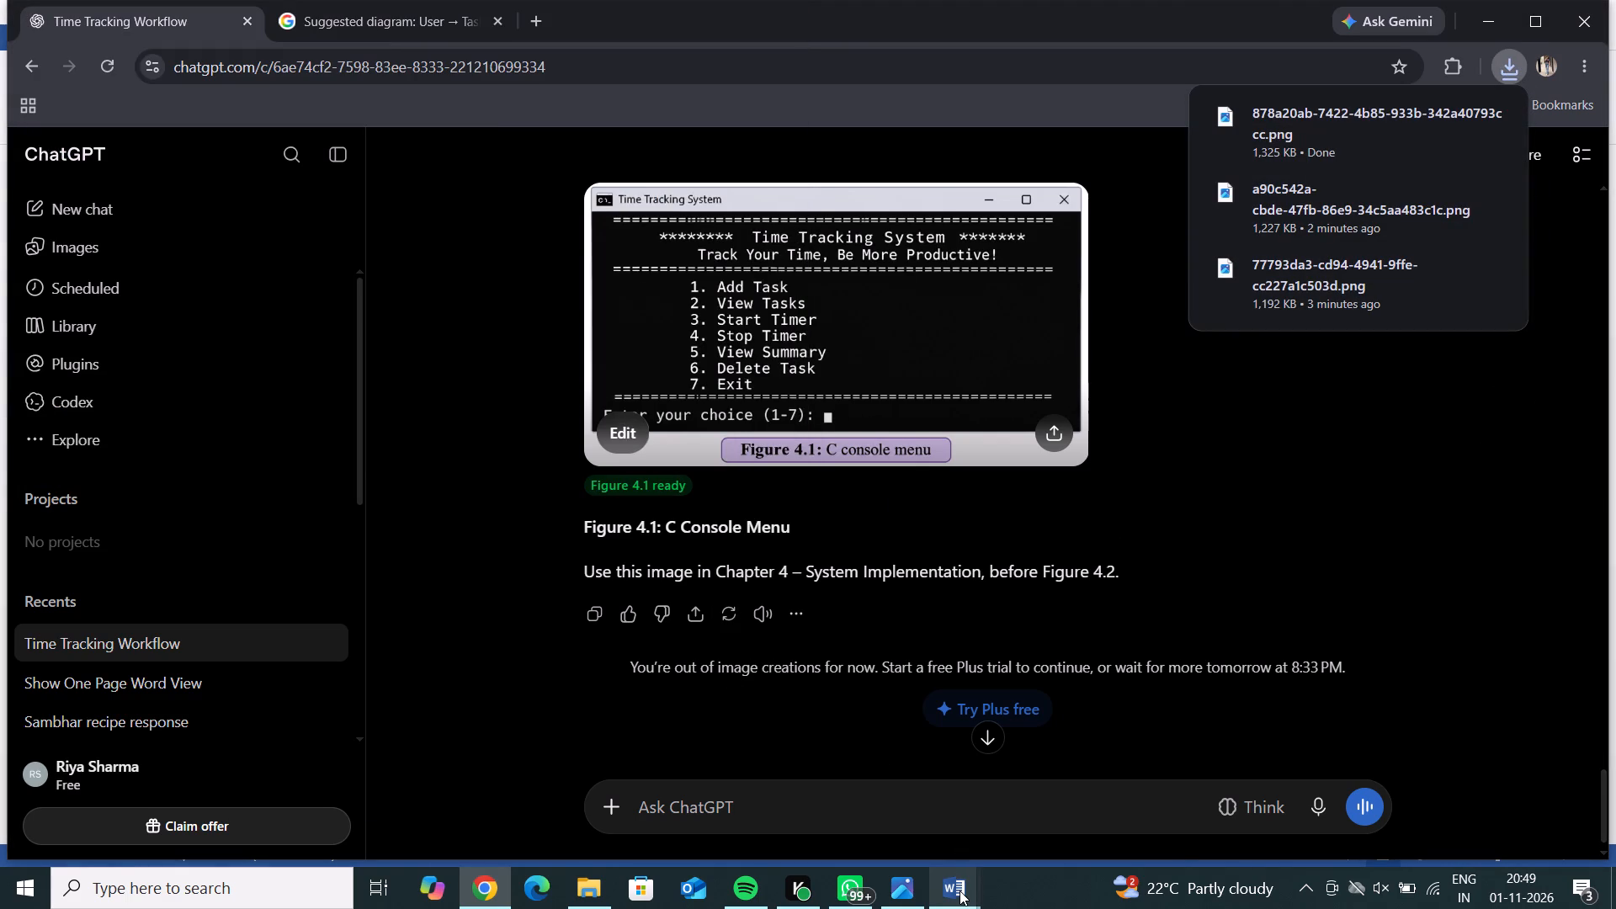
Switch to Word and insert the newest downloaded PNG, the Figure 4.1 console menu, on the blank line below the page 28 figure placeholder.
click(1034, 775)
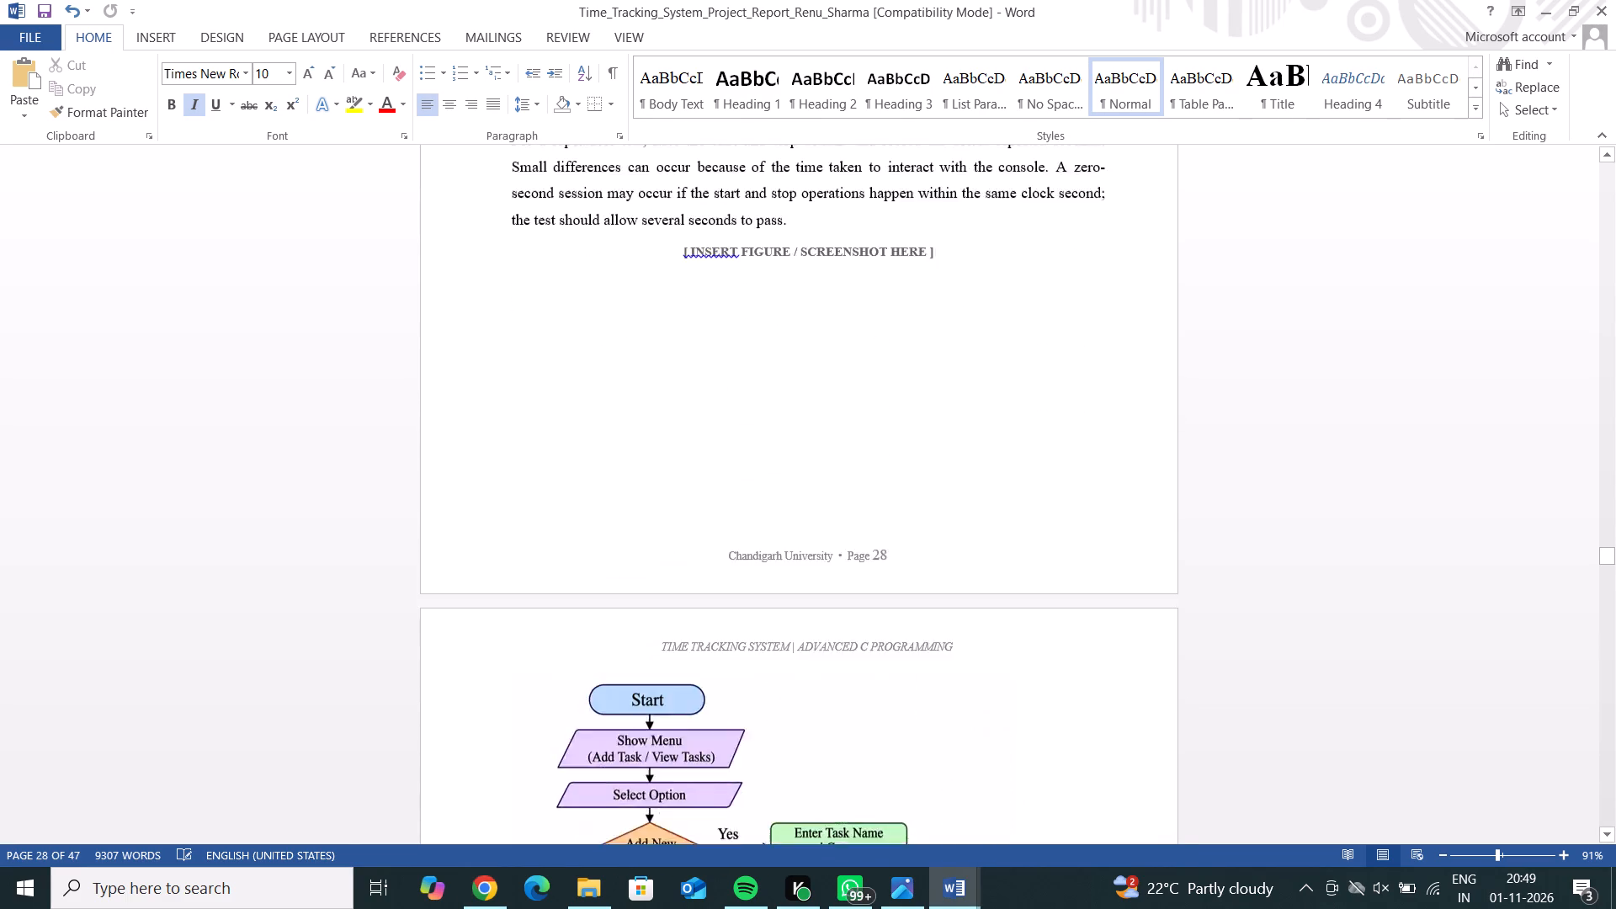
drag(791, 499, 770, 417)
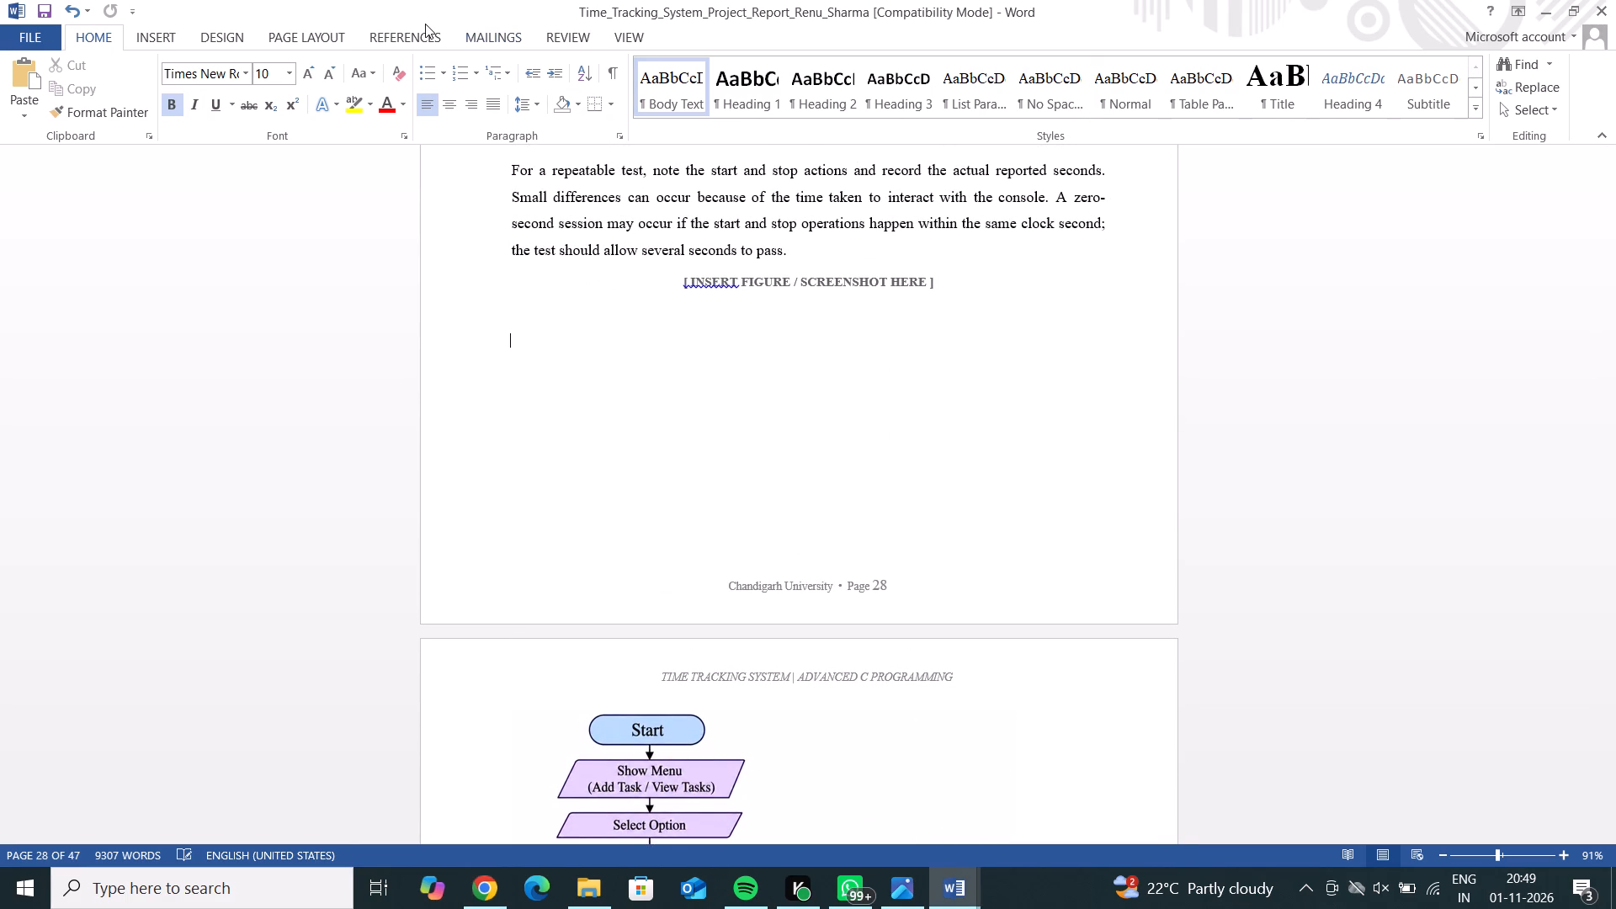
click(150, 36)
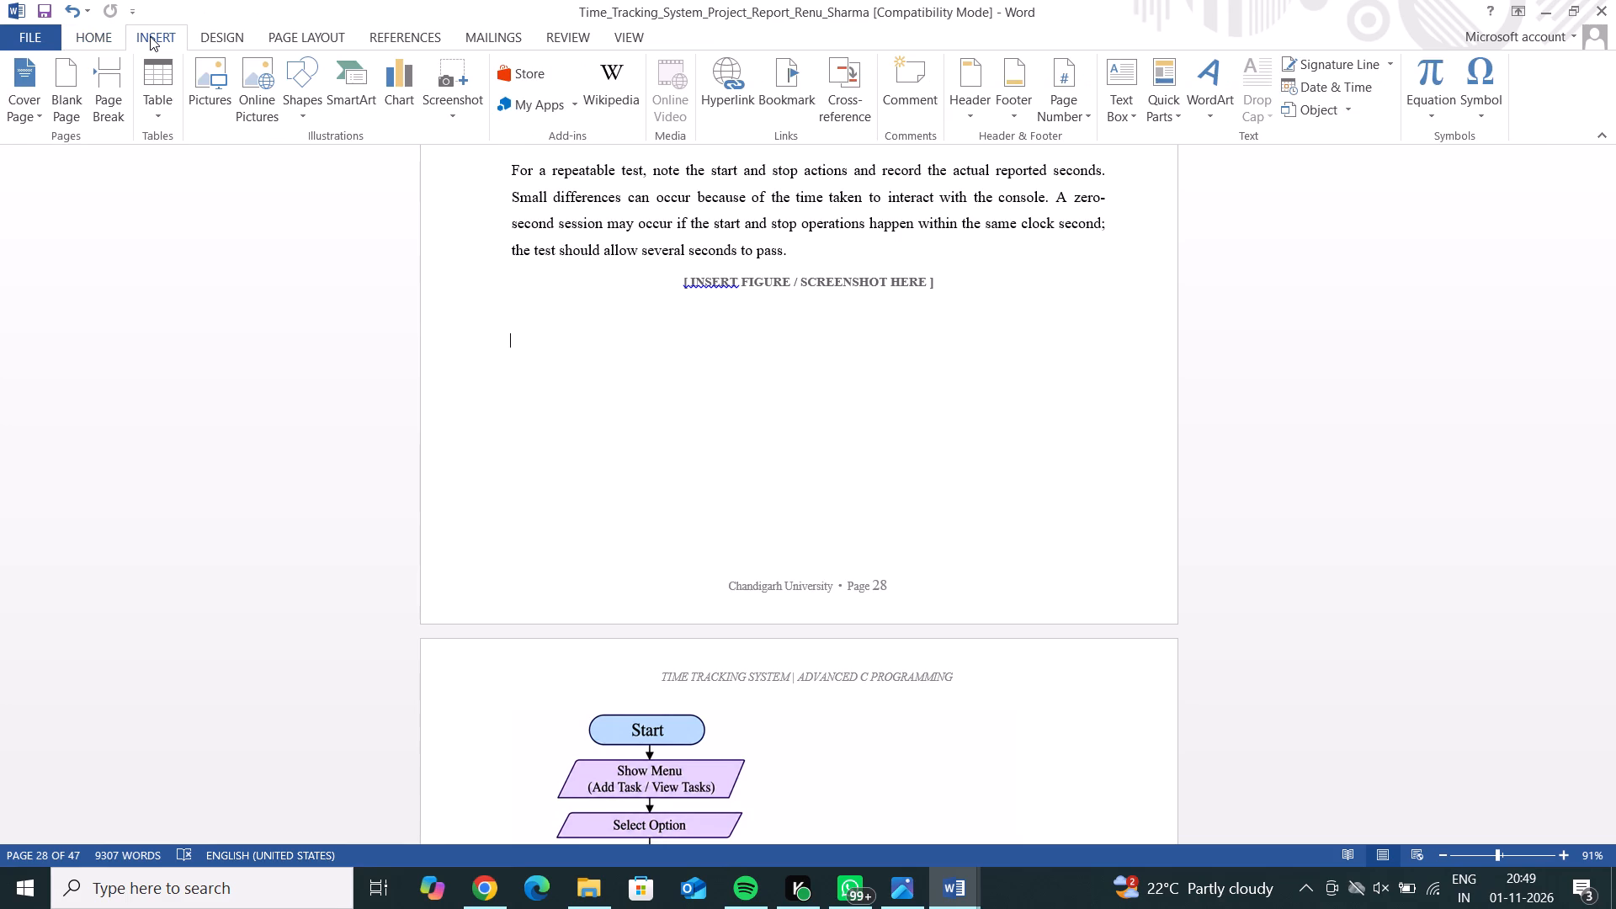
click(211, 69)
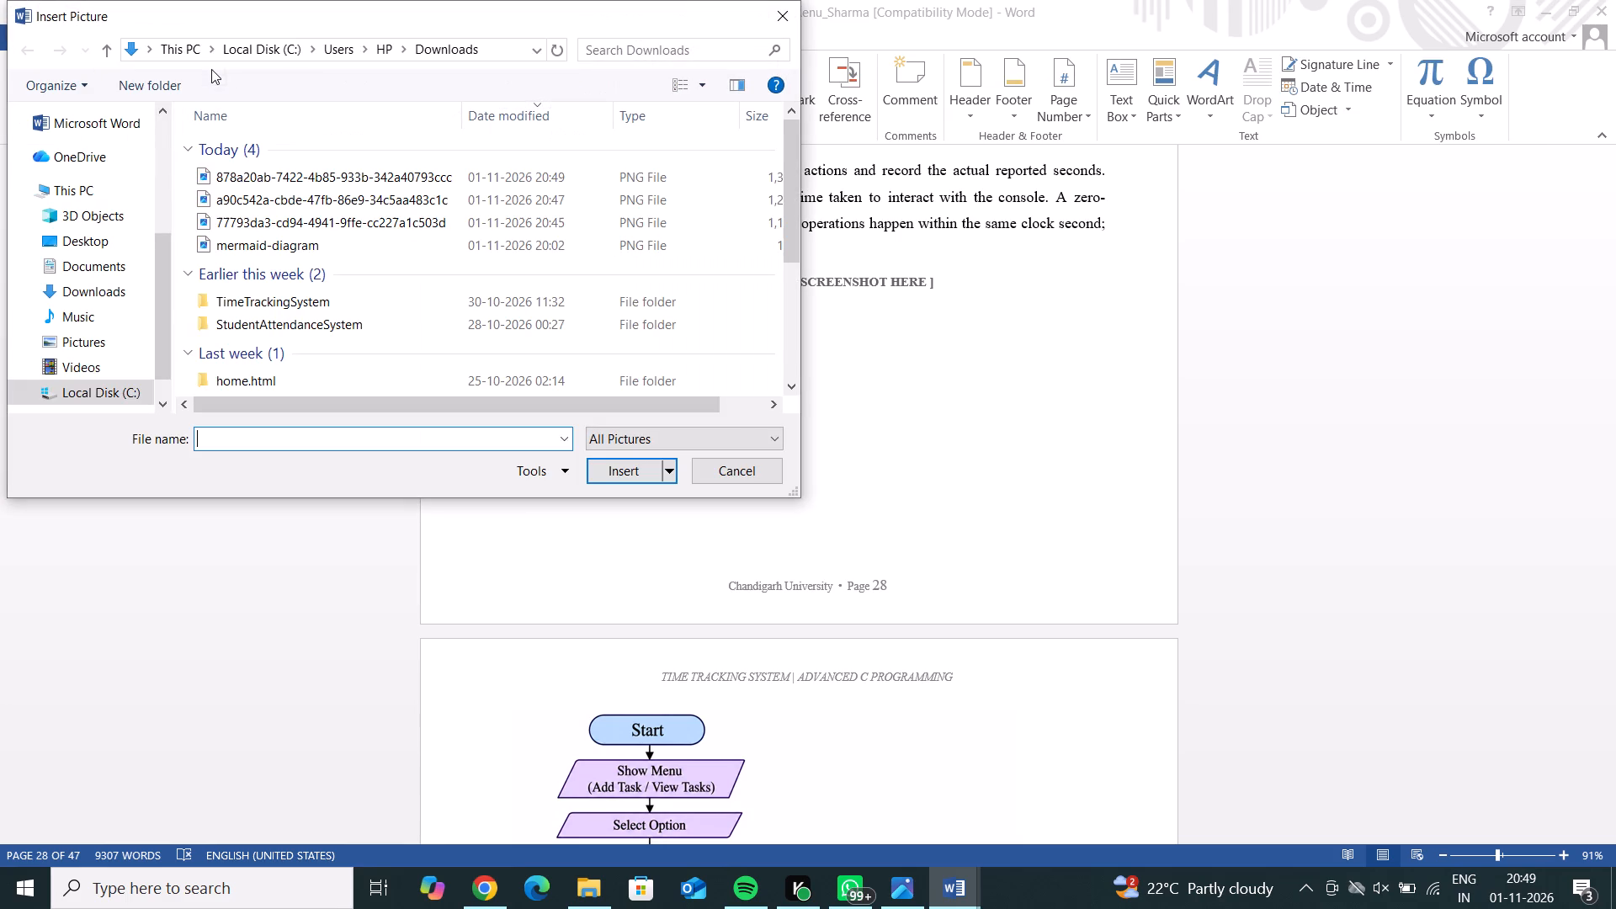
click(249, 183)
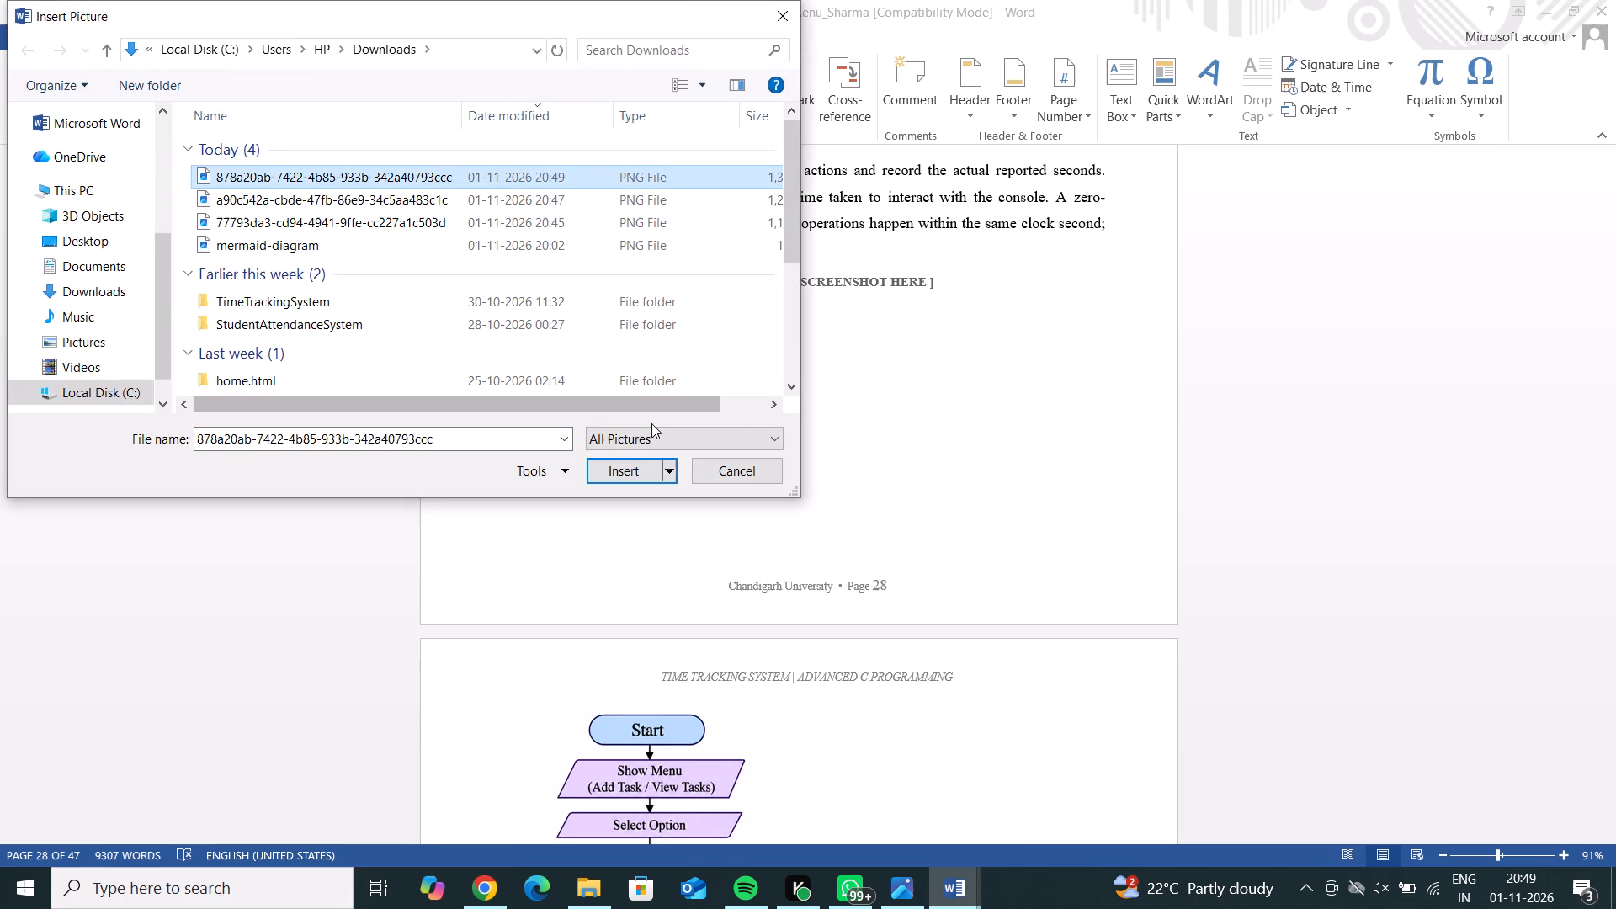
click(630, 468)
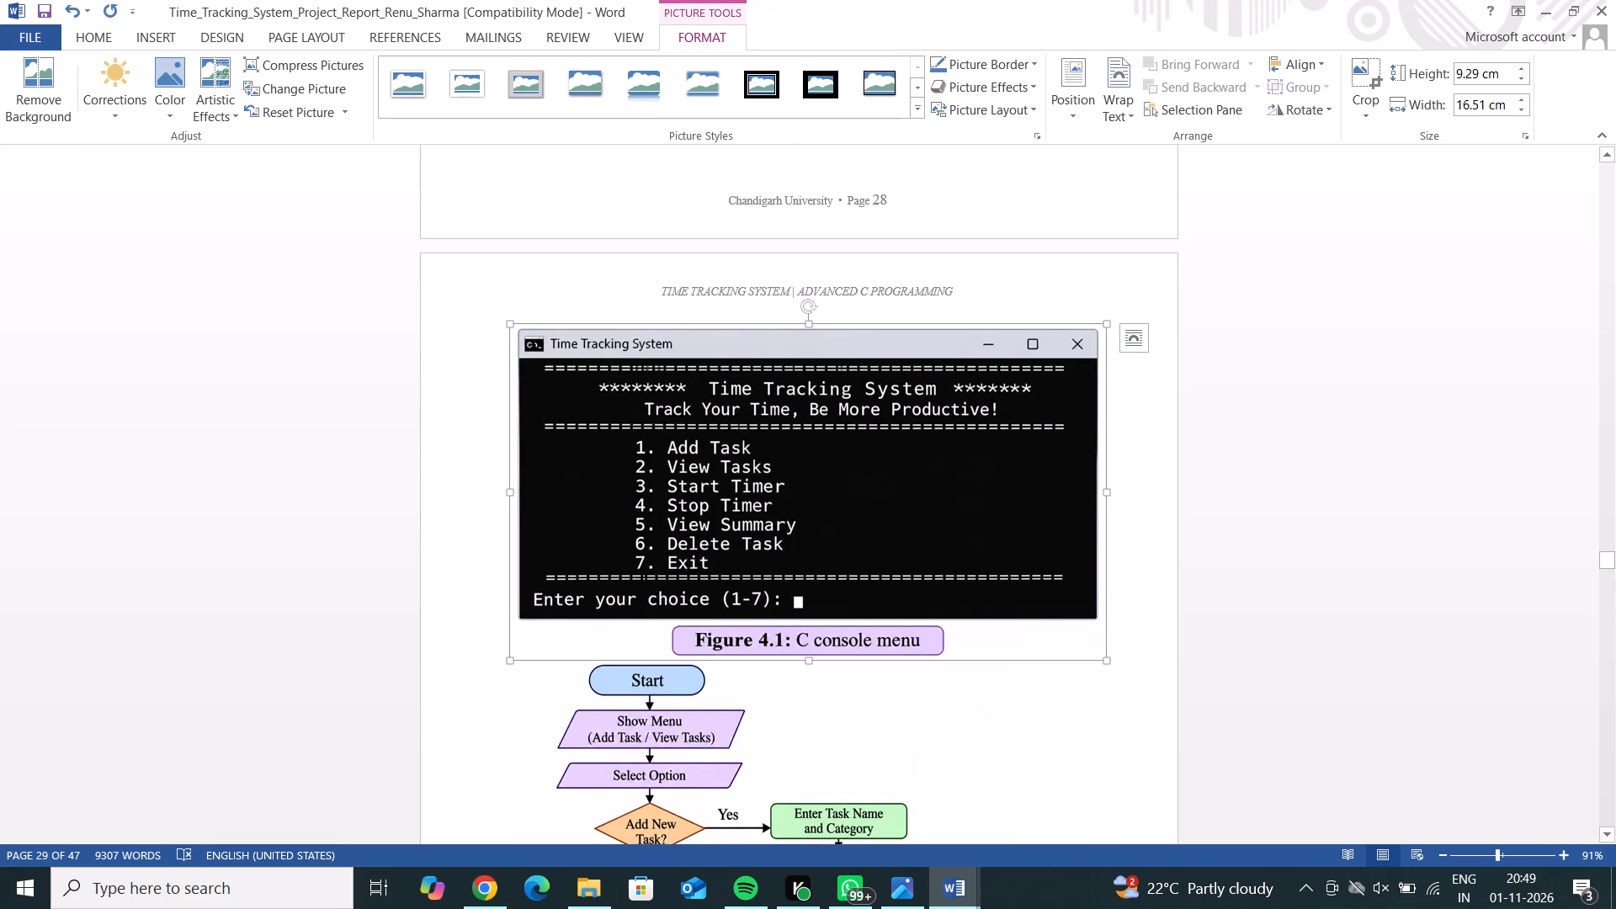
Reduce the height of the inserted Figure 4.1 console menu image to about 6.8 cm, keeping its width.
drag(810, 659, 800, 570)
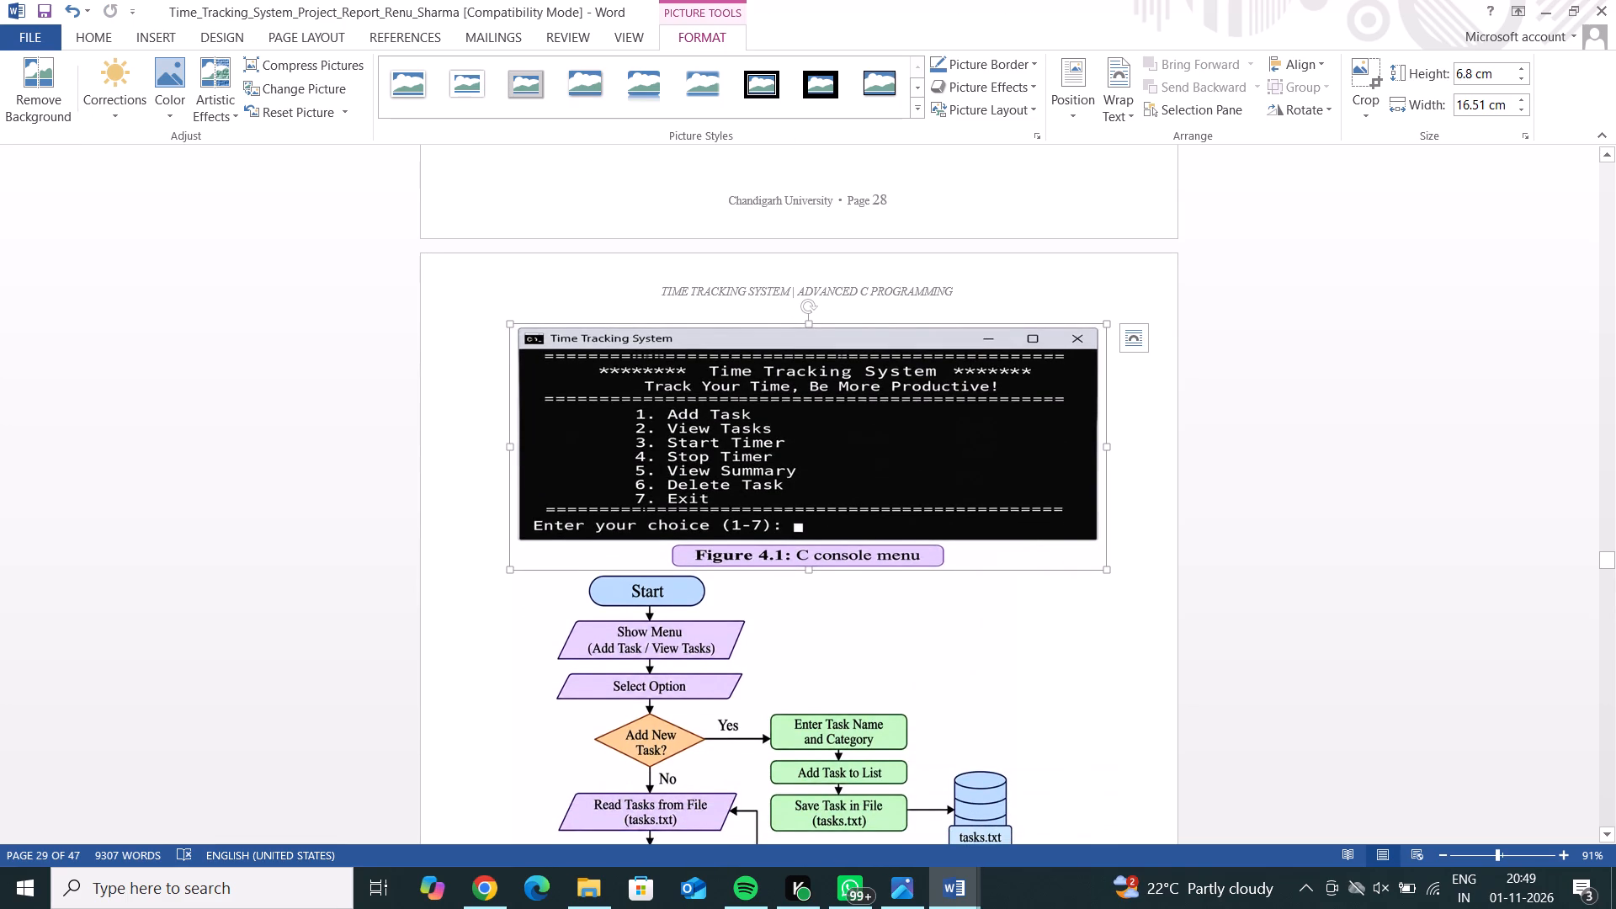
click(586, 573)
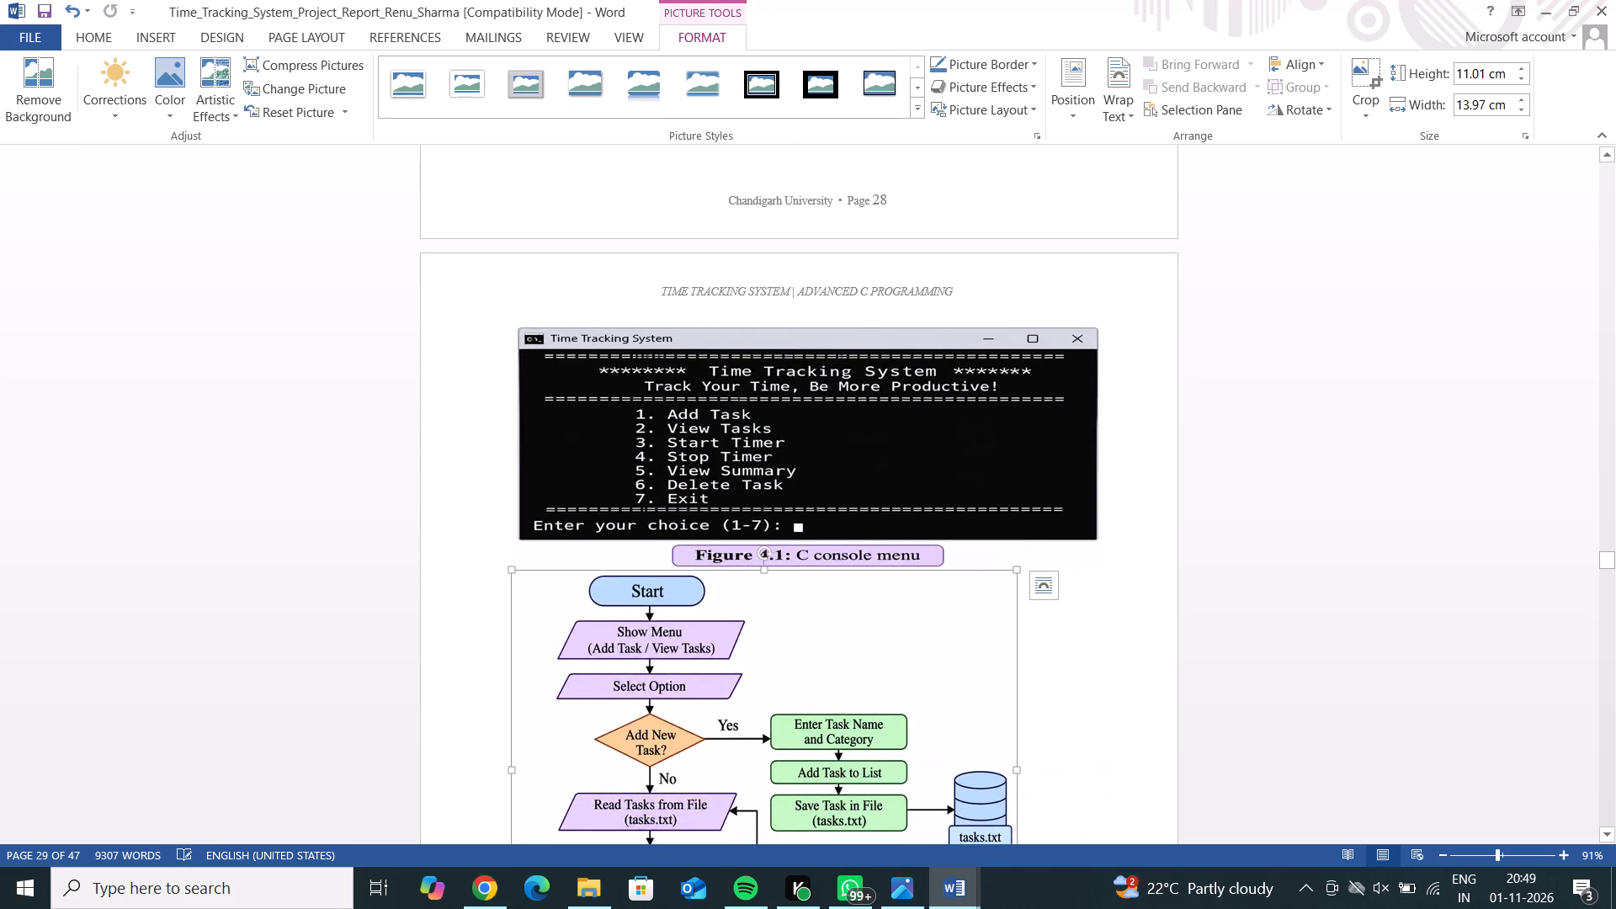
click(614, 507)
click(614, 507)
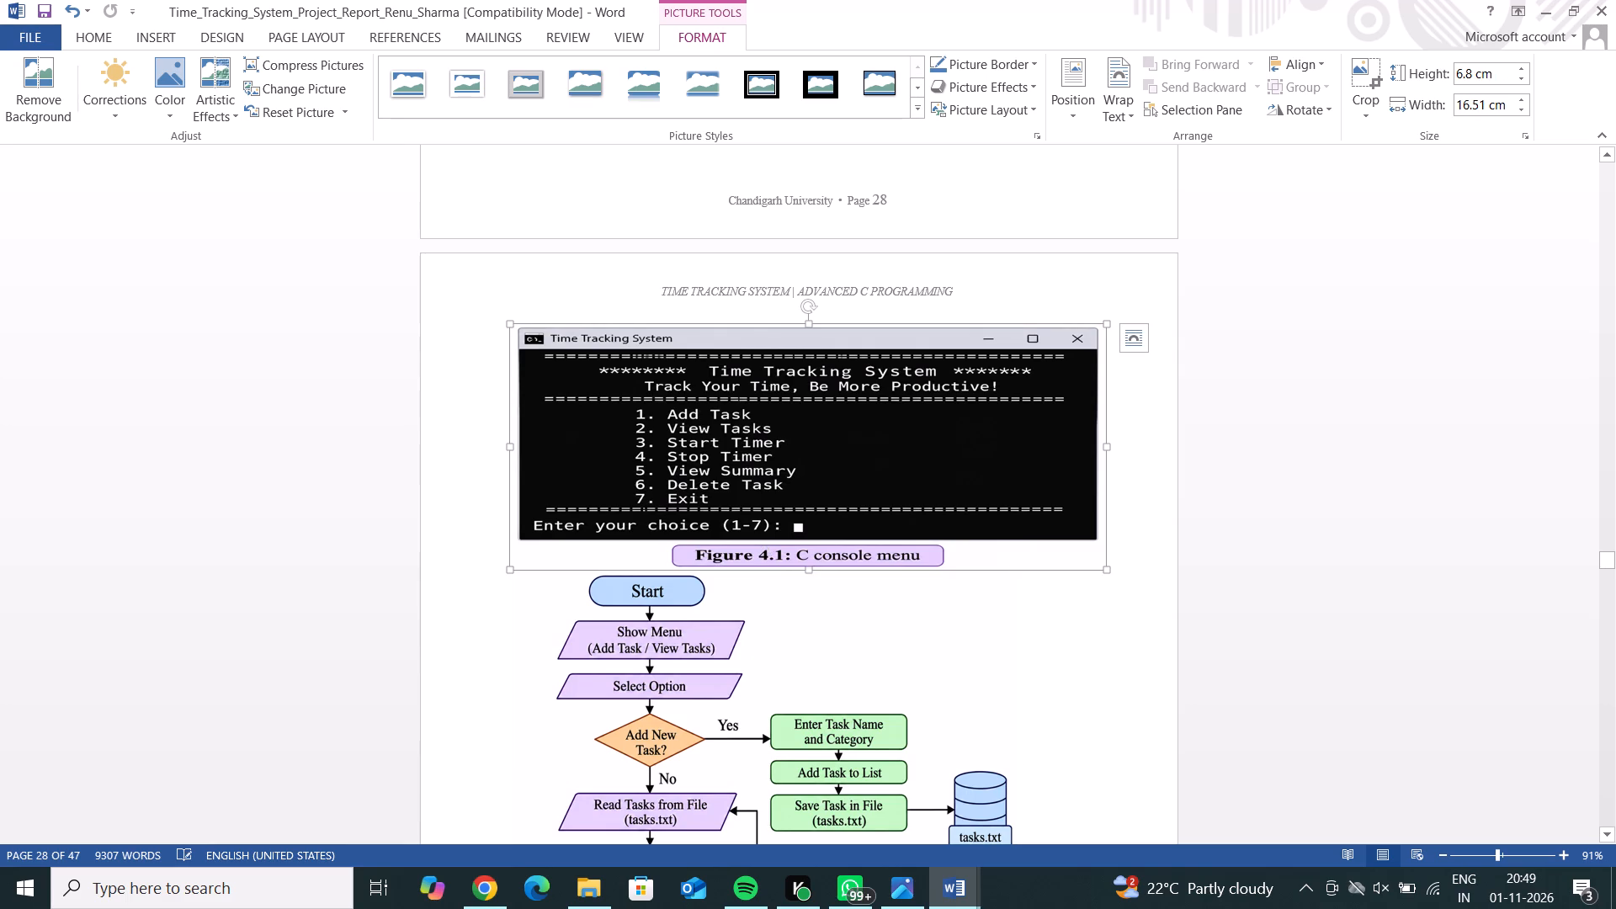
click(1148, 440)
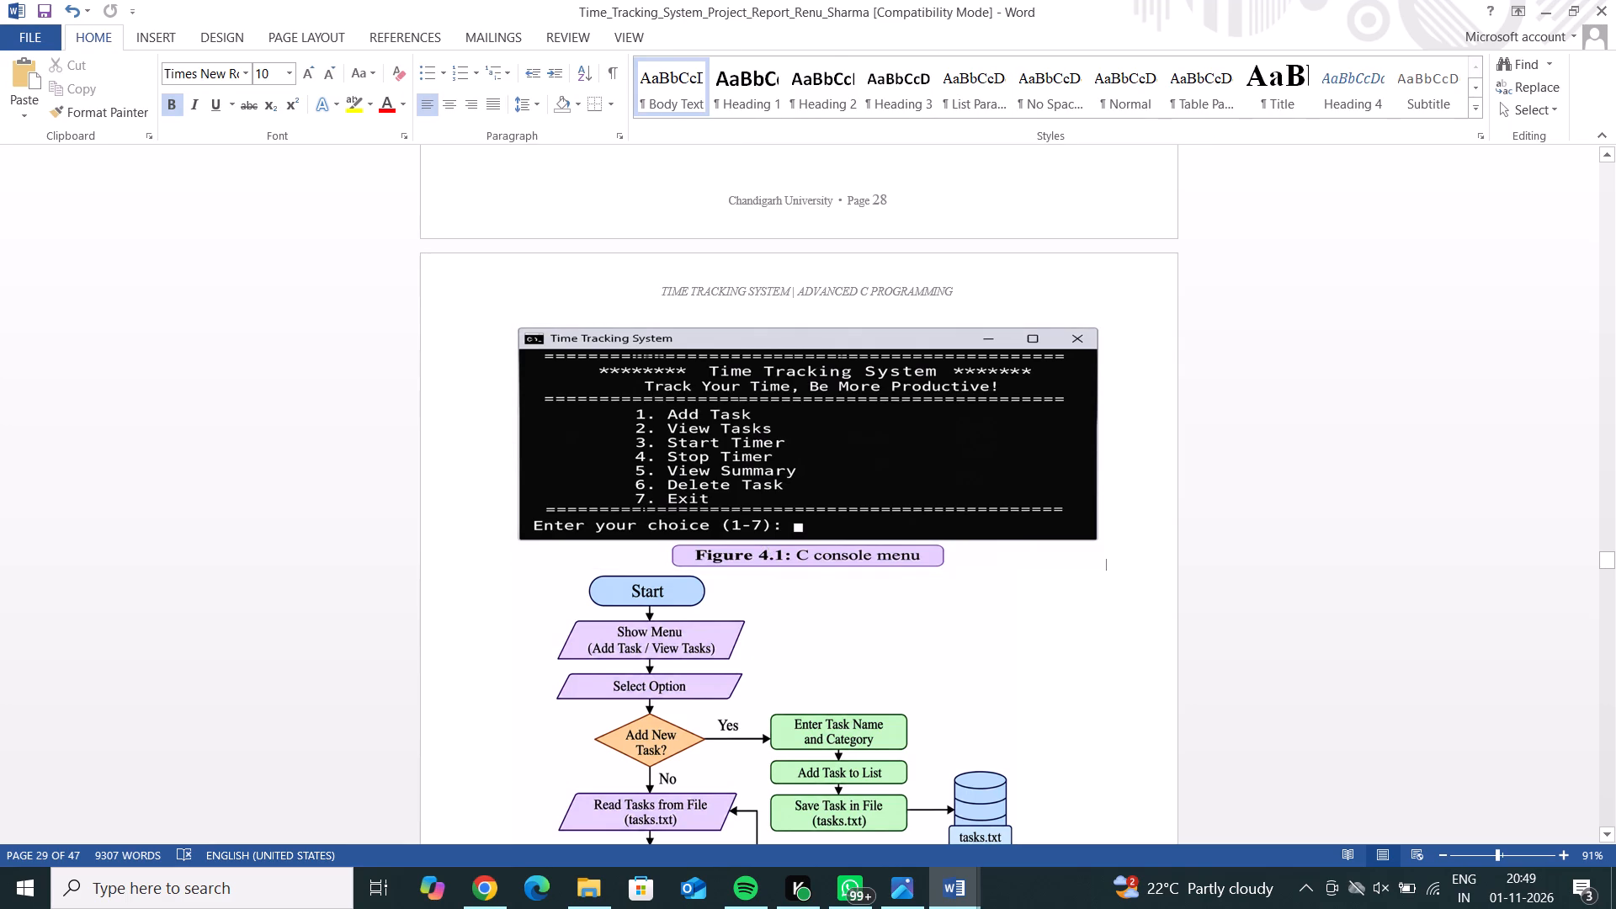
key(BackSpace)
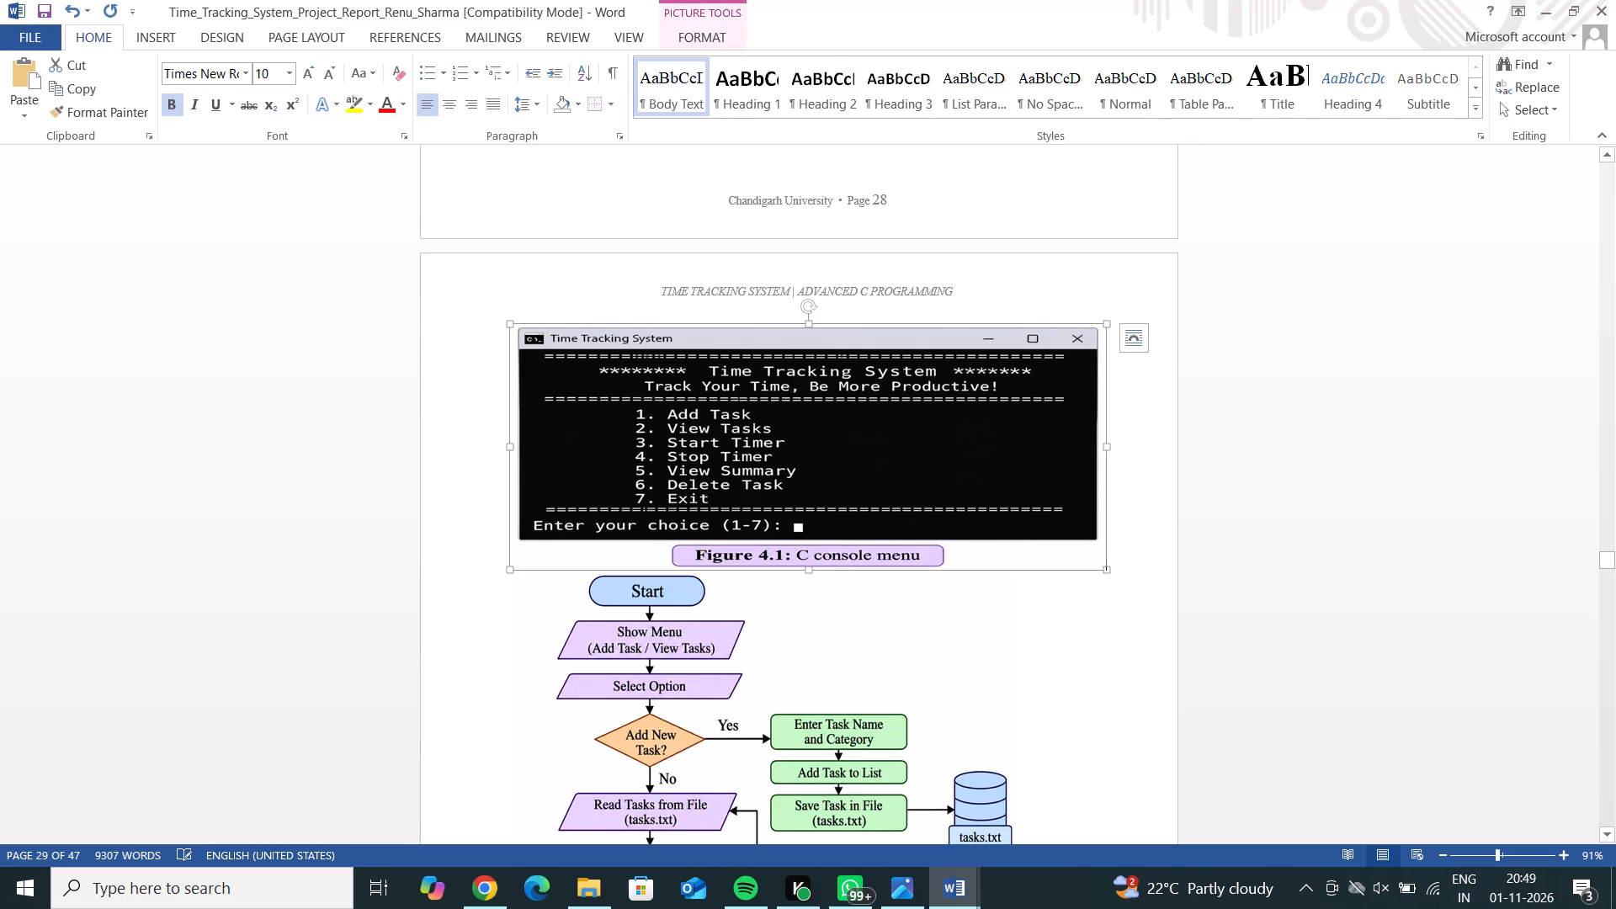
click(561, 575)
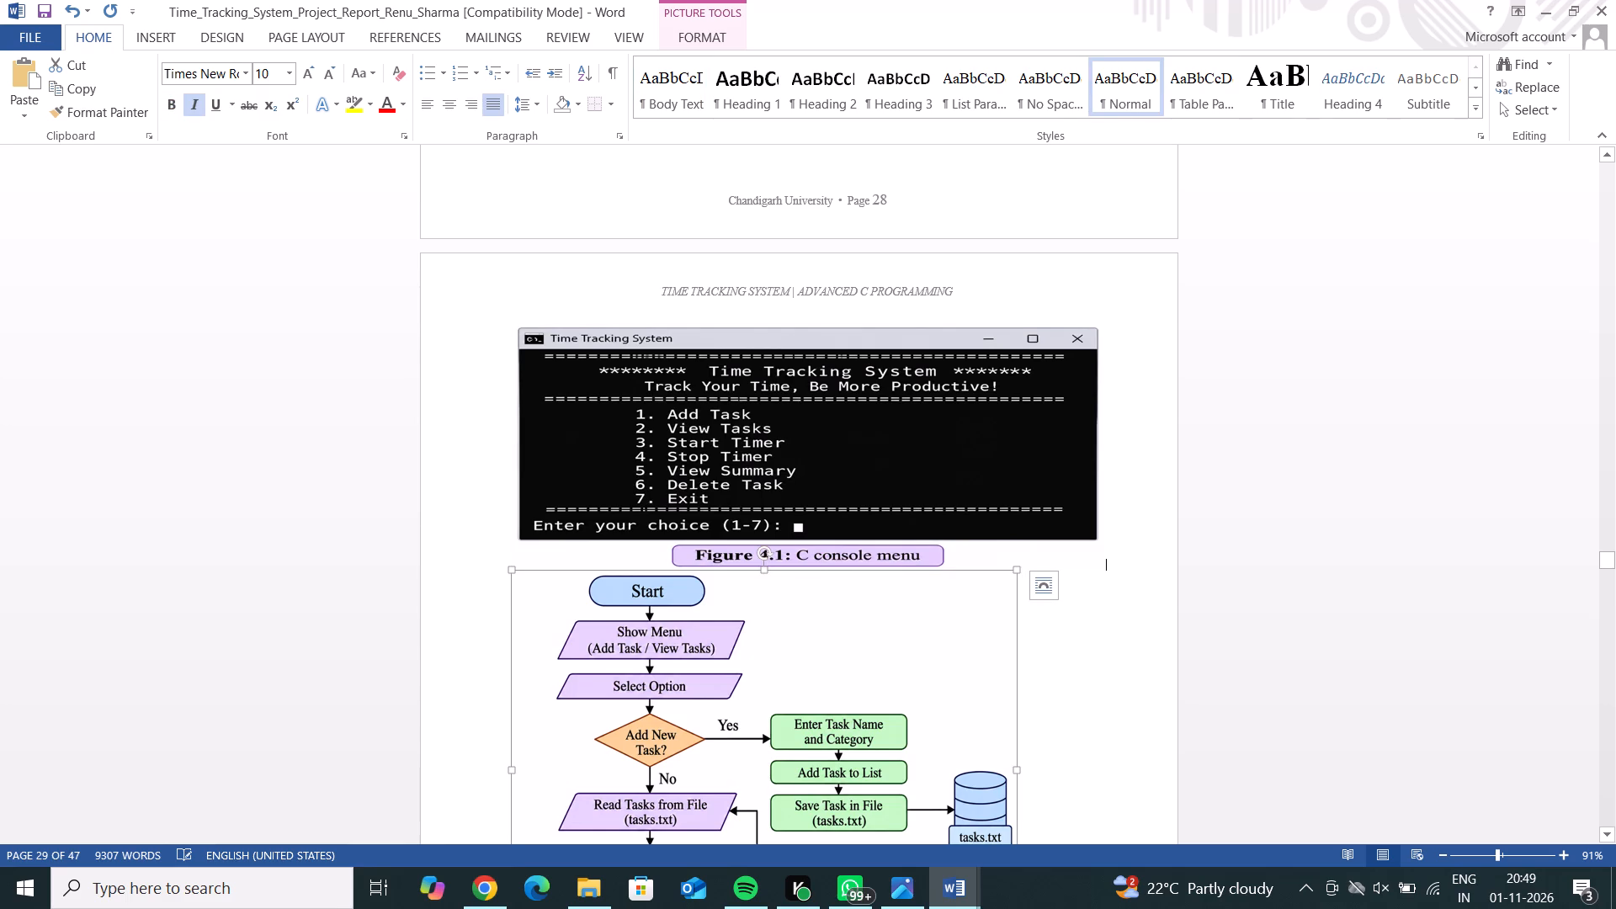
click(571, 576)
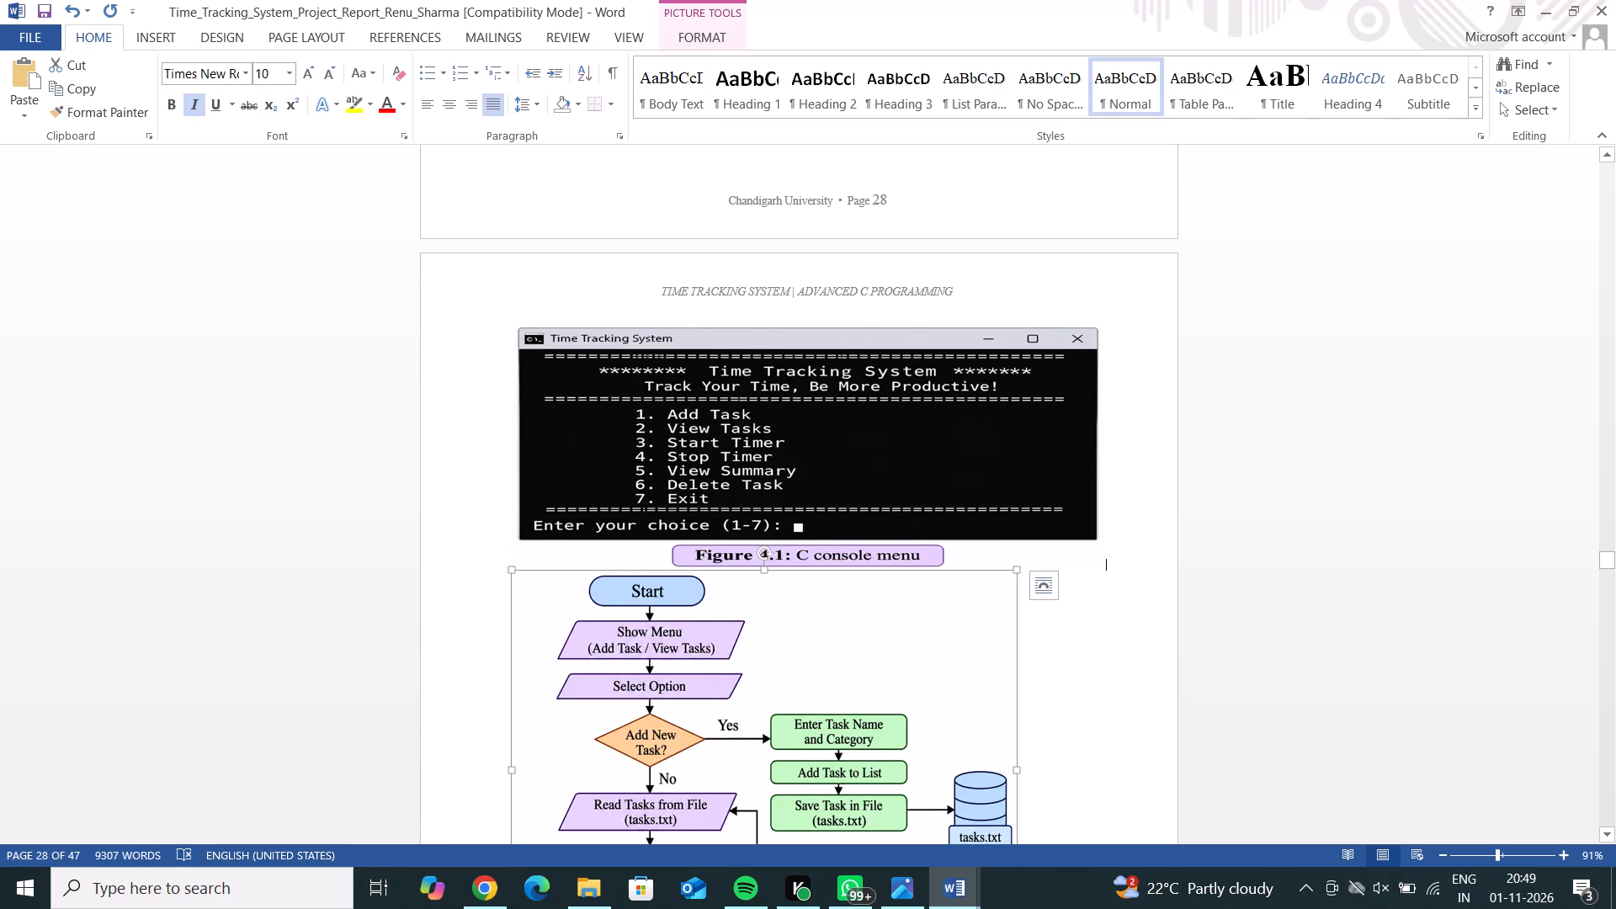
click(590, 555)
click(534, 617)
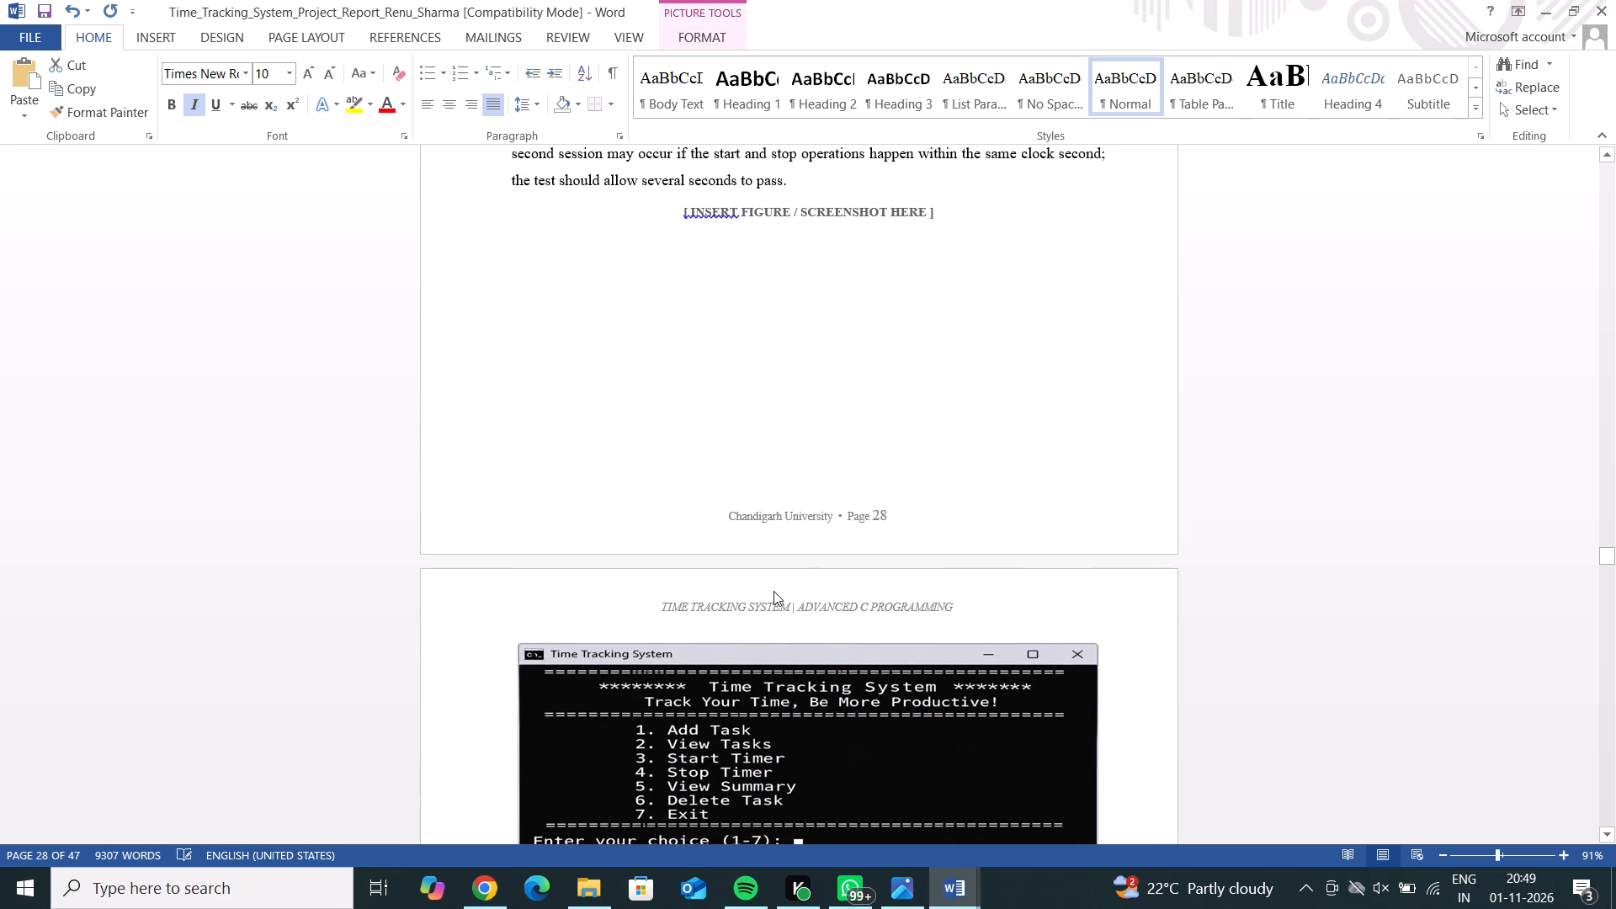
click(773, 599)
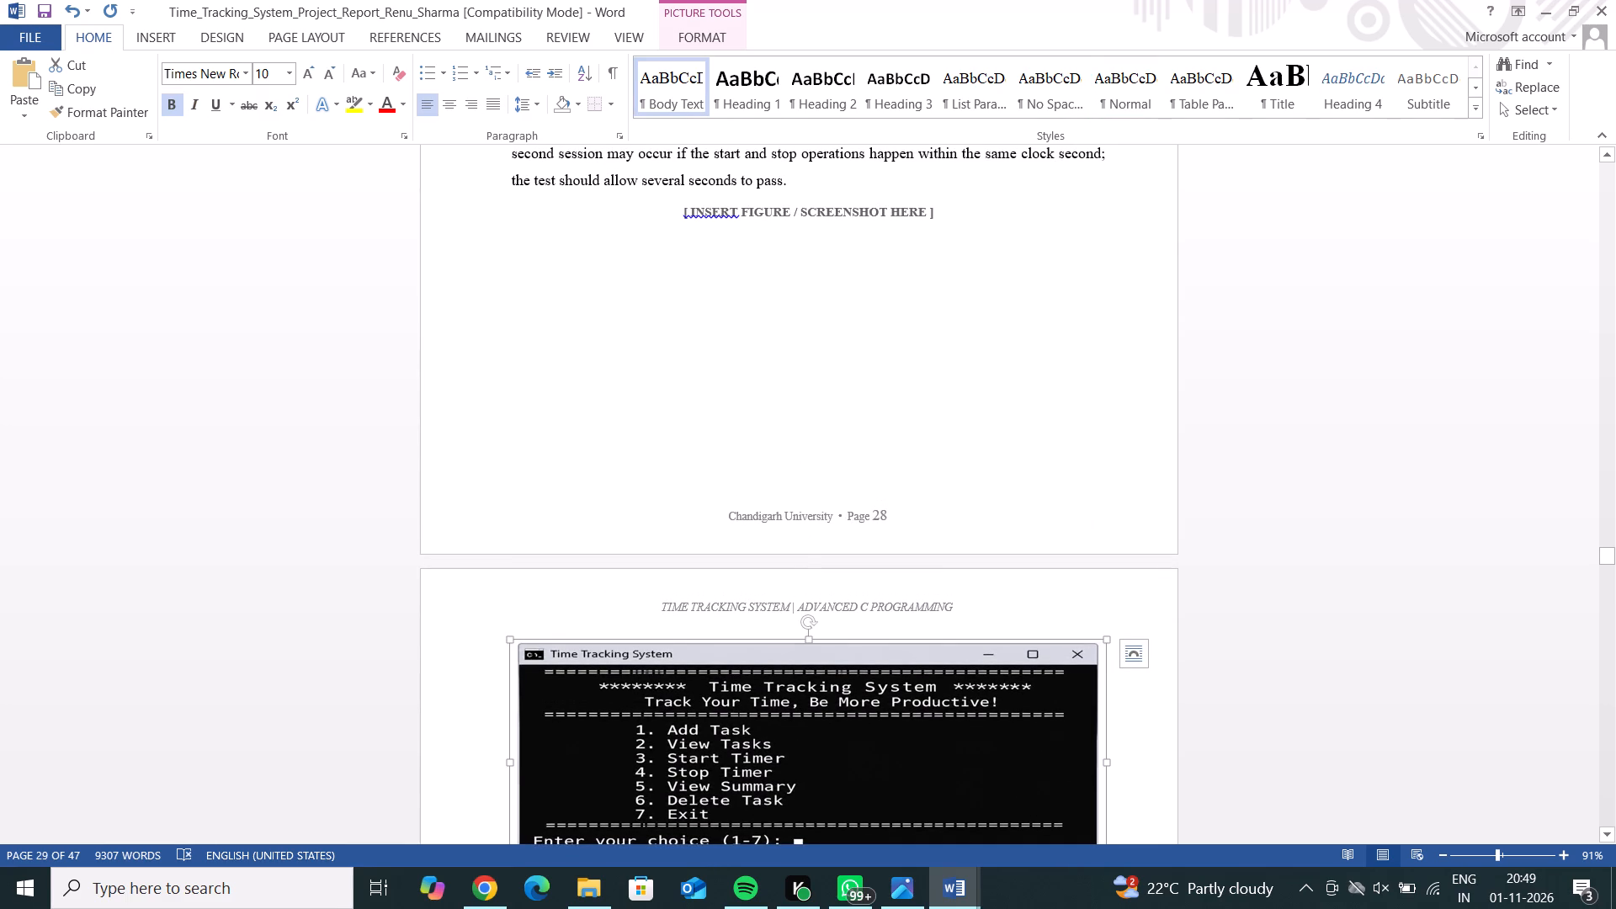
Delete the "[ INSERT FIGURE / SCREENSHOT HERE ]" placeholder at the end of the text on page 28.
drag(938, 213, 892, 214)
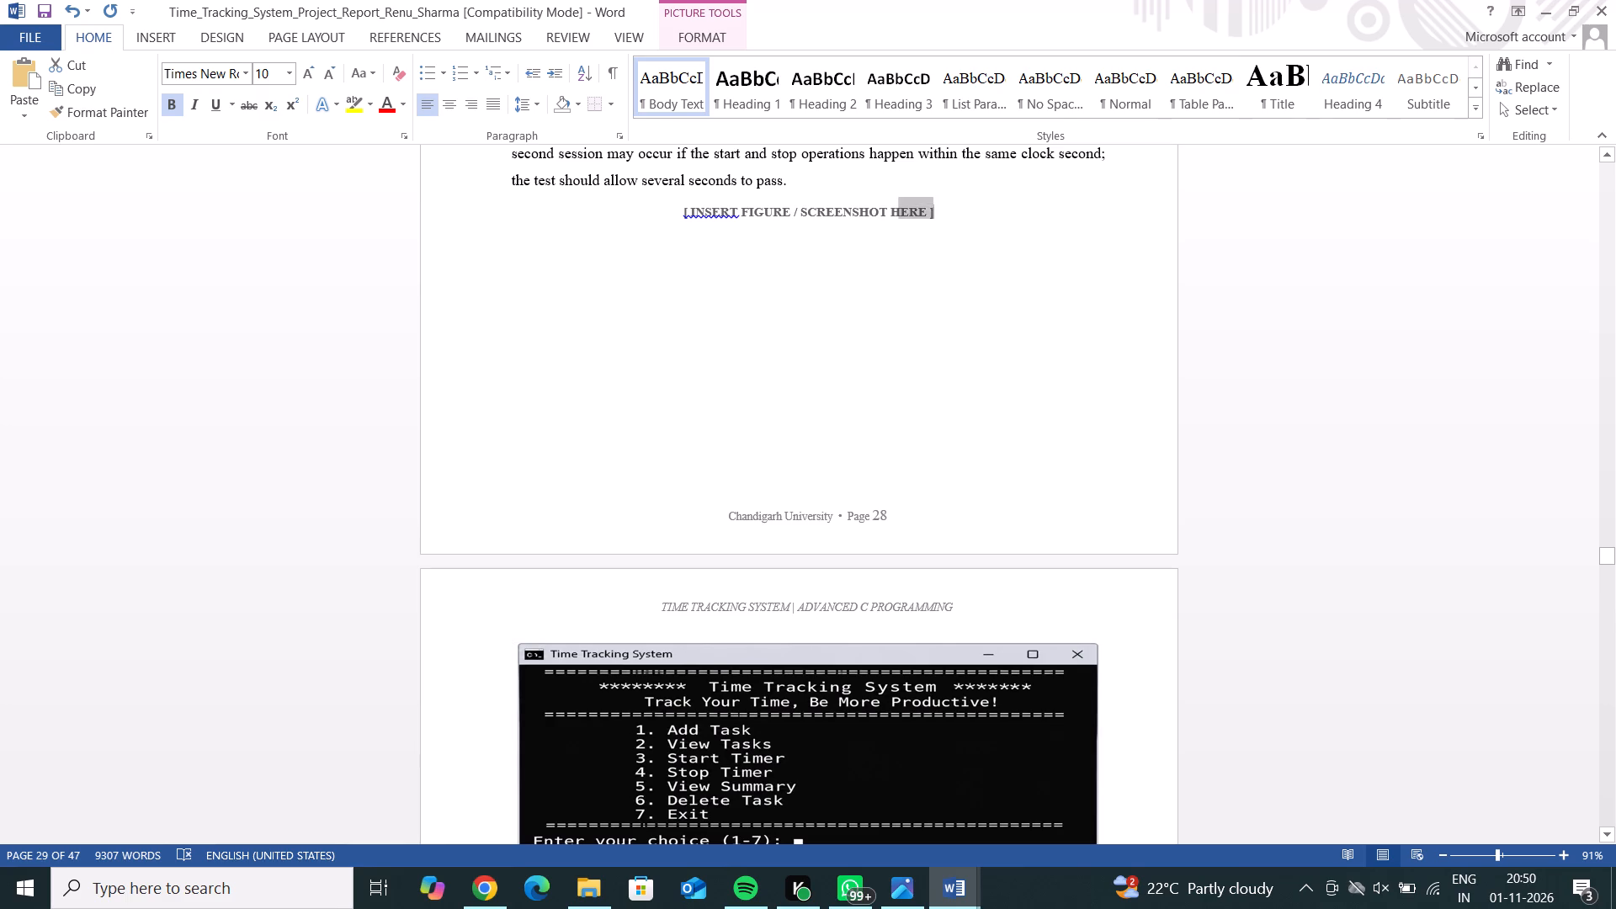
drag(892, 214, 680, 212)
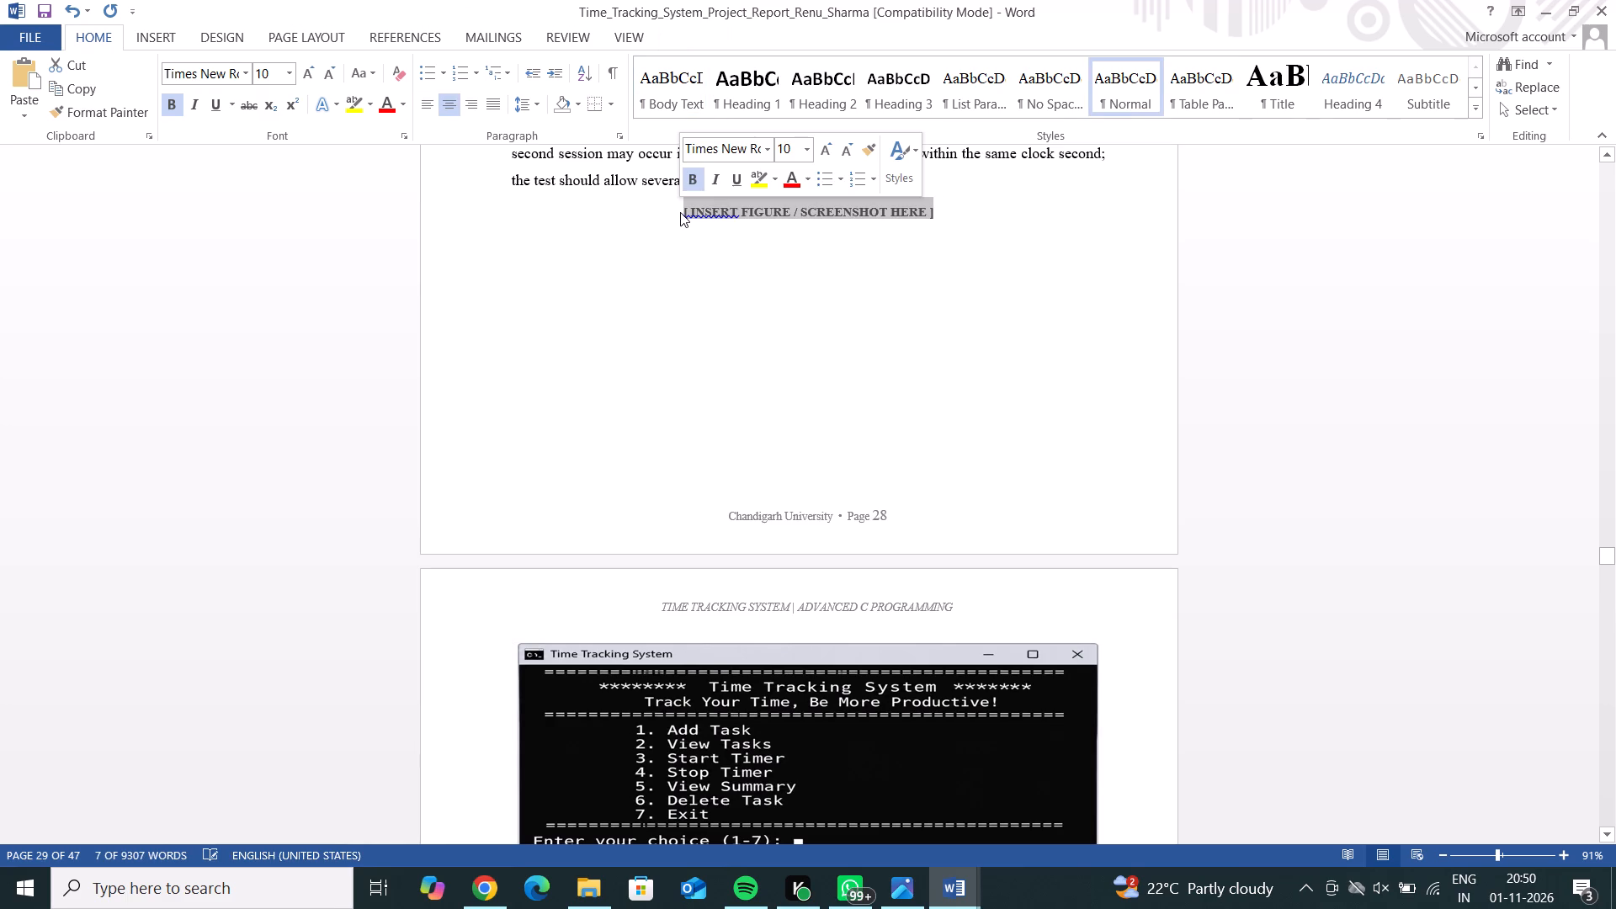
key(BackSpace)
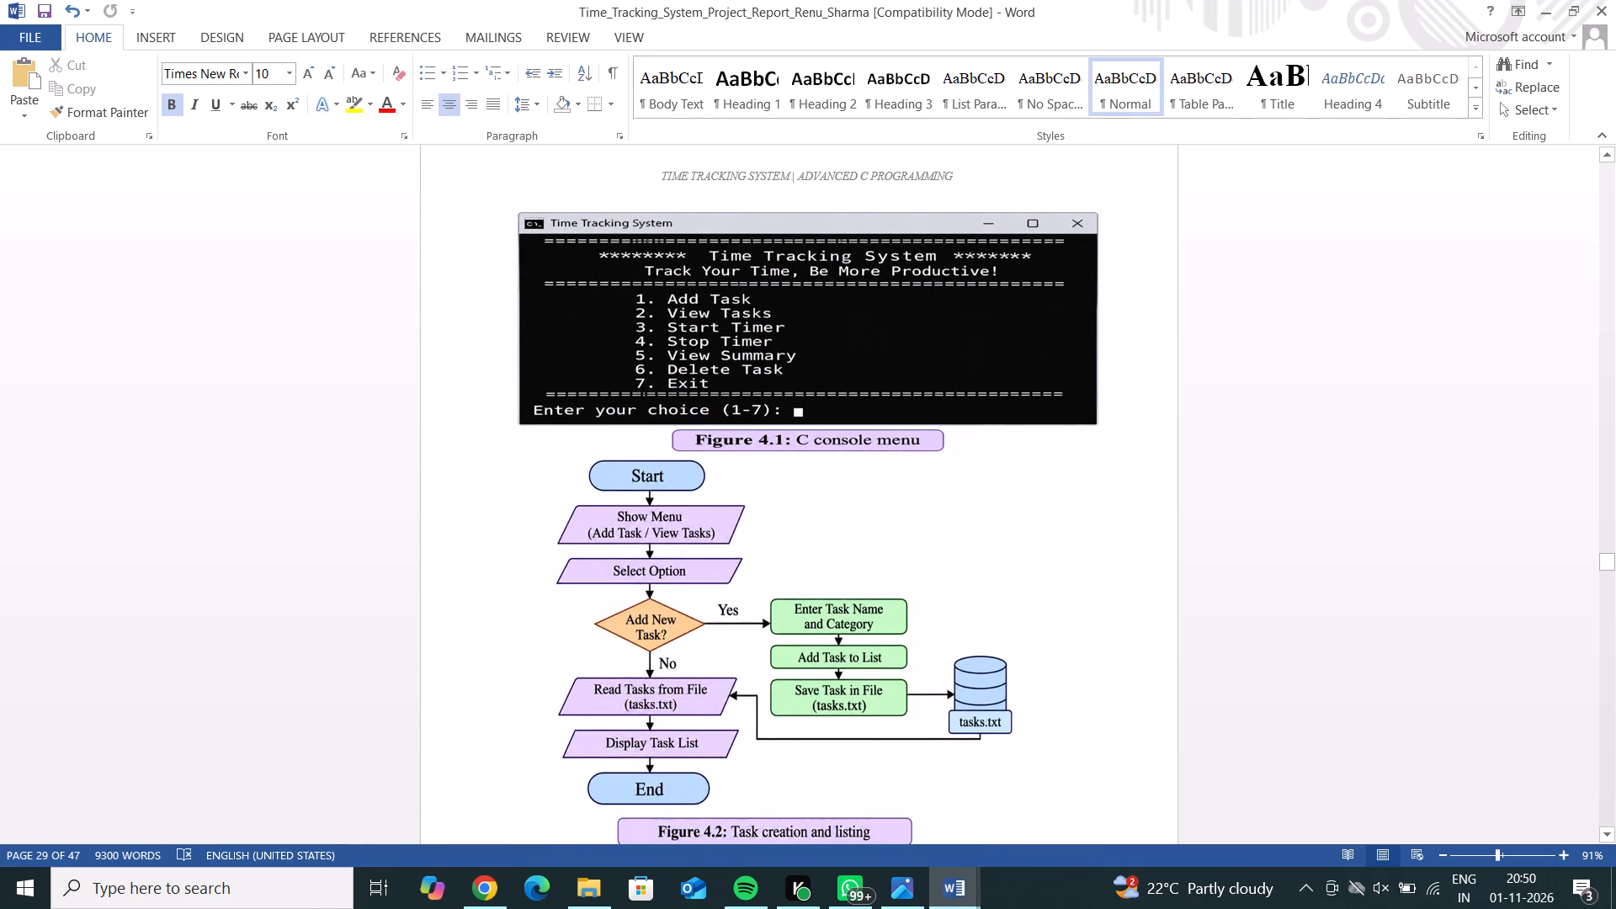
Reduce the height of the Figure 4.2 flowchart on page 29 slightly, keeping its width.
click(698, 542)
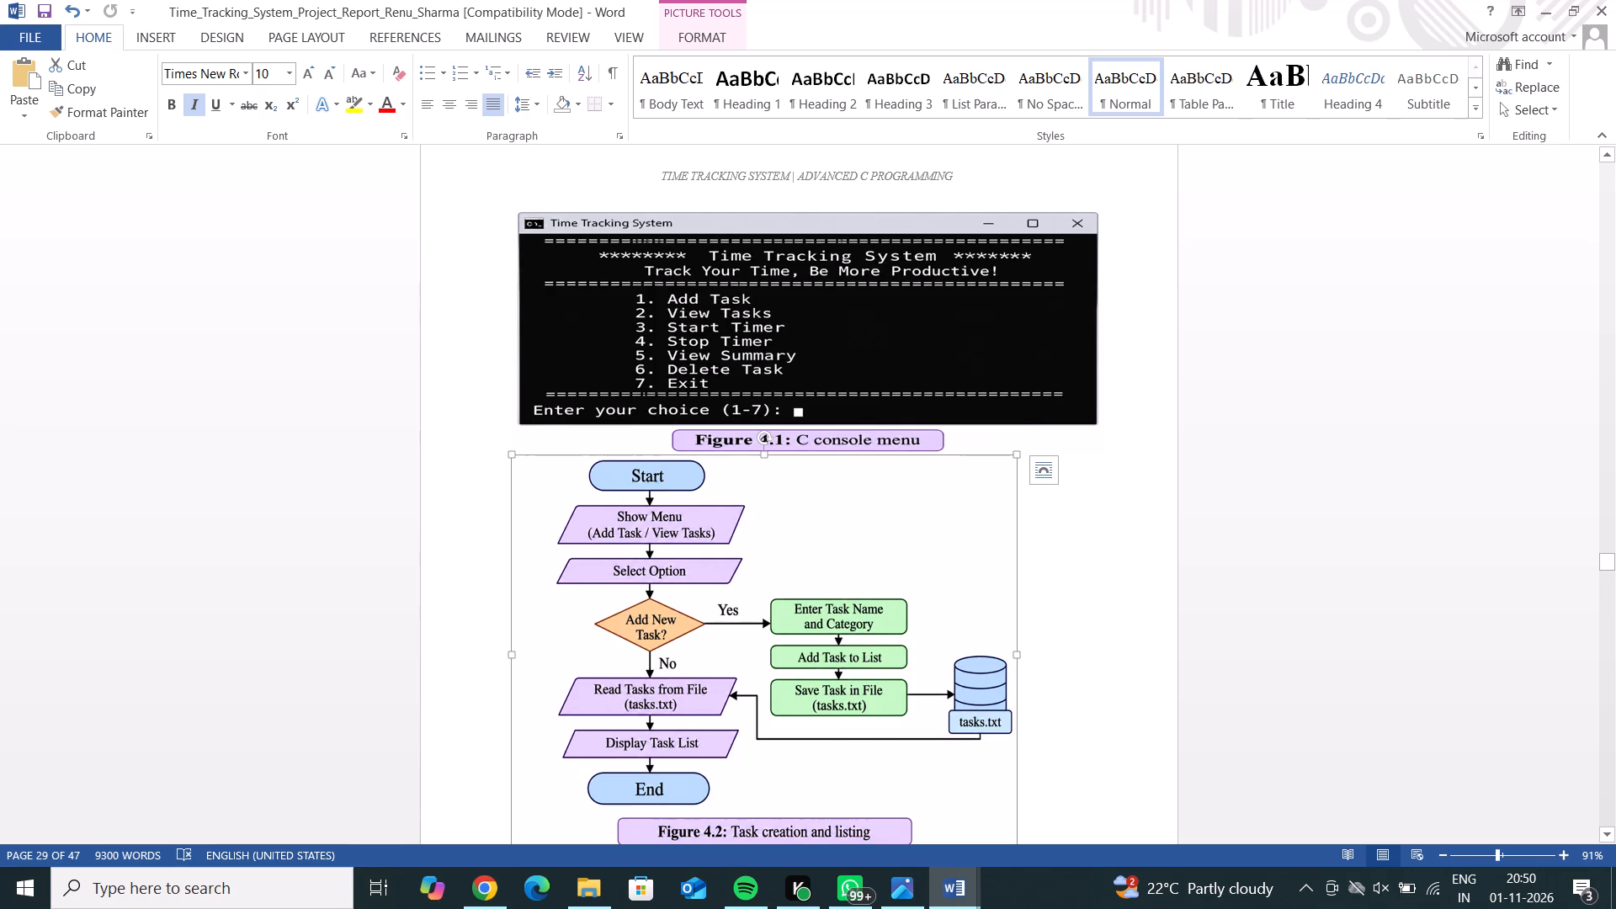
drag(764, 454, 775, 582)
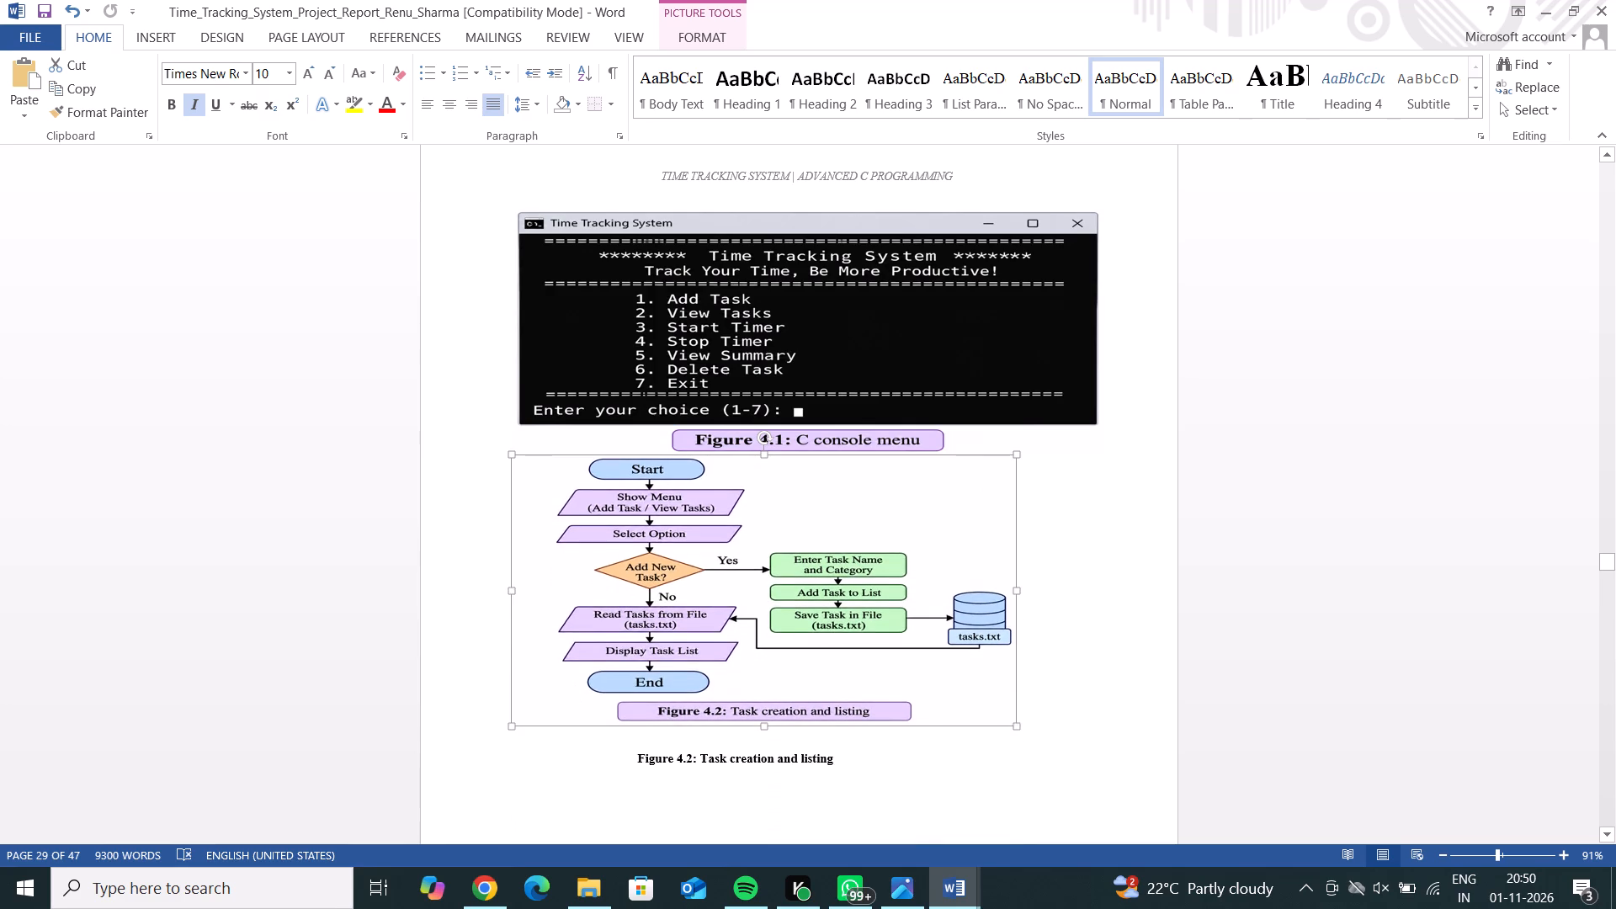
drag(775, 582, 757, 504)
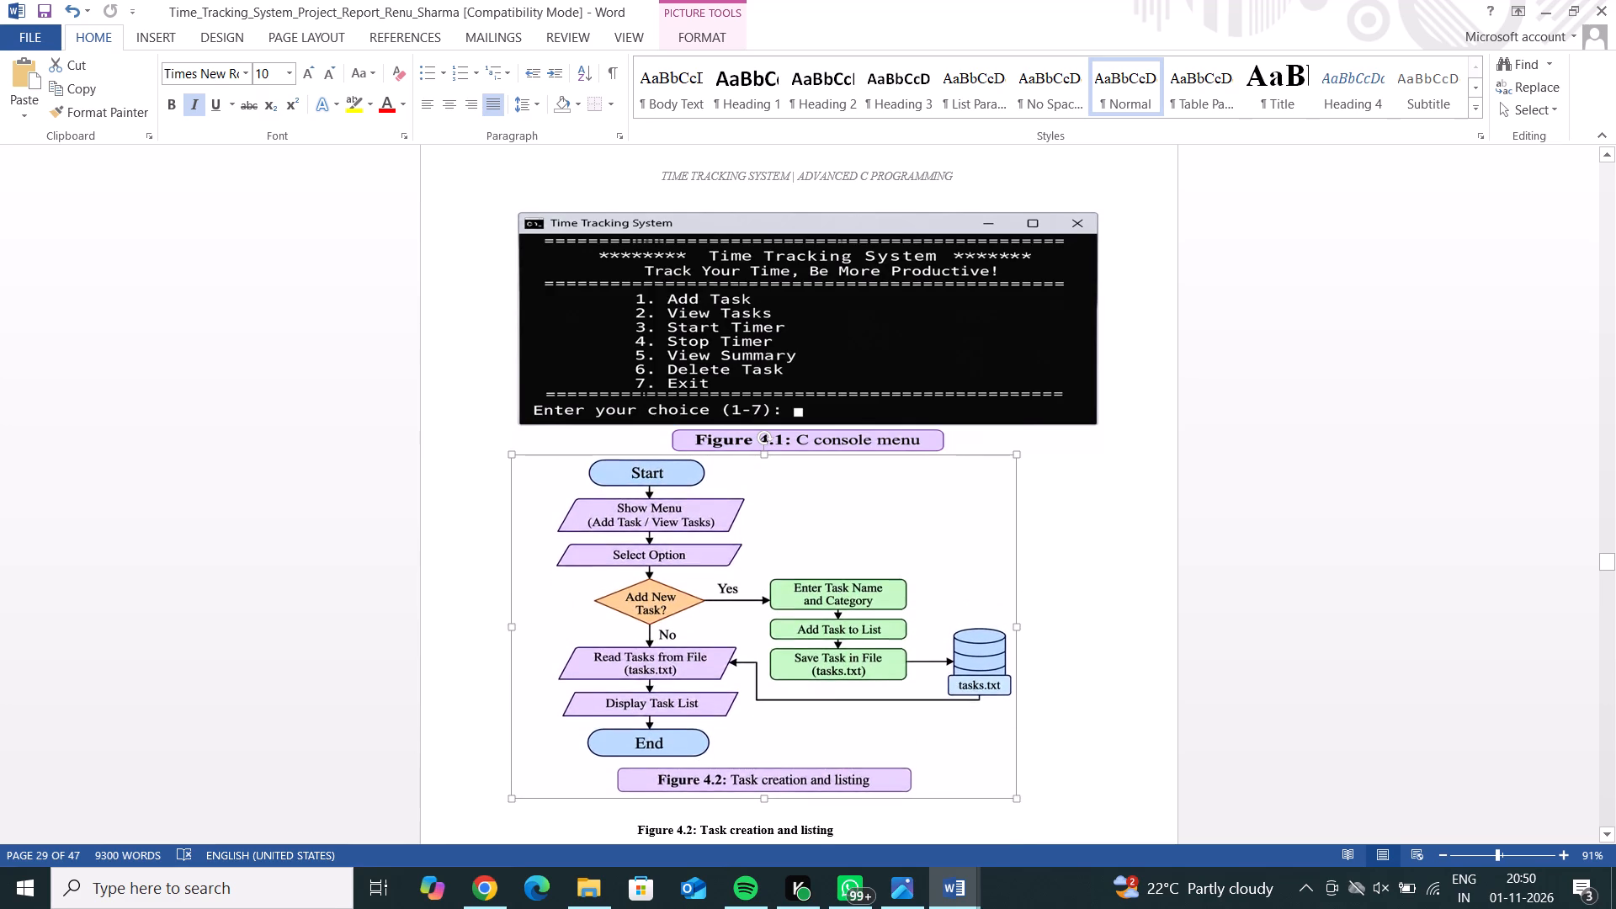
drag(757, 504, 756, 498)
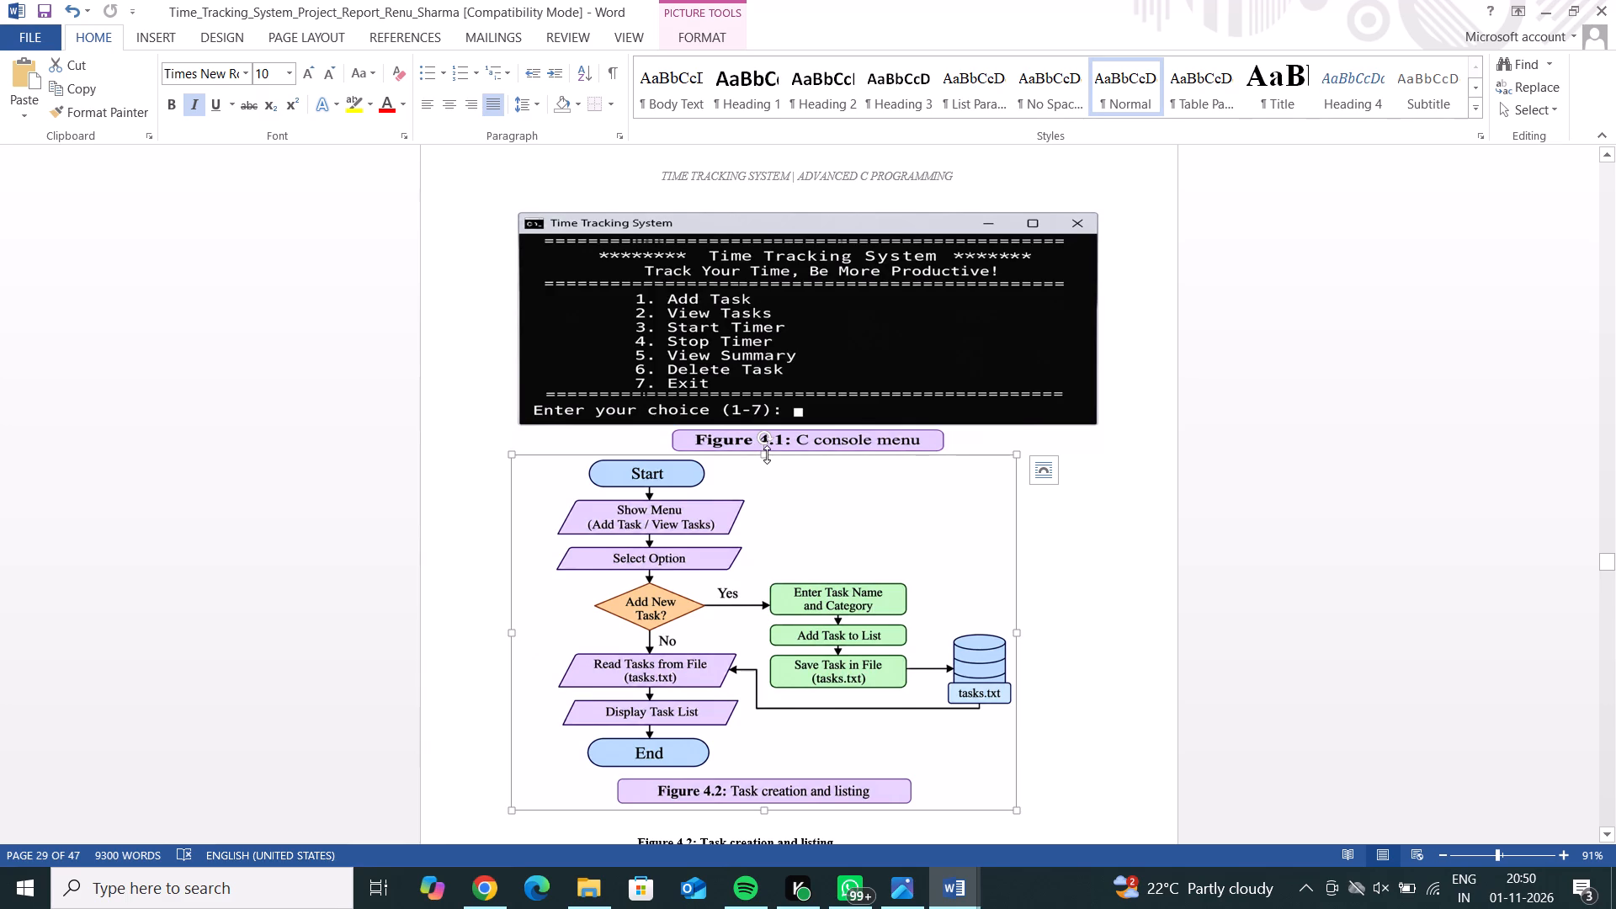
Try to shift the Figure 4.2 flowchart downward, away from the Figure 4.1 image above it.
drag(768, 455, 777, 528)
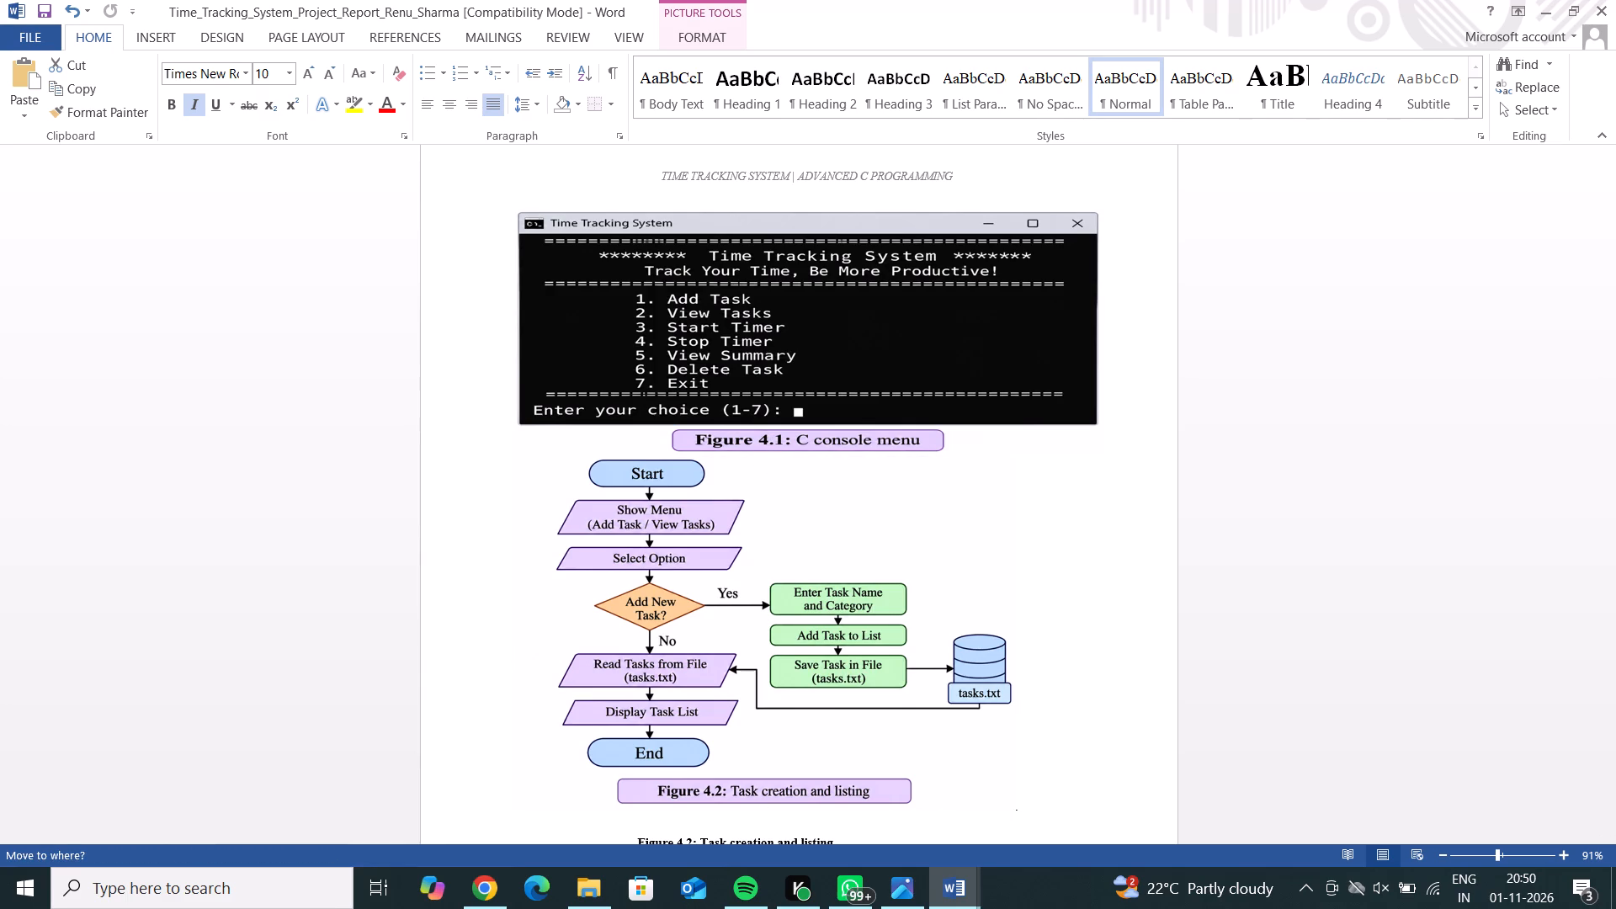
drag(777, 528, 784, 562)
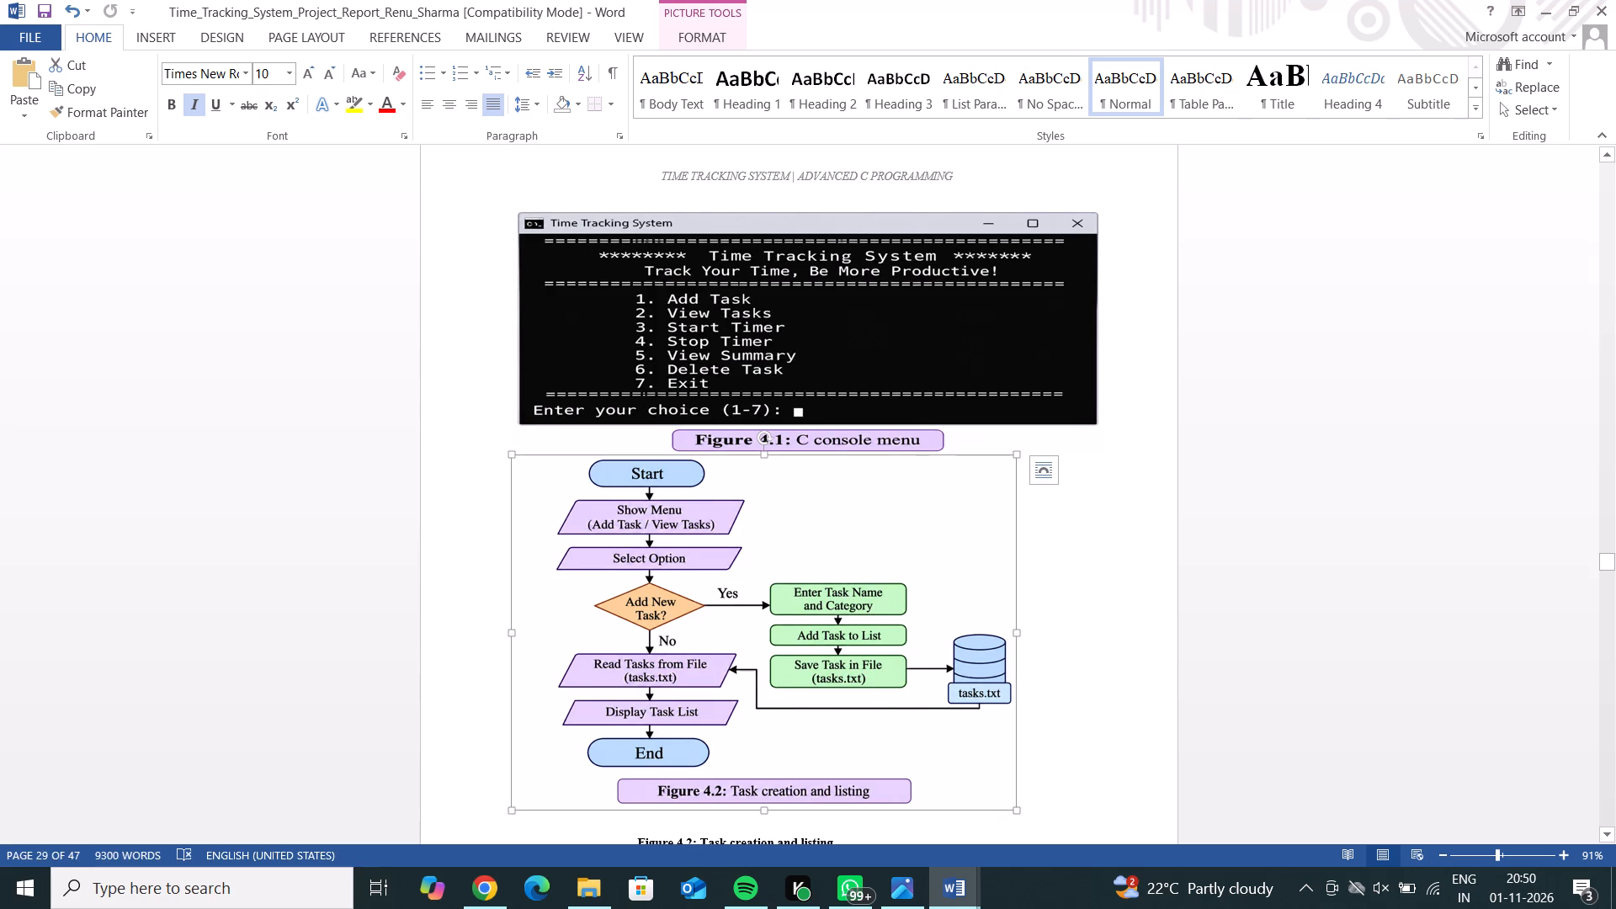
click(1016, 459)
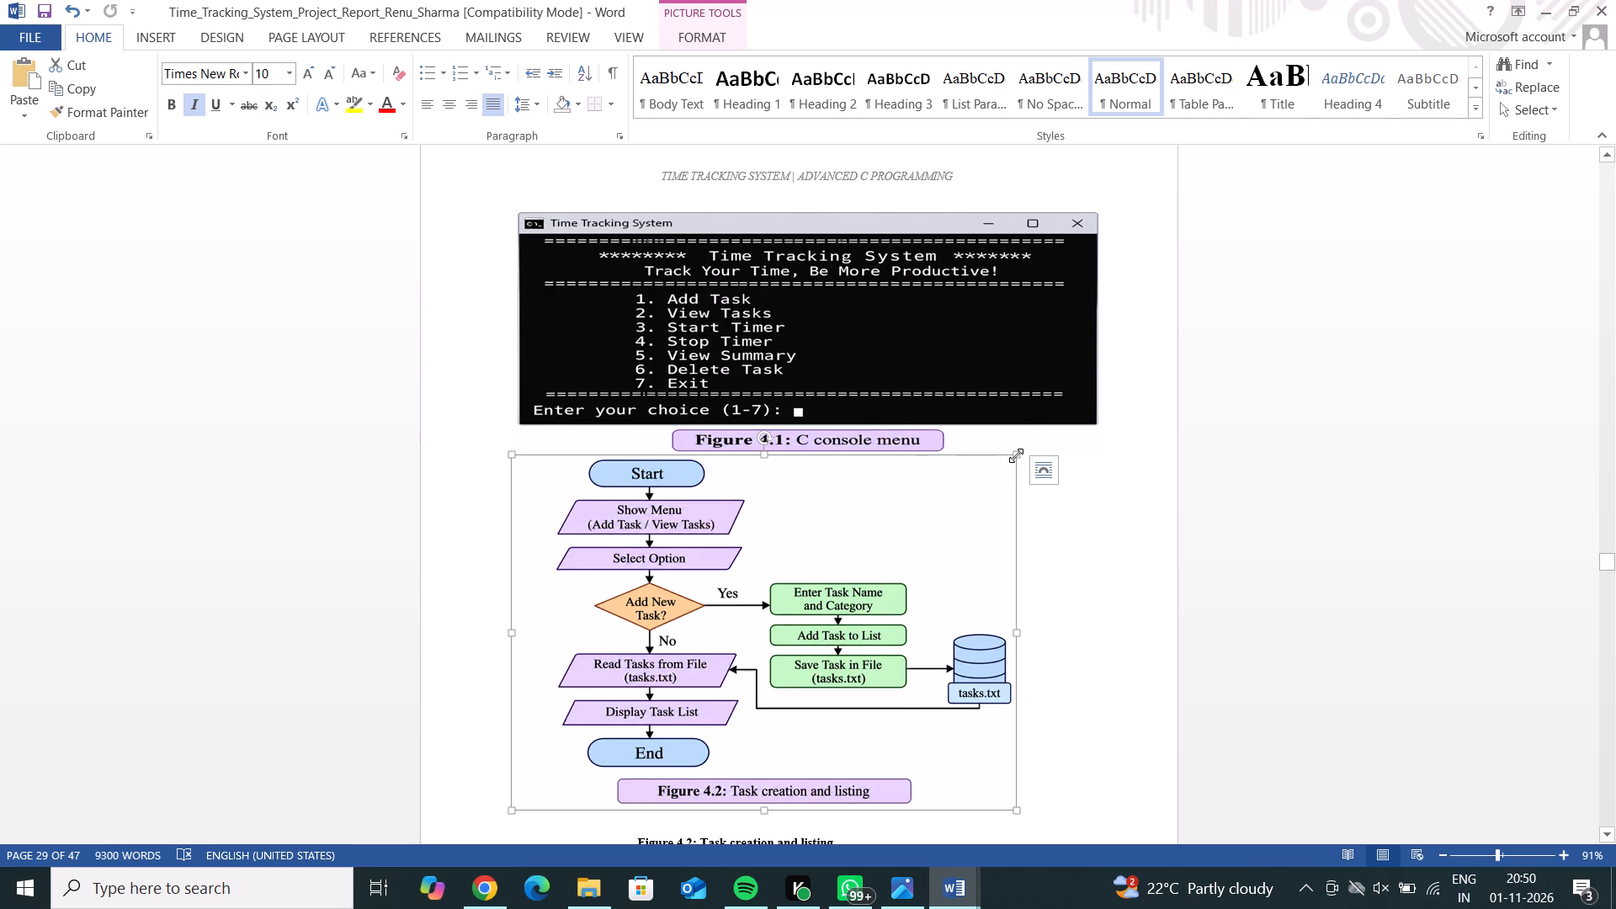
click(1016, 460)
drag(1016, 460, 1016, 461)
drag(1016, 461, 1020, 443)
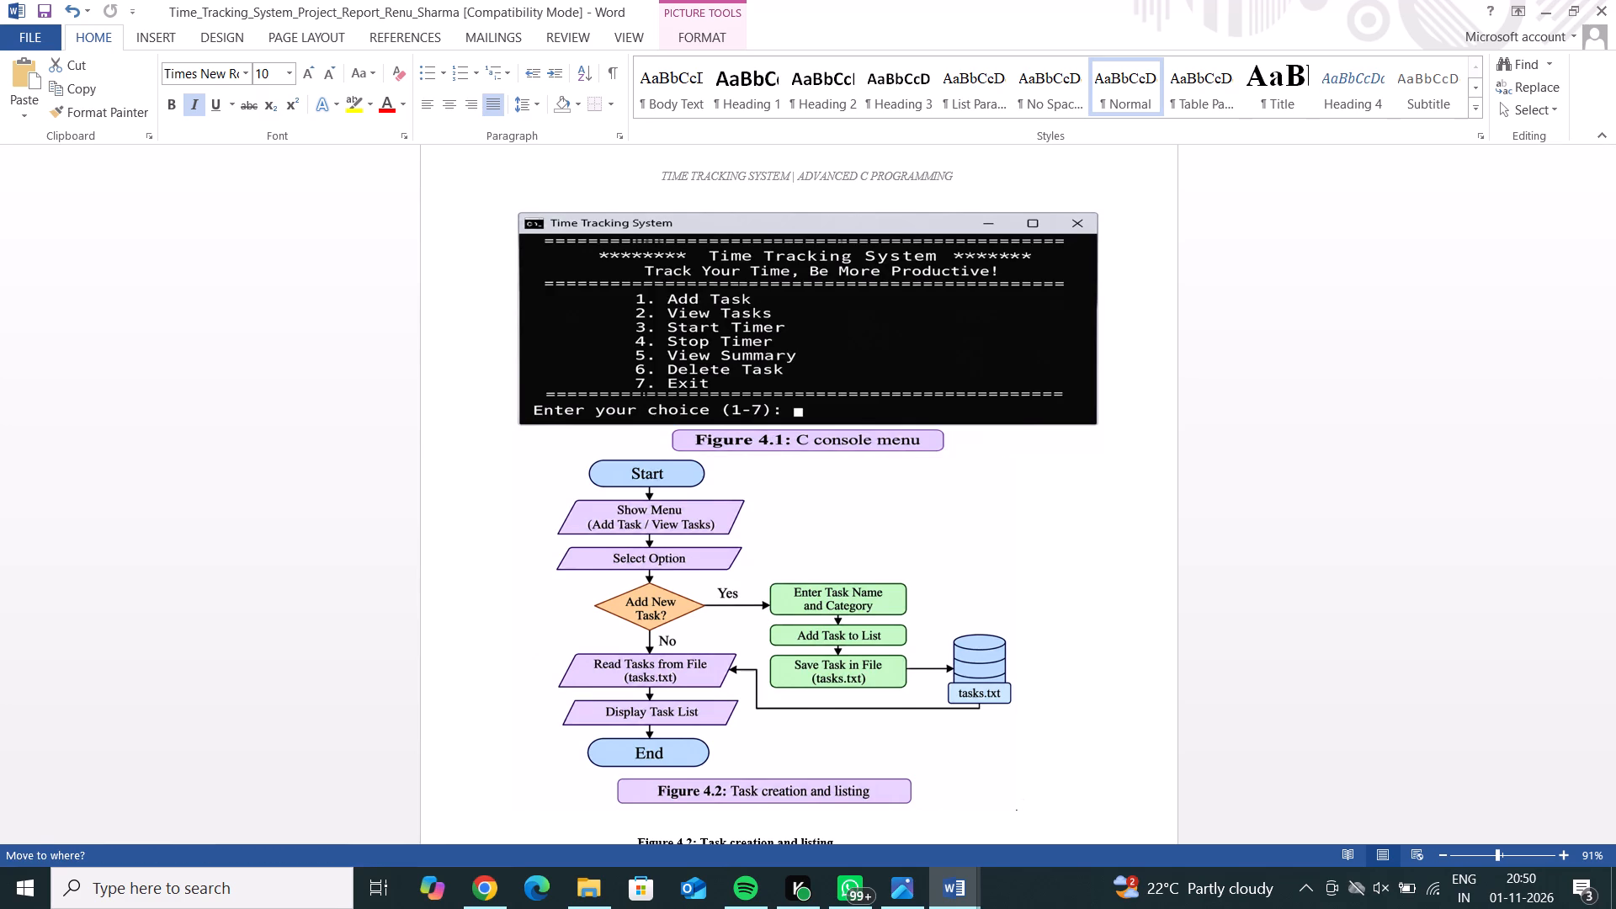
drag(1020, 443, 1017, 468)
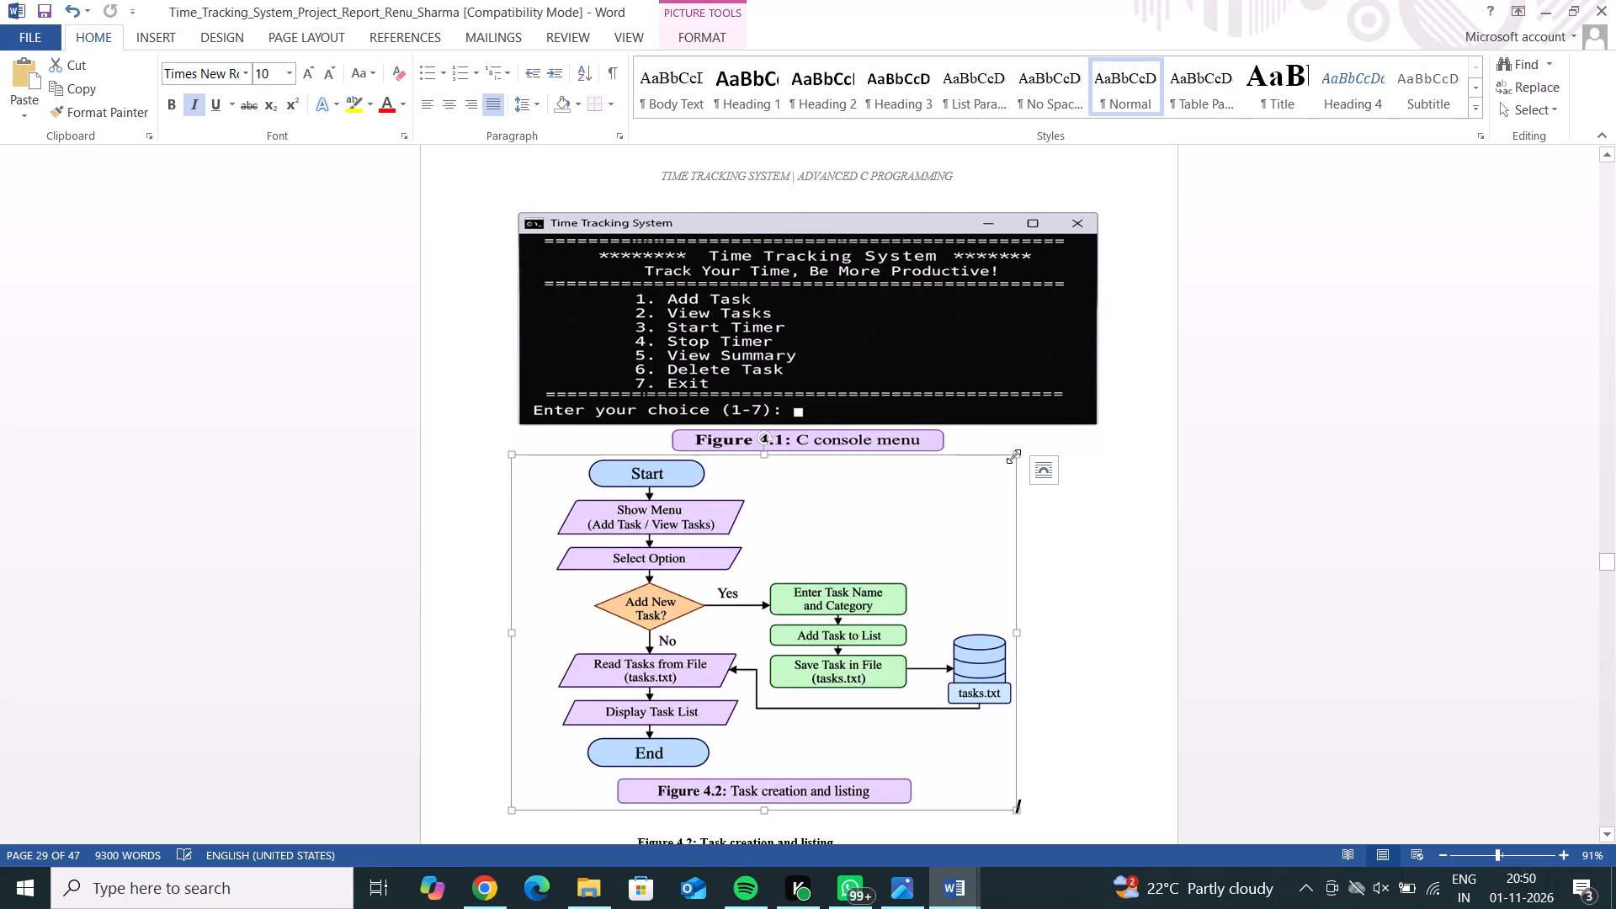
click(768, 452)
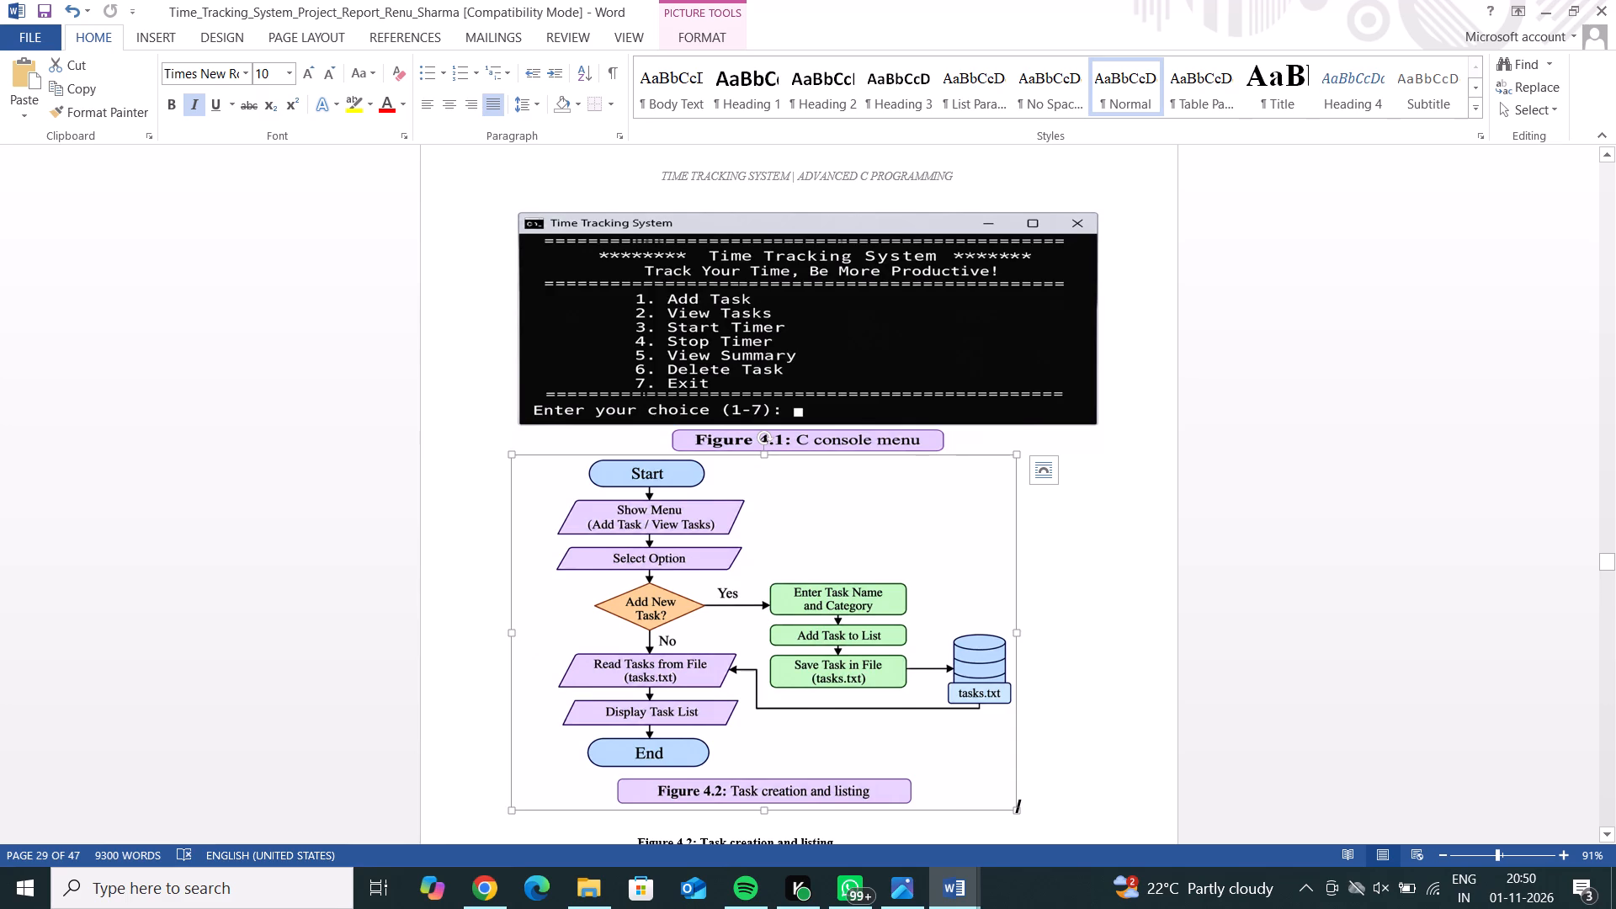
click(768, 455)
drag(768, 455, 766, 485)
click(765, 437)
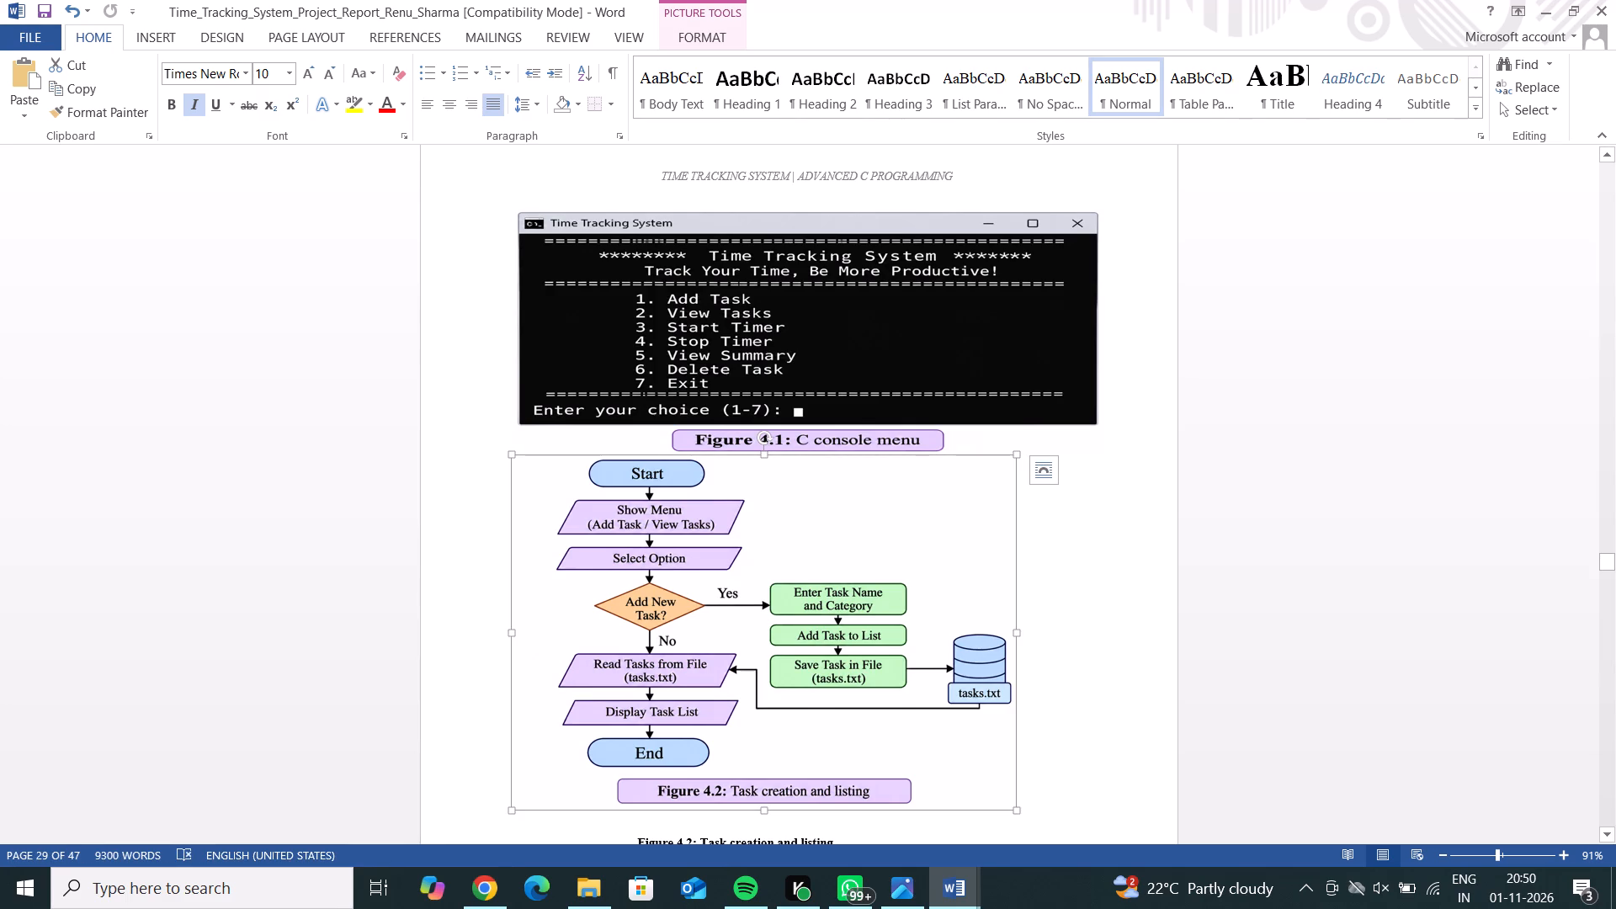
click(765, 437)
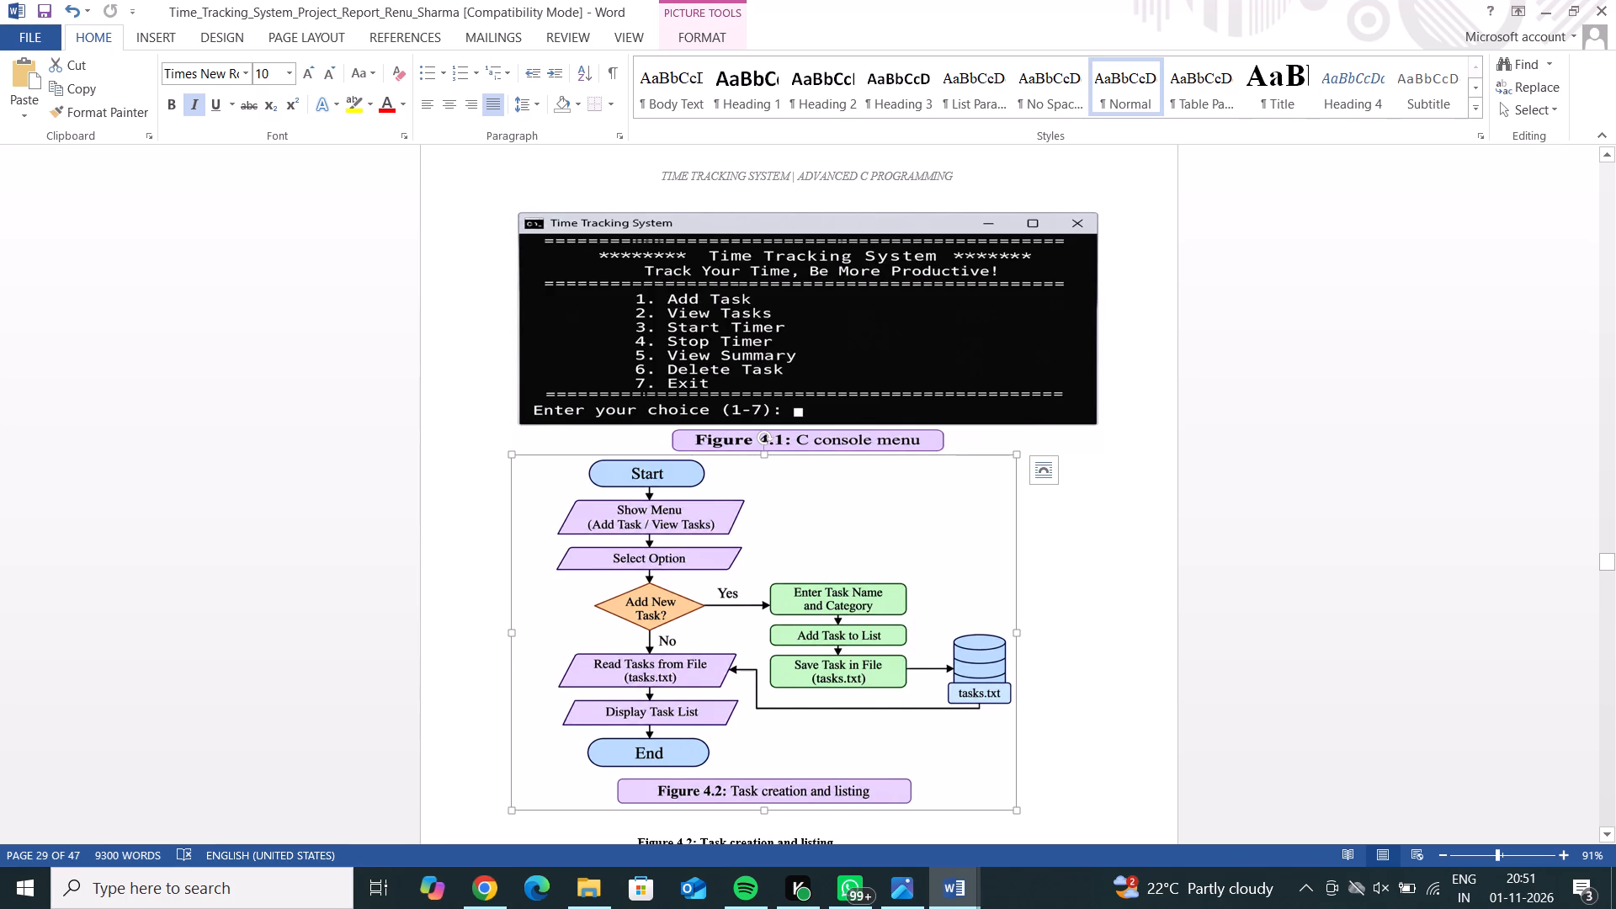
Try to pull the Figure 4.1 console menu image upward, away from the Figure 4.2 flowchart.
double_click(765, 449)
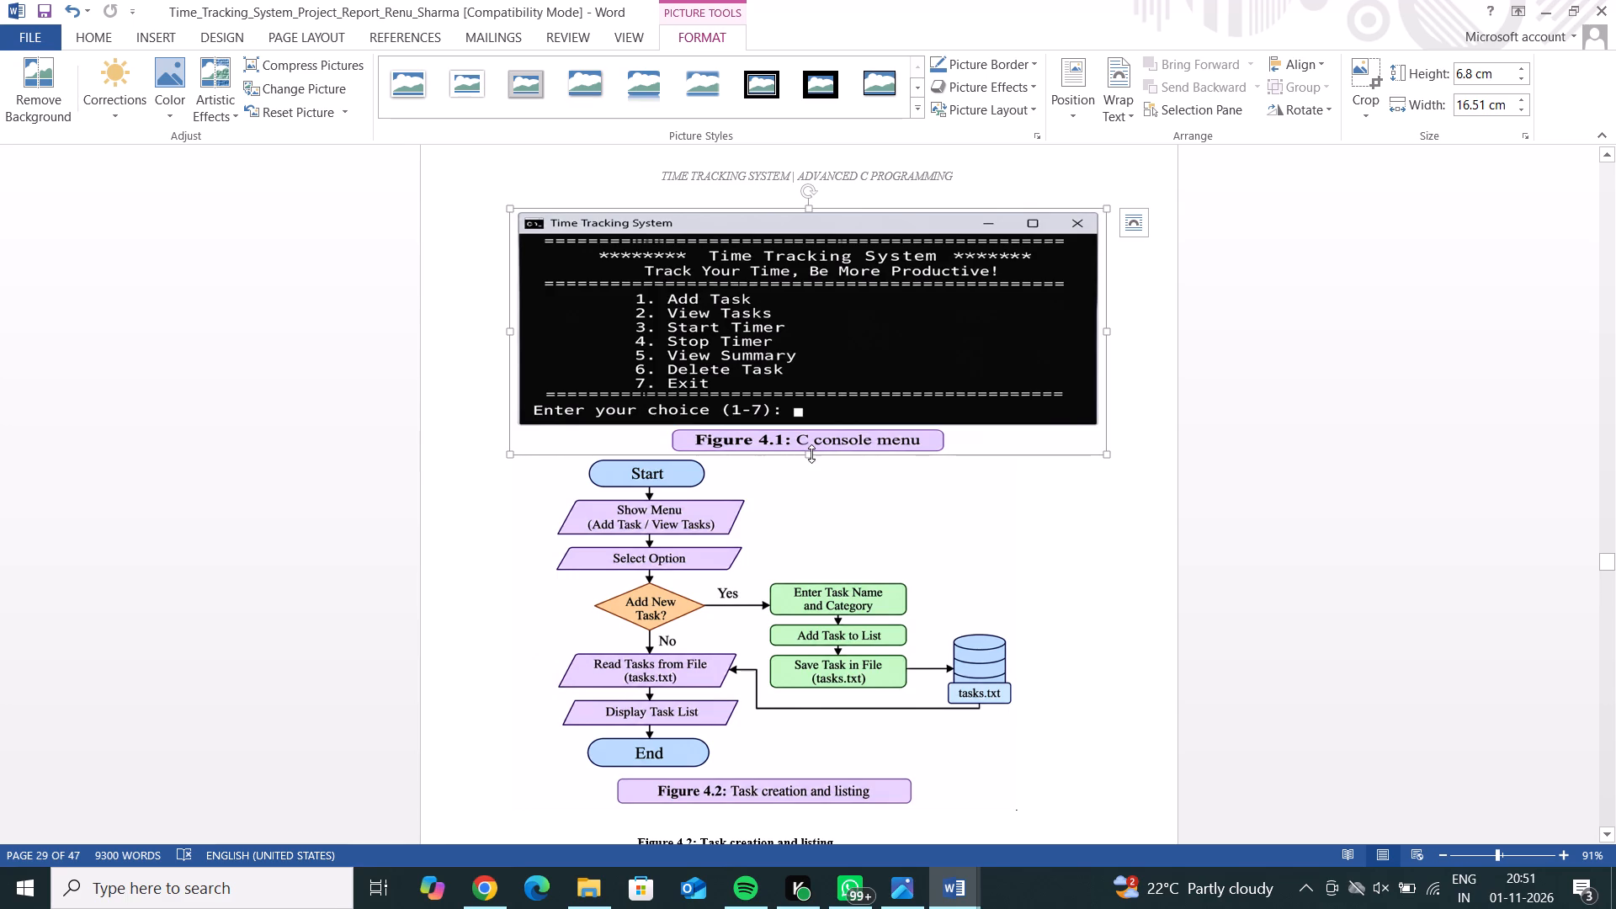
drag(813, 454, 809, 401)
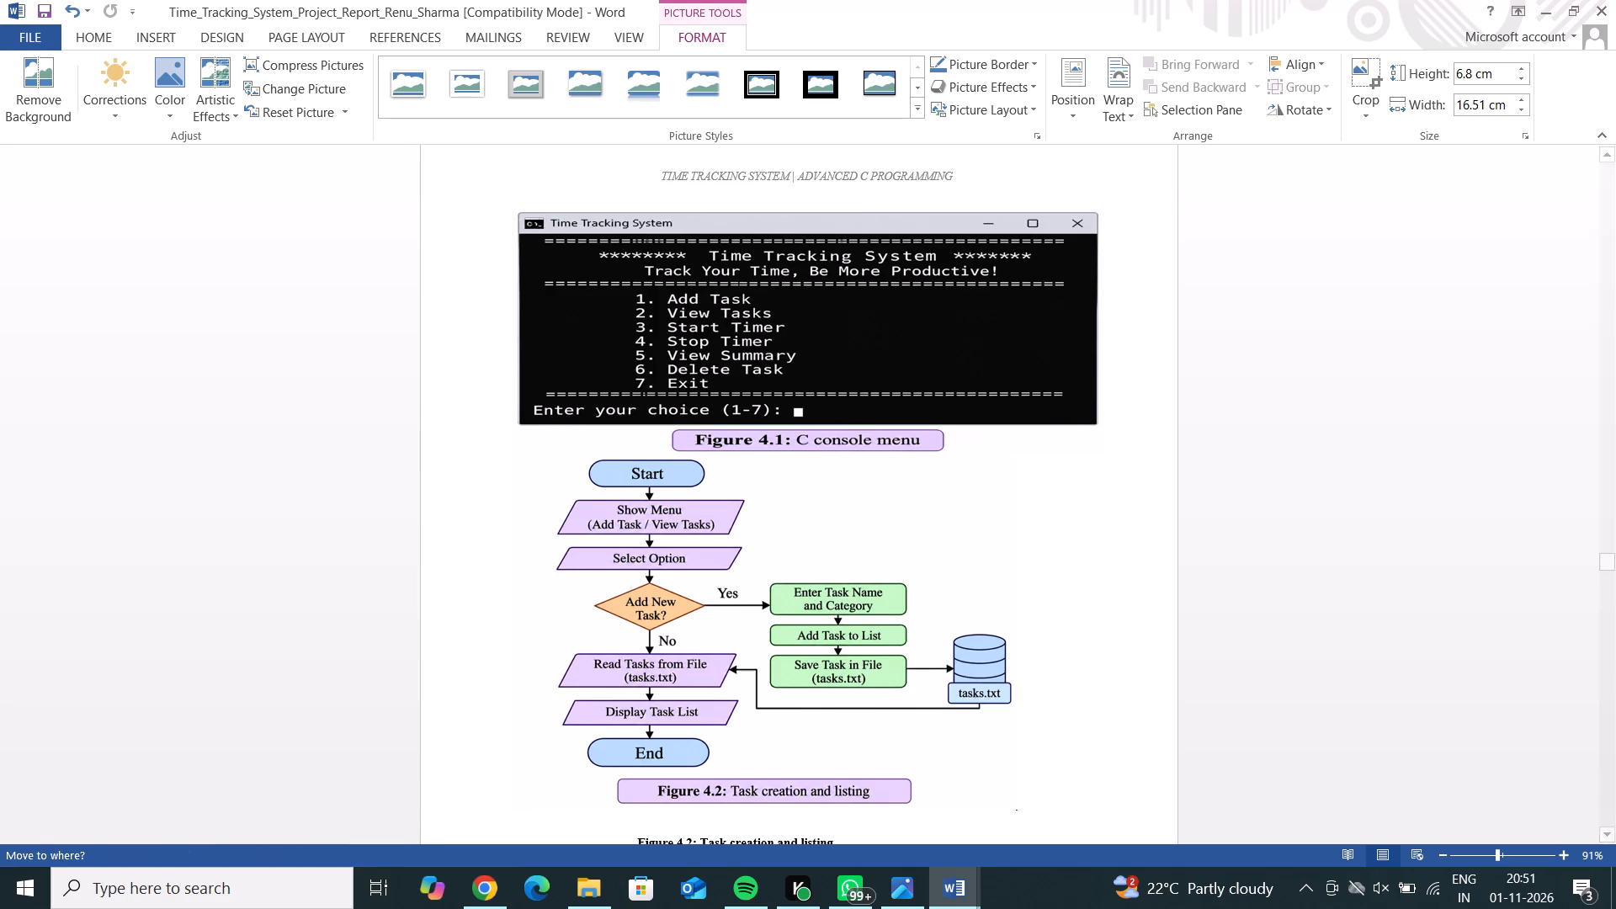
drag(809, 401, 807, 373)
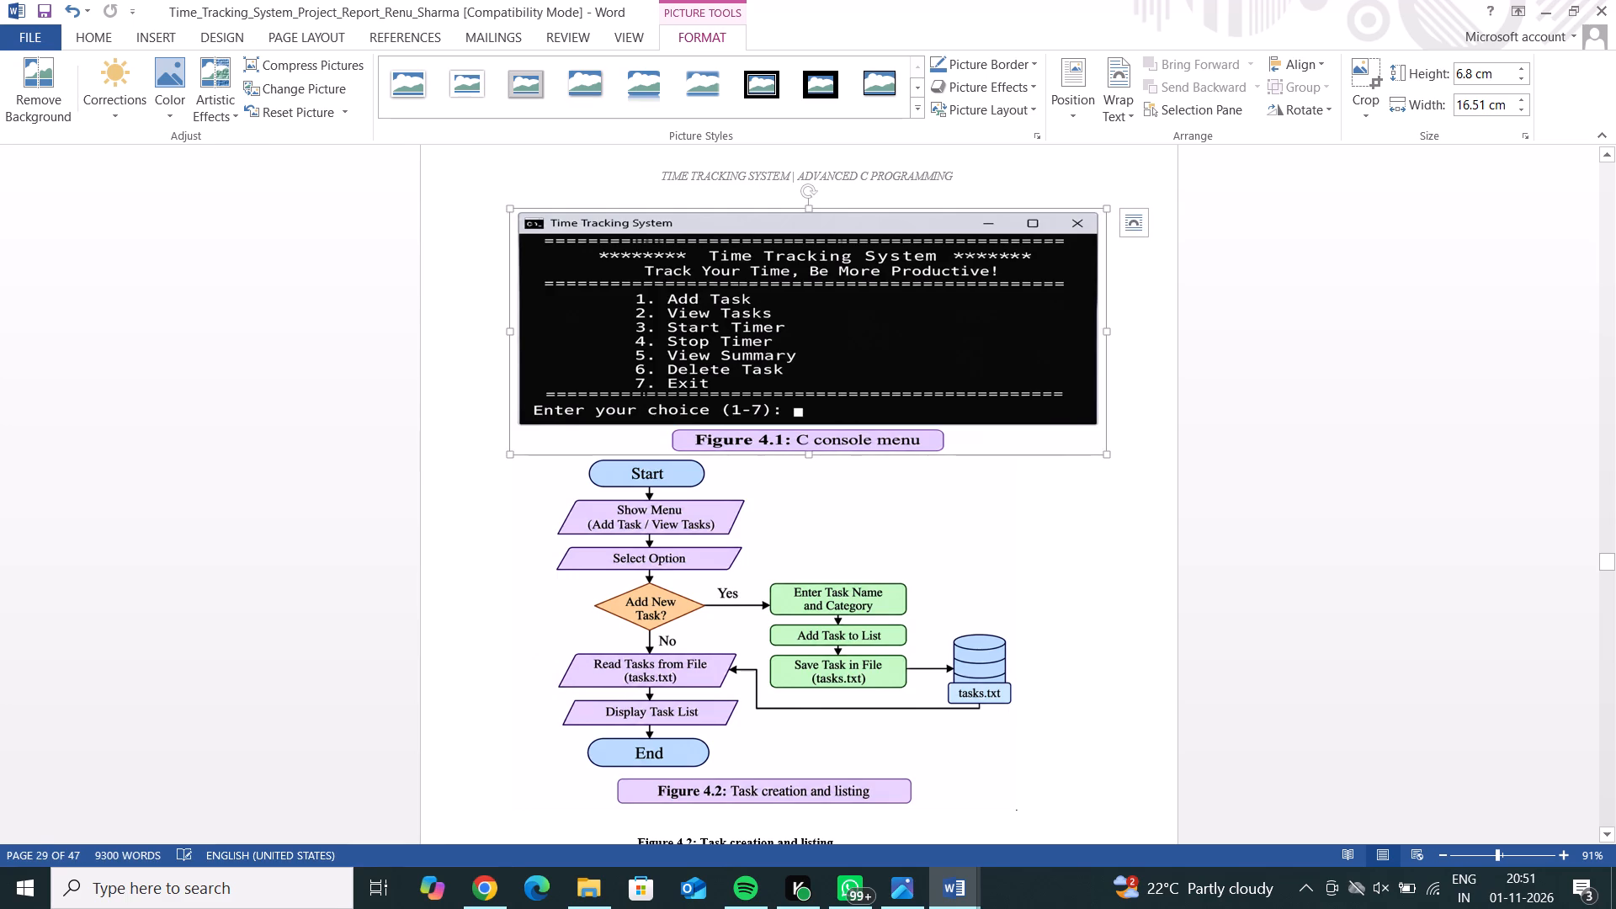
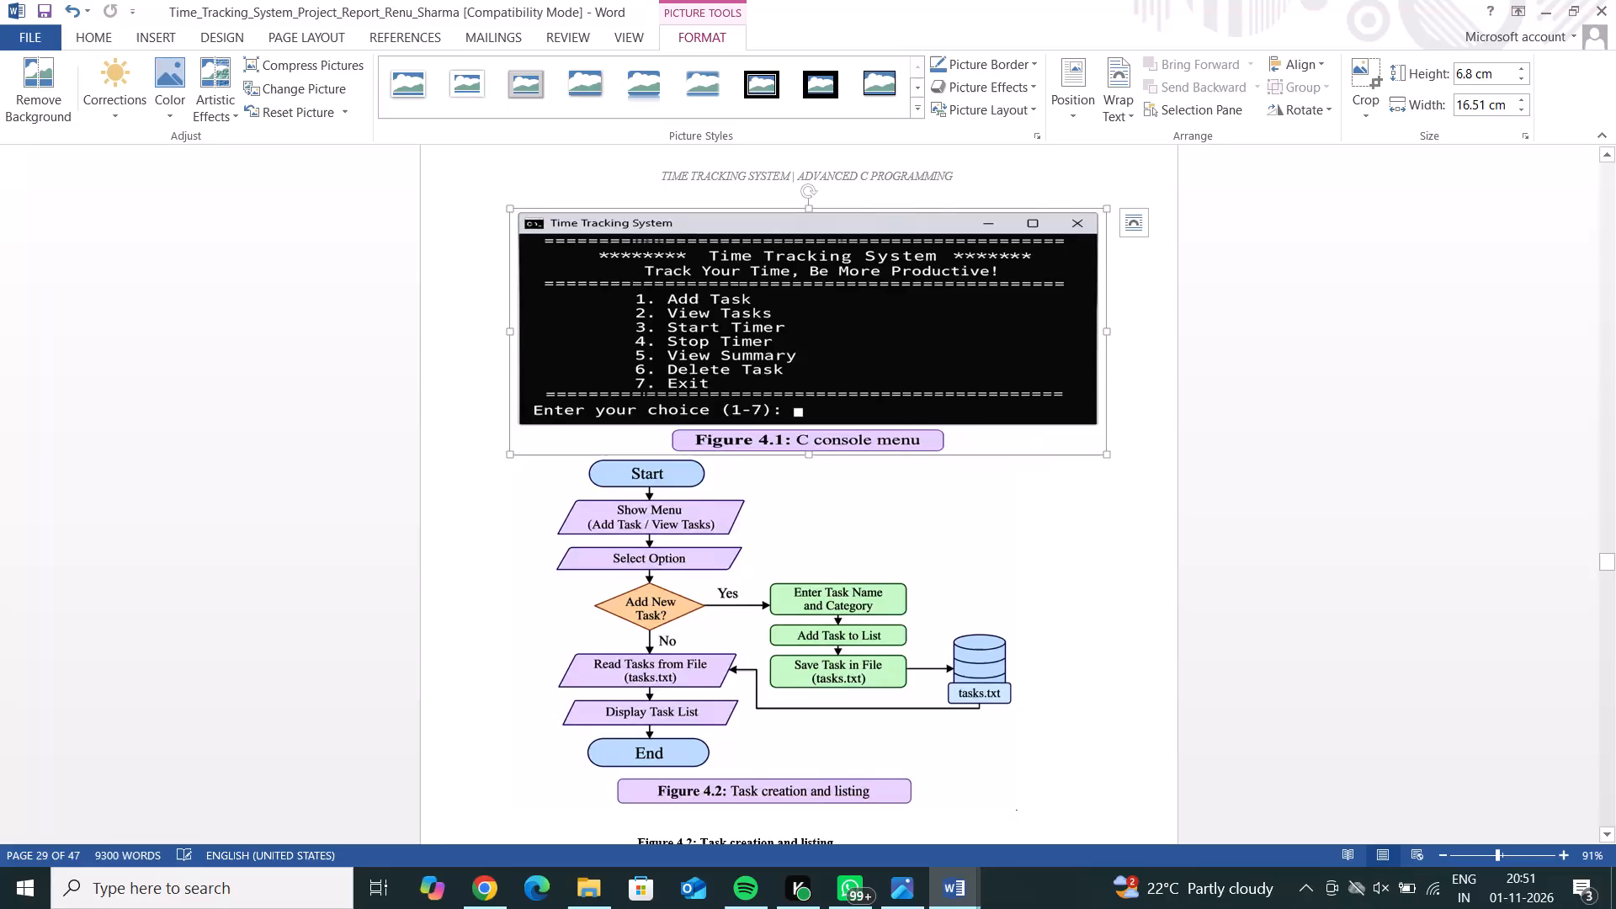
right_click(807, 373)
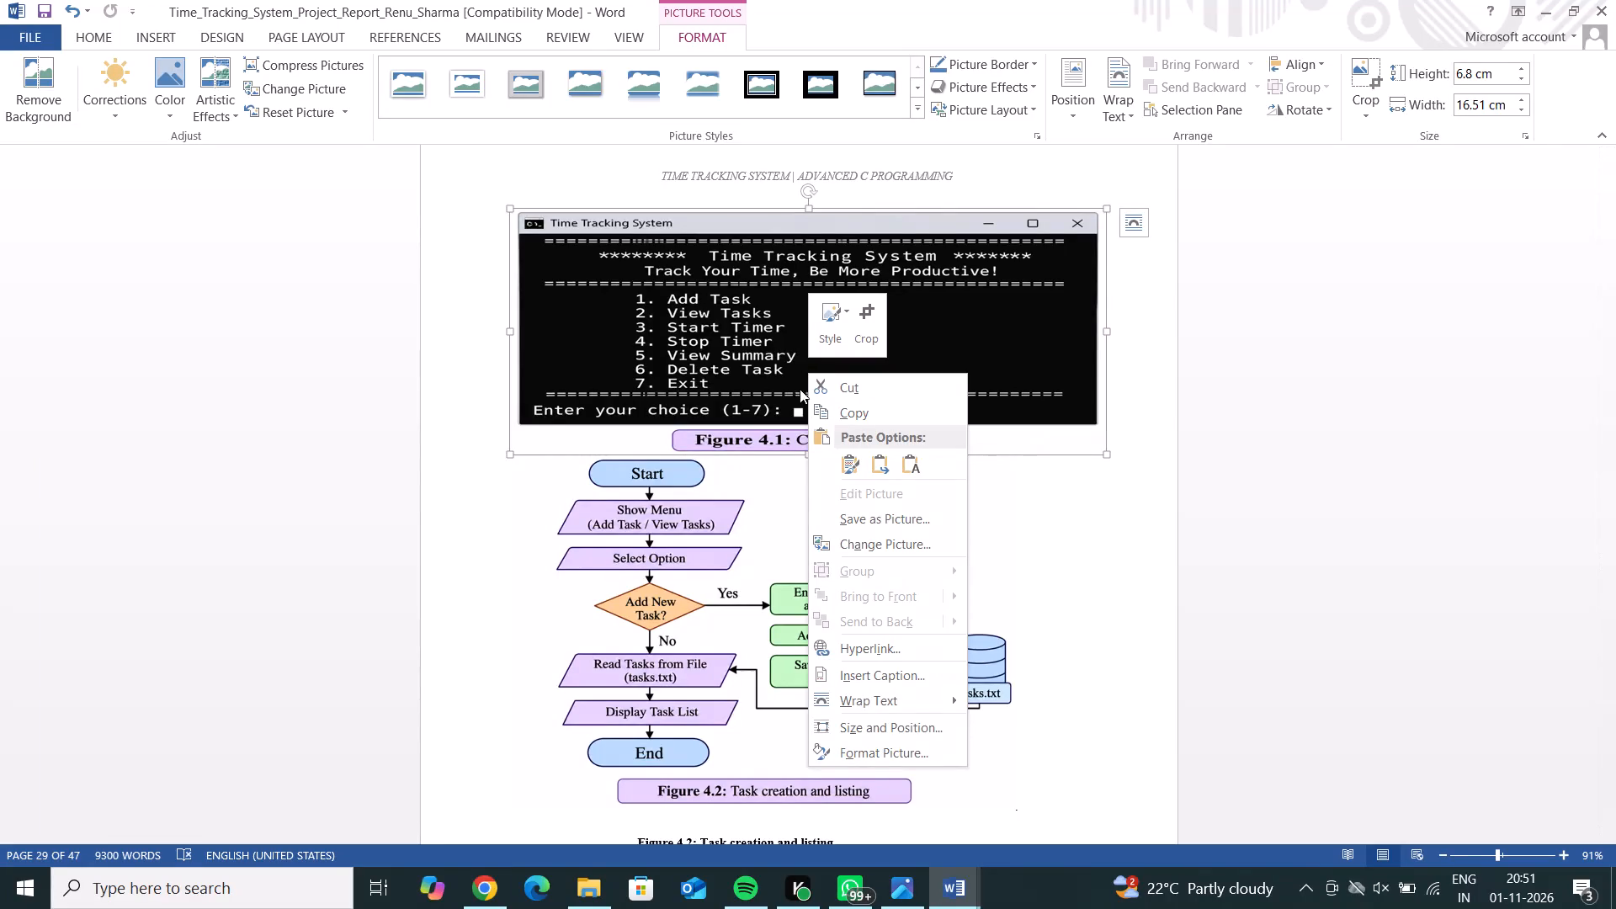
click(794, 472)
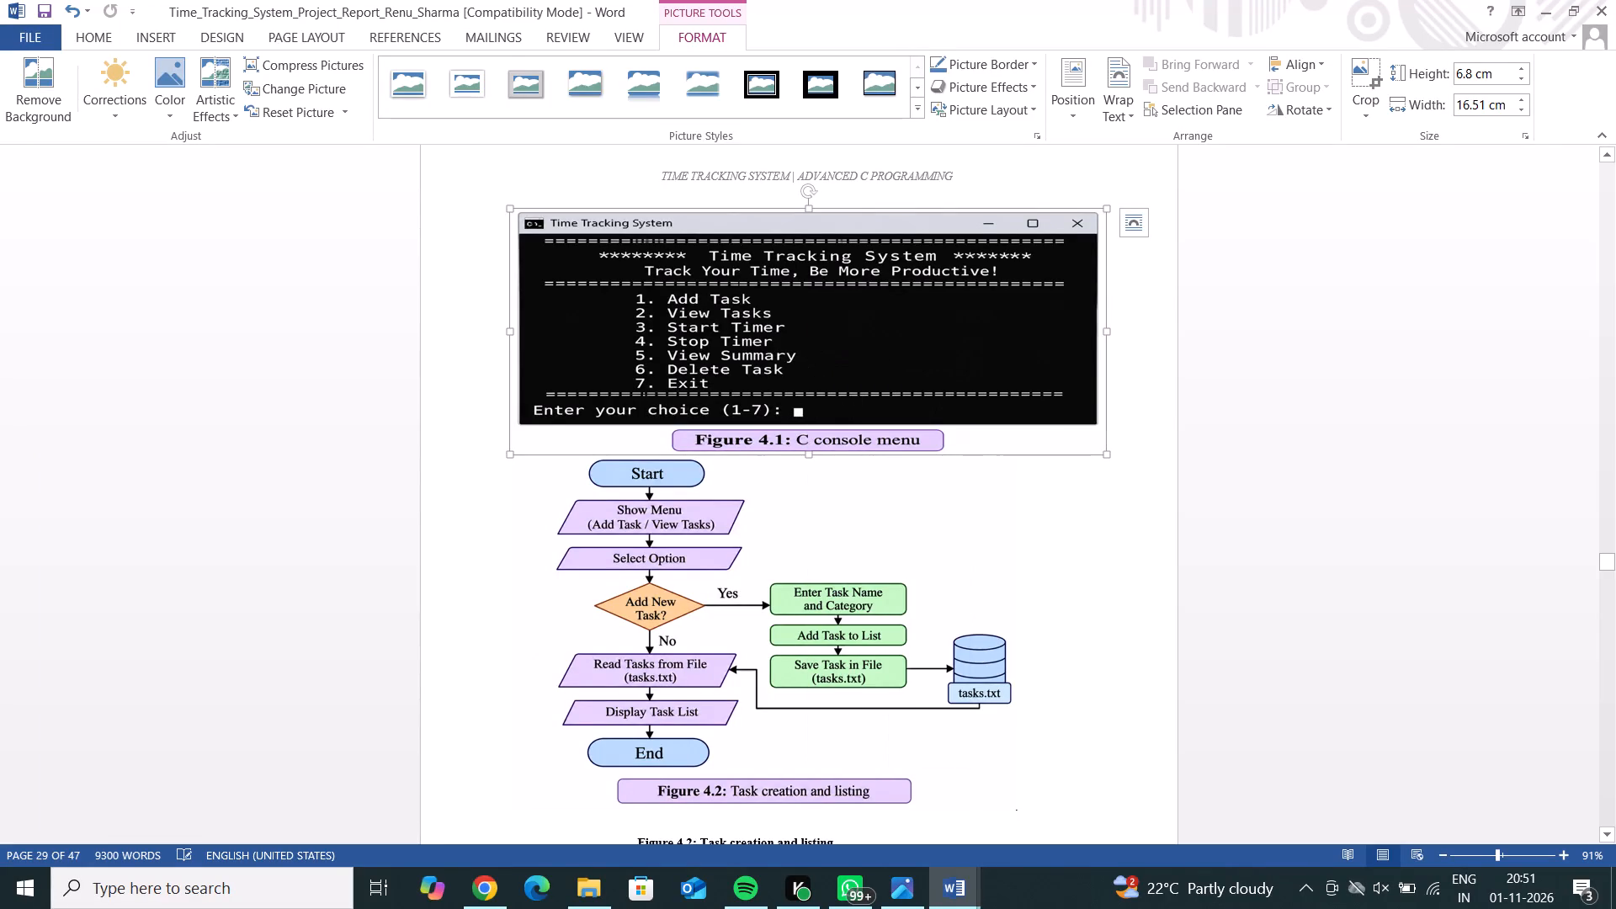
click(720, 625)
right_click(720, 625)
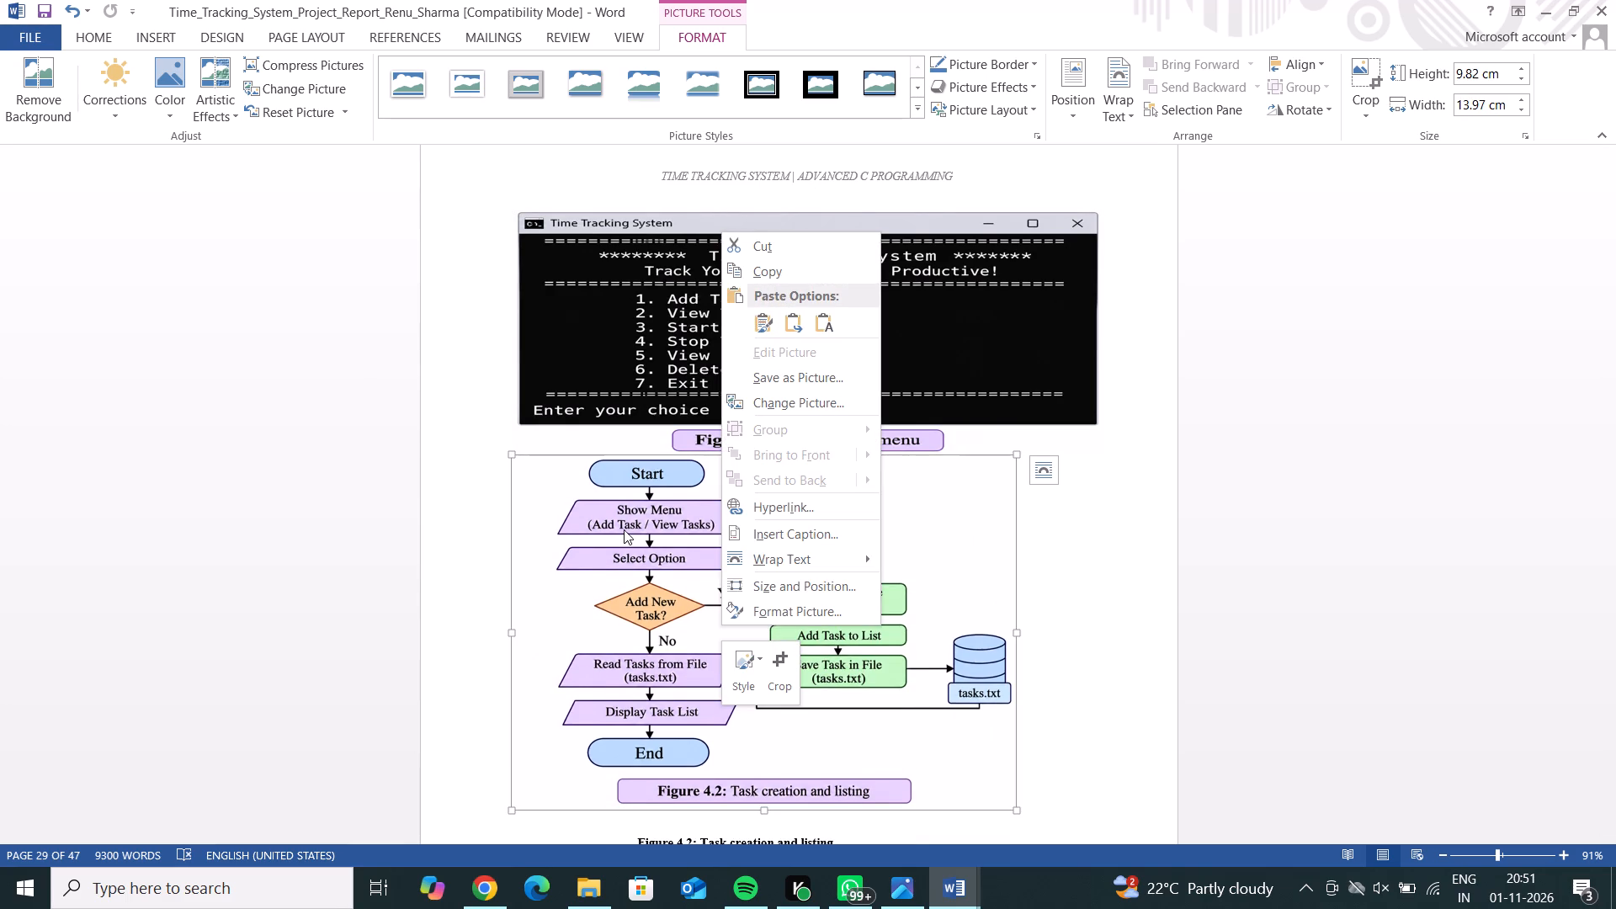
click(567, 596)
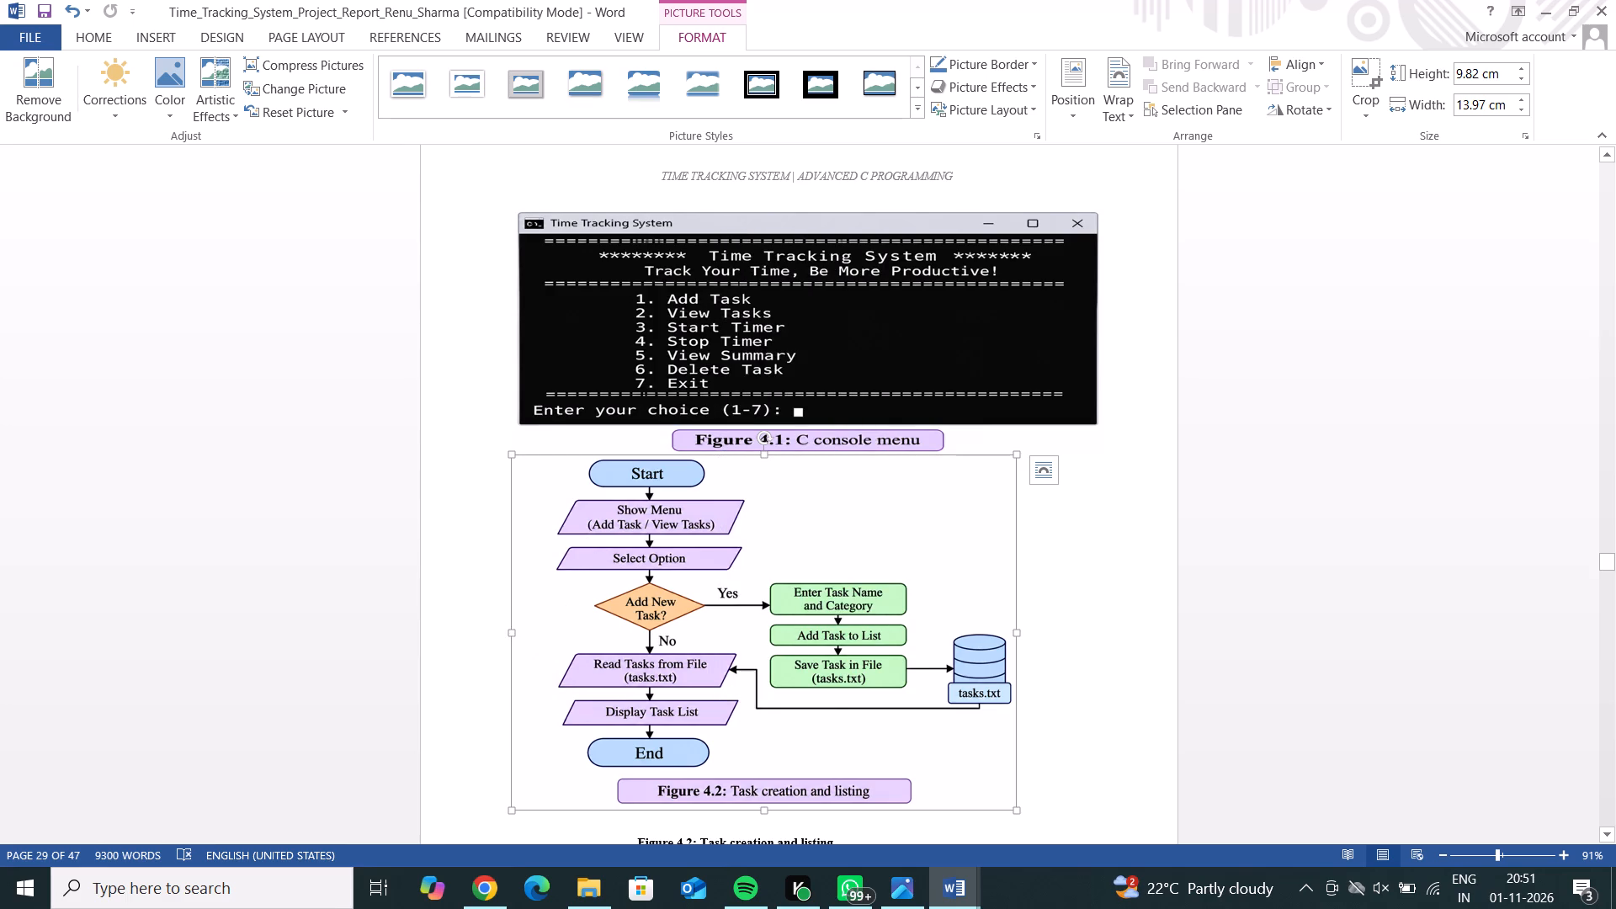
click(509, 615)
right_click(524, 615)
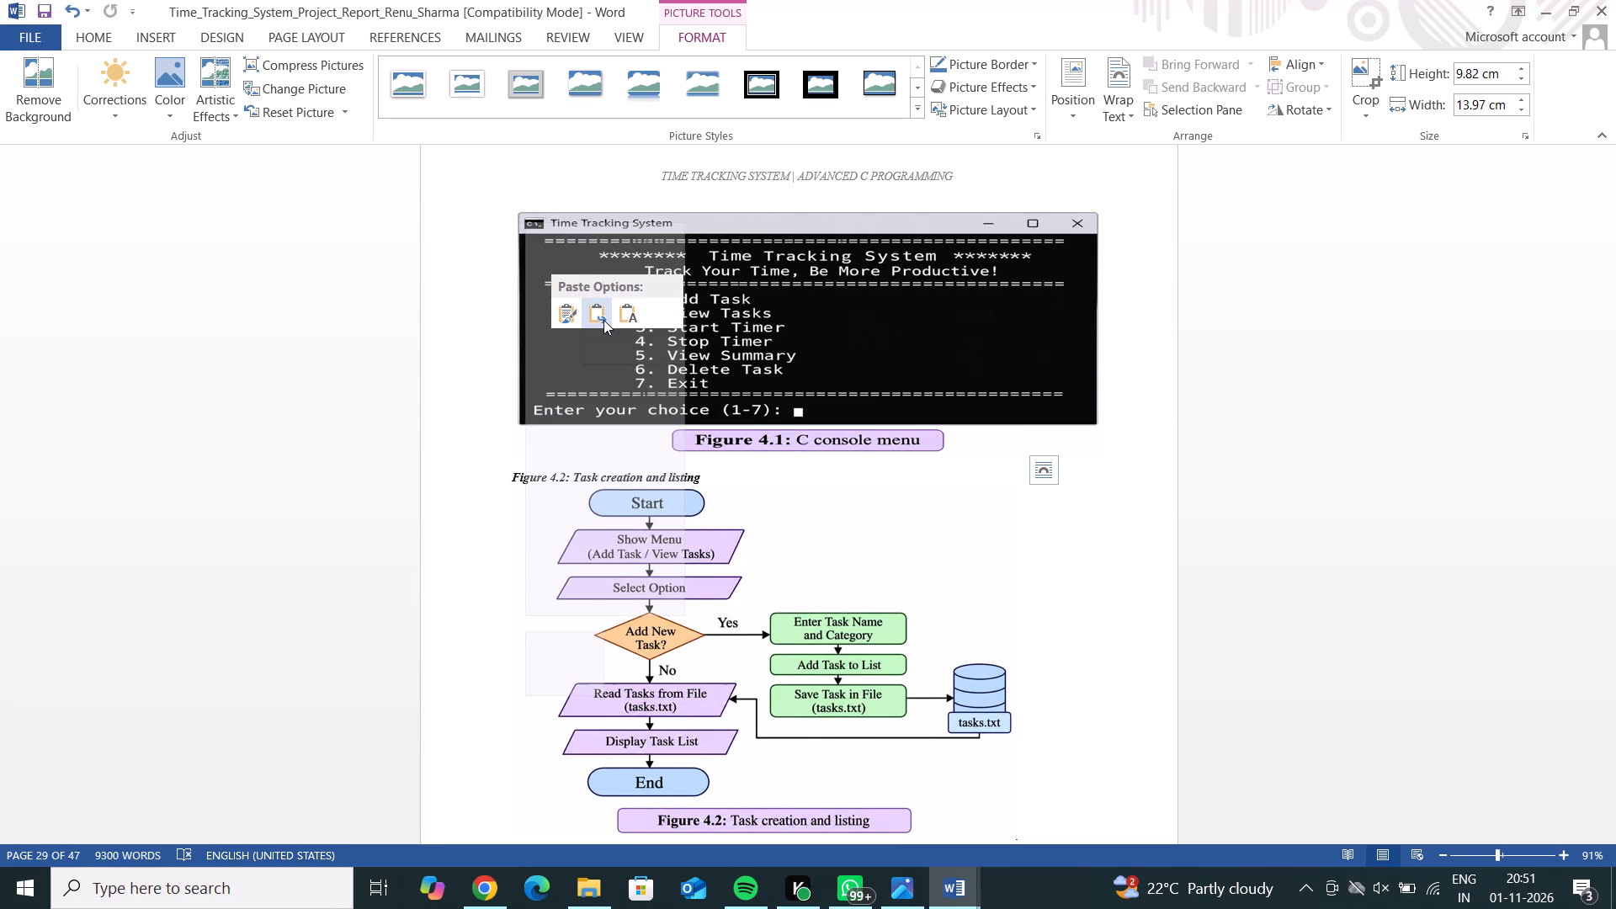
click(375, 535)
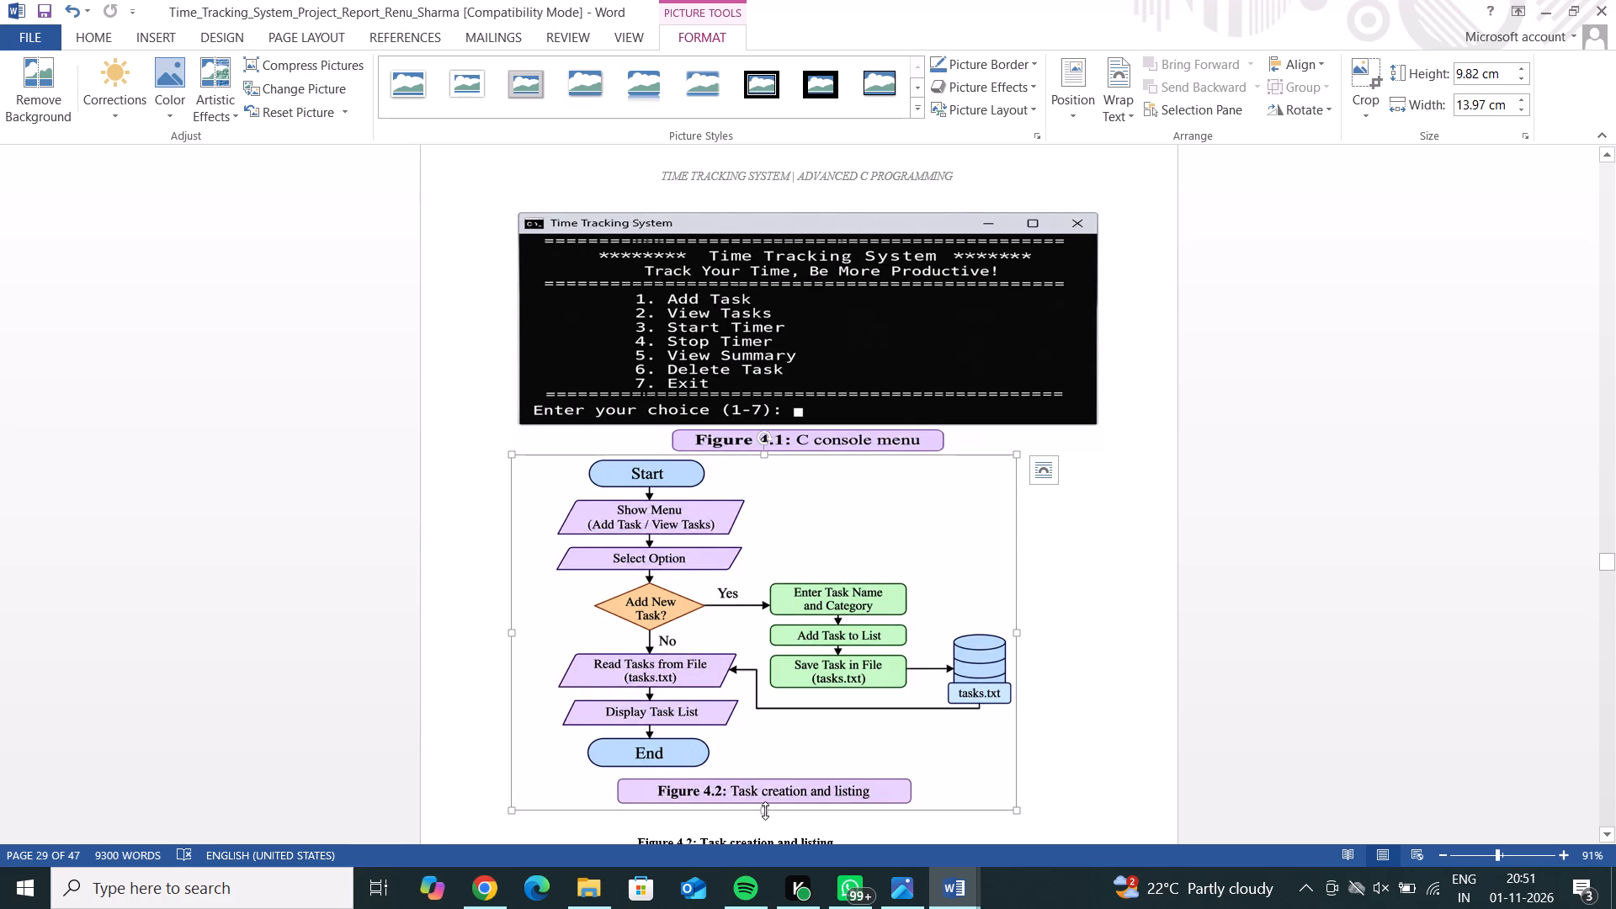
Resize the Figure 4.2 flowchart on page 29 to about 7.06 cm high and 15.96 cm wide.
drag(765, 811, 758, 710)
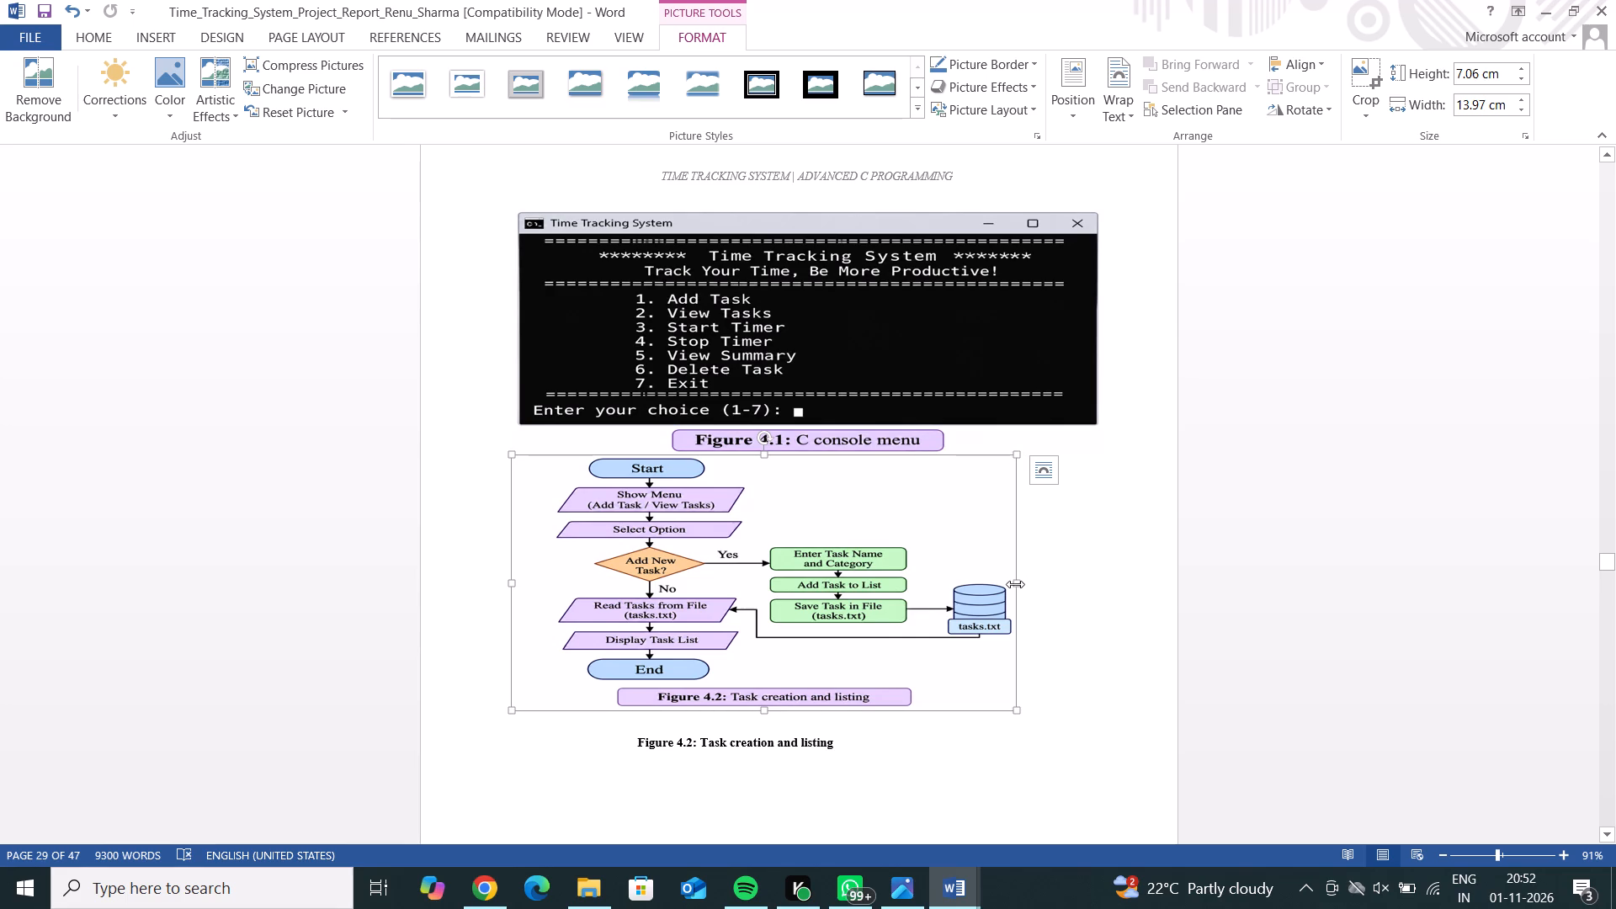
drag(1015, 584, 779, 606)
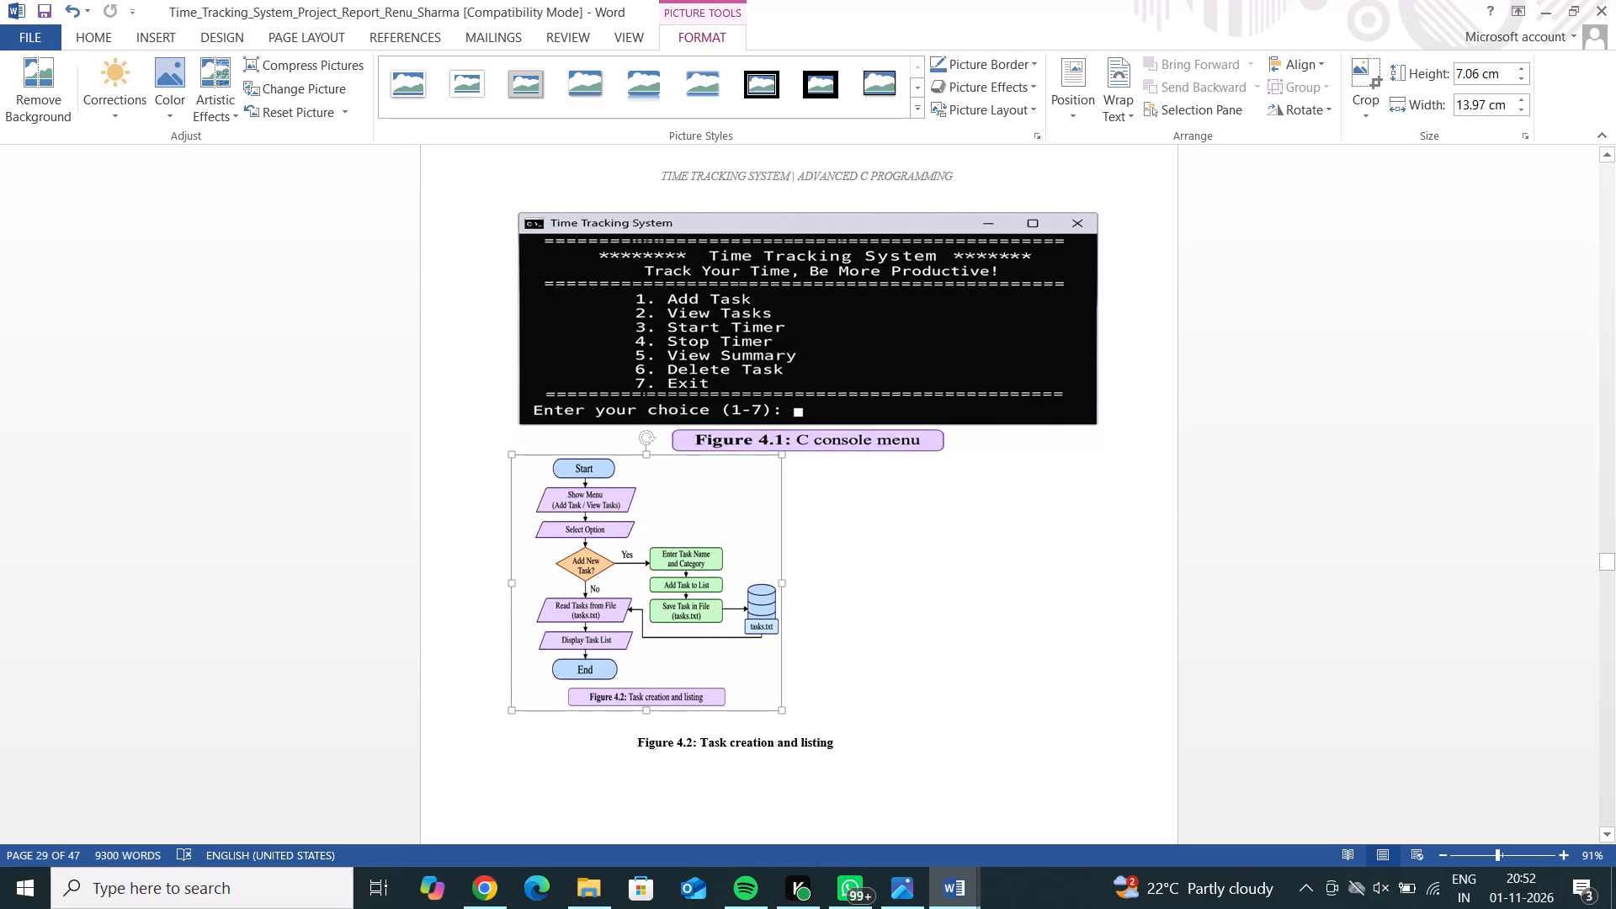
drag(779, 606, 1082, 616)
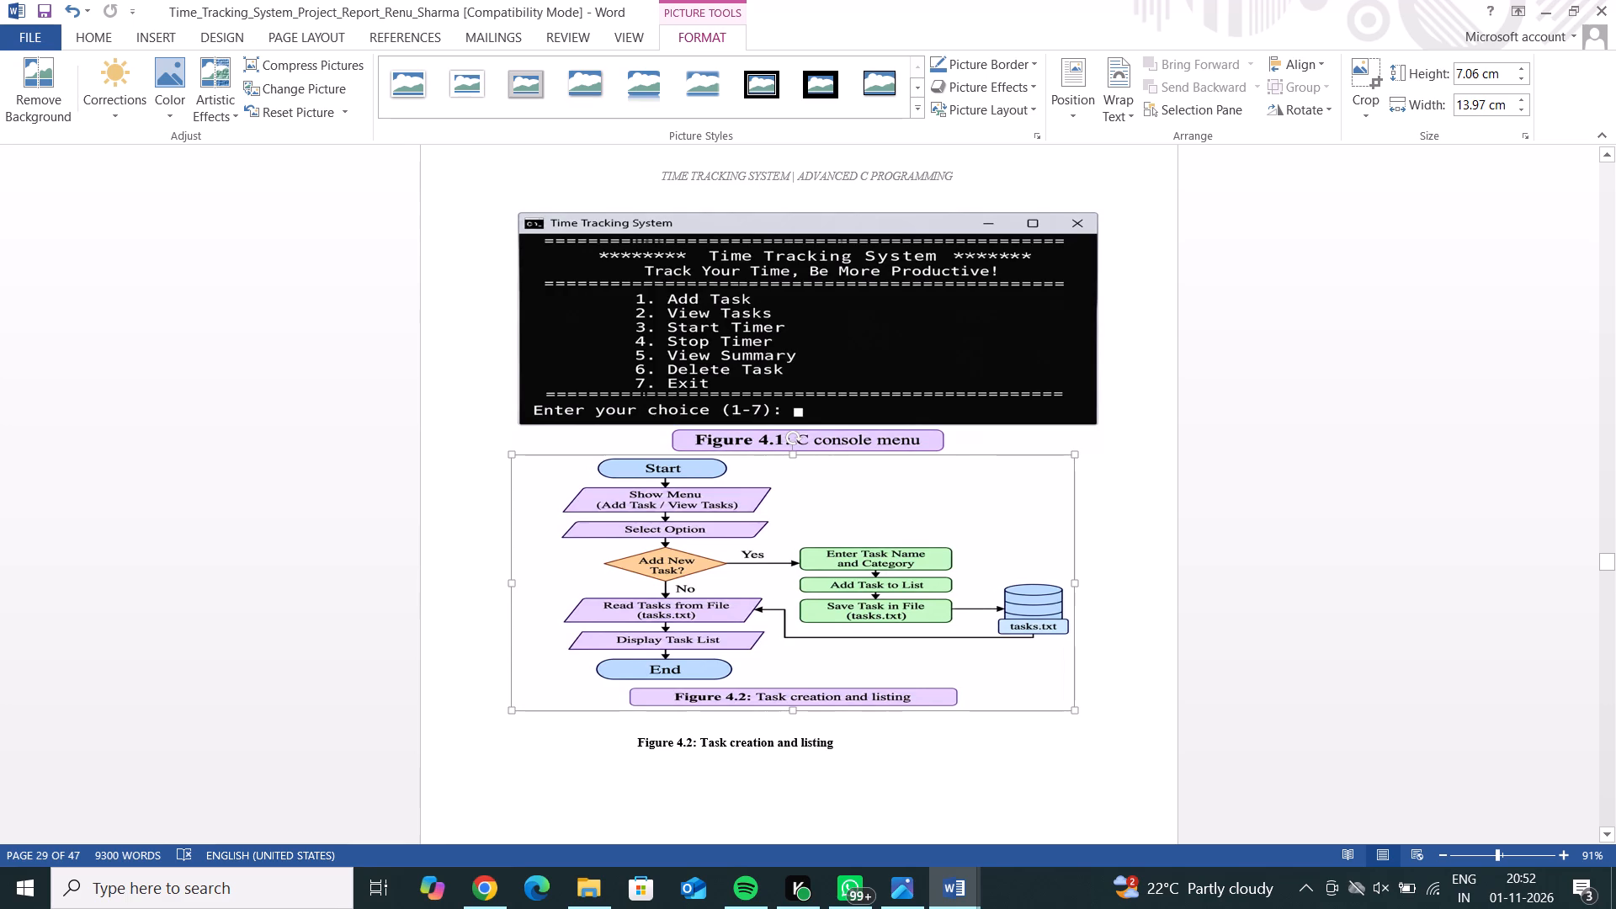
drag(1082, 616, 1088, 619)
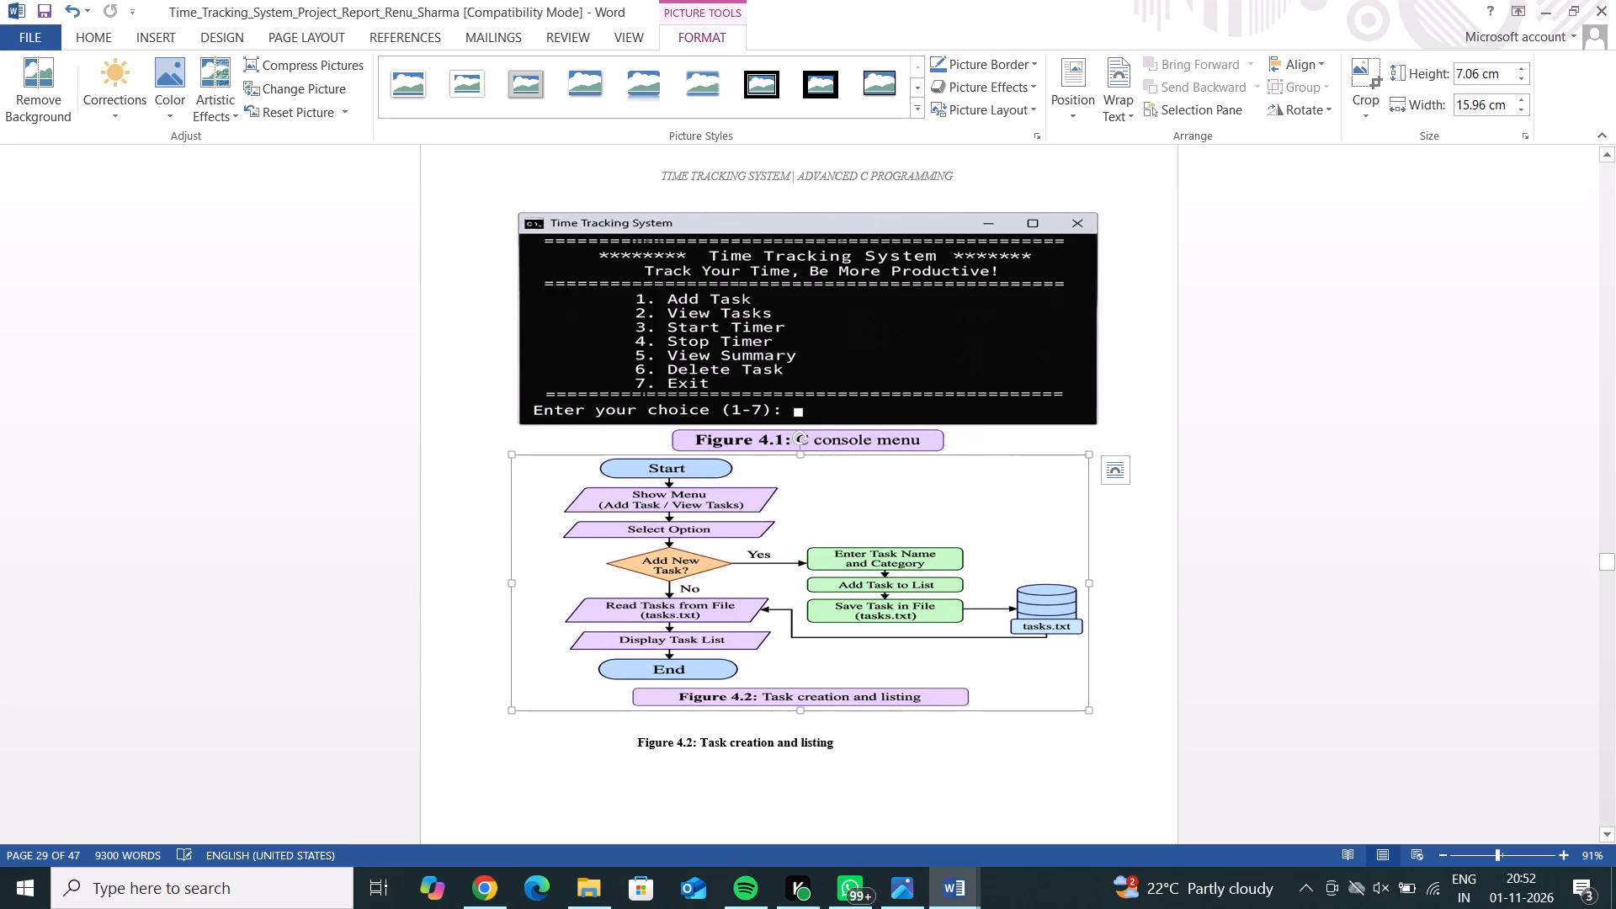
click(976, 762)
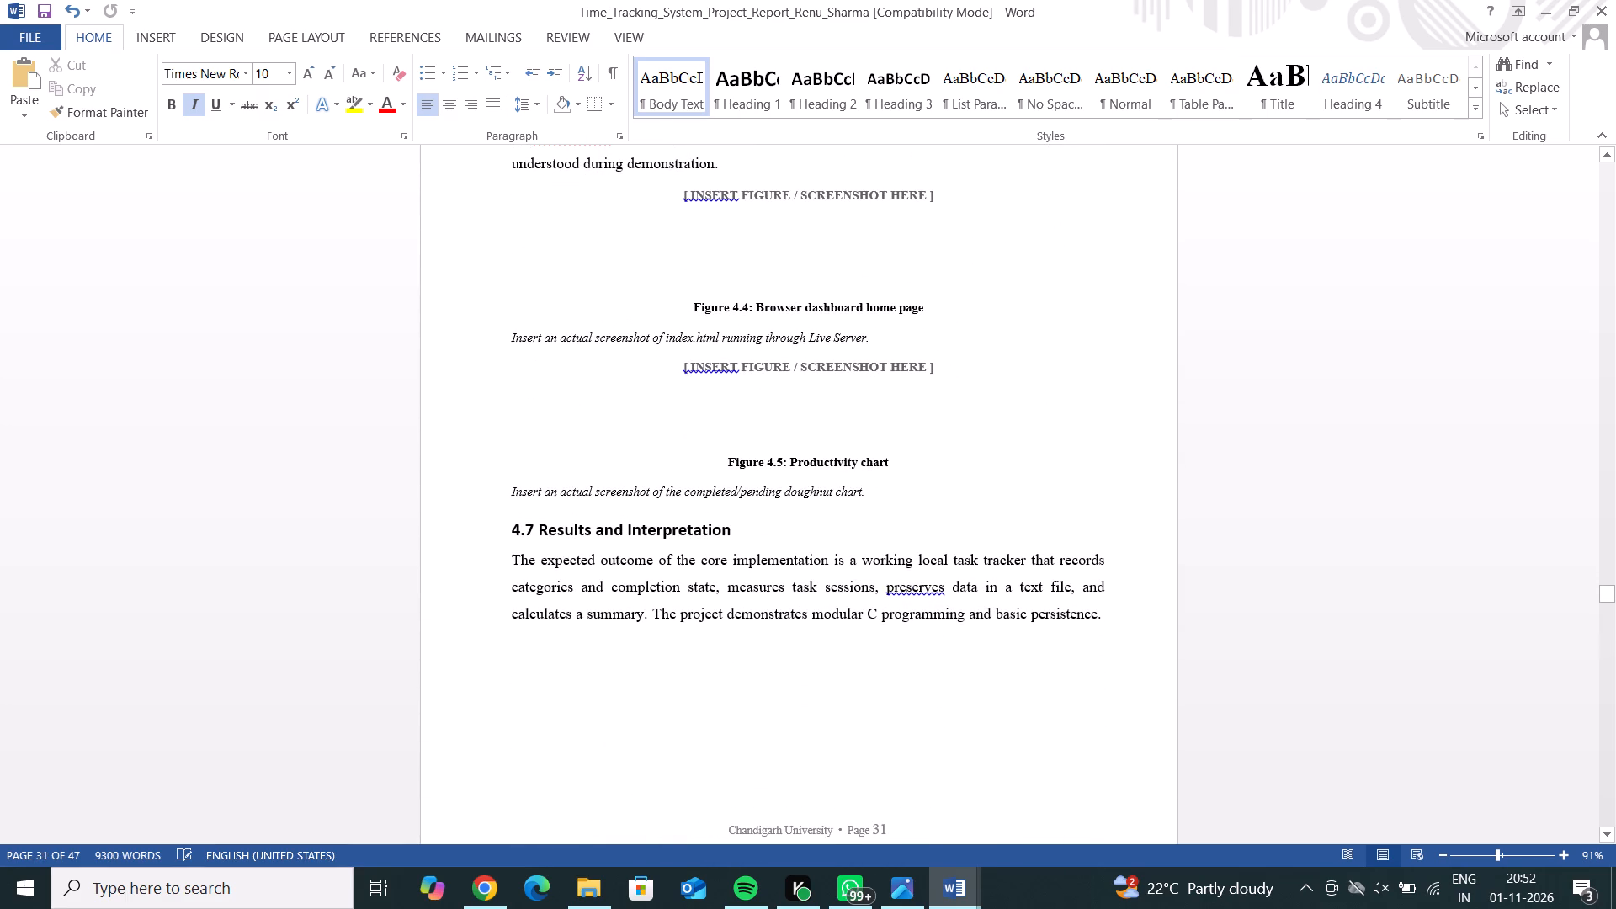
double_click(928, 302)
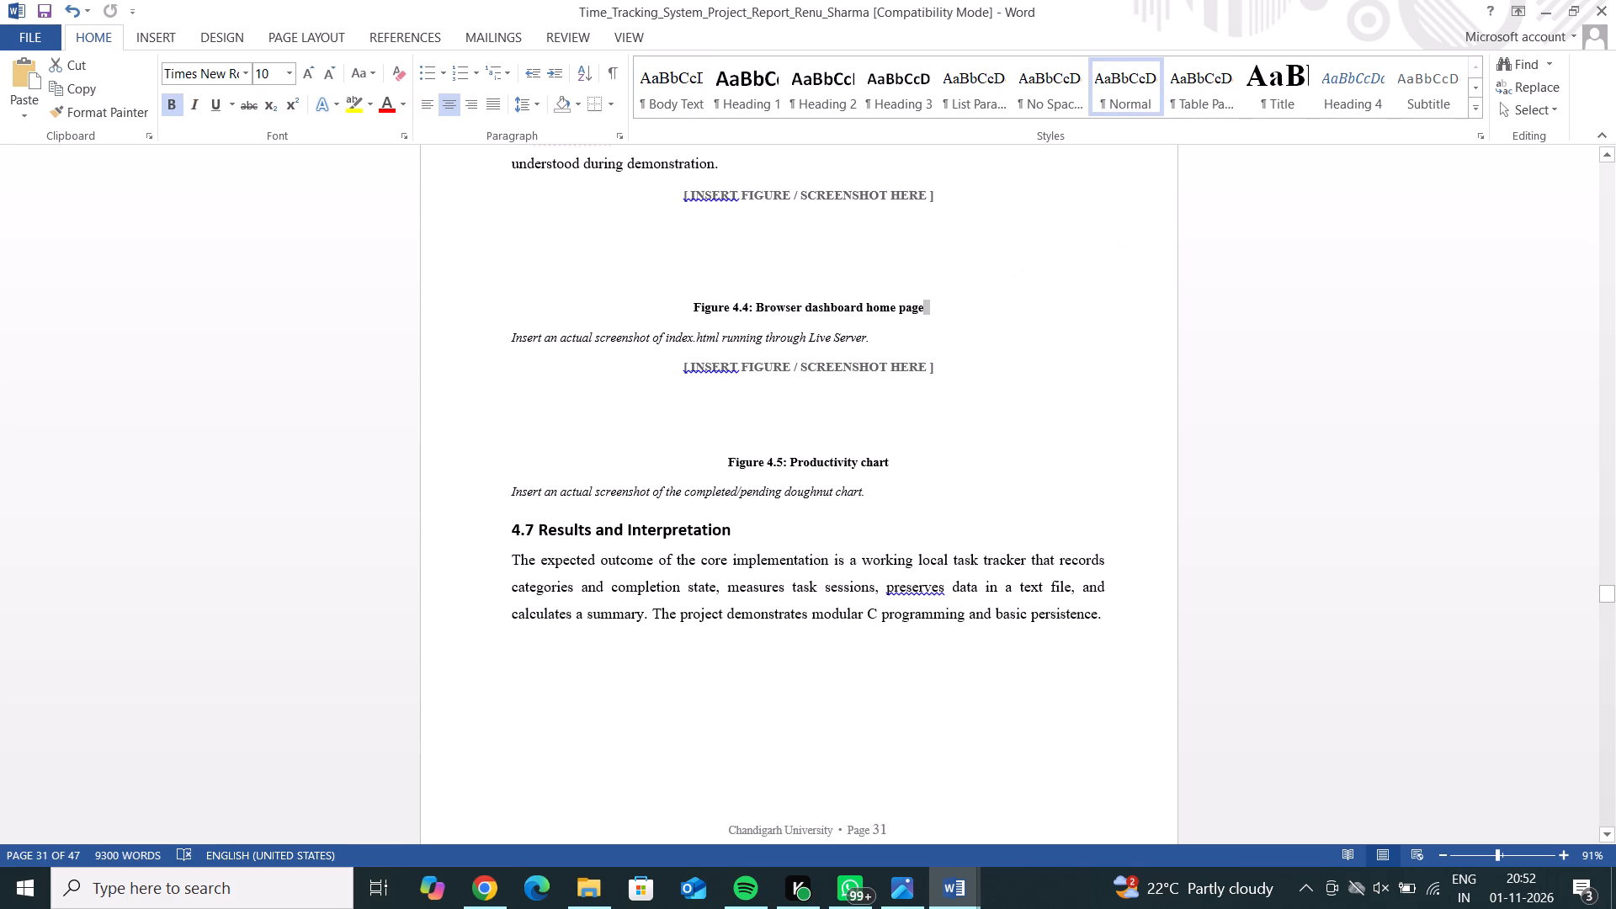
drag(888, 465, 710, 458)
key(ctrl+c)
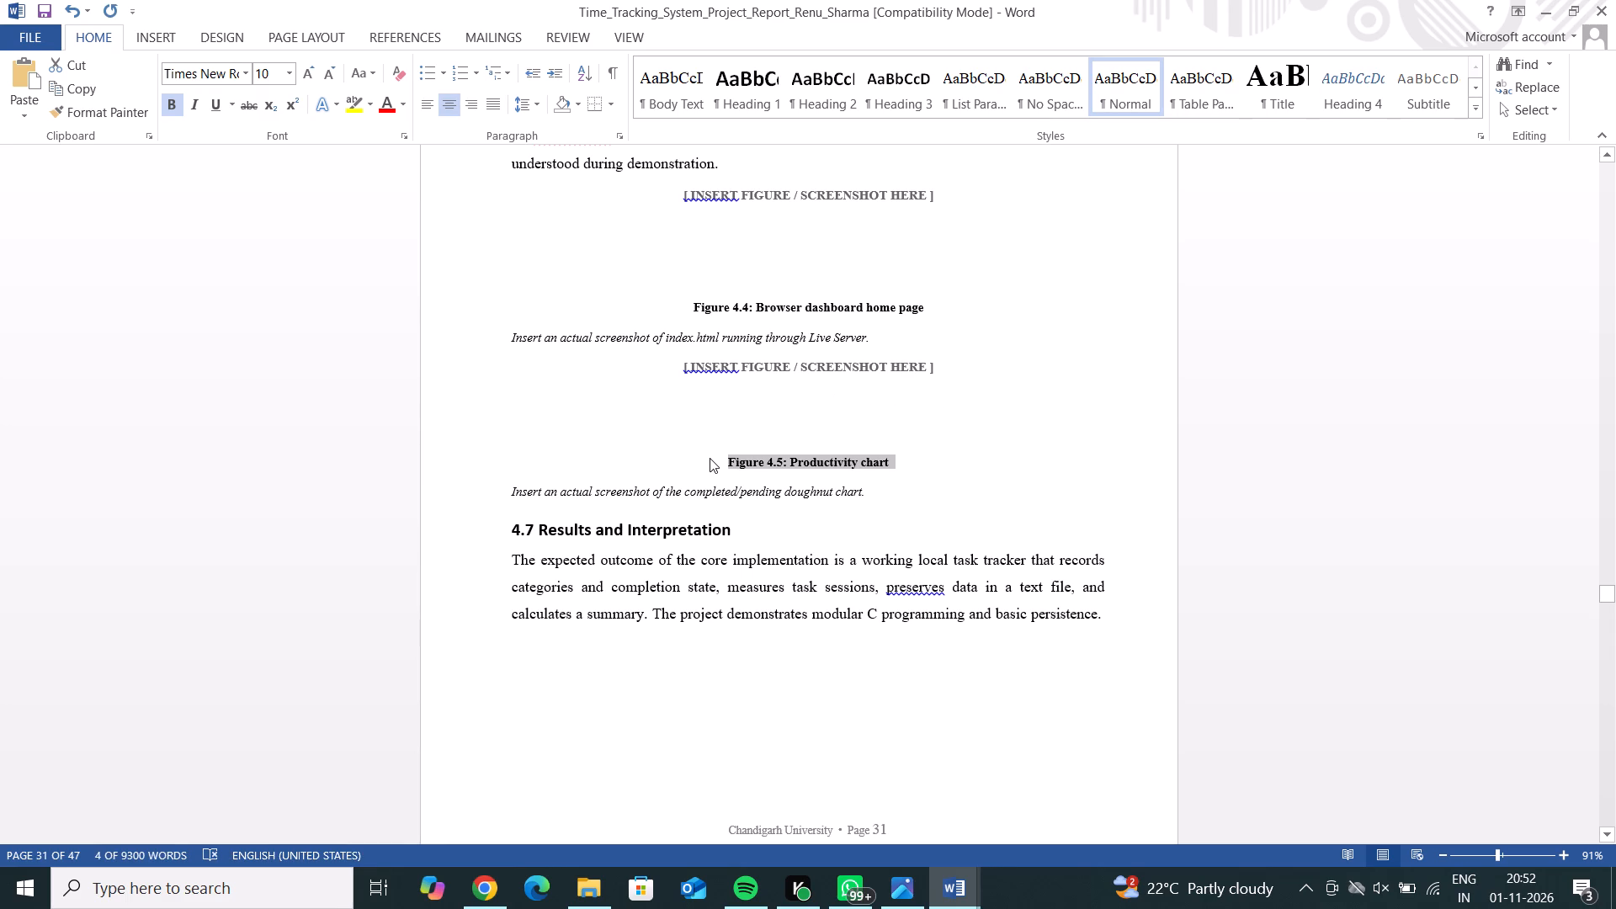
click(488, 880)
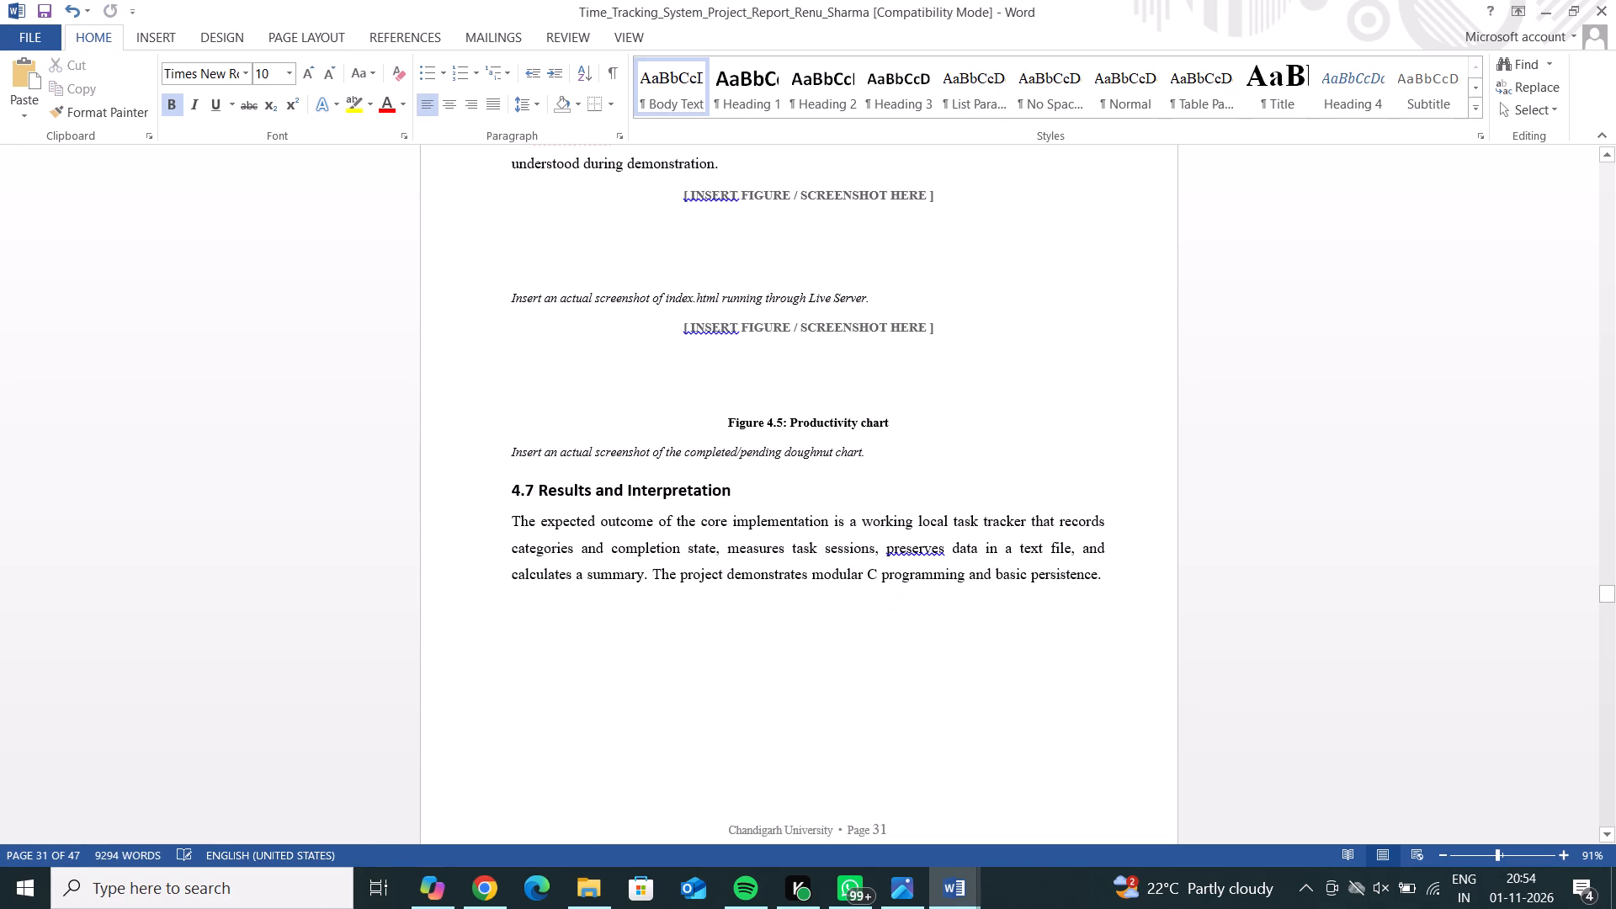
drag(871, 456, 721, 211)
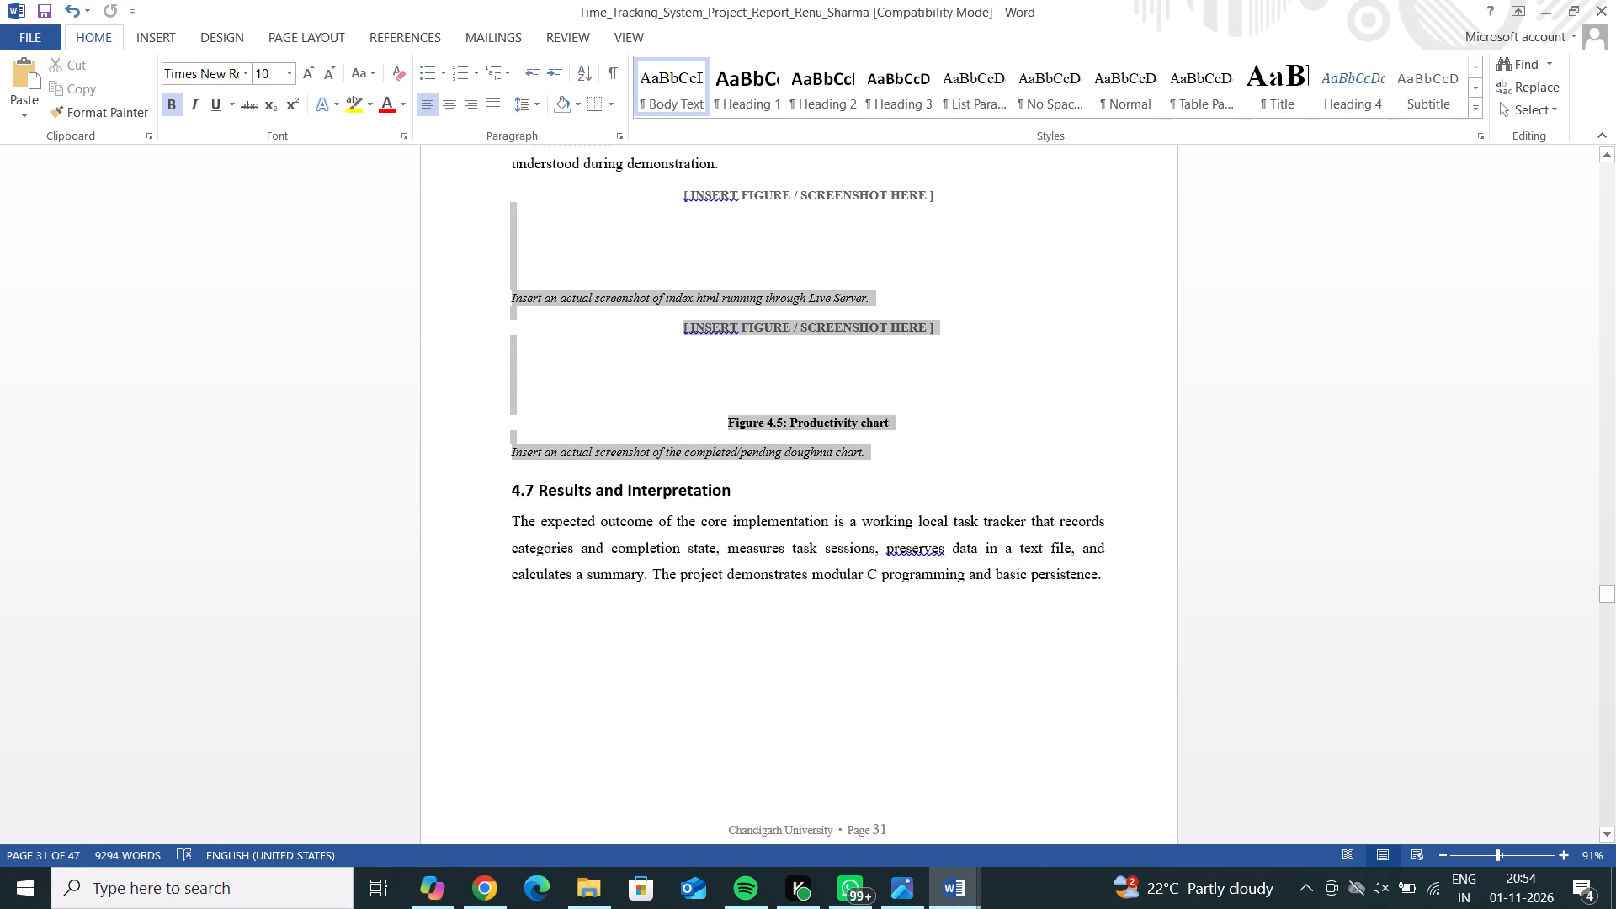
drag(721, 211, 677, 190)
key(BackSpace)
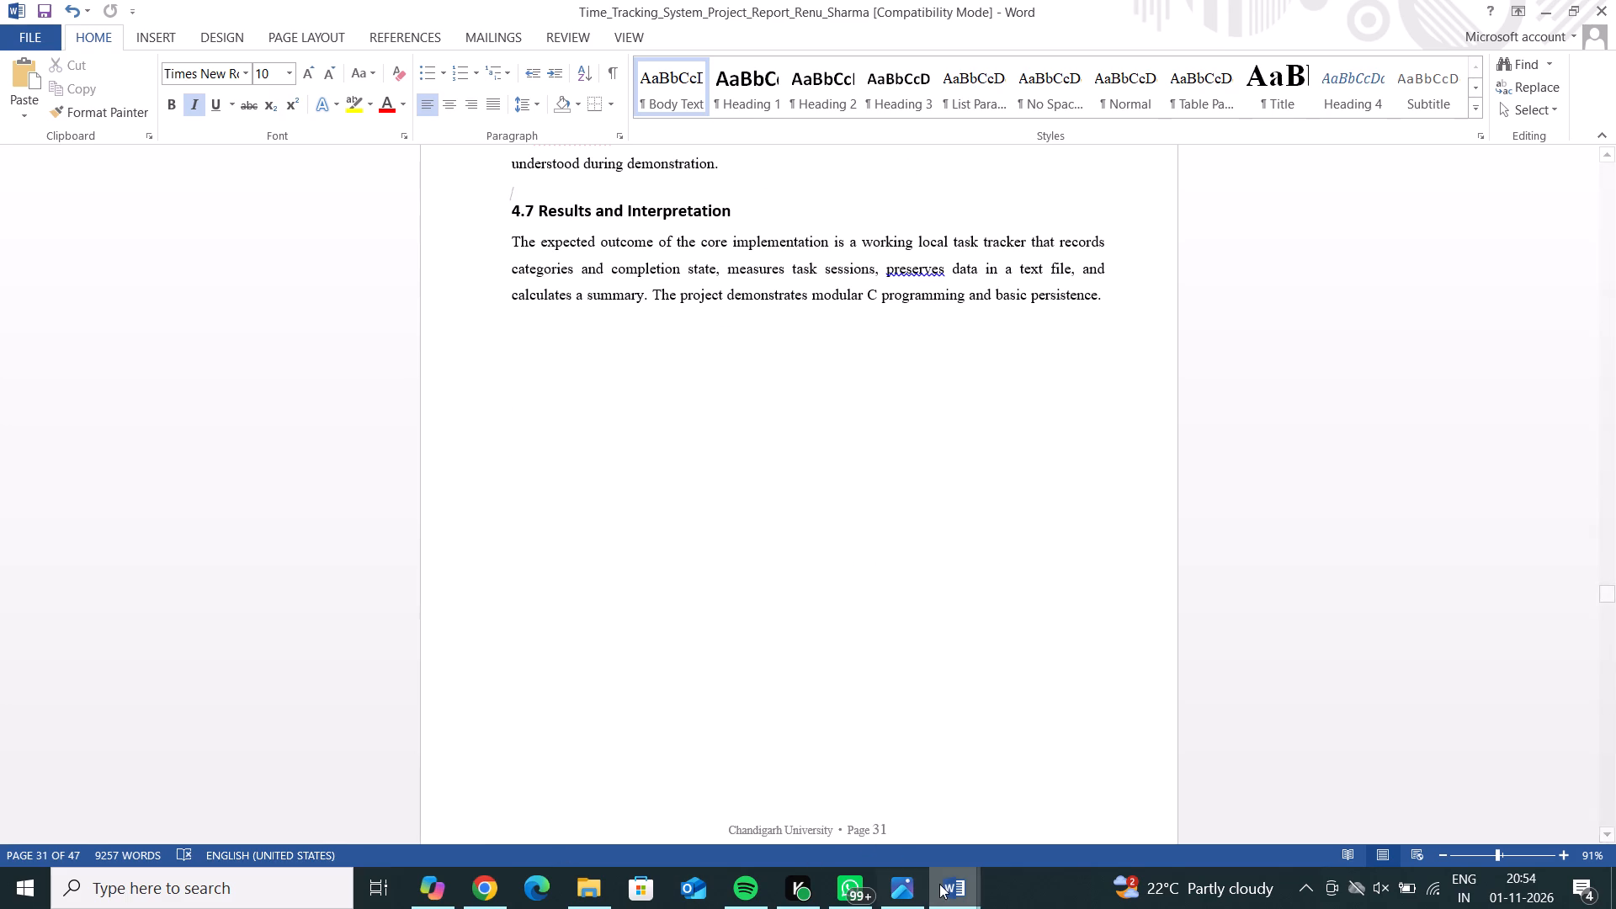
Copy the Figure 4 Add-task algorithm table from the diagrams document and paste it above section 4.7 of the project report.
click(843, 775)
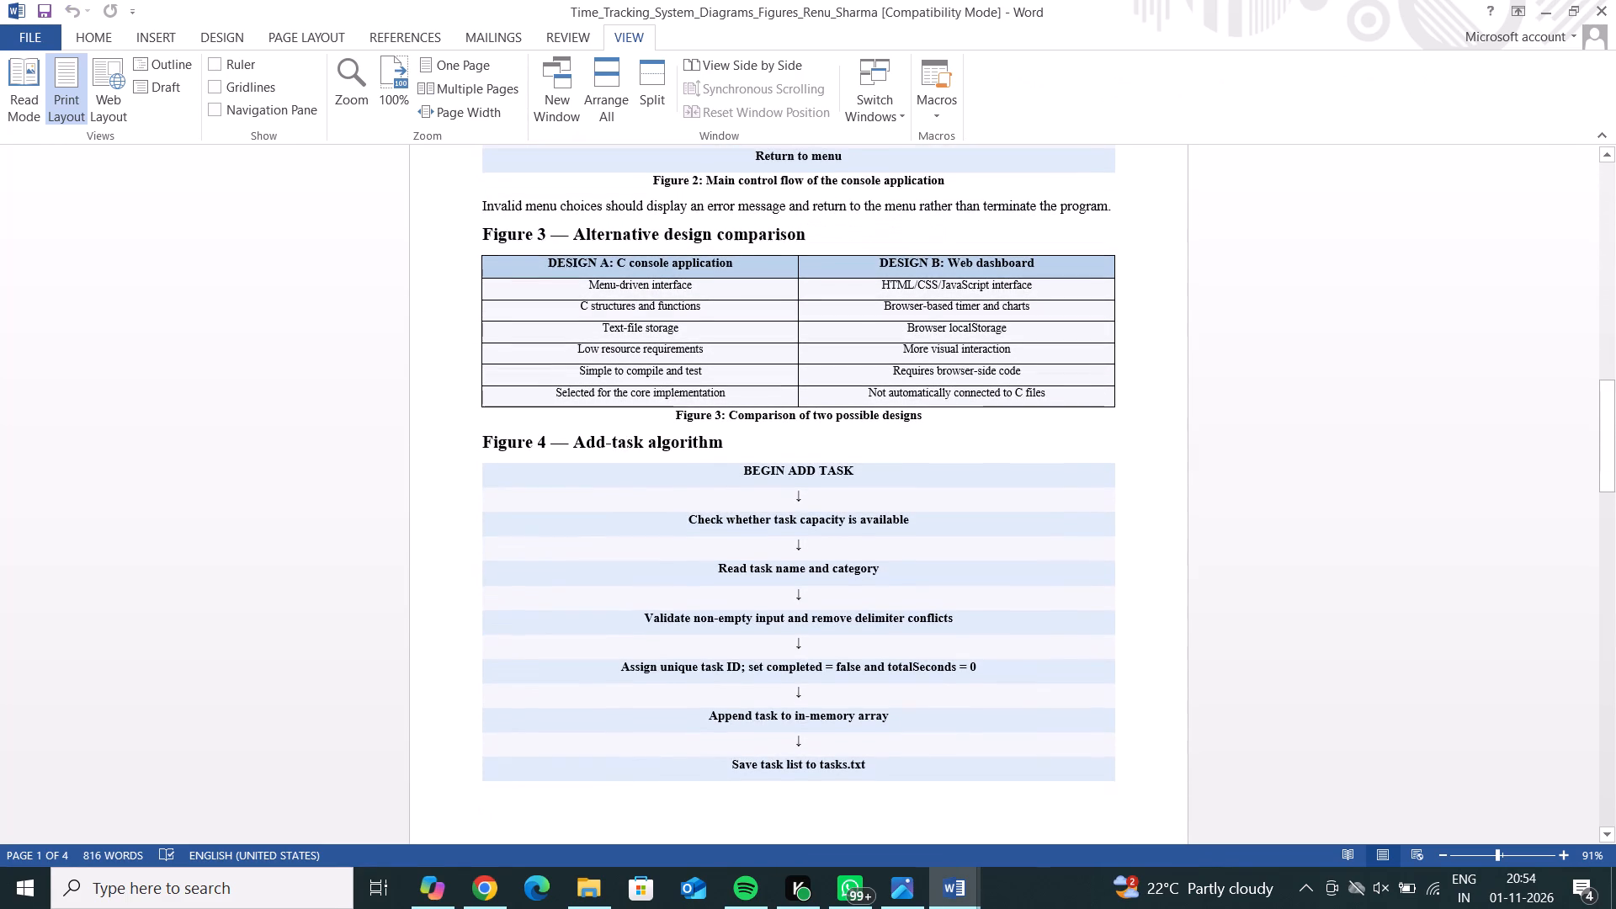
click(630, 640)
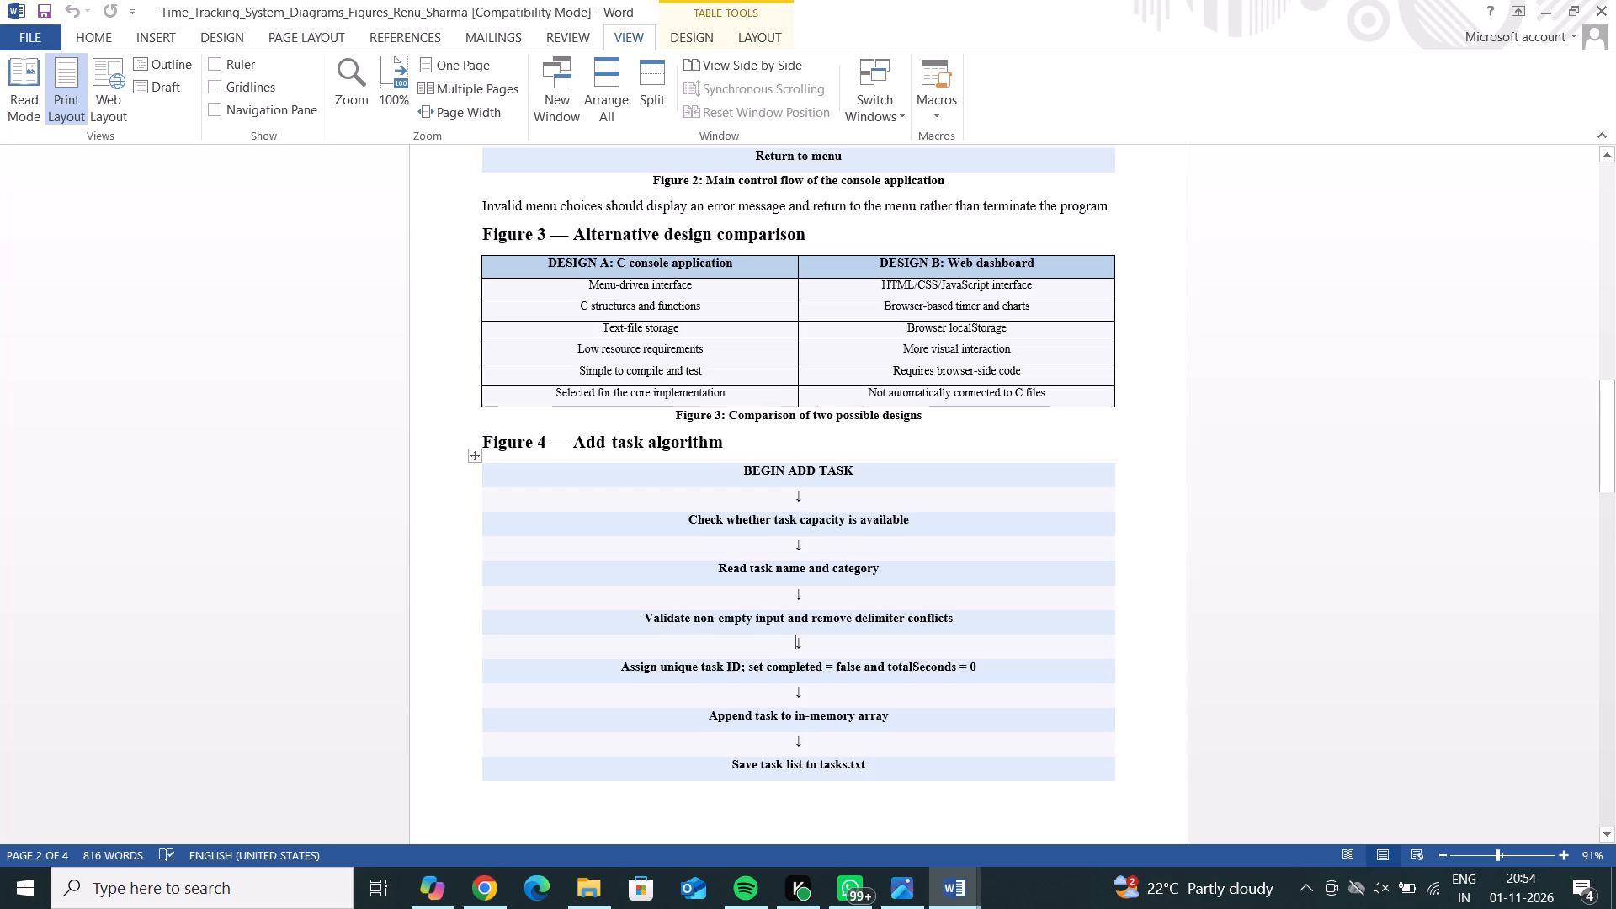
click(476, 454)
right_click(609, 609)
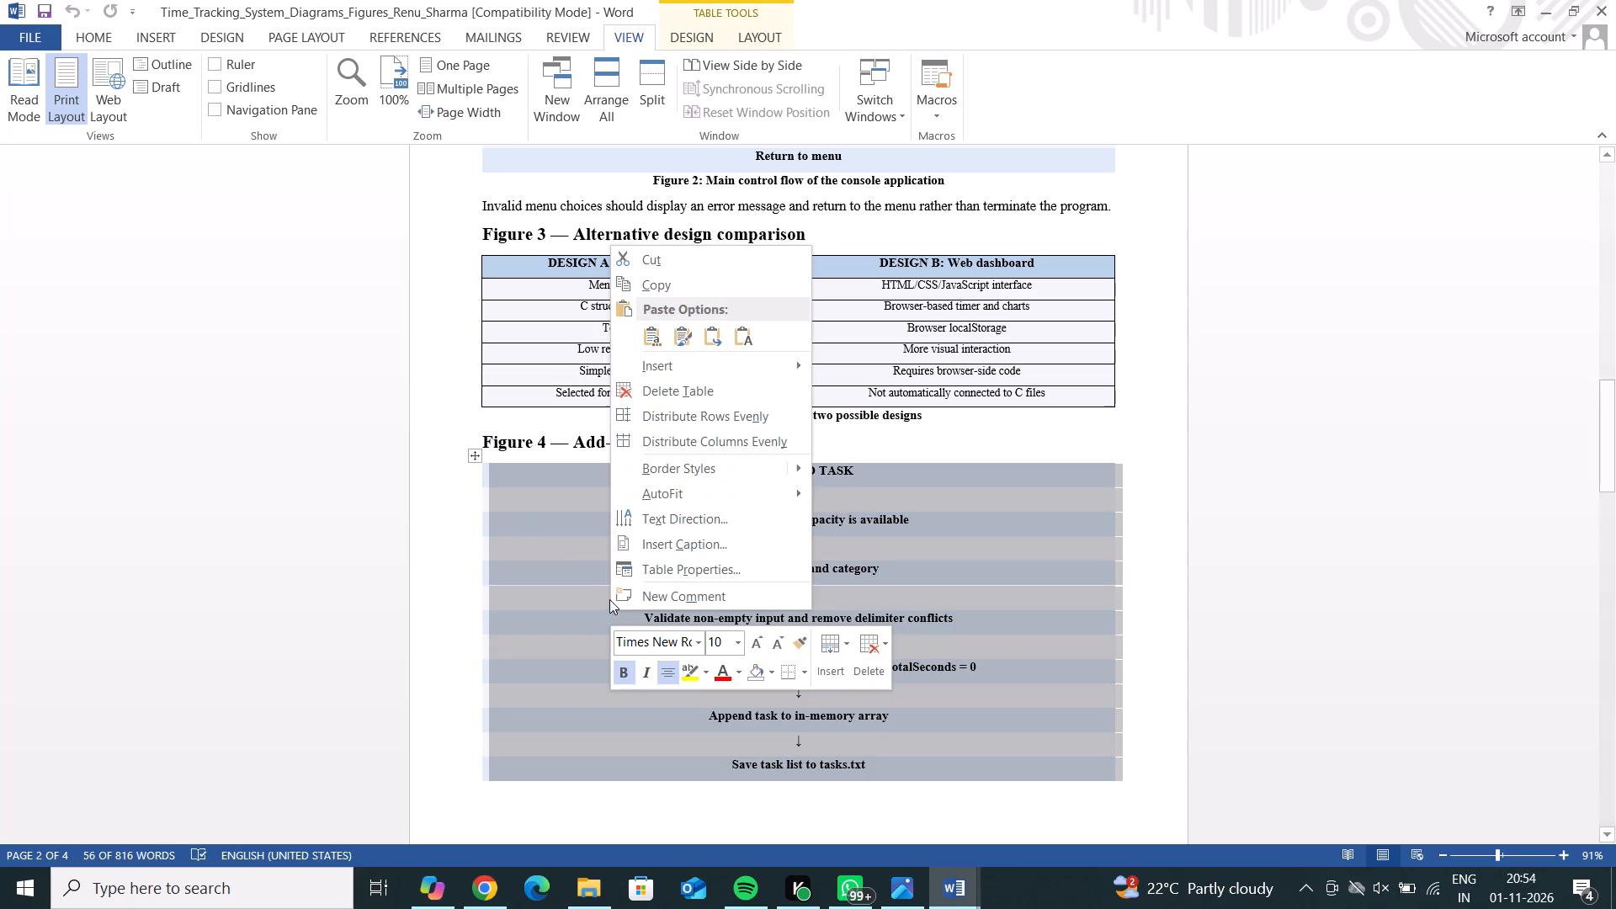
click(660, 287)
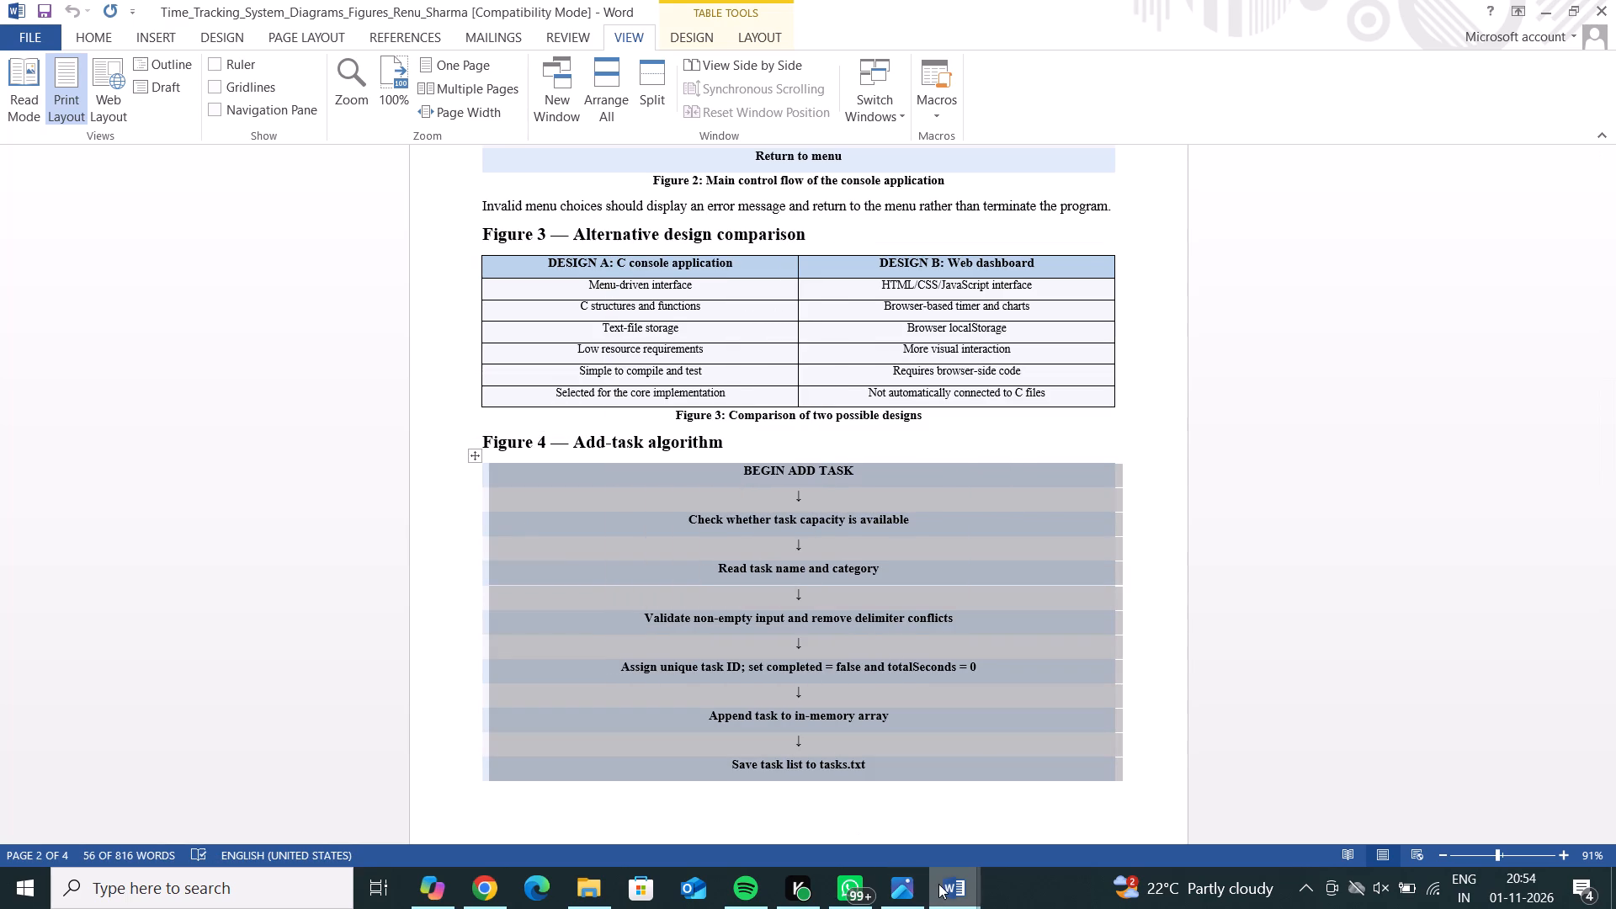
click(1013, 787)
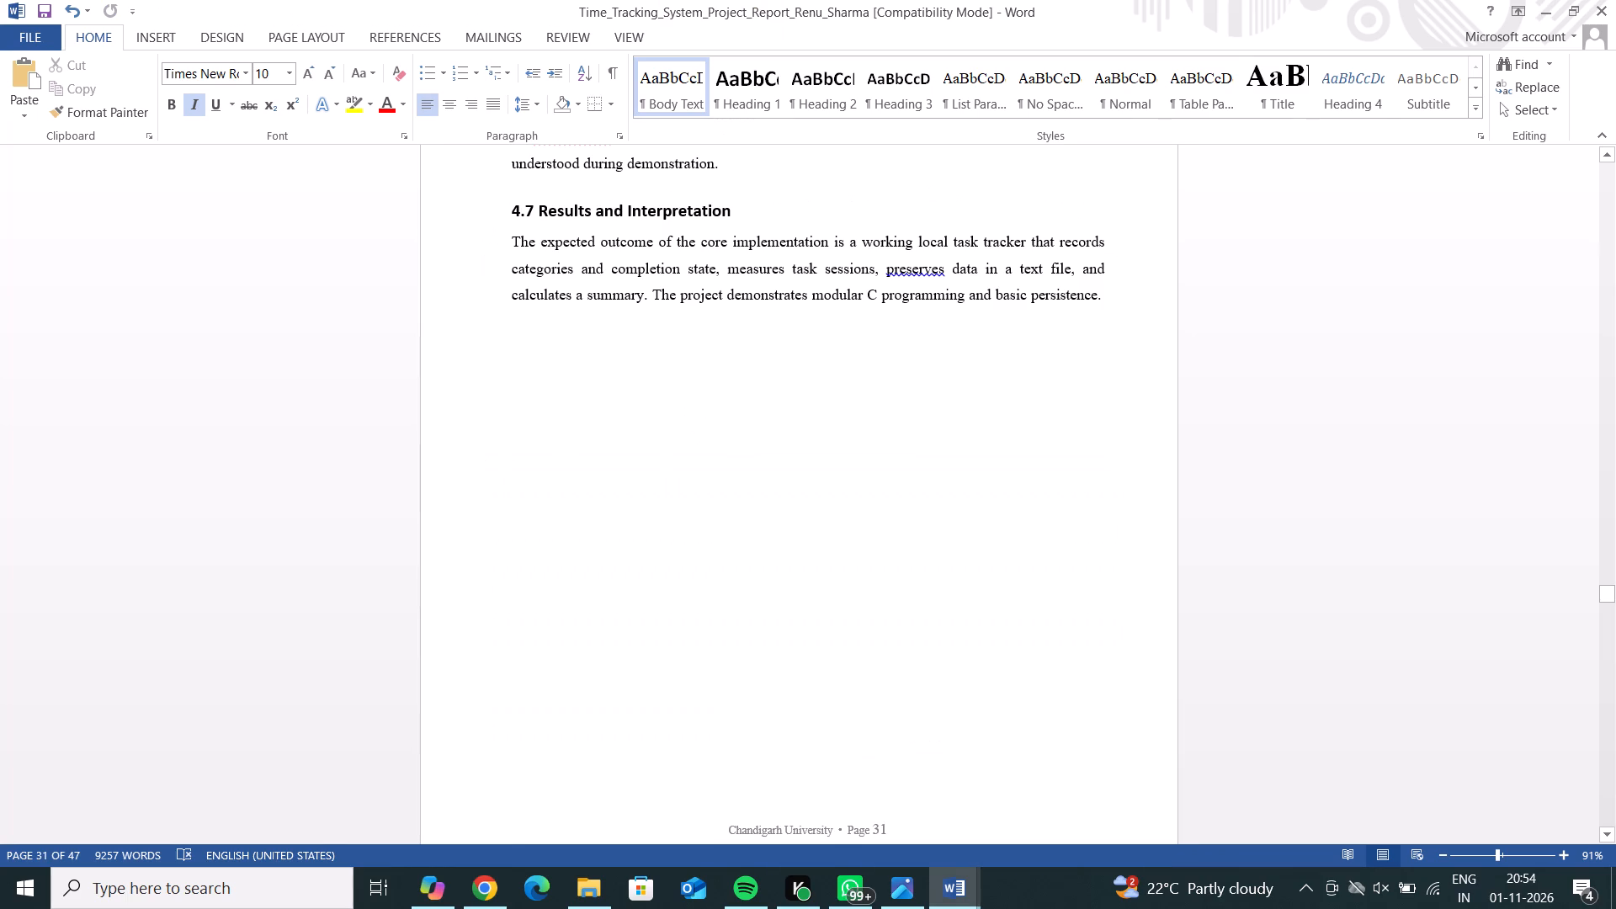
key(ctrl+v)
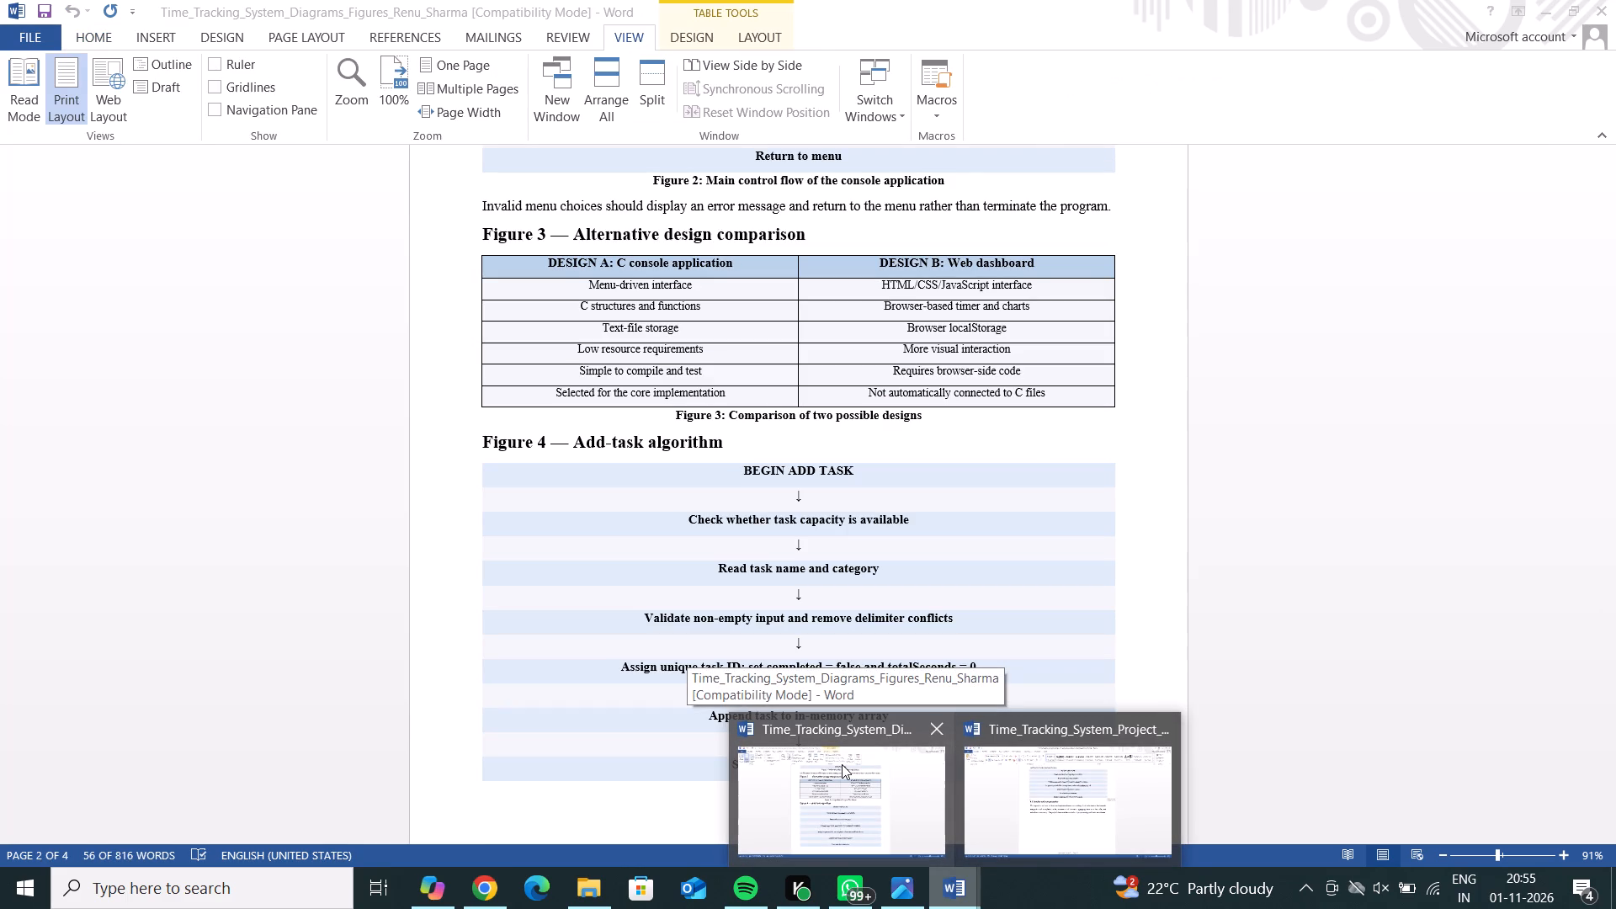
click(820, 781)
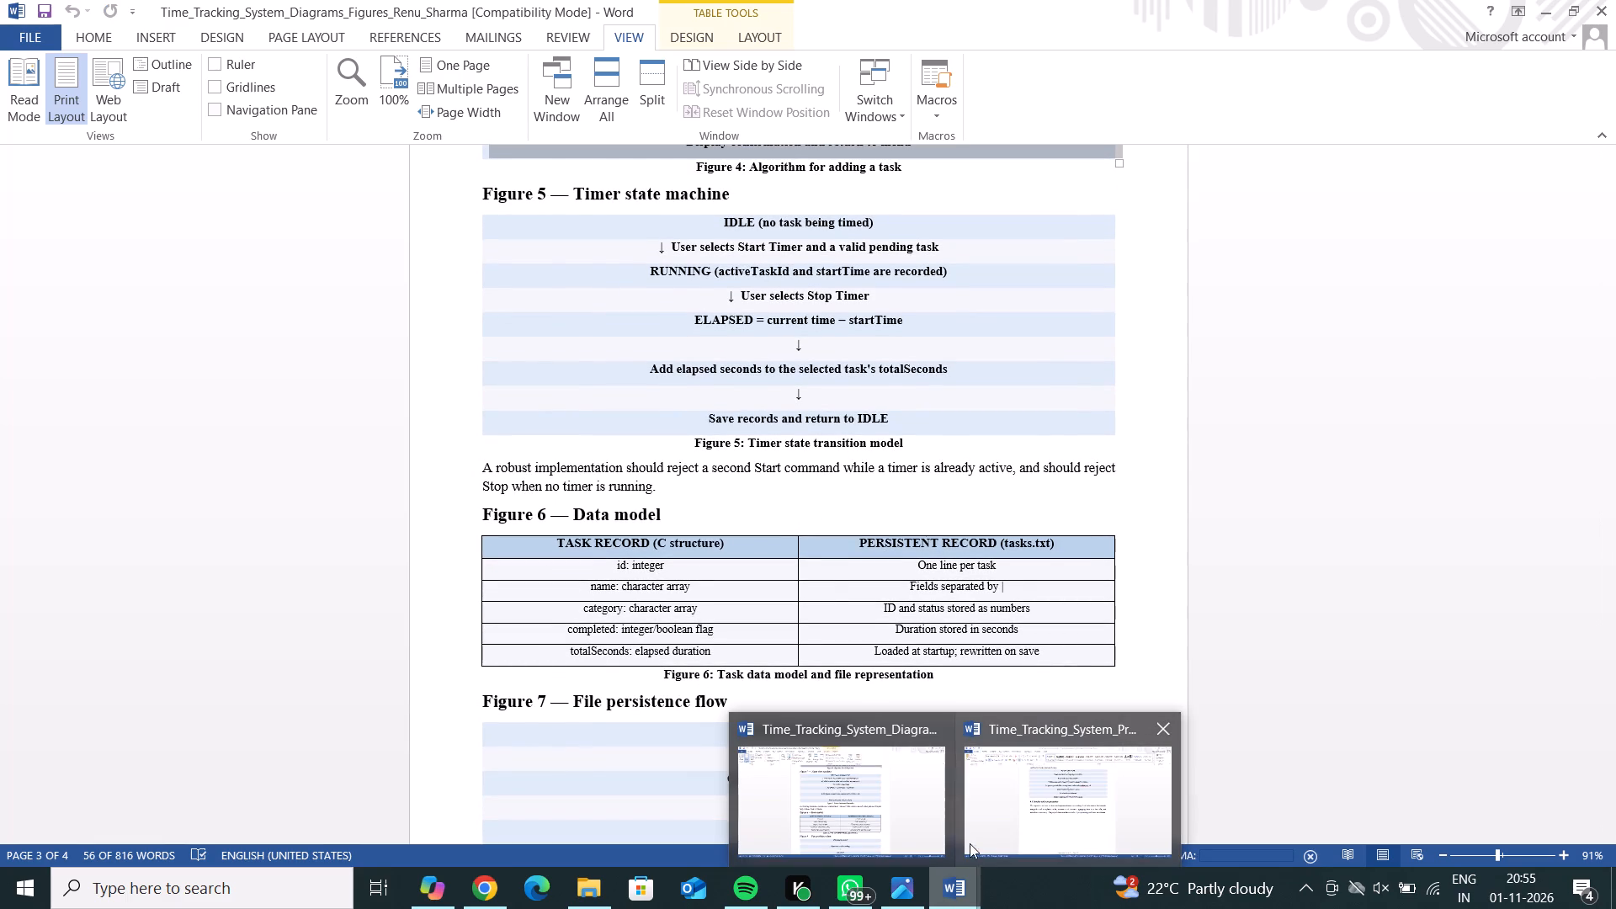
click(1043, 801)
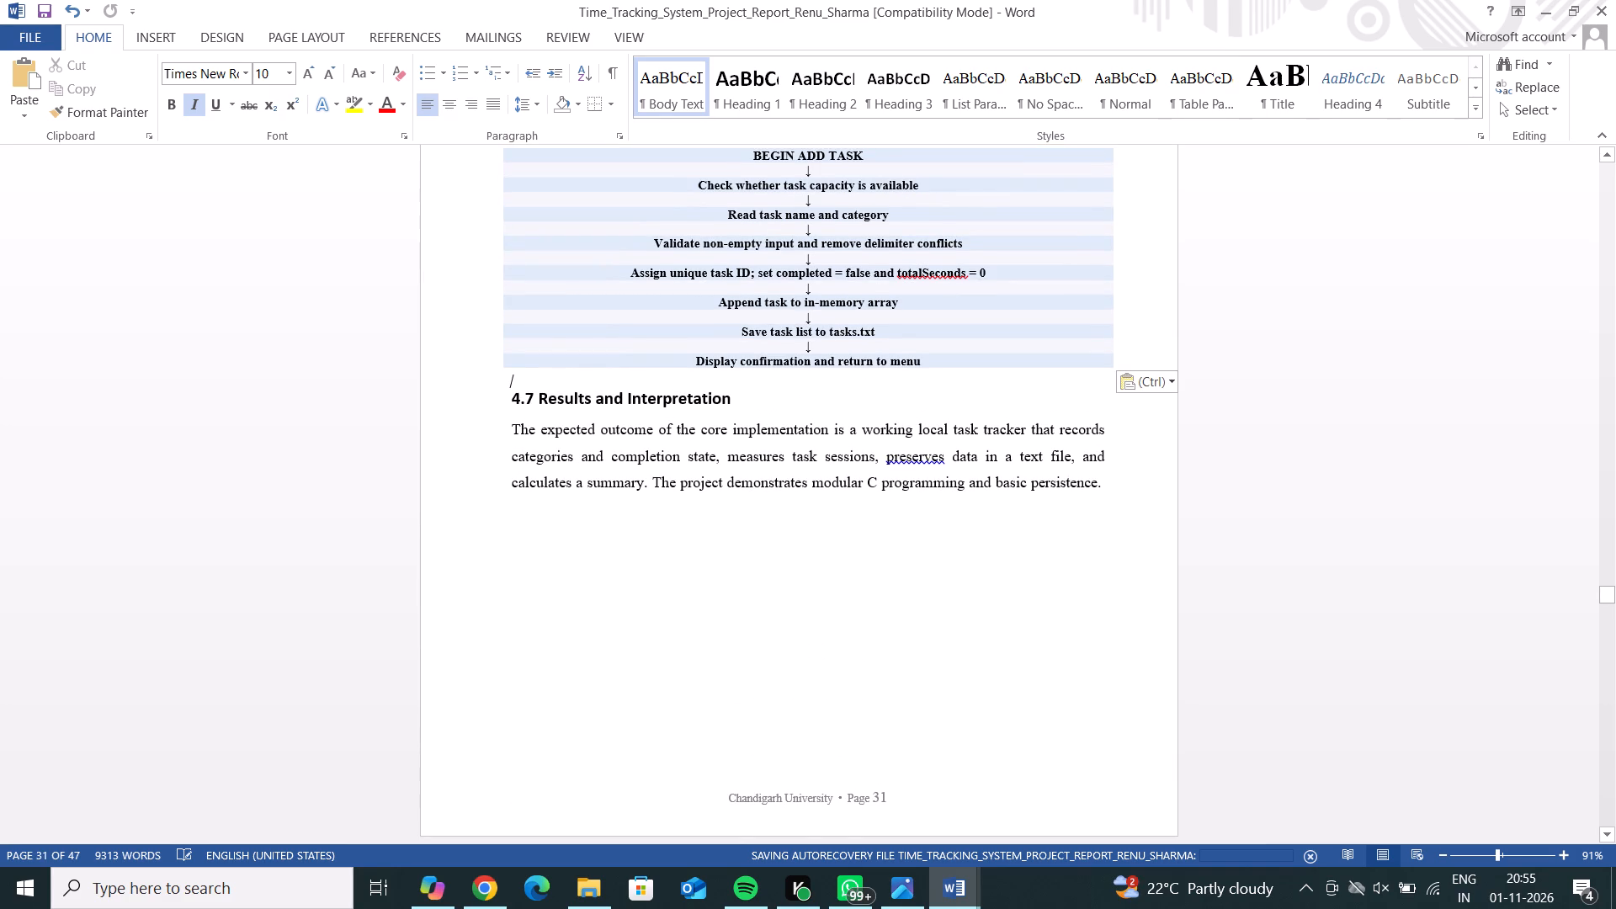
Move the Results and Interpretation heading and its first paragraph to the next page, before "Actual performance and correctness", and remove the leftover text.
drag(1106, 484, 698, 391)
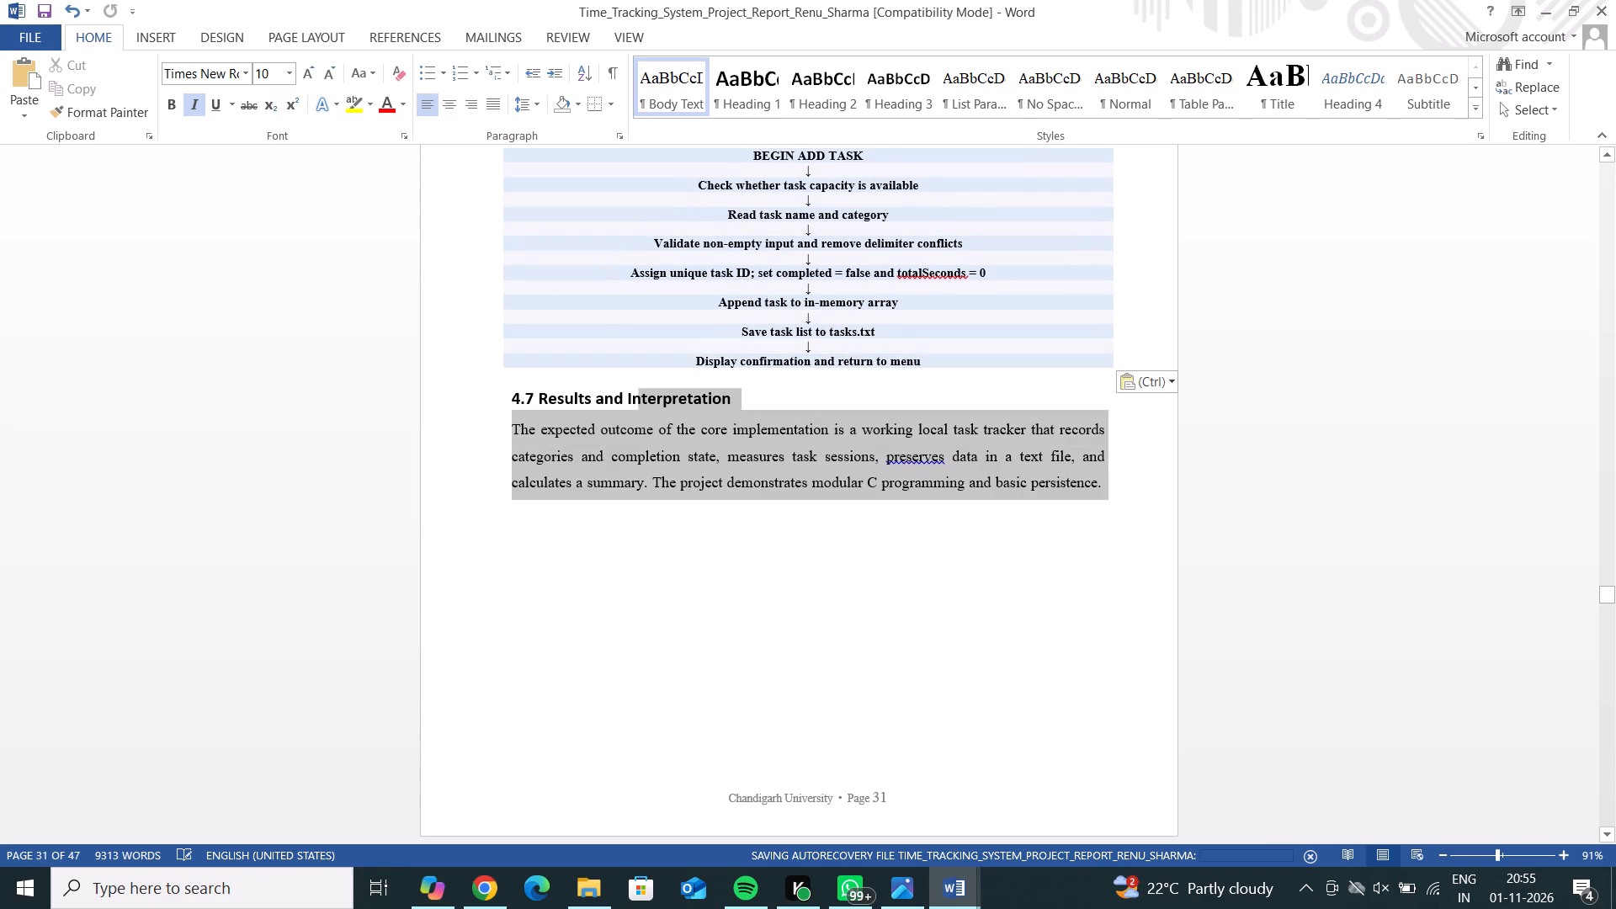
drag(698, 391, 529, 398)
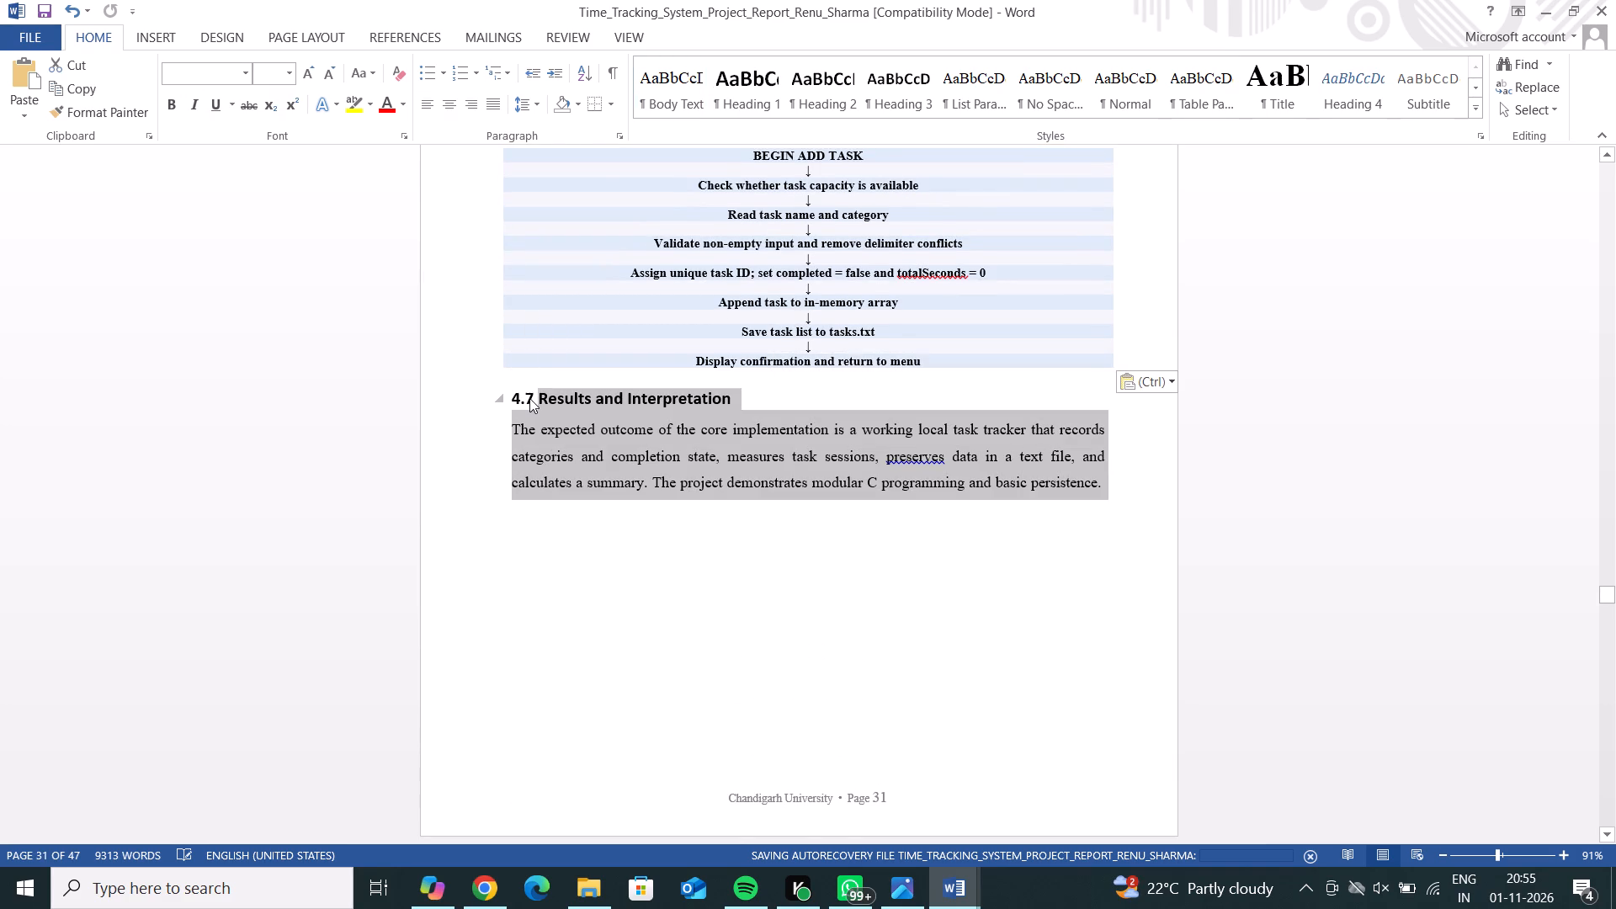
key(ctrl+c)
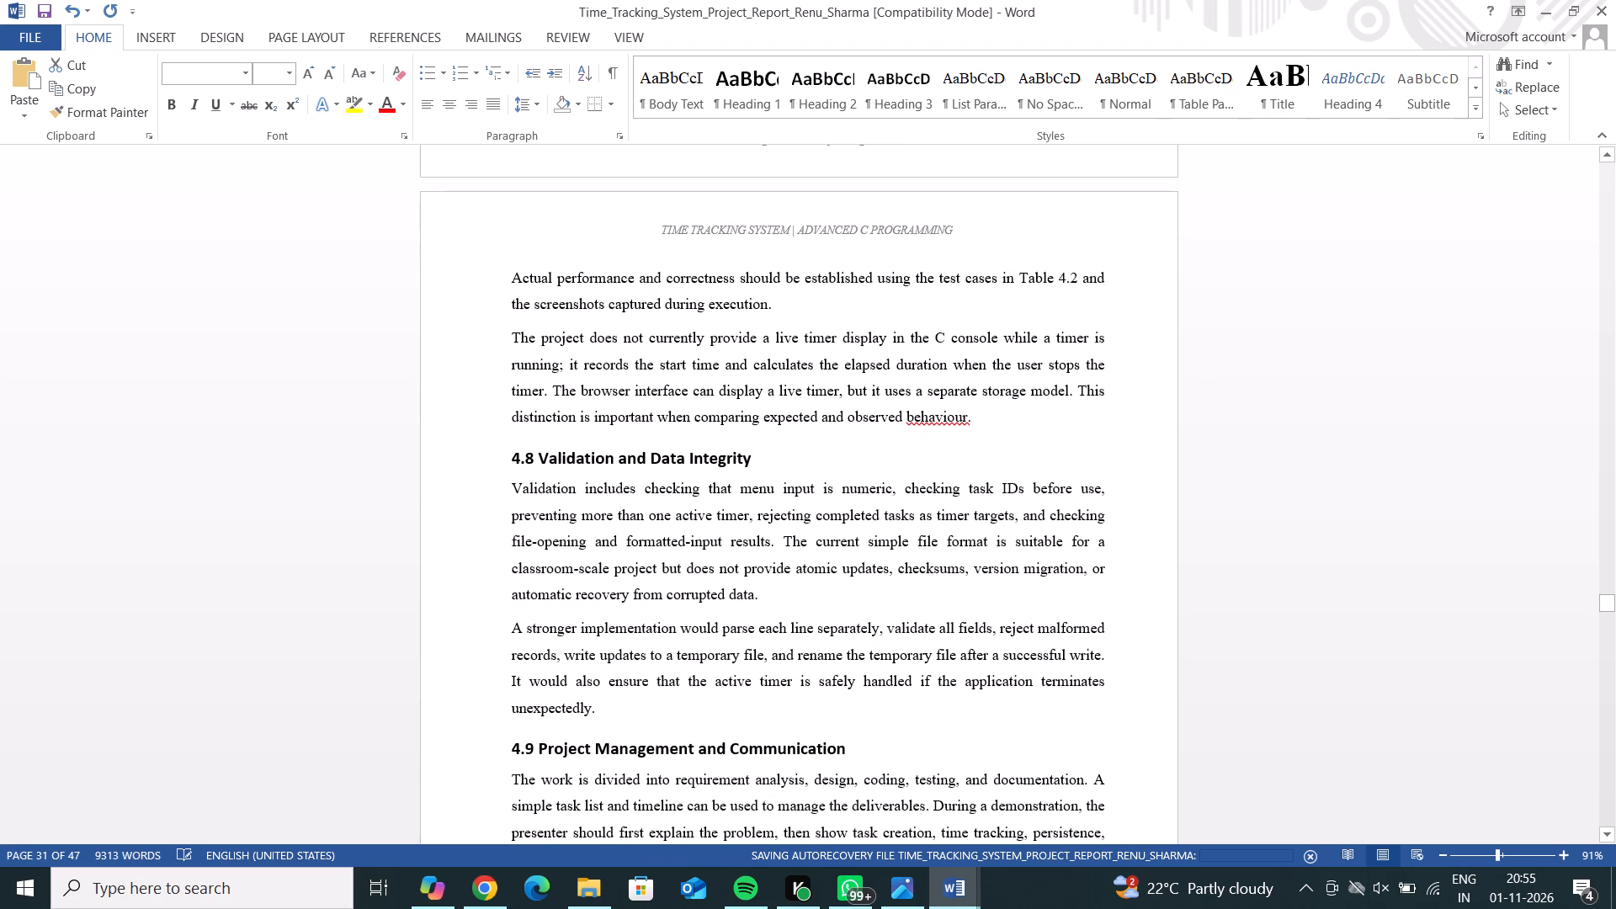
click(508, 281)
key(ctrl+v)
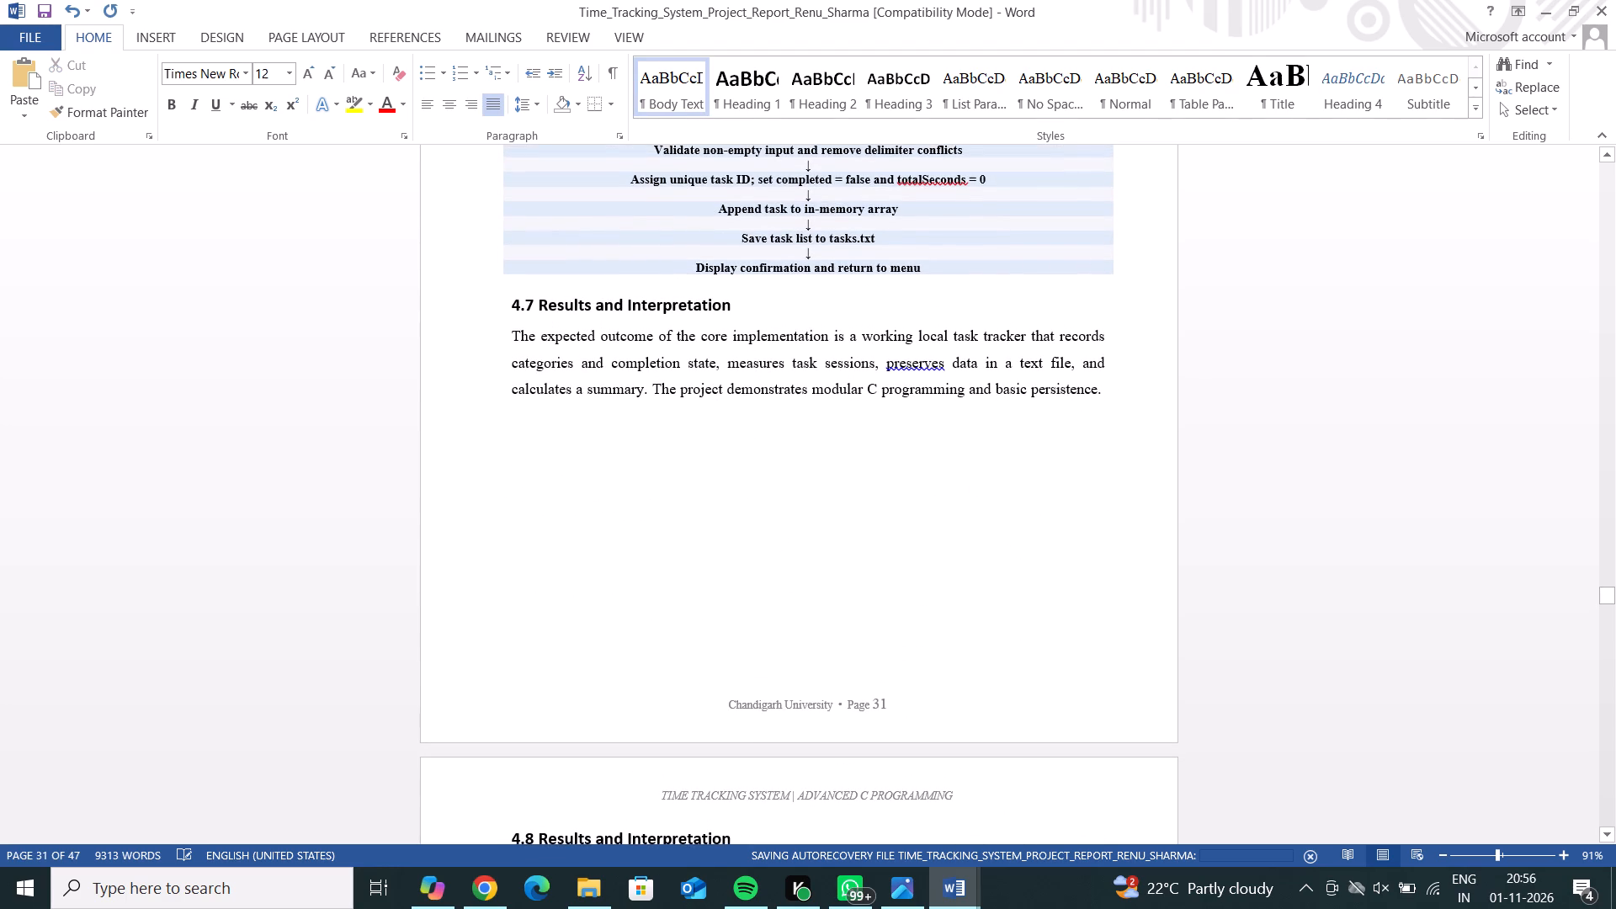
drag(1098, 387, 534, 275)
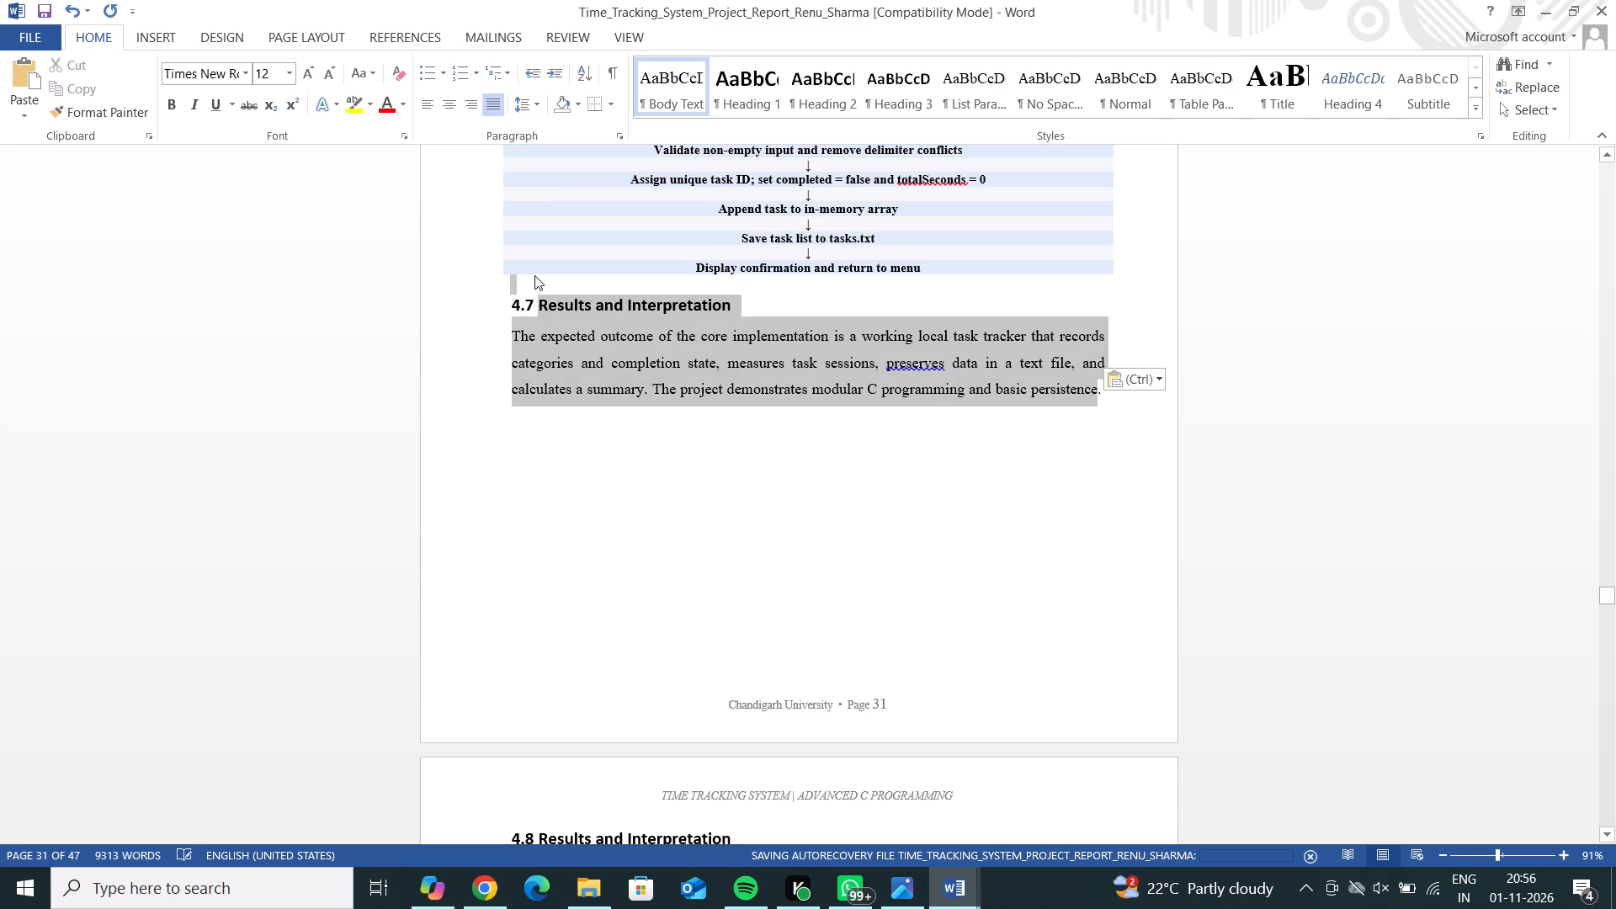
key(BackSpace)
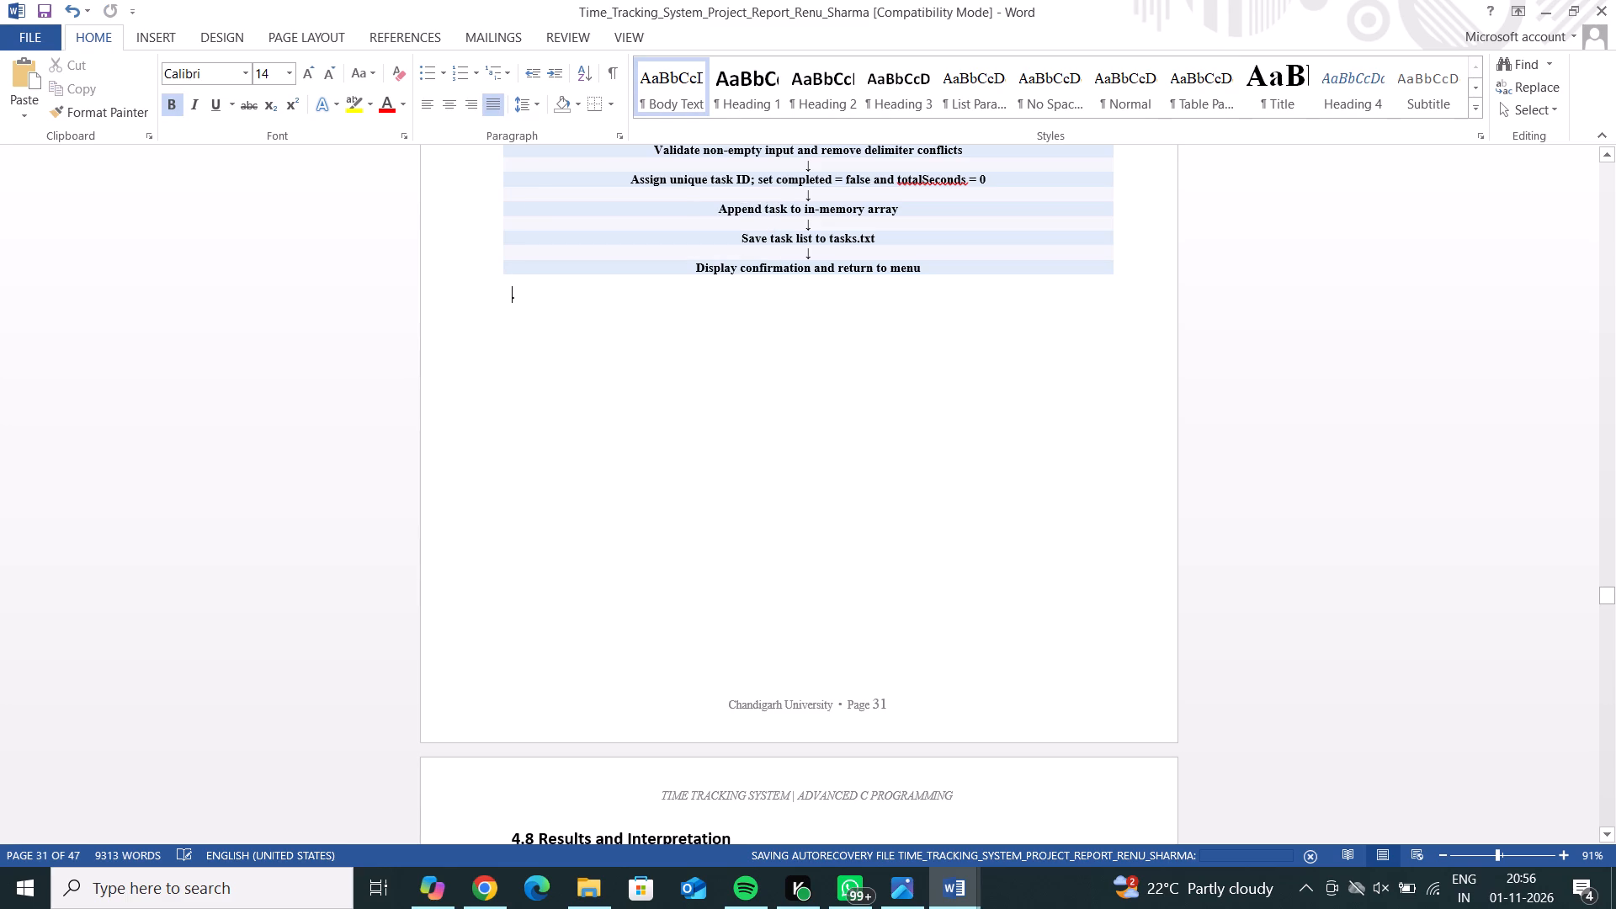
click(526, 289)
key(BackSpace)
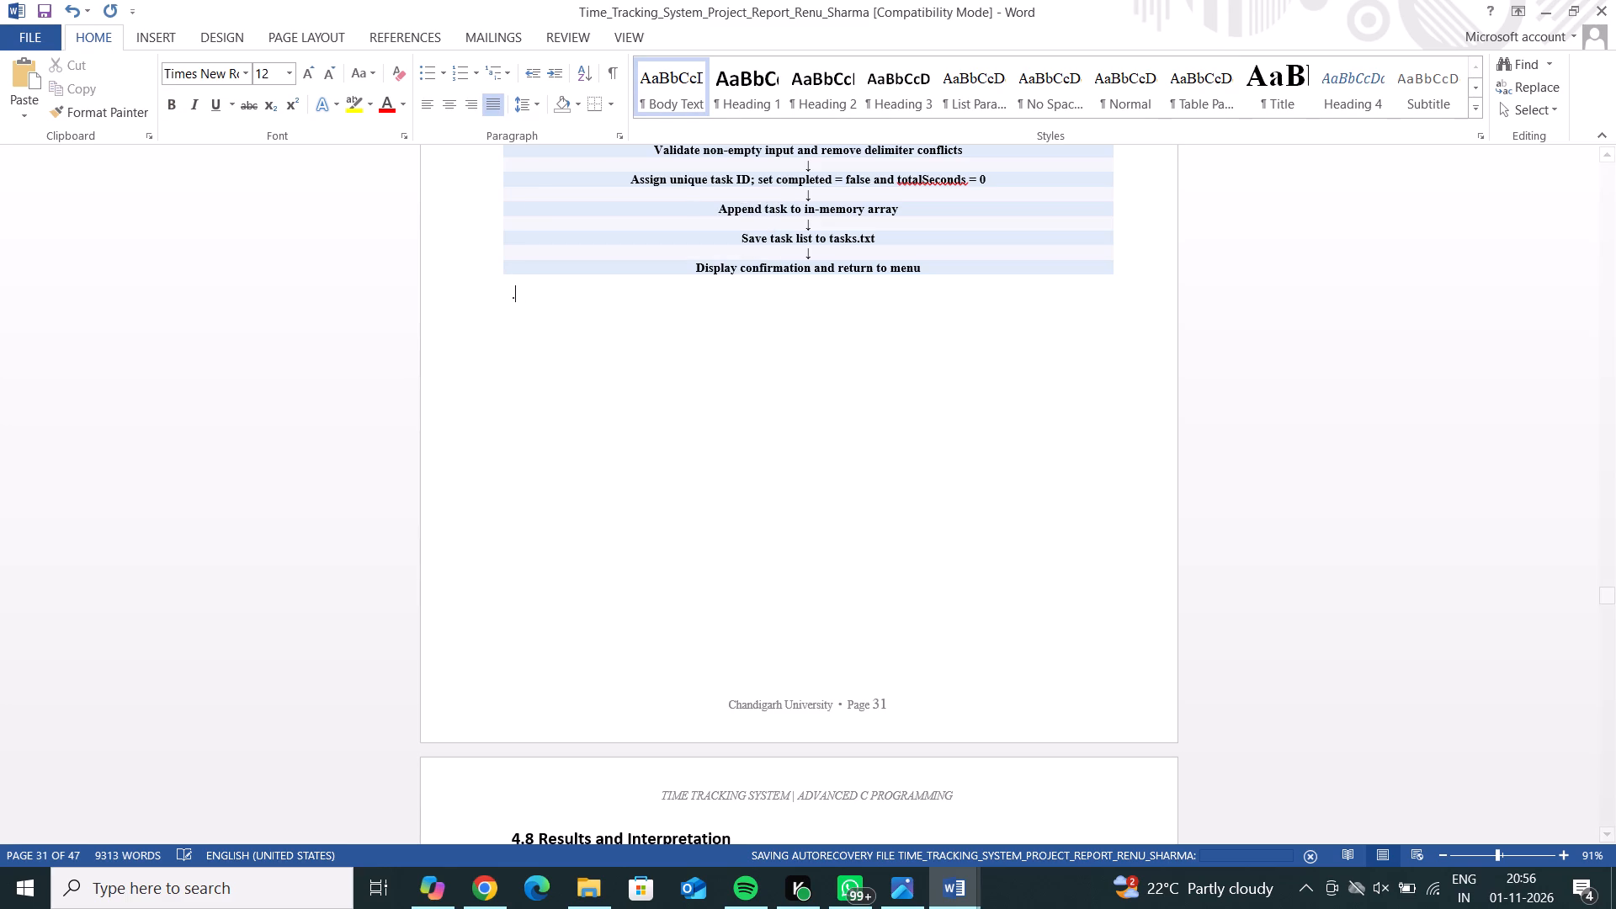
key(BackSpace)
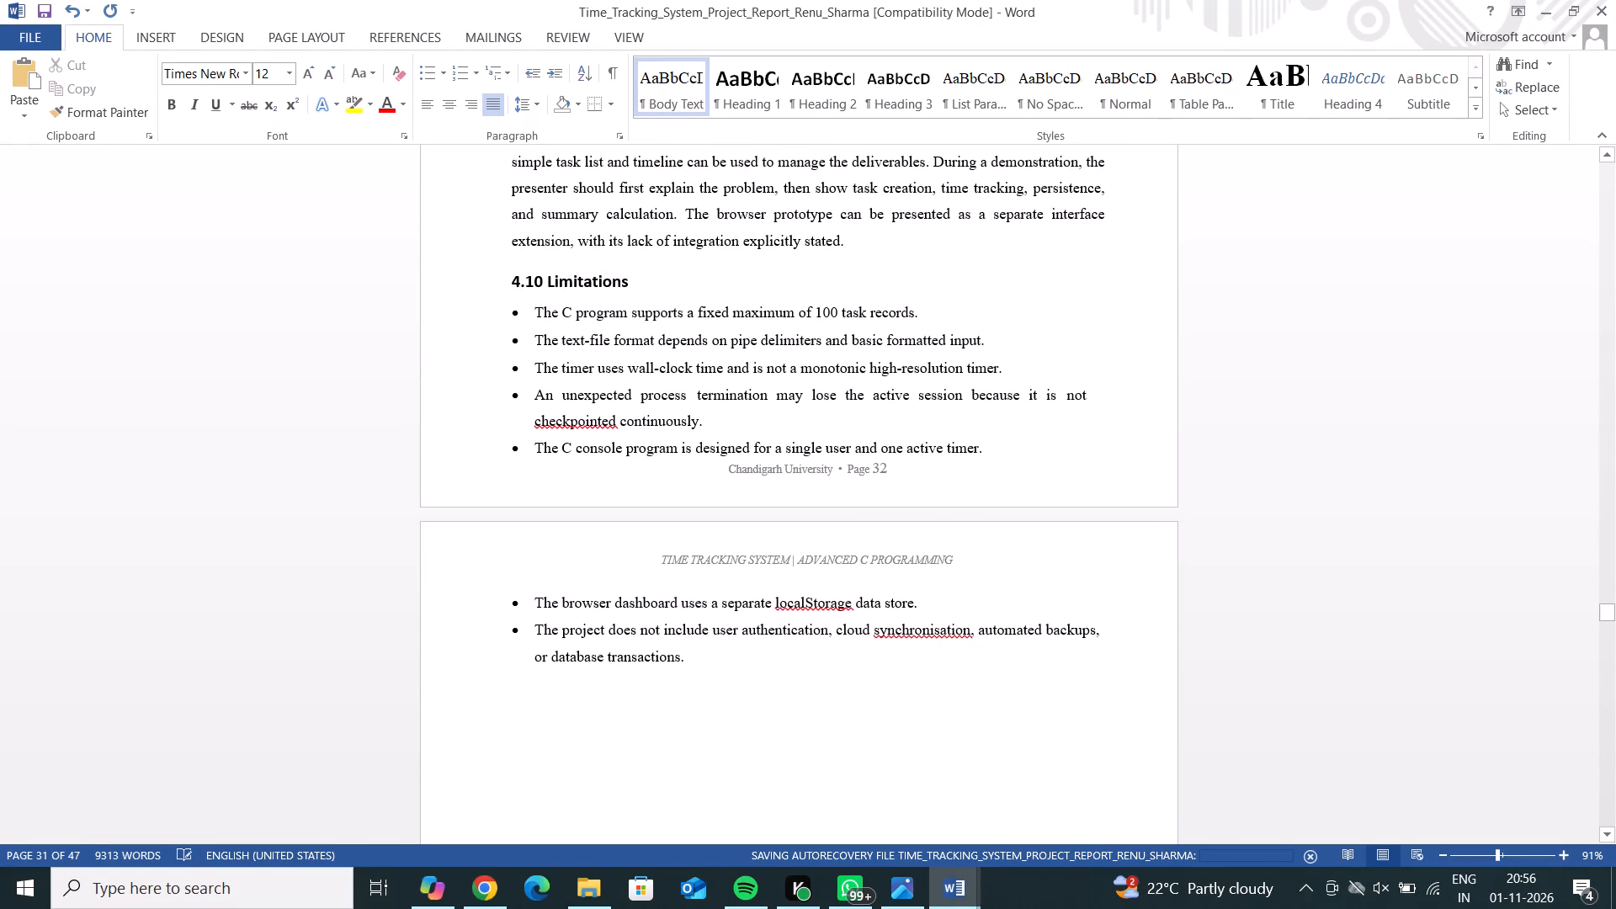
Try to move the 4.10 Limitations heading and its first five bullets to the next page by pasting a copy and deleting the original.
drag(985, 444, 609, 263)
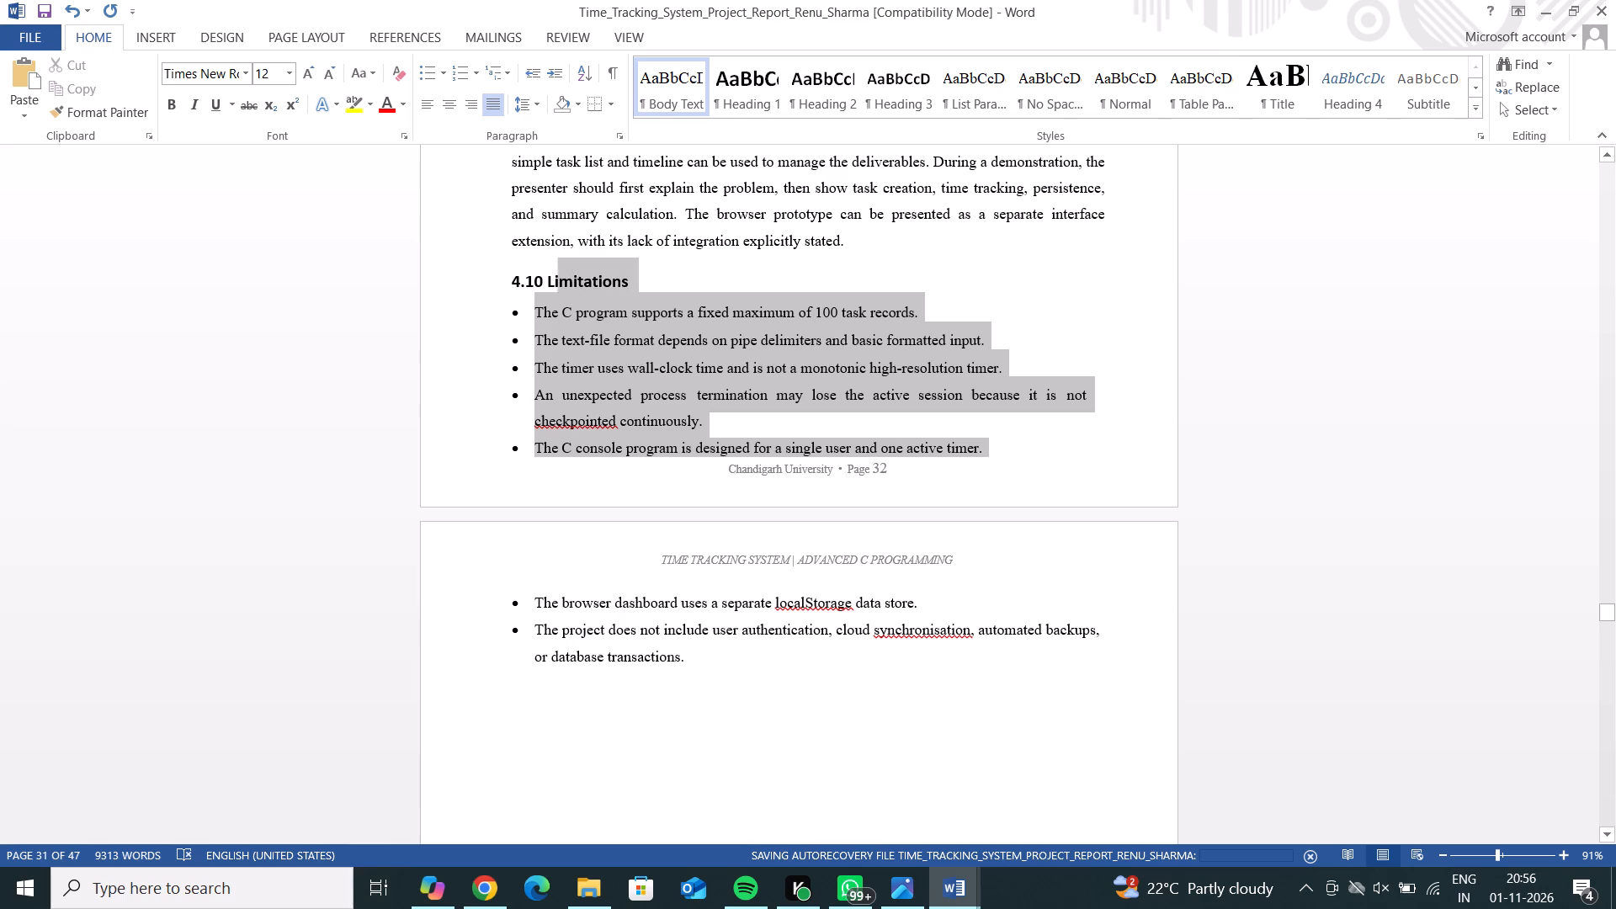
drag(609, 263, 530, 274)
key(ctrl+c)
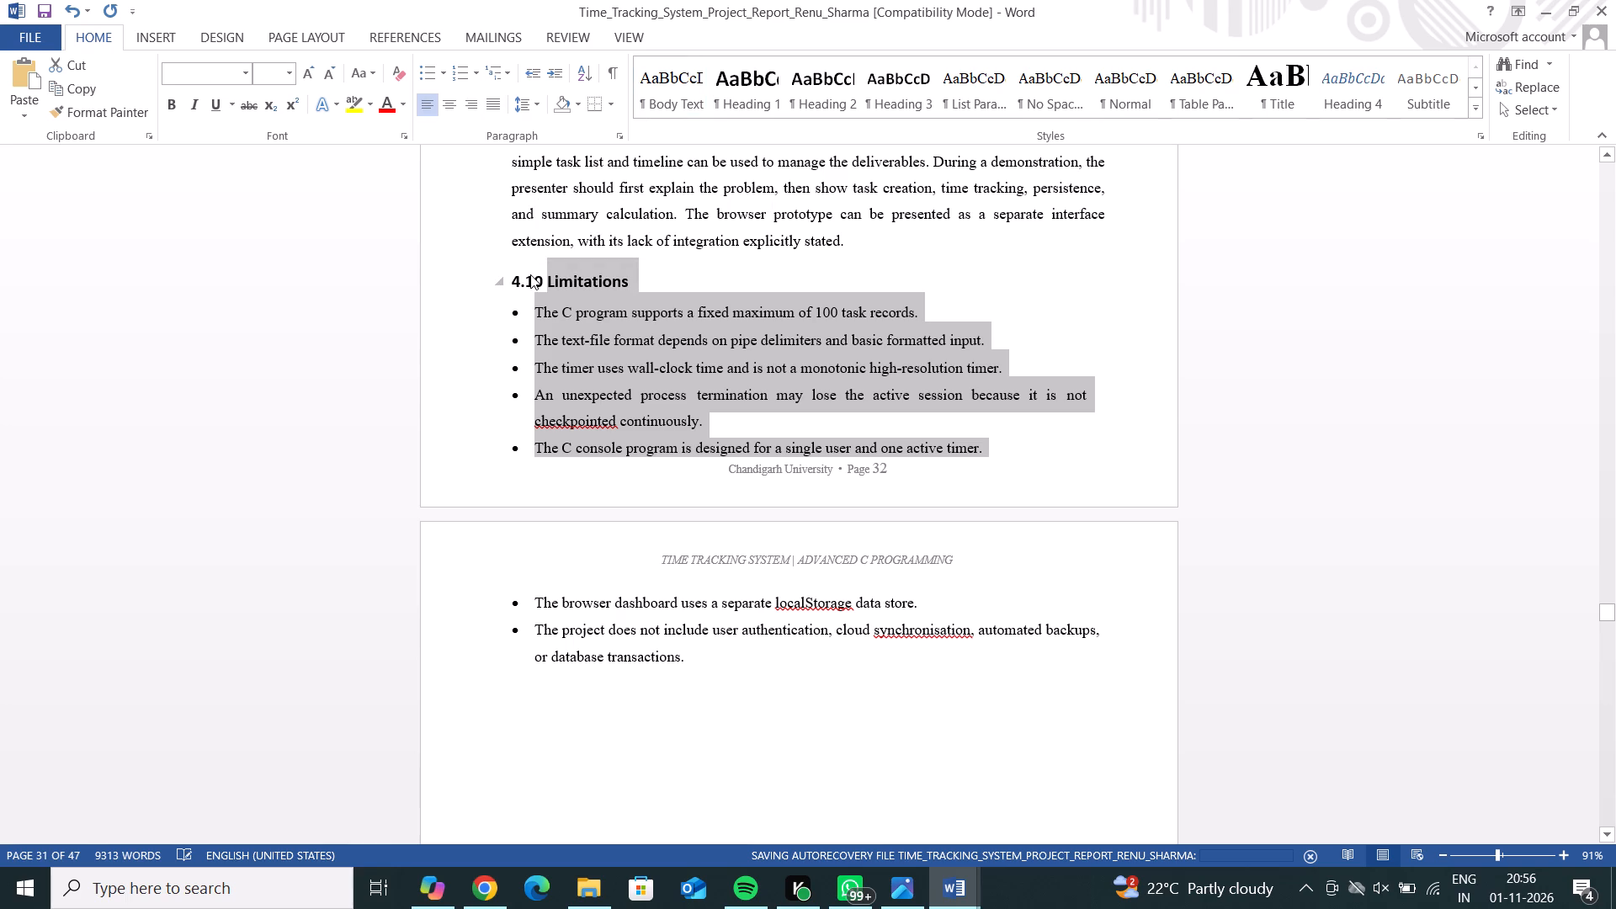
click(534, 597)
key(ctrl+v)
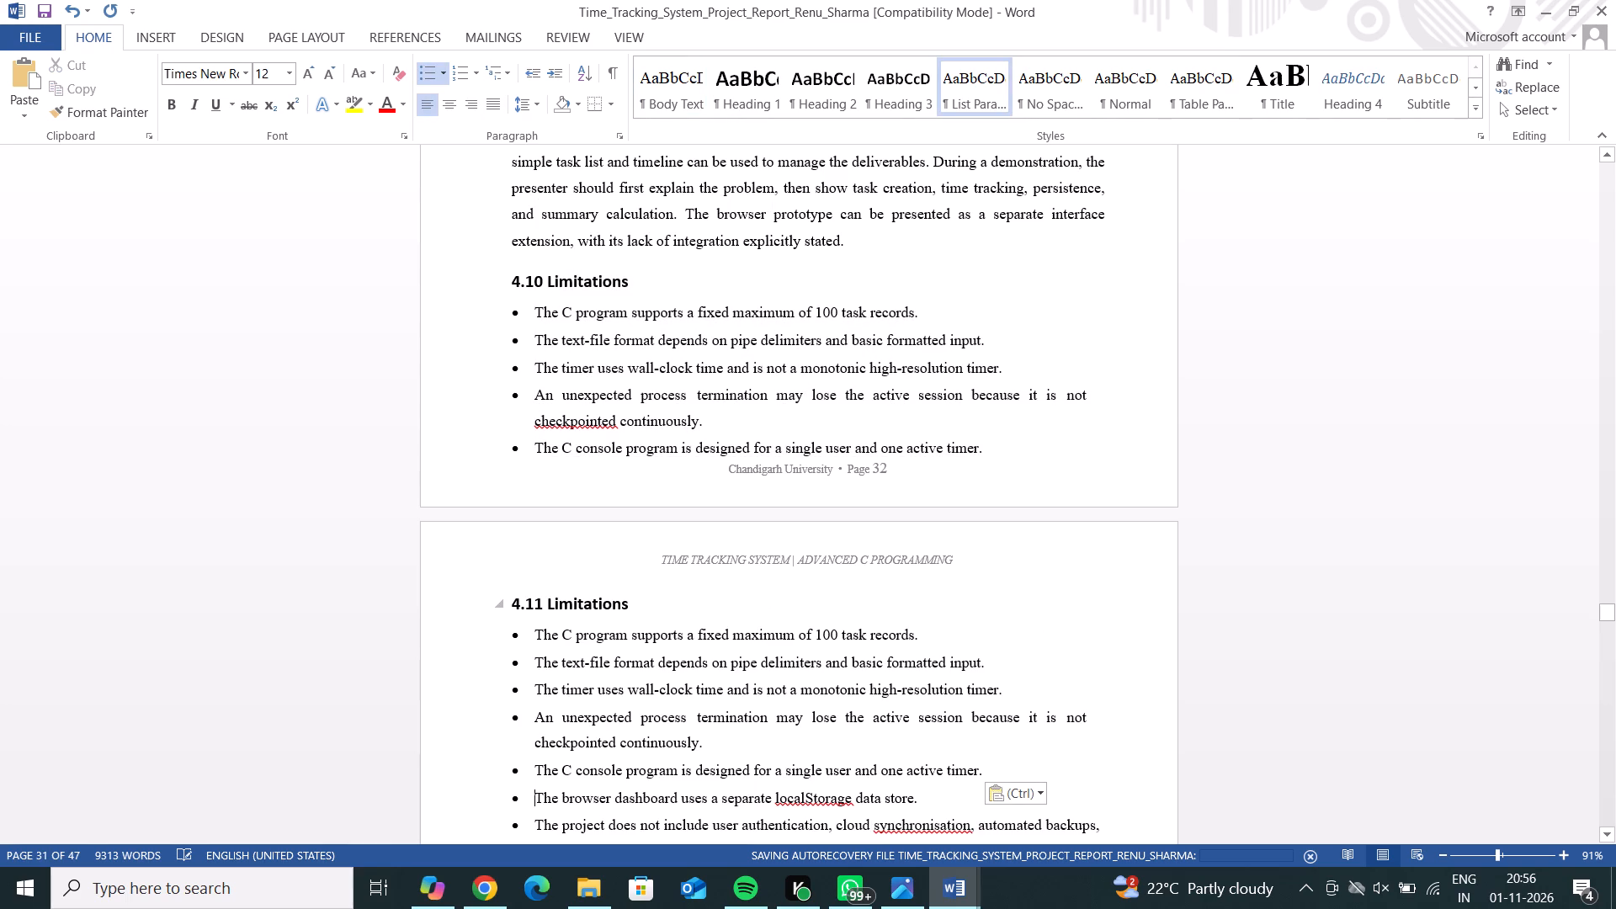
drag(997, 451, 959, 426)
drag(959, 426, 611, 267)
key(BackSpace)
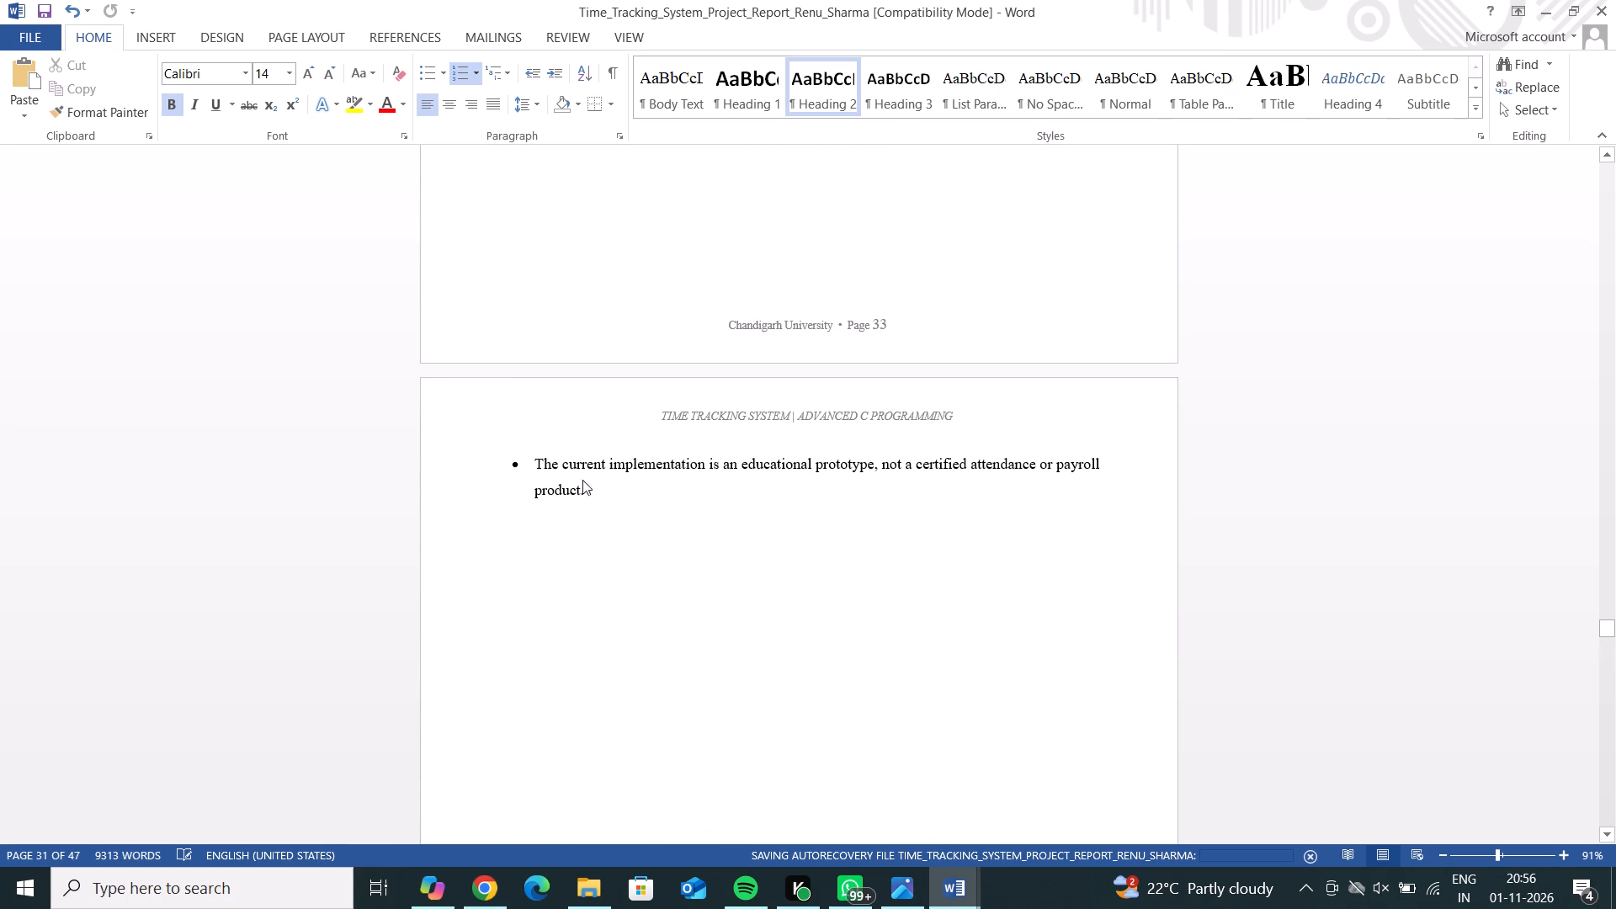
Copy the stranded bullet "The current implementation is an educational prototype…" to the end of the Limitations list on page 33, without a trailing empty bullet.
drag(589, 493, 537, 460)
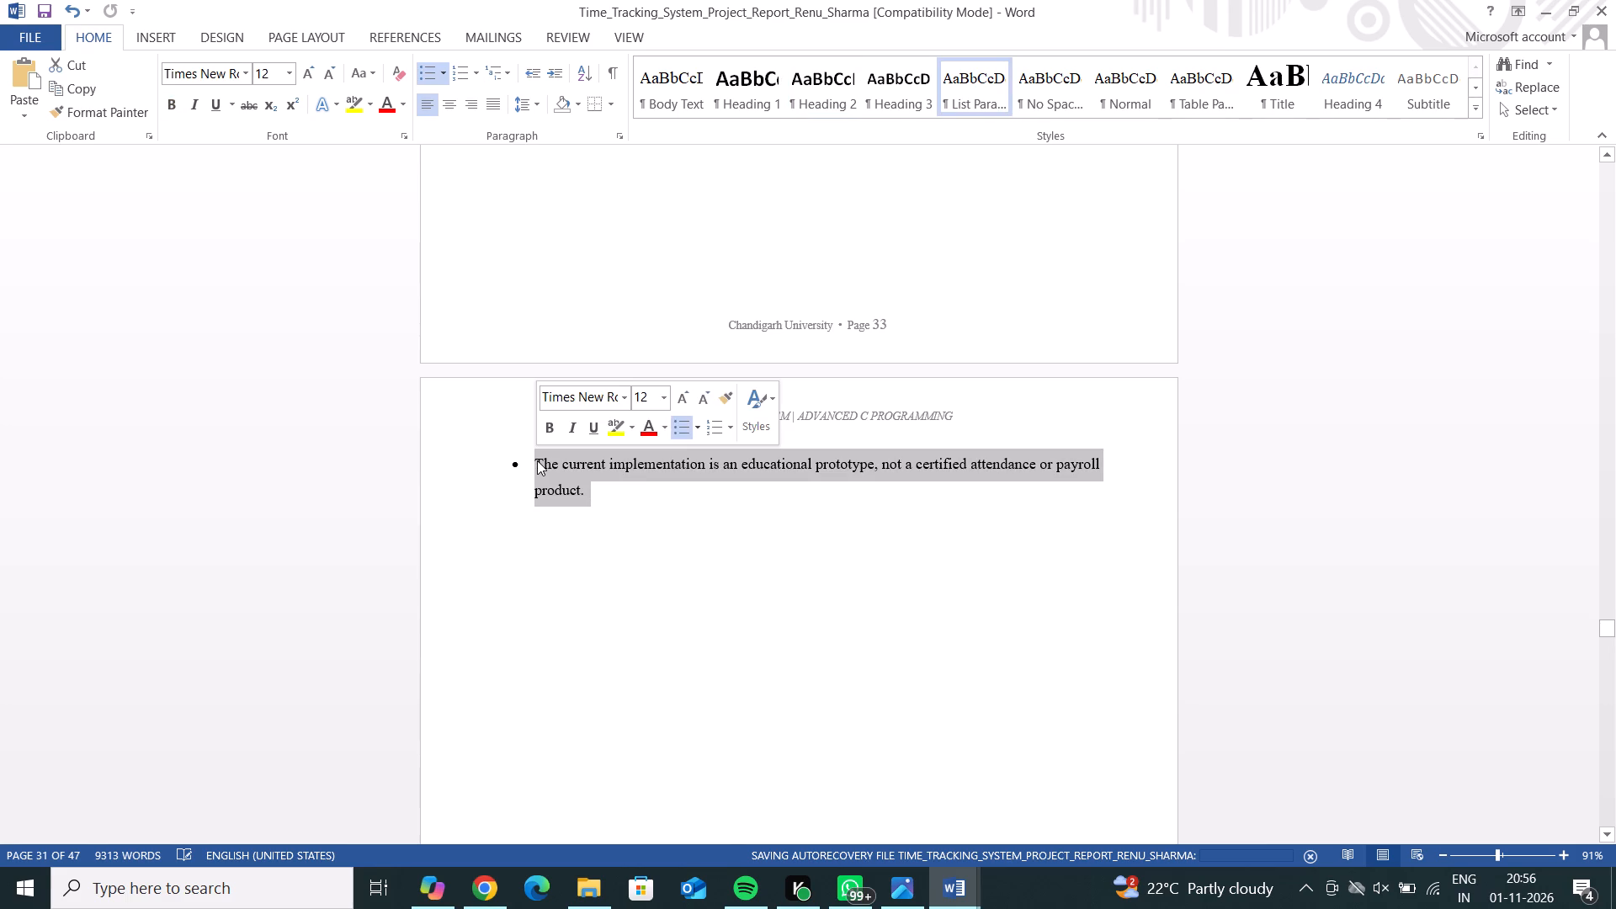
key(ctrl+c)
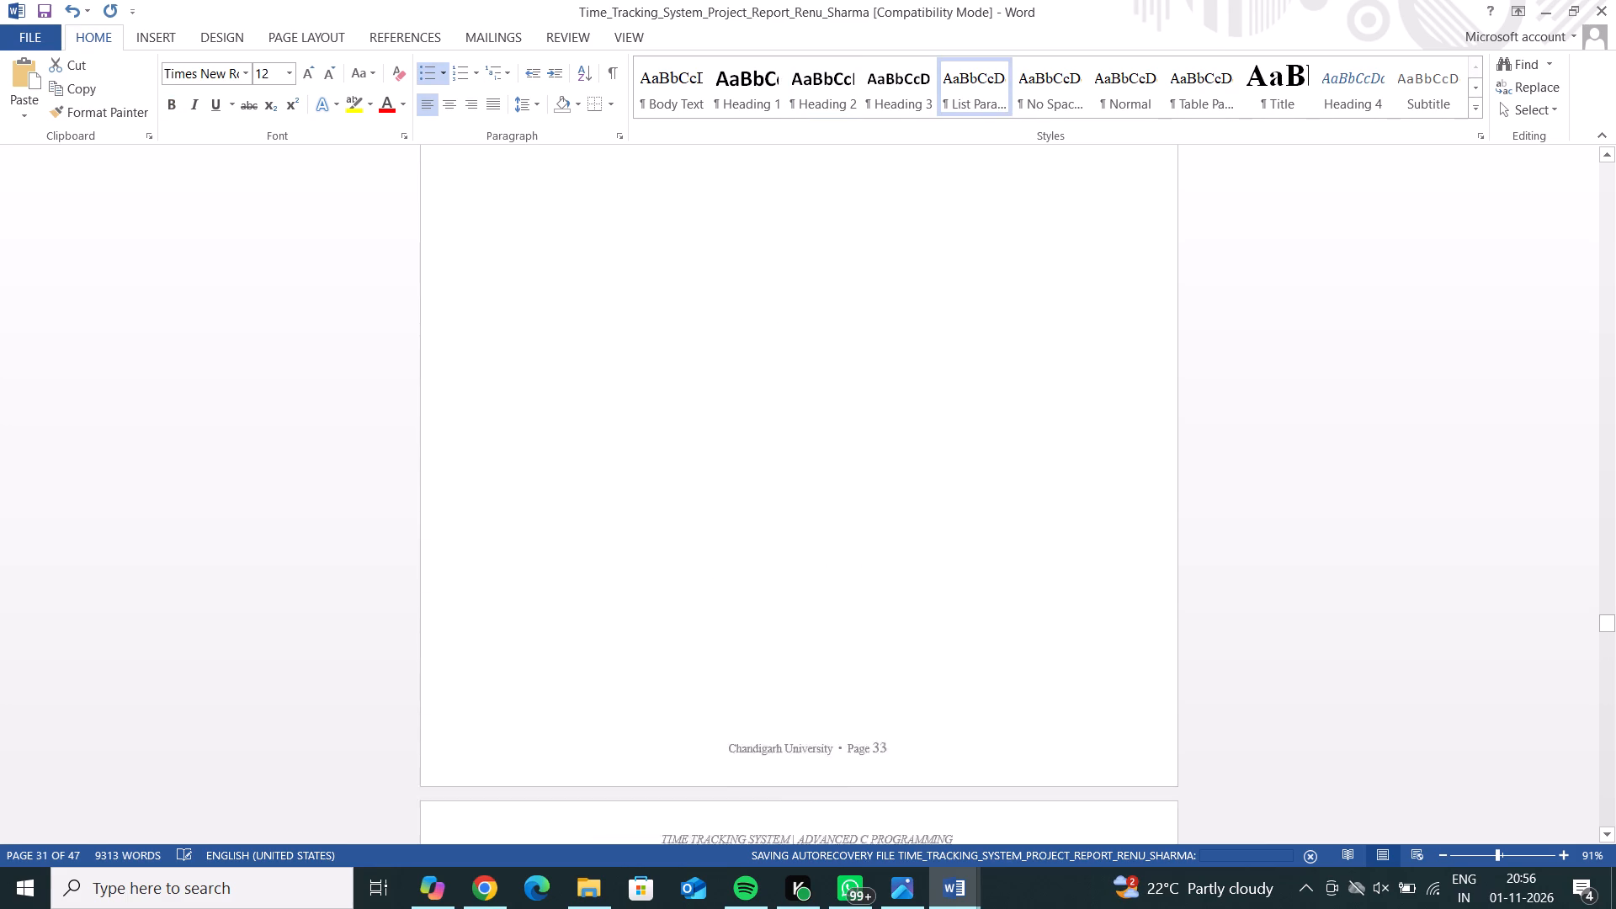
click(537, 284)
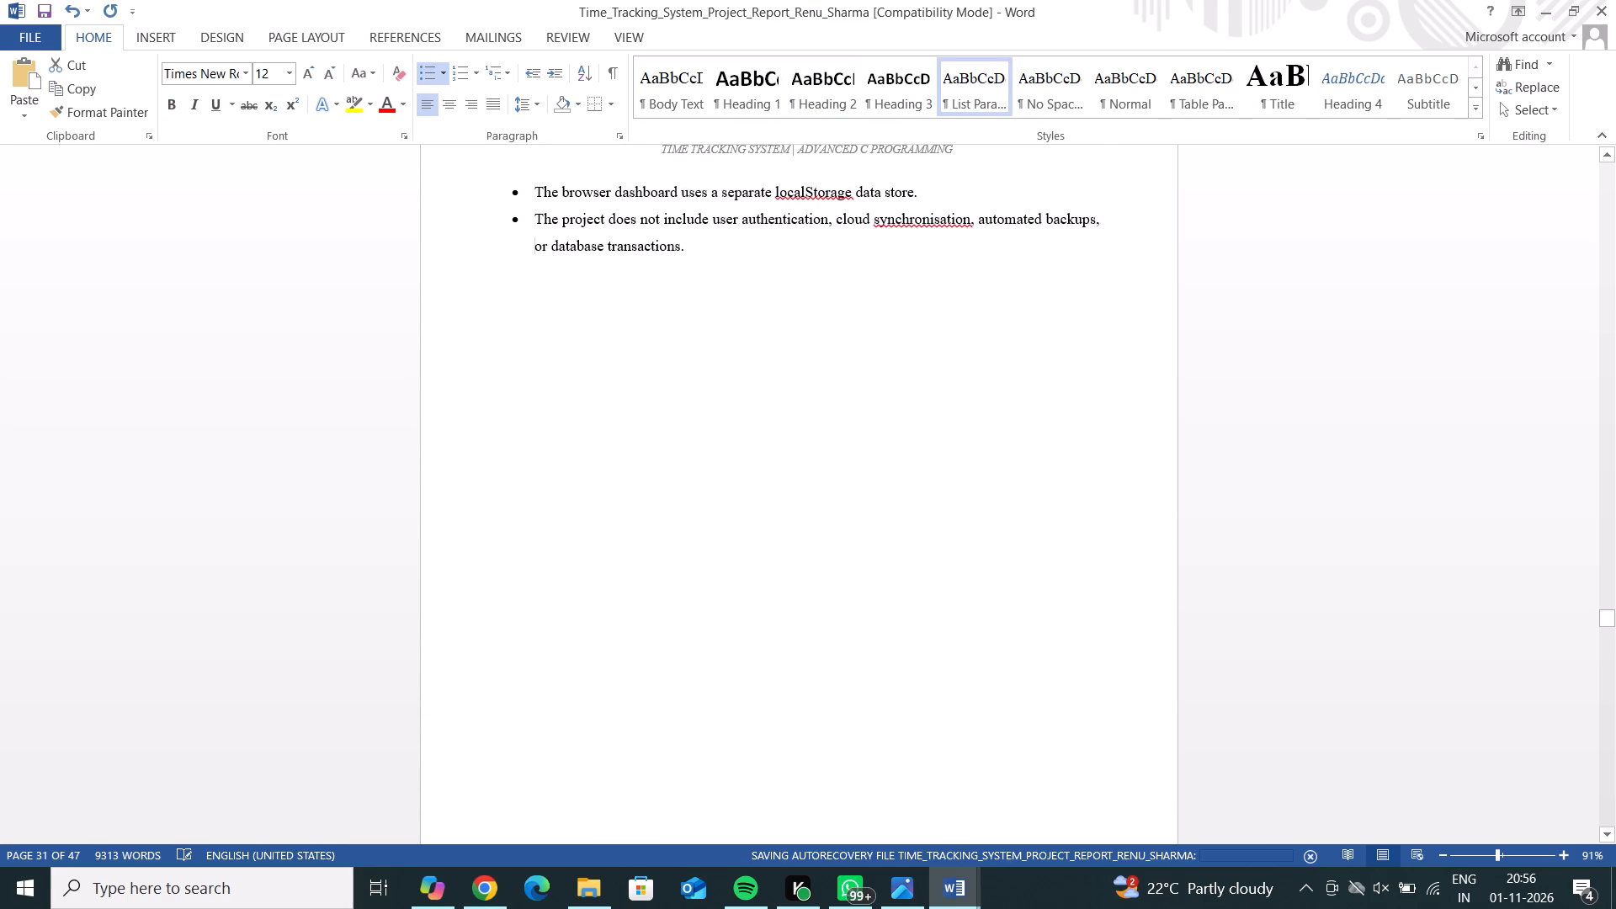
click(685, 247)
key(Return)
key(ctrl+v)
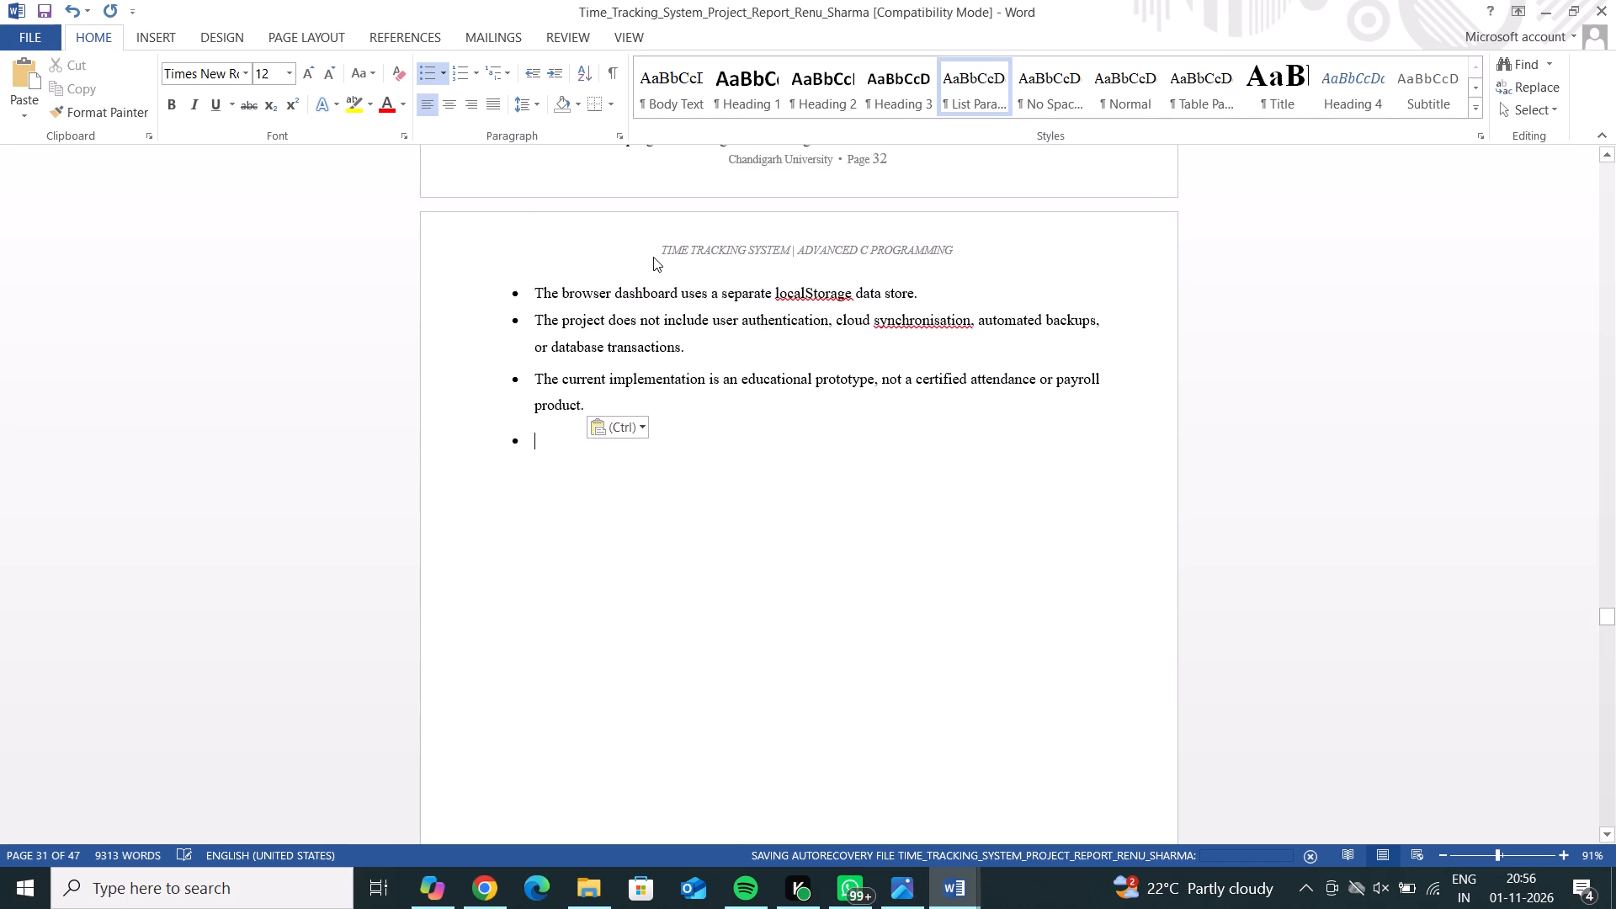
key(BackSpace)
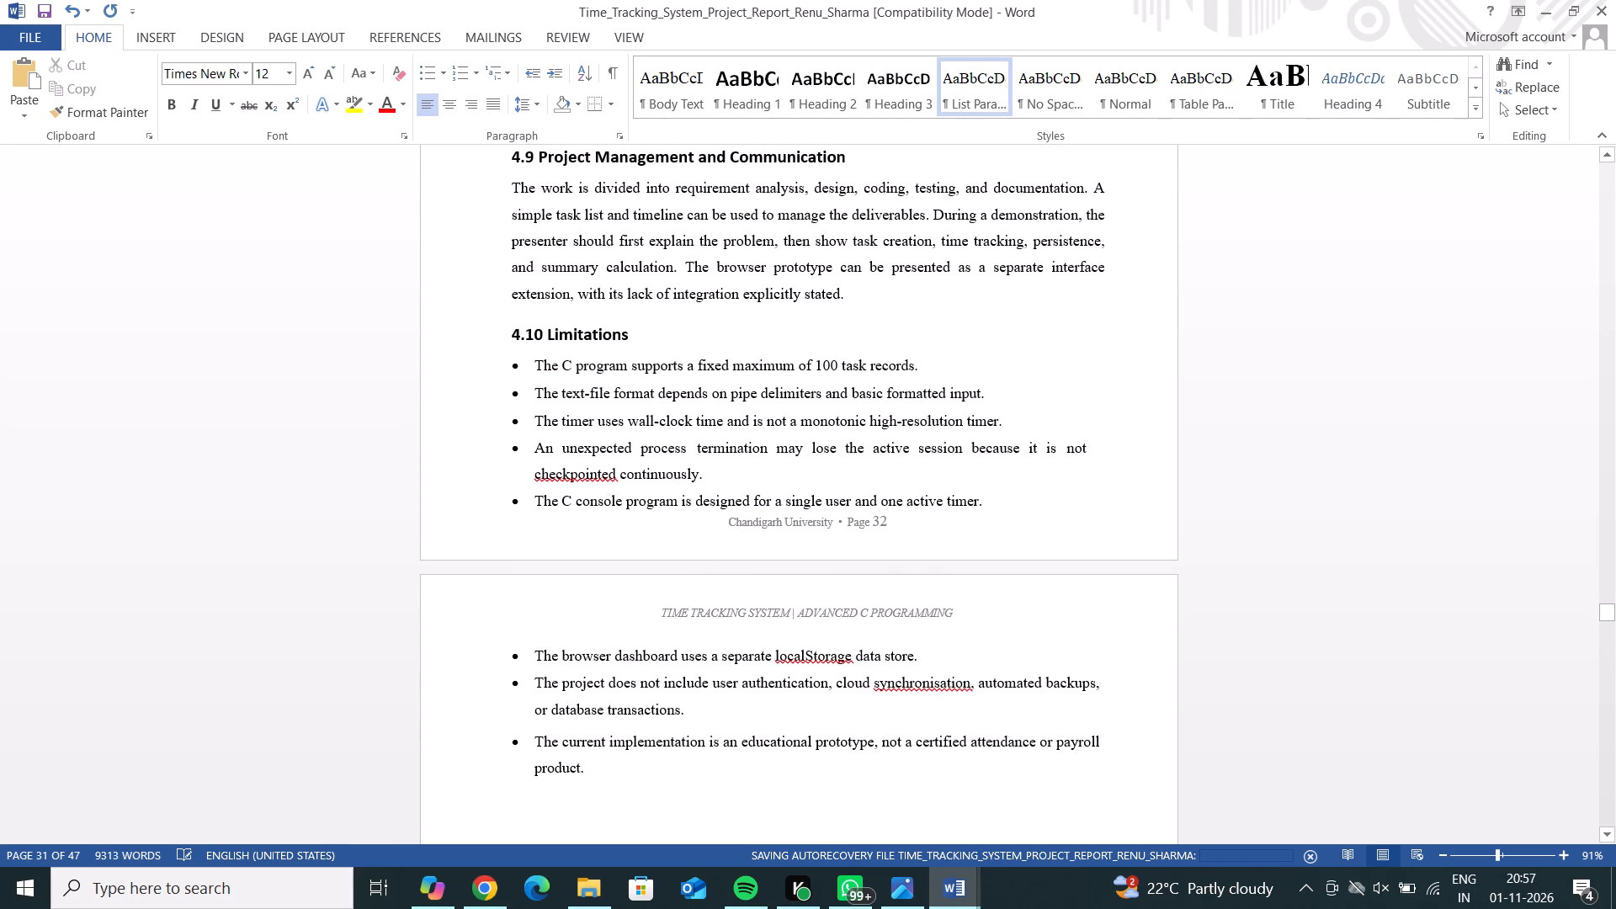
Copy the 4.10 Limitations heading and its first five bullets to page 33, before the "The browser dashboard" bullet.
drag(983, 499, 565, 326)
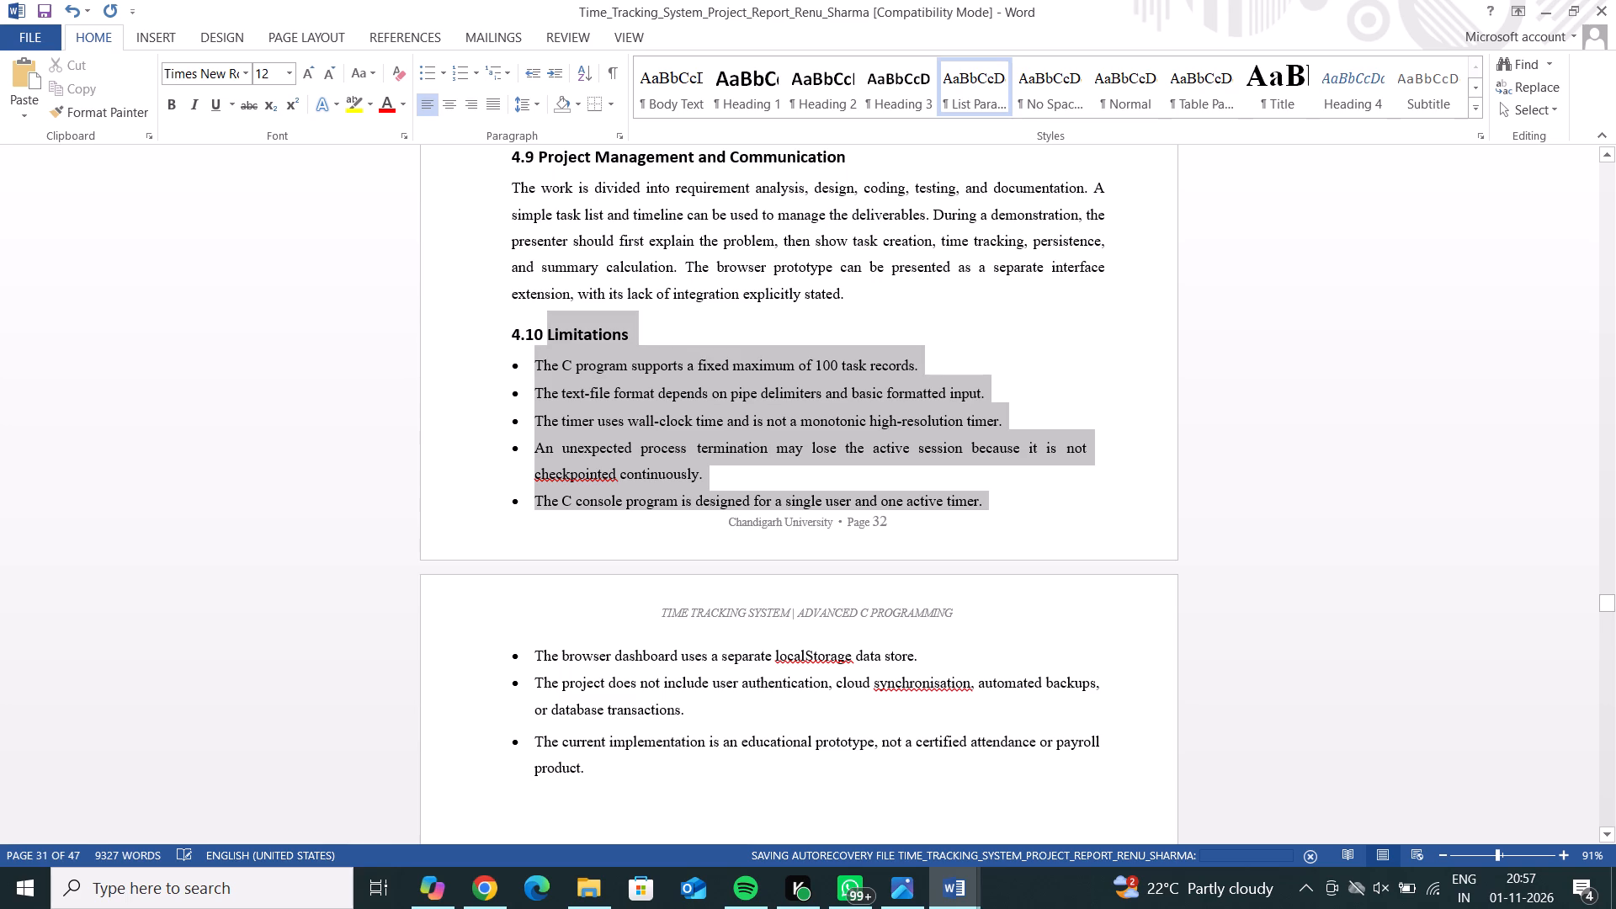
drag(565, 326, 563, 325)
key(ctrl+c)
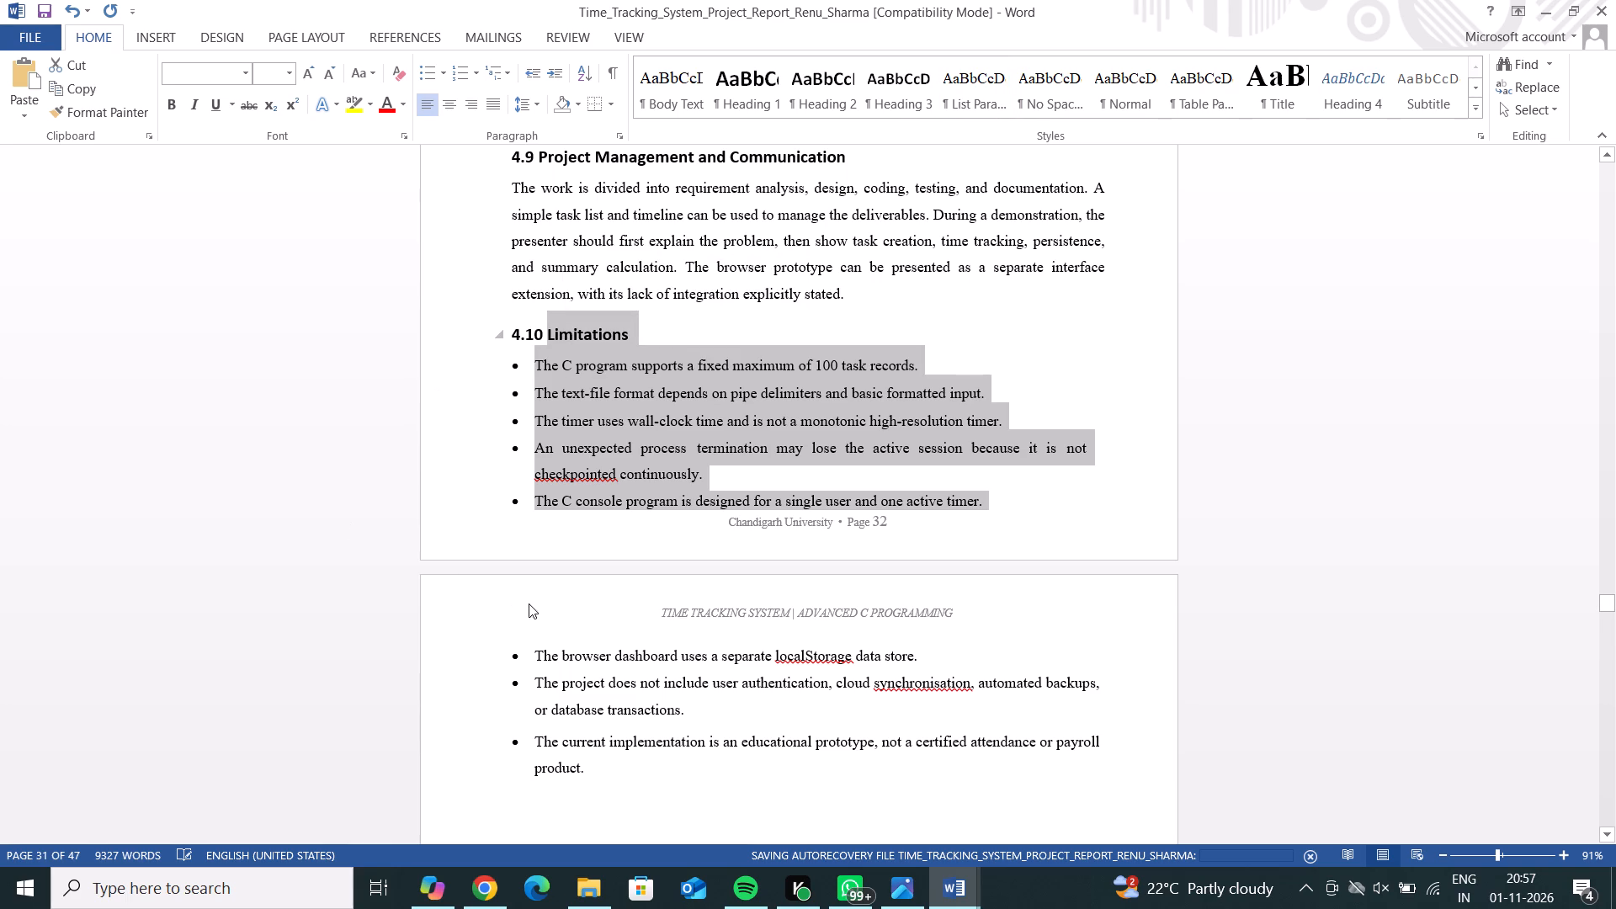
click(538, 653)
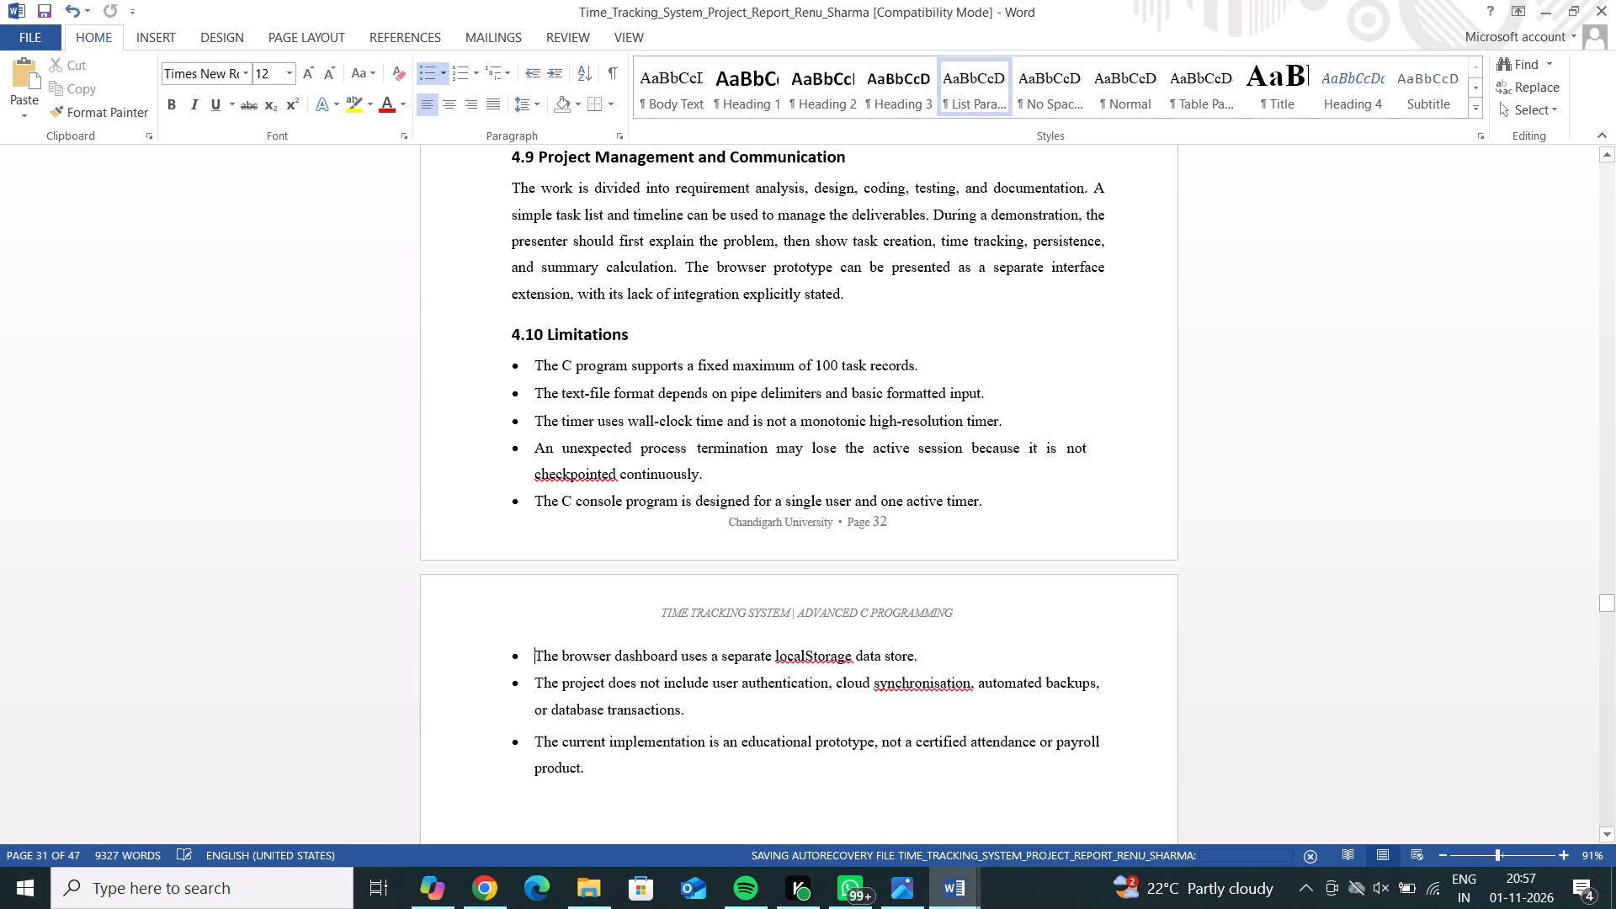
key(ctrl+v)
drag(538, 653, 519, 651)
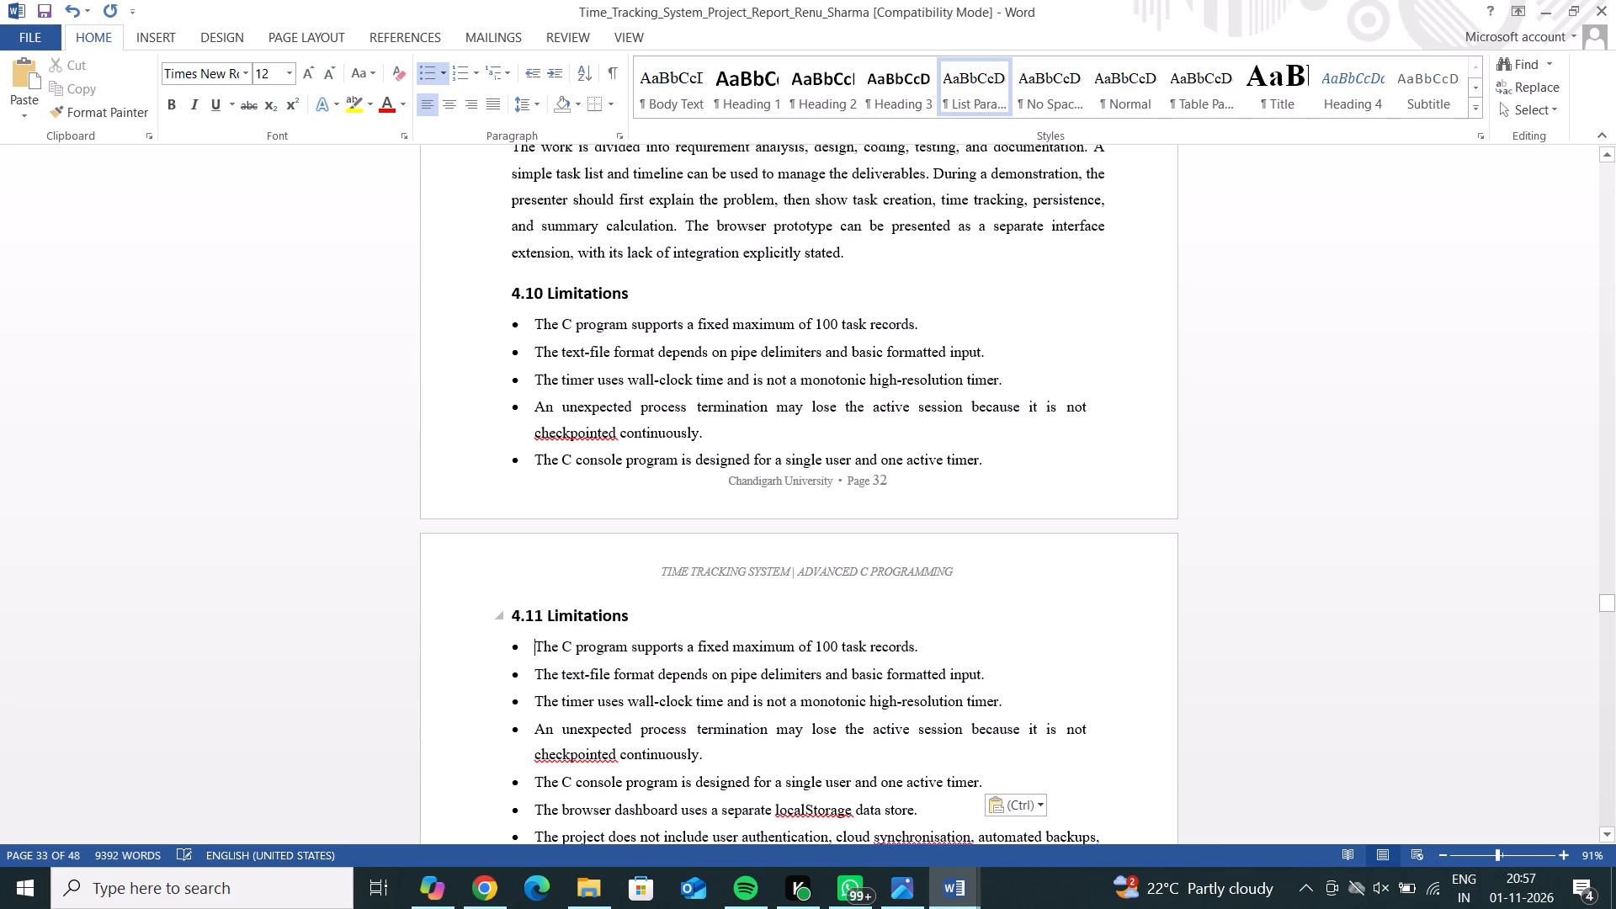
Insert two empty lines before the pasted Limitations heading on page 33.
click(545, 614)
key(Return)
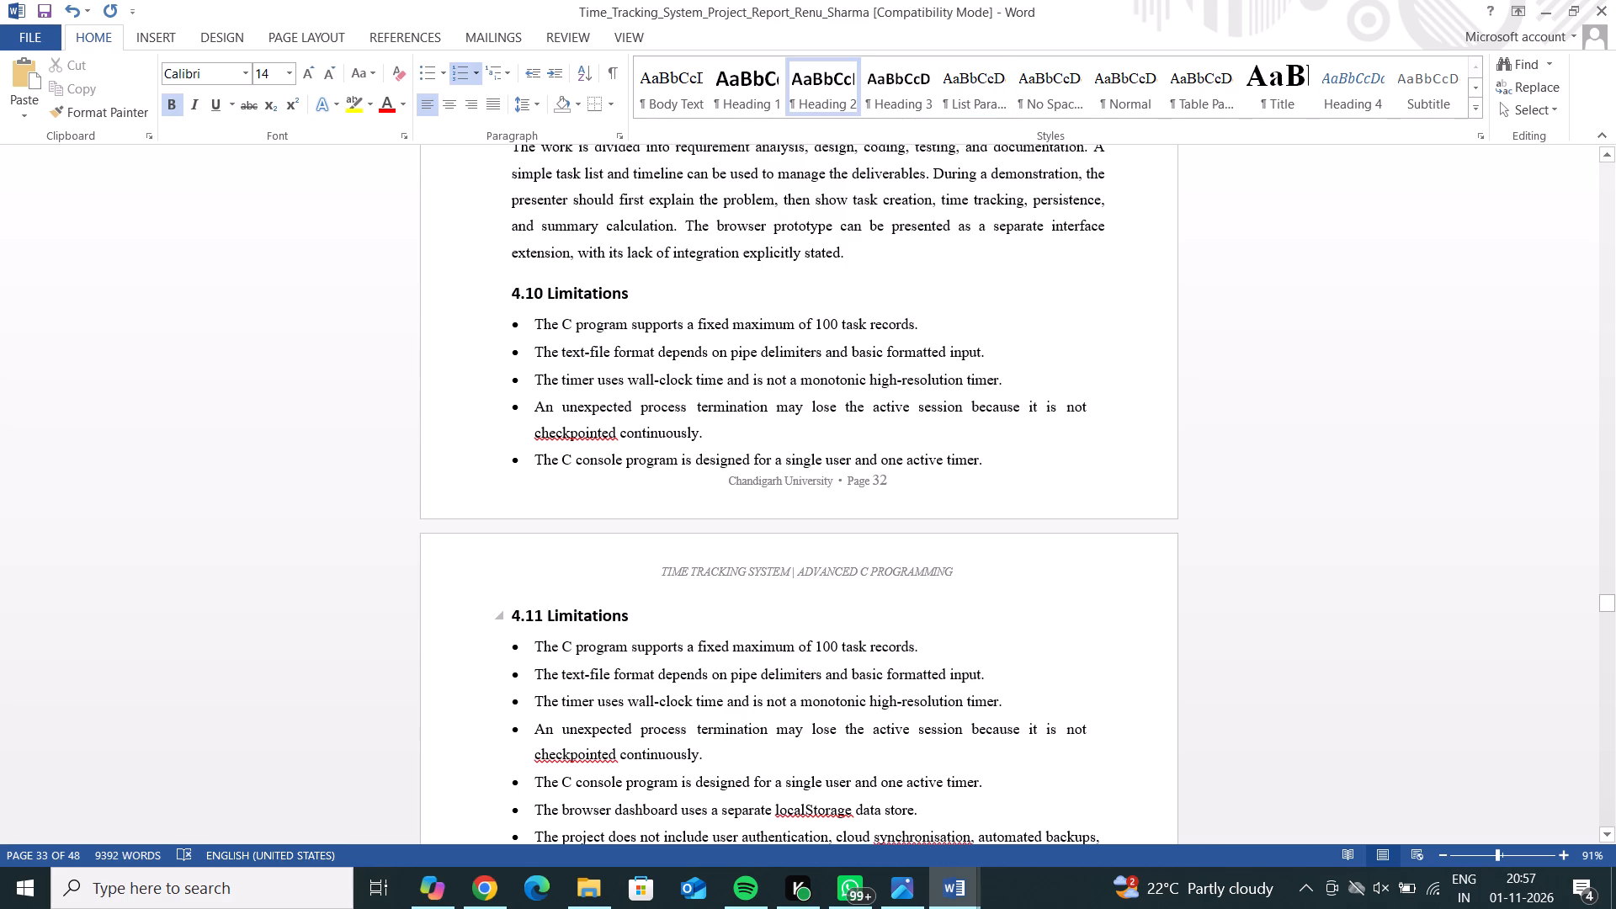
key(Return)
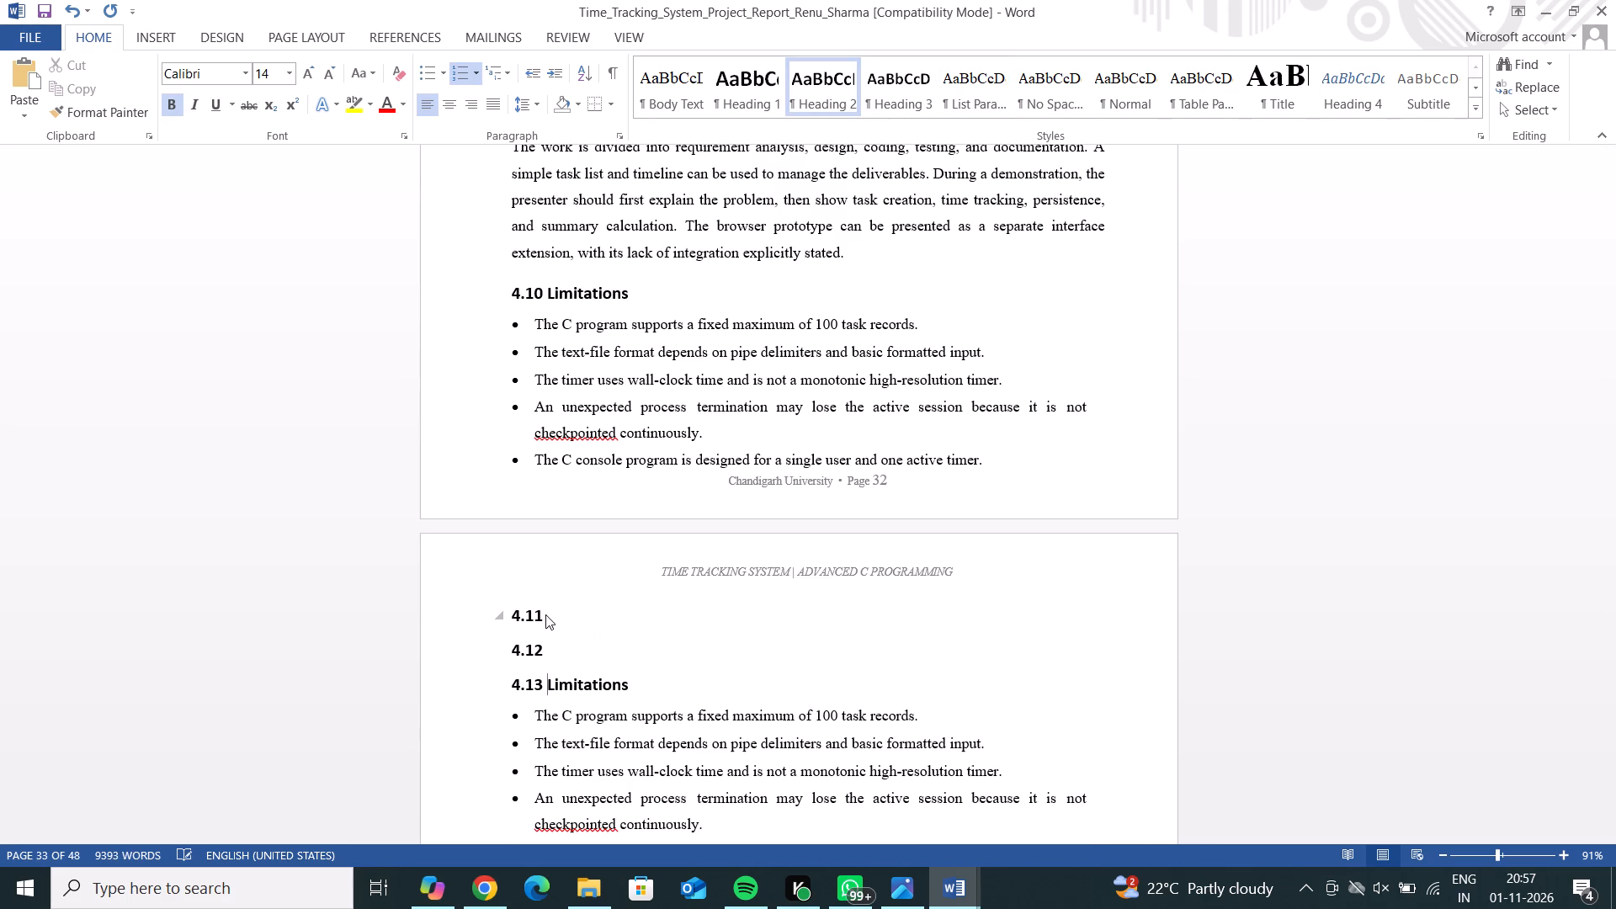
Remove the automatic numbers 4.11 and 4.12 from the two empty heading lines above the copied Limitations heading on page 33.
click(544, 646)
key(backslash)
key(BackSpace)
key(BackSpace)
click(540, 616)
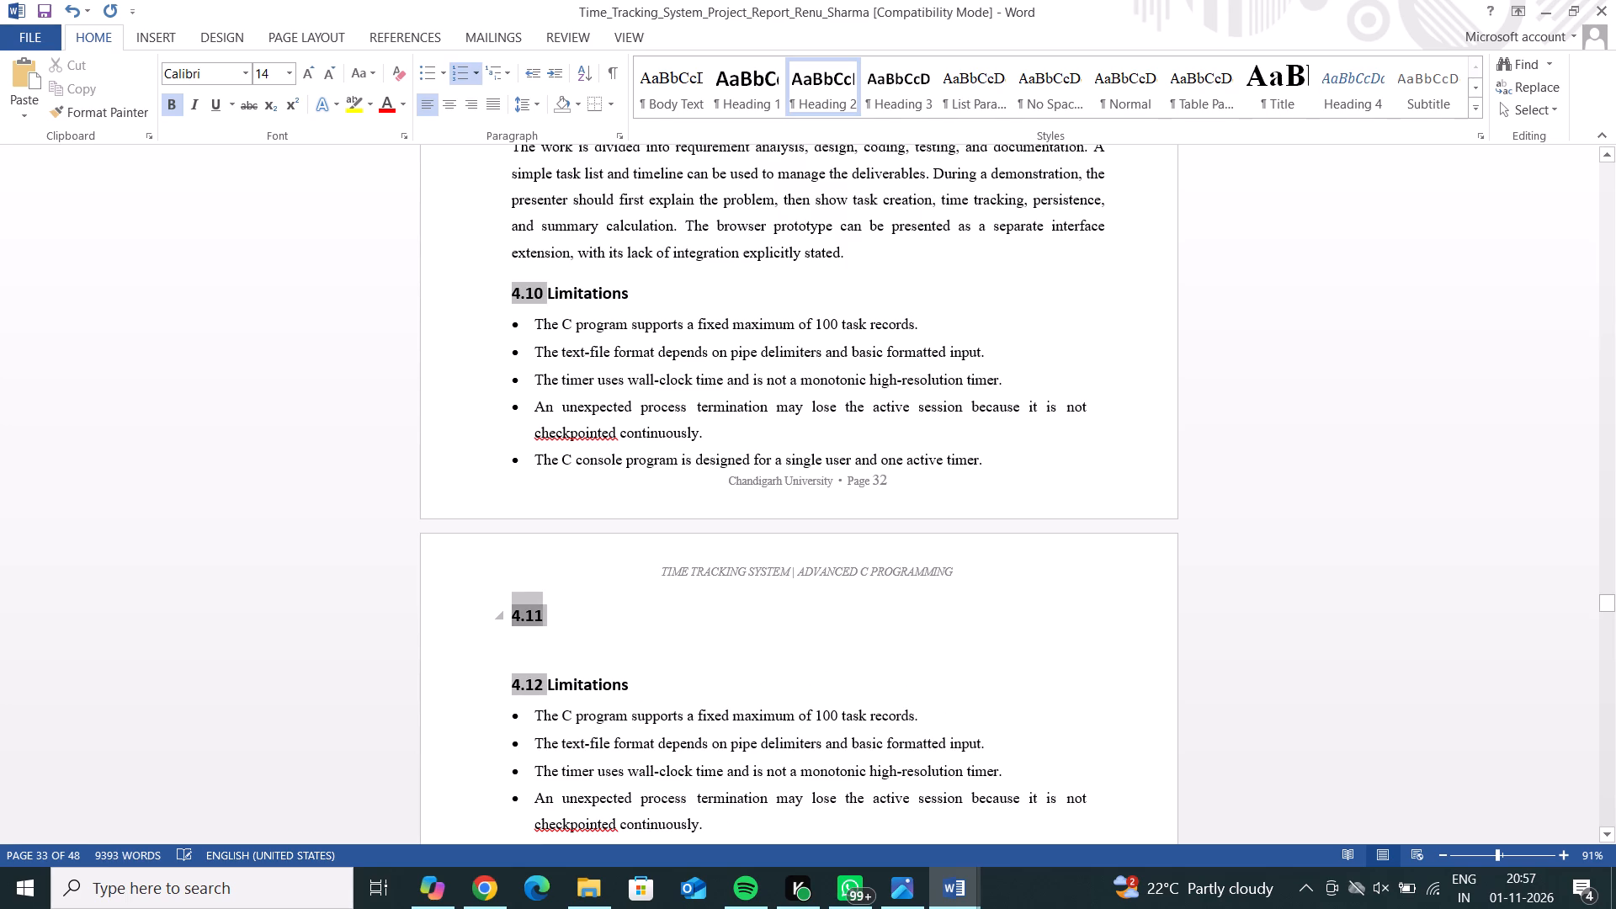
key(BackSpace)
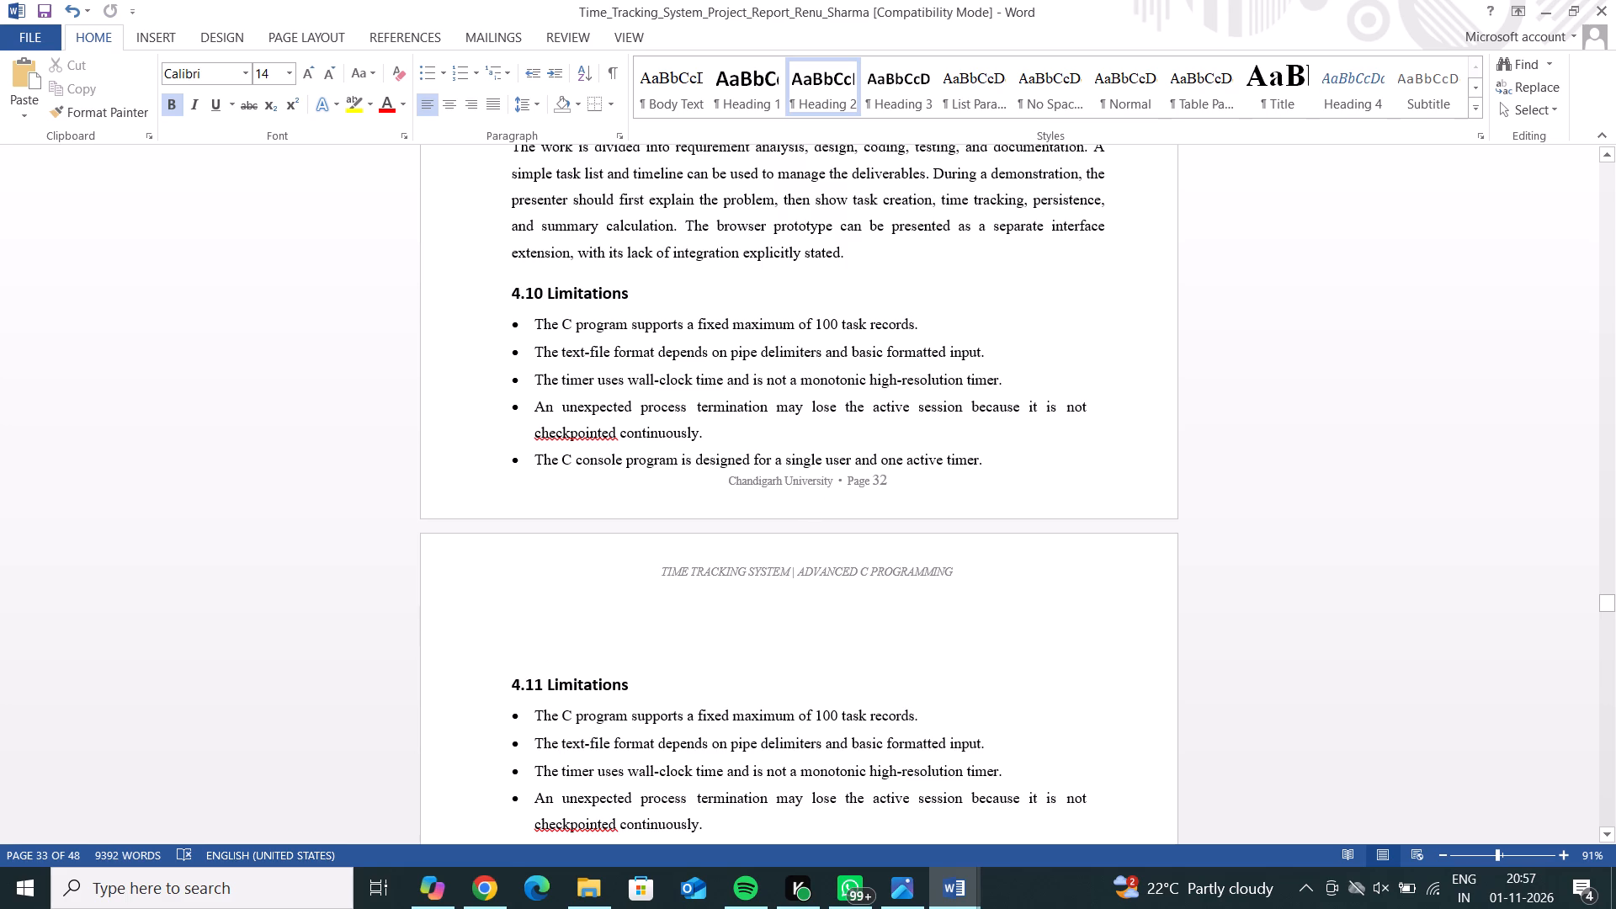
Delete the original 4.10 Limitations heading and its five bullets from page 32, keeping the copied section.
drag(988, 454, 534, 308)
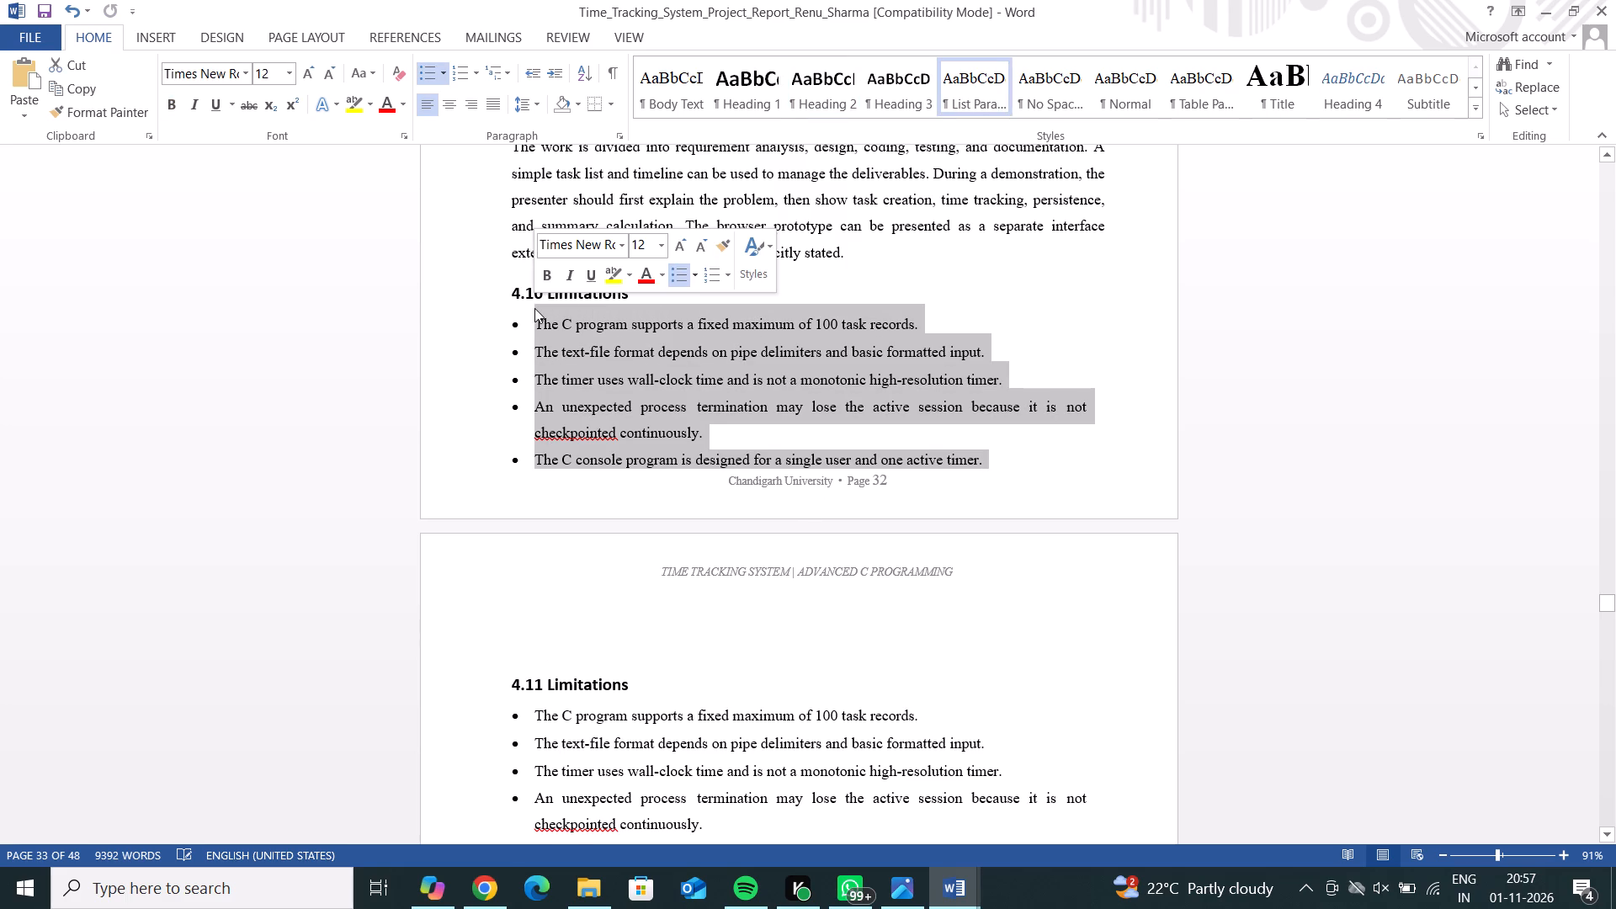
key(BackSpace)
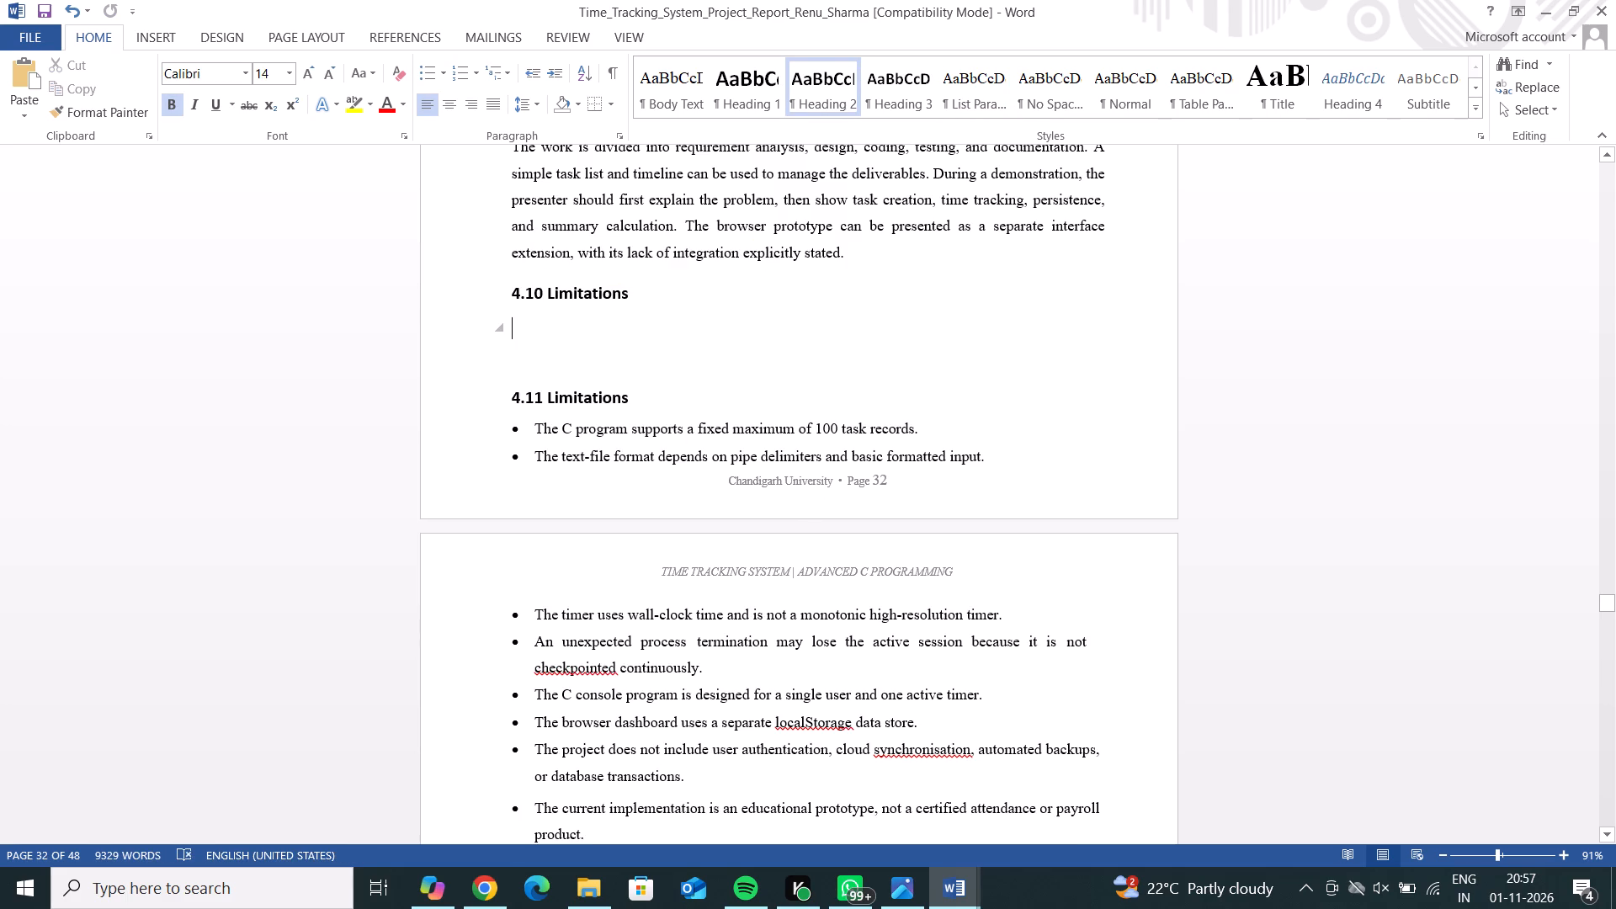
drag(637, 299, 521, 293)
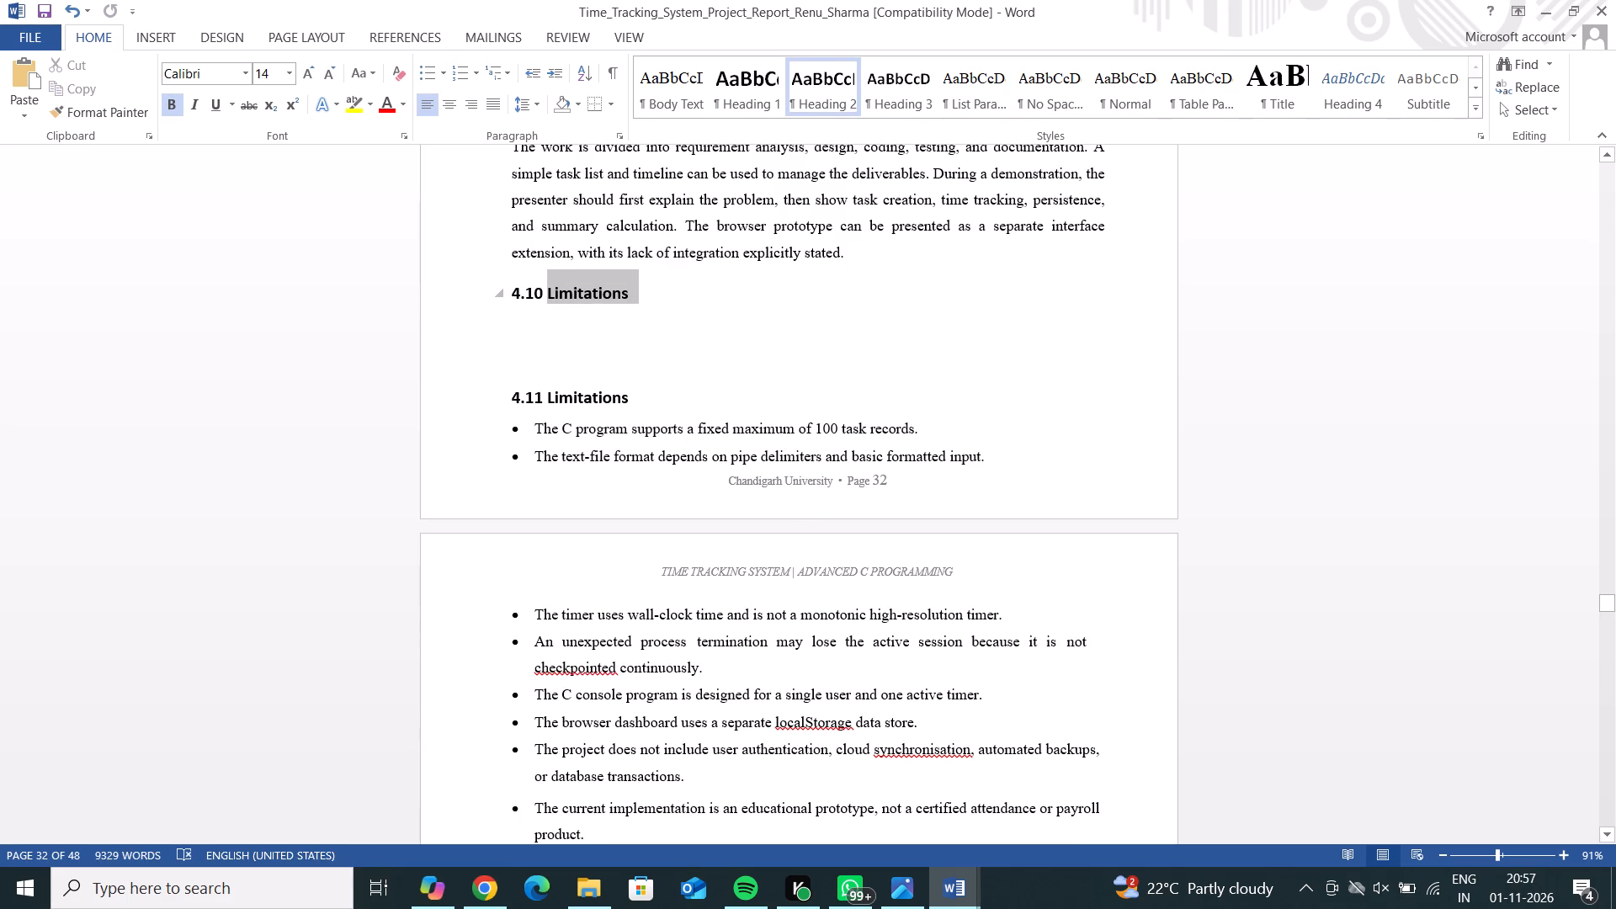
drag(521, 293, 513, 292)
key(BackSpace)
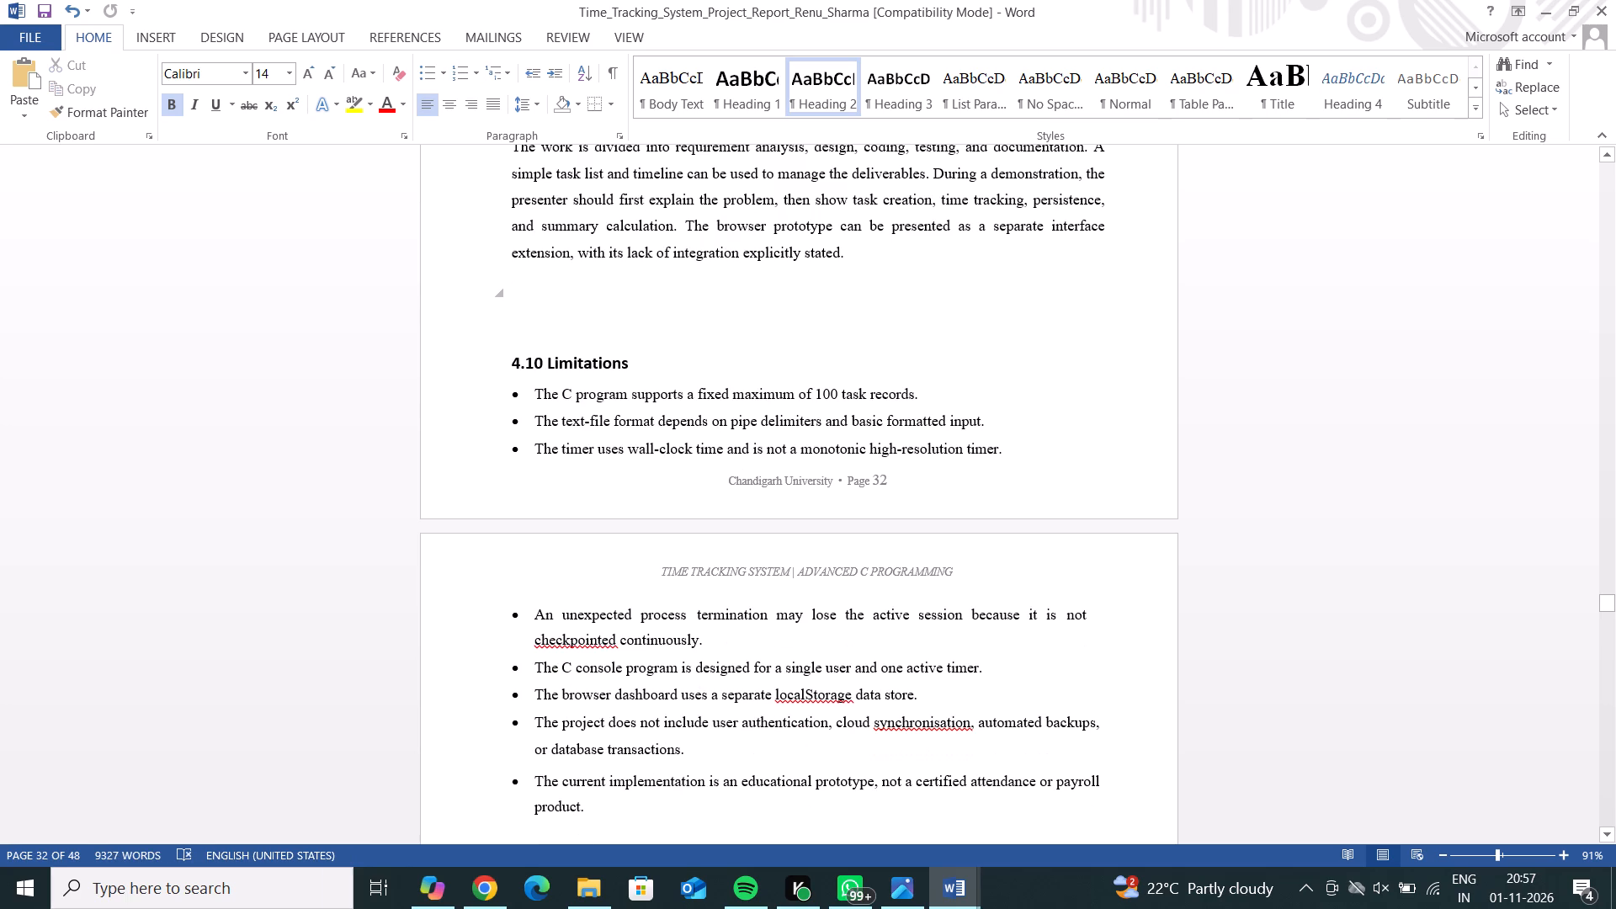
Push the remaining Limitations heading onto page 33 by inserting three empty lines before it, without heading numbers.
click(545, 361)
key(Return)
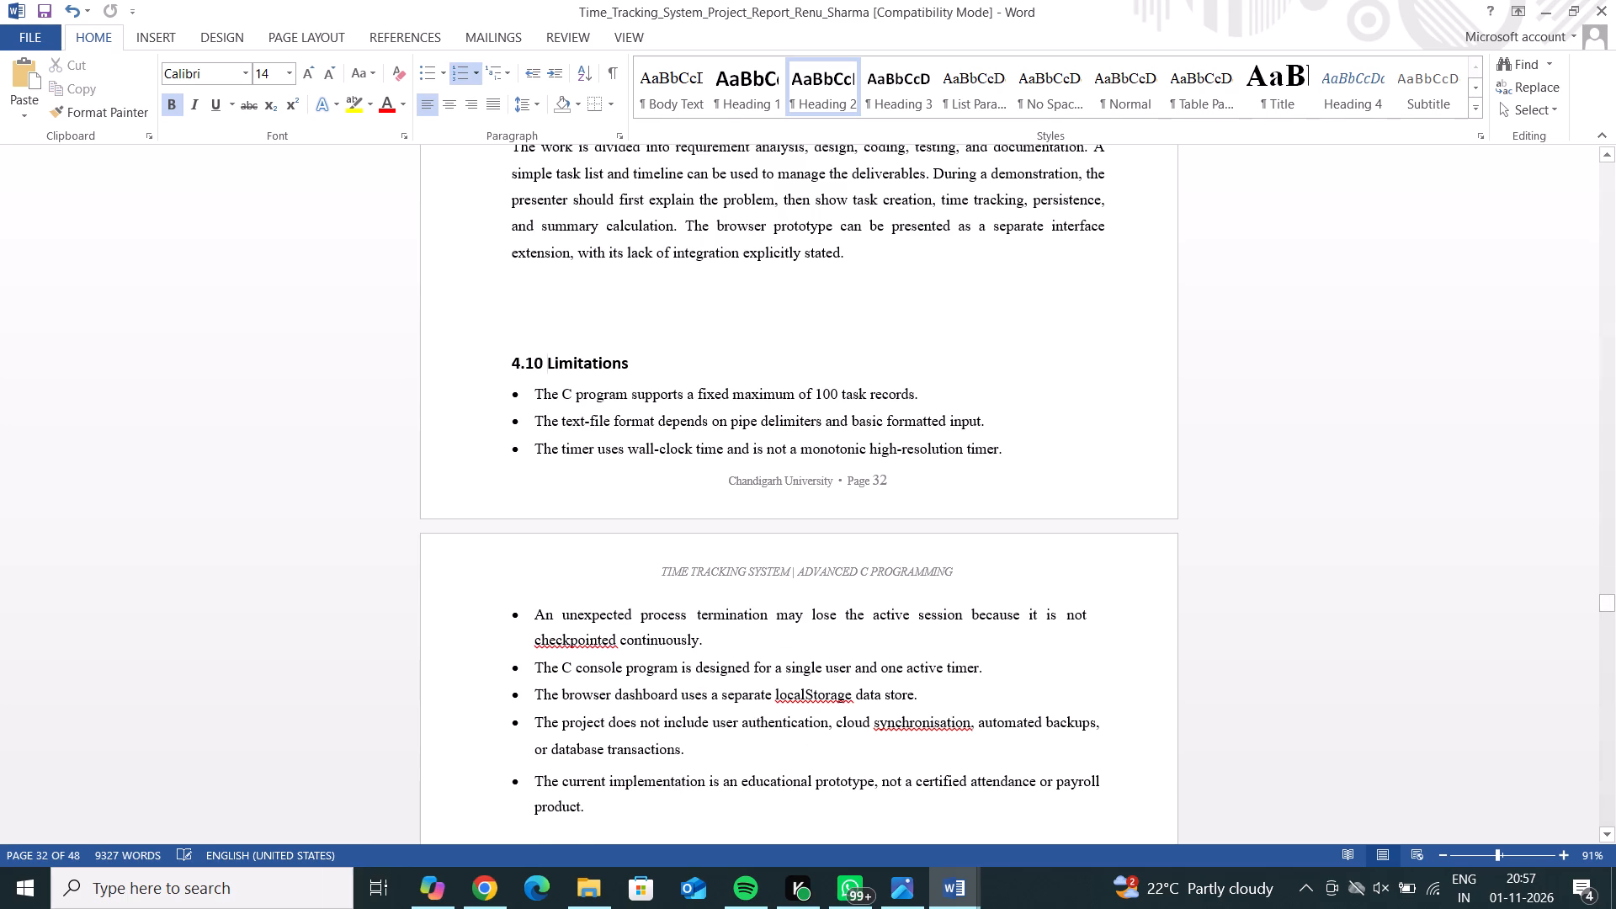
key(Return)
key(Return)
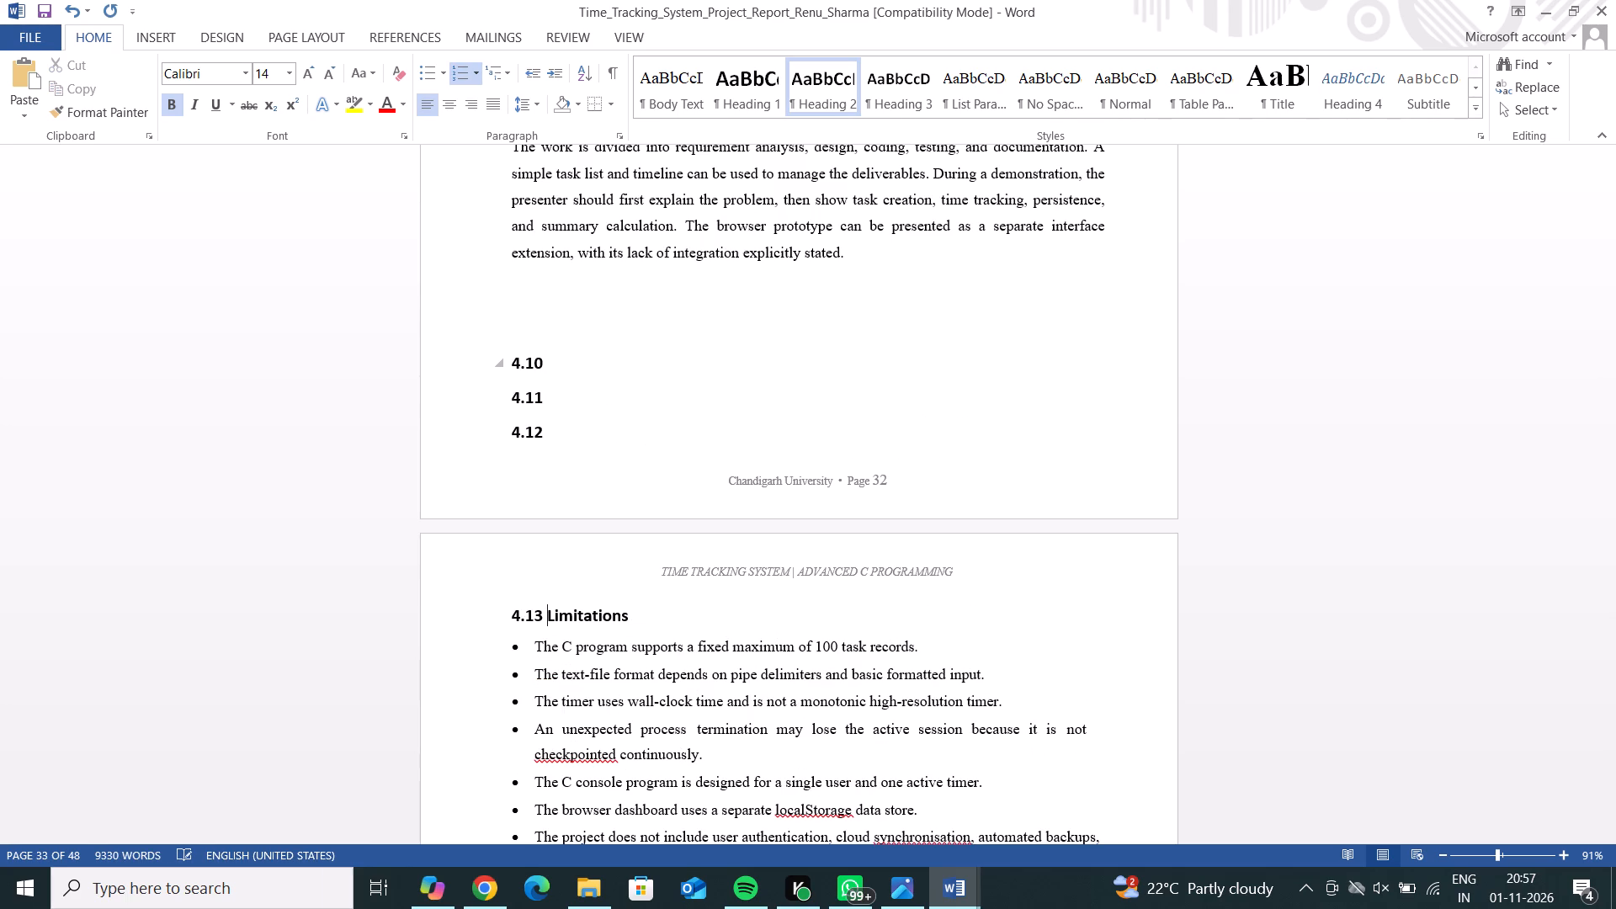
click(545, 435)
key(BackSpace)
click(540, 401)
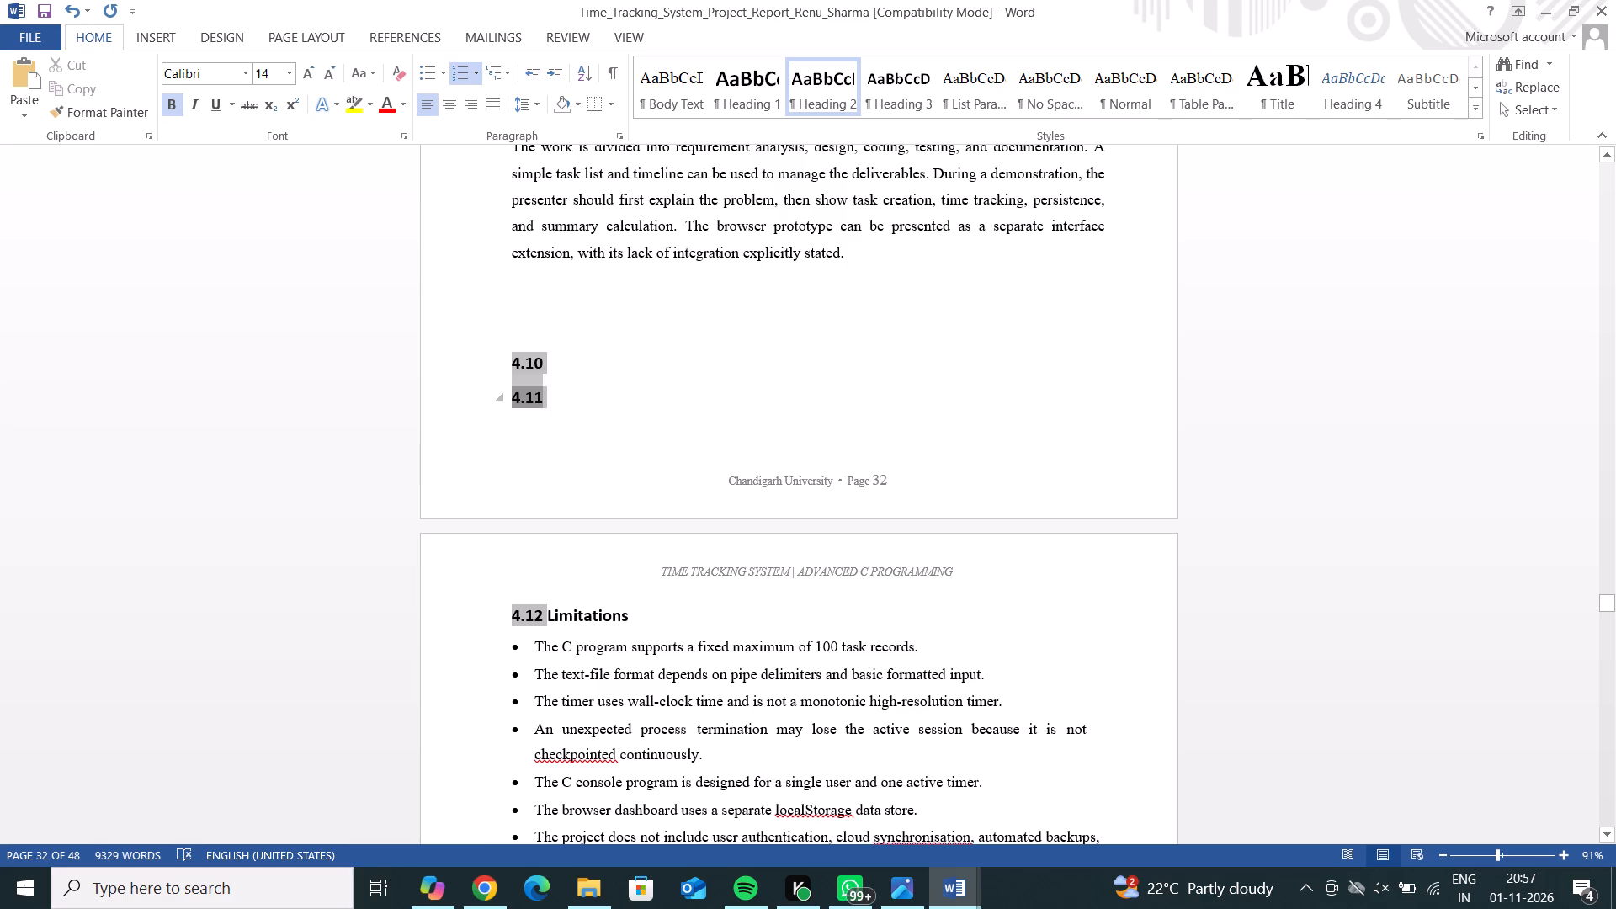
key(BackSpace)
click(543, 360)
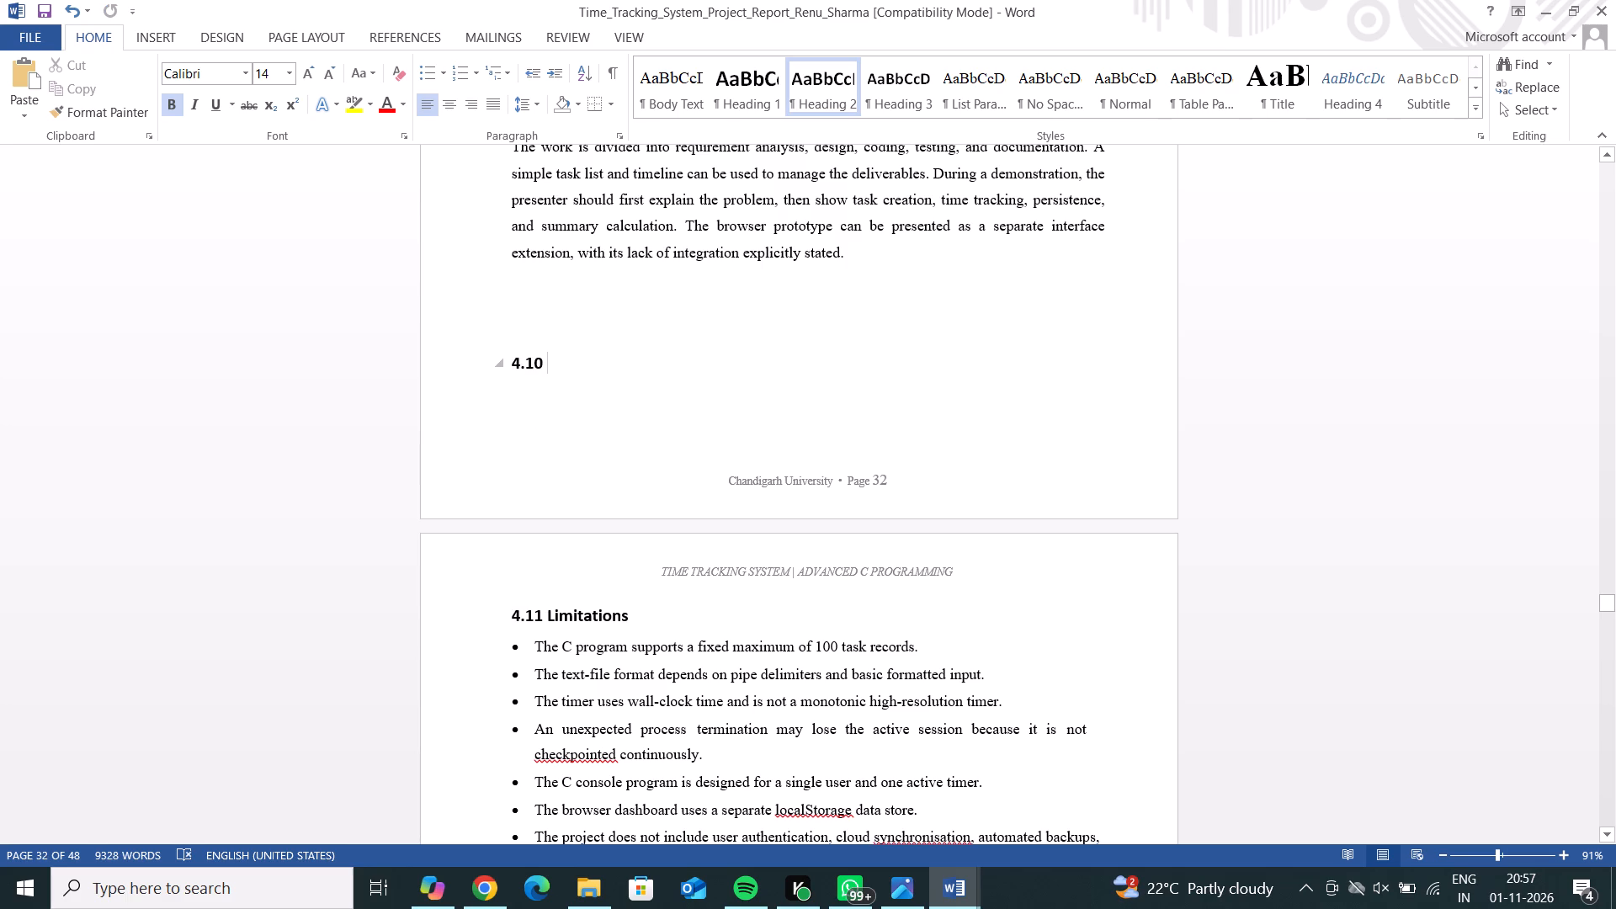
key(BackSpace)
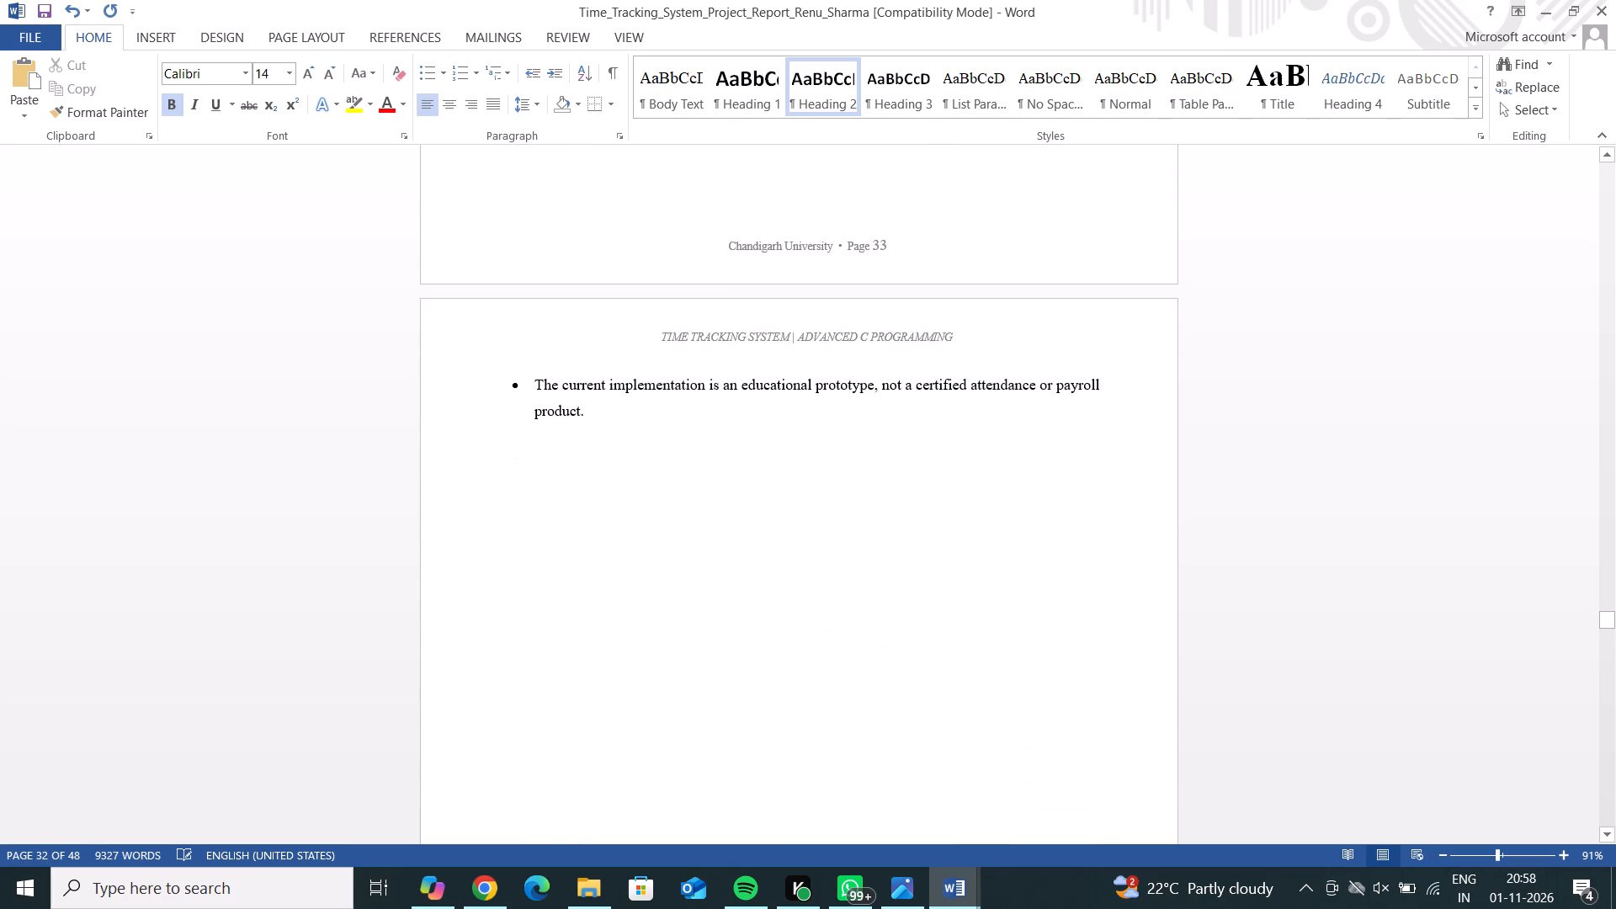
Delete the leftover duplicate bullet "The current implementation is an educational prototype…" from page 34, copying its text first.
drag(590, 413, 550, 384)
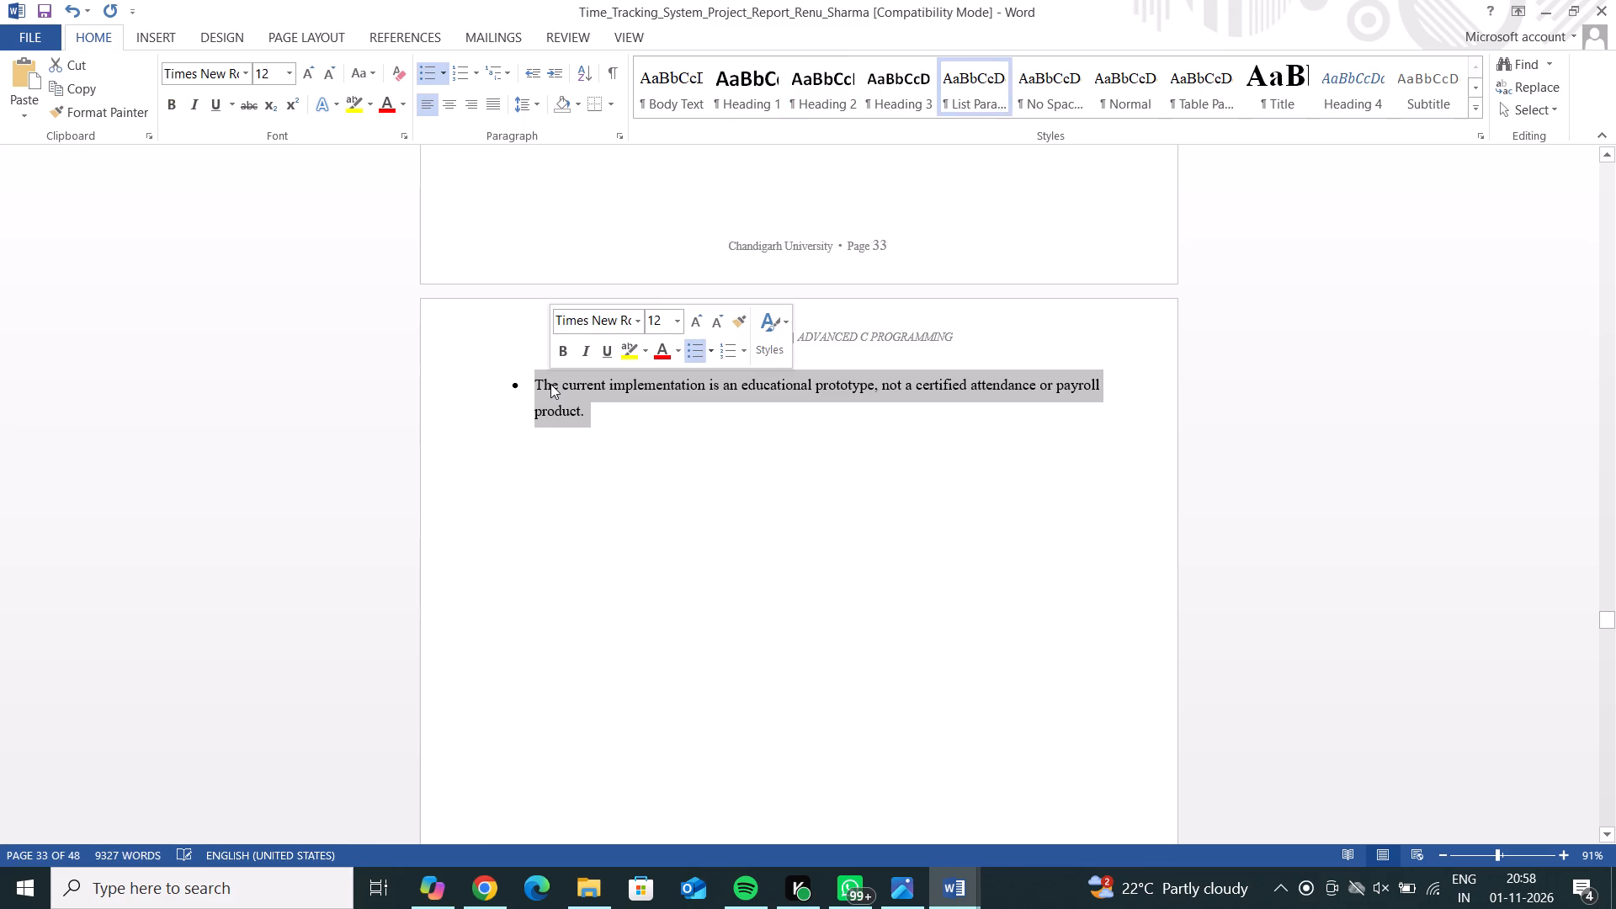
key(ctrl+c)
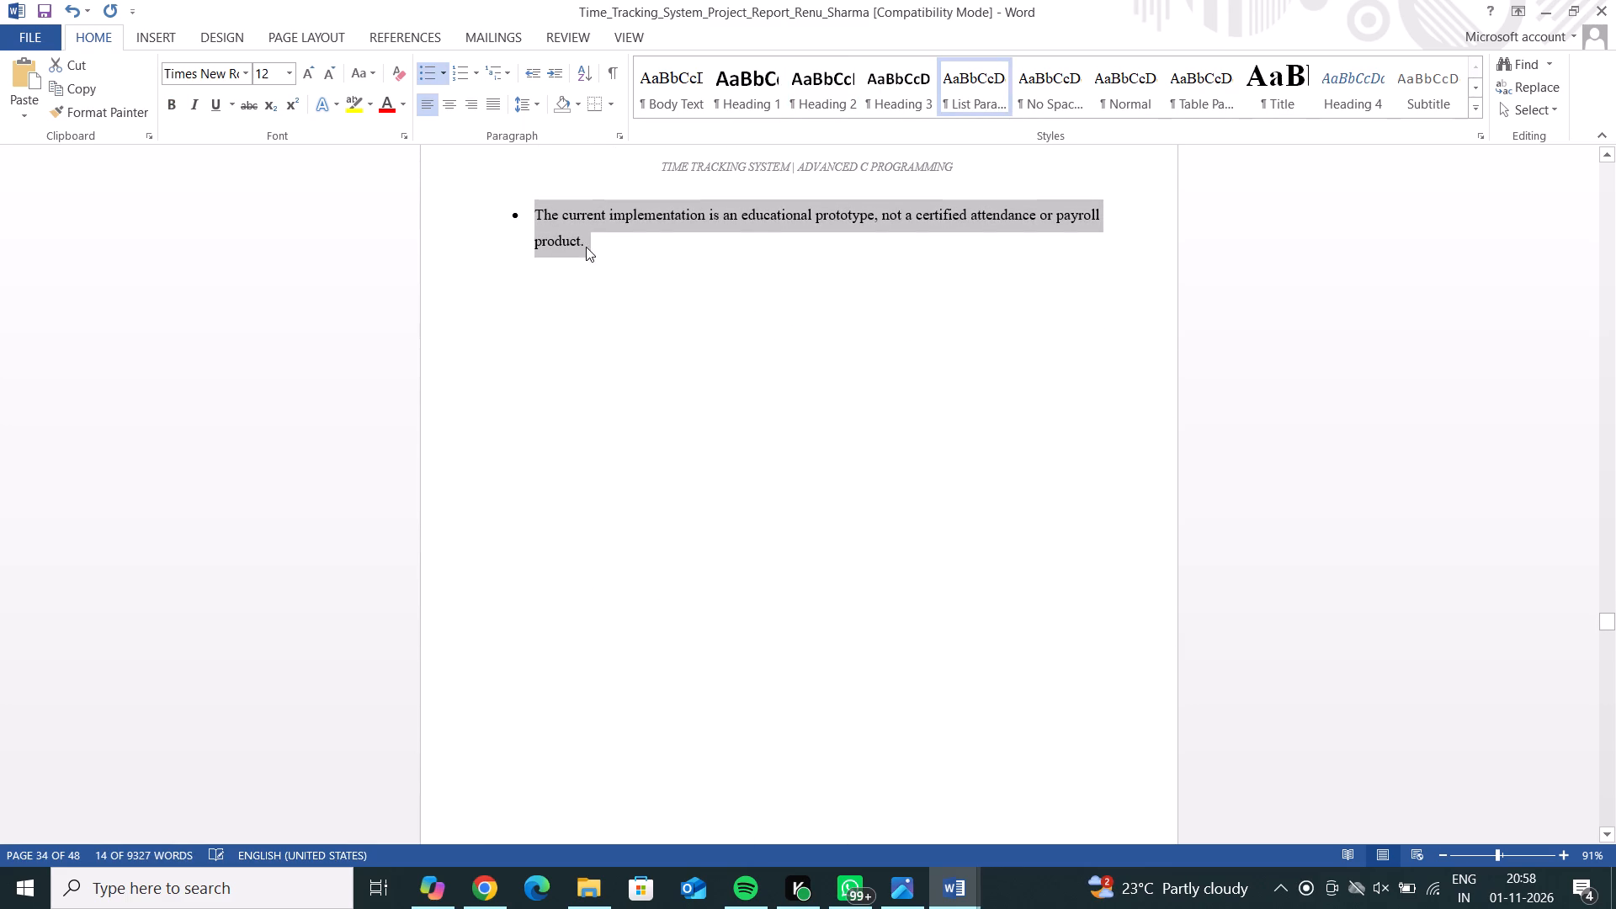
key(BackSpace)
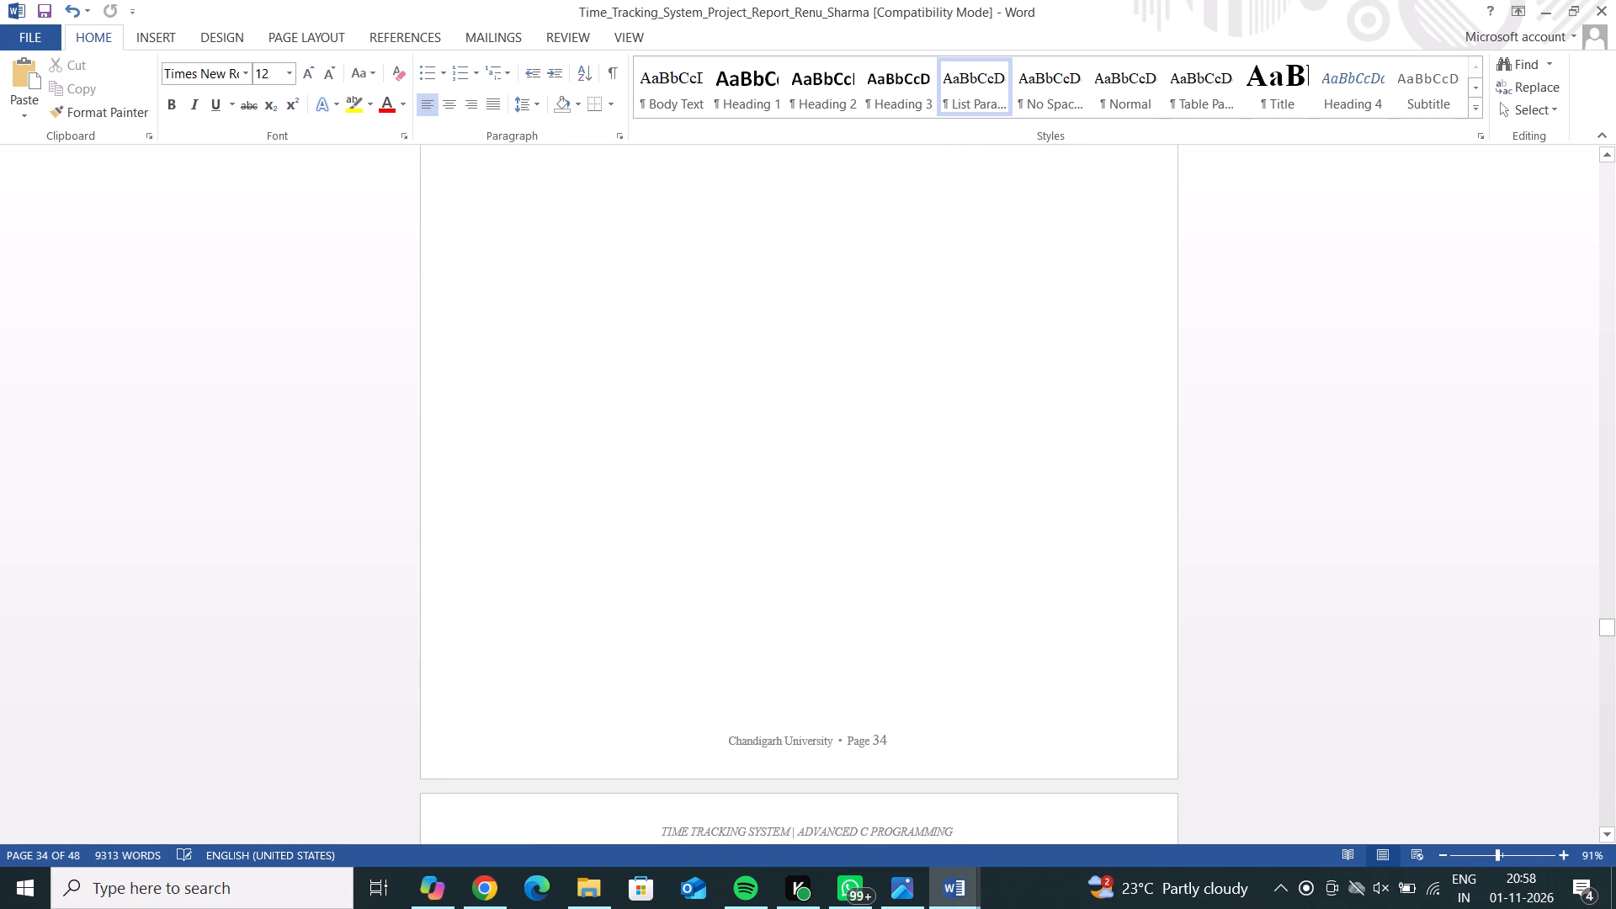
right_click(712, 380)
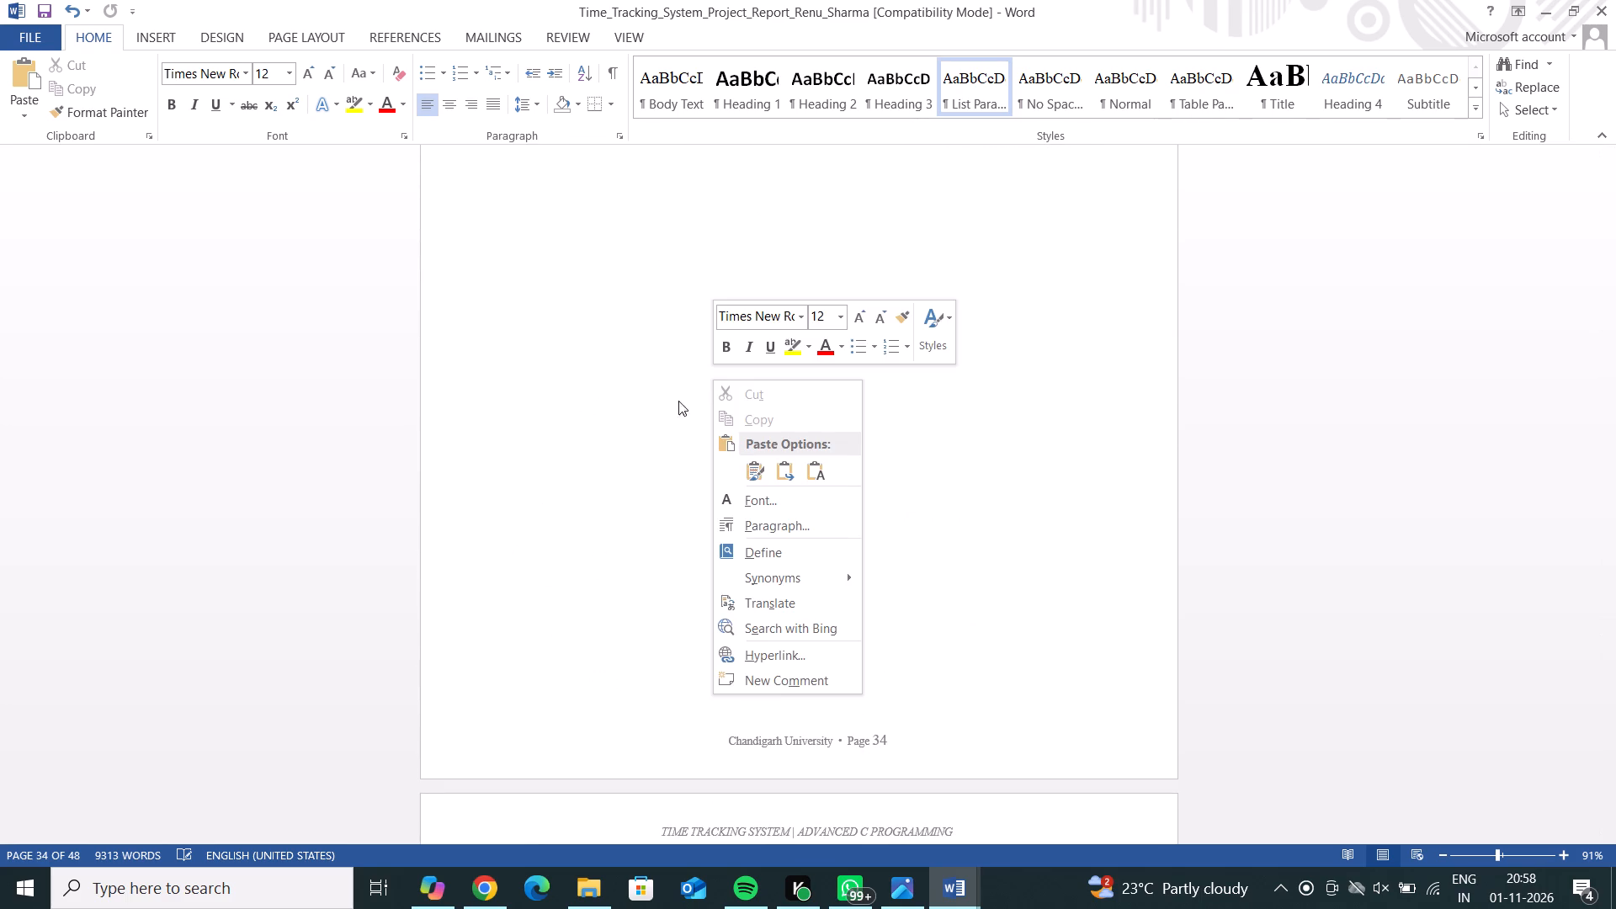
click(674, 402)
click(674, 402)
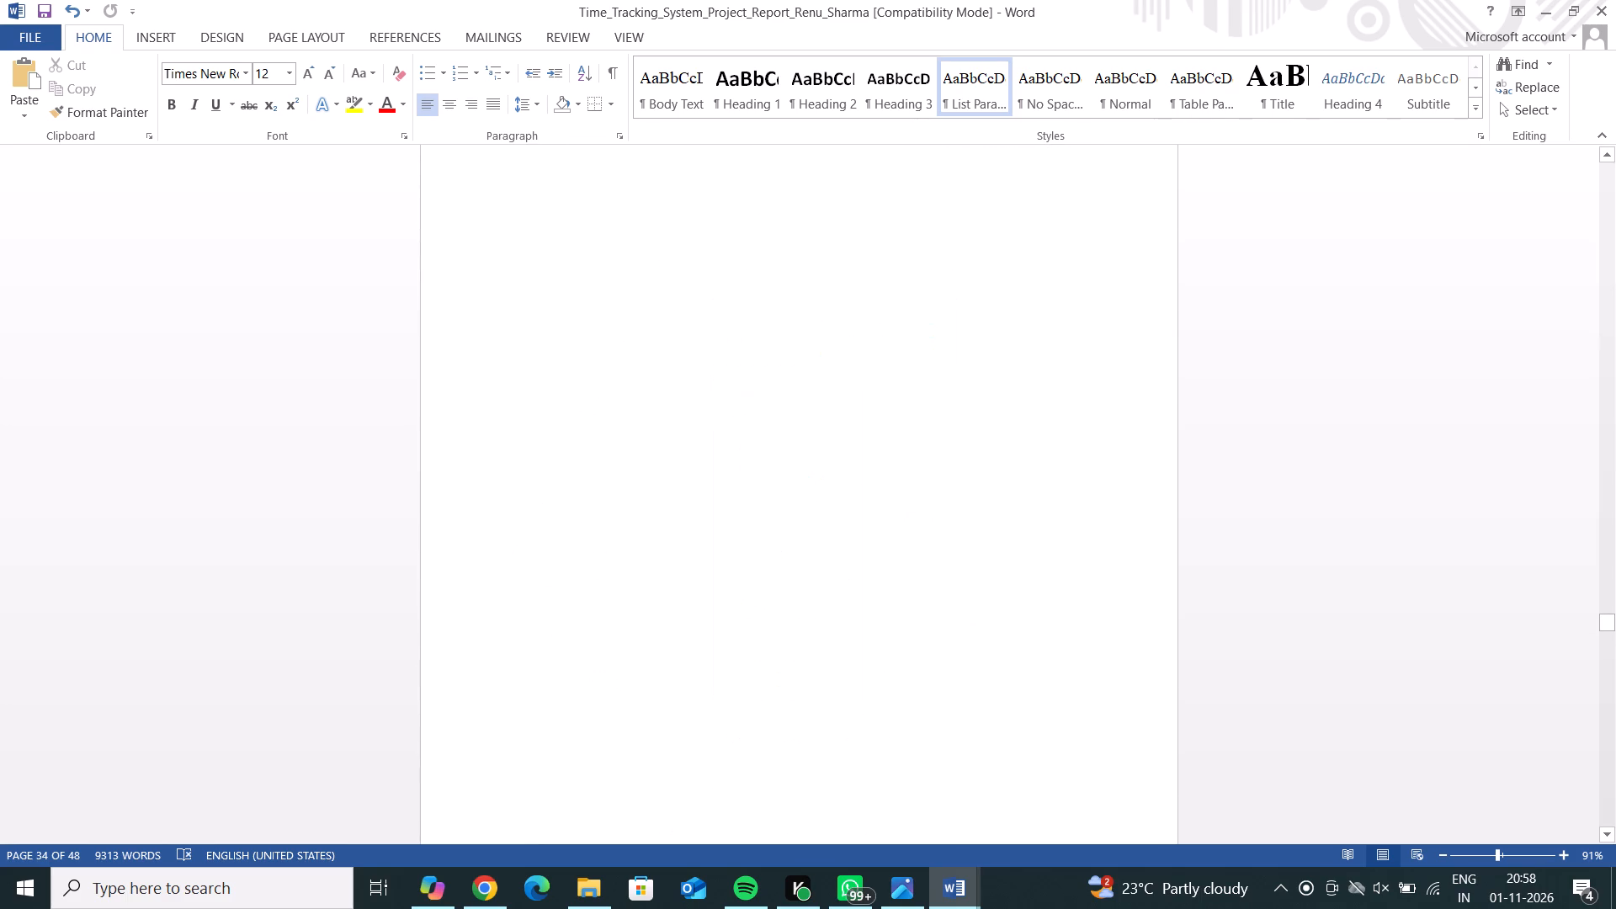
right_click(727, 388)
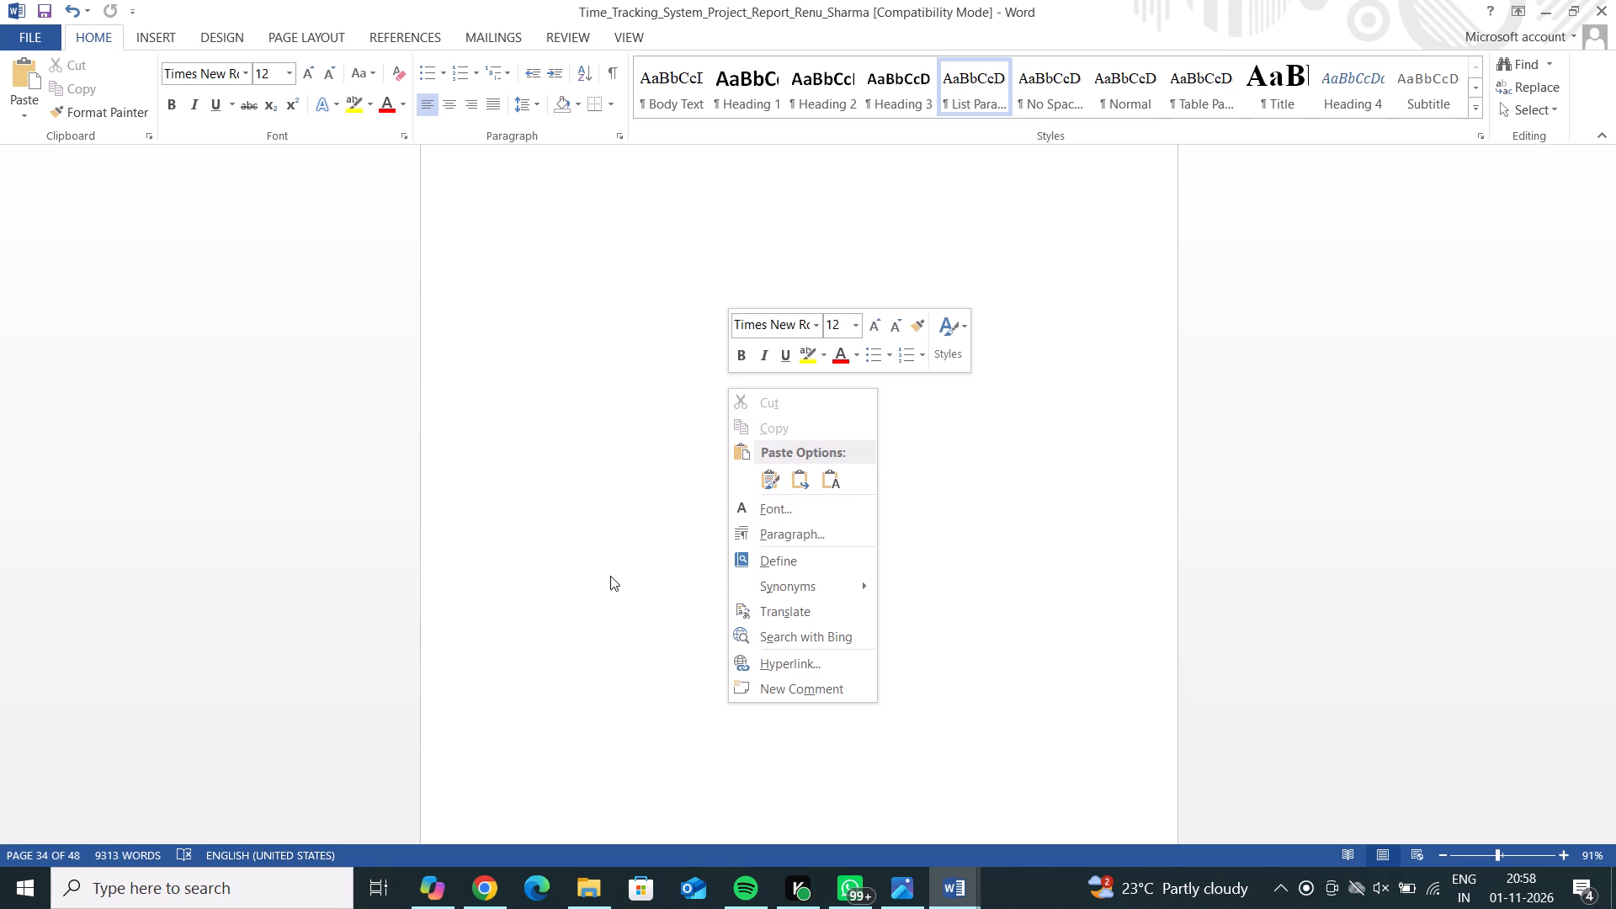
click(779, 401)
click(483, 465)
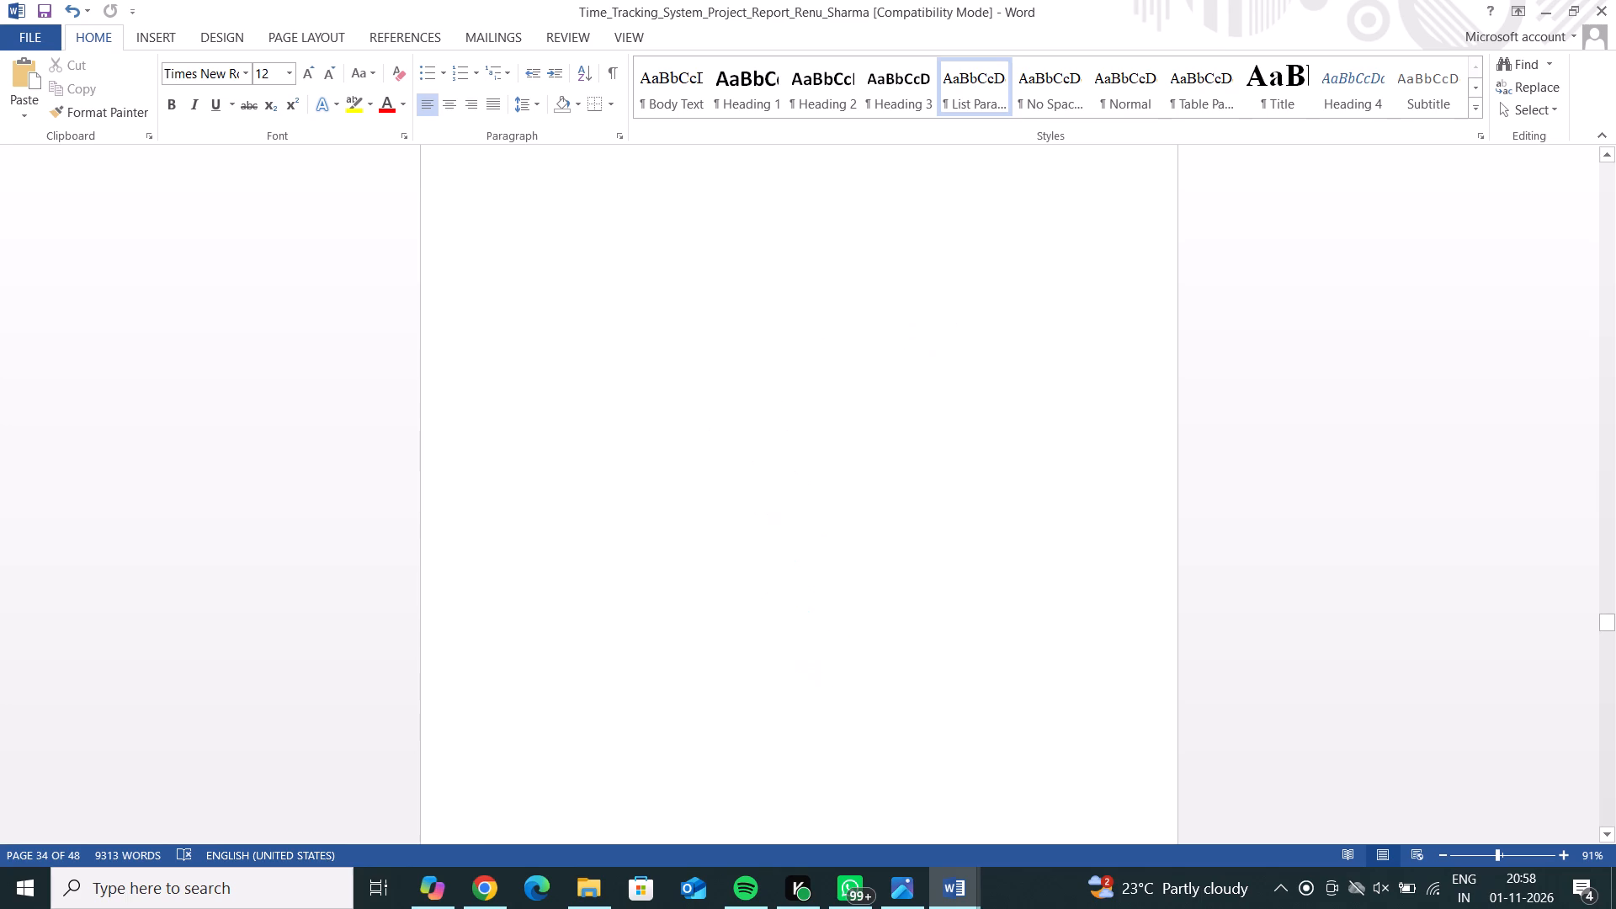
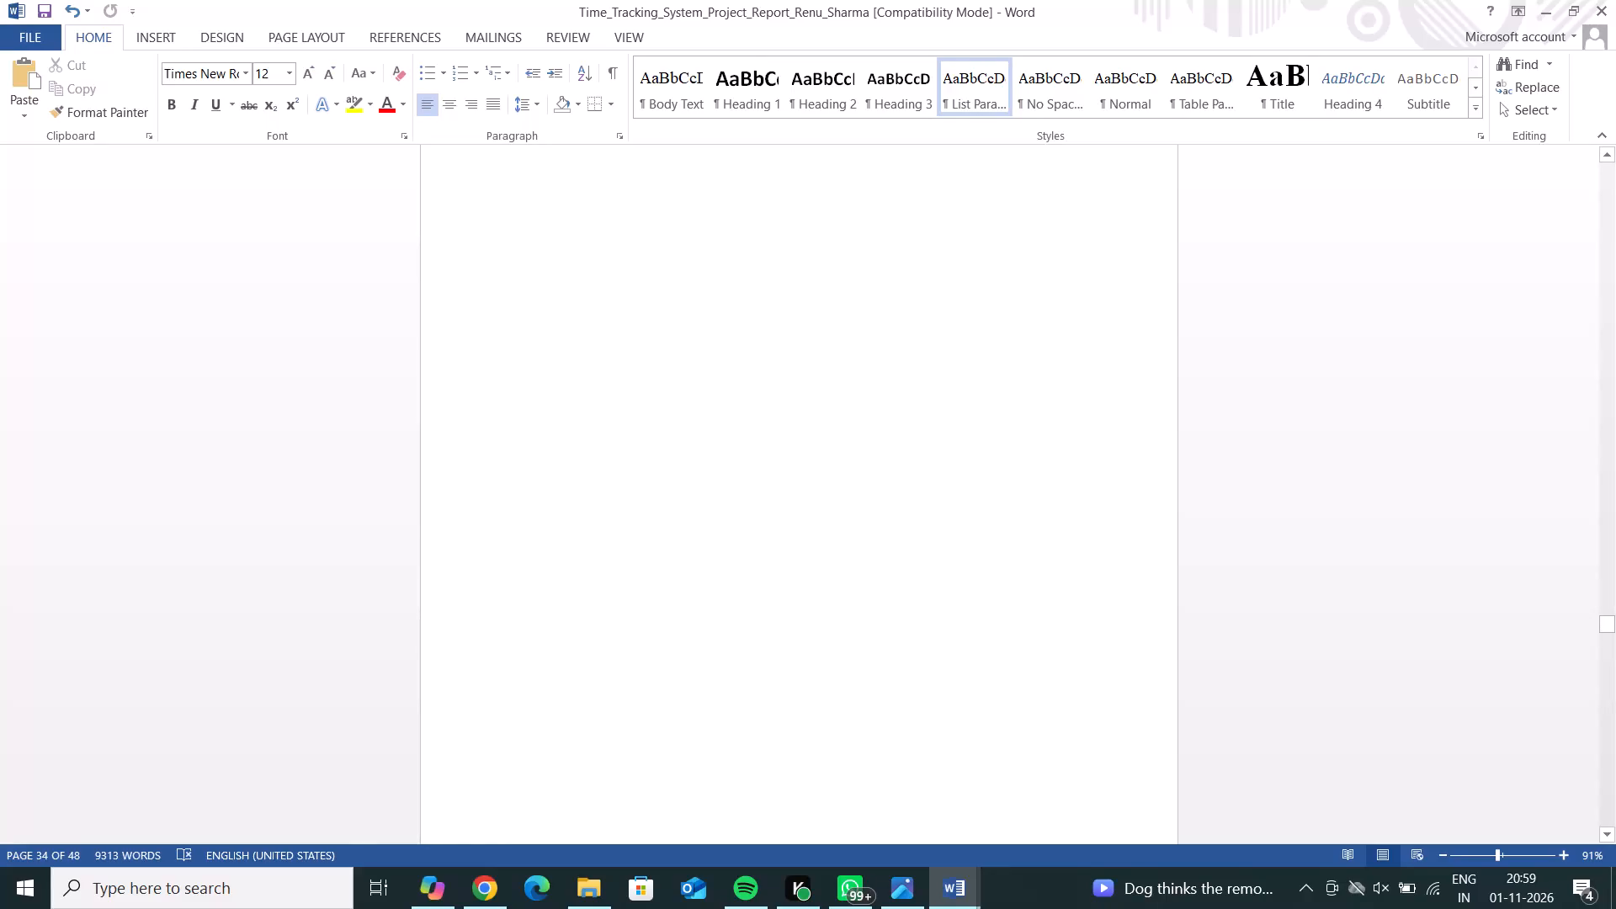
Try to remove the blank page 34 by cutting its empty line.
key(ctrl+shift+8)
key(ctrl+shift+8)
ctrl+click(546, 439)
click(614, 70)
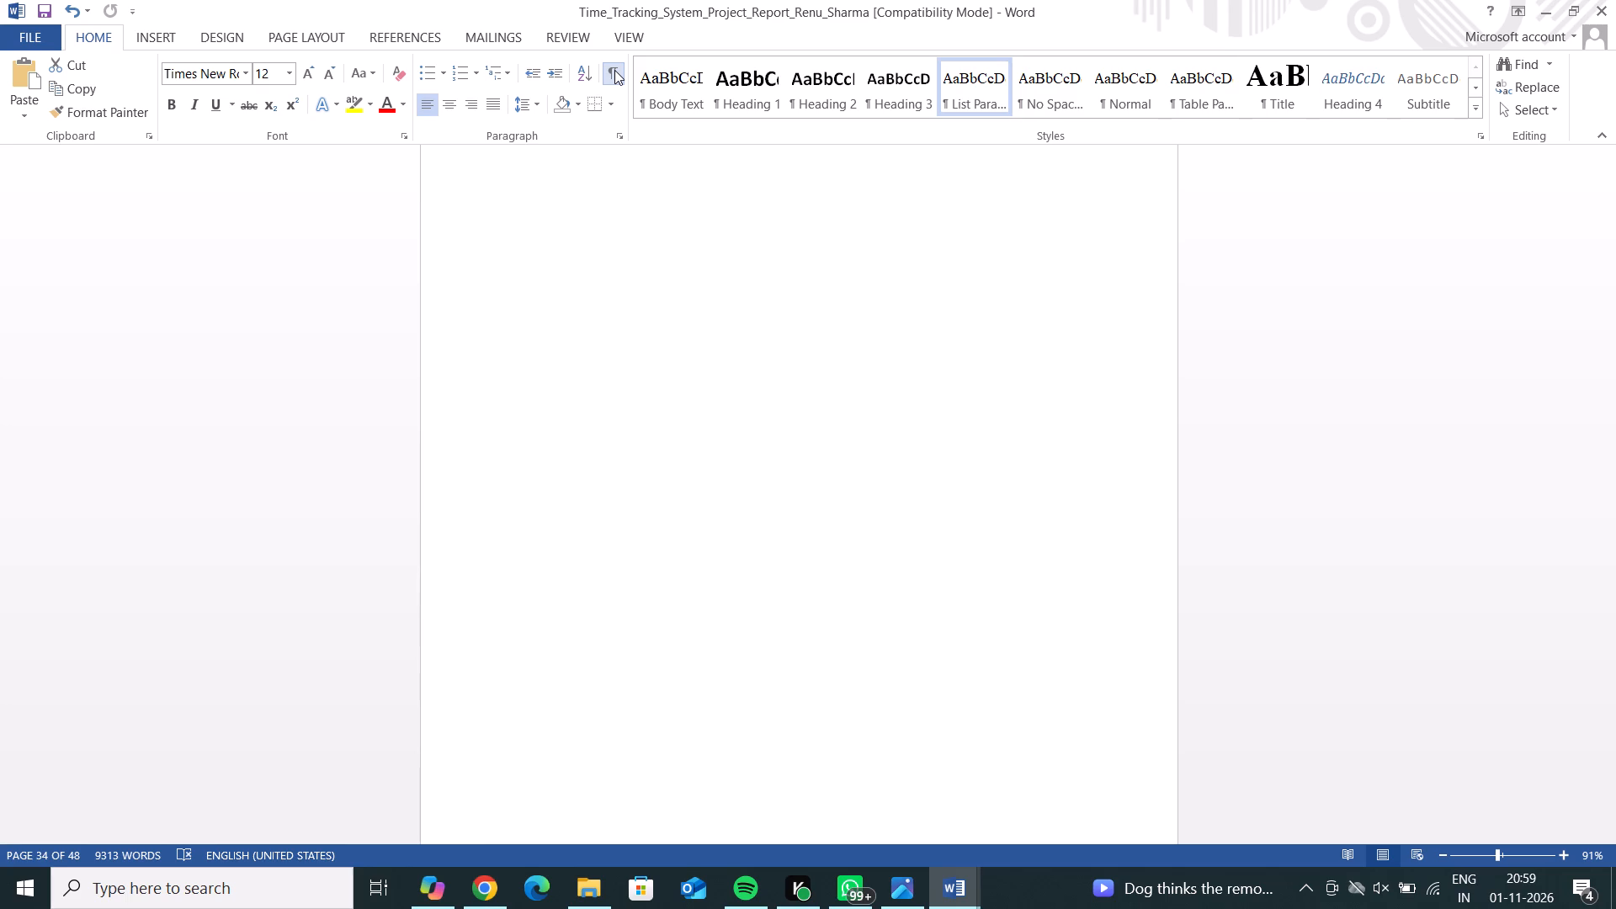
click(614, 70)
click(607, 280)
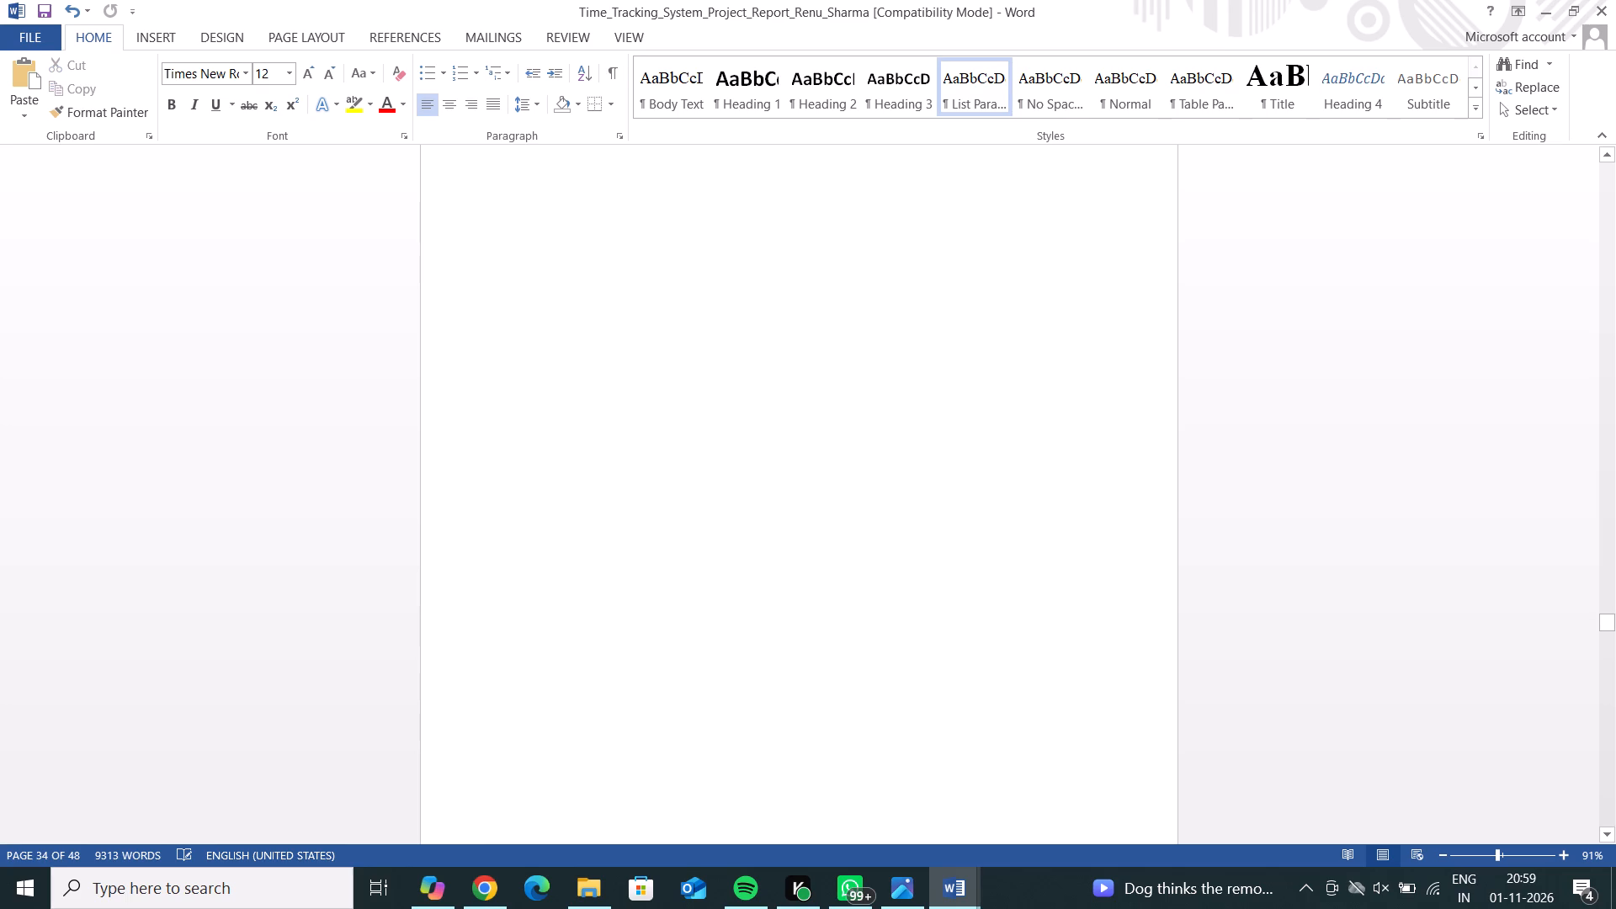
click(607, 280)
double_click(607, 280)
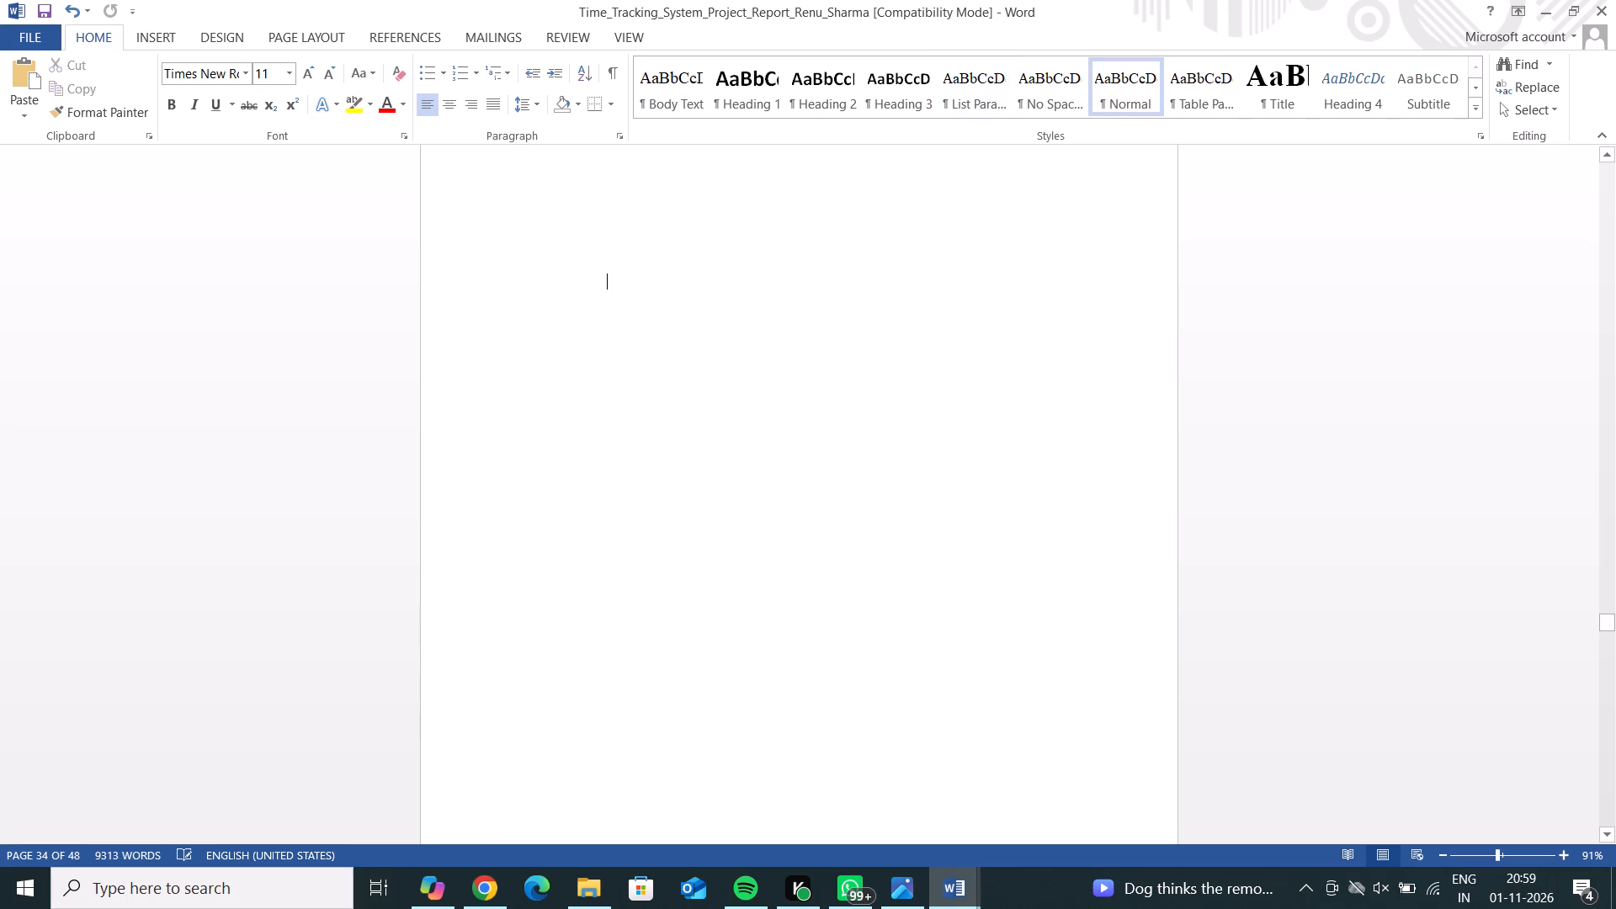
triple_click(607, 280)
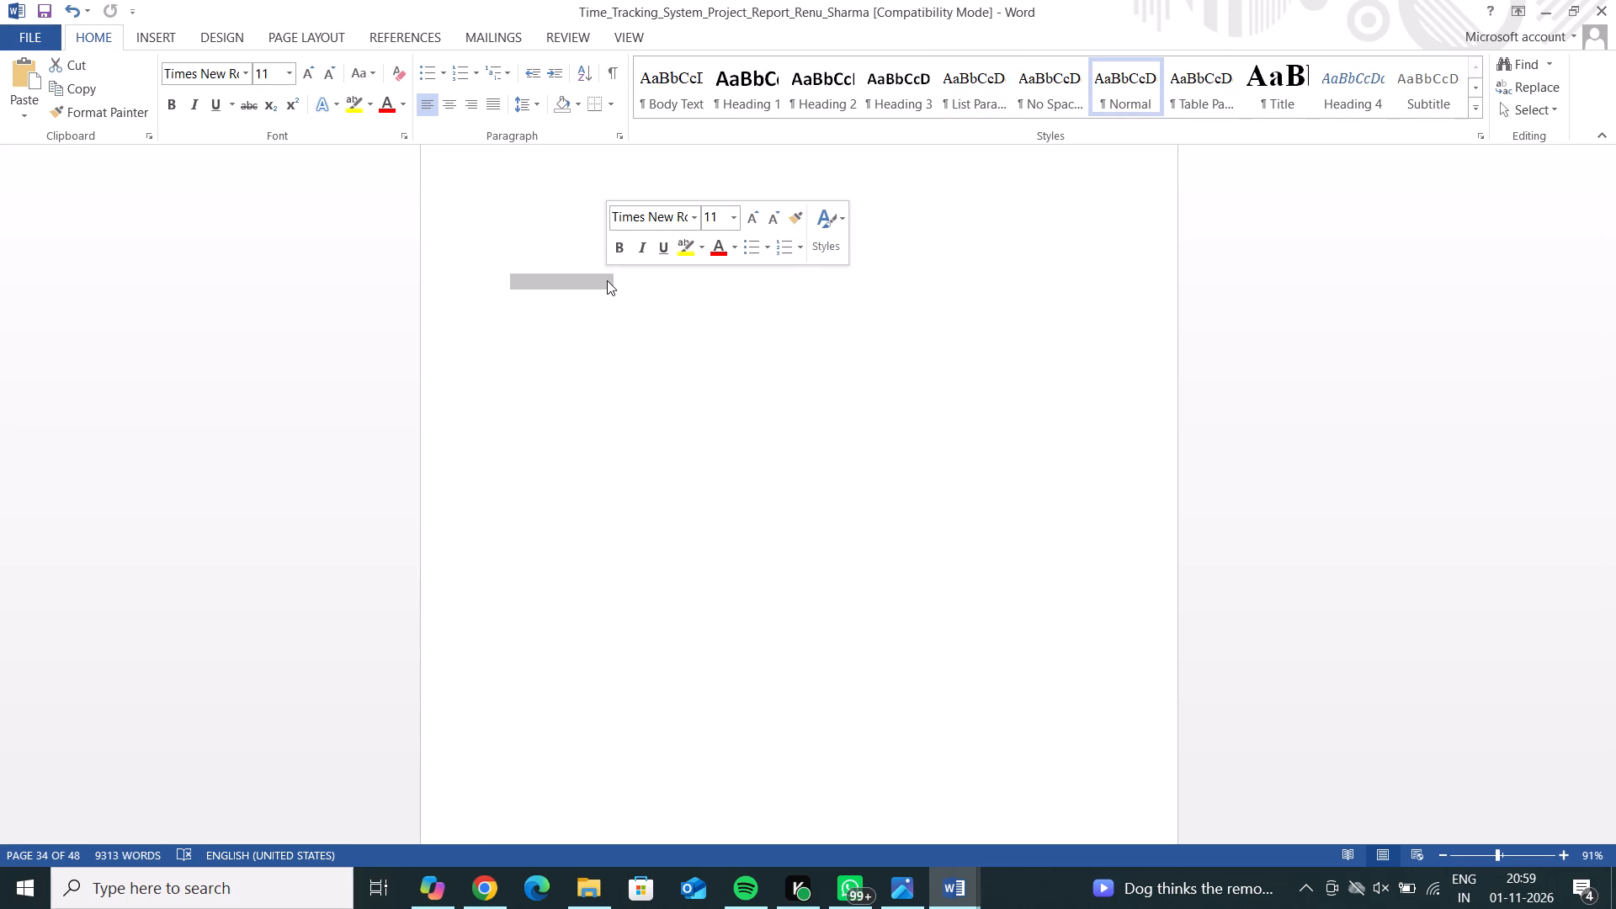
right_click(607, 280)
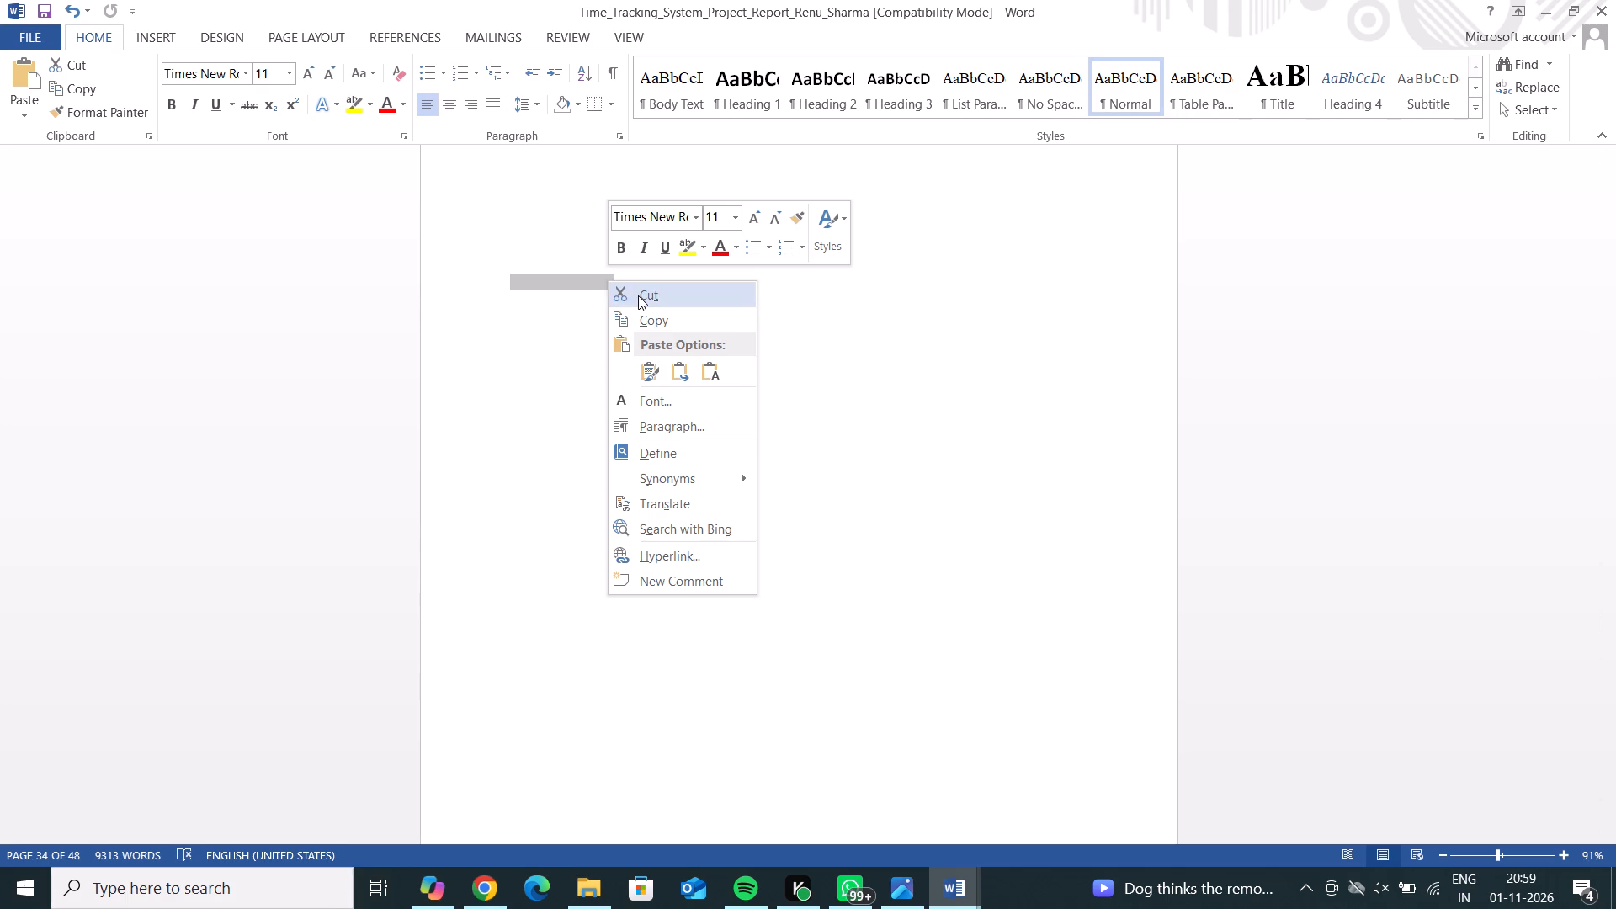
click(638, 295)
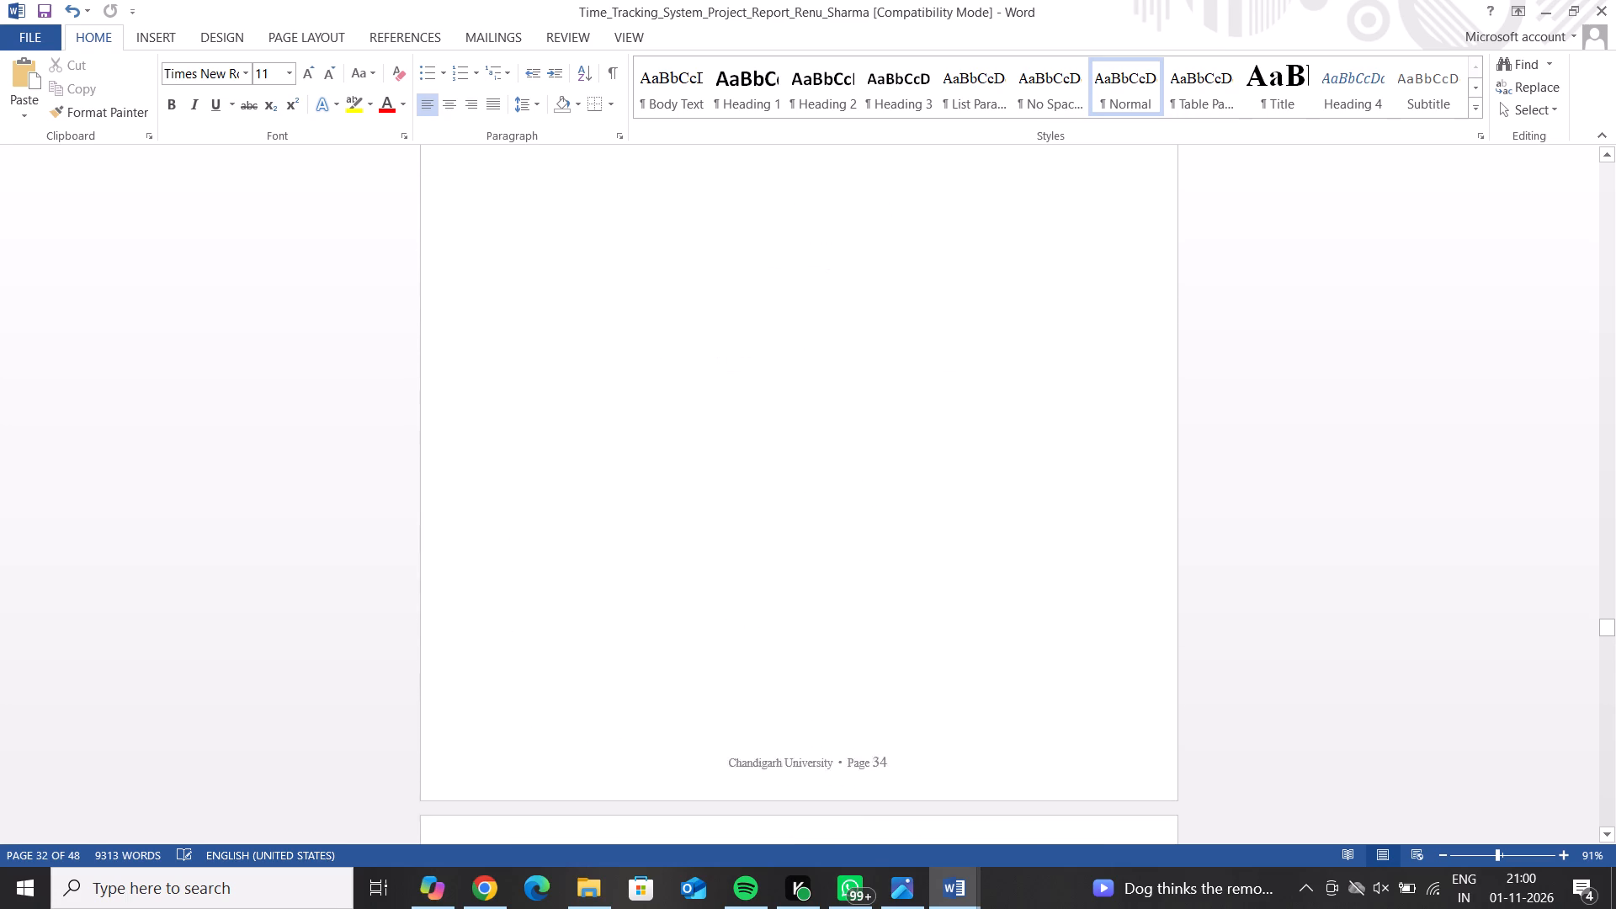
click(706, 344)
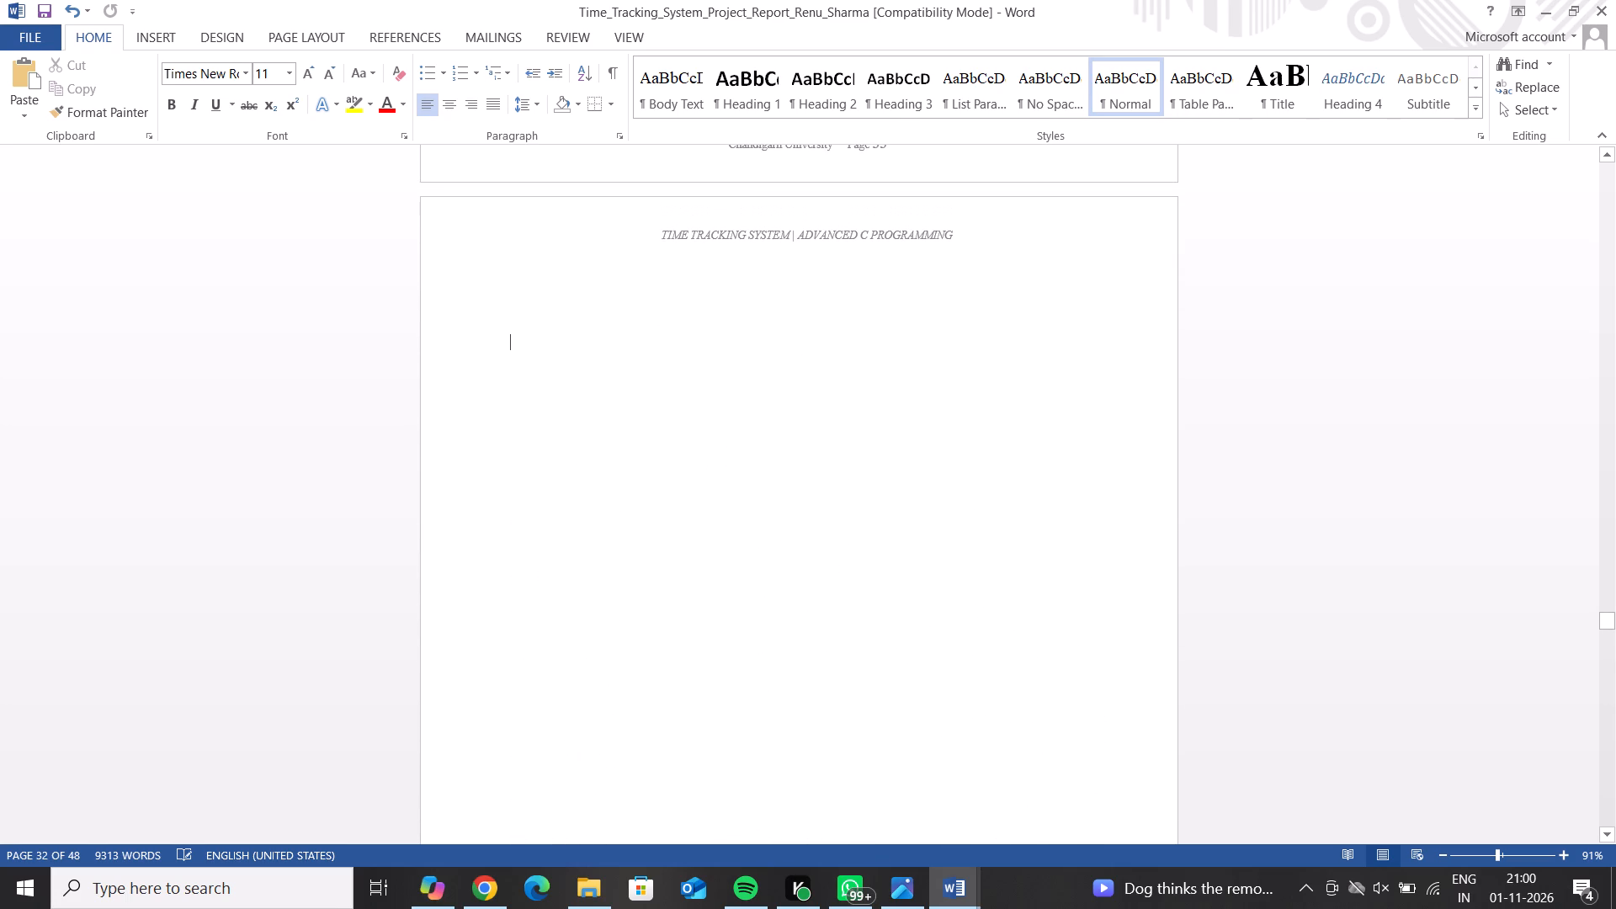
Delete the empty paragraphs and the Next Page section break on blank page 34, showing formatting marks only for this edit.
click(610, 72)
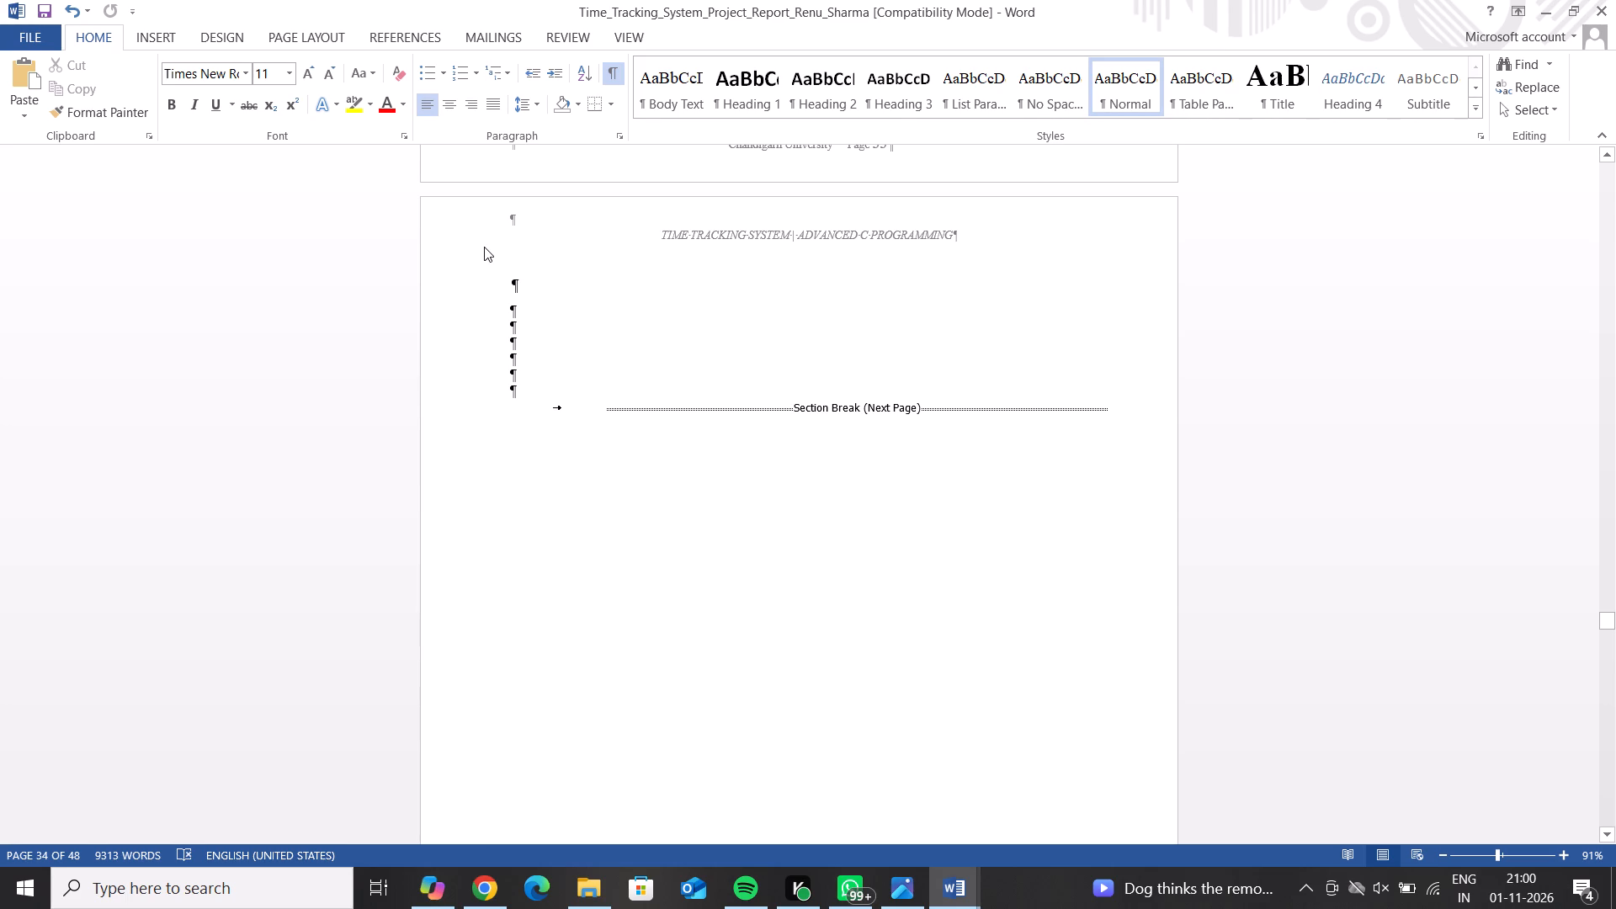
right_click(722, 557)
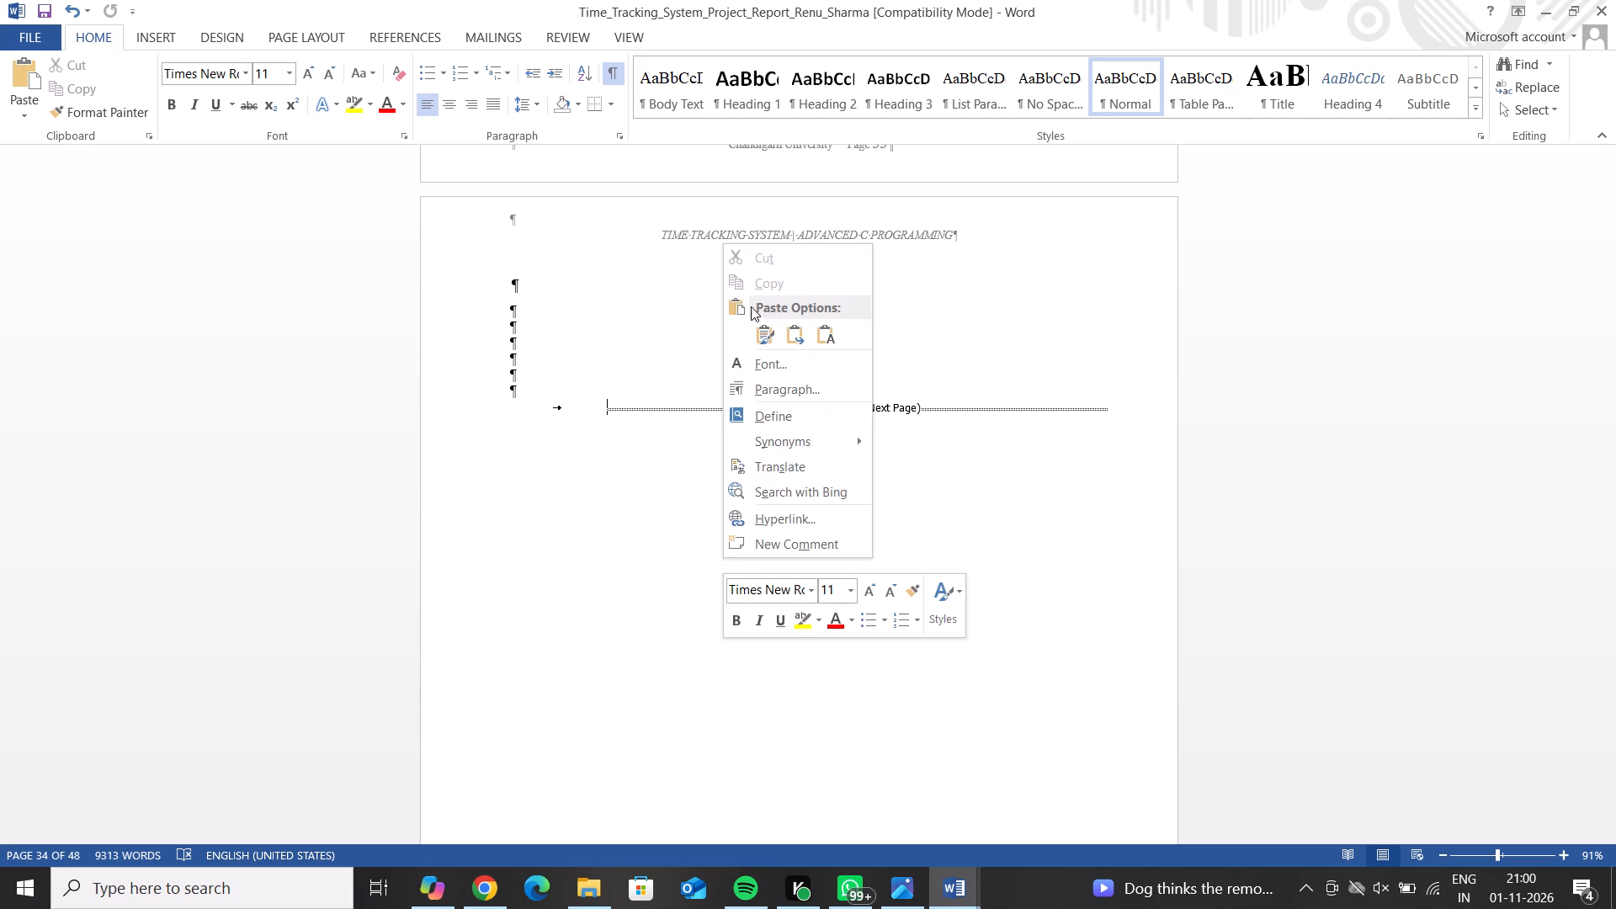
click(632, 575)
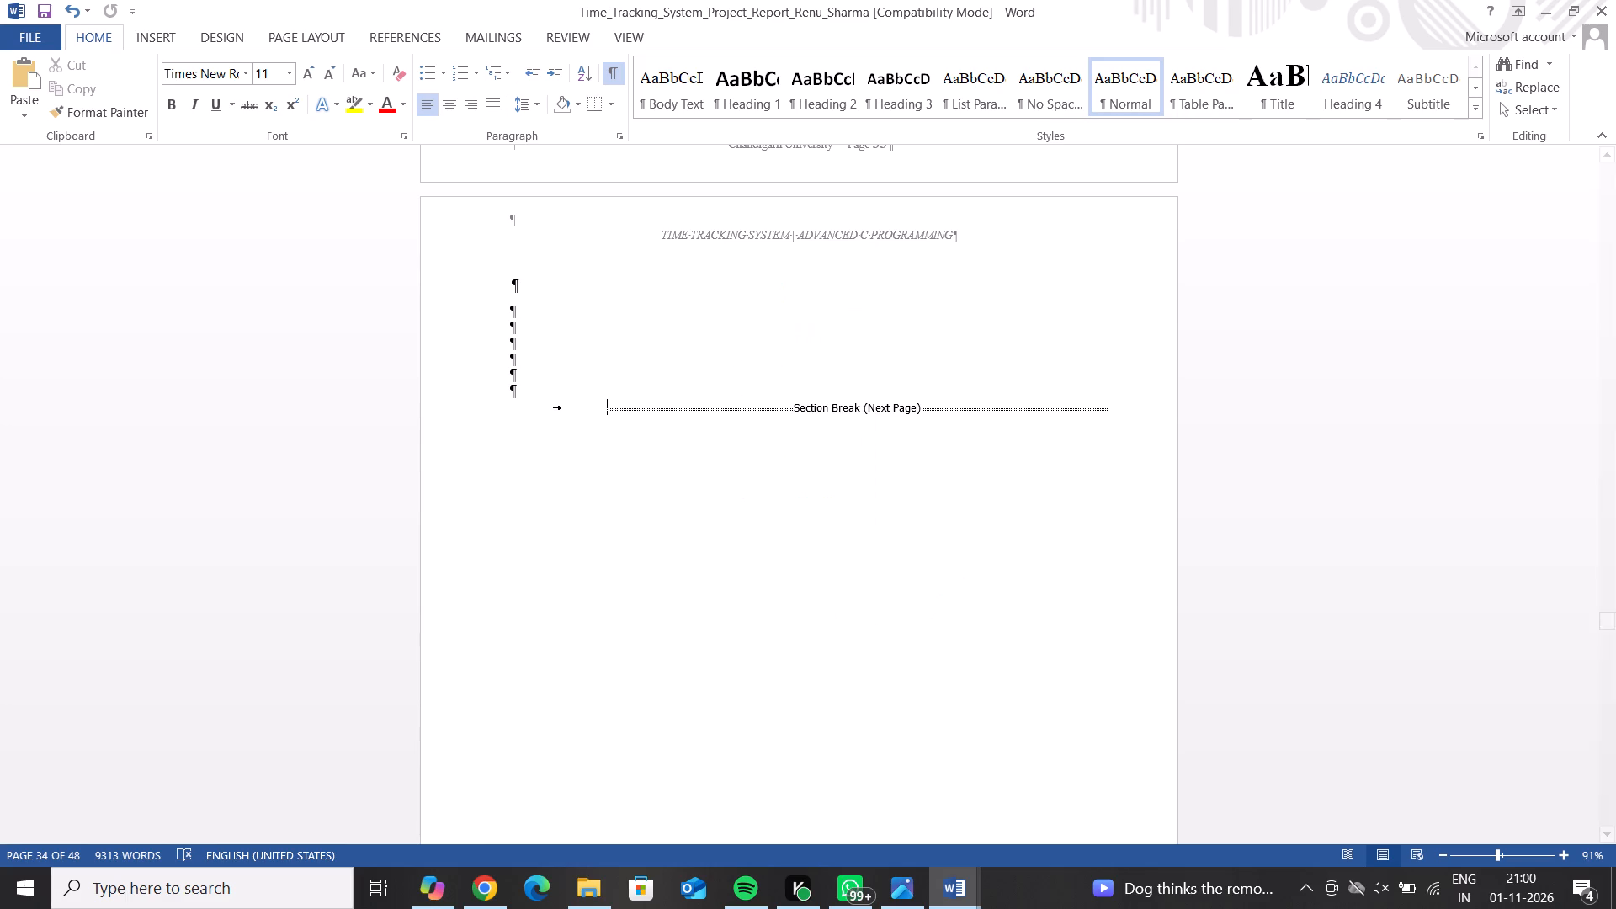
drag(1125, 400, 626, 262)
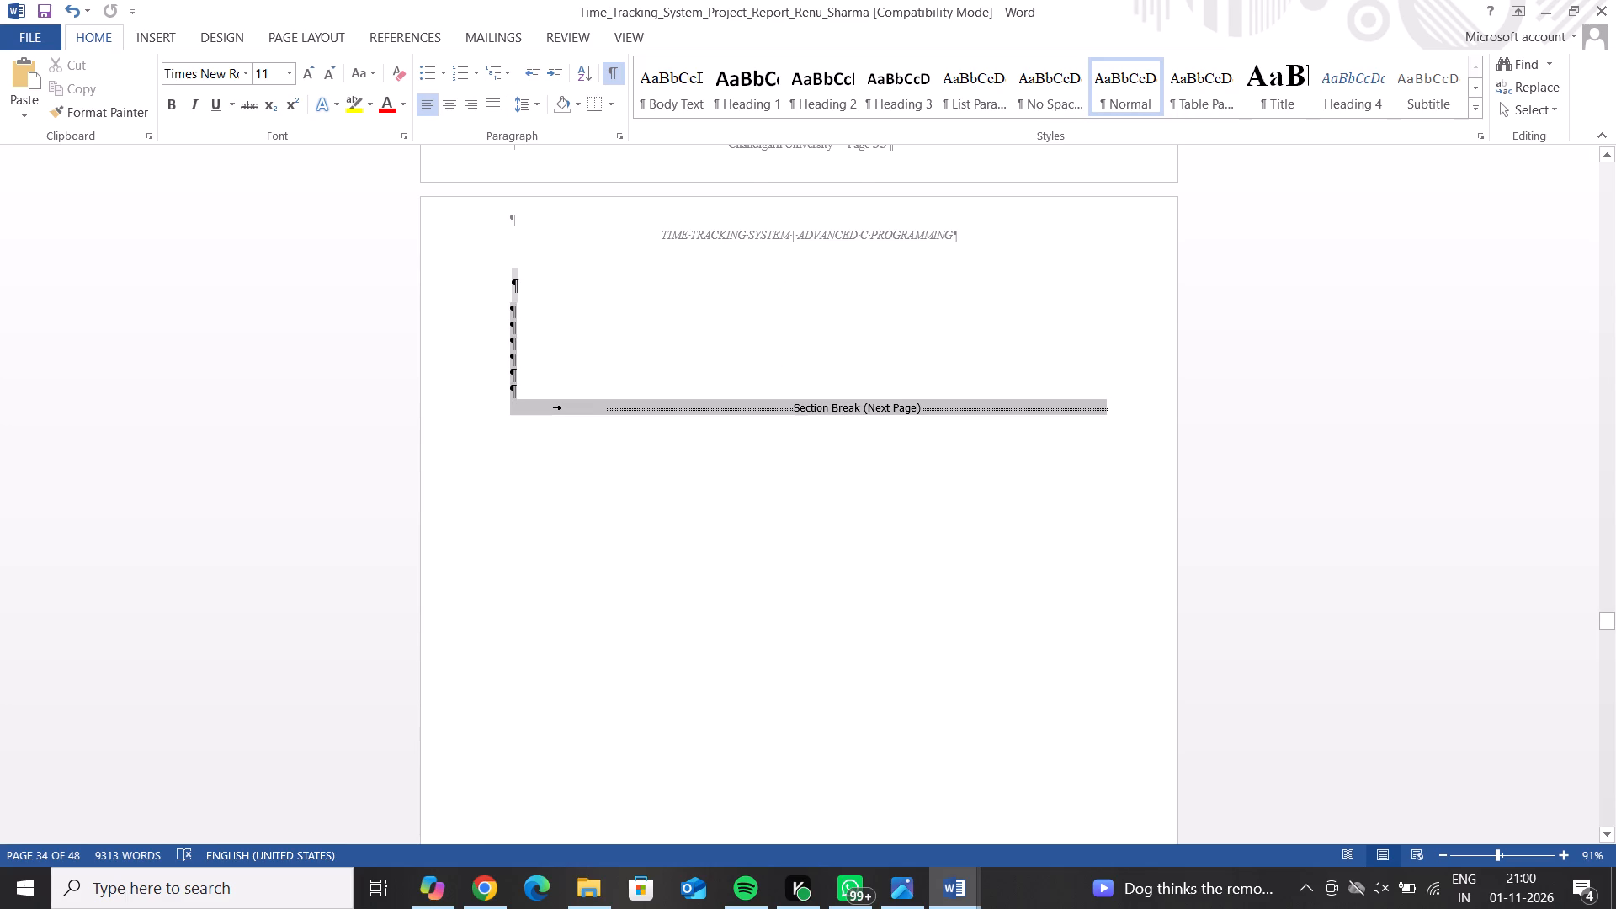
drag(626, 262, 620, 259)
key(BackSpace)
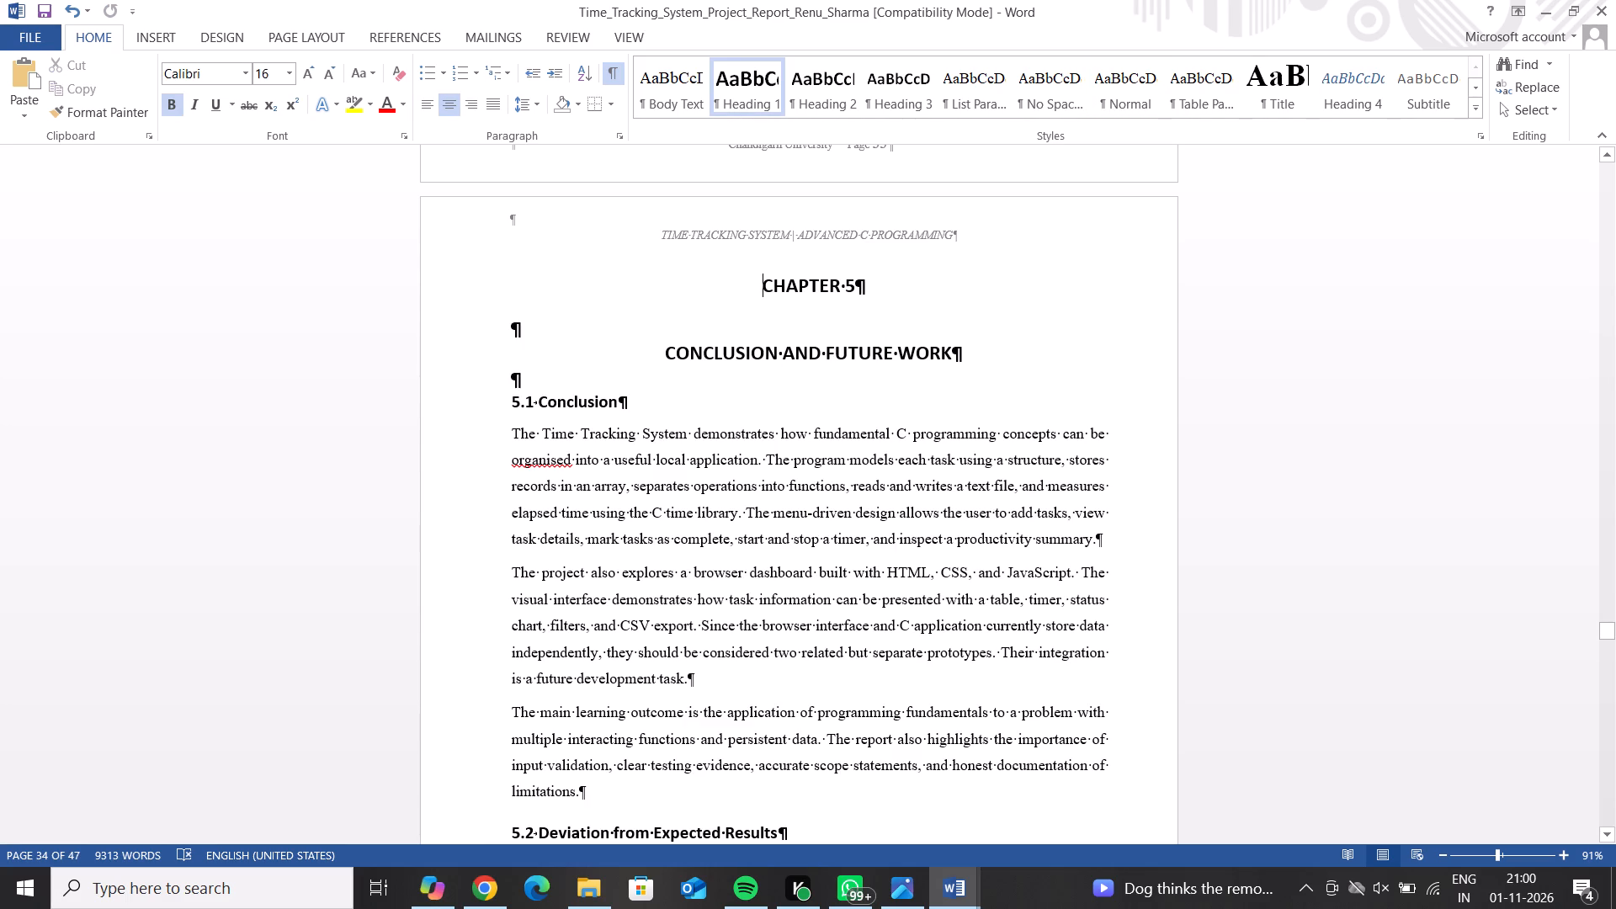
click(619, 71)
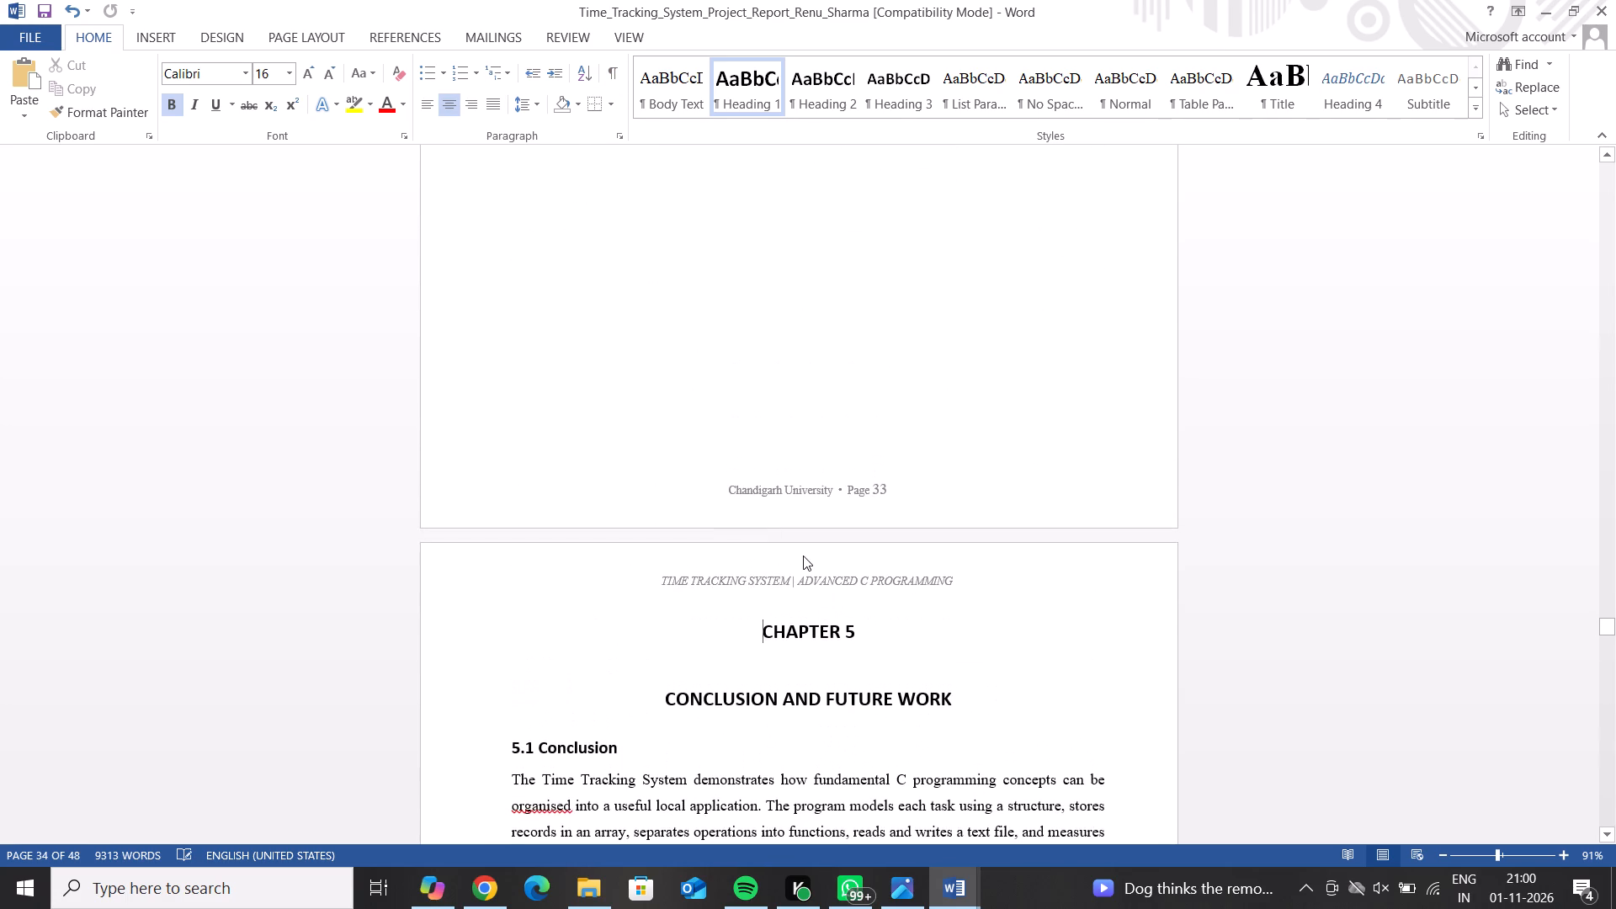
Underline the "CHAPTER 5" heading and the "CONCLUSION AND FUTURE WORK" title on page 34.
drag(858, 631, 770, 628)
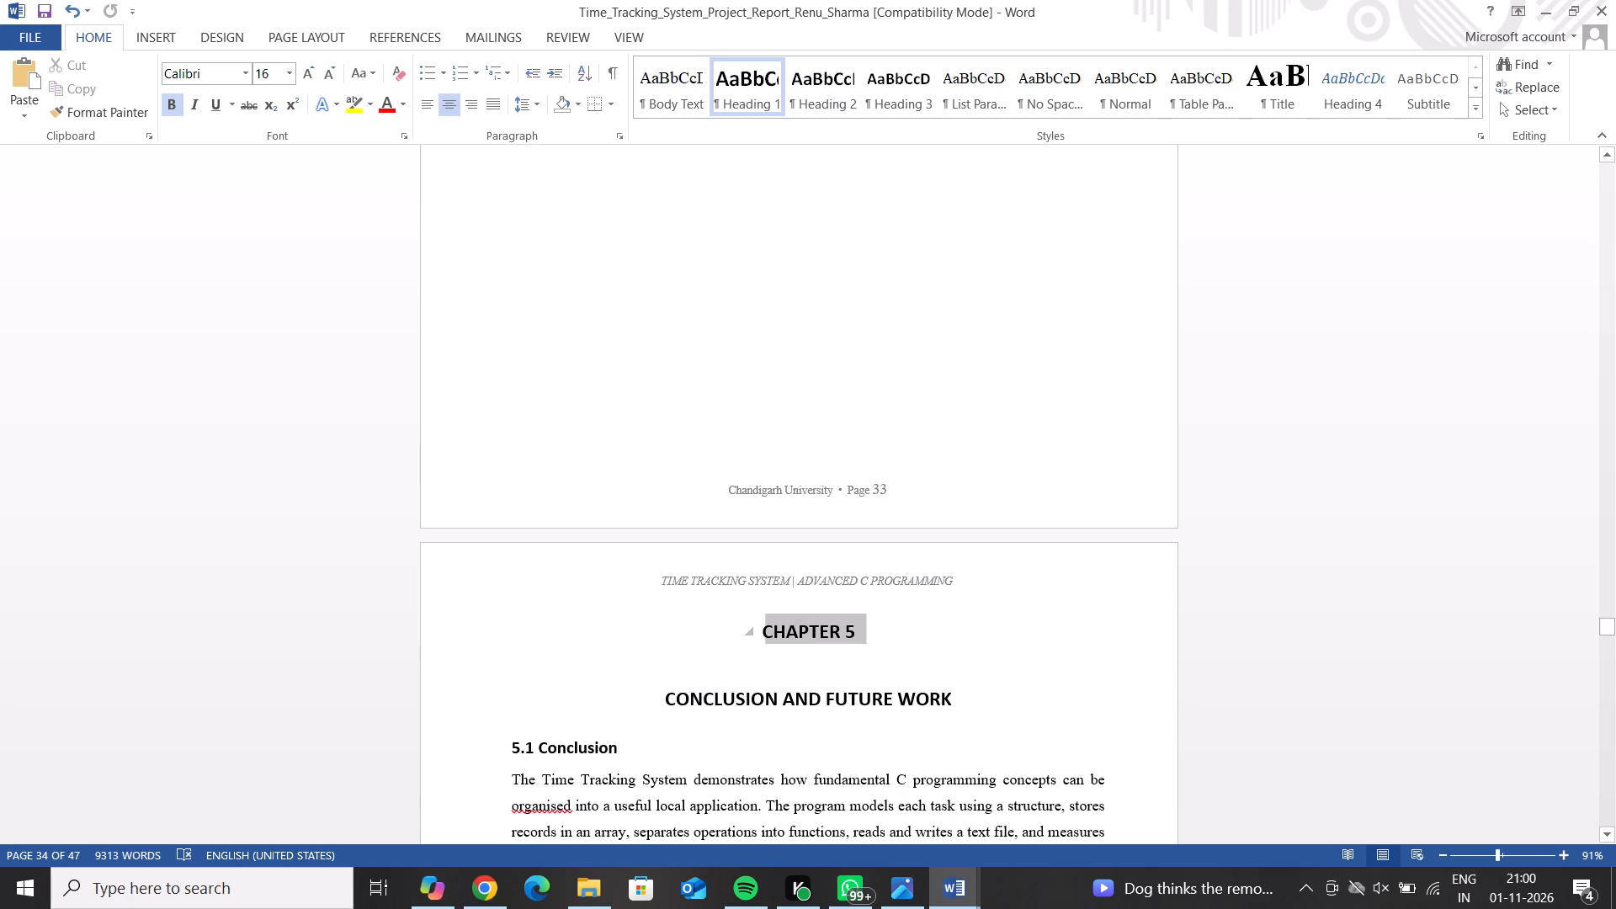
drag(770, 628, 750, 624)
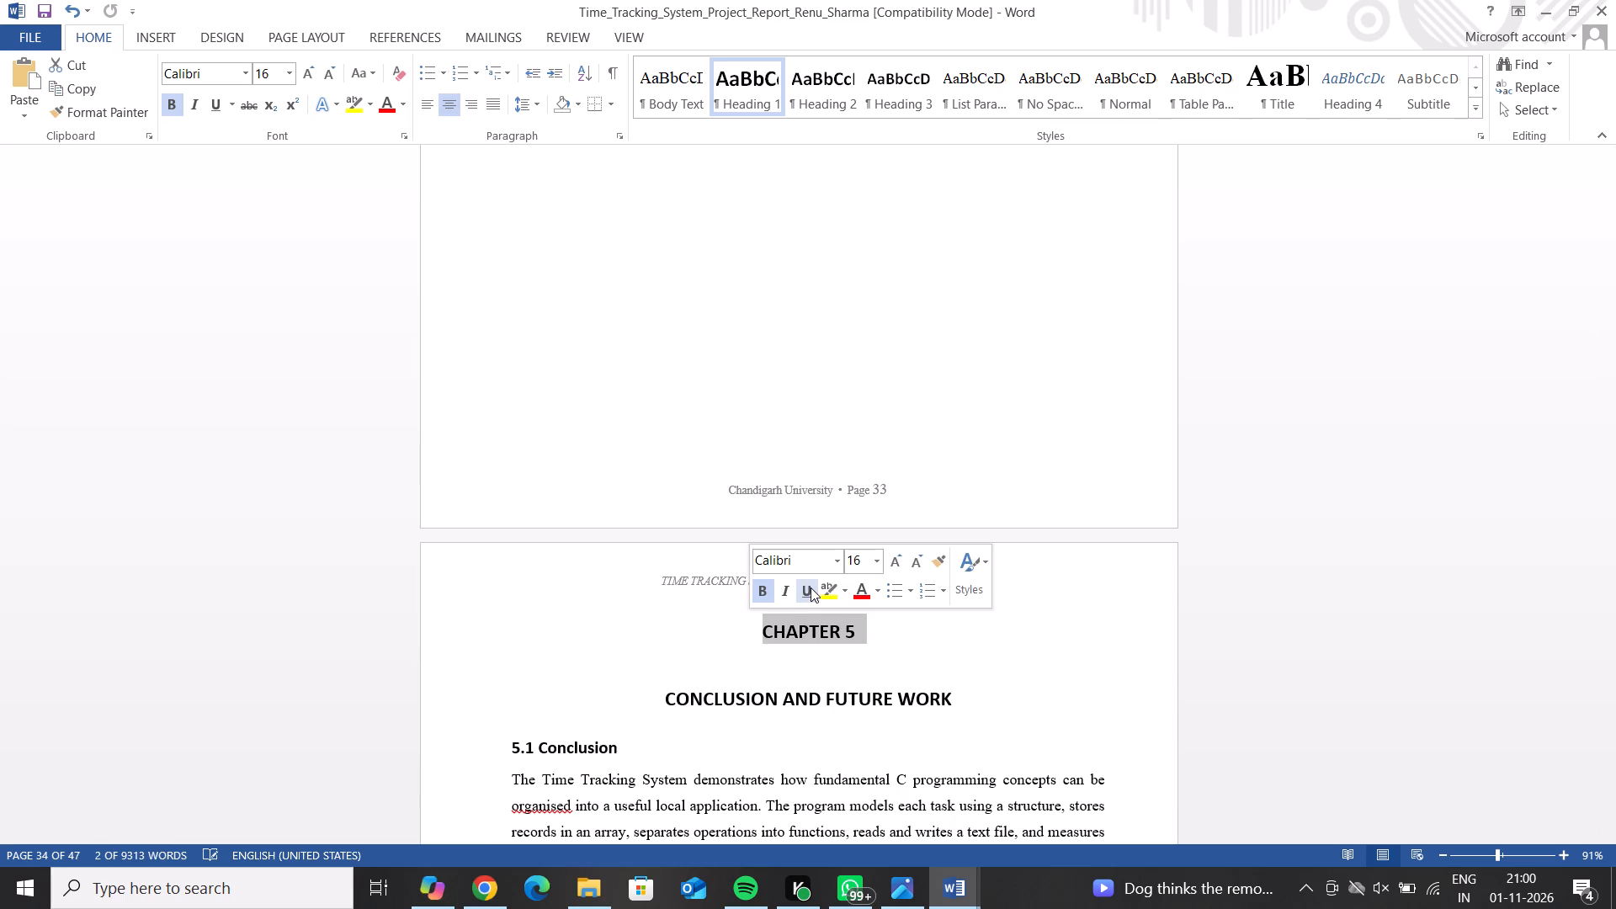
click(811, 587)
drag(958, 696, 954, 696)
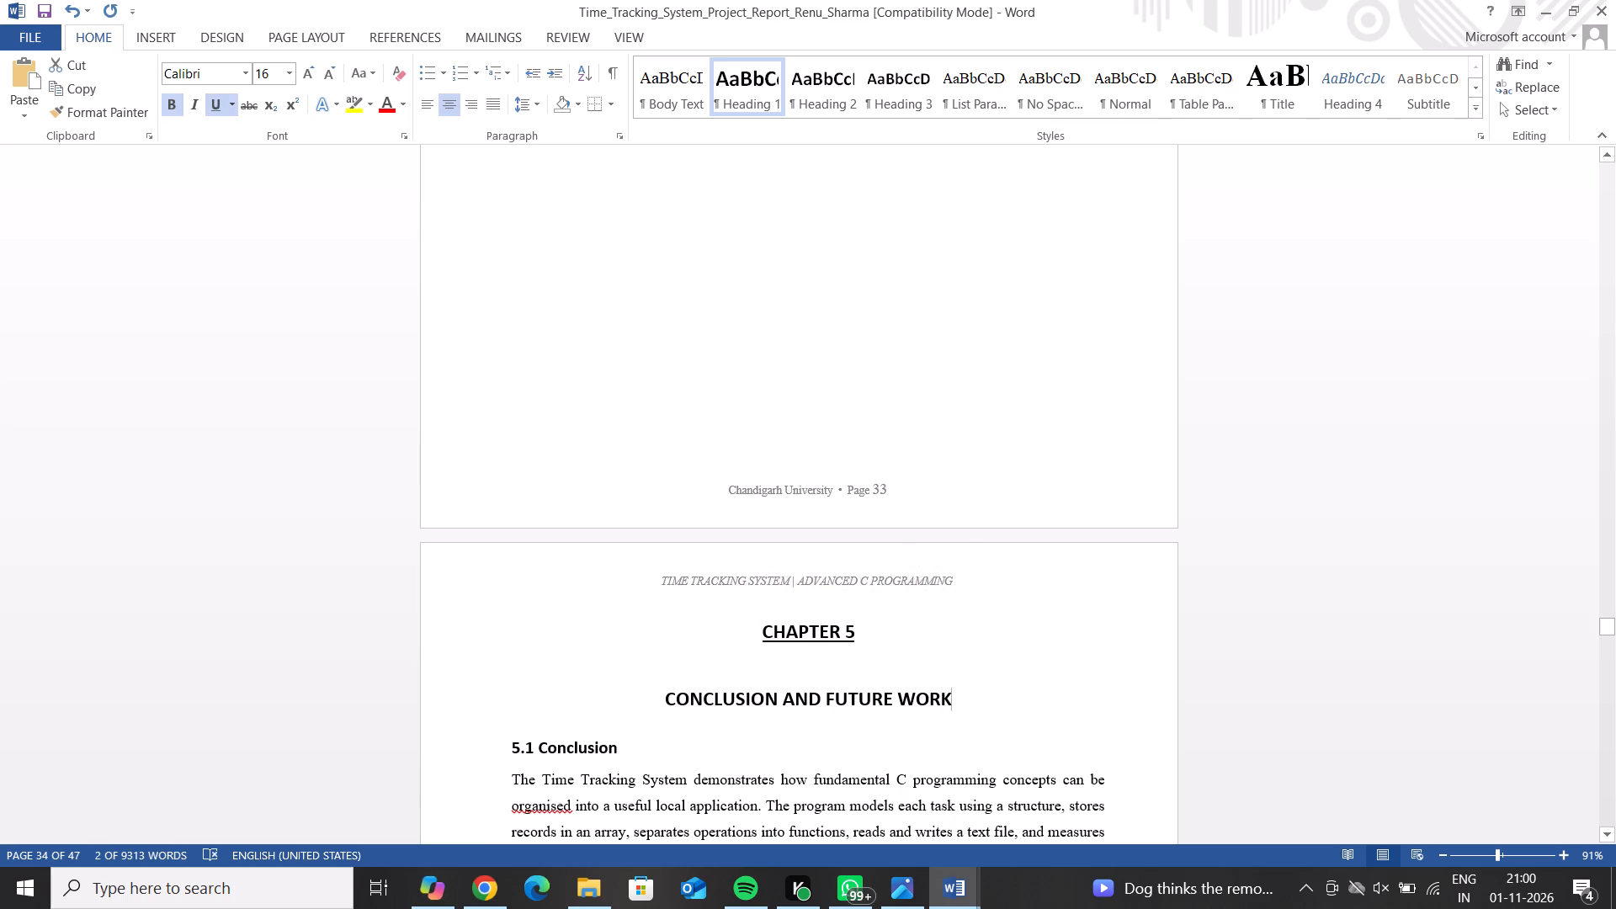
drag(954, 696, 677, 665)
click(734, 627)
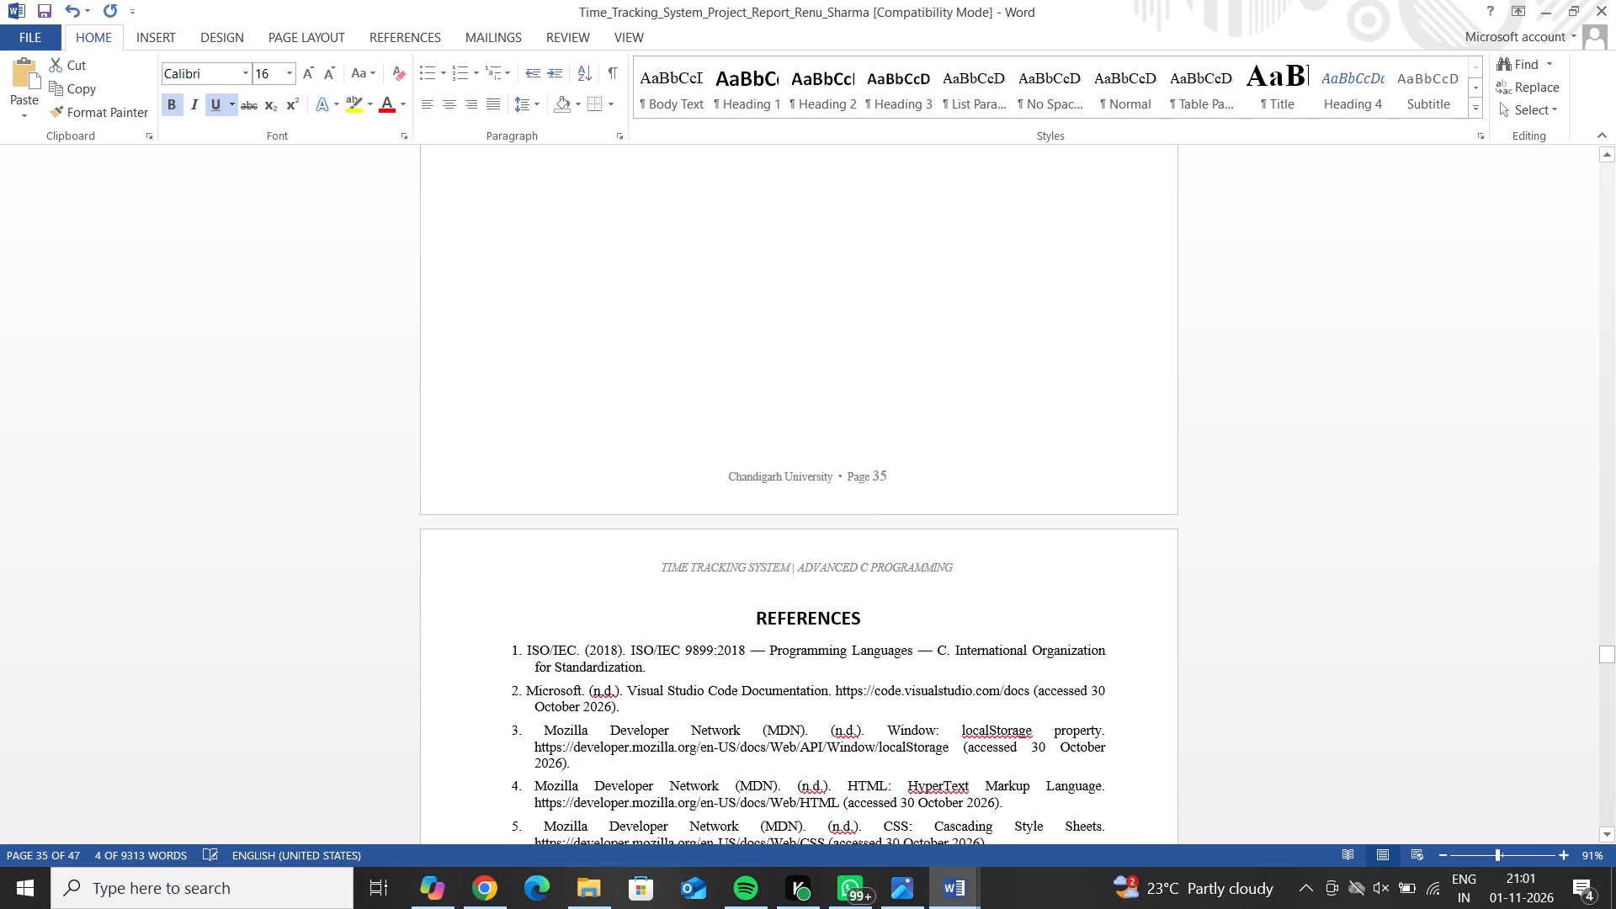
Underline the "REFERENCES" heading on page 36.
drag(856, 619, 846, 619)
drag(846, 619, 755, 619)
click(813, 584)
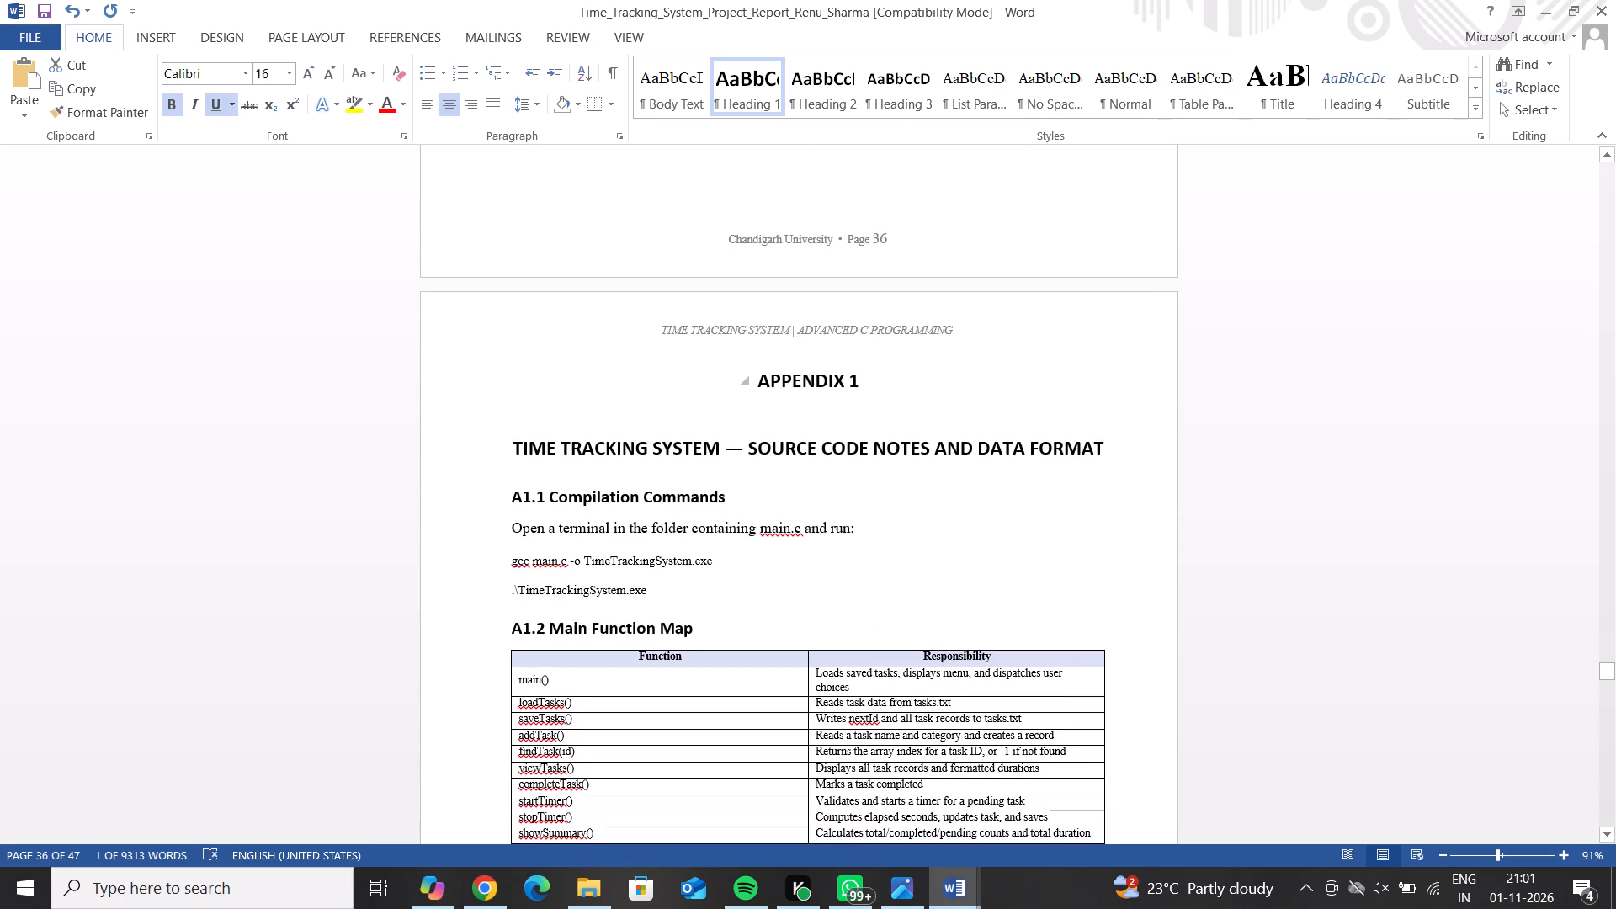
Underline the "APPENDIX 1" heading and the "TIME TRACKING SYSTEM — SOURCE CODE NOTES AND DATA FORMAT" title on page 37.
drag(862, 380, 768, 389)
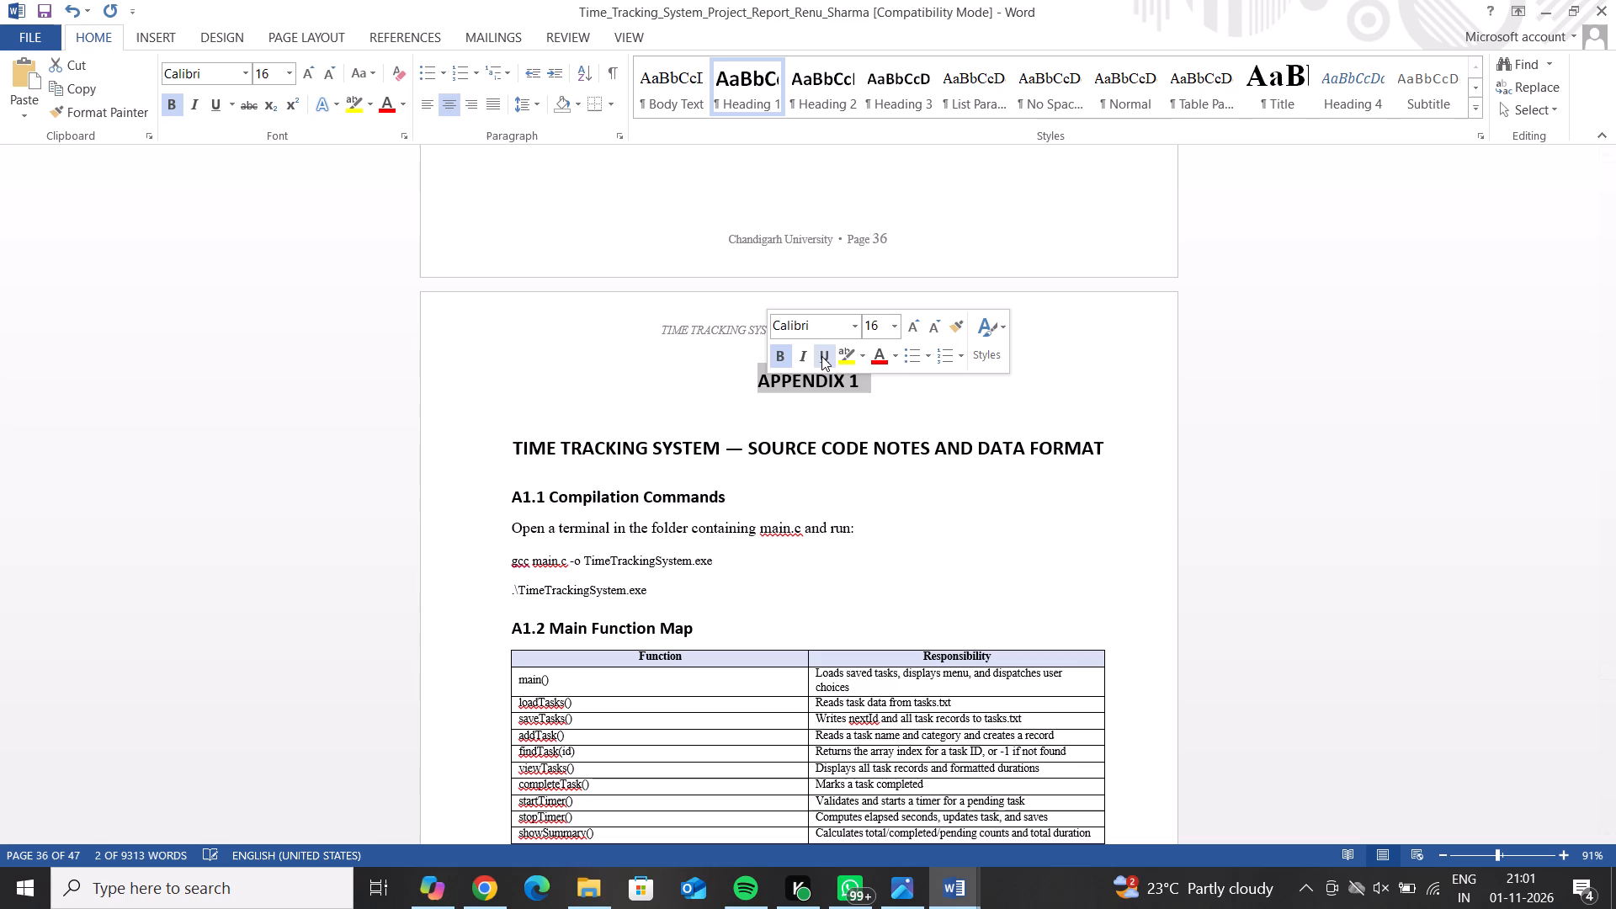
click(821, 356)
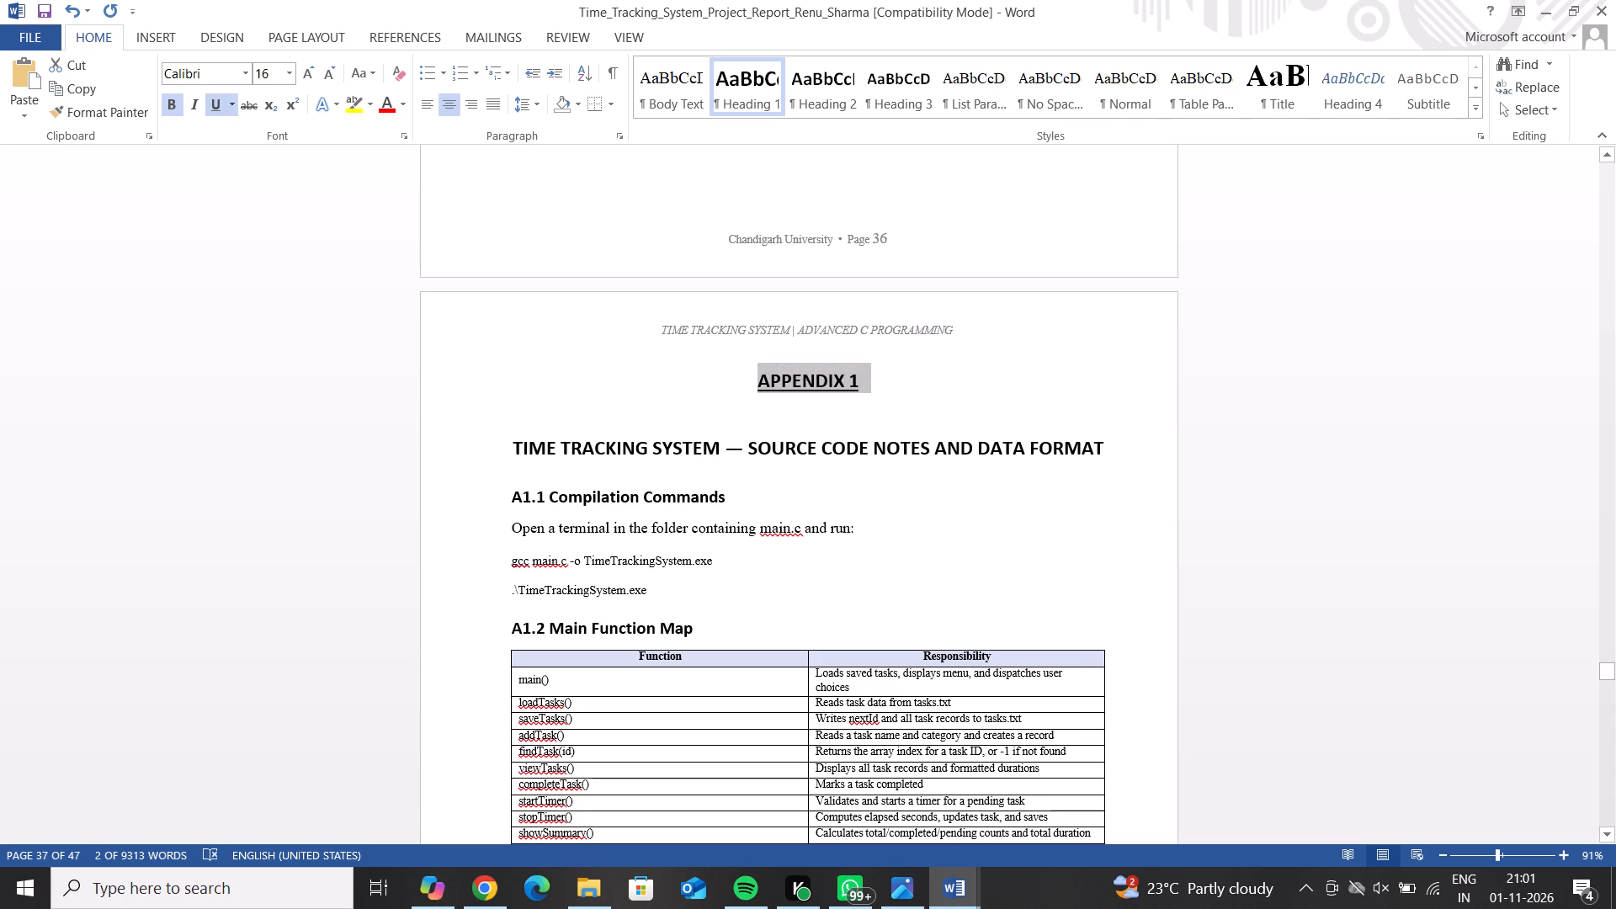
drag(1108, 449, 582, 434)
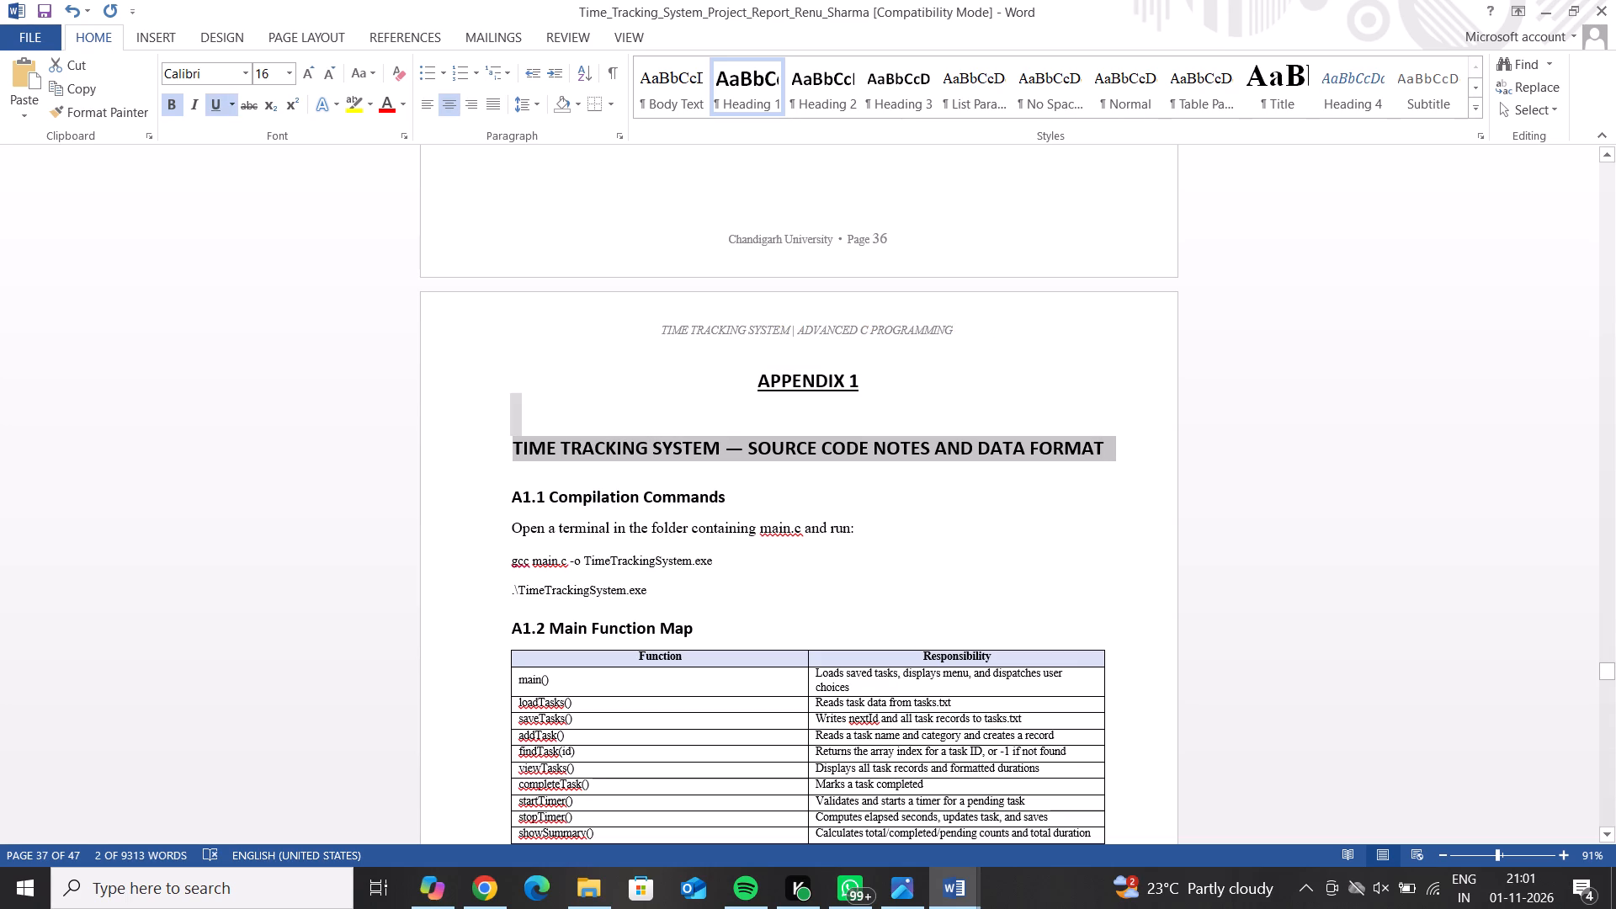
drag(582, 434, 544, 431)
click(596, 400)
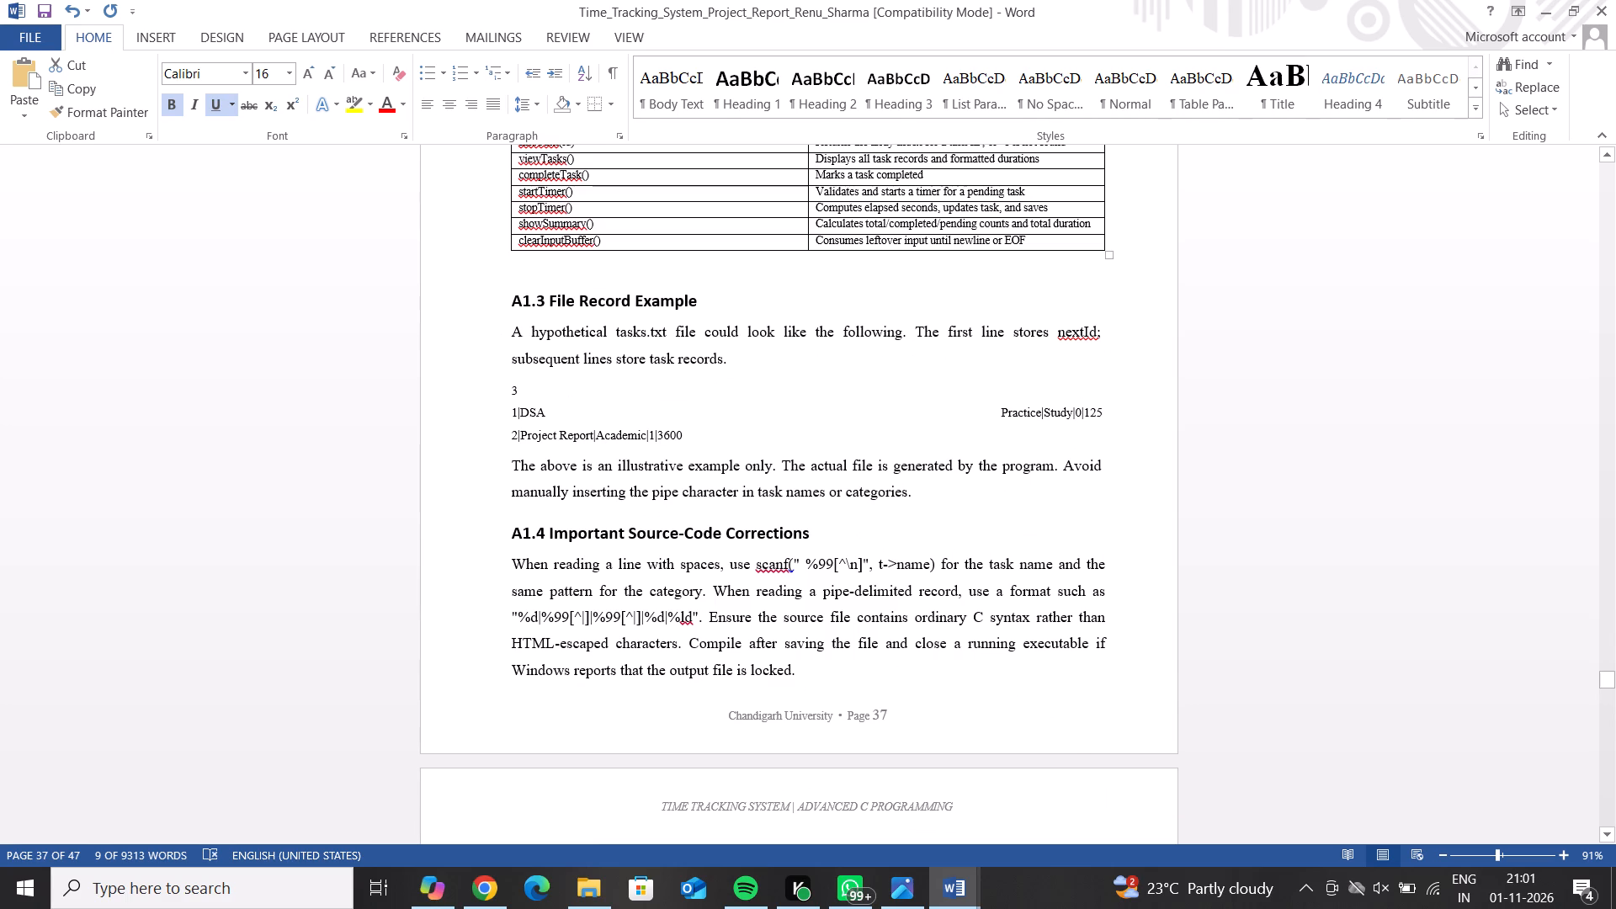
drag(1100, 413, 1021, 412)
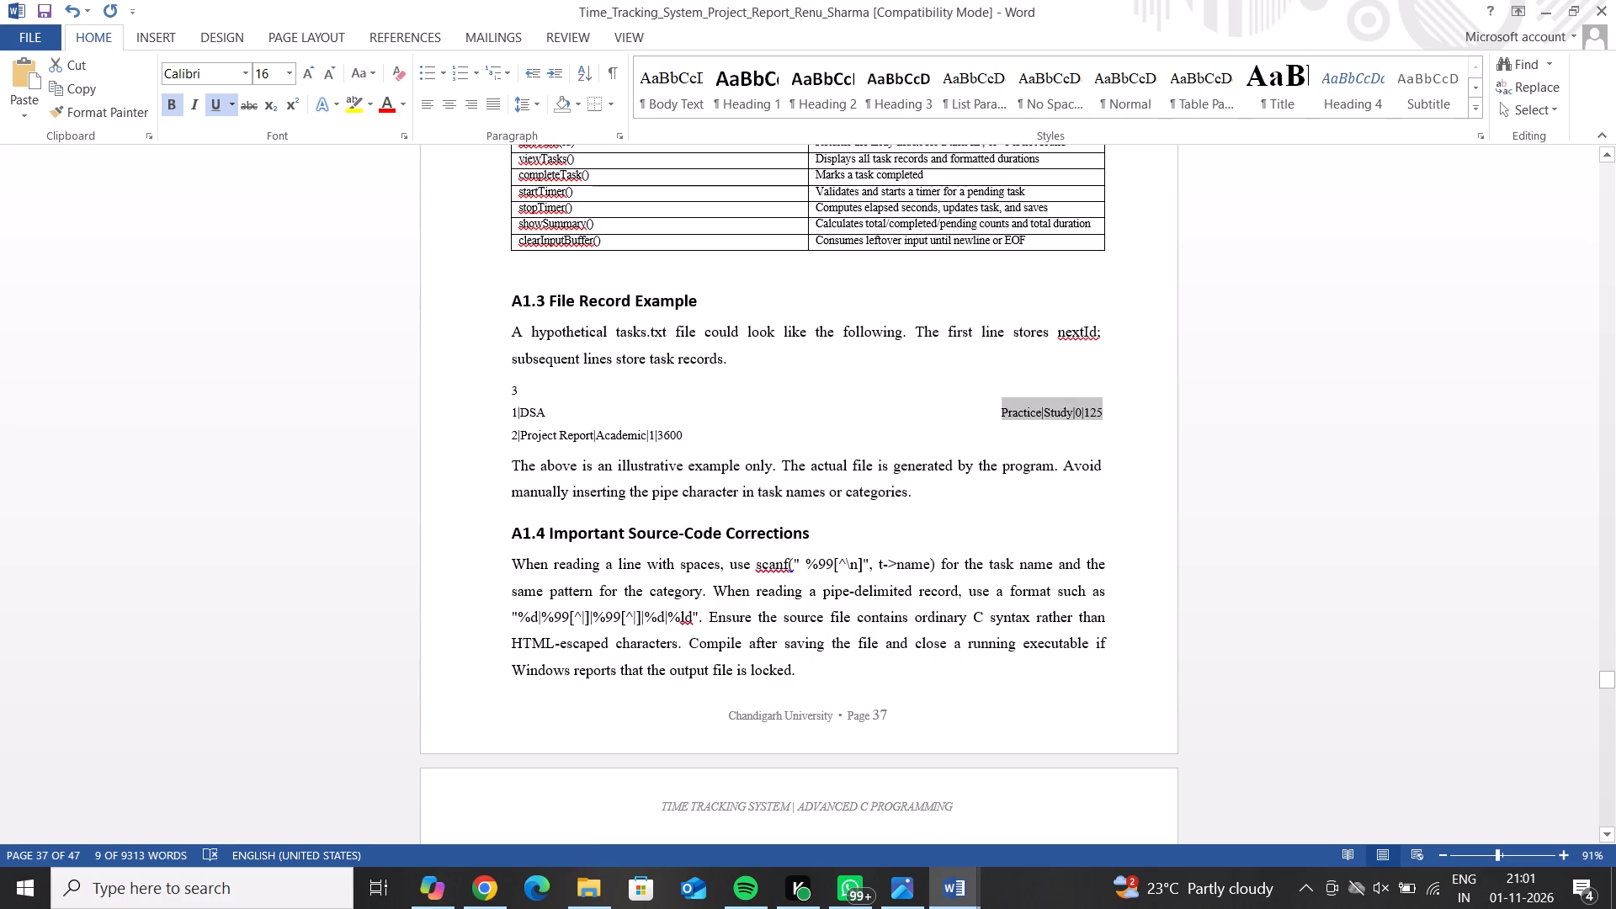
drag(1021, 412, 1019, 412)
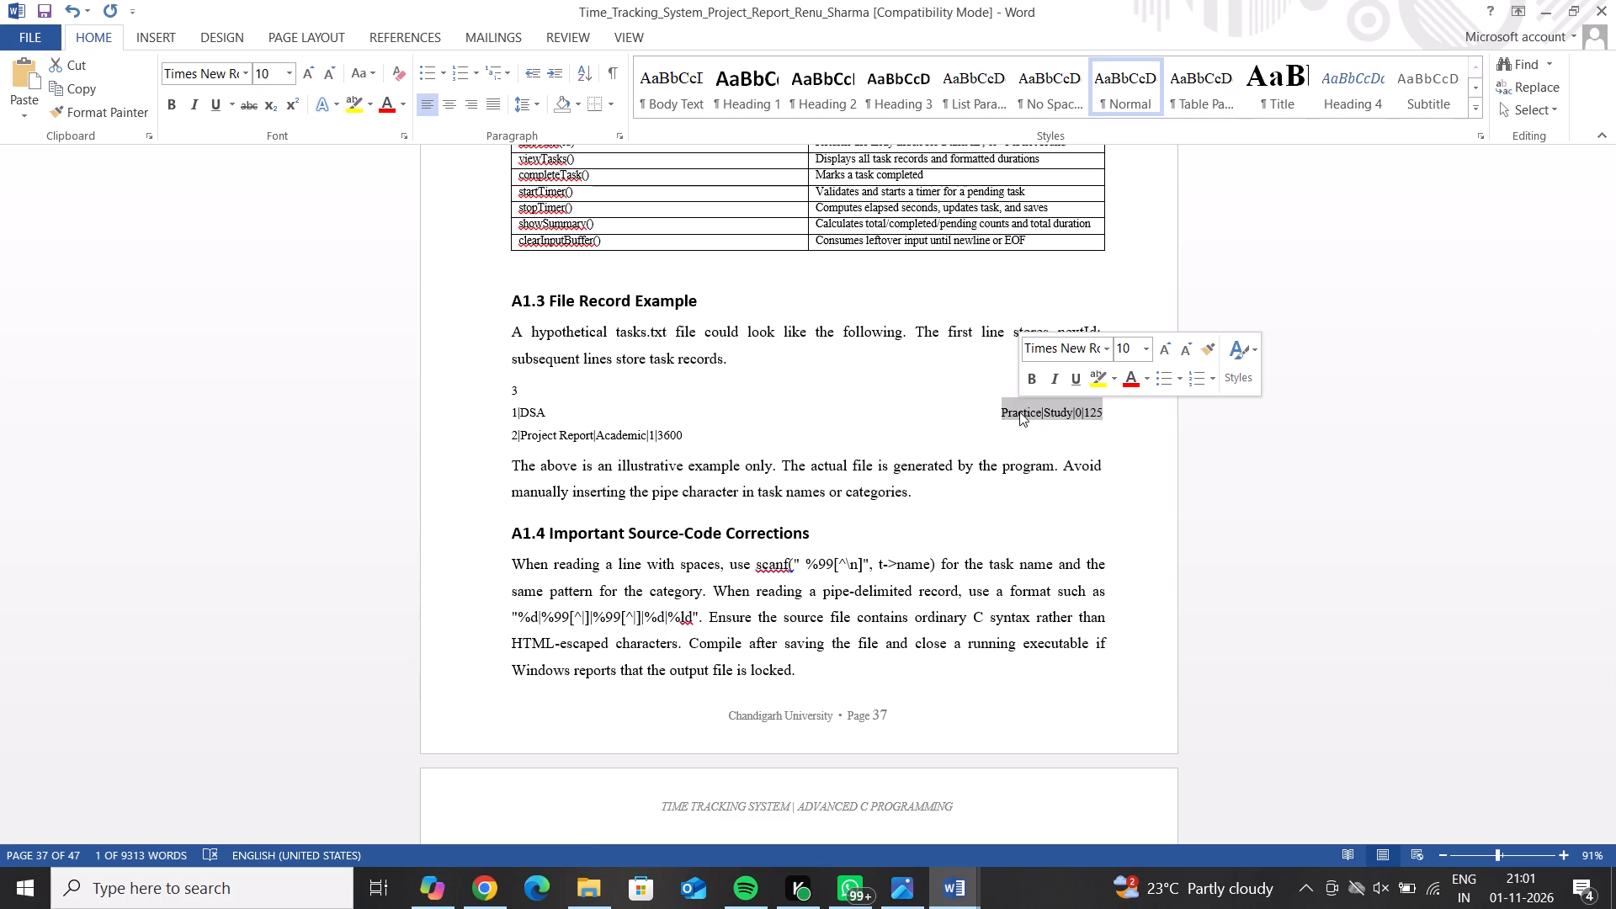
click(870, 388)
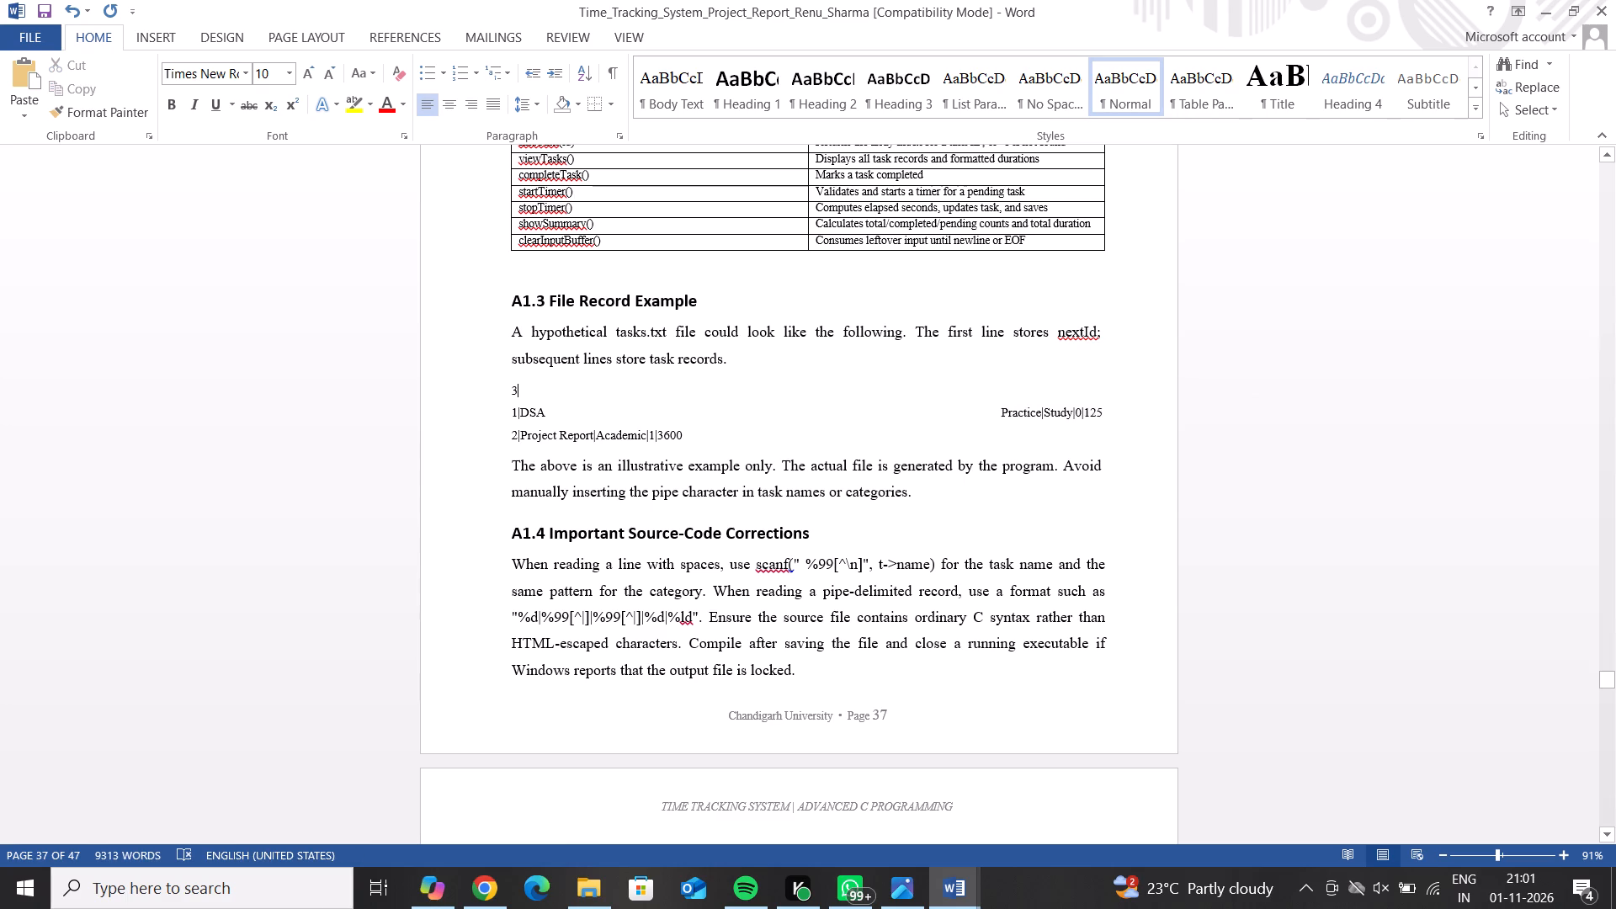
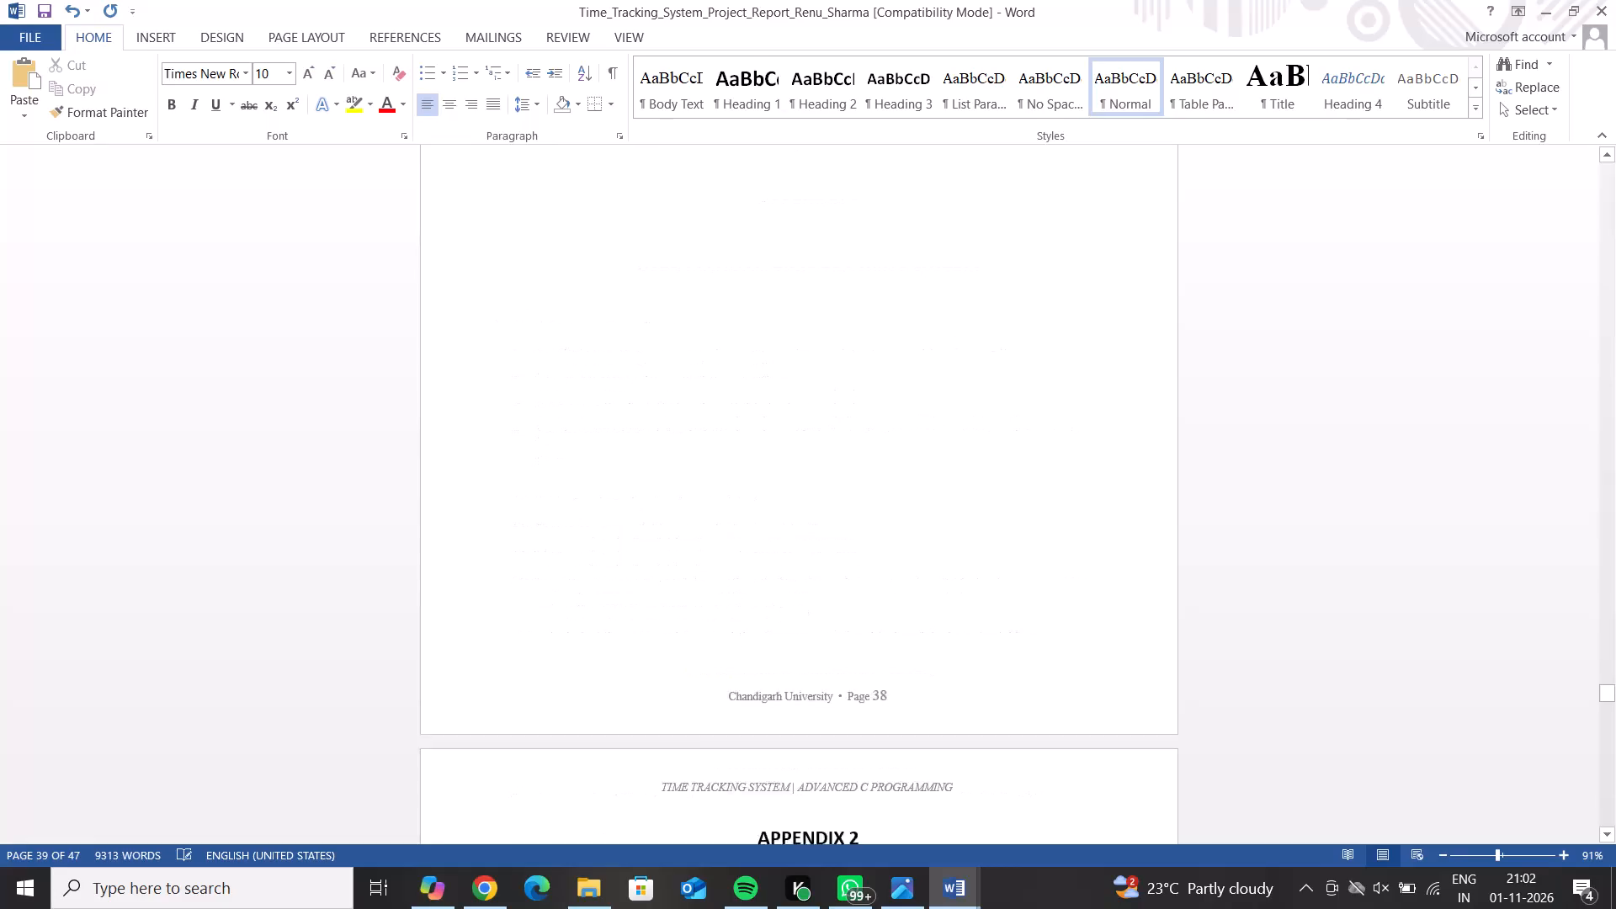
Delete the FINAL SUBMISSION CHECKLIST heading with its whole bulleted list and the leftover empty bullet at the report's end.
click(831, 314)
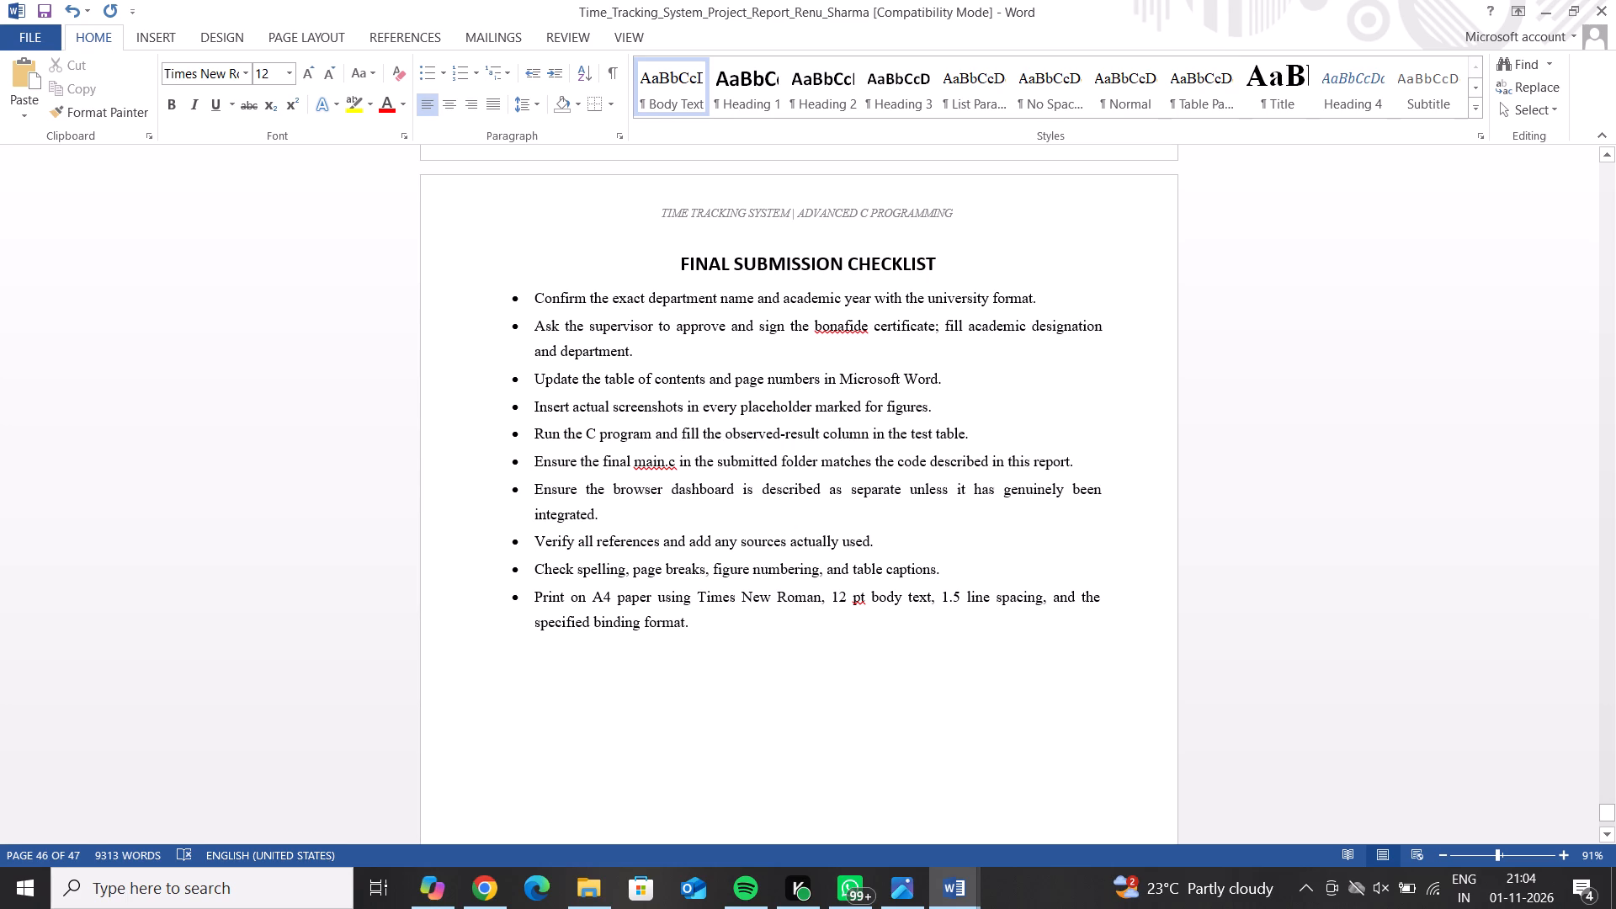
drag(715, 641, 638, 266)
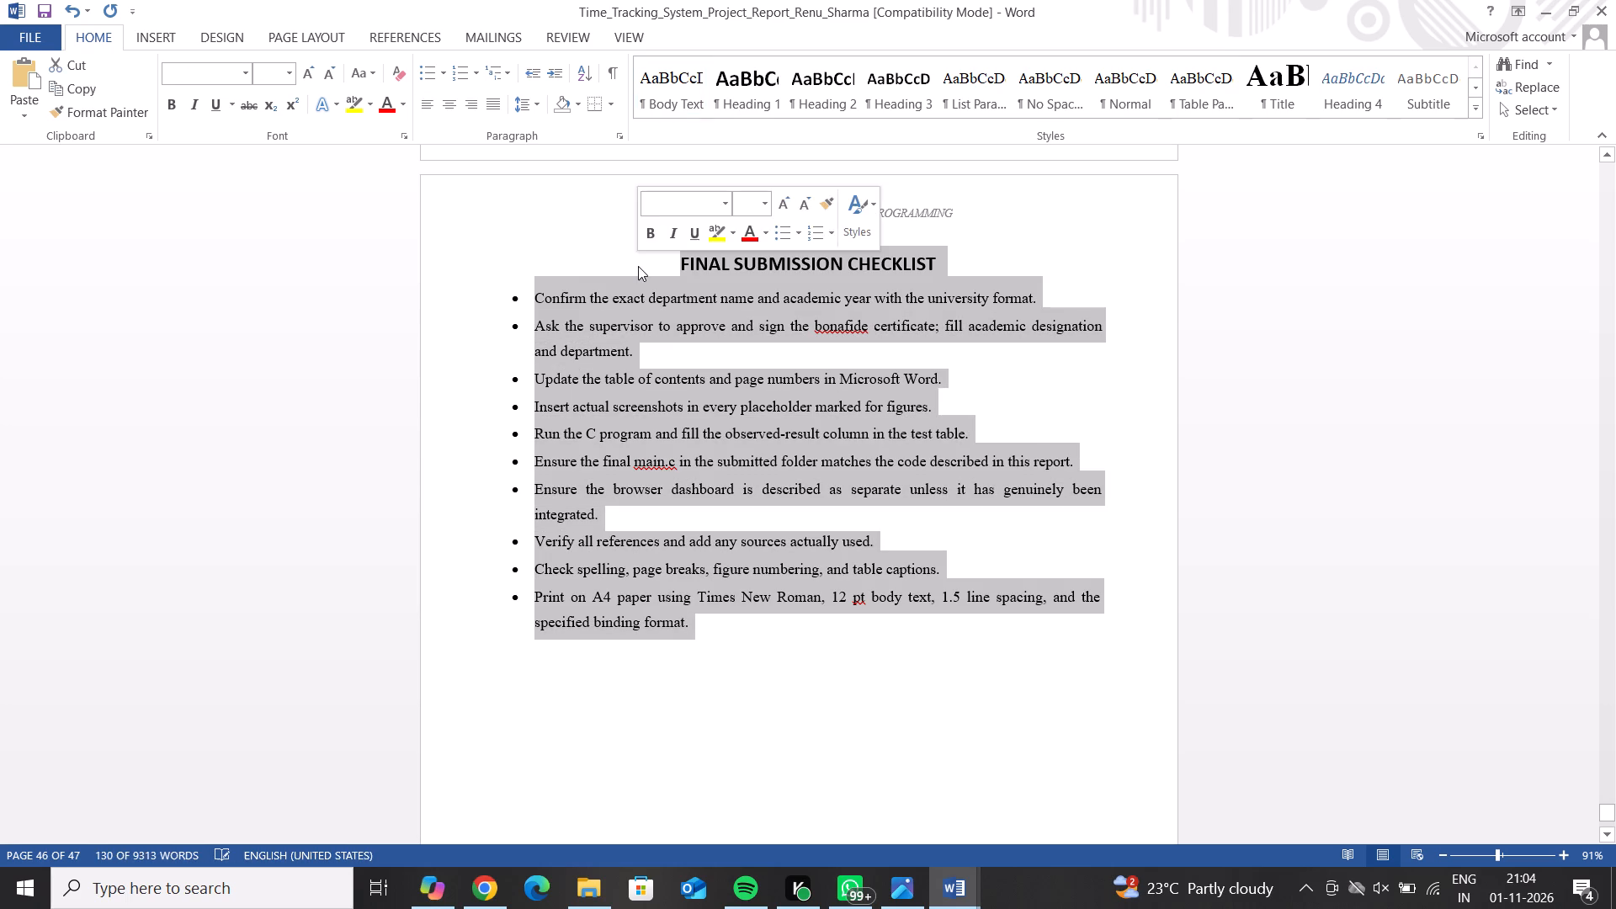
key(BackSpace)
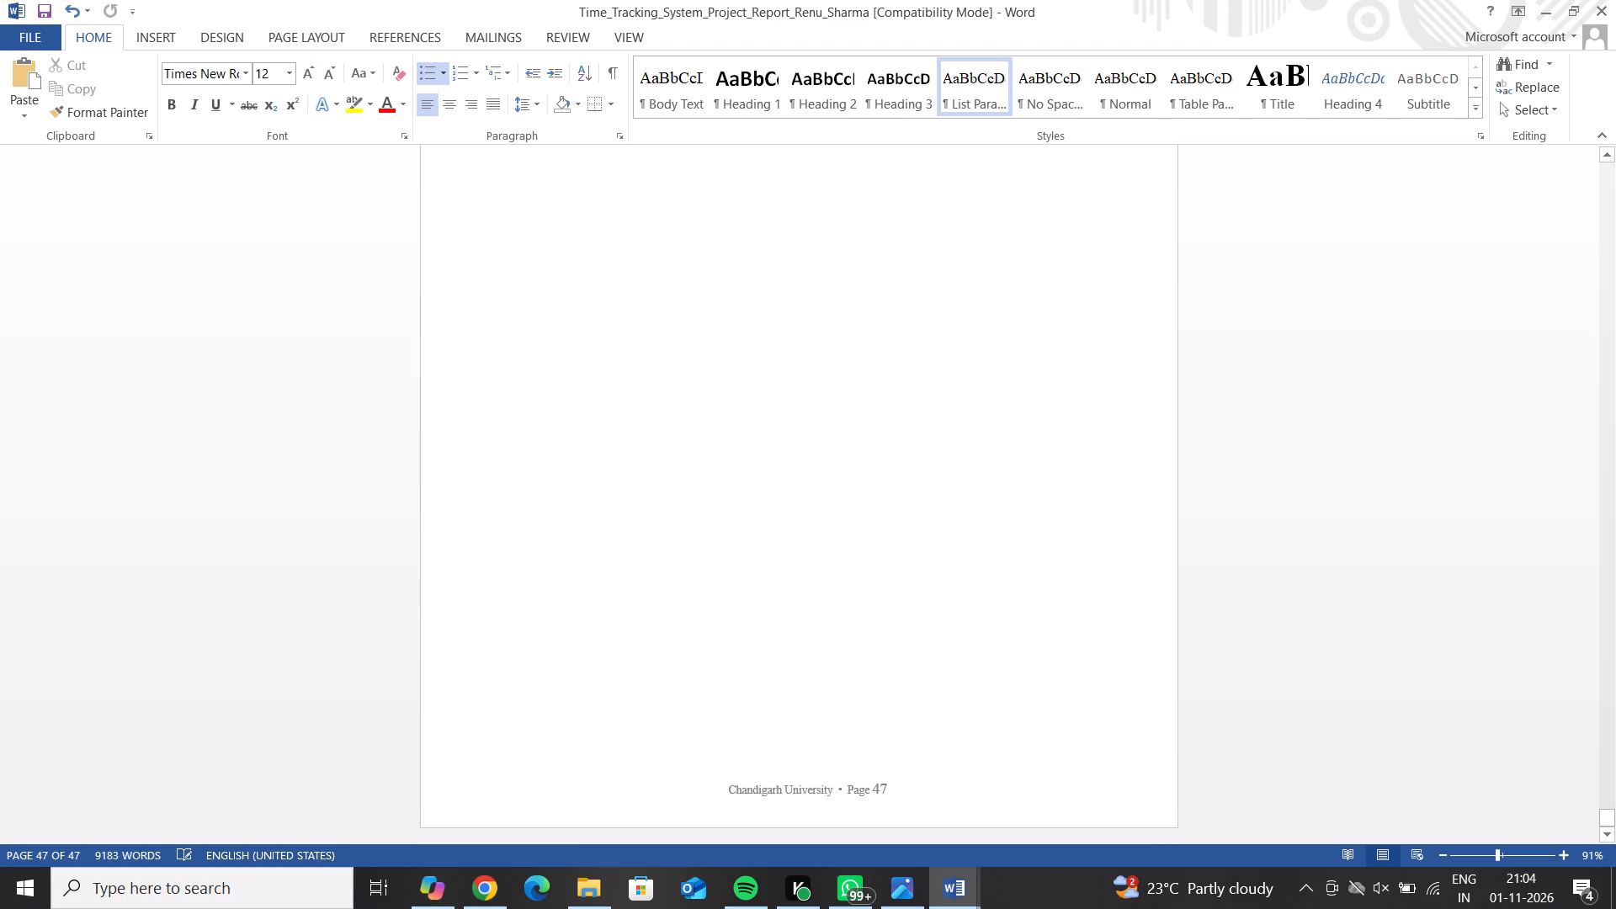
double_click(628, 356)
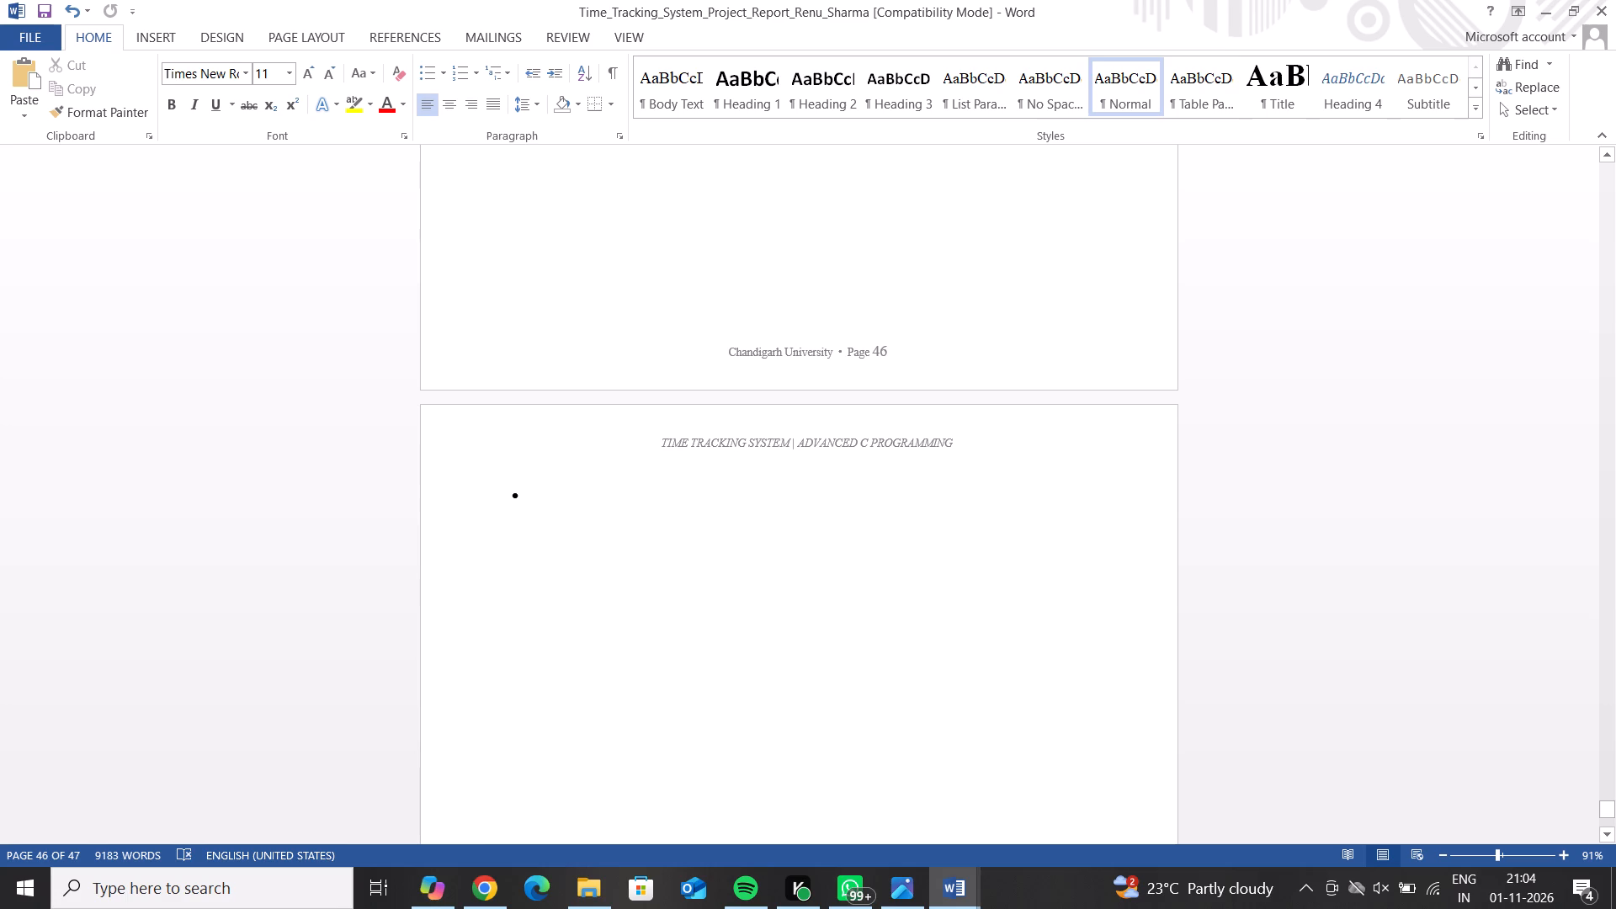
click(545, 496)
key(BackSpace)
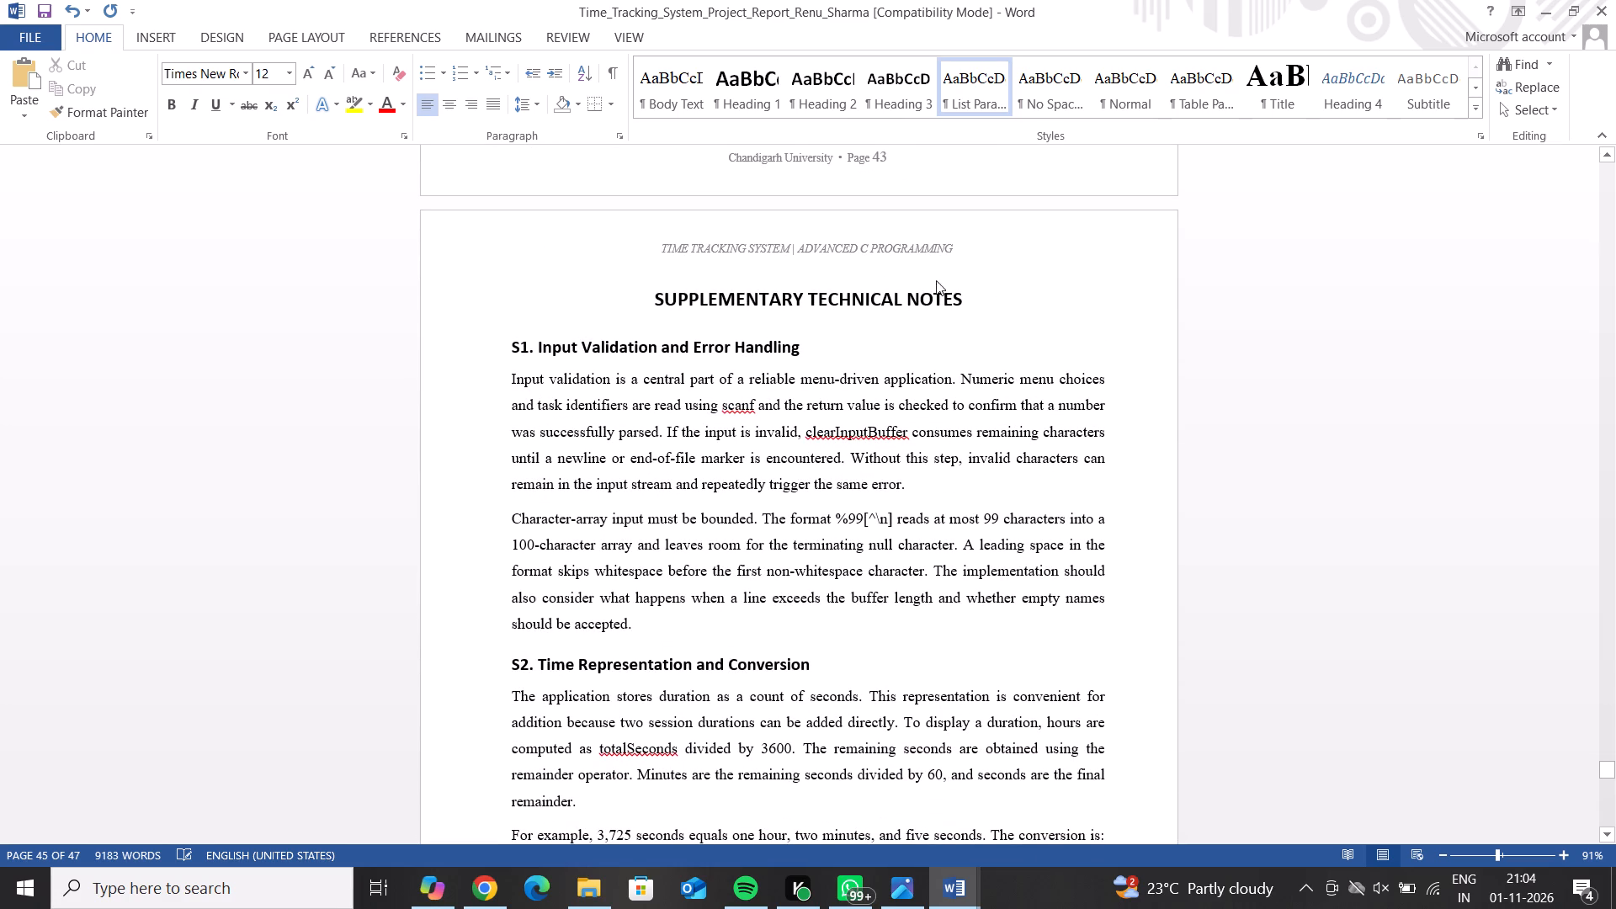
Underline the SUPPLEMENTARY TECHNICAL NOTES heading and both the heading and title lines of APPENDIX 3 and APPENDIX 2.
drag(971, 295, 610, 254)
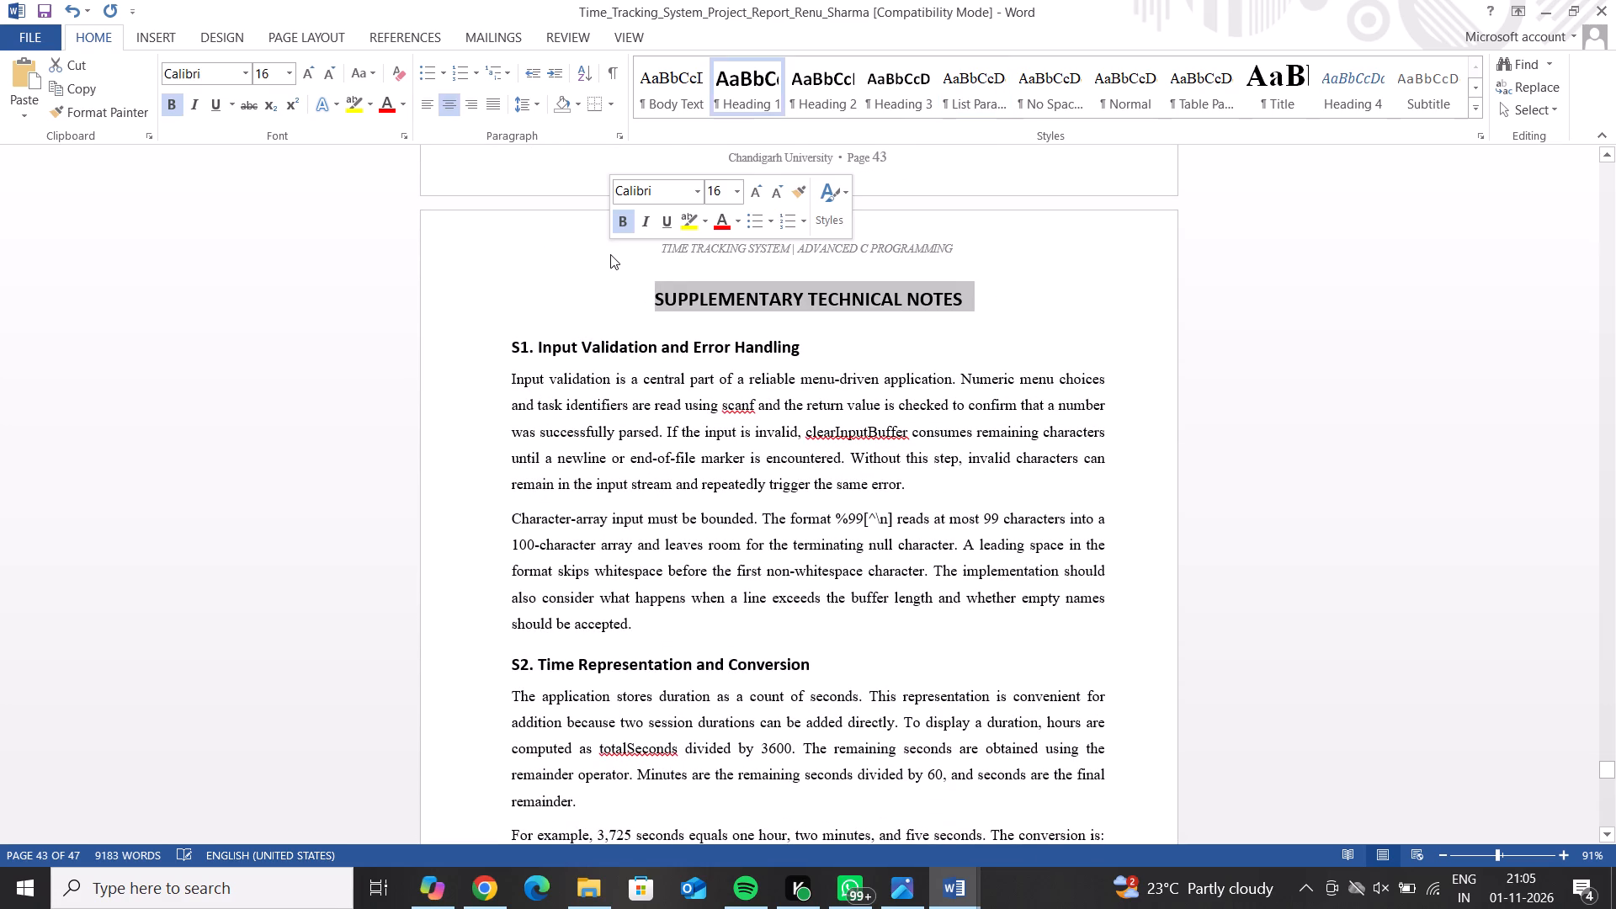
click(663, 225)
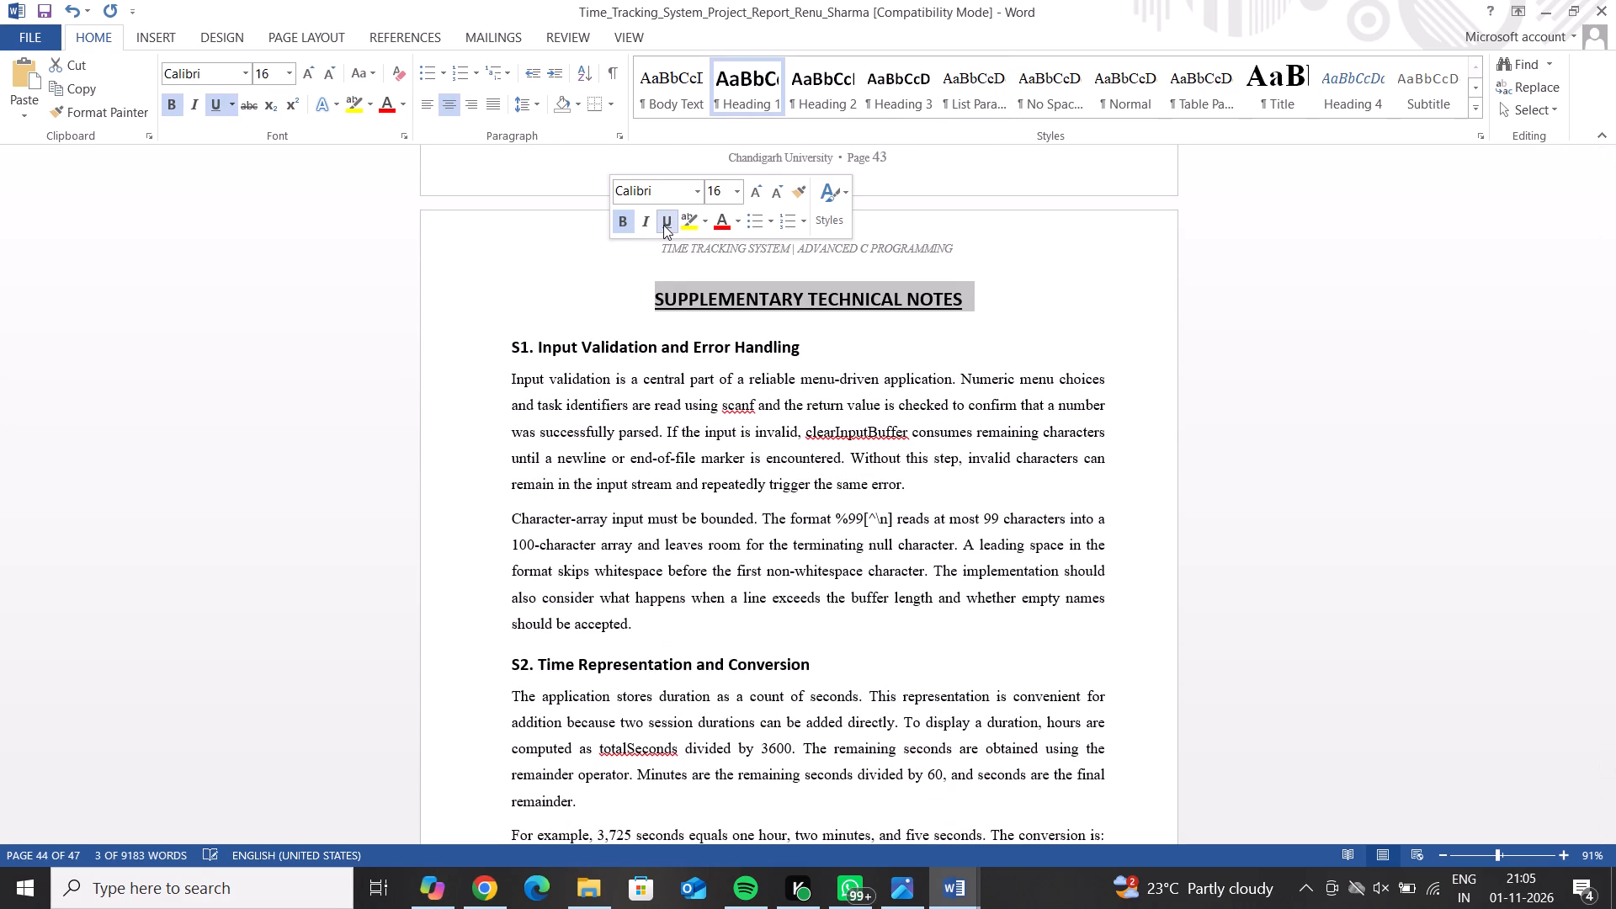
click(609, 305)
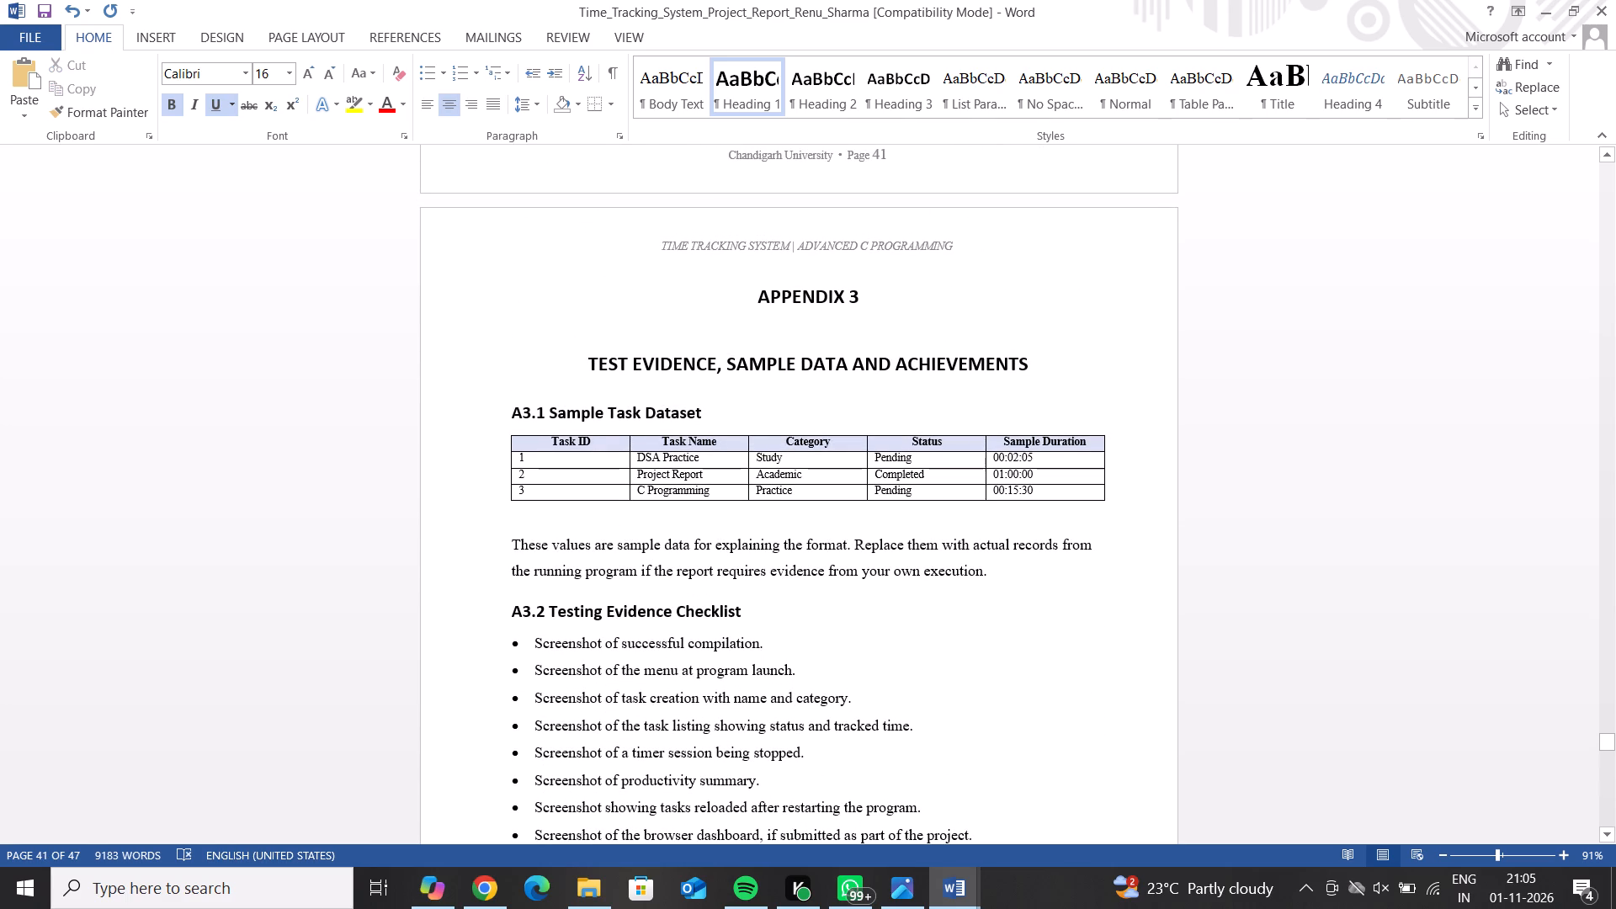
triple_click(1029, 362)
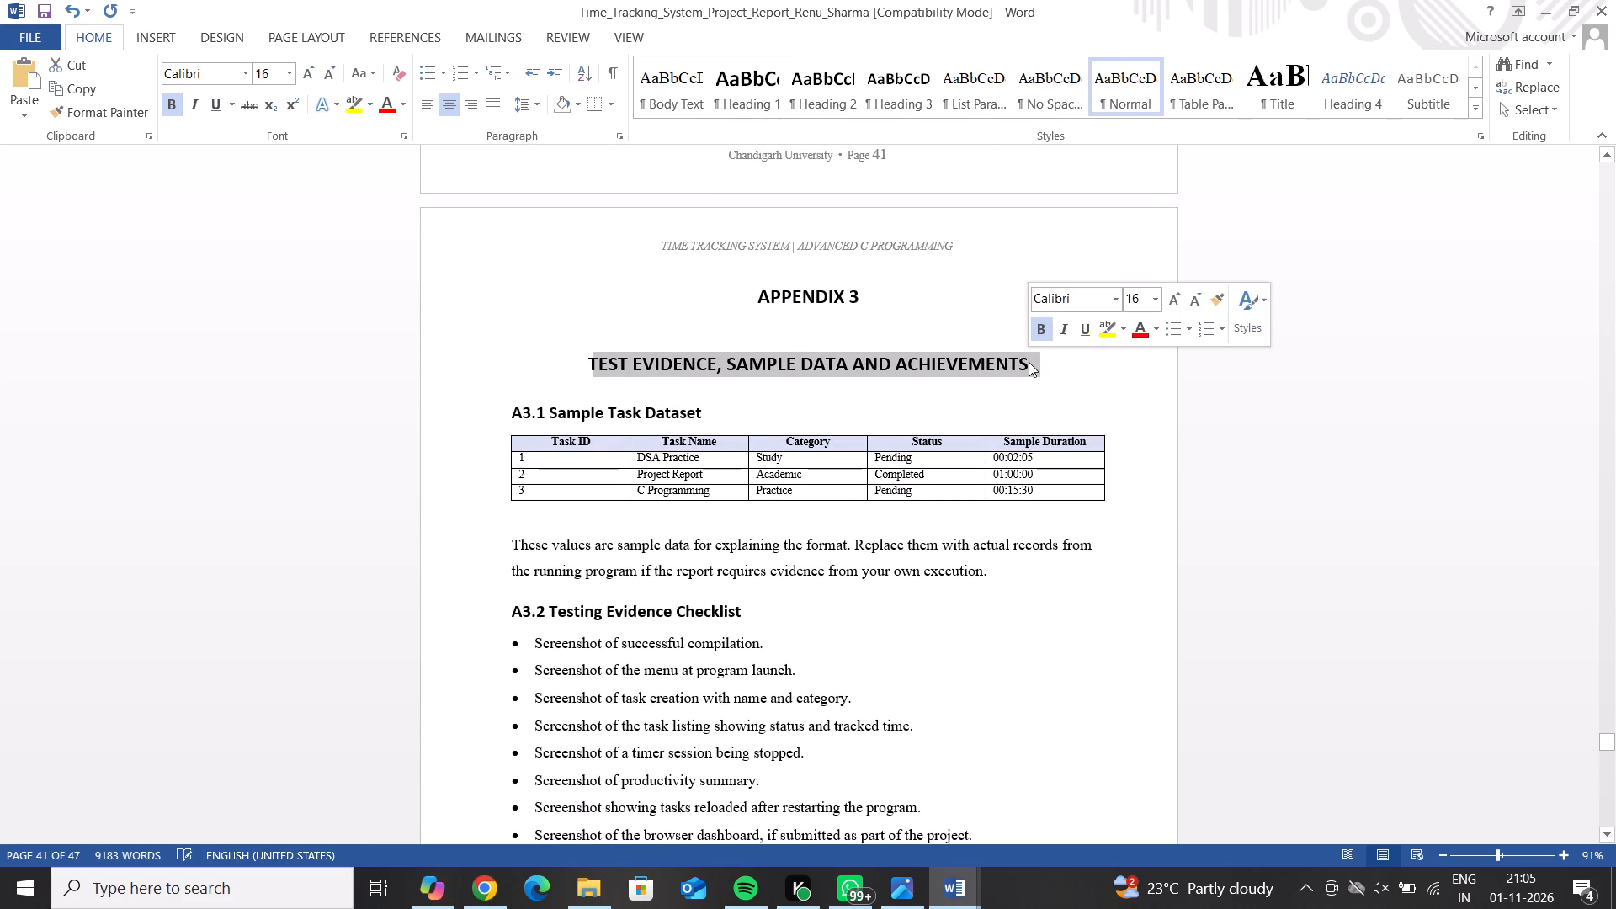
click(1082, 329)
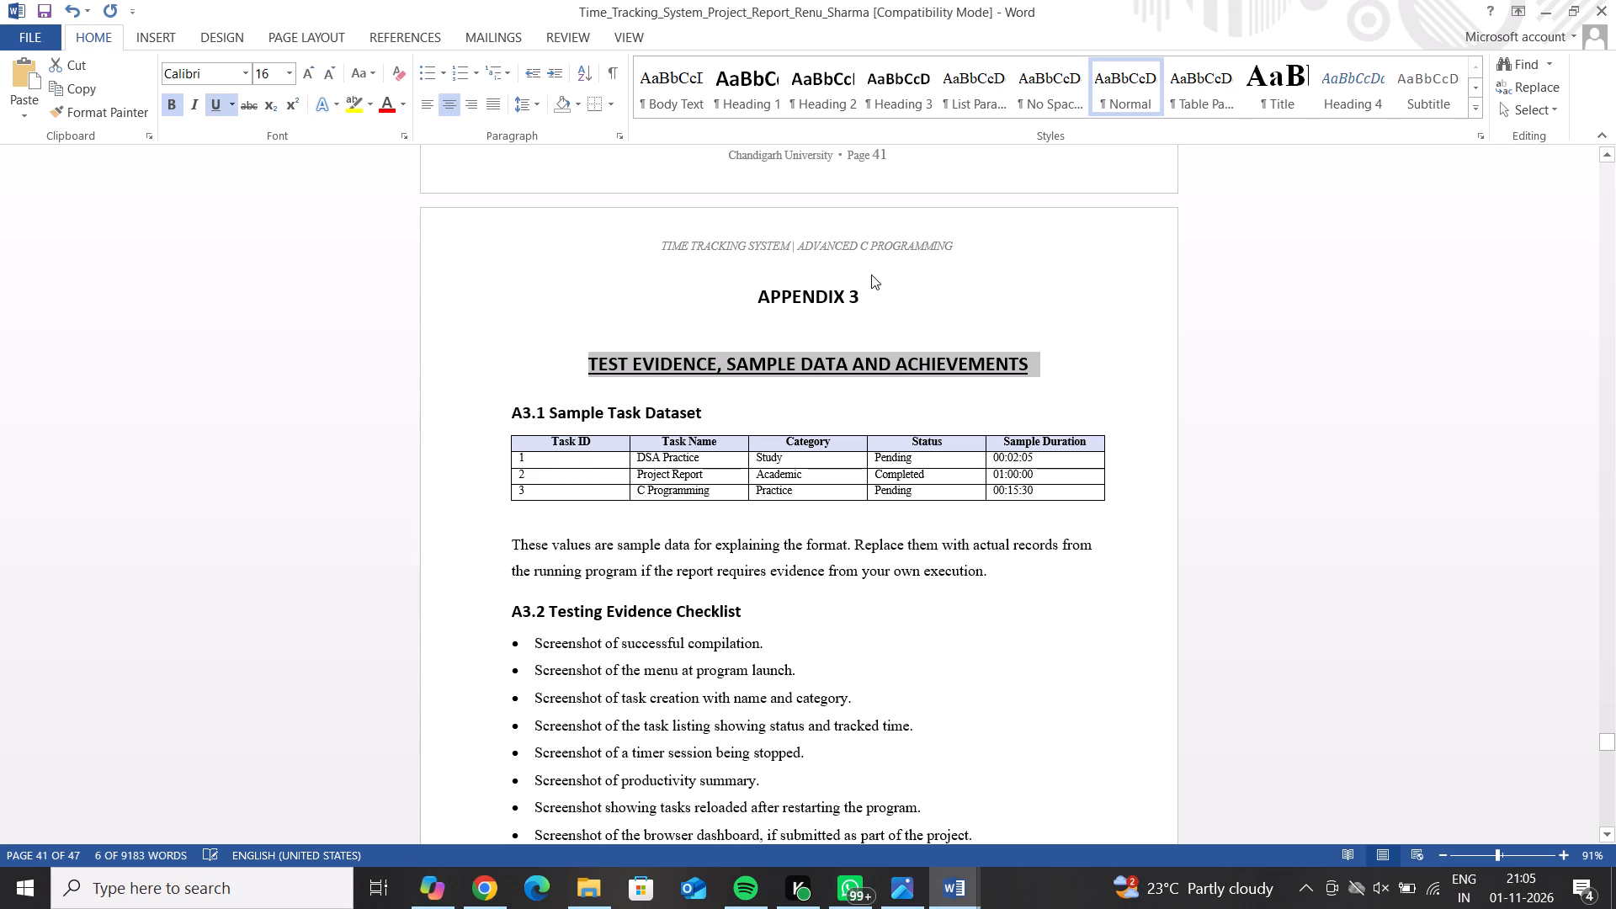
triple_click(860, 291)
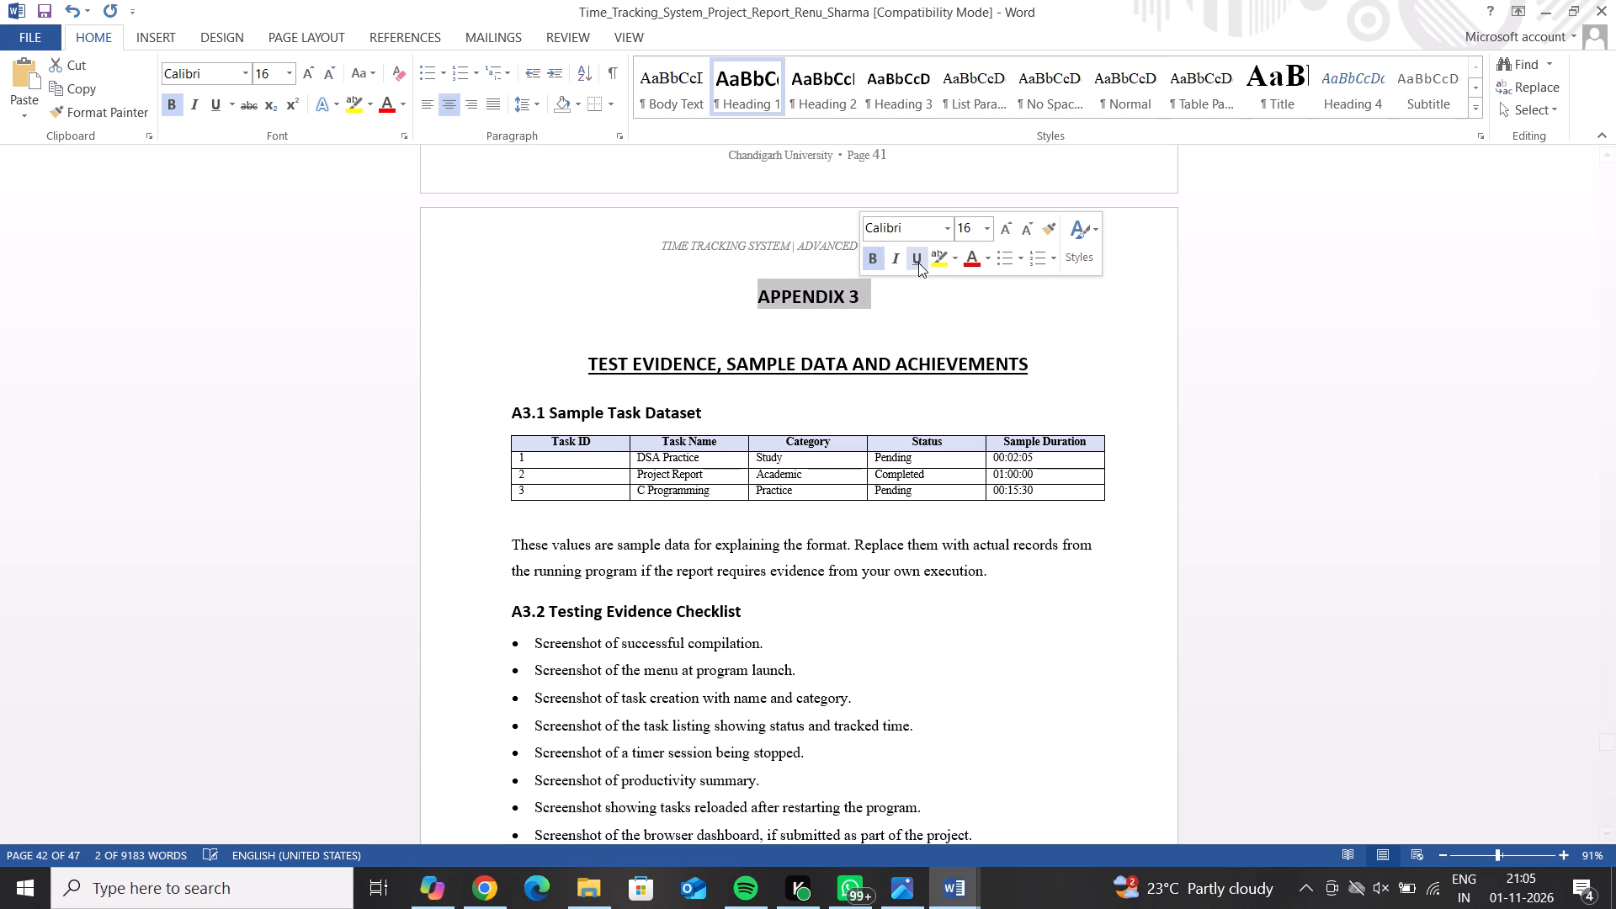
click(918, 263)
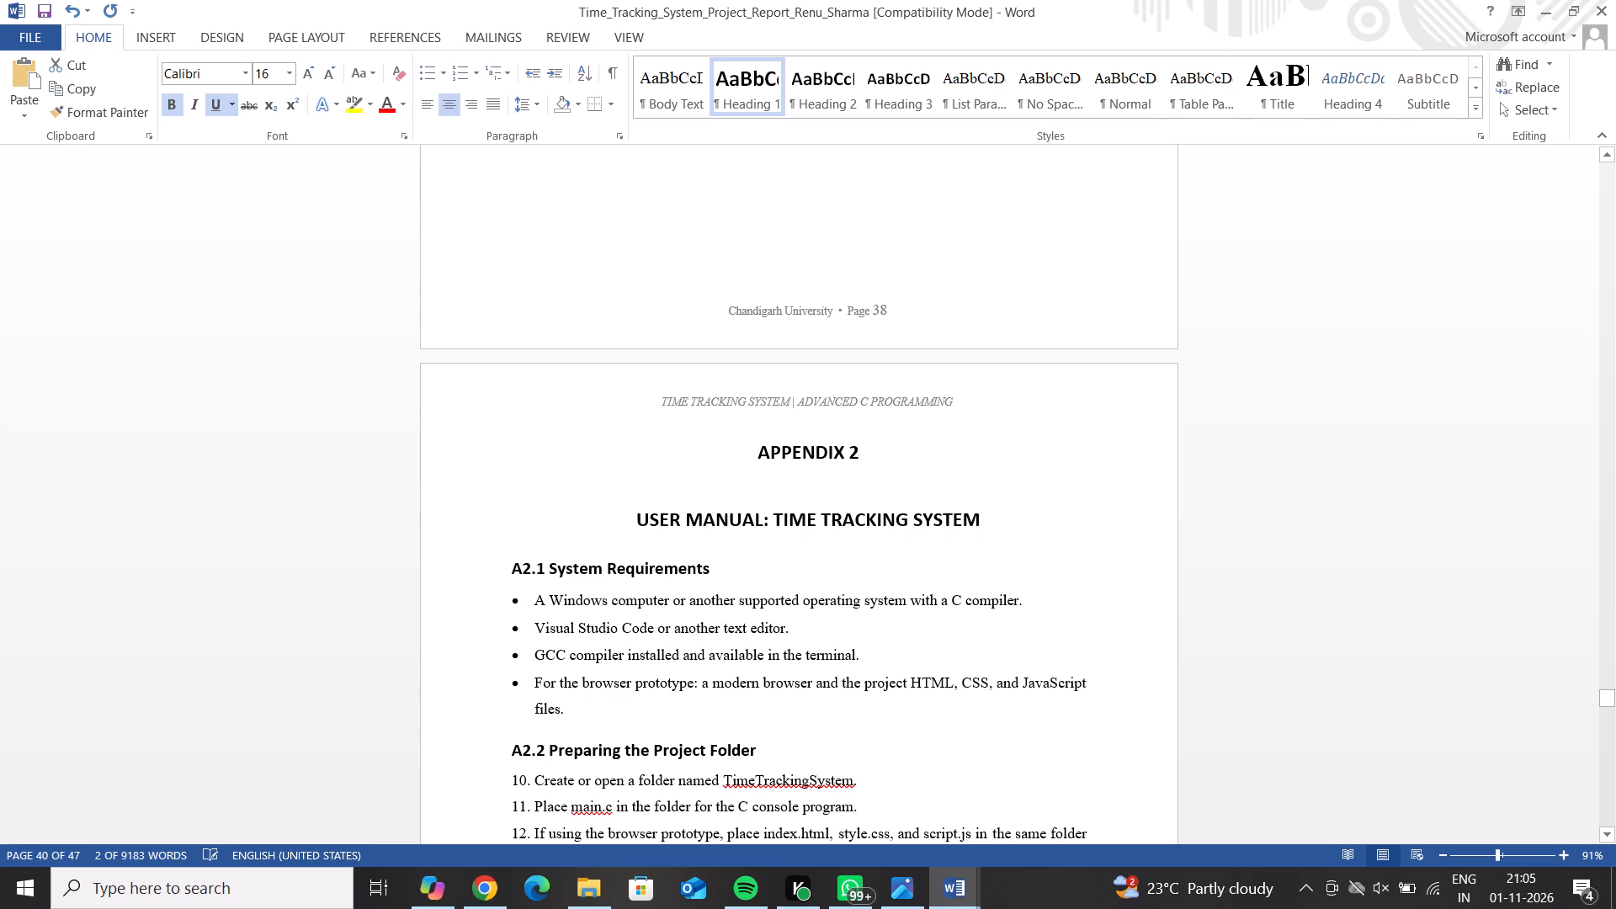
triple_click(991, 512)
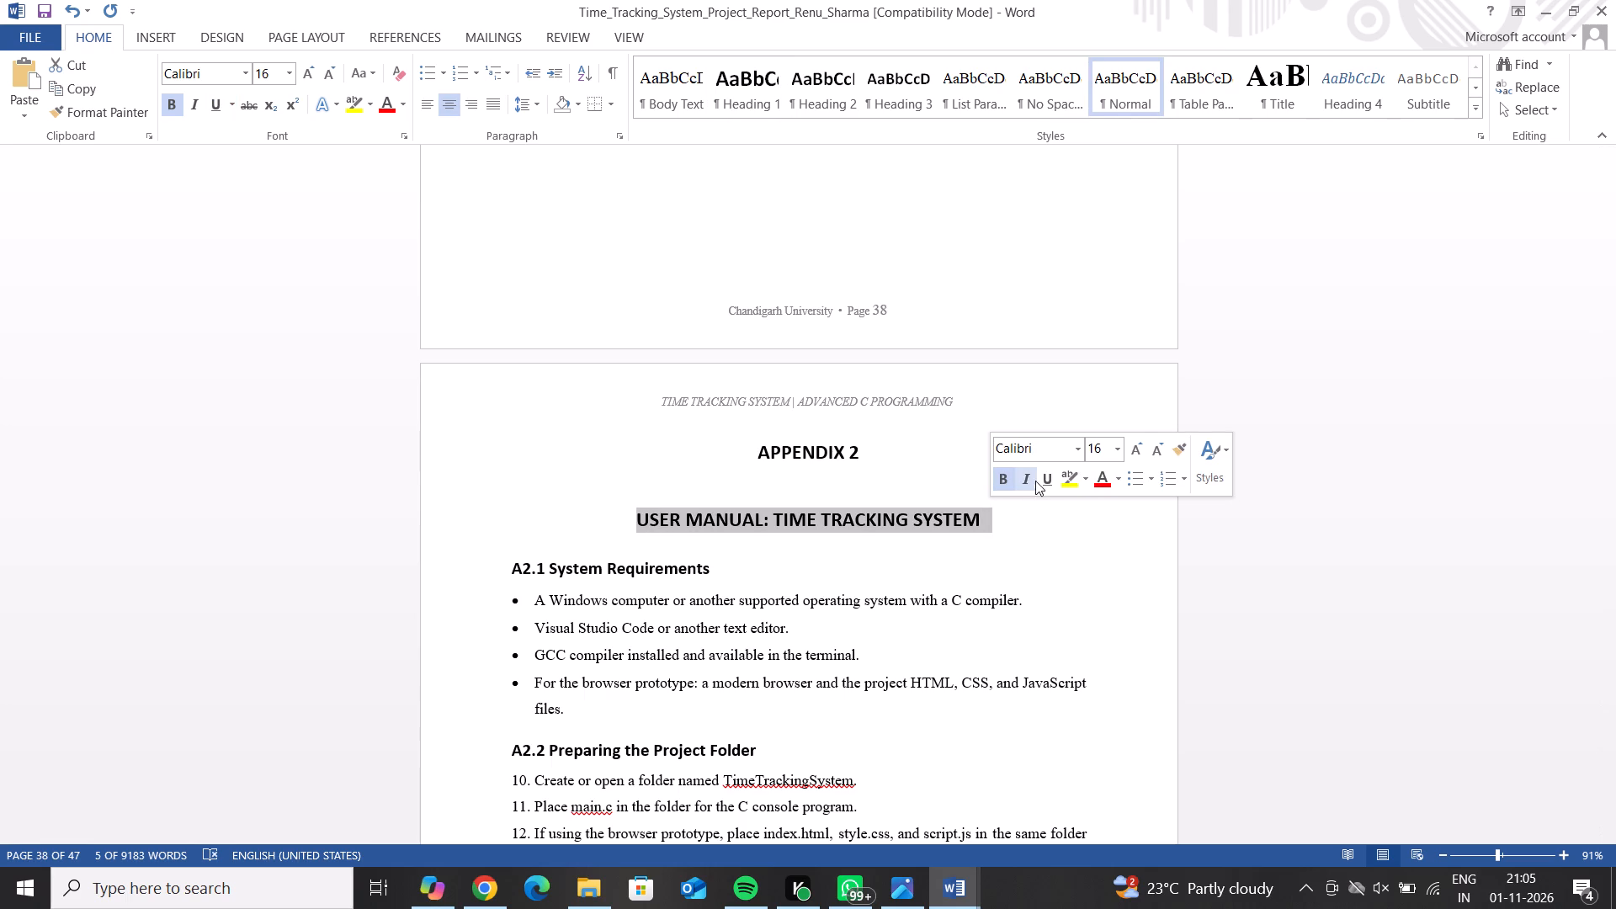
click(1041, 480)
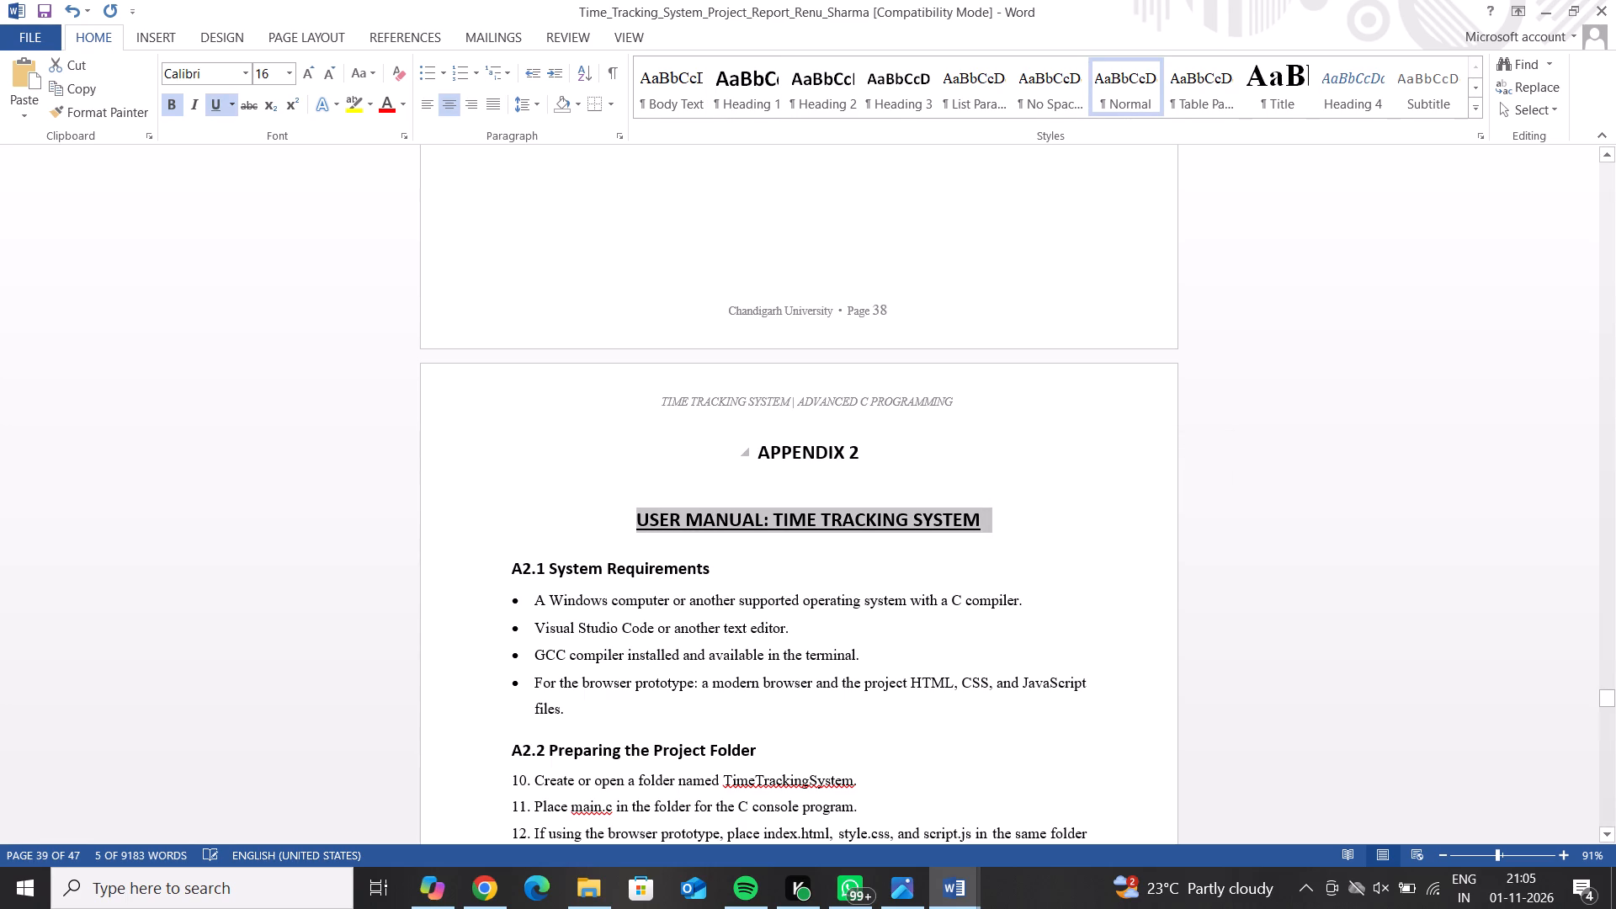
triple_click(877, 447)
click(940, 414)
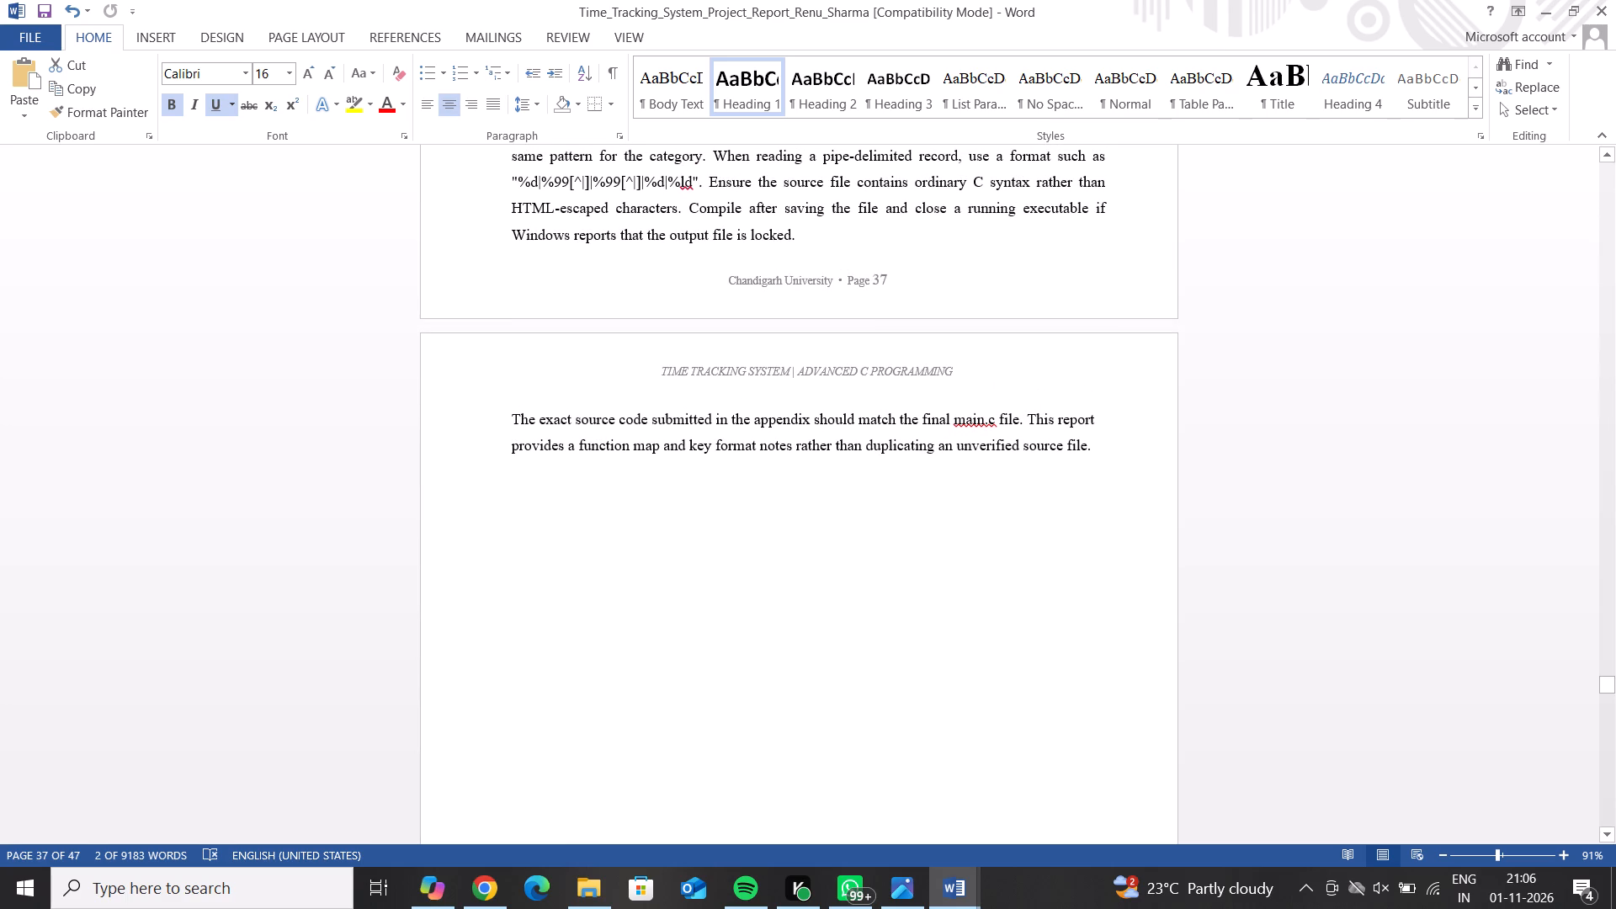
Add a new empty line after the paragraph about the exact source code on page 38.
click(527, 476)
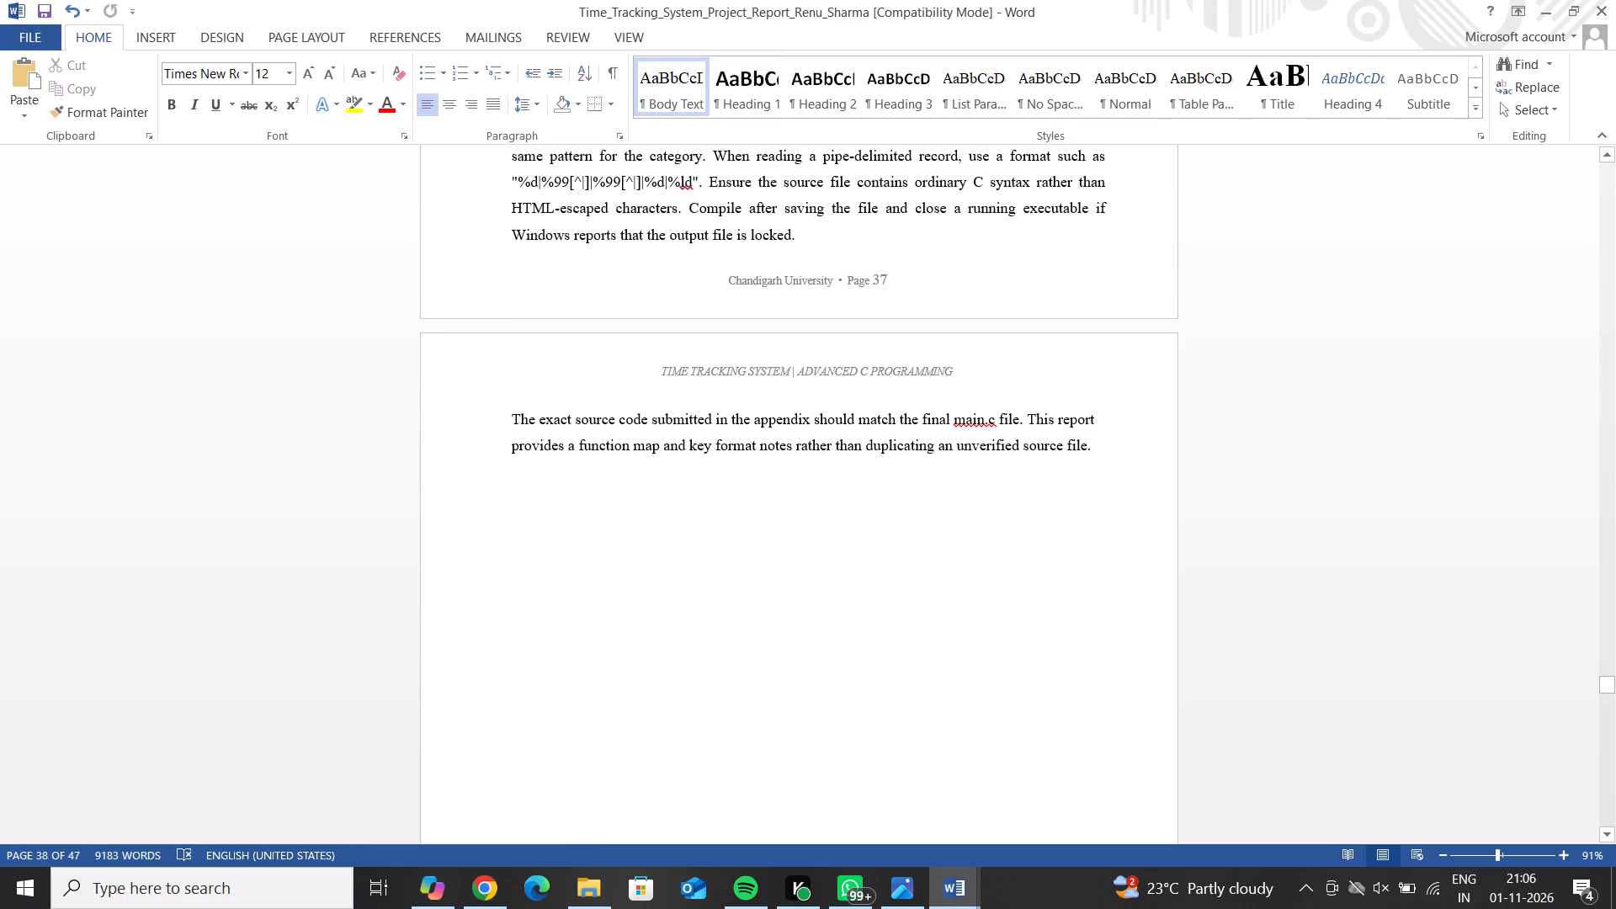
click(1108, 443)
key(Return)
Launch Visual Studio Code, maximise its window and widen the code editor area.
click(219, 885)
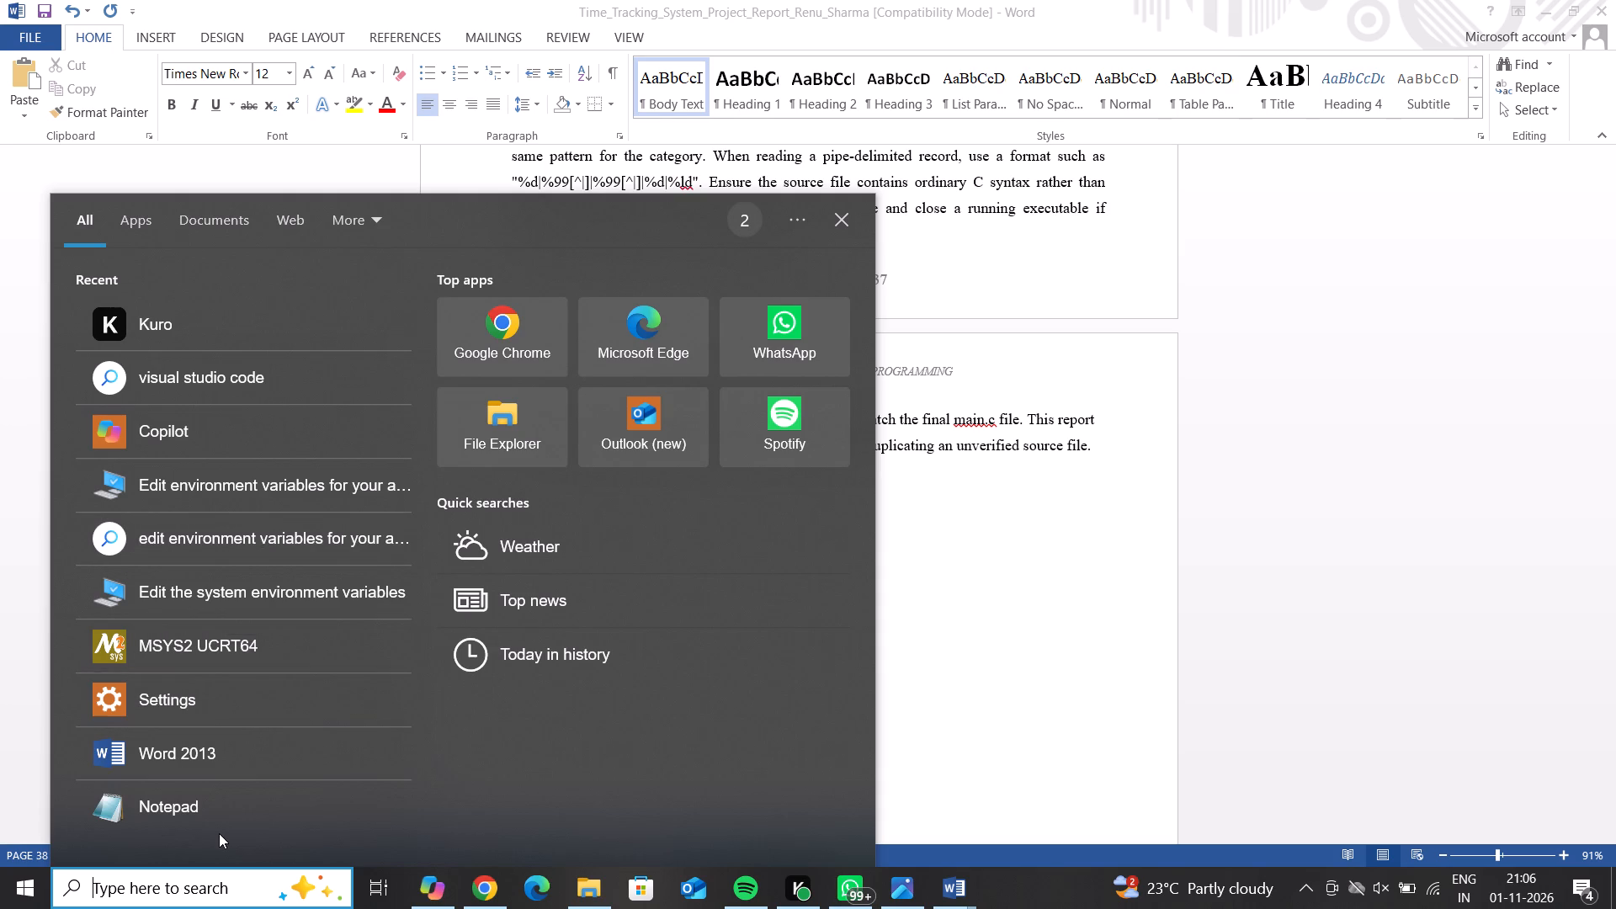
text(vi)
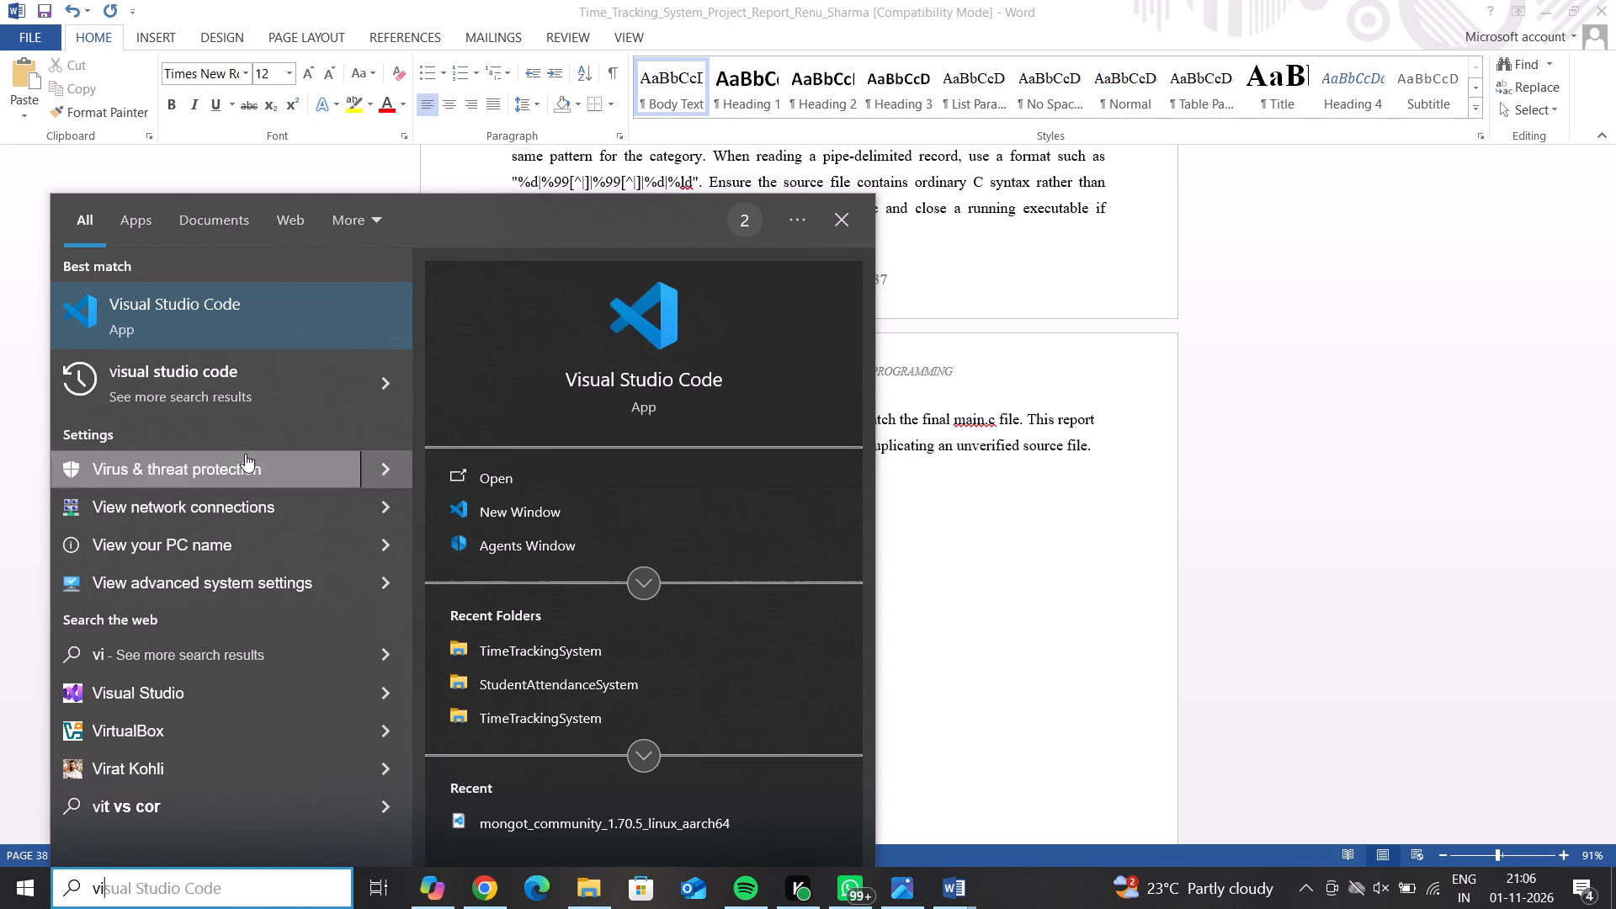
click(252, 307)
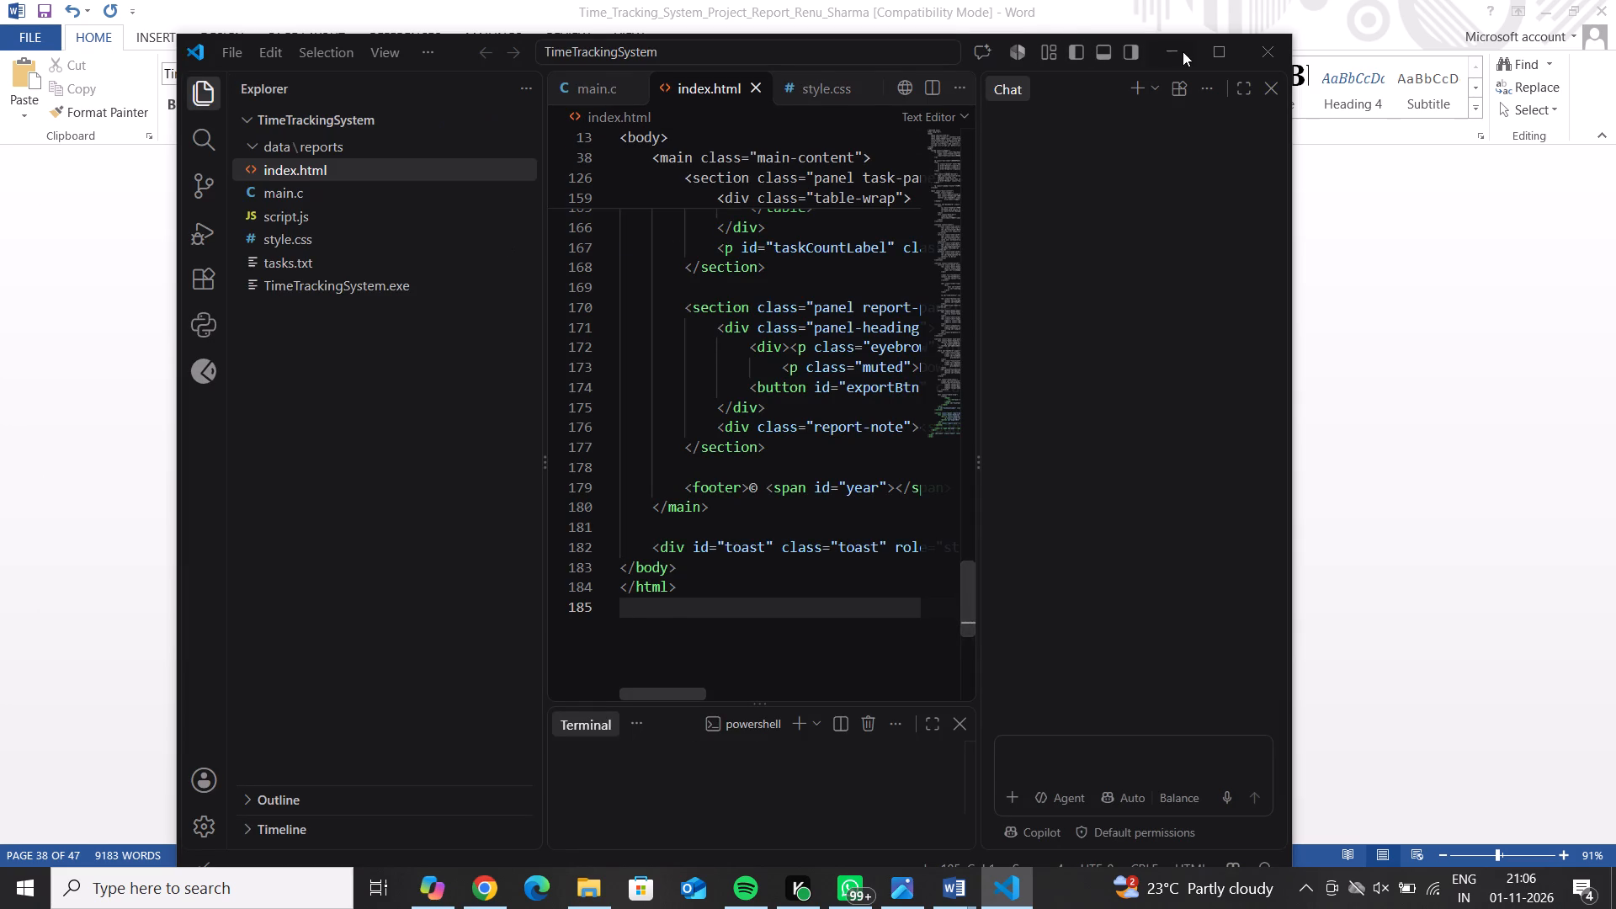
click(1209, 52)
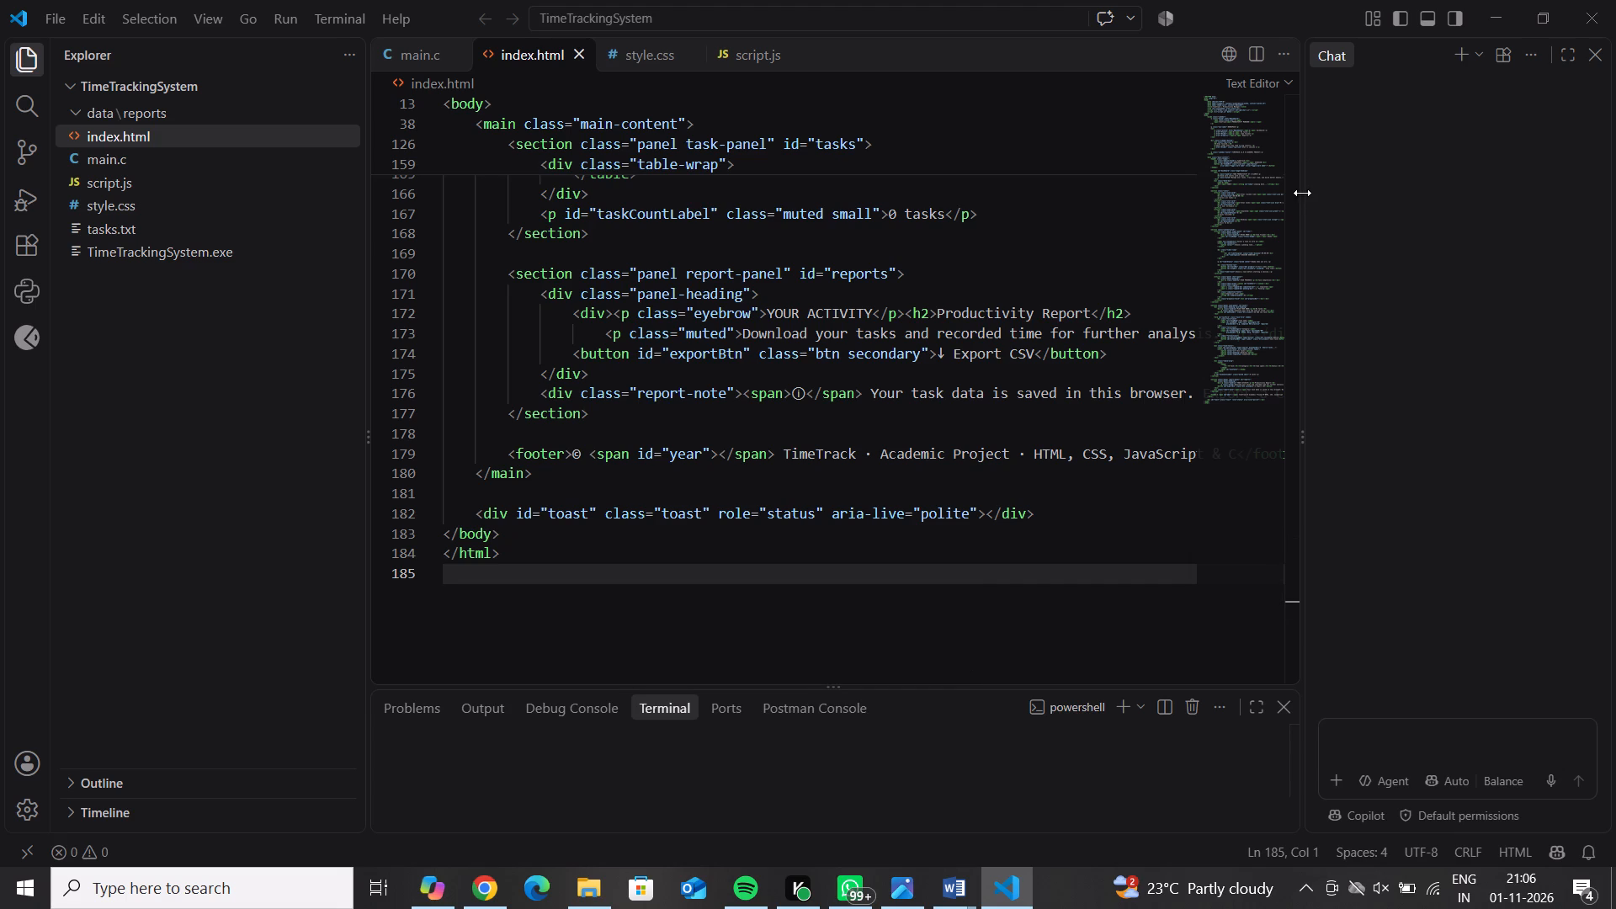
drag(1302, 193, 1412, 189)
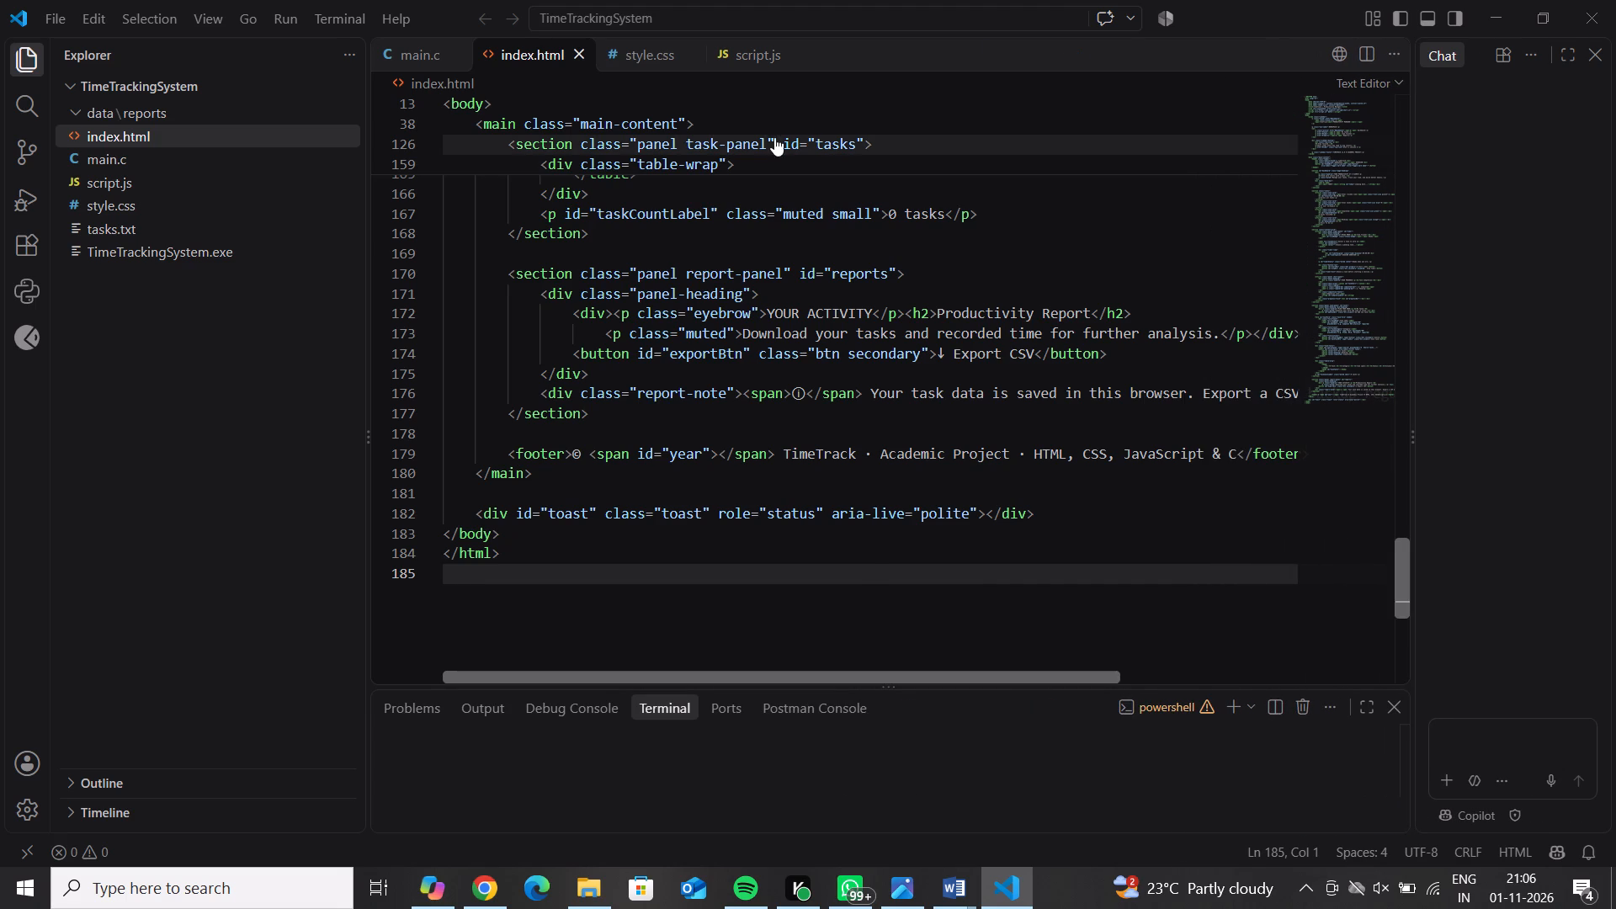
Open main.c in the TimeTrackingSystem project and copy its entire source code from the first line to the last.
click(289, 153)
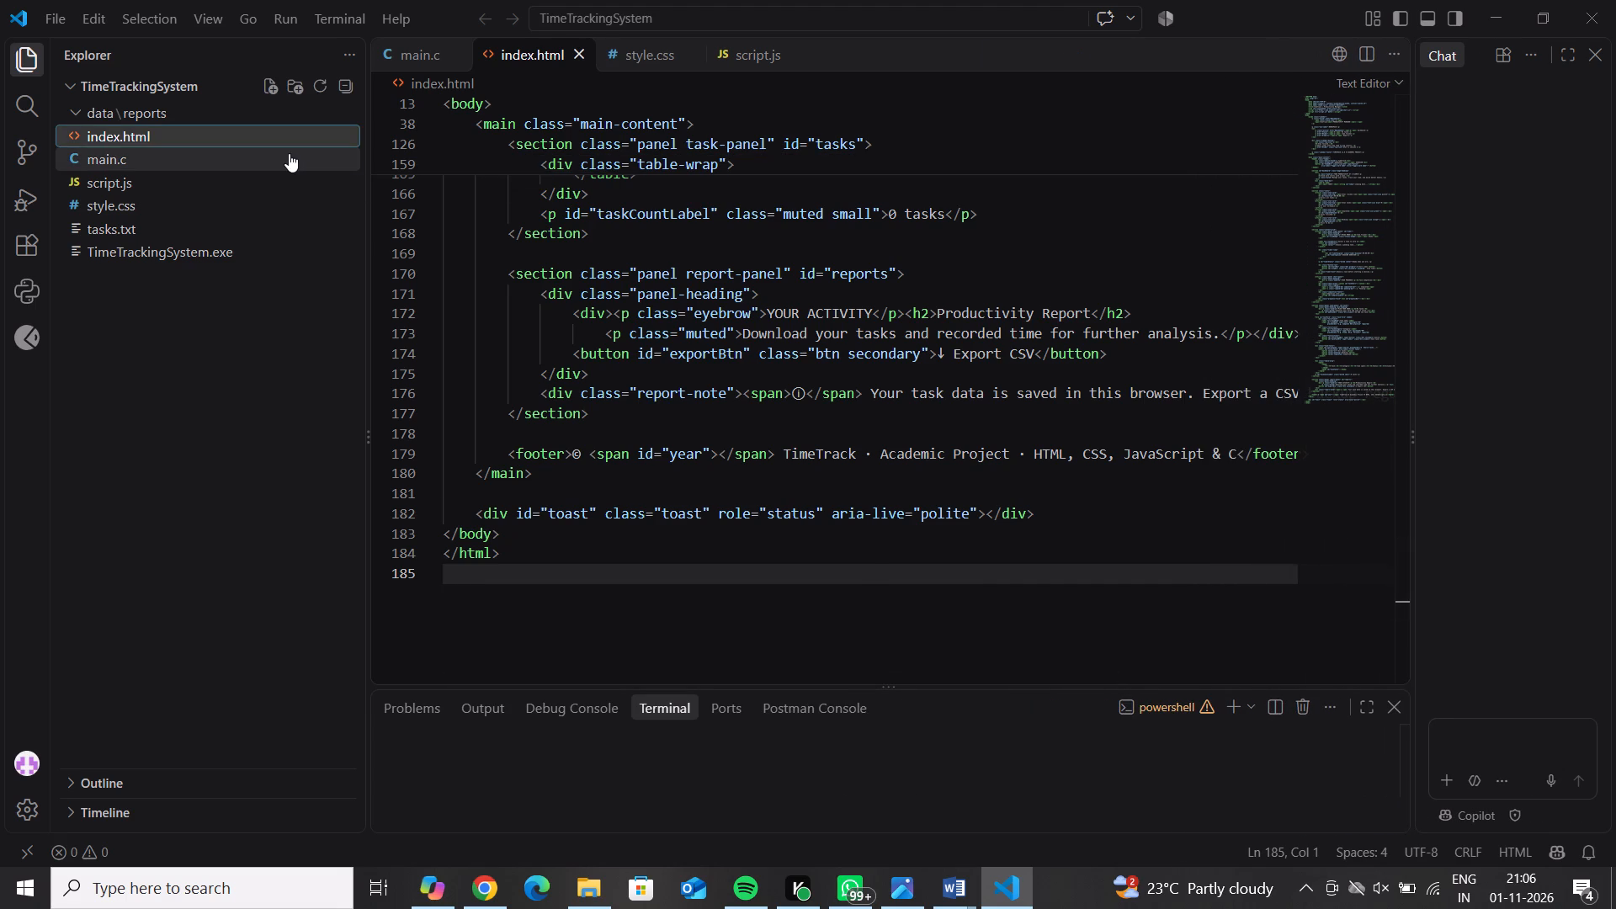
scroll(614, 237, up, 6)
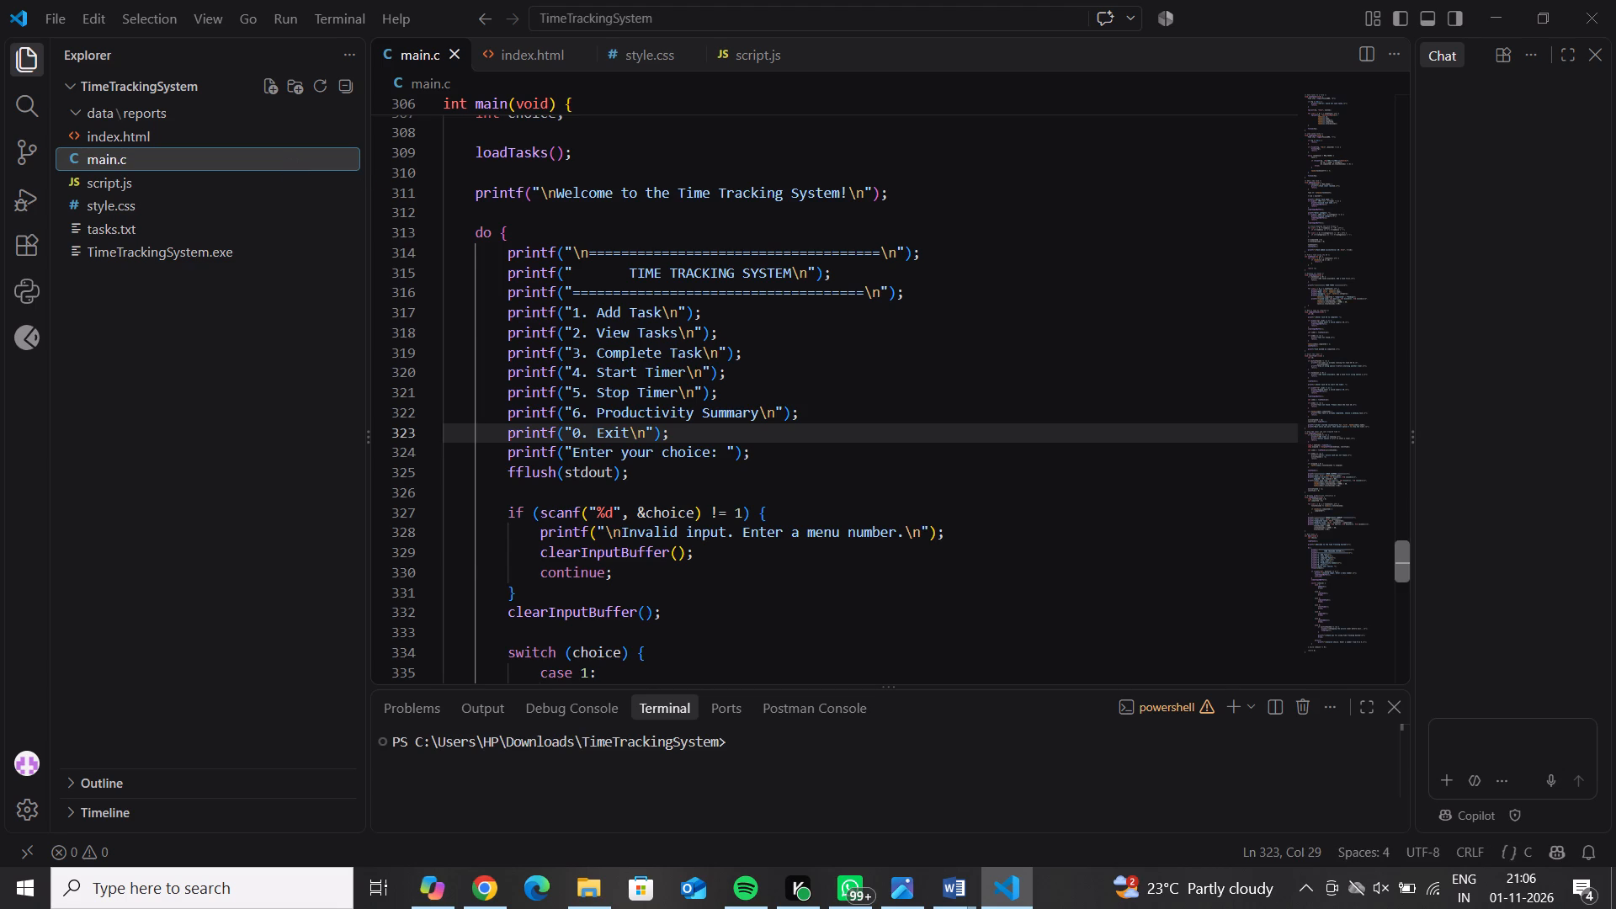
scroll(614, 237, up, 20)
scroll(614, 237, up, 17)
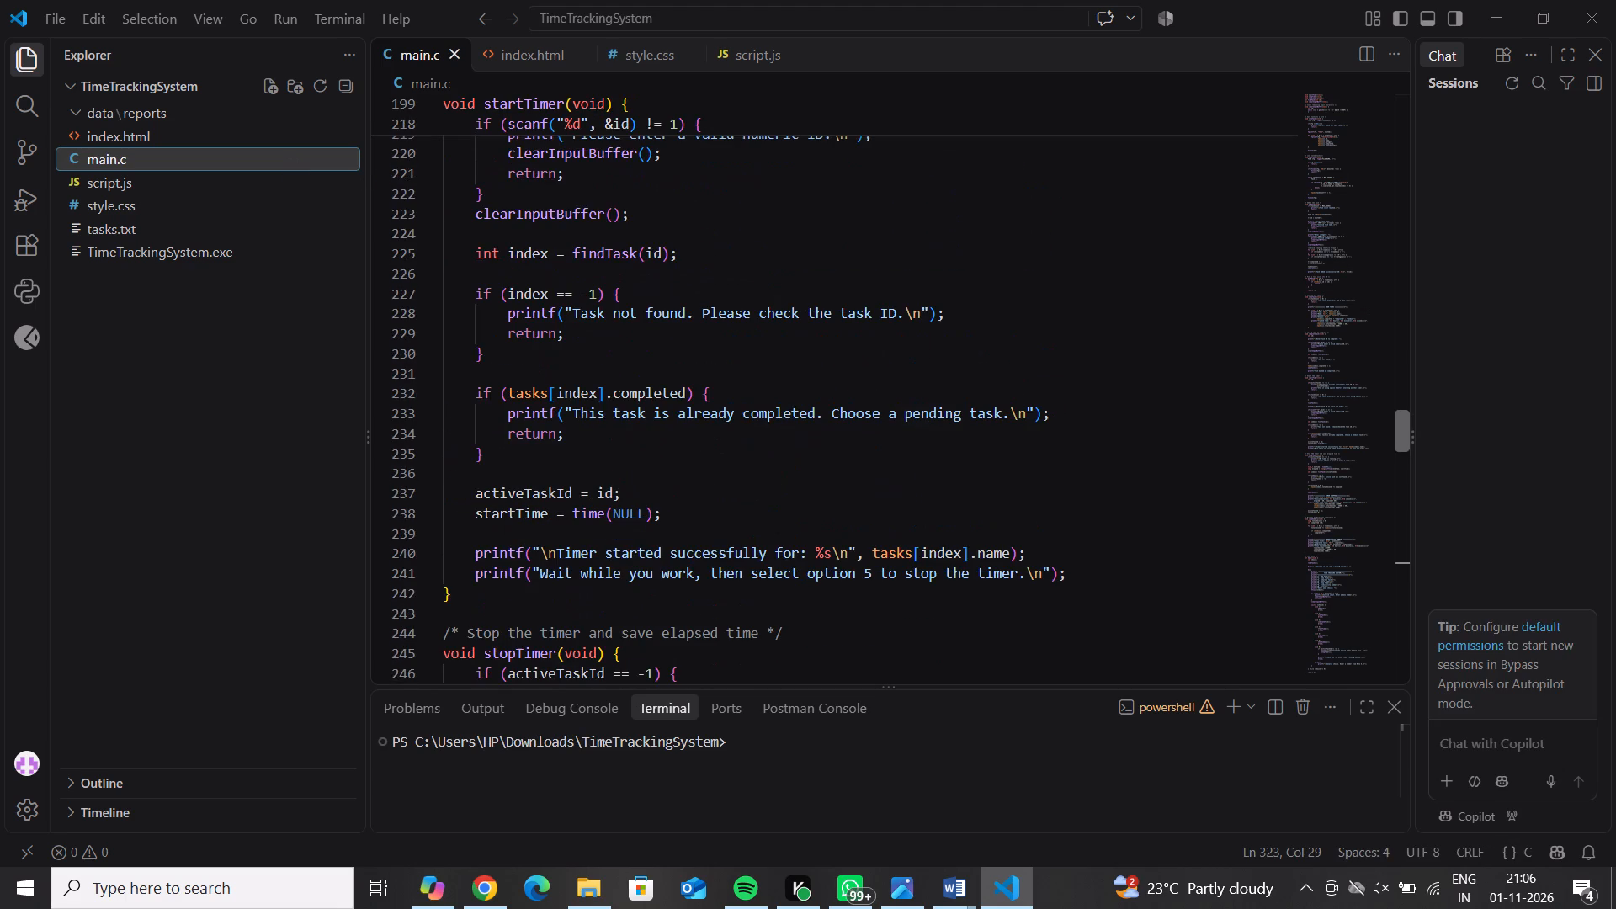
scroll(636, 250, up, 20)
scroll(636, 250, up, 17)
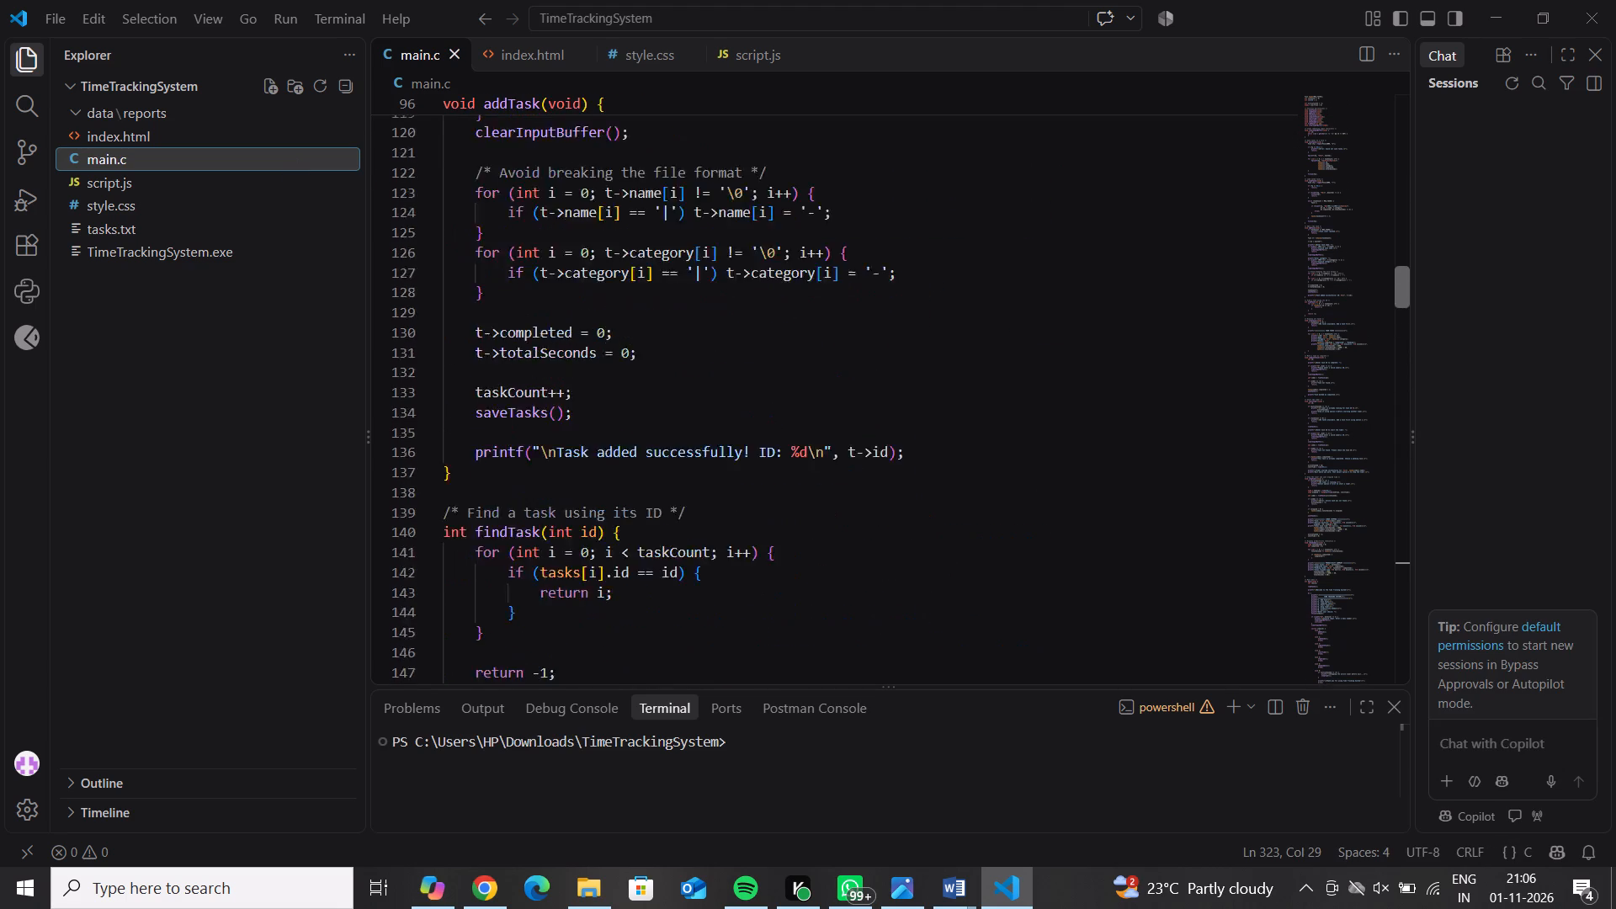
scroll(588, 273, up, 12)
drag(555, 306, 518, 454)
scroll(534, 437, up, 7)
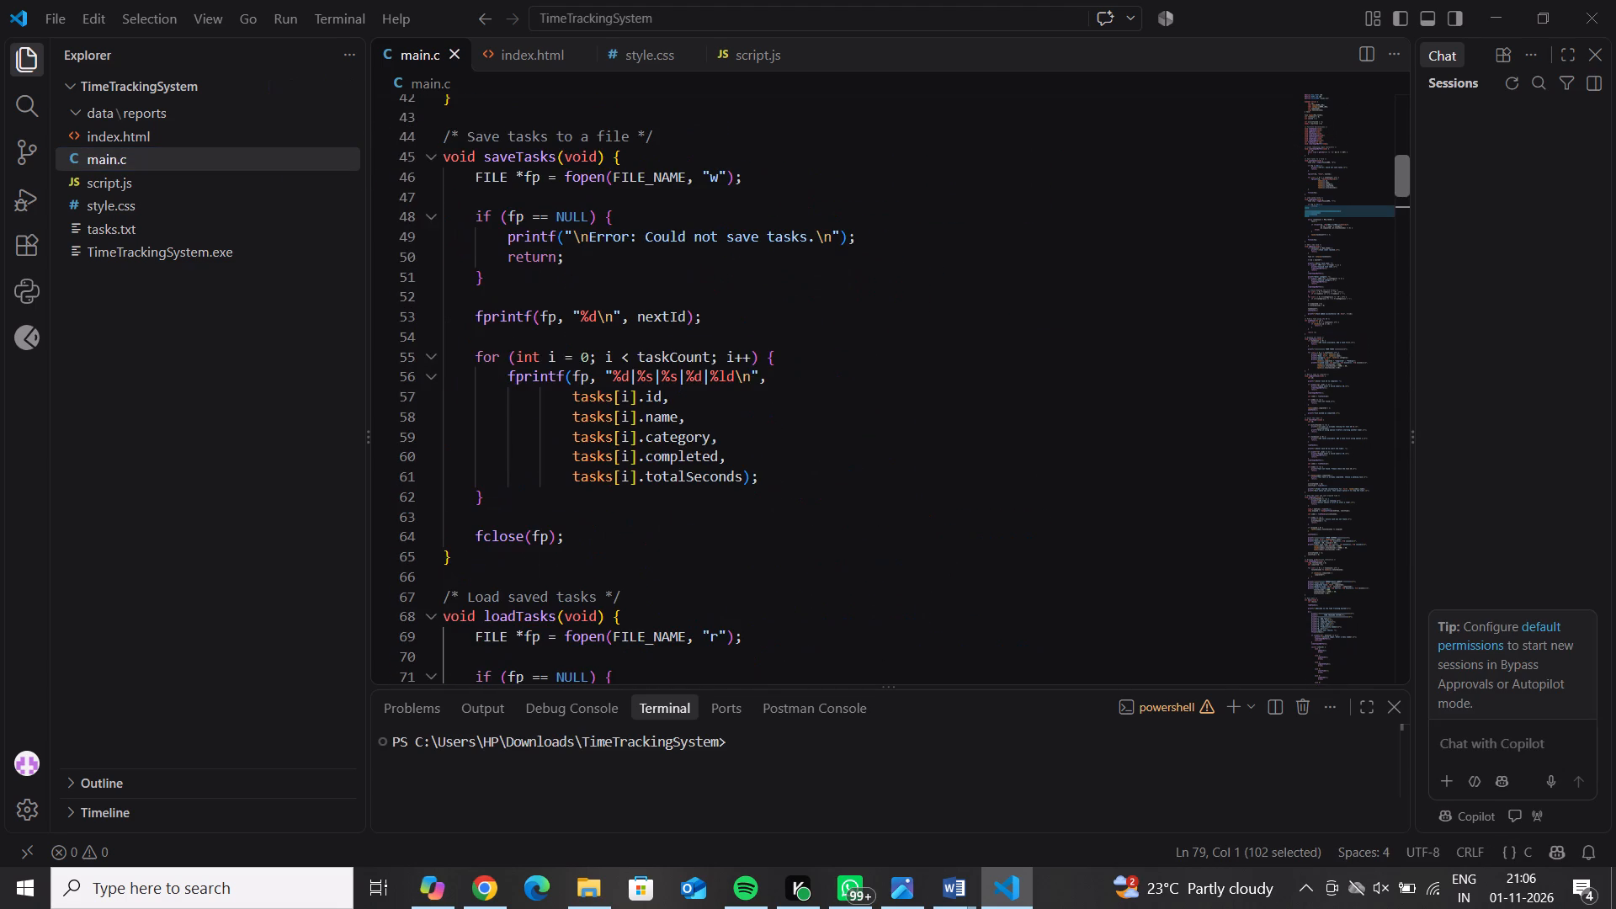
scroll(495, 263, up, 20)
scroll(495, 263, up, 11)
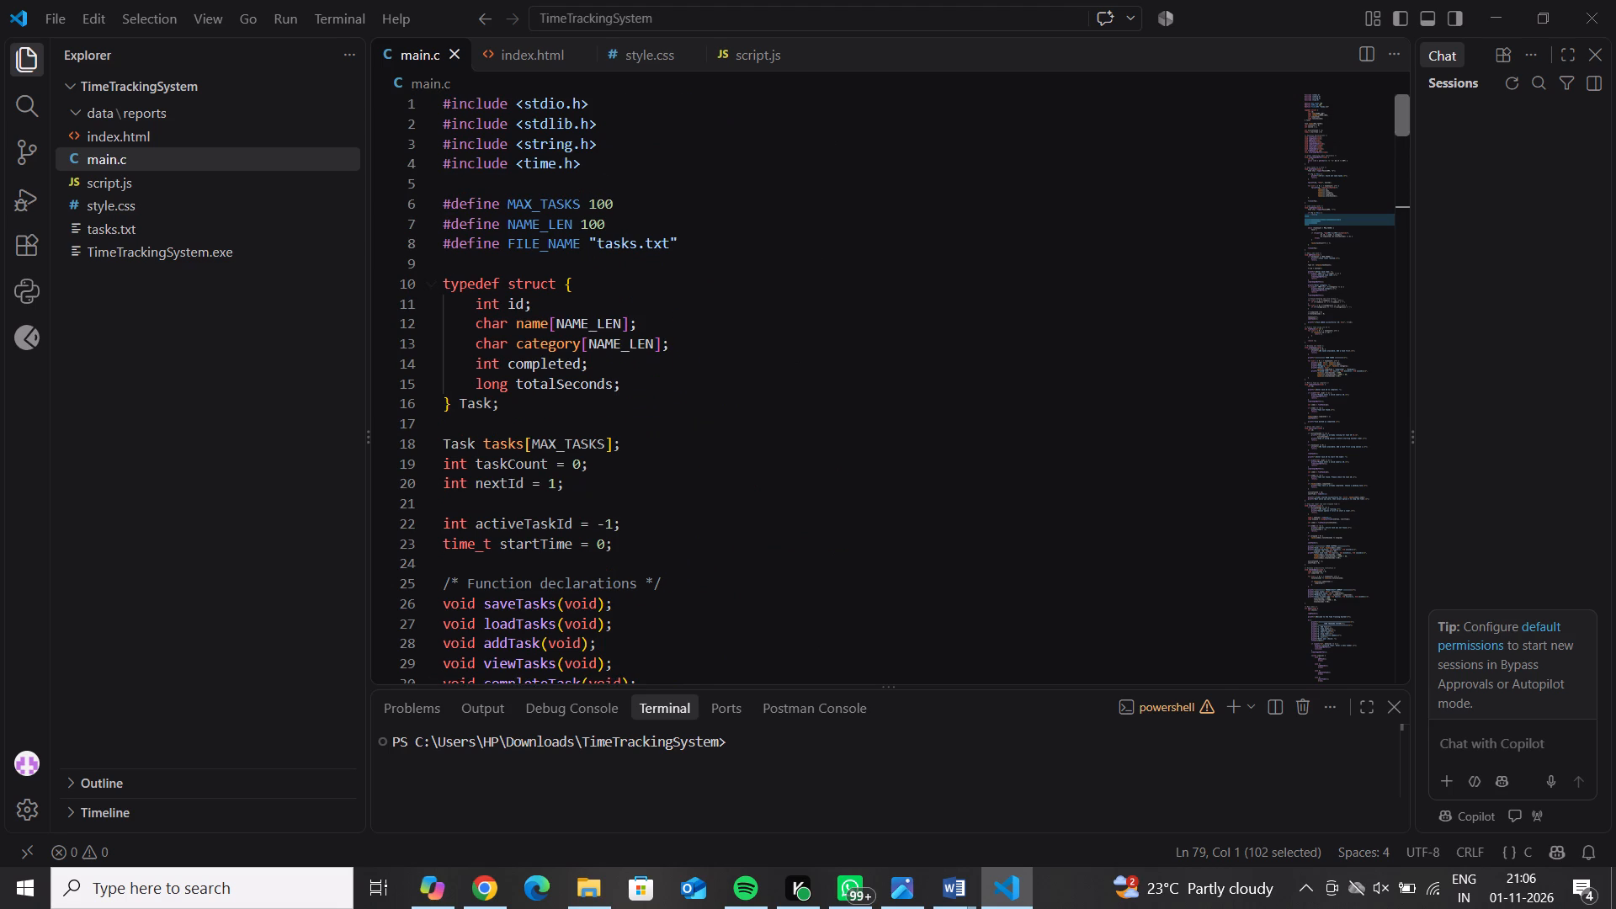
drag(444, 99, 712, 853)
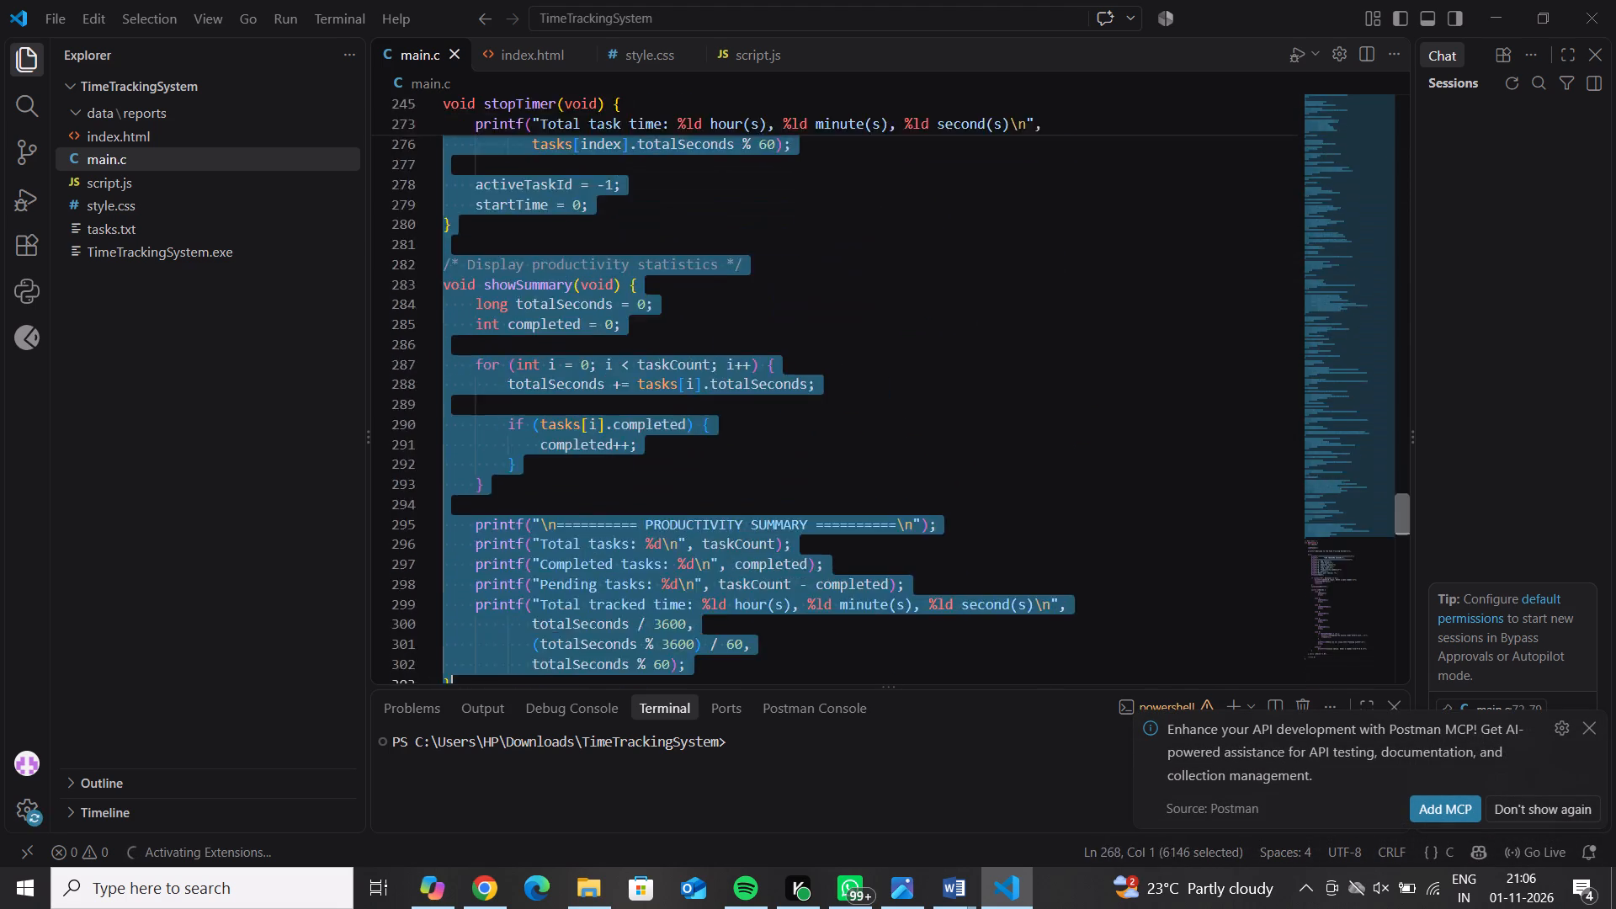
drag(712, 853, 674, 334)
key(ctrl+c)
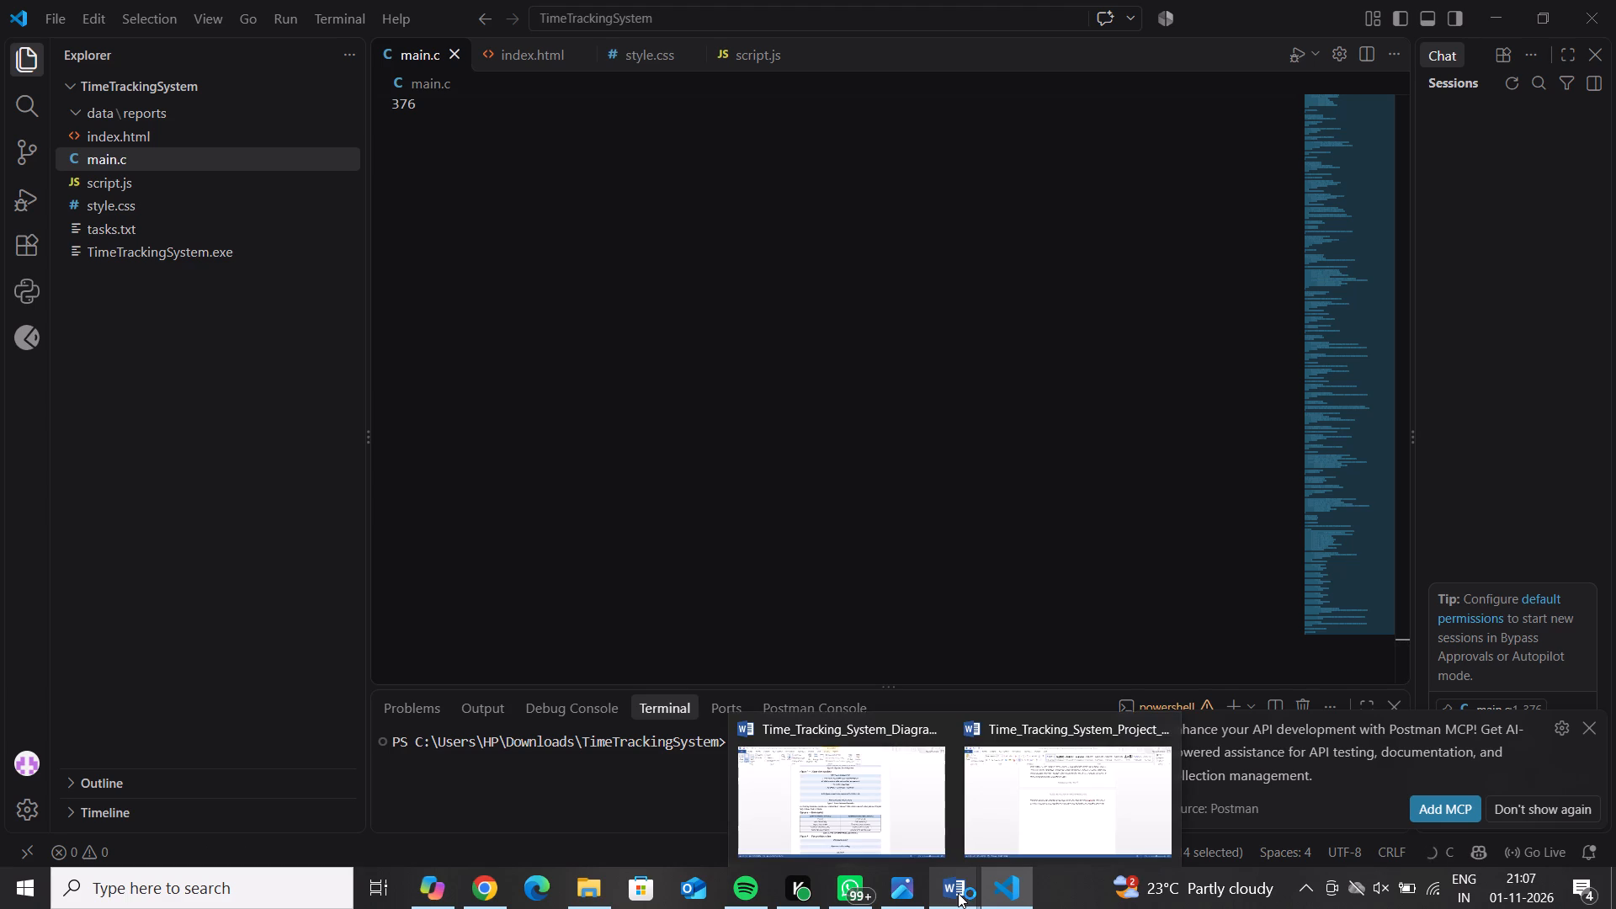
Switch to the project report in Word and paste the copied code below the source-code paragraph on page 38.
click(1018, 826)
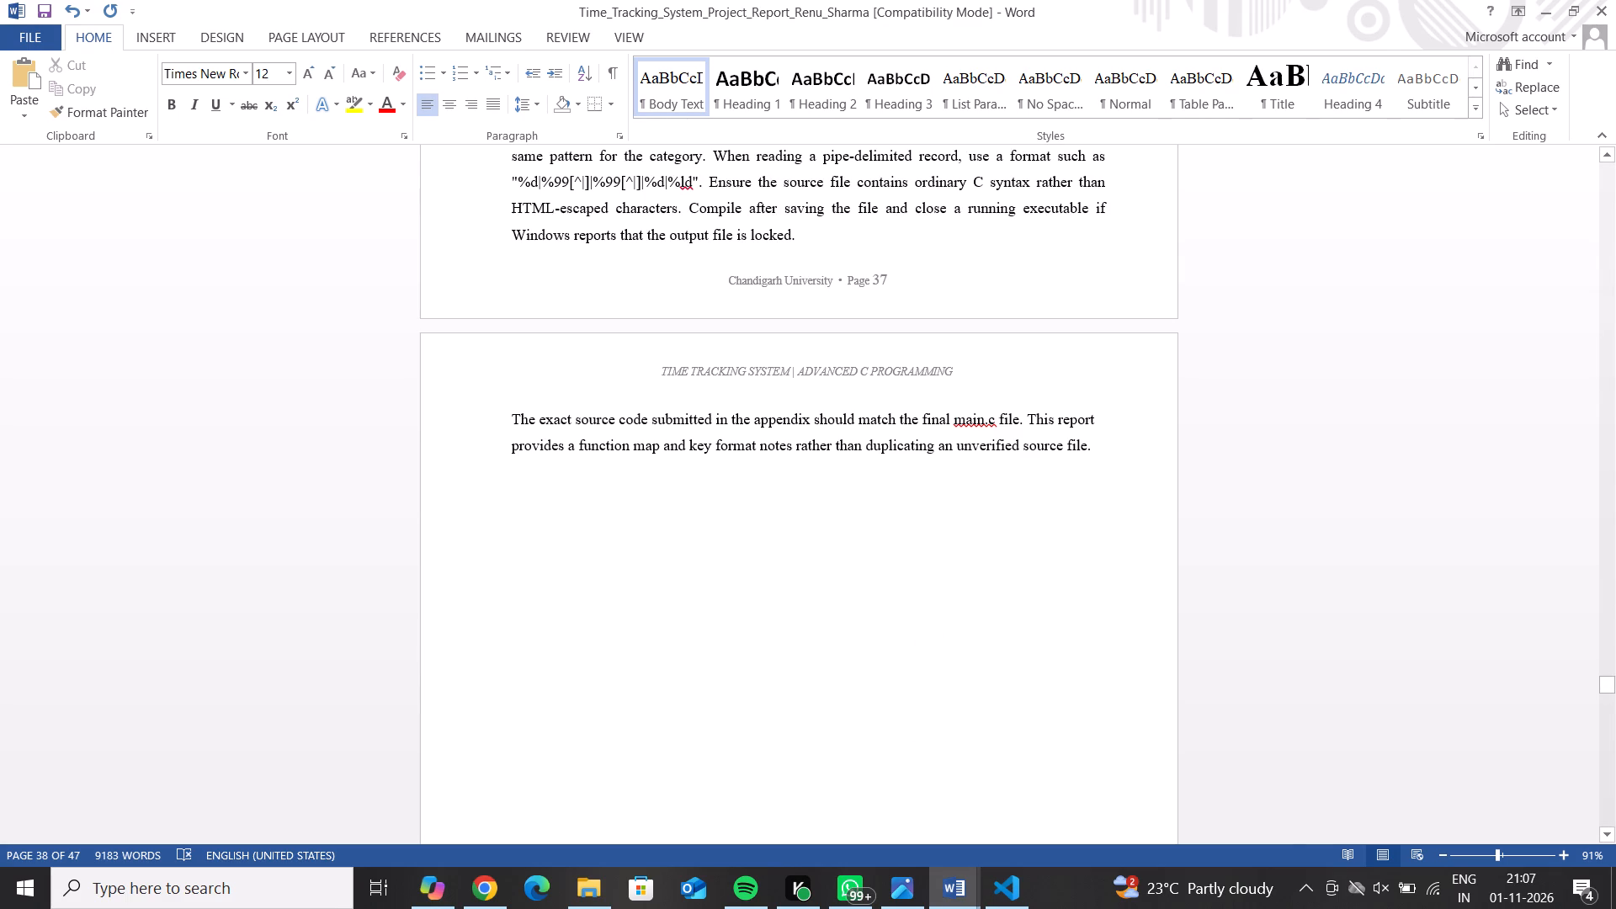
key(ctrl+v)
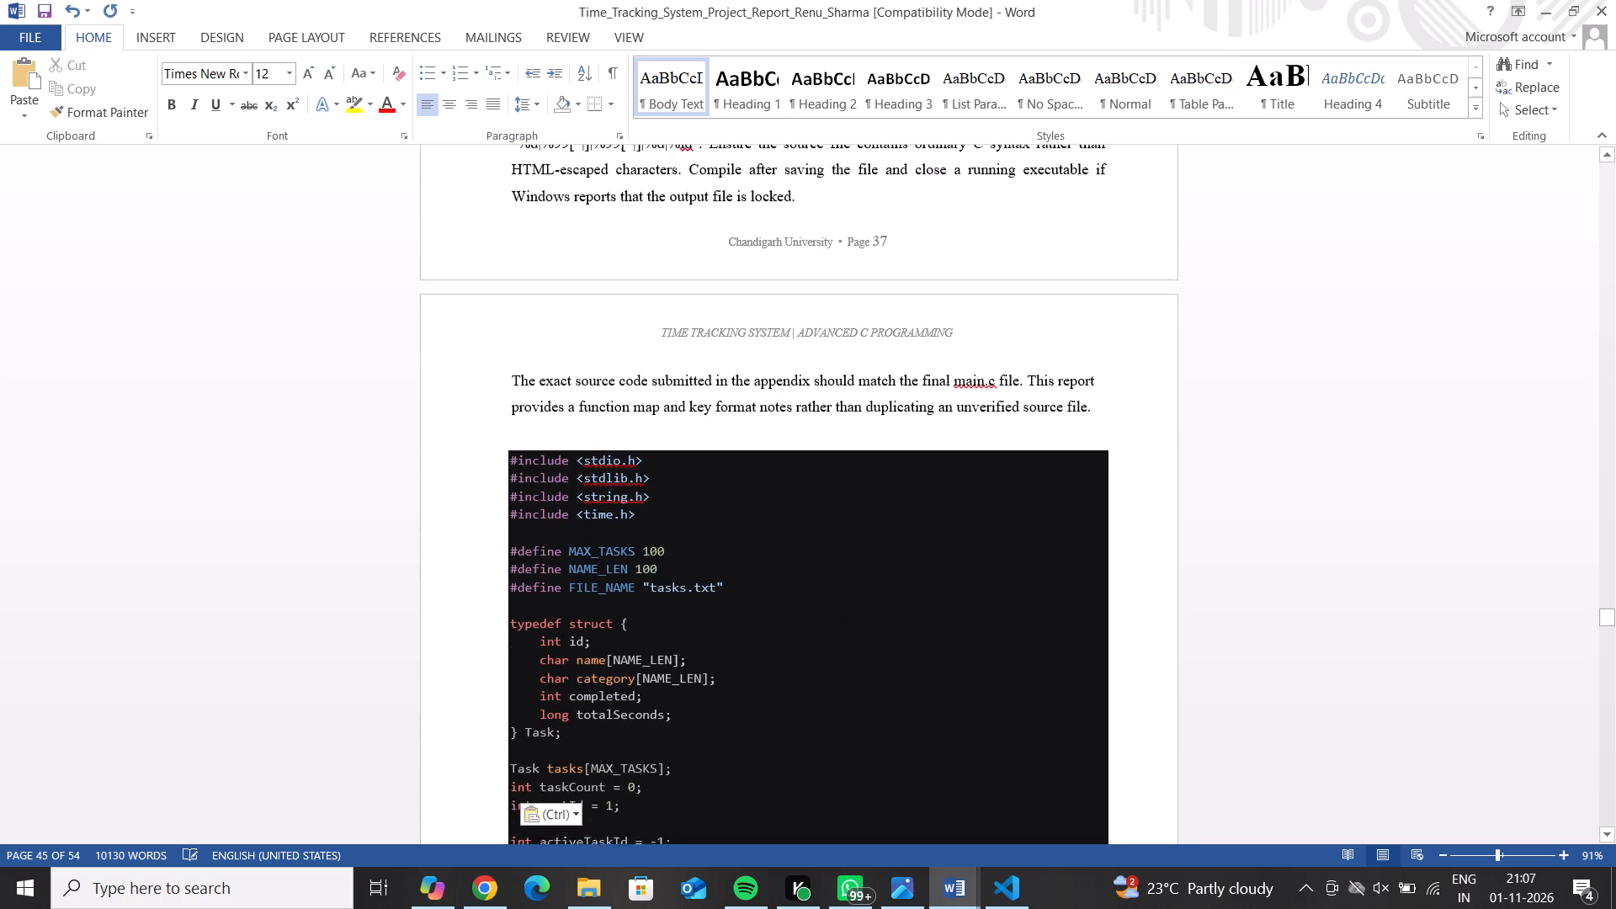
Add the caption line "Main.c code" between the source-code paragraph and the pasted code on page 38.
click(1096, 416)
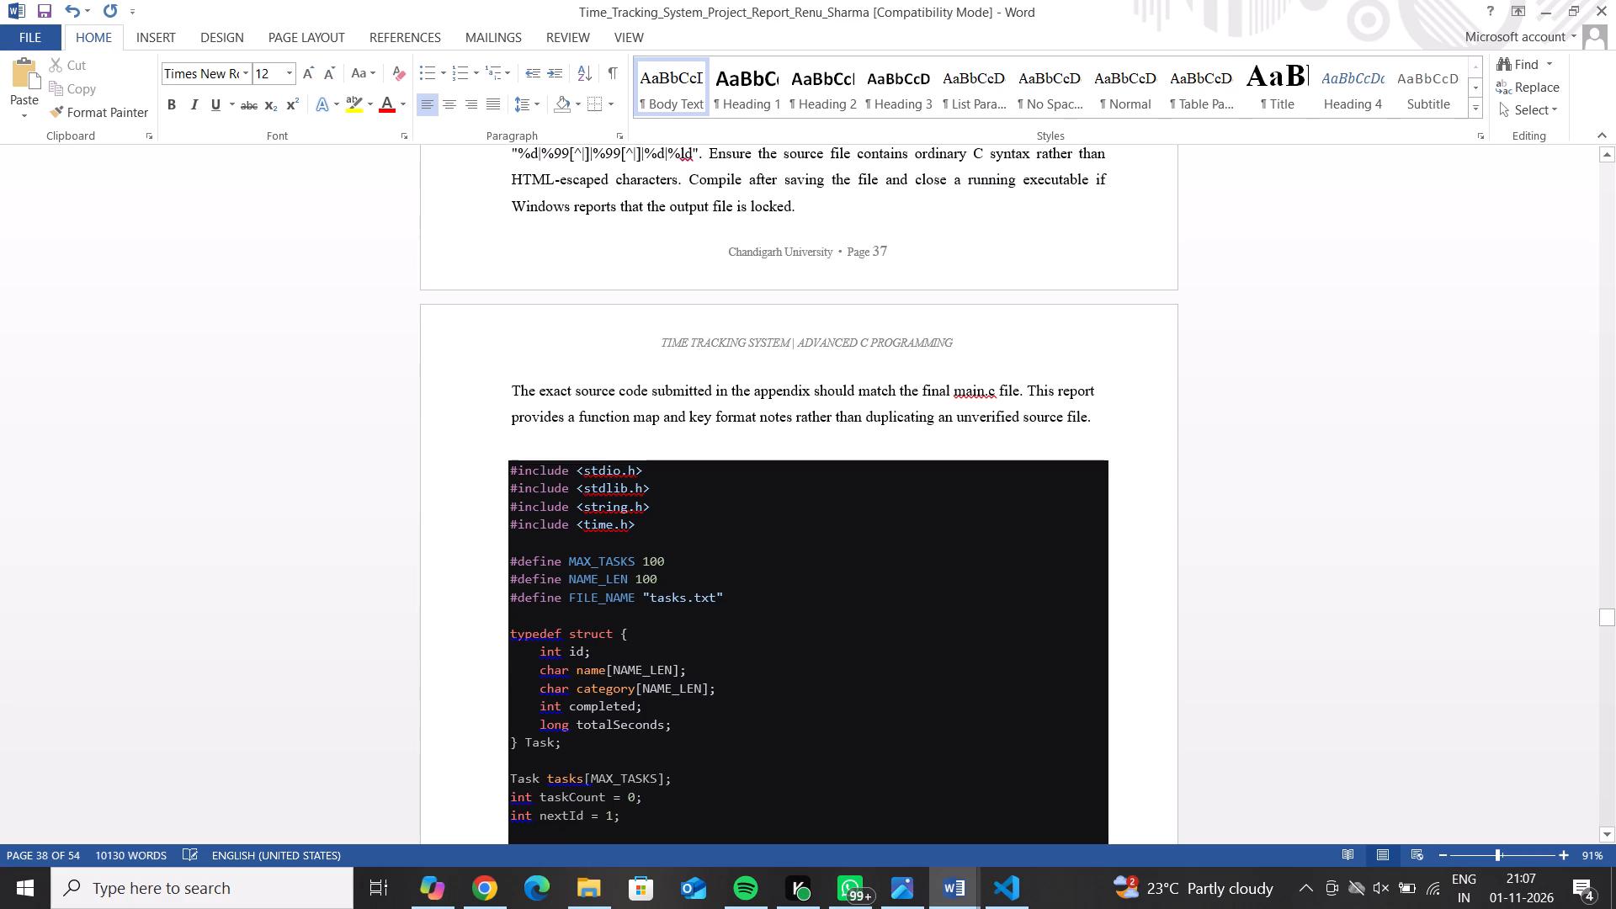
key(Return)
text(mia)
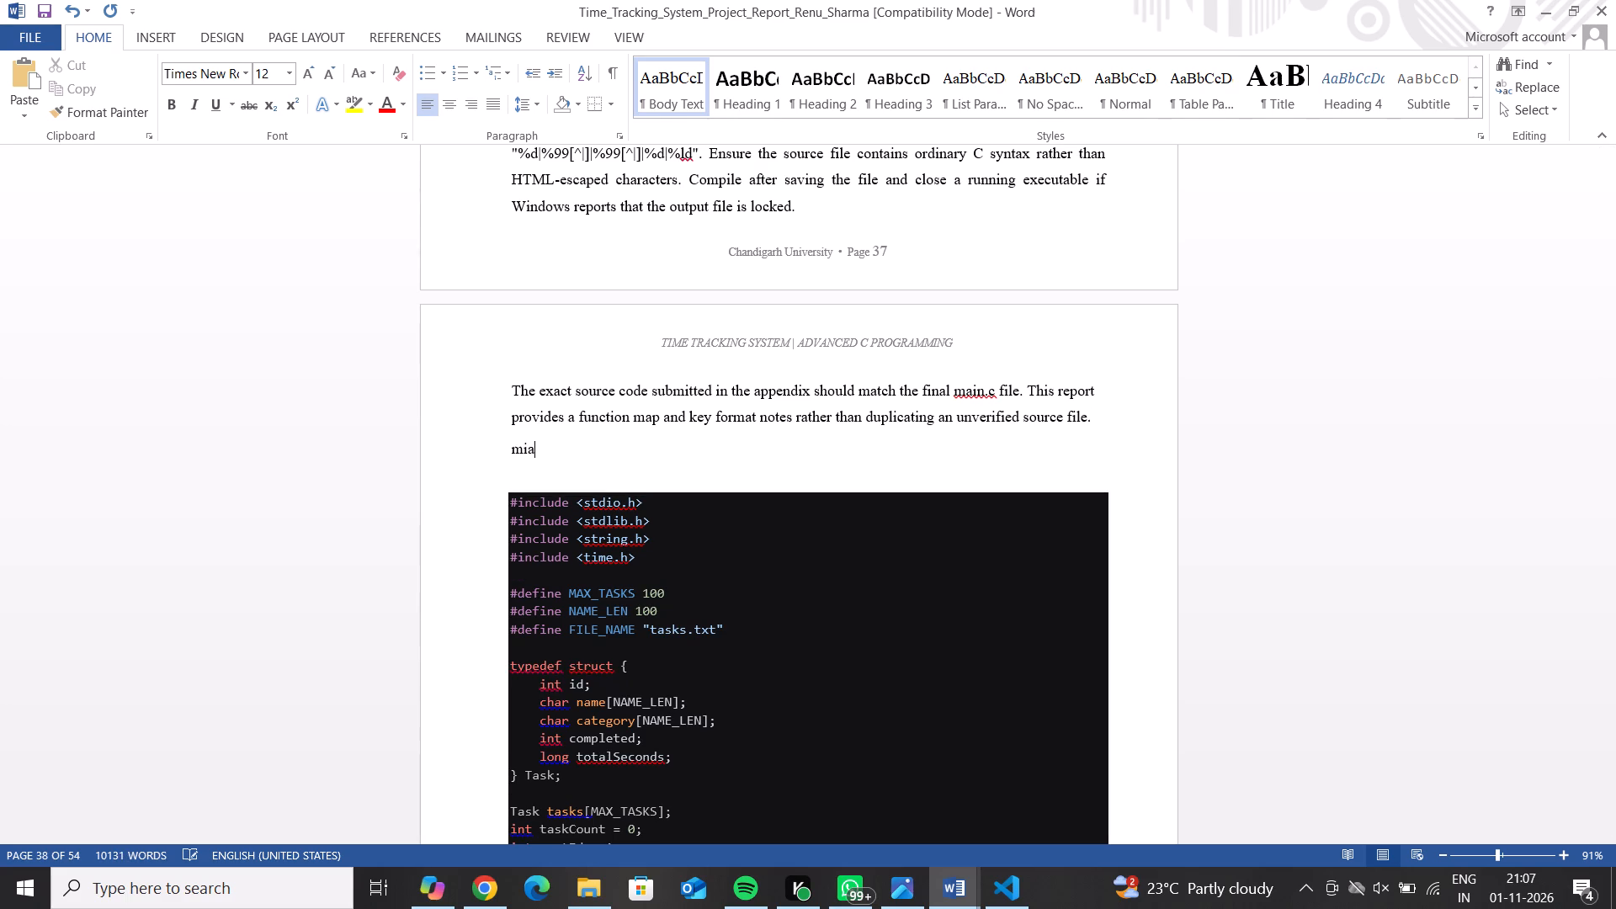
key(BackSpace)
key(BackSpace)
text(ain.c)
key(space)
text(code)
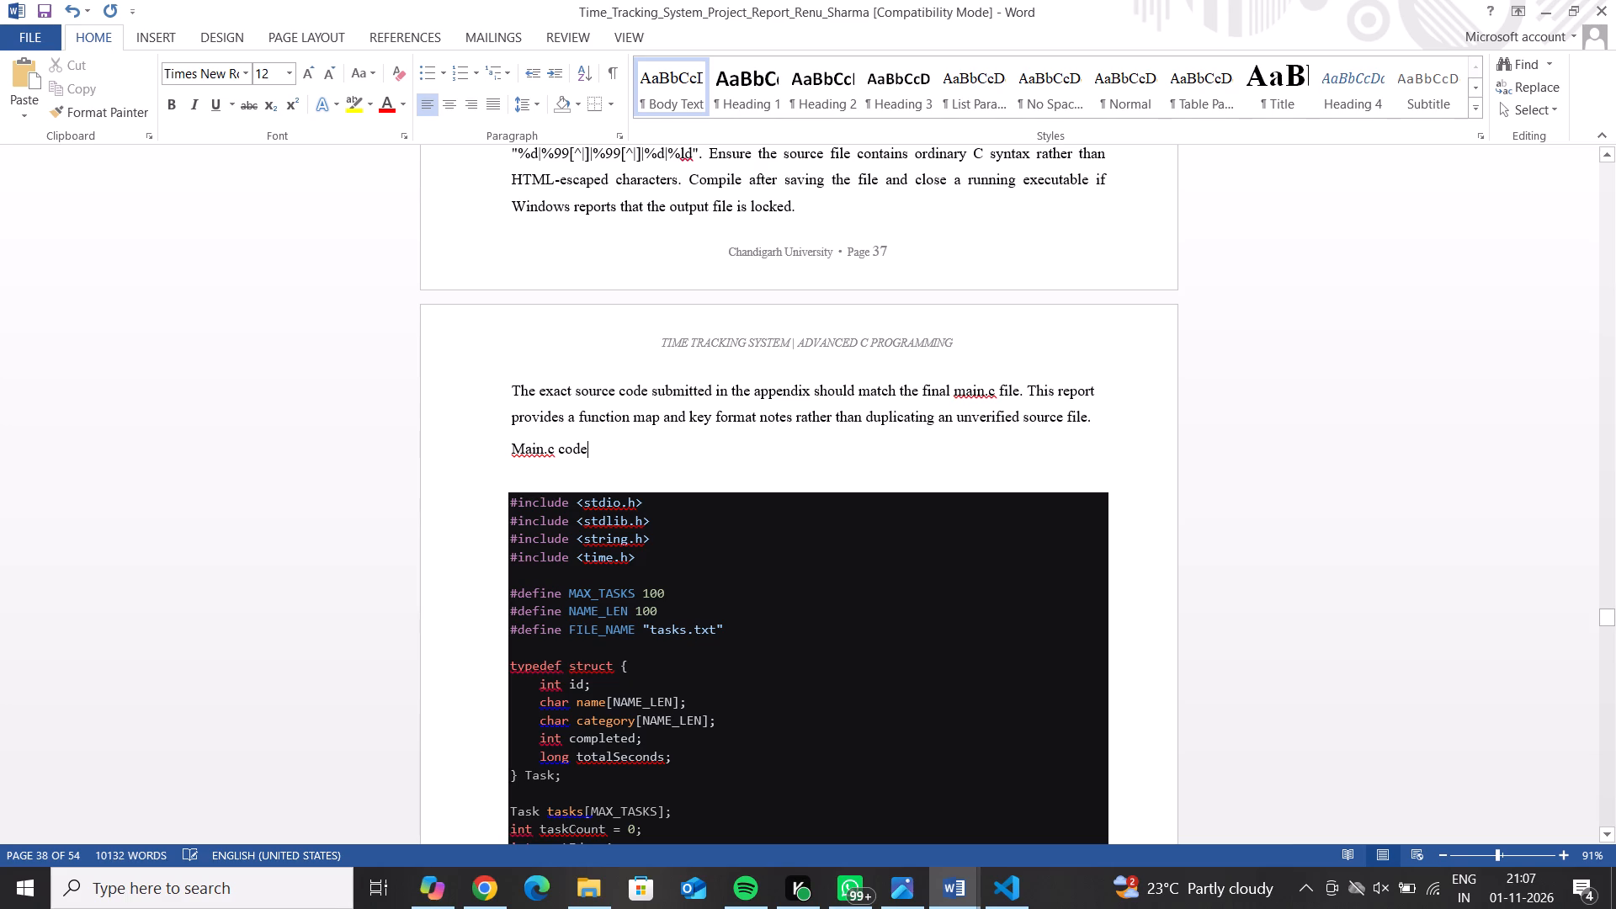
Underline the "Main.c code" caption above the pasted code.
drag(596, 449, 581, 449)
drag(581, 449, 497, 452)
click(548, 416)
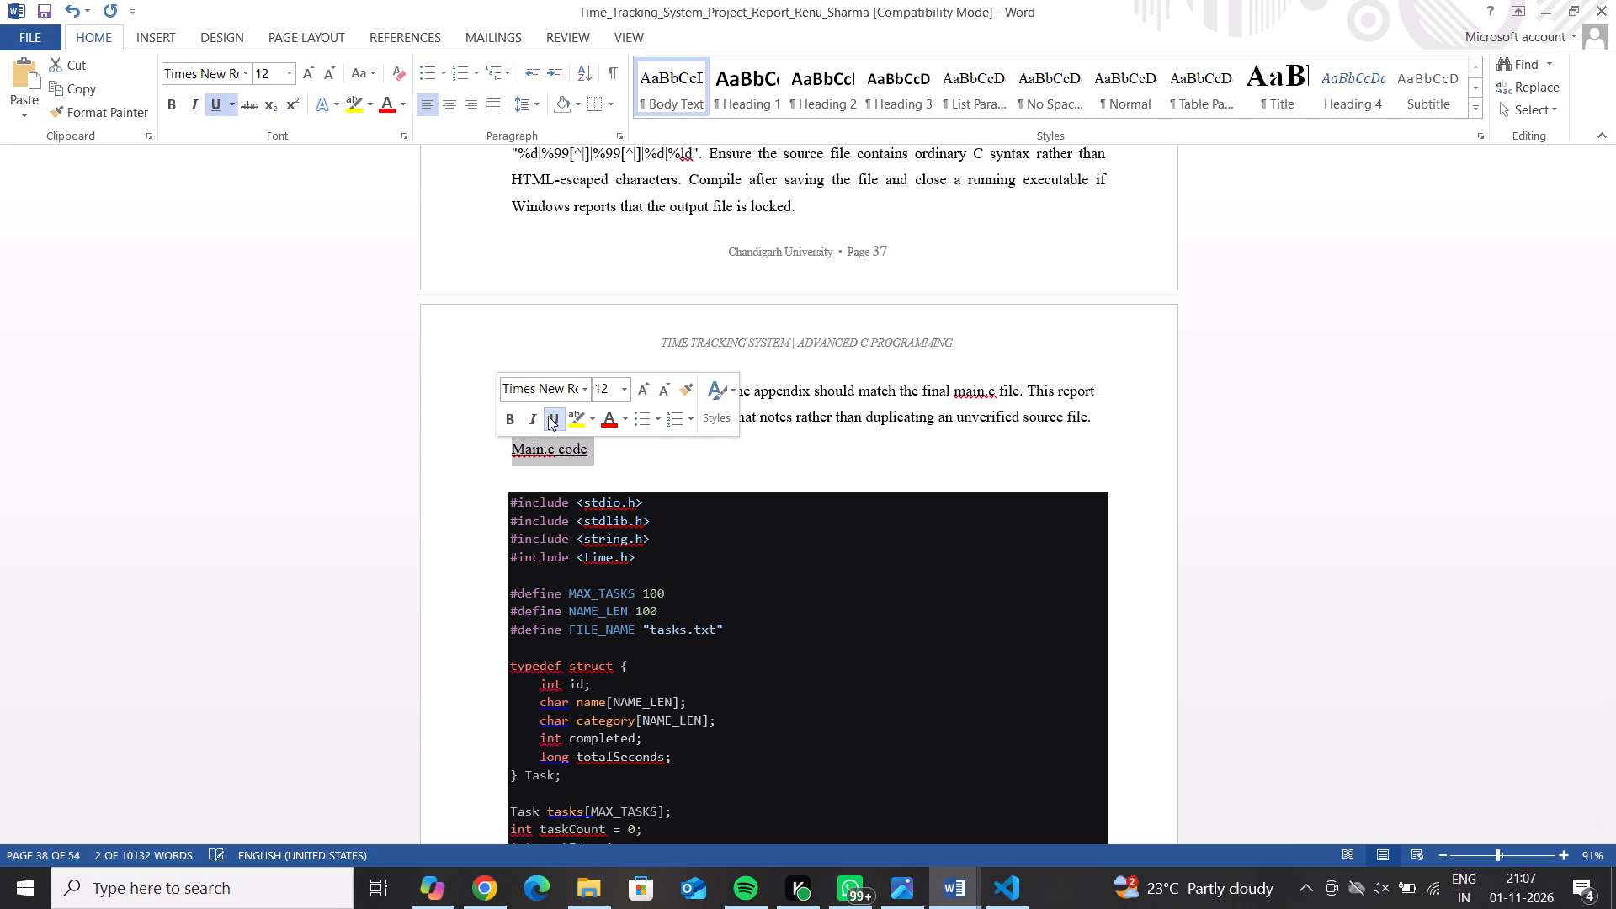
click(706, 460)
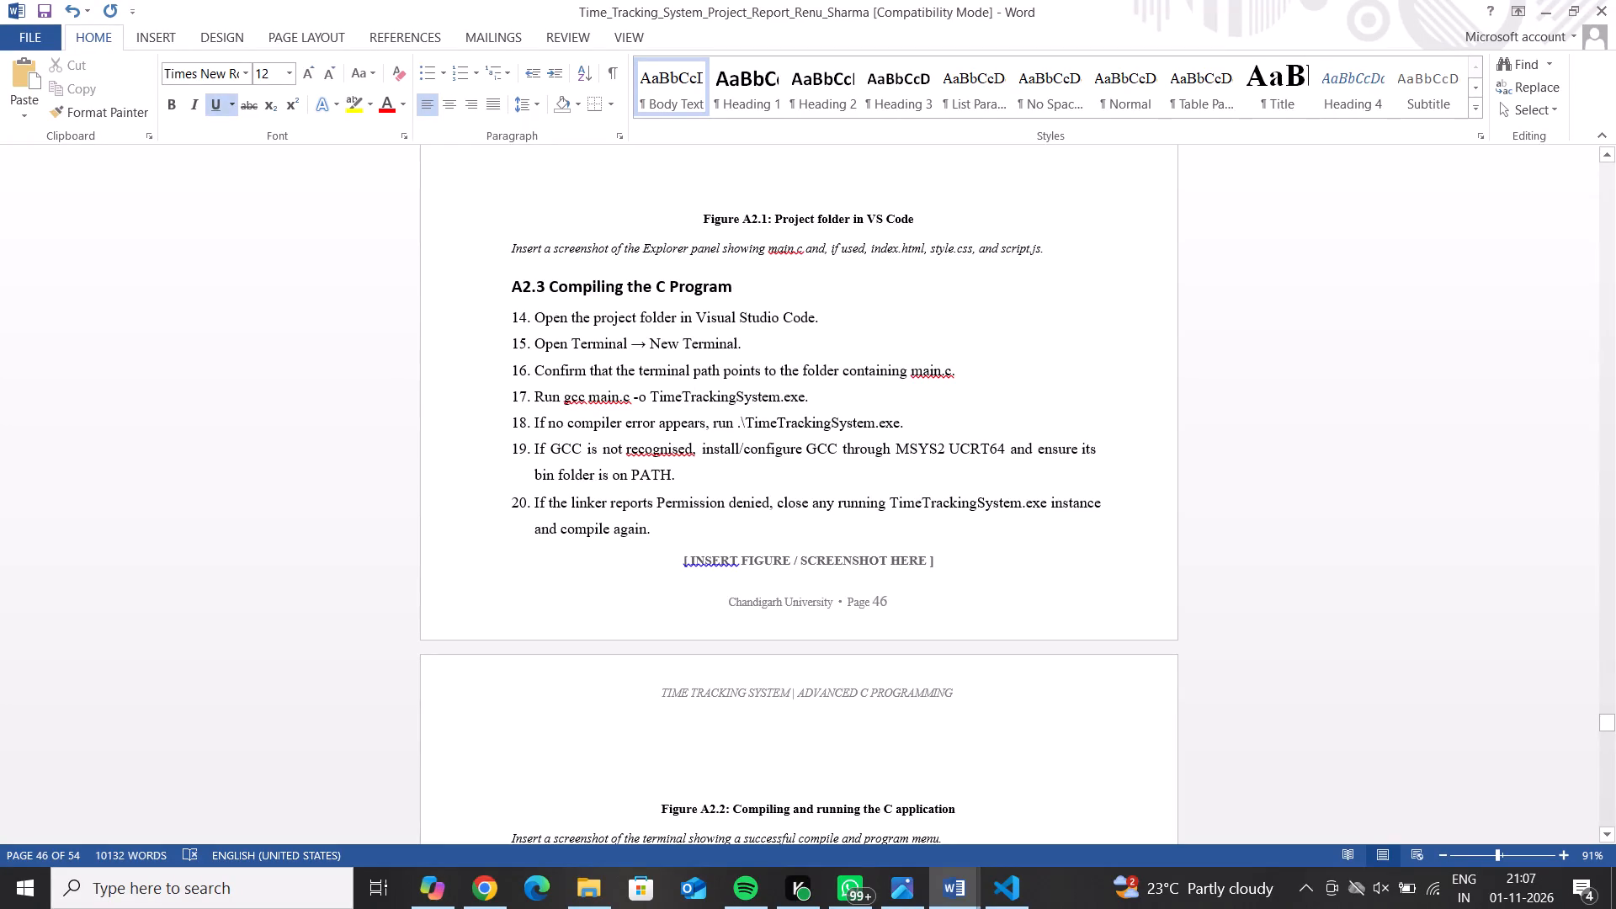
Switch to Visual Studio Code, deselect the code, capture a rectangular snip of the Explorer and main.c code, and open it in Snip & Sketch.
click(1016, 893)
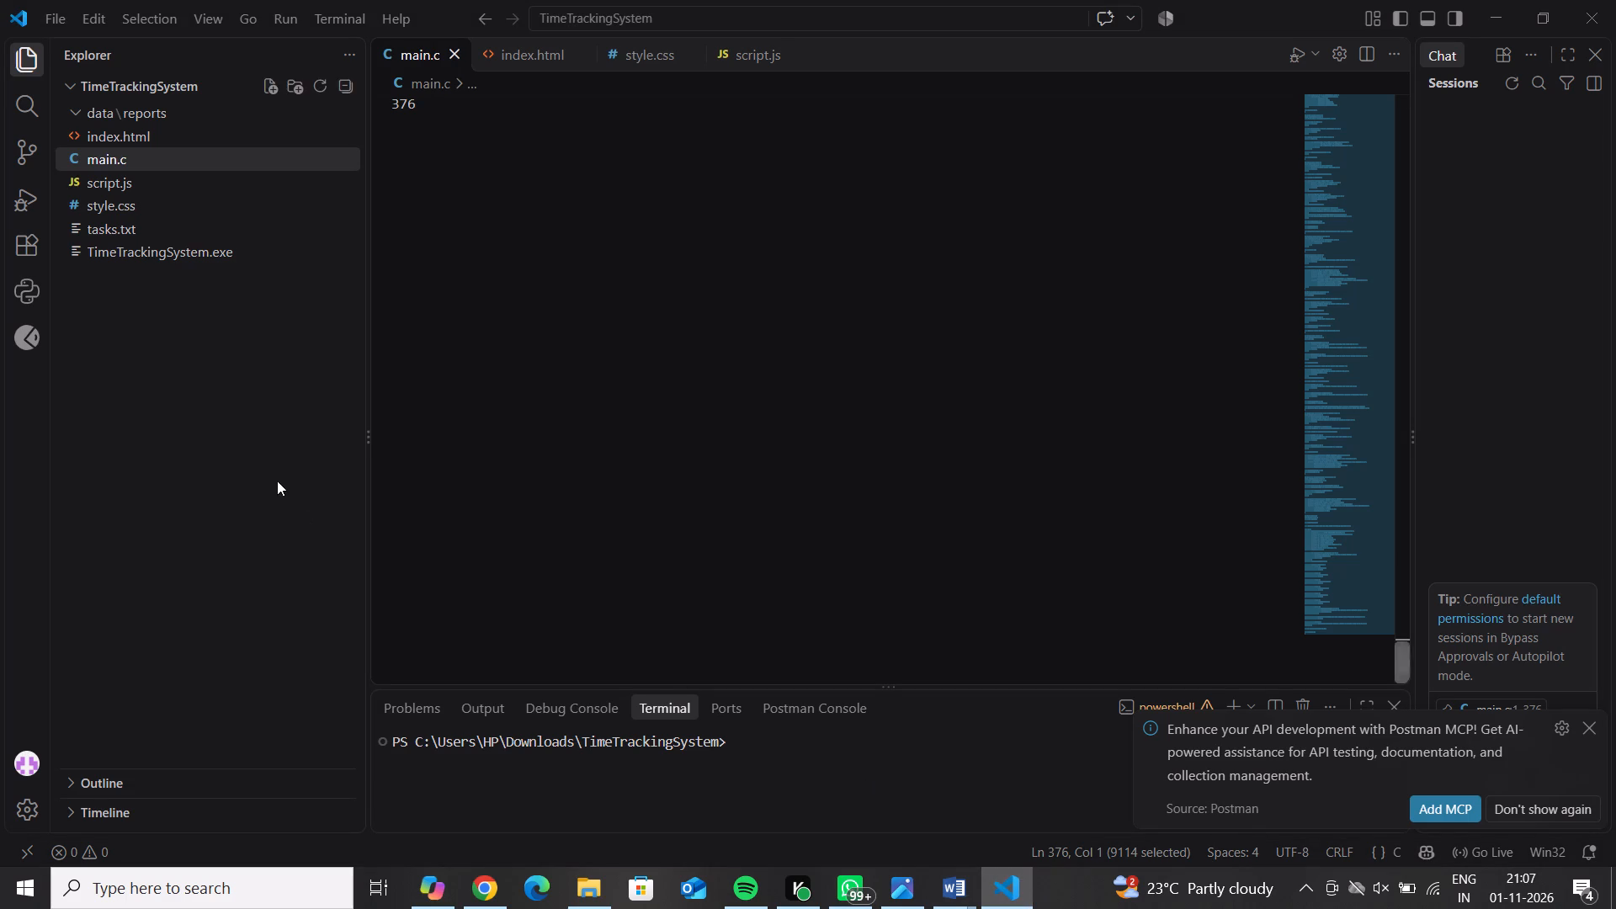
scroll(580, 369, up, 20)
scroll(580, 369, up, 2)
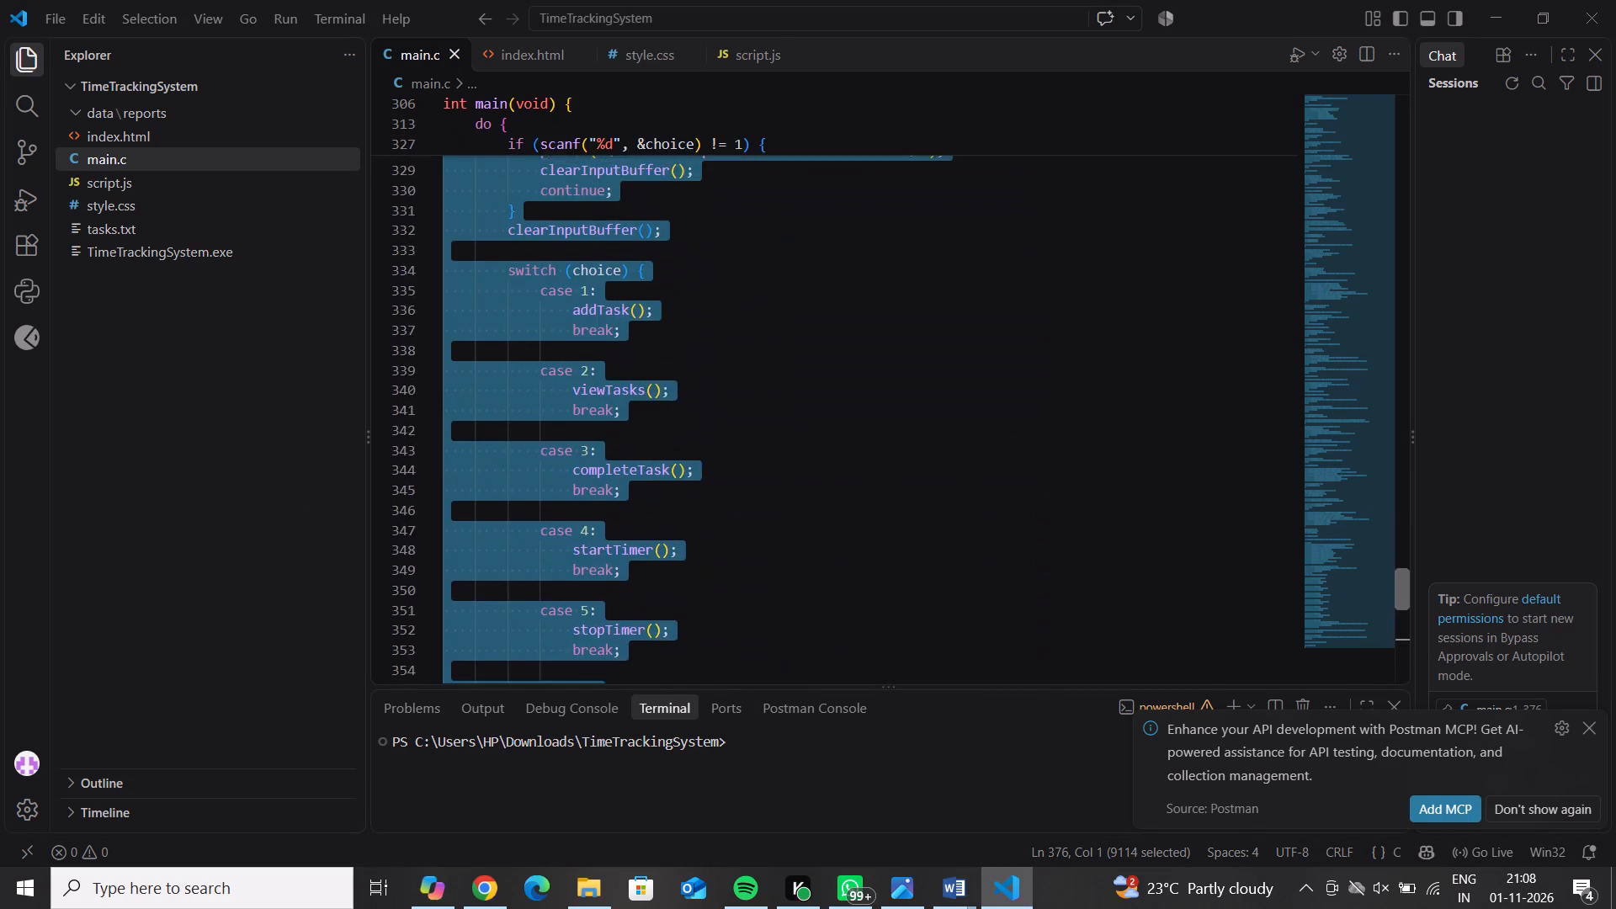
scroll(580, 369, up, 12)
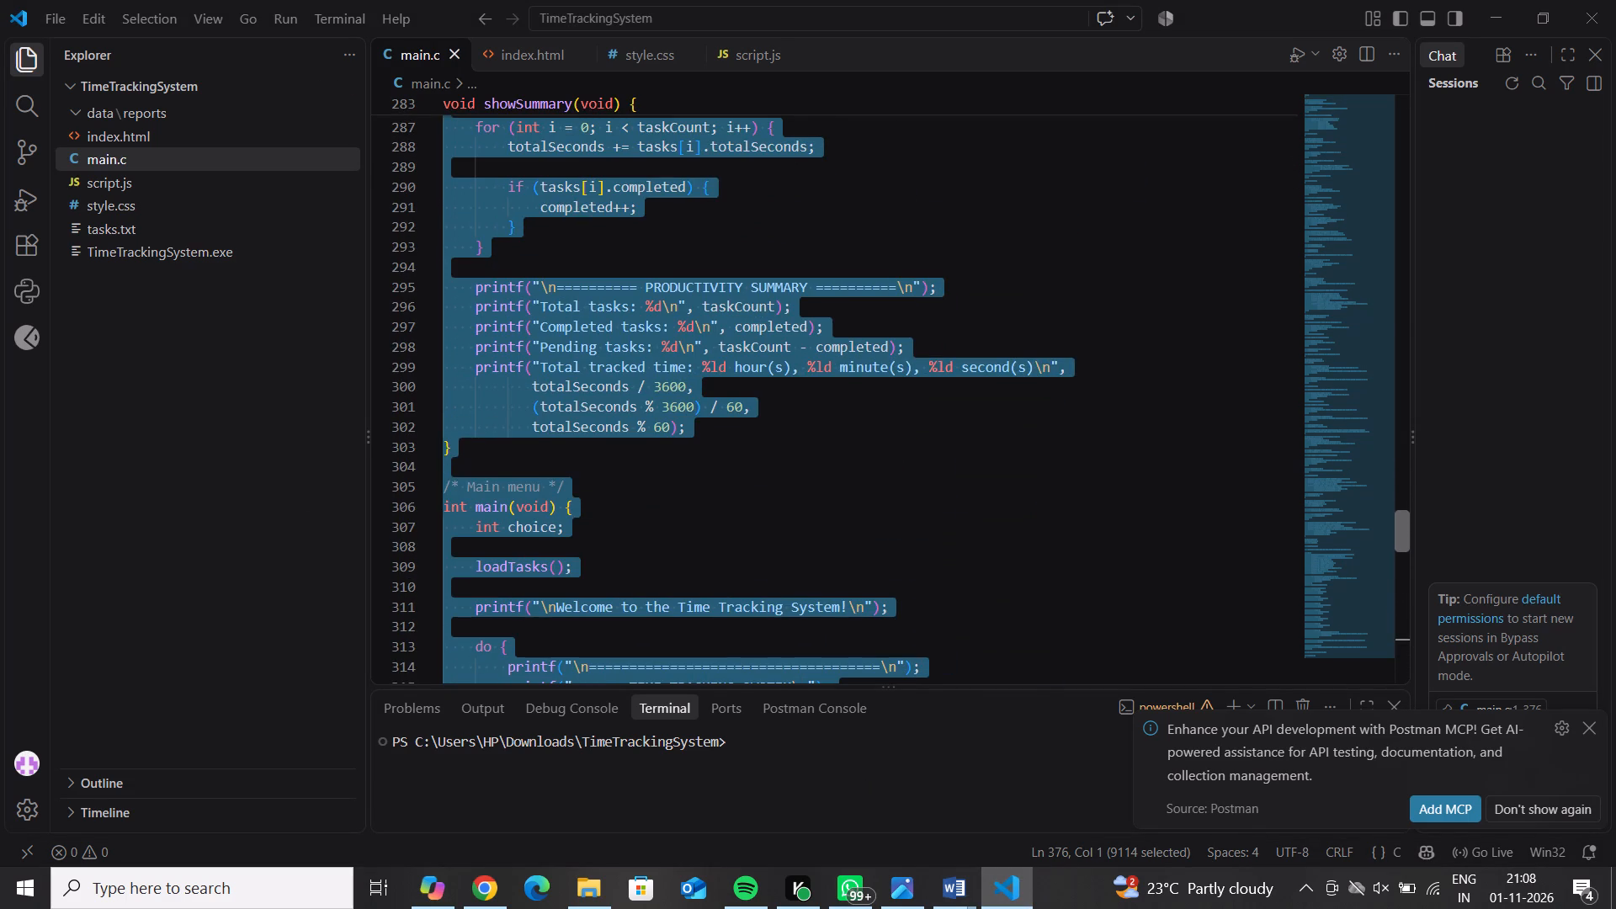
click(1024, 215)
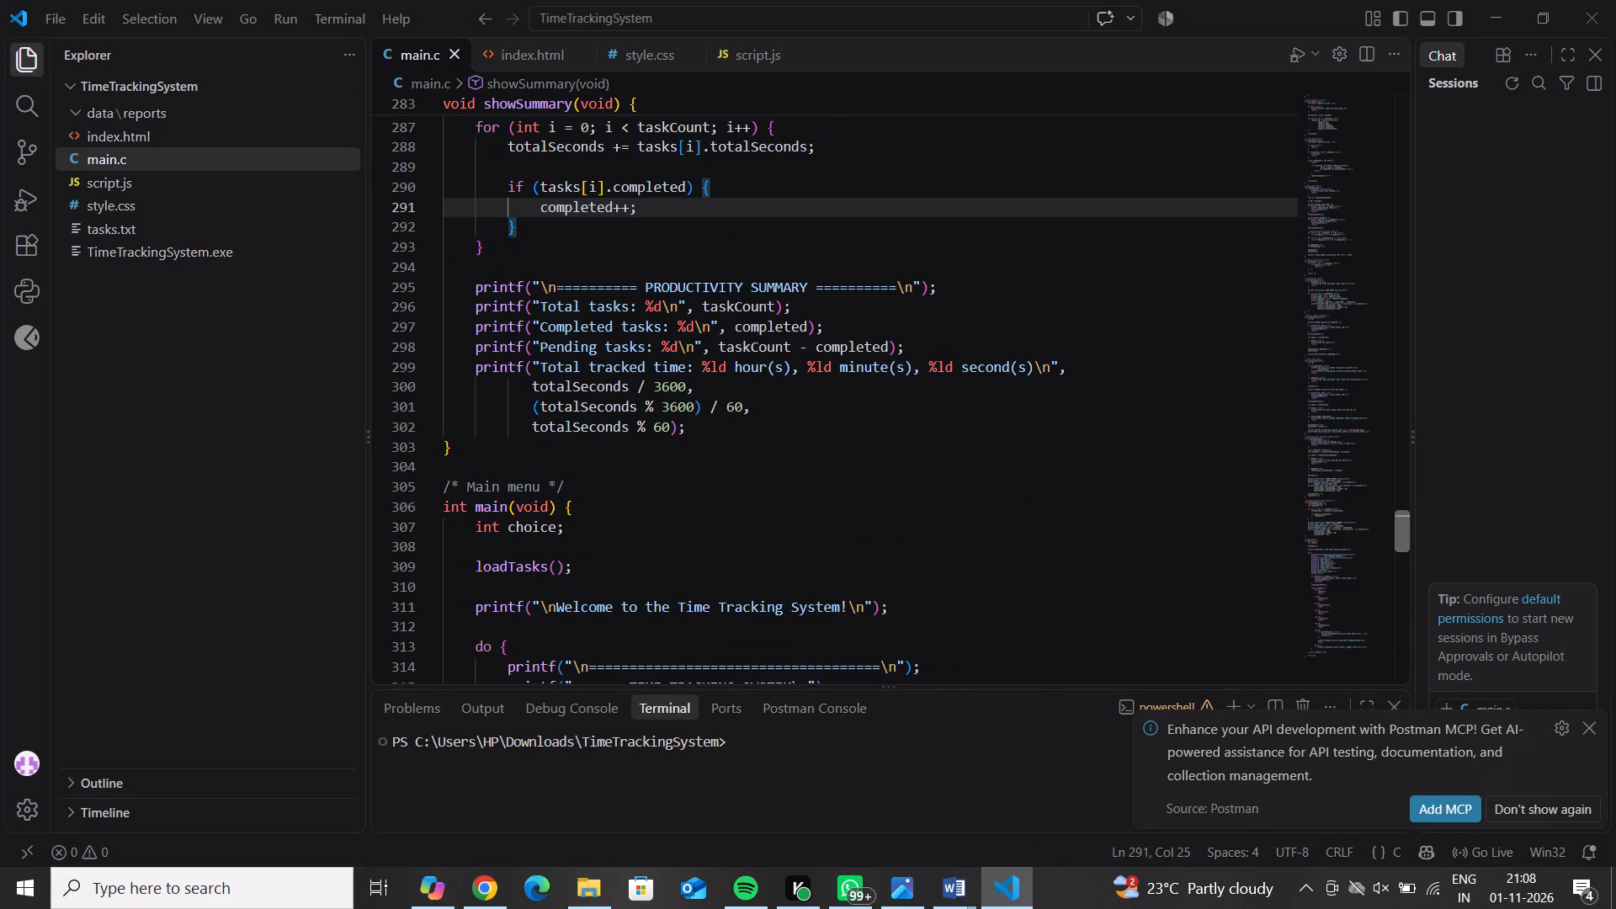
key(shift+super+s)
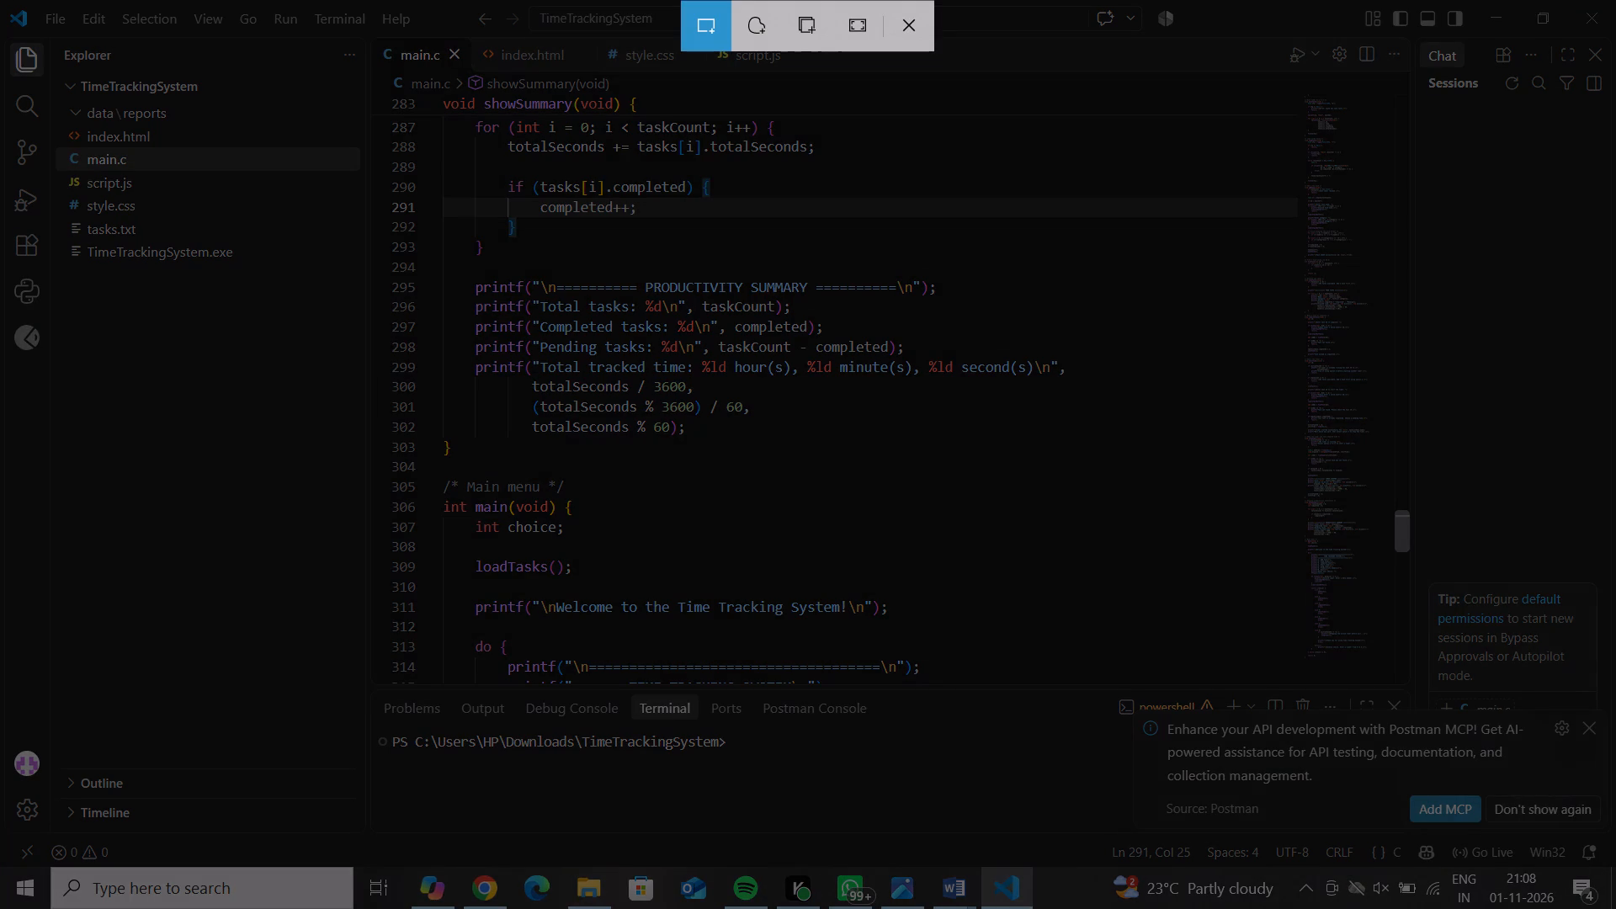
drag(11, 17, 989, 417)
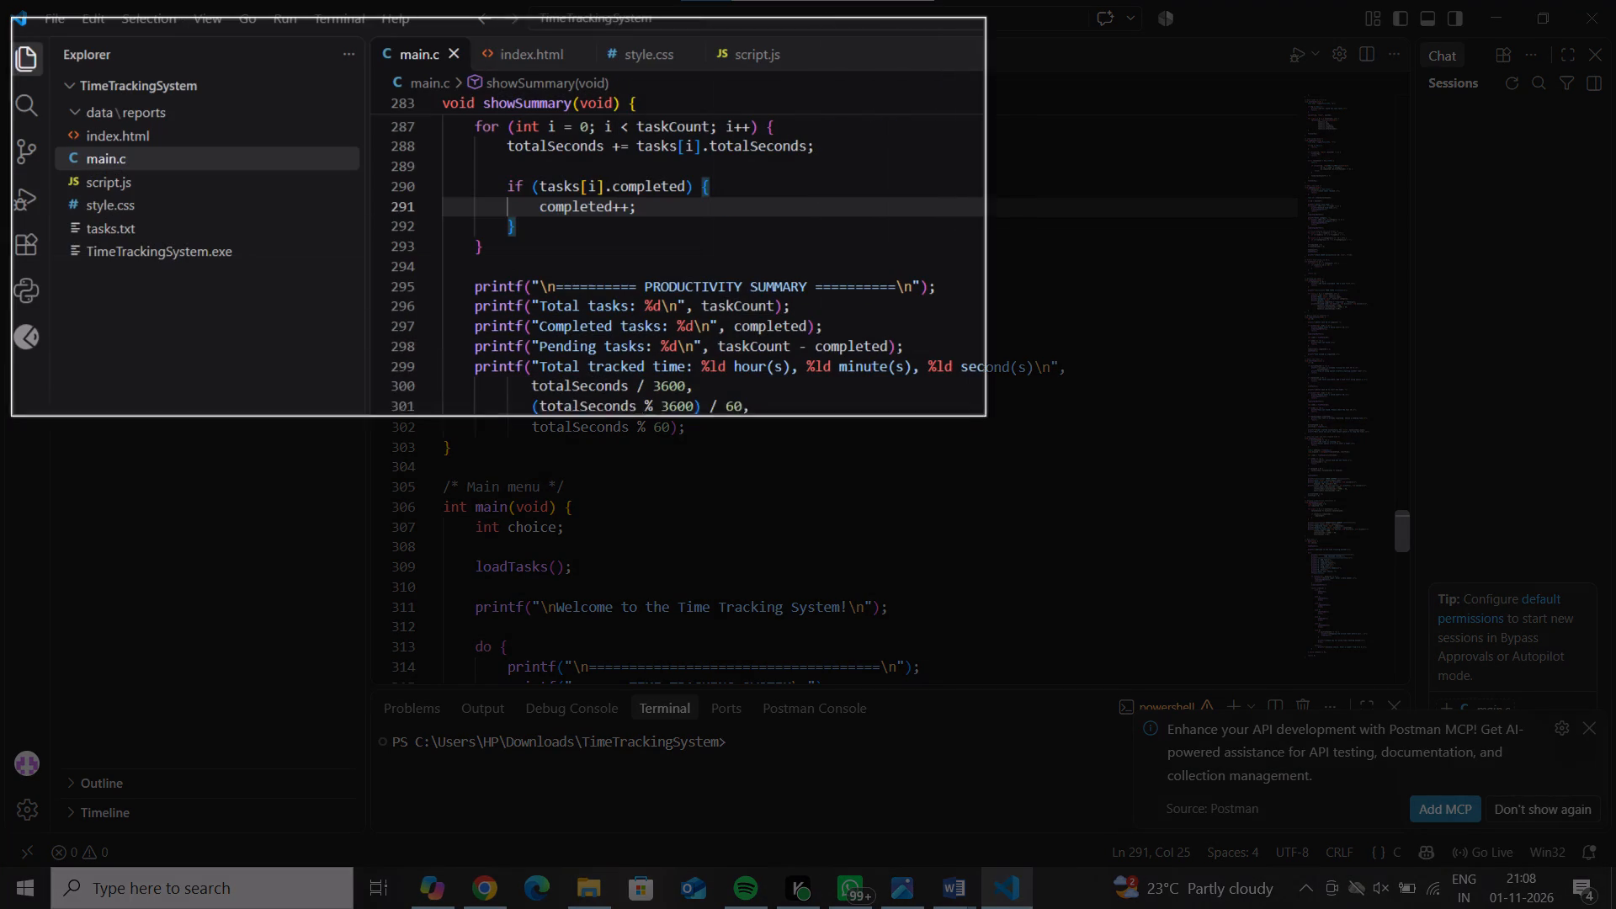
drag(989, 417, 1023, 476)
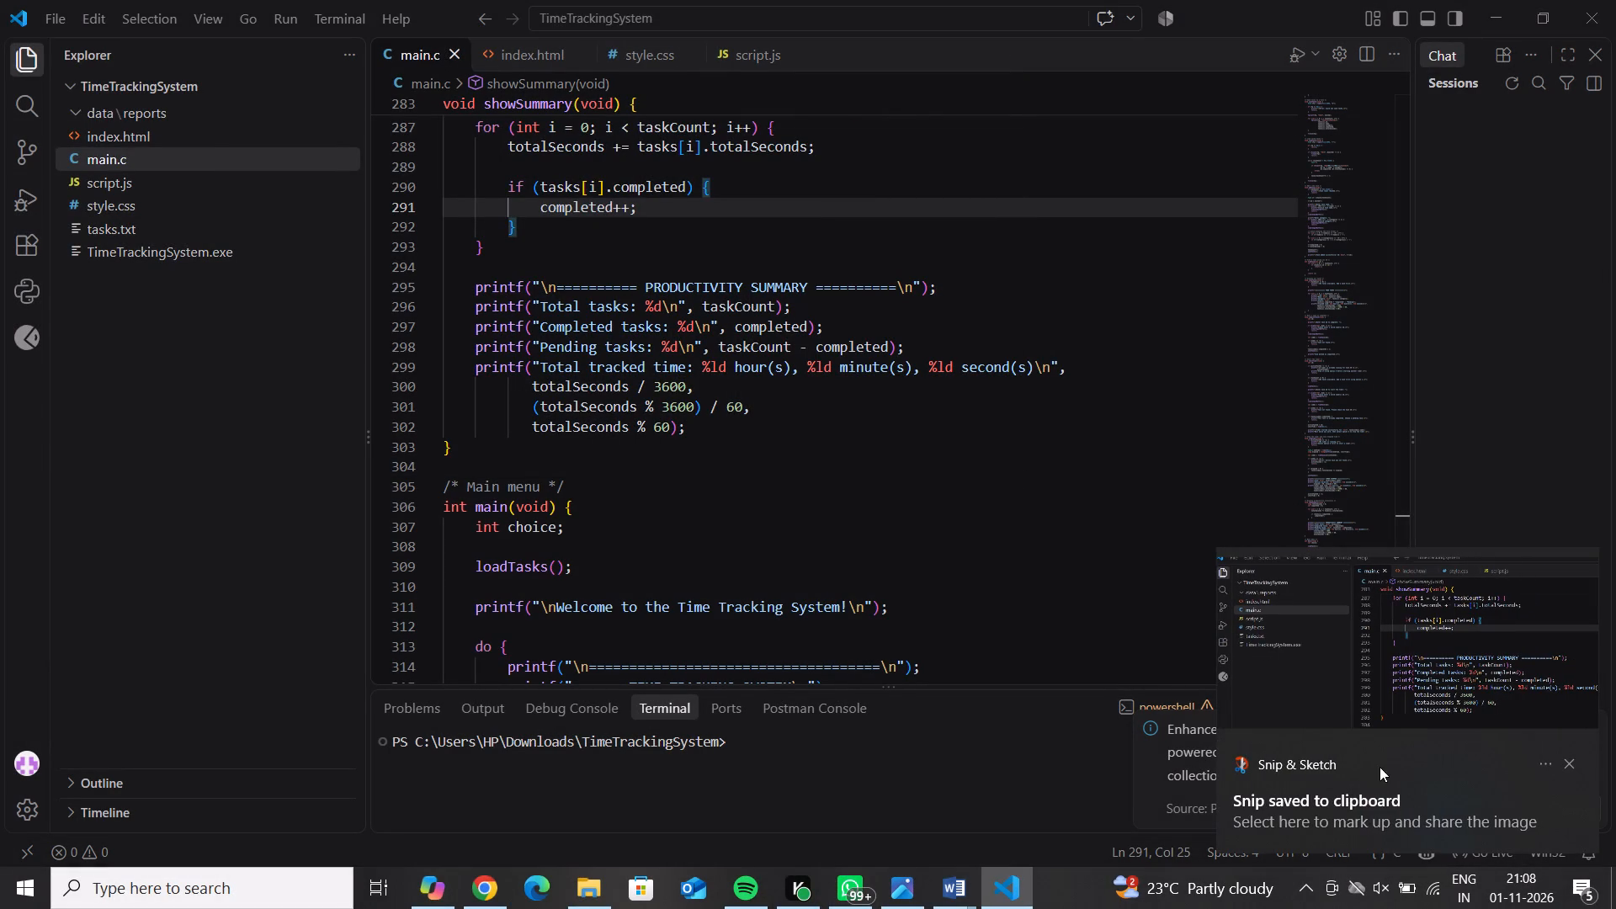
click(1334, 804)
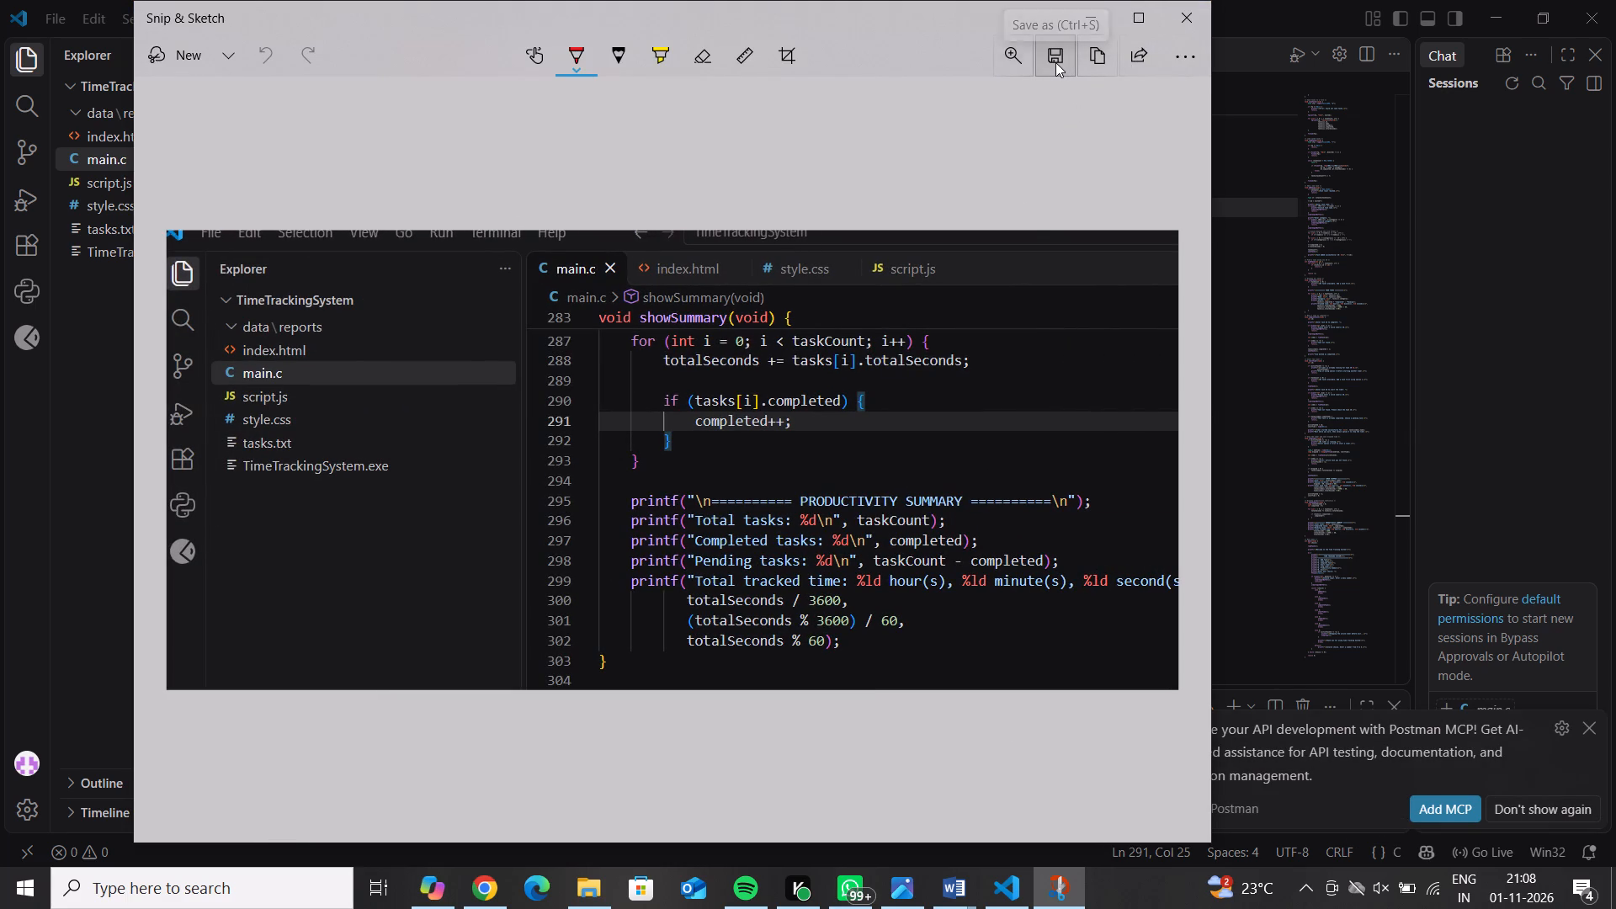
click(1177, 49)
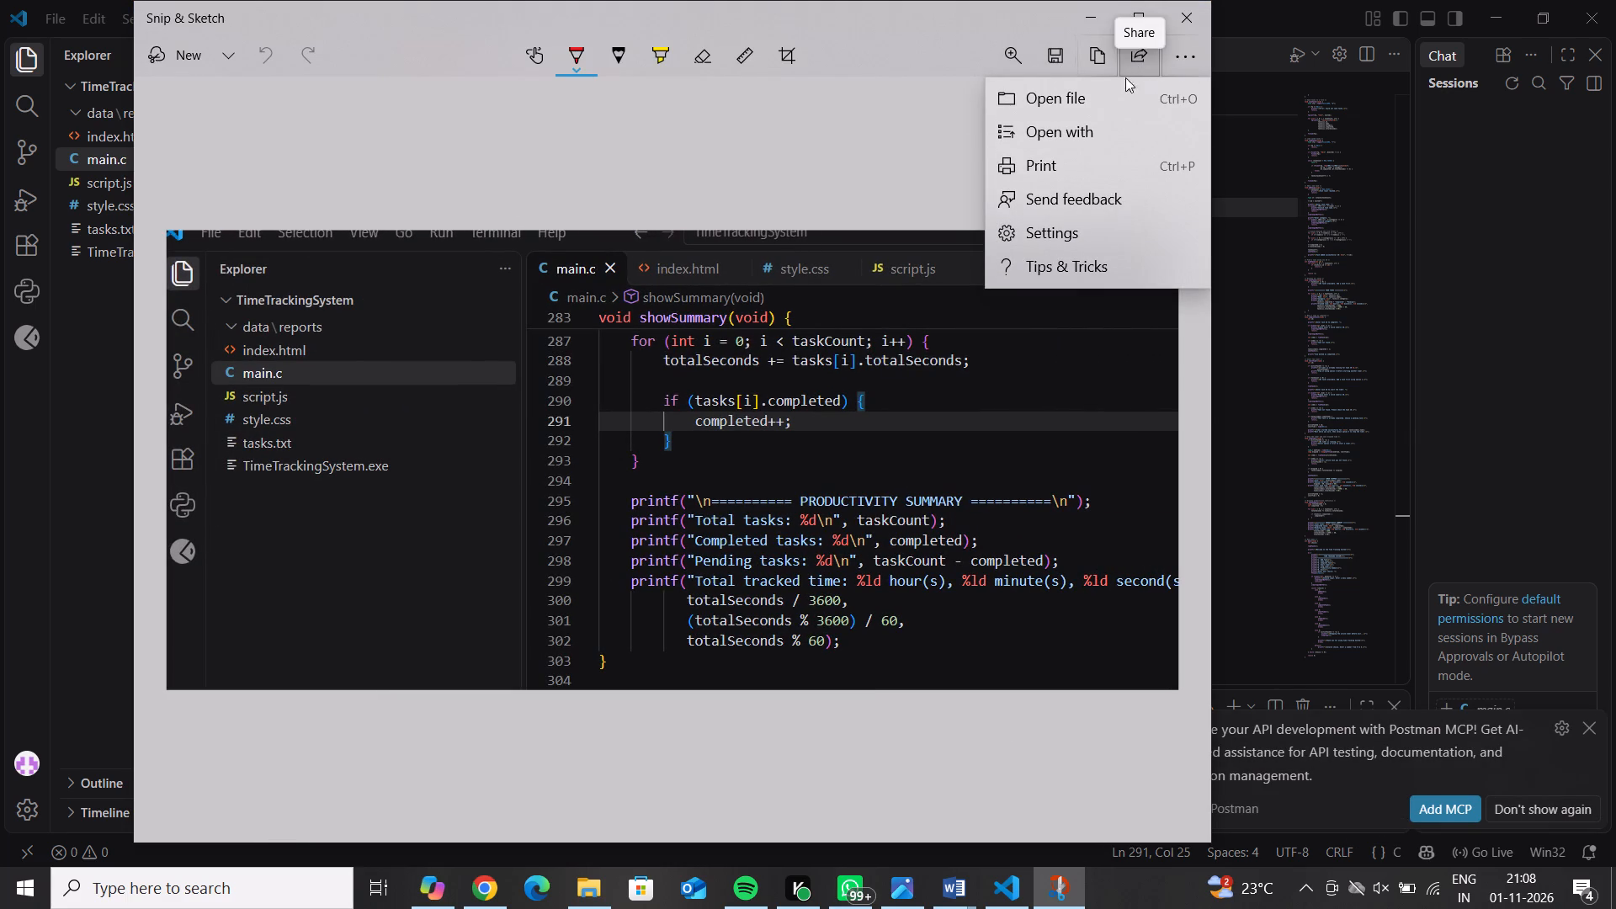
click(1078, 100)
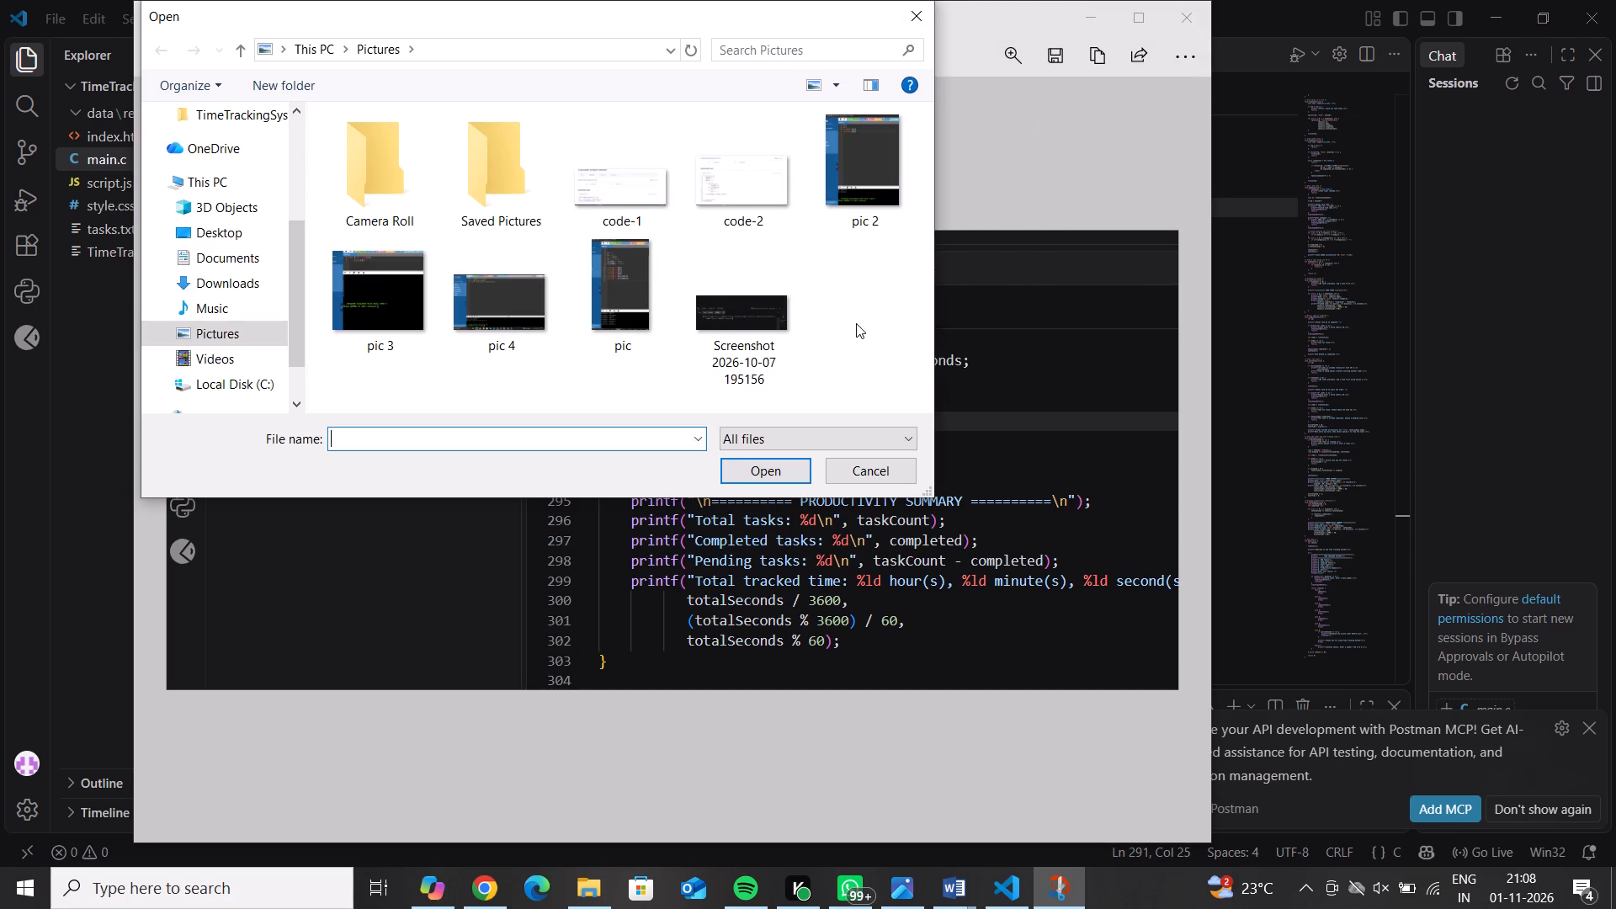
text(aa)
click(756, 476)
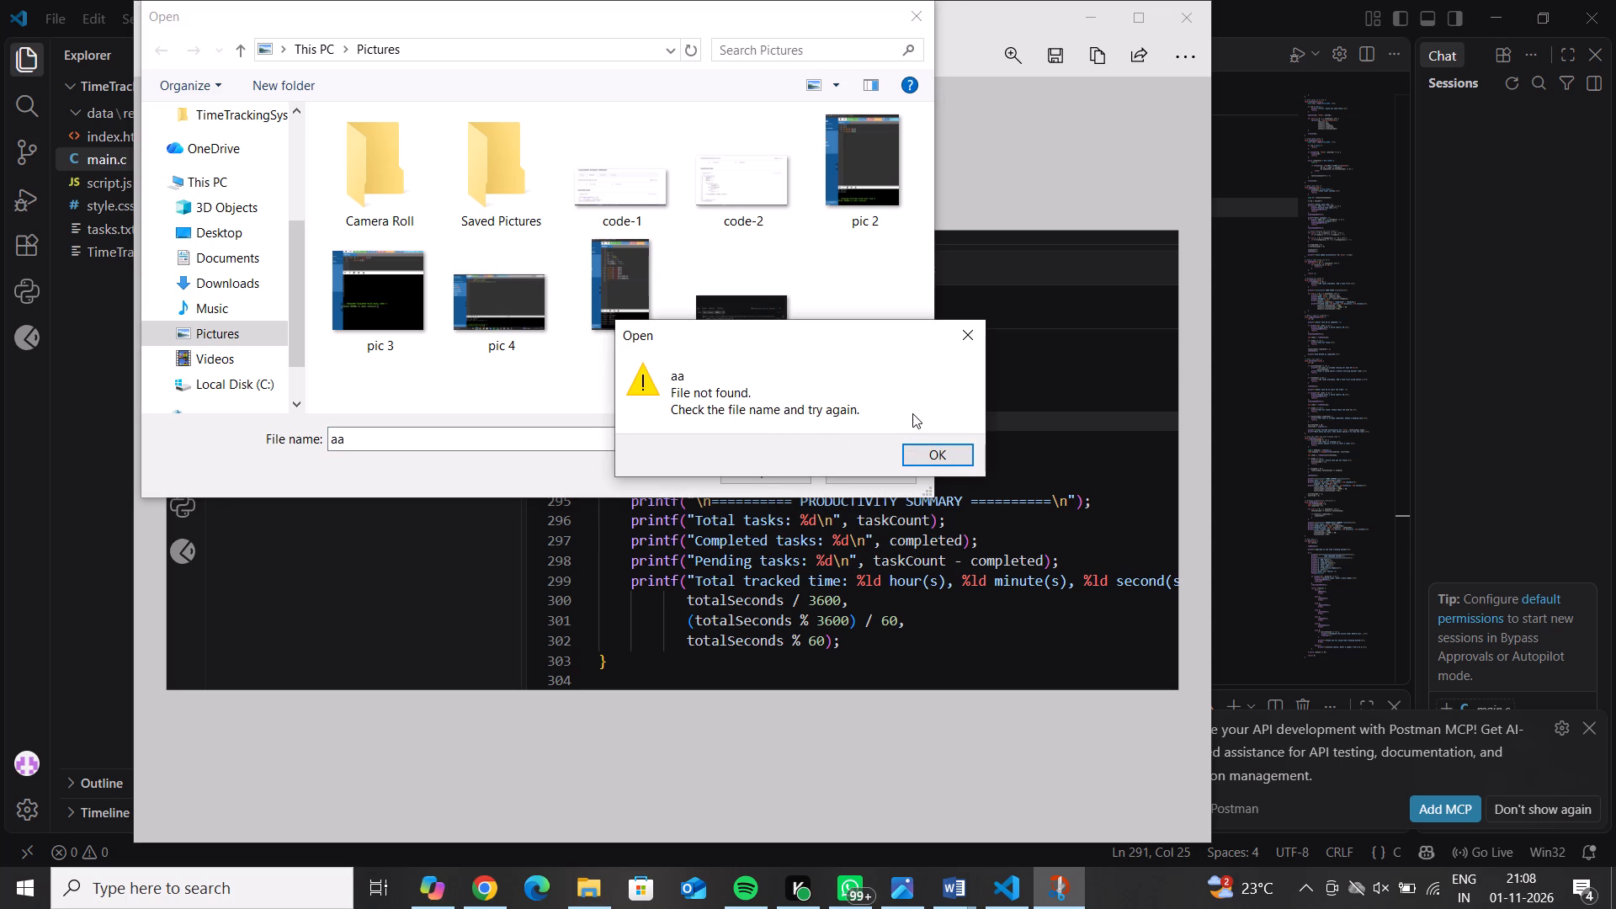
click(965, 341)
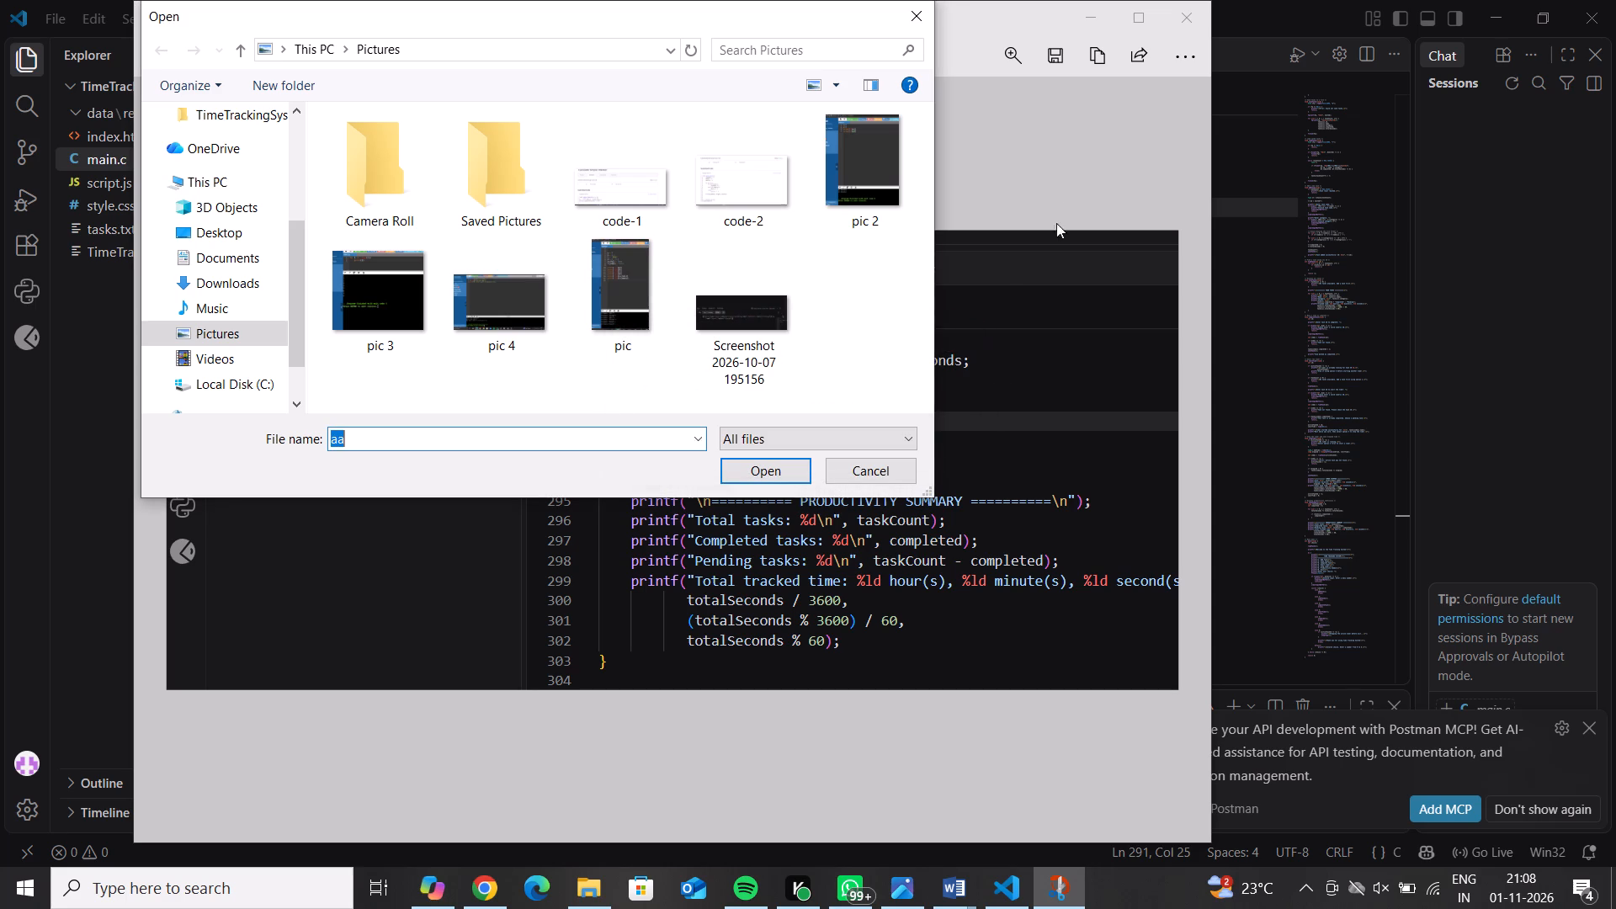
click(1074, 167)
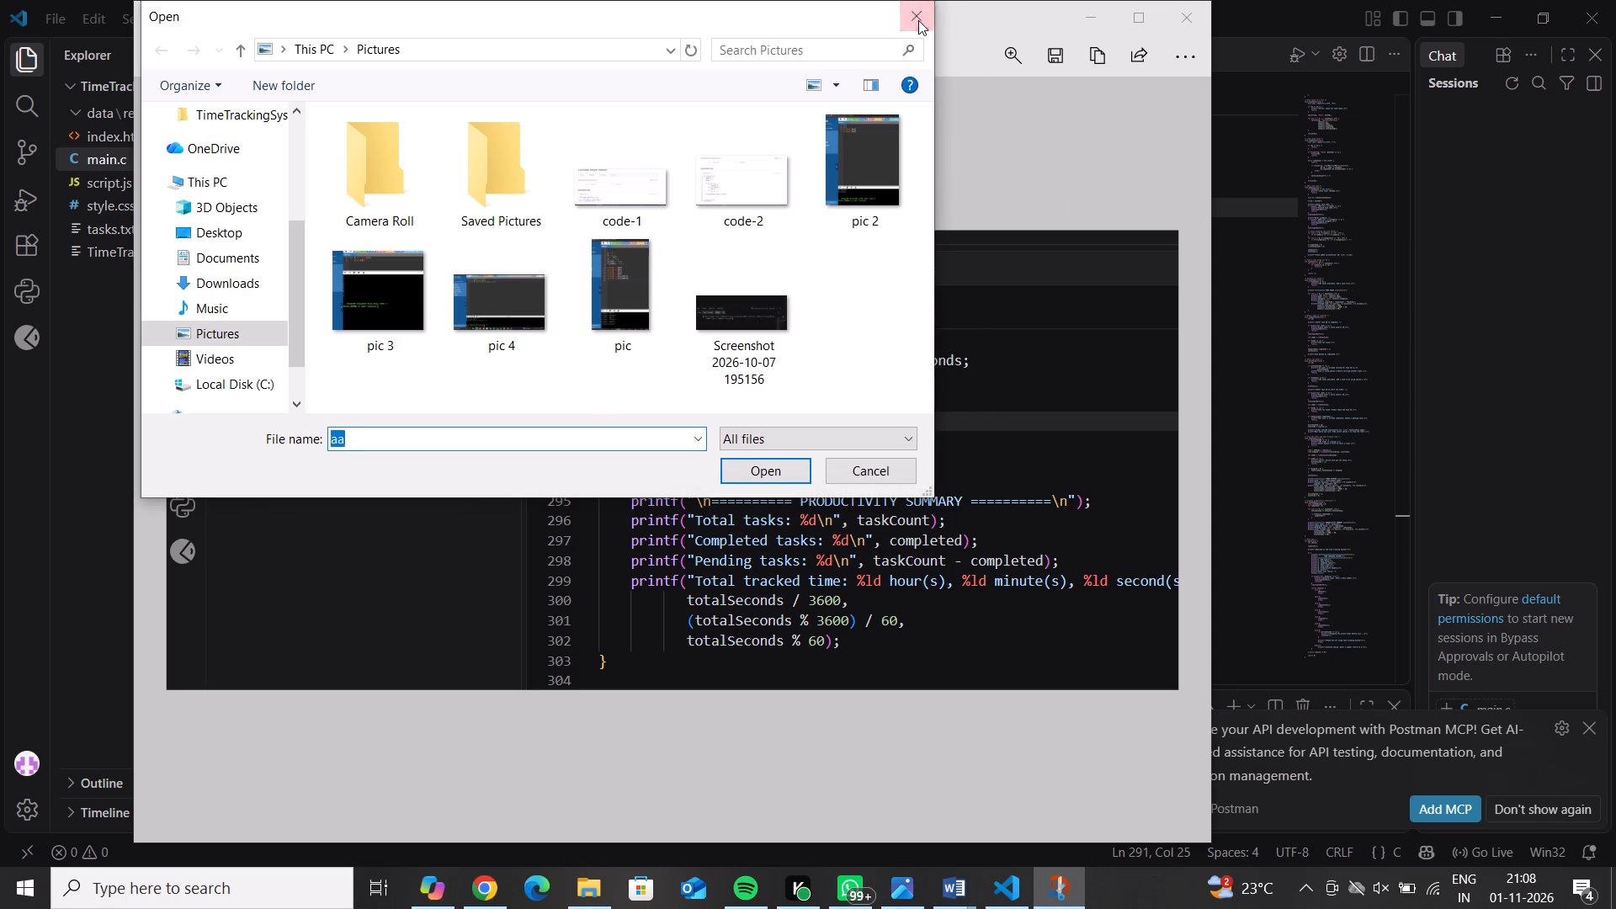
Dismiss the file-opening dialog and share the captured snip of the Explorer and main.c code through WhatsApp.
click(914, 18)
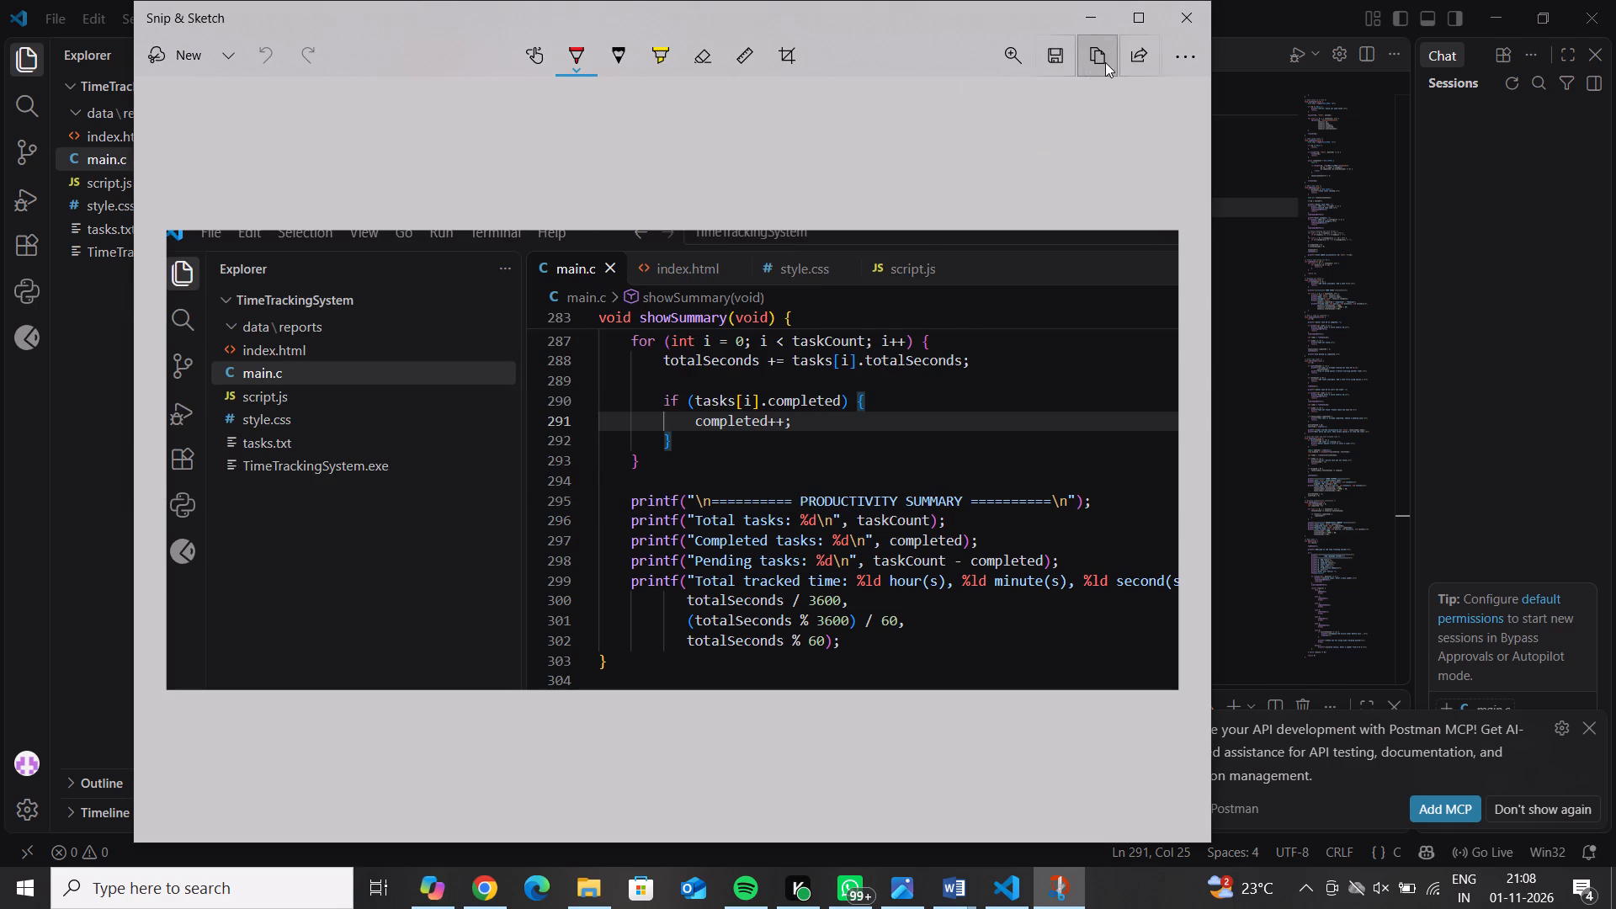
click(1140, 53)
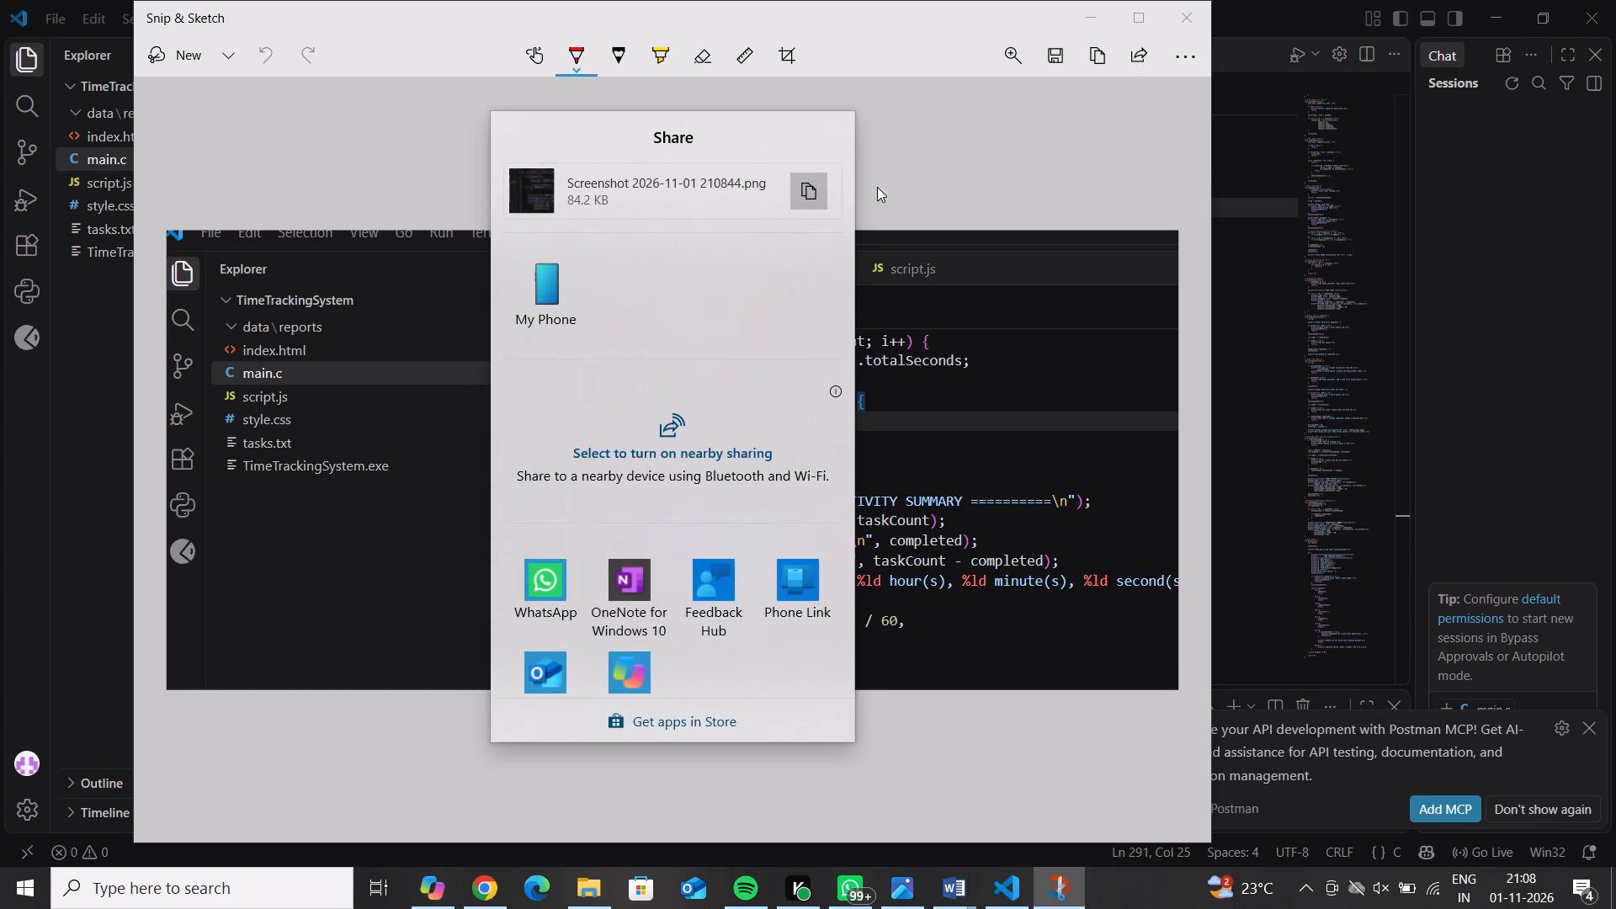
click(547, 597)
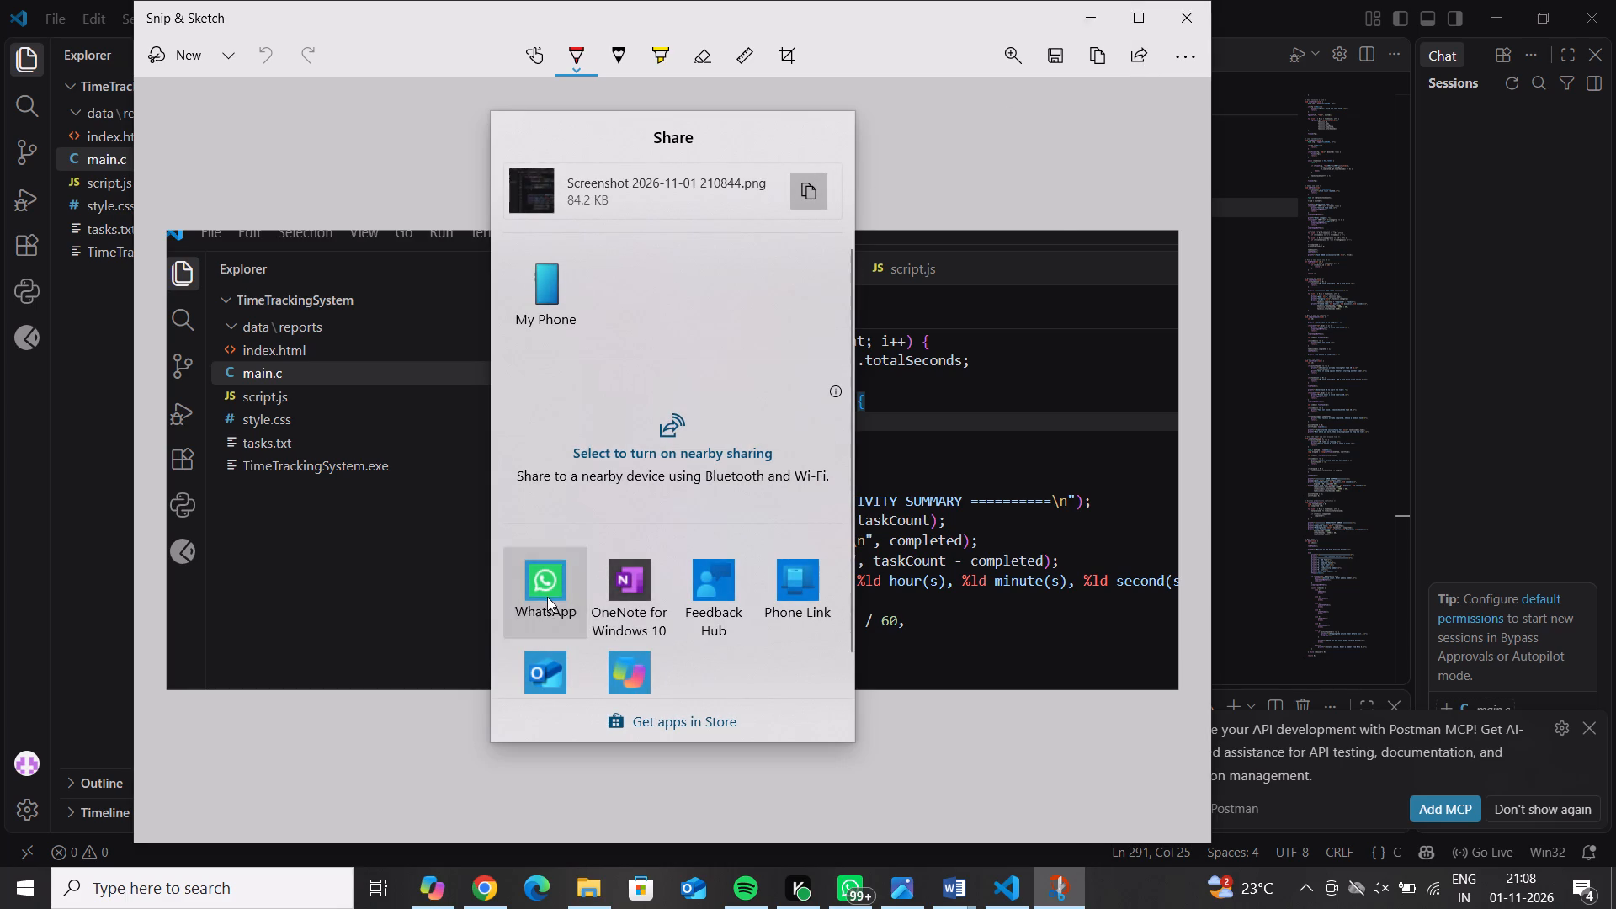
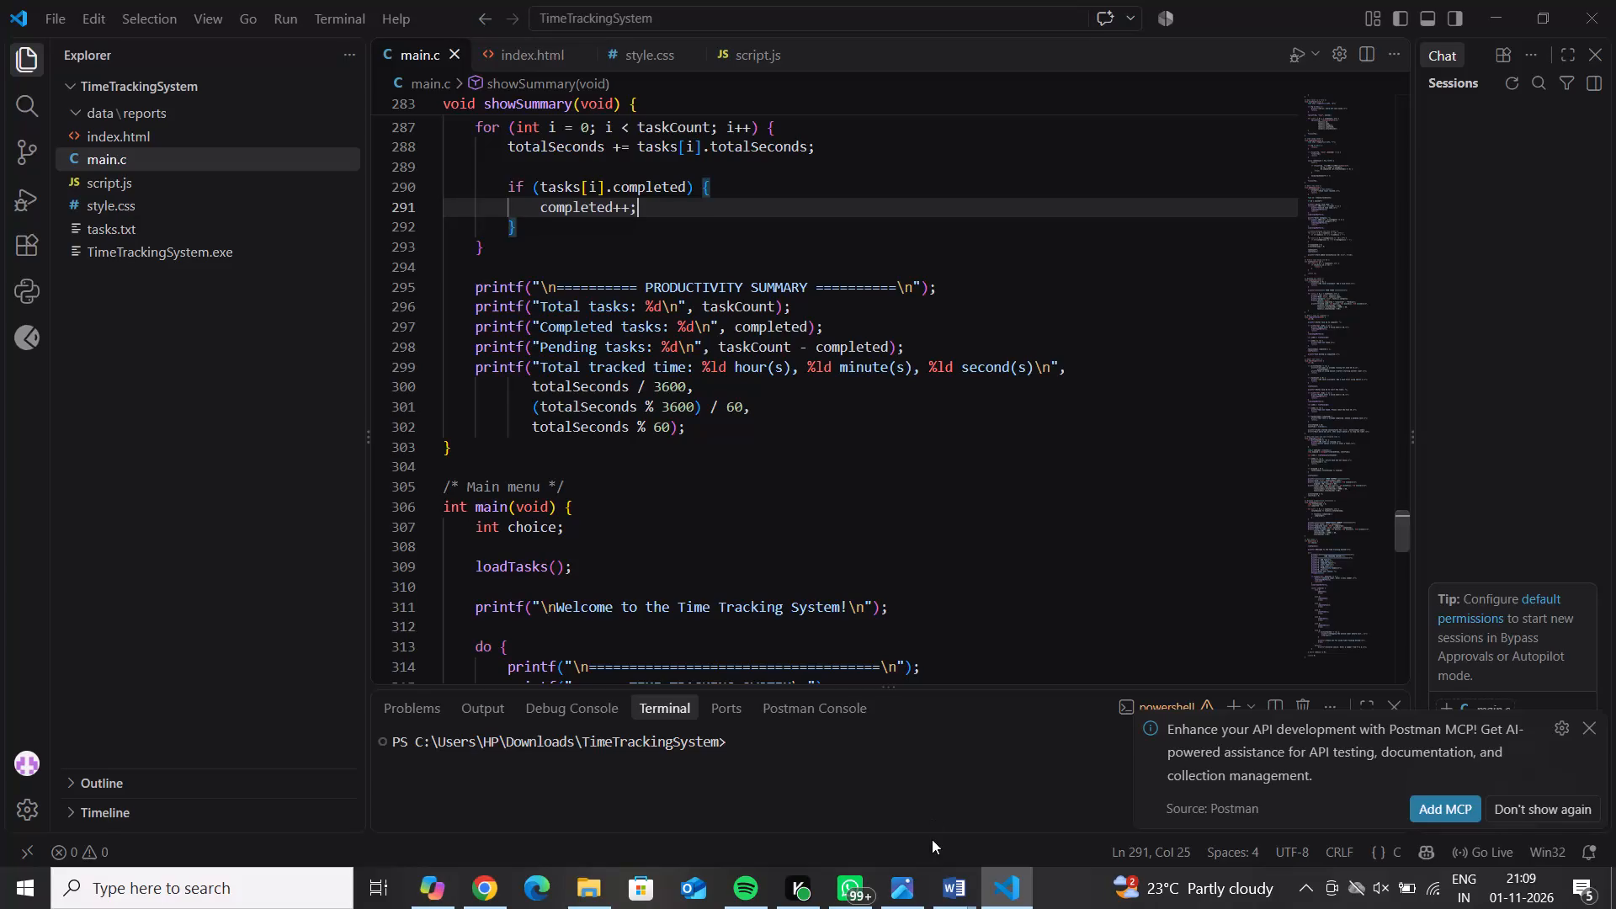
Switch to the Word report and insert the Desktop picture "WhatsApp Image 2026-11-01 at 9.08.58 PM" below the figure placeholder in section A2.2.
click(949, 891)
click(1002, 809)
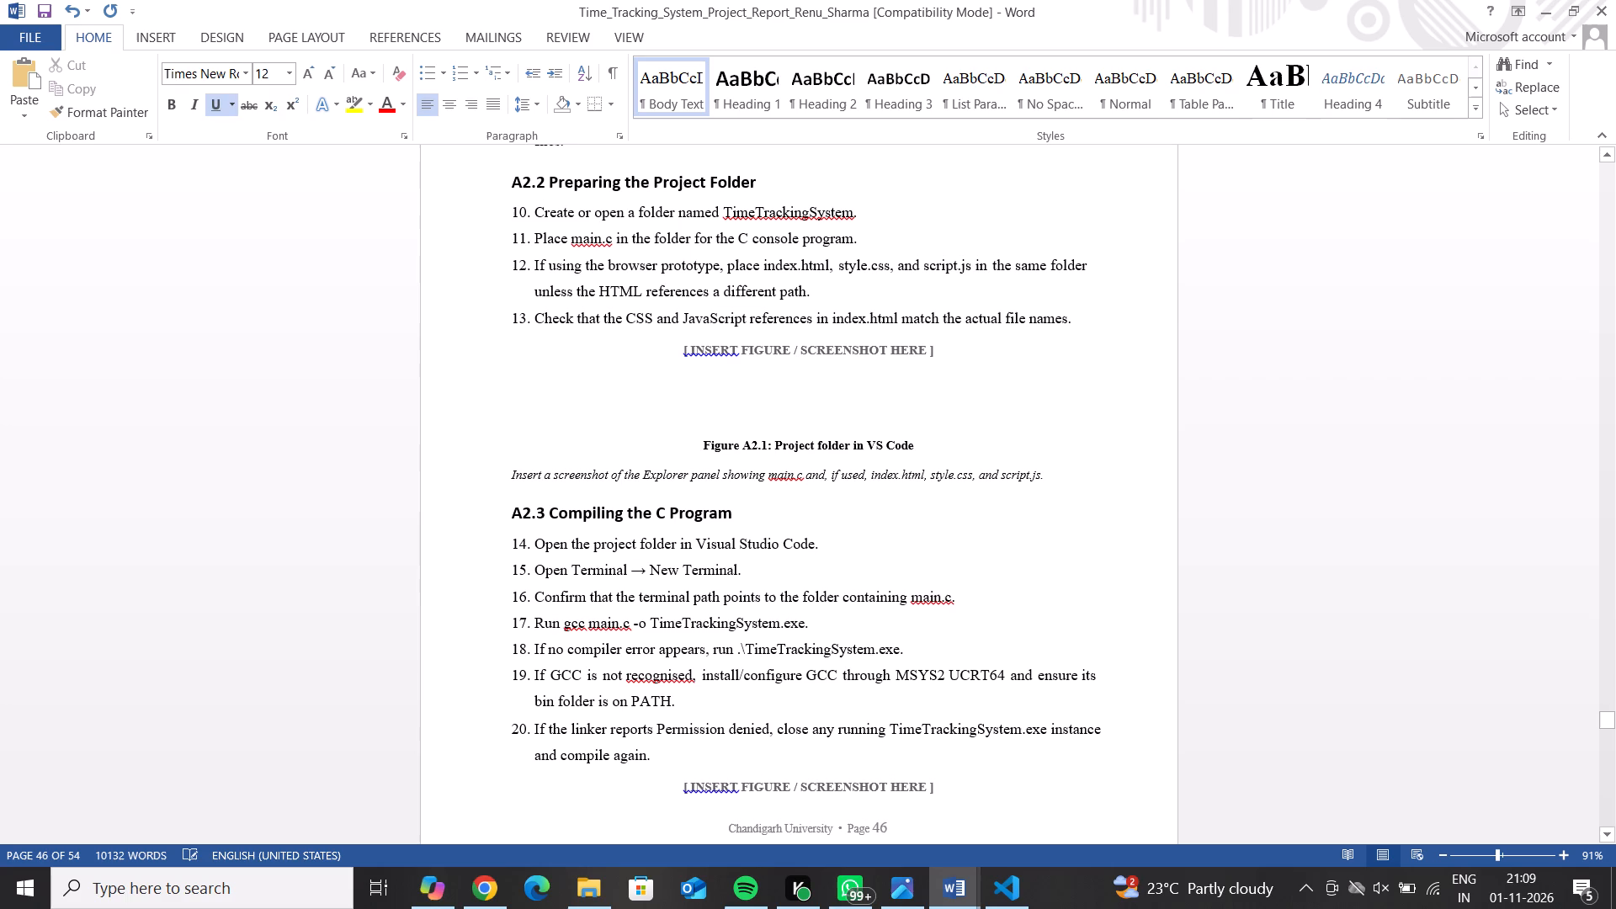
click(742, 371)
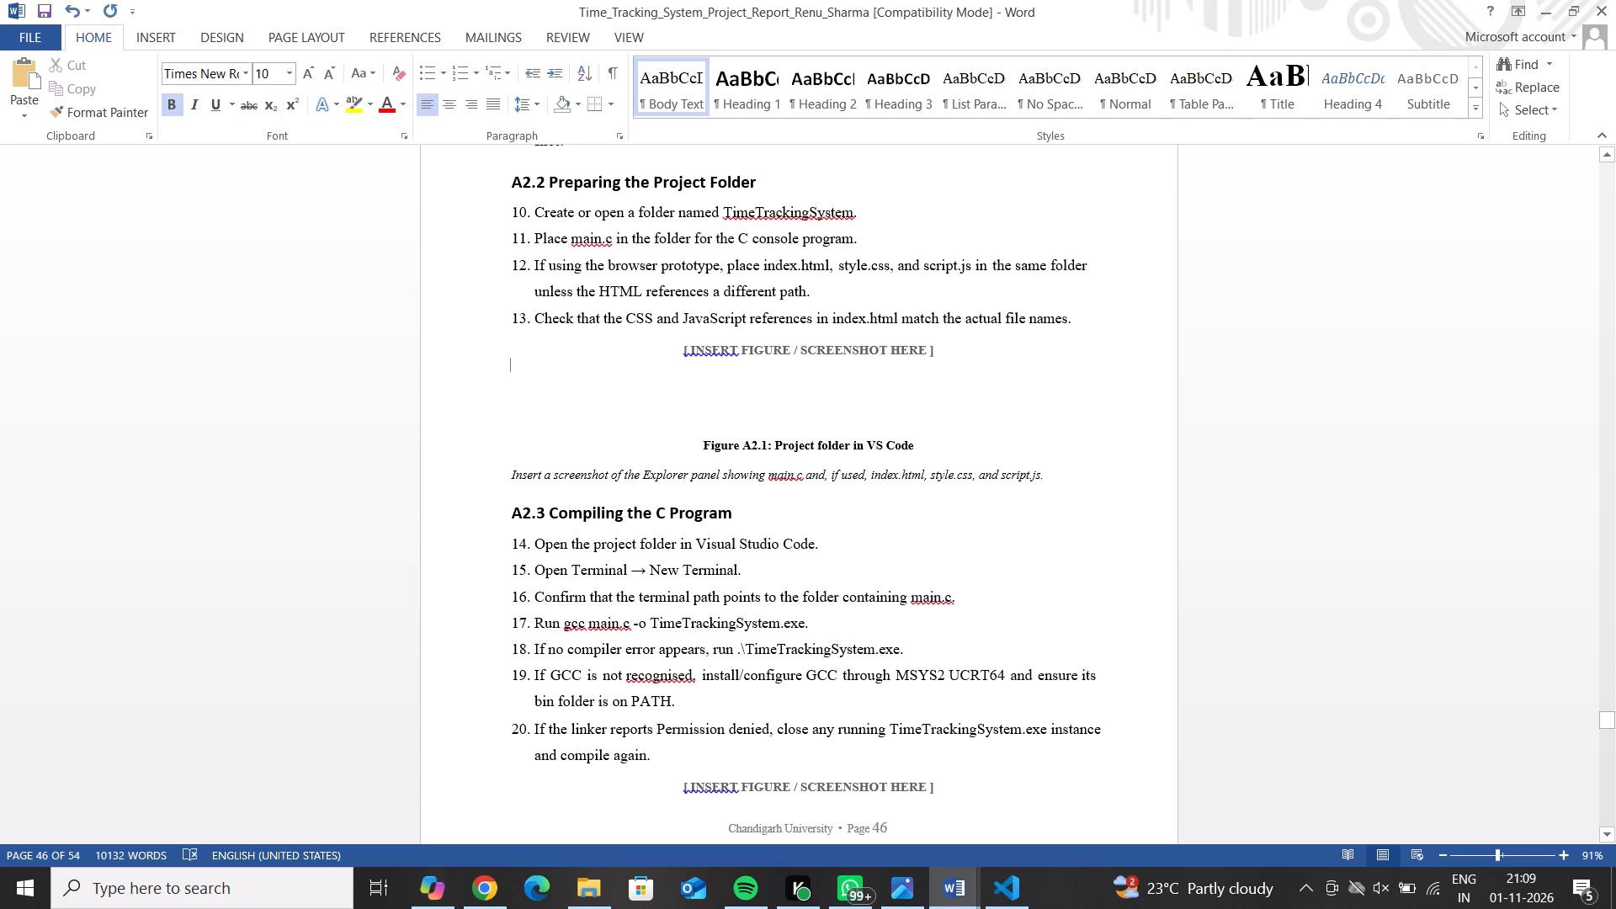
click(151, 44)
click(213, 73)
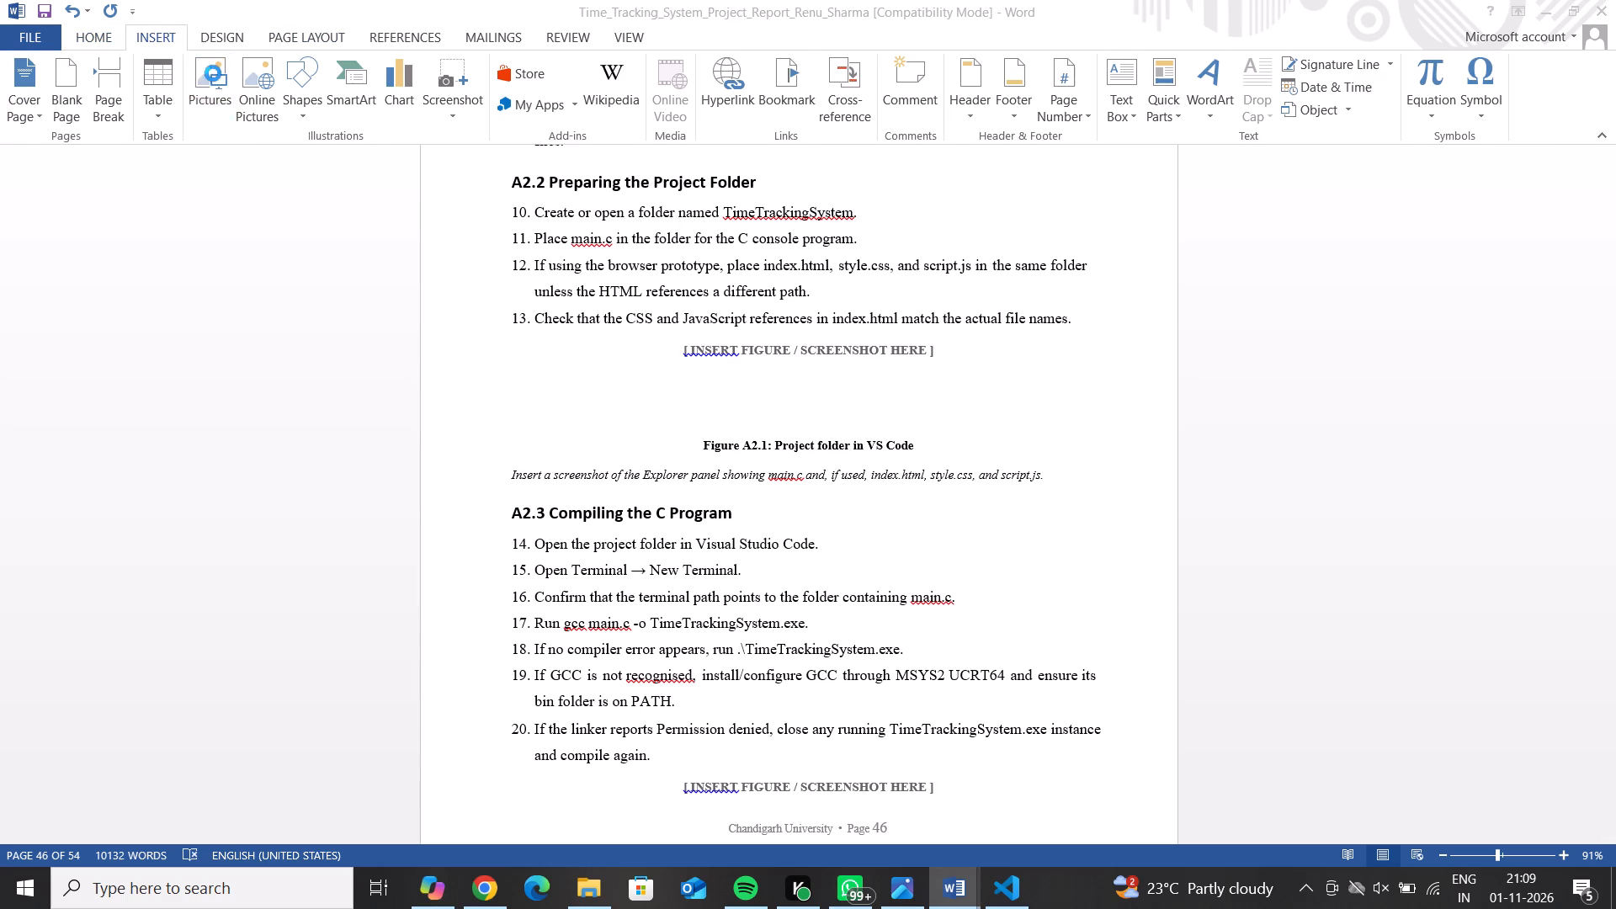
click(115, 233)
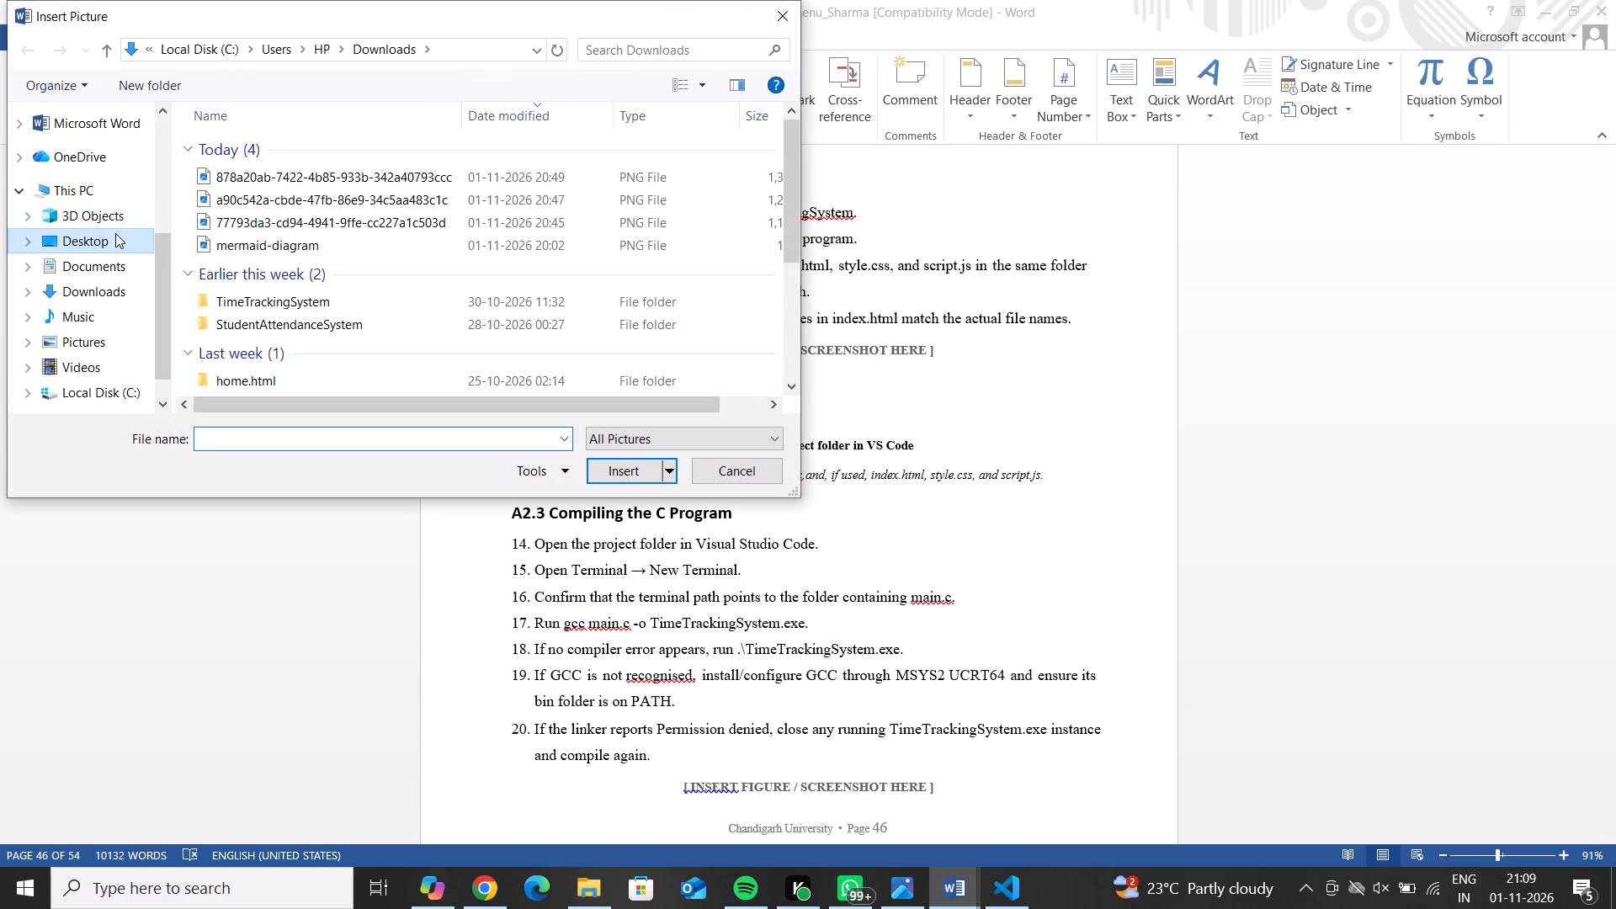
click(246, 379)
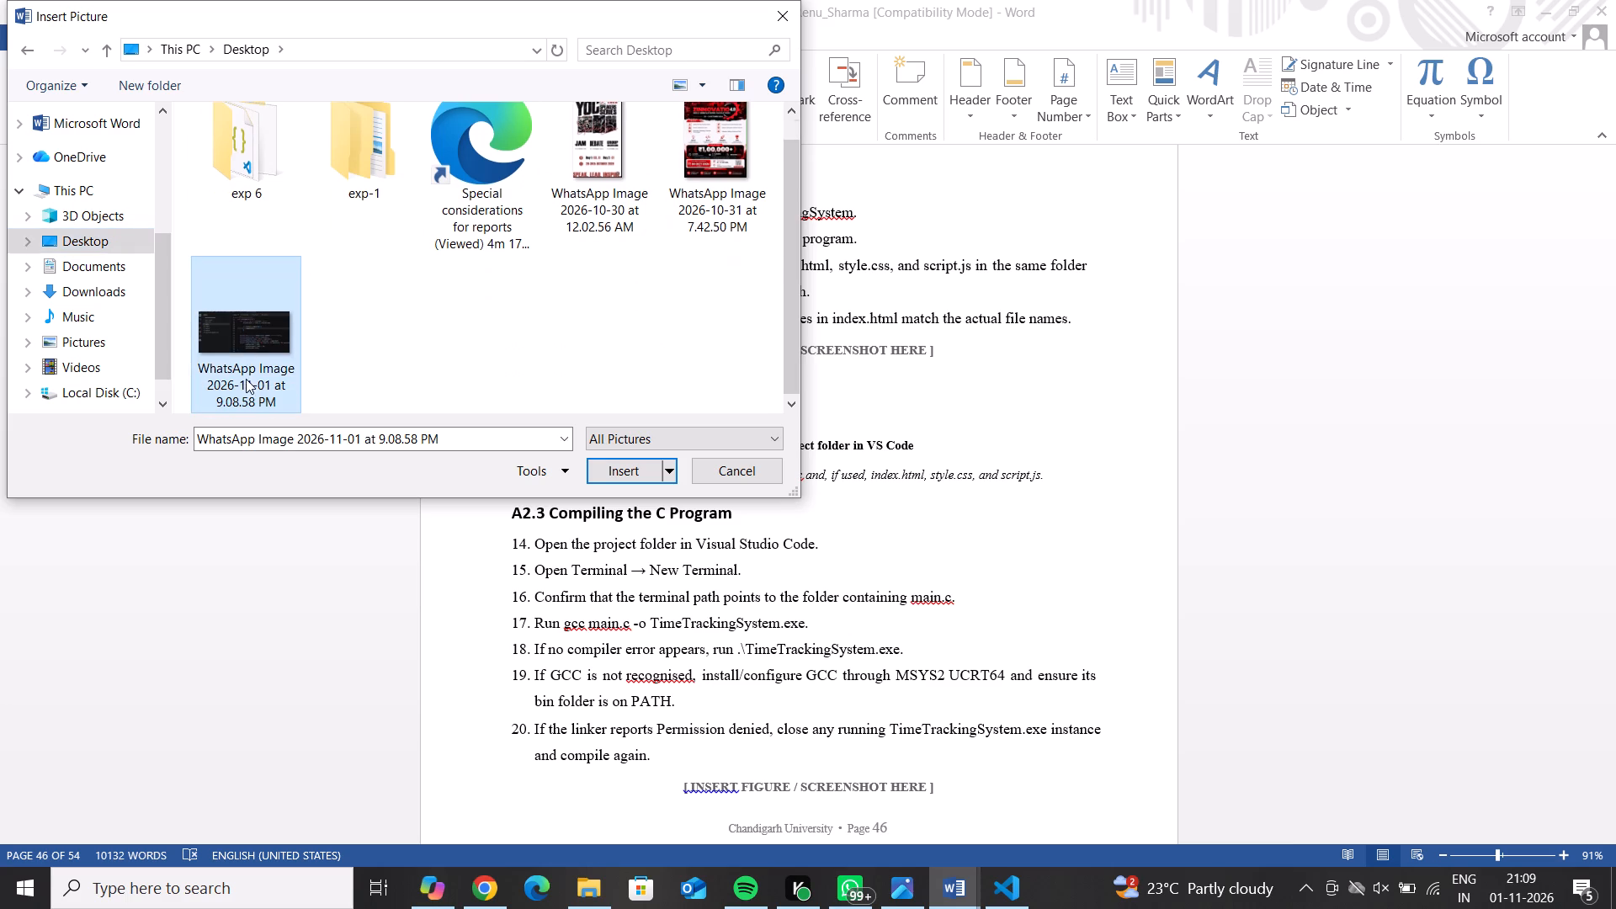
click(608, 460)
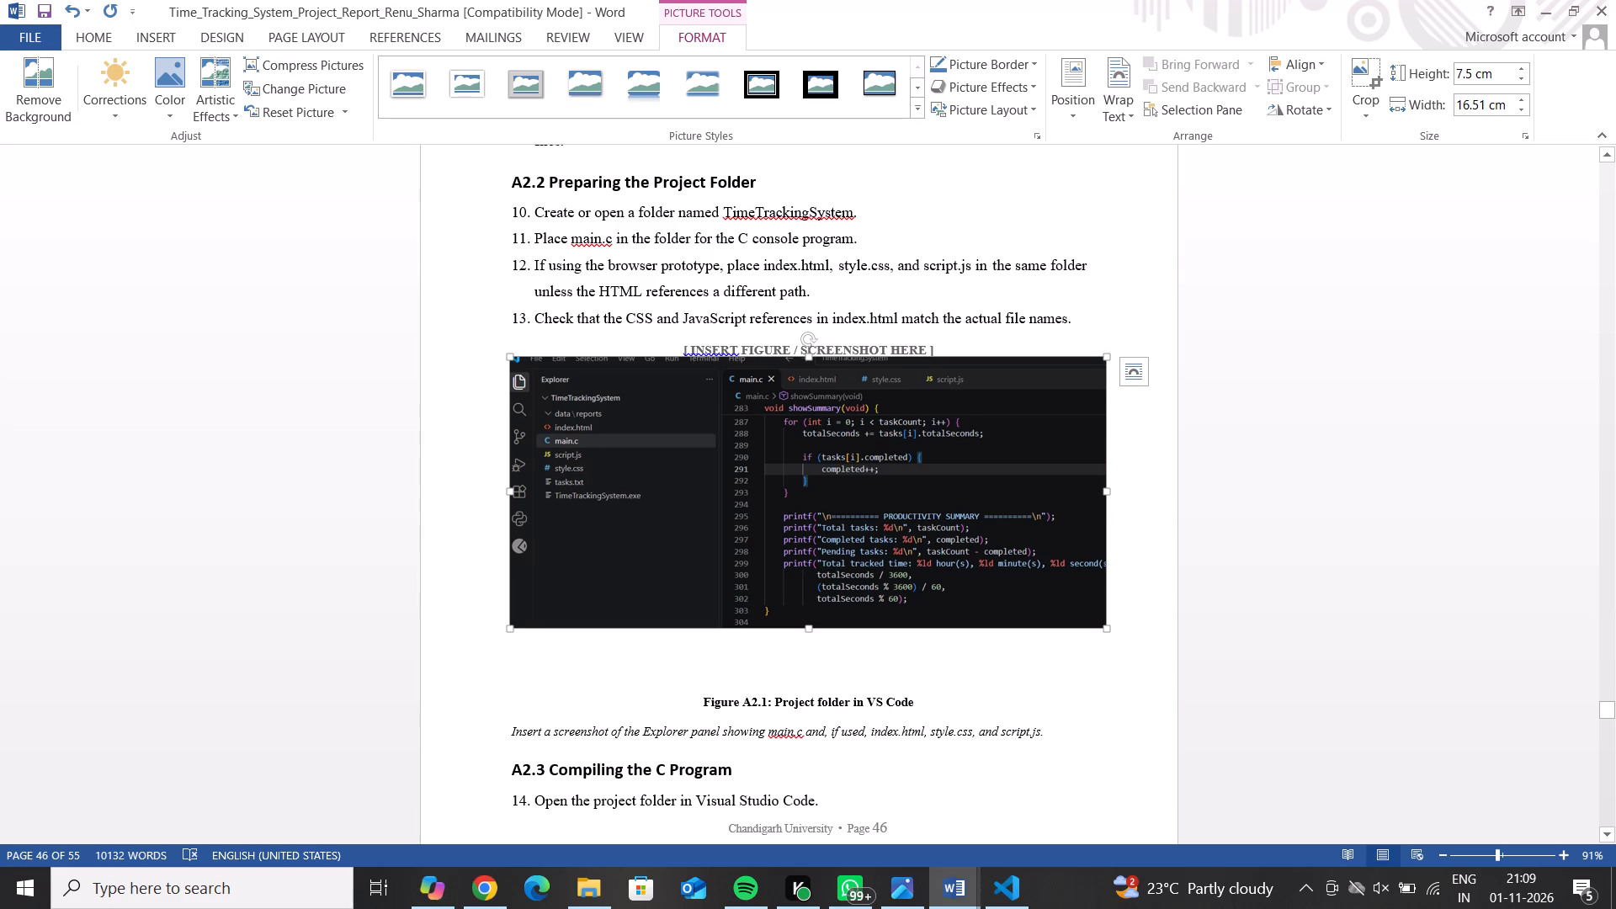
Select the whole italic instruction line about inserting an Explorer panel screenshot, below the Figure A2.1 caption.
drag(1058, 730, 910, 726)
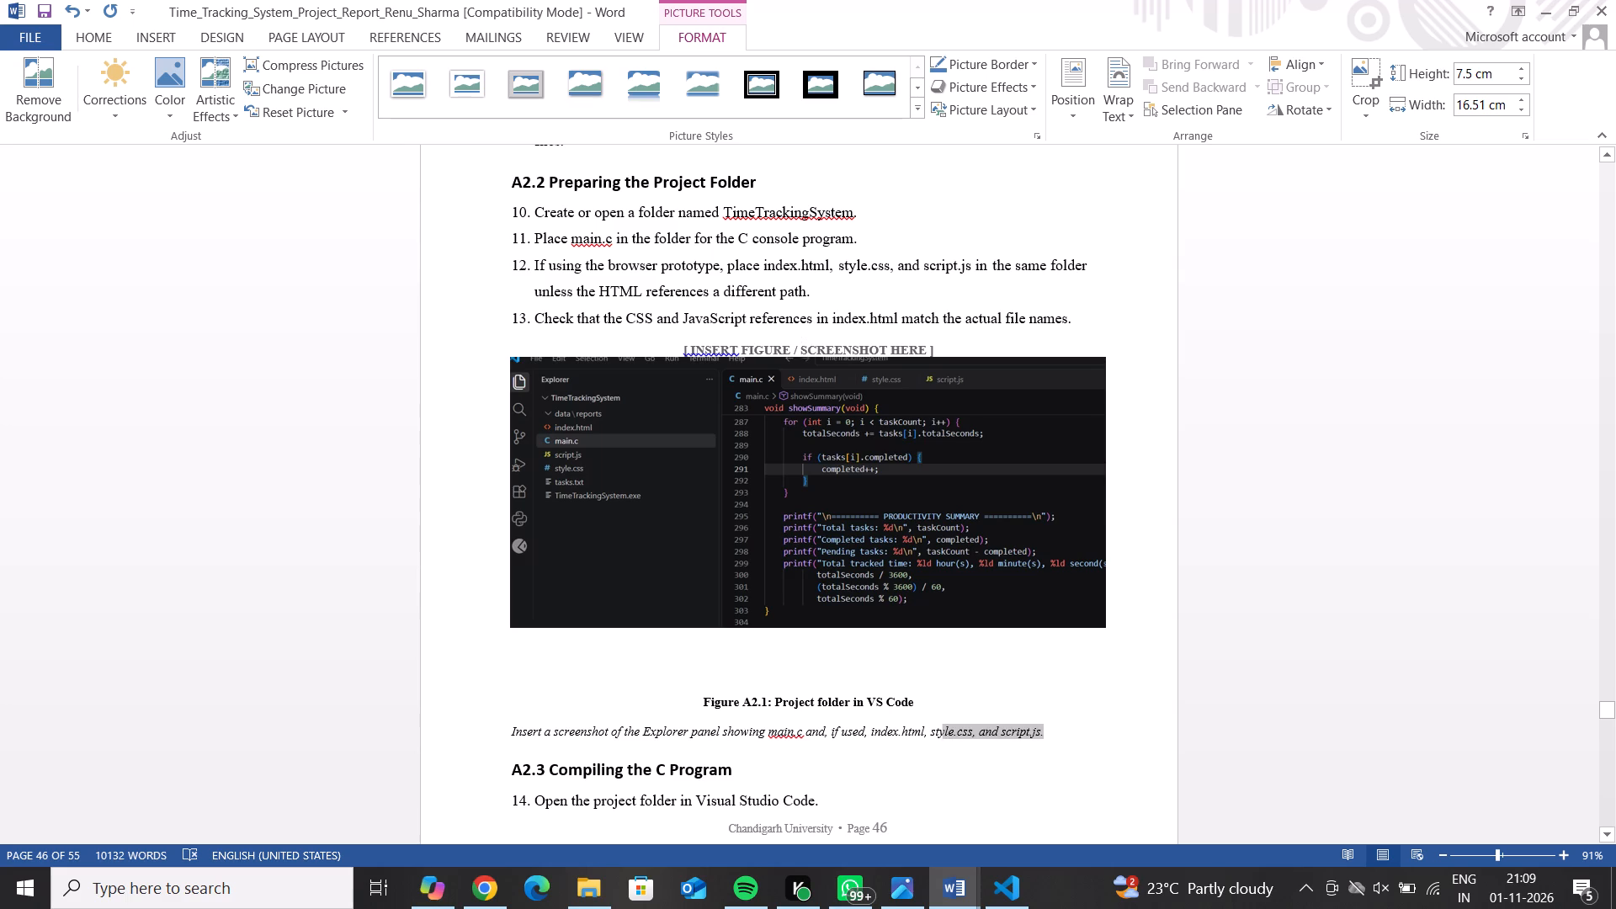
drag(910, 726, 529, 724)
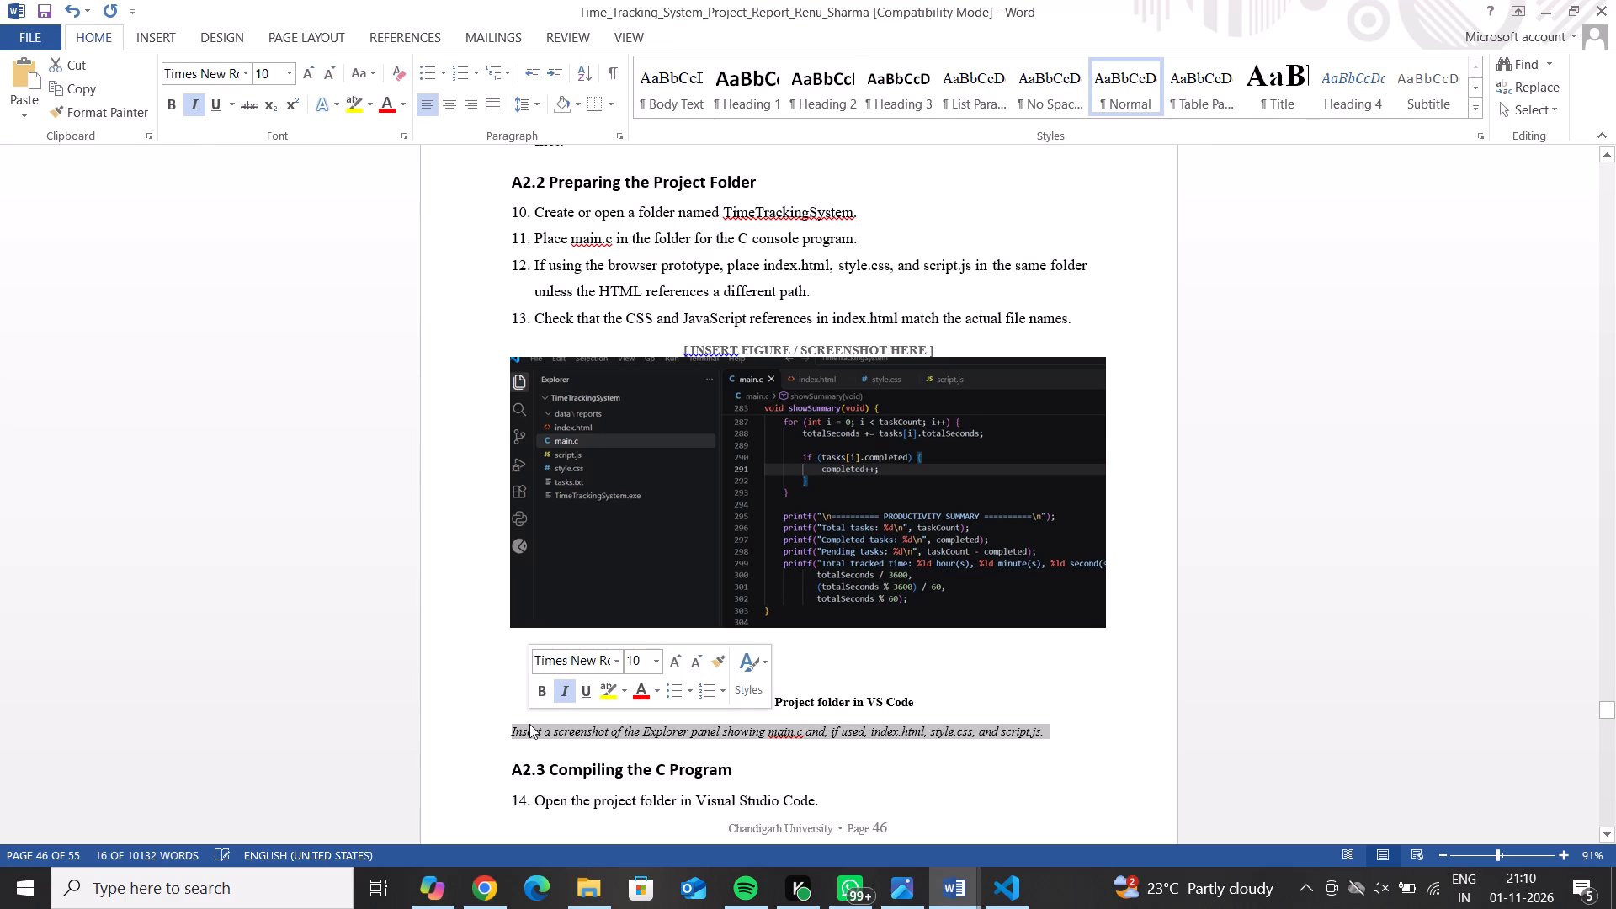
Delete the italic screenshot instruction below Figure A2.1 and the "[ INSERT FIGURE / SCREENSHOT HERE ]" placeholder above its image.
key(BackSpace)
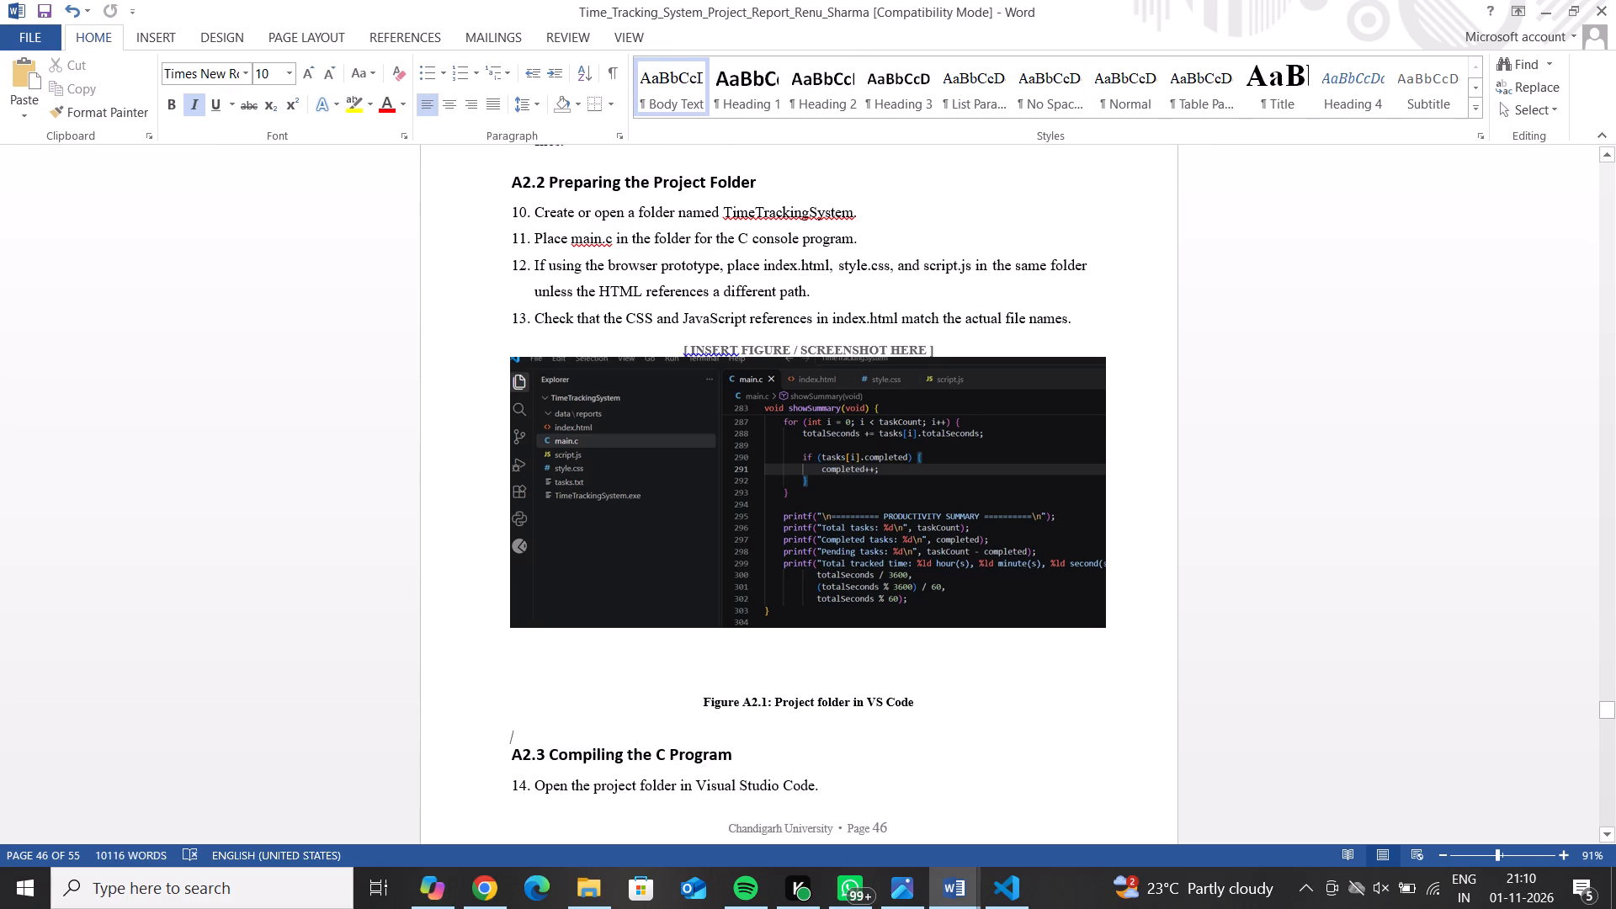
click(938, 354)
drag(938, 354, 704, 332)
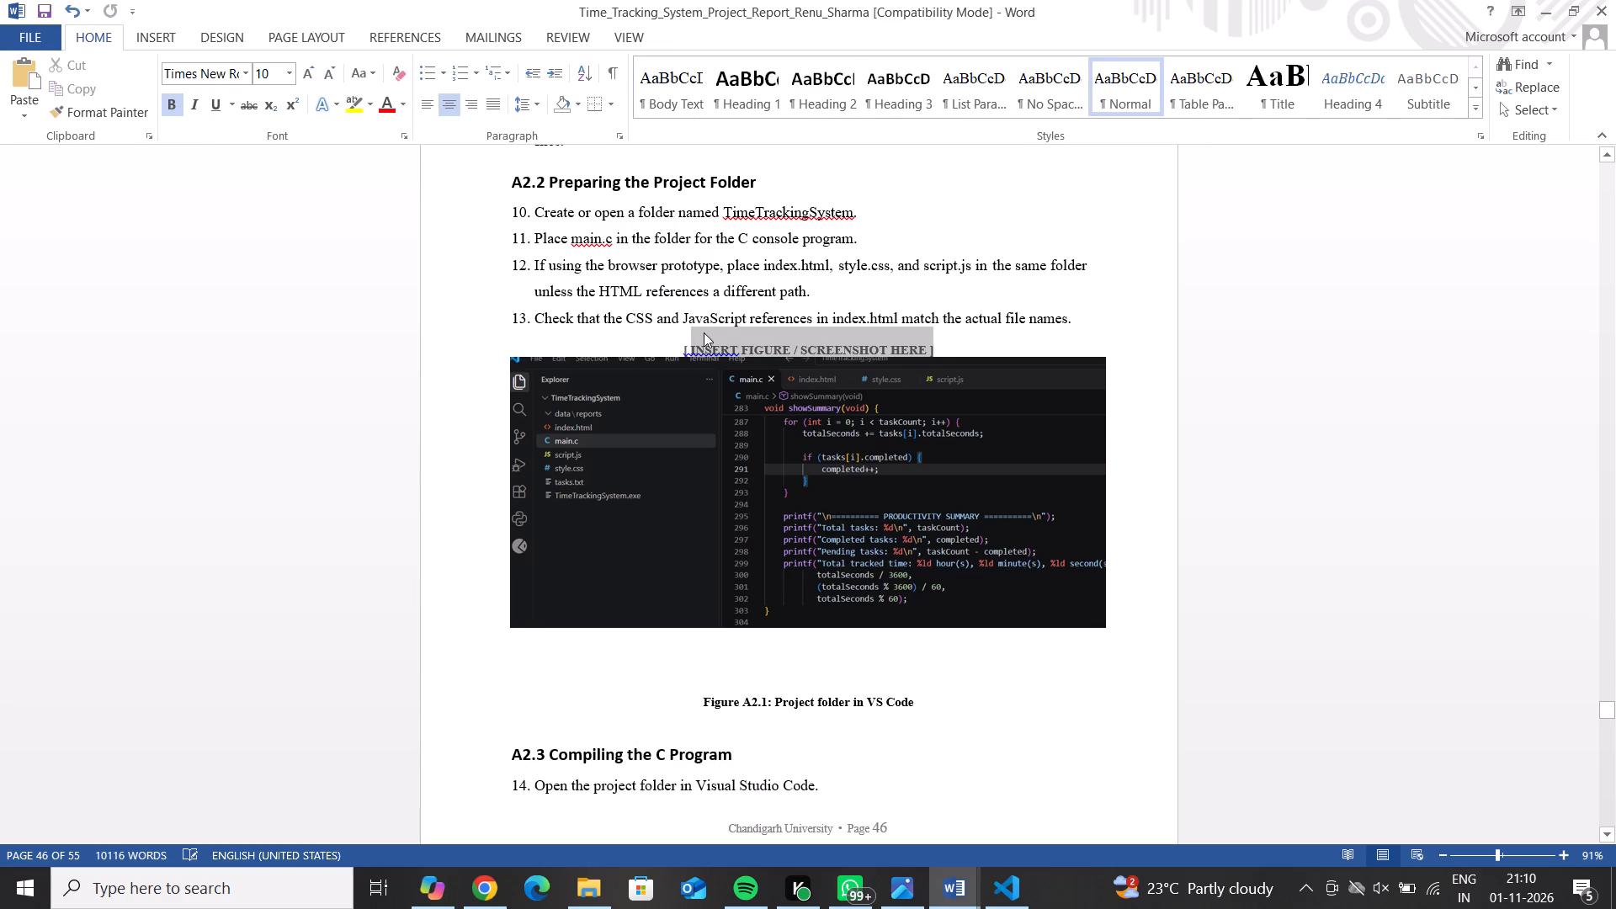
key(BackSpace)
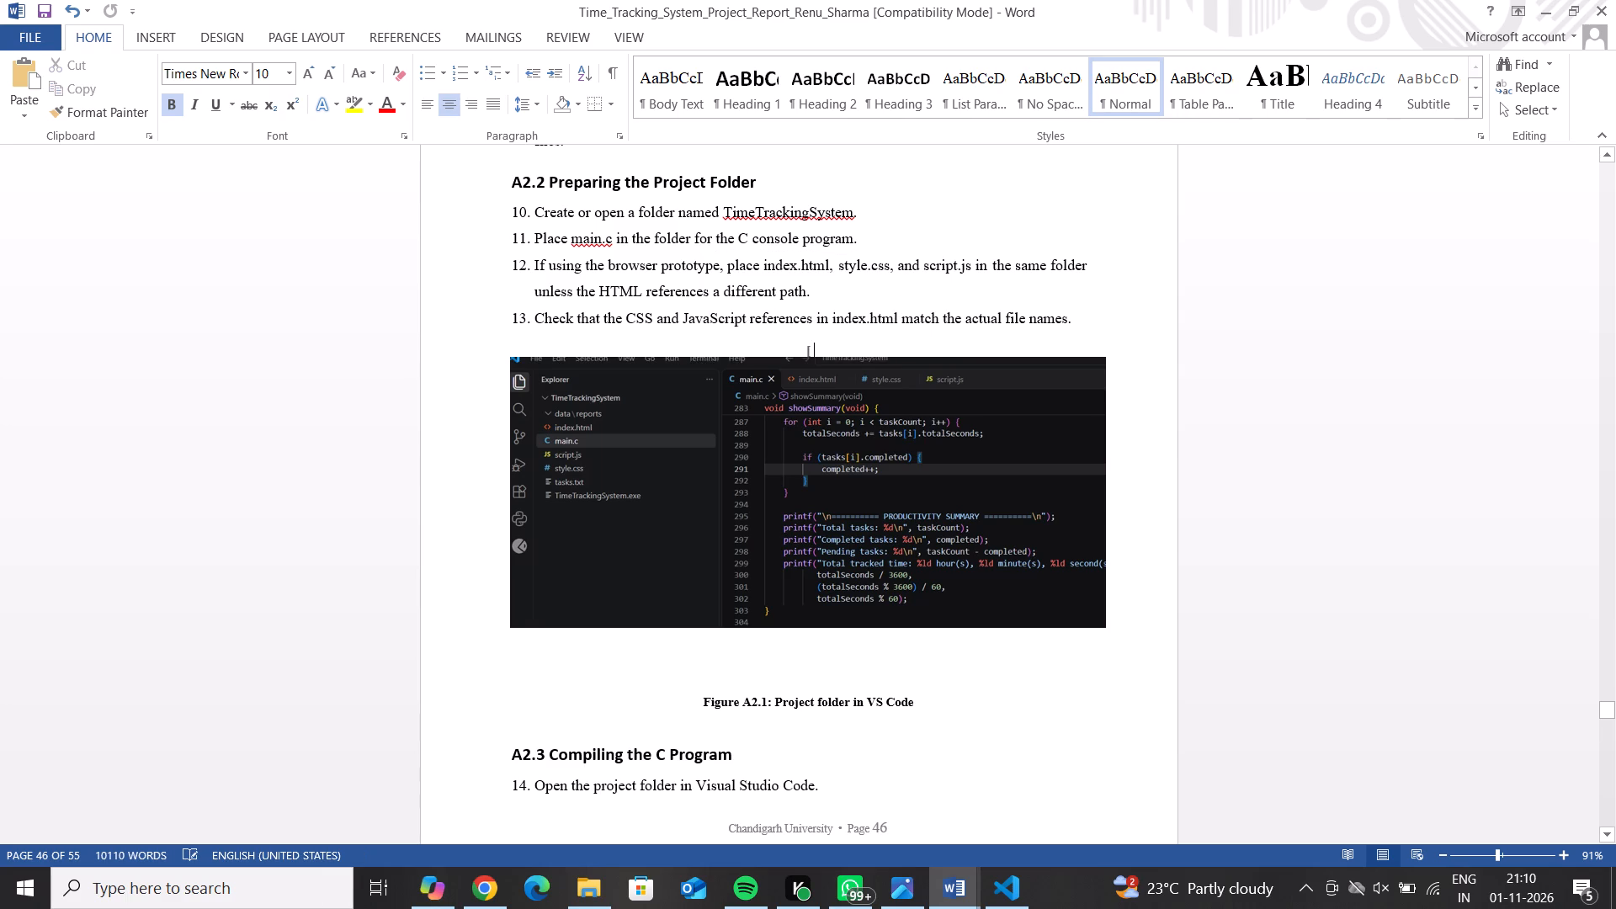
key(BackSpace)
key(BackSpace)
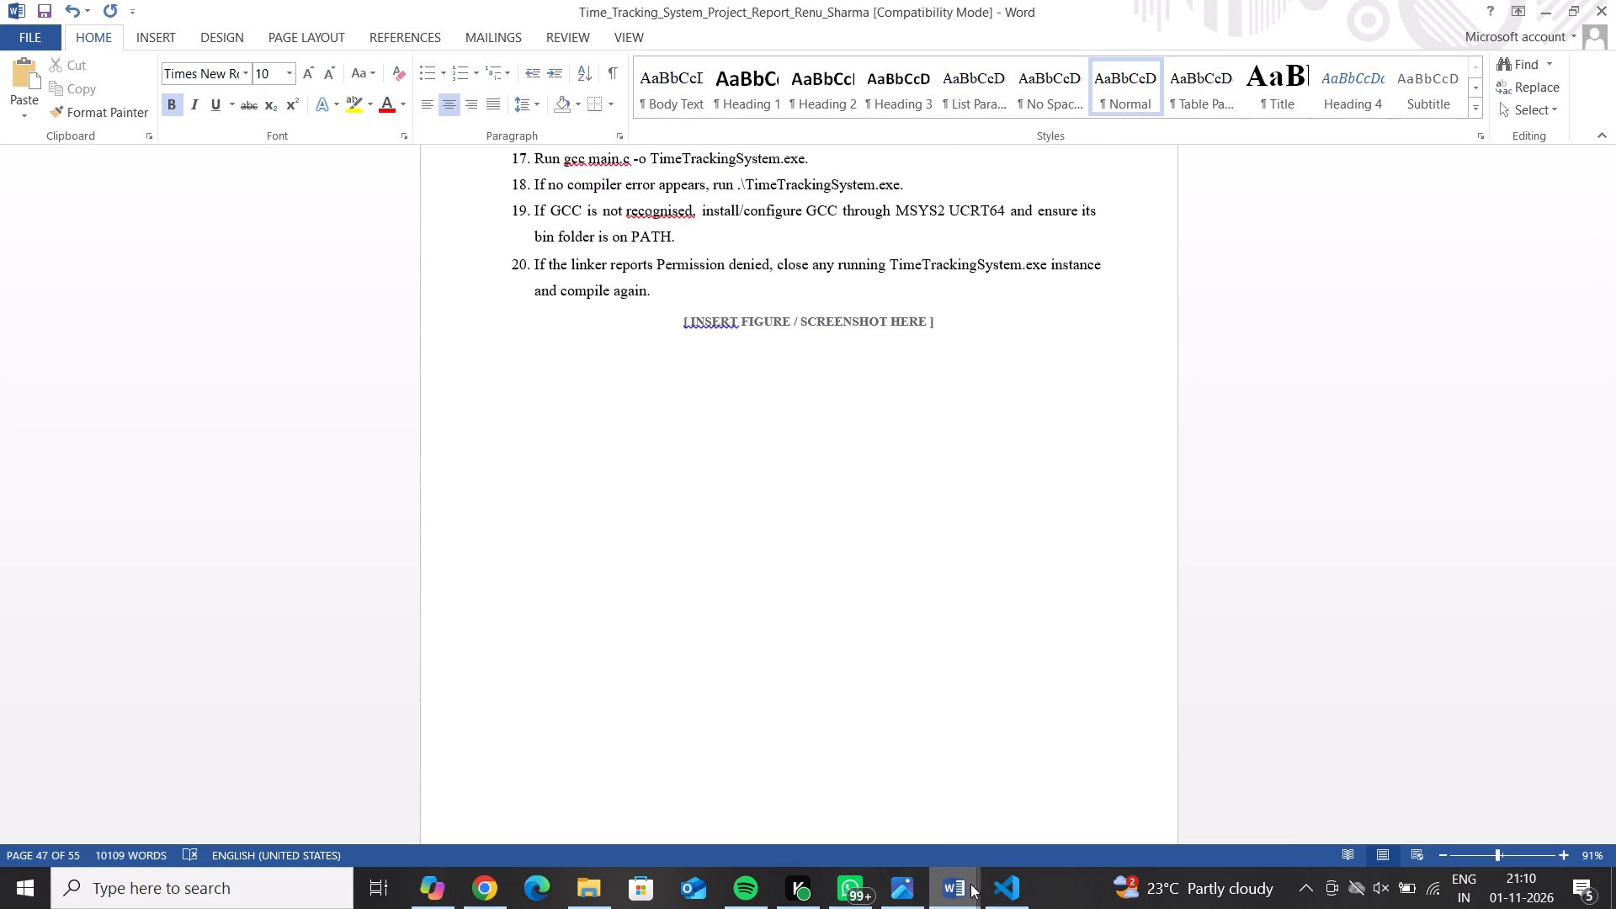
Switch to Visual Studio Code, open a new terminal, and enlarge the terminal area to cover most of the editor.
click(1009, 888)
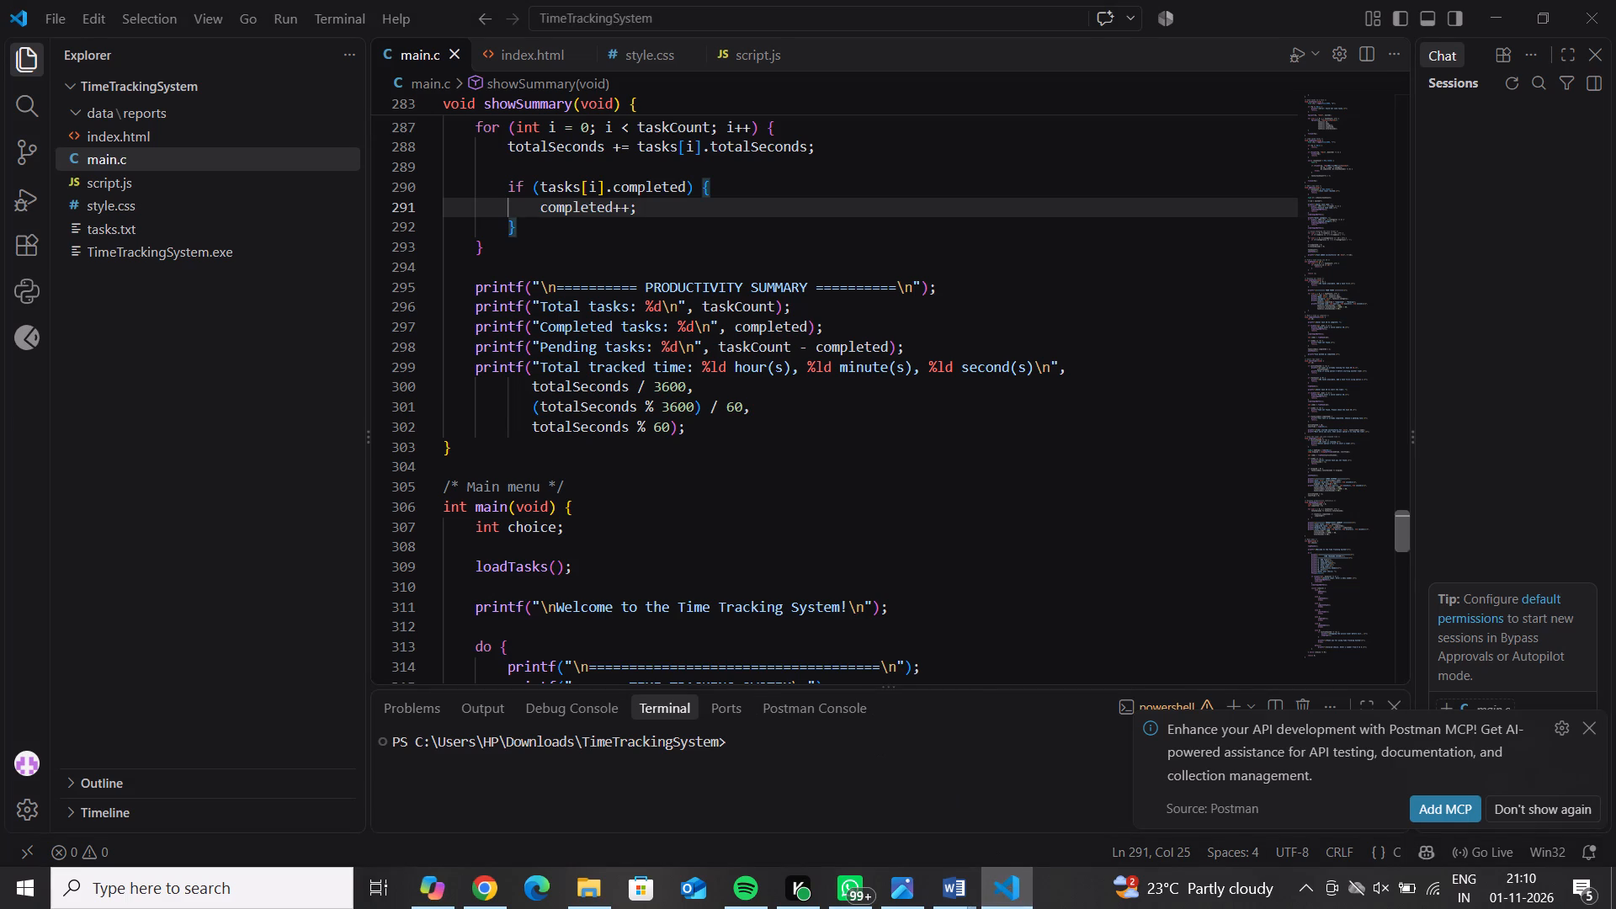
click(325, 21)
click(340, 47)
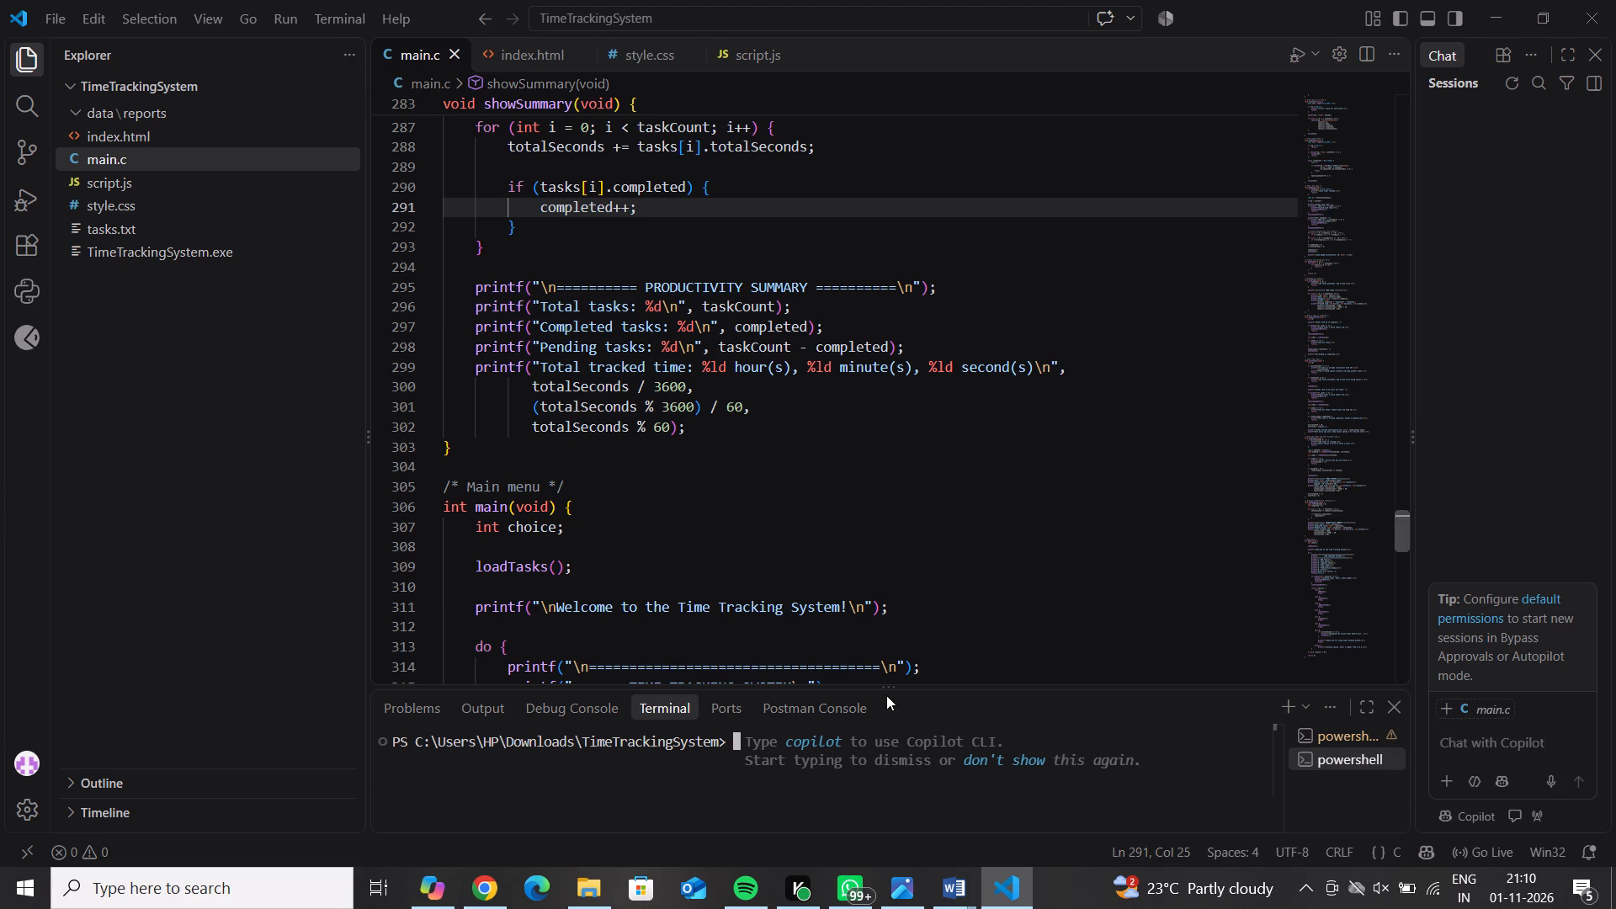
drag(886, 686, 806, 259)
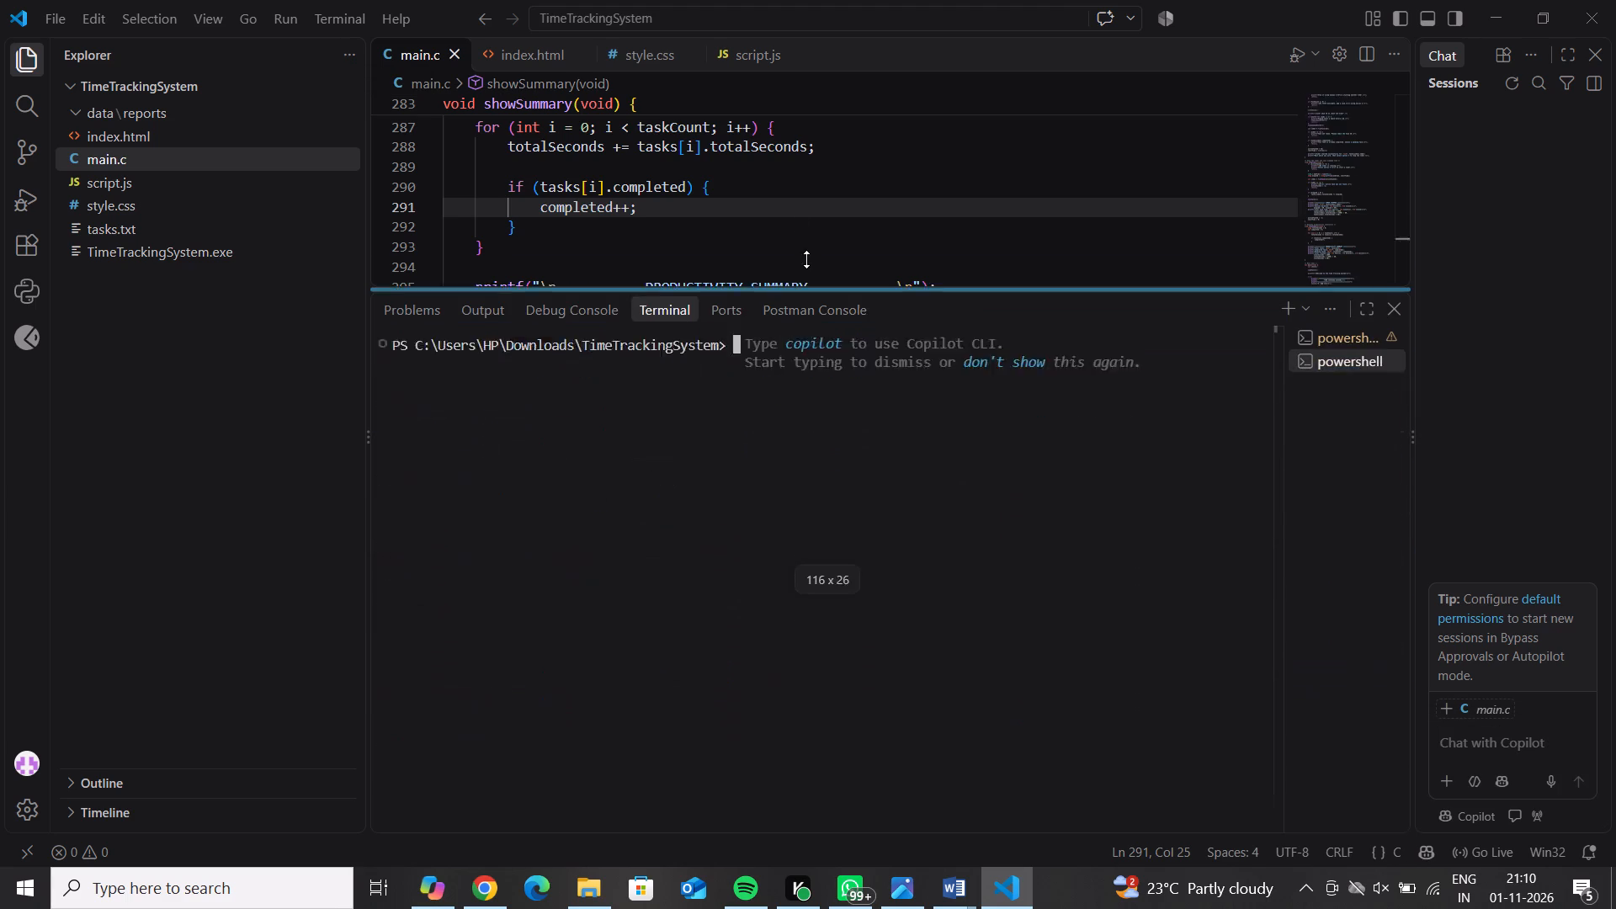
drag(806, 259, 789, 189)
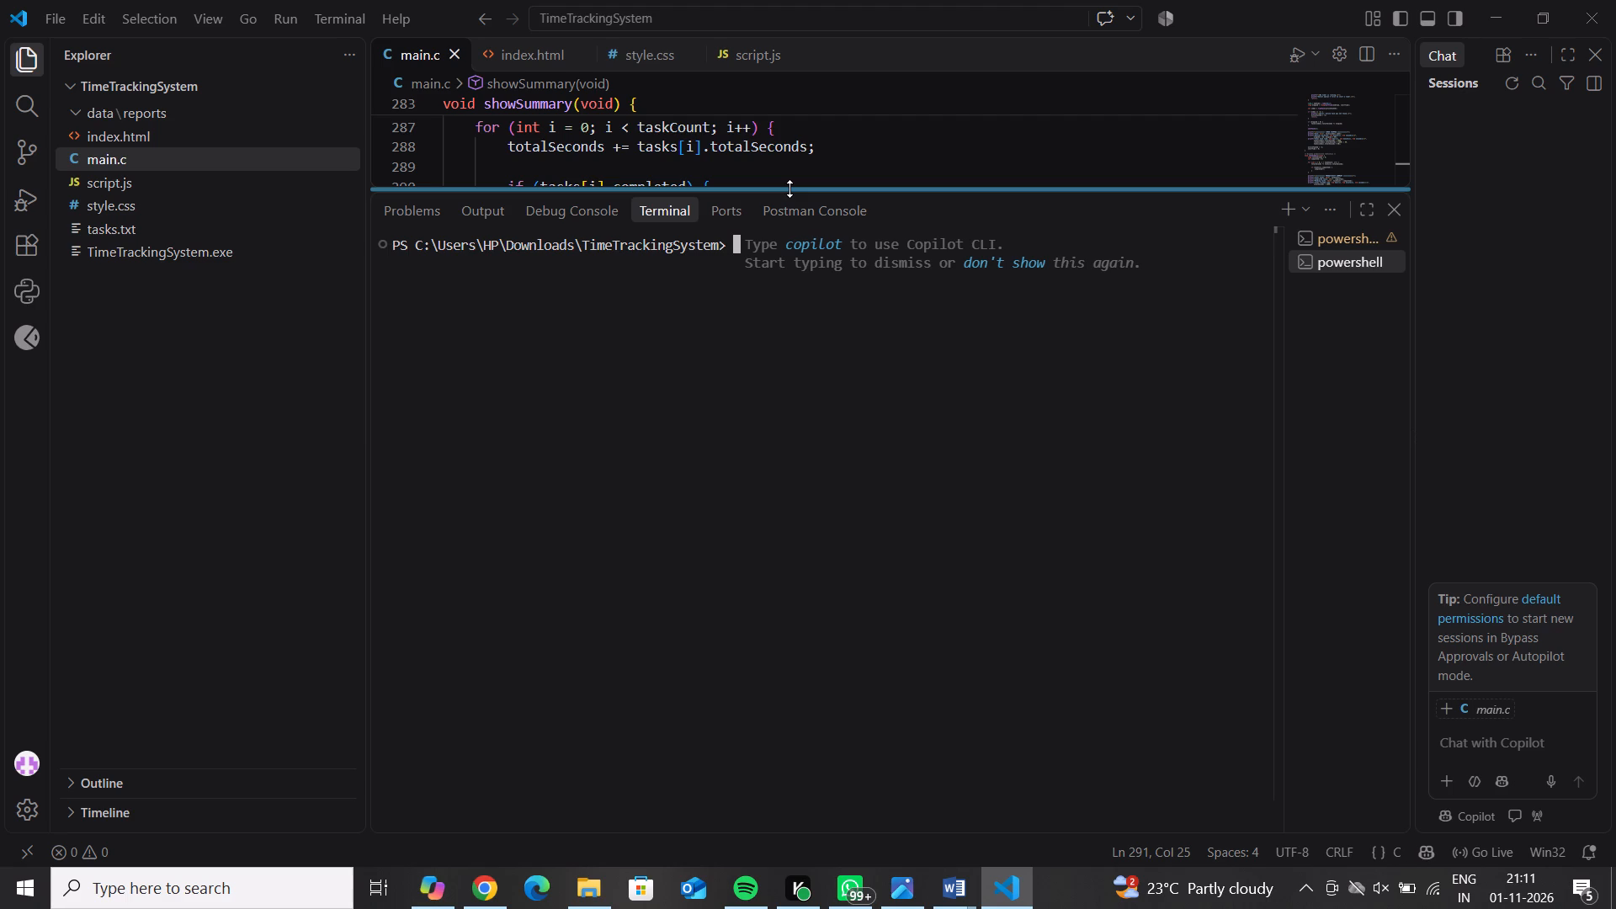
Compile the C program in the terminal with "gcc main.c -o TimeTrackingSystem.exe".
text(gcc)
key(space)
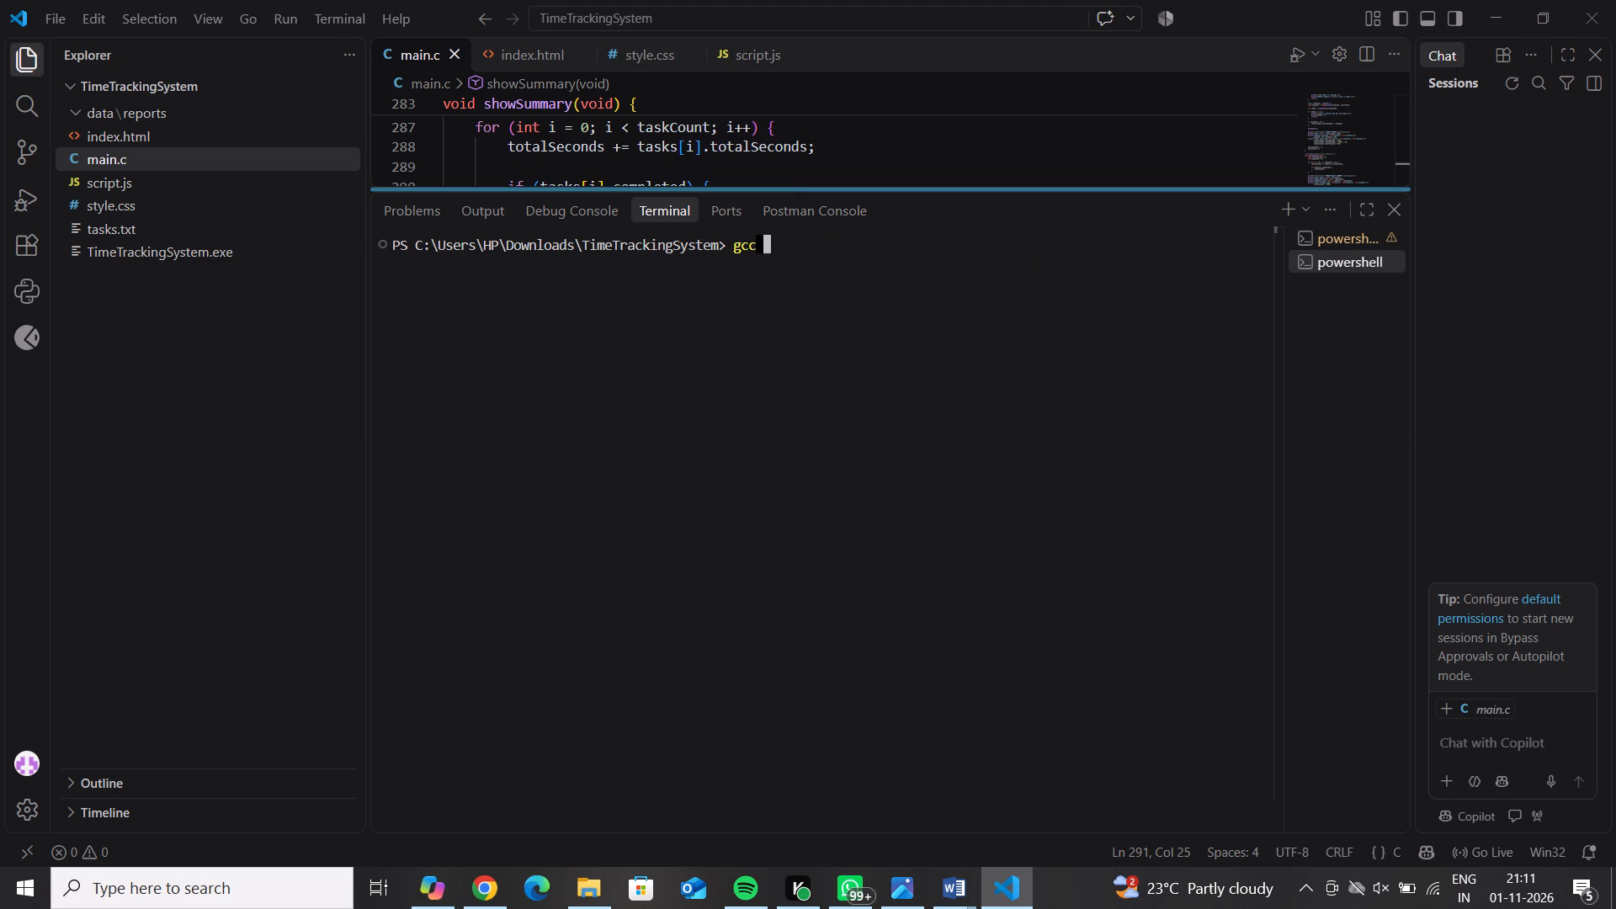
text(main)
text(.c)
key(space)
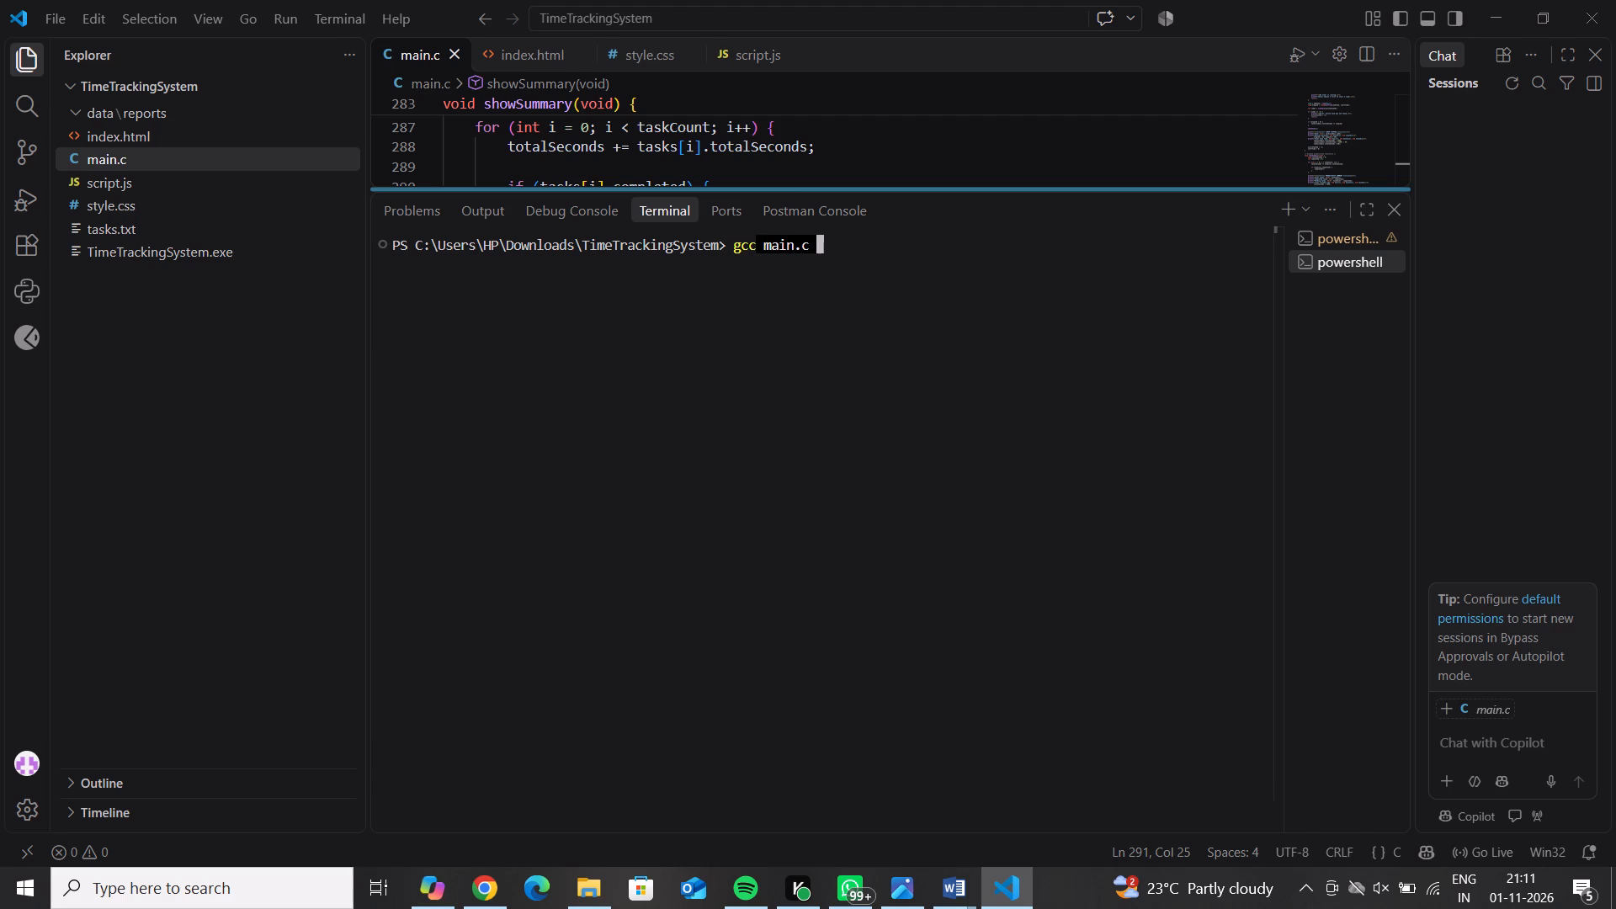
text(-o)
key(space)
key(t)
text(ime)
key(t)
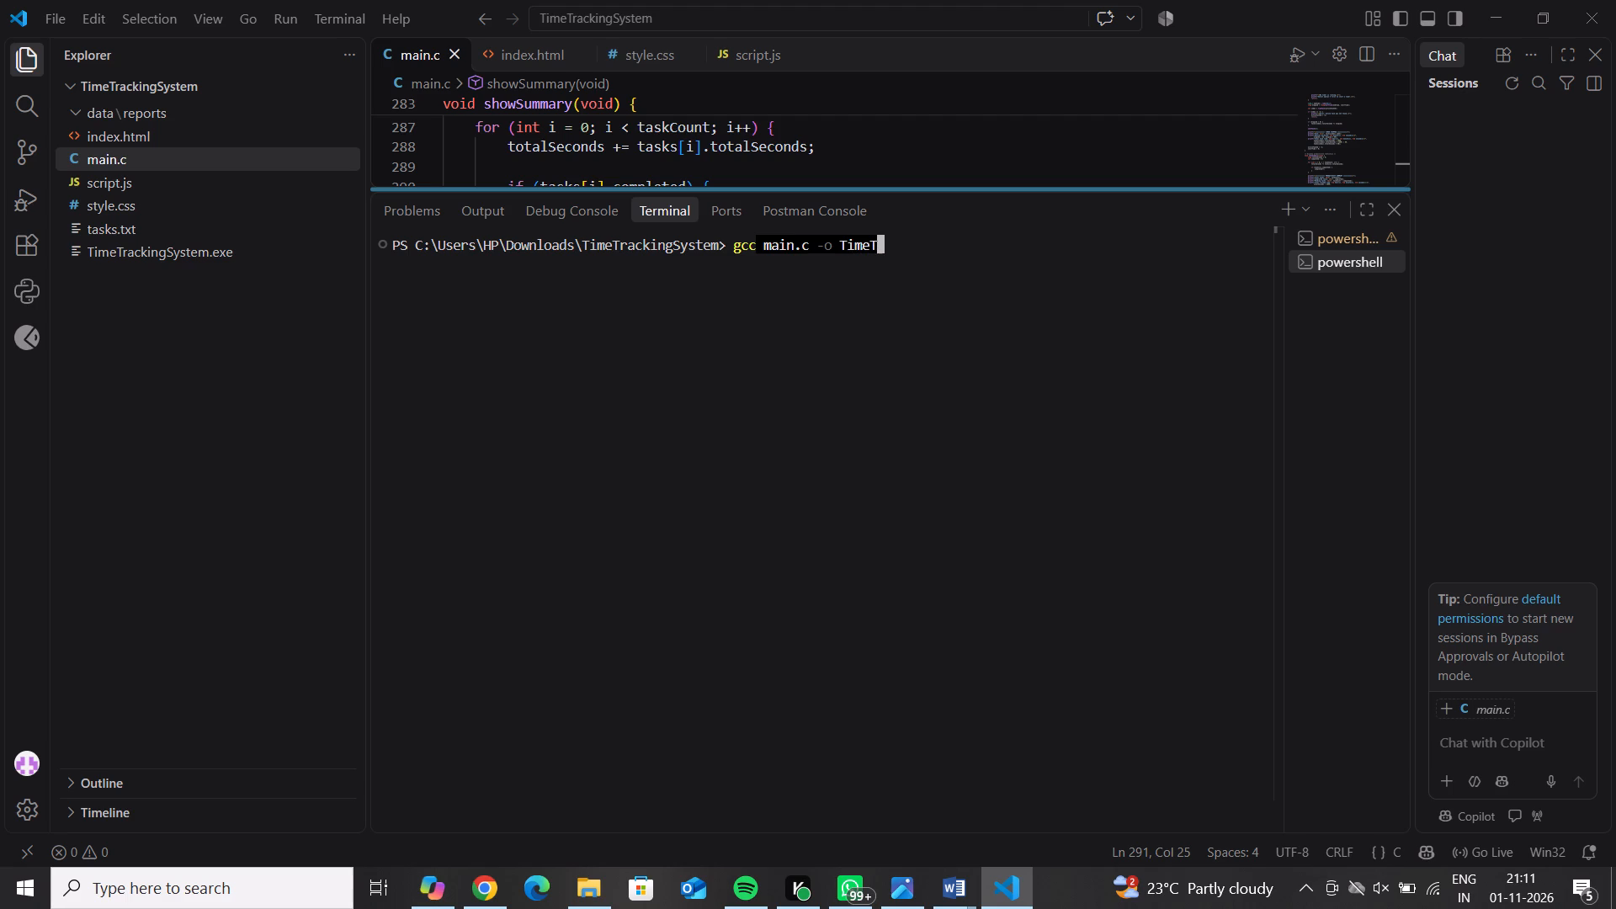
text(rac)
text(king)
key(s)
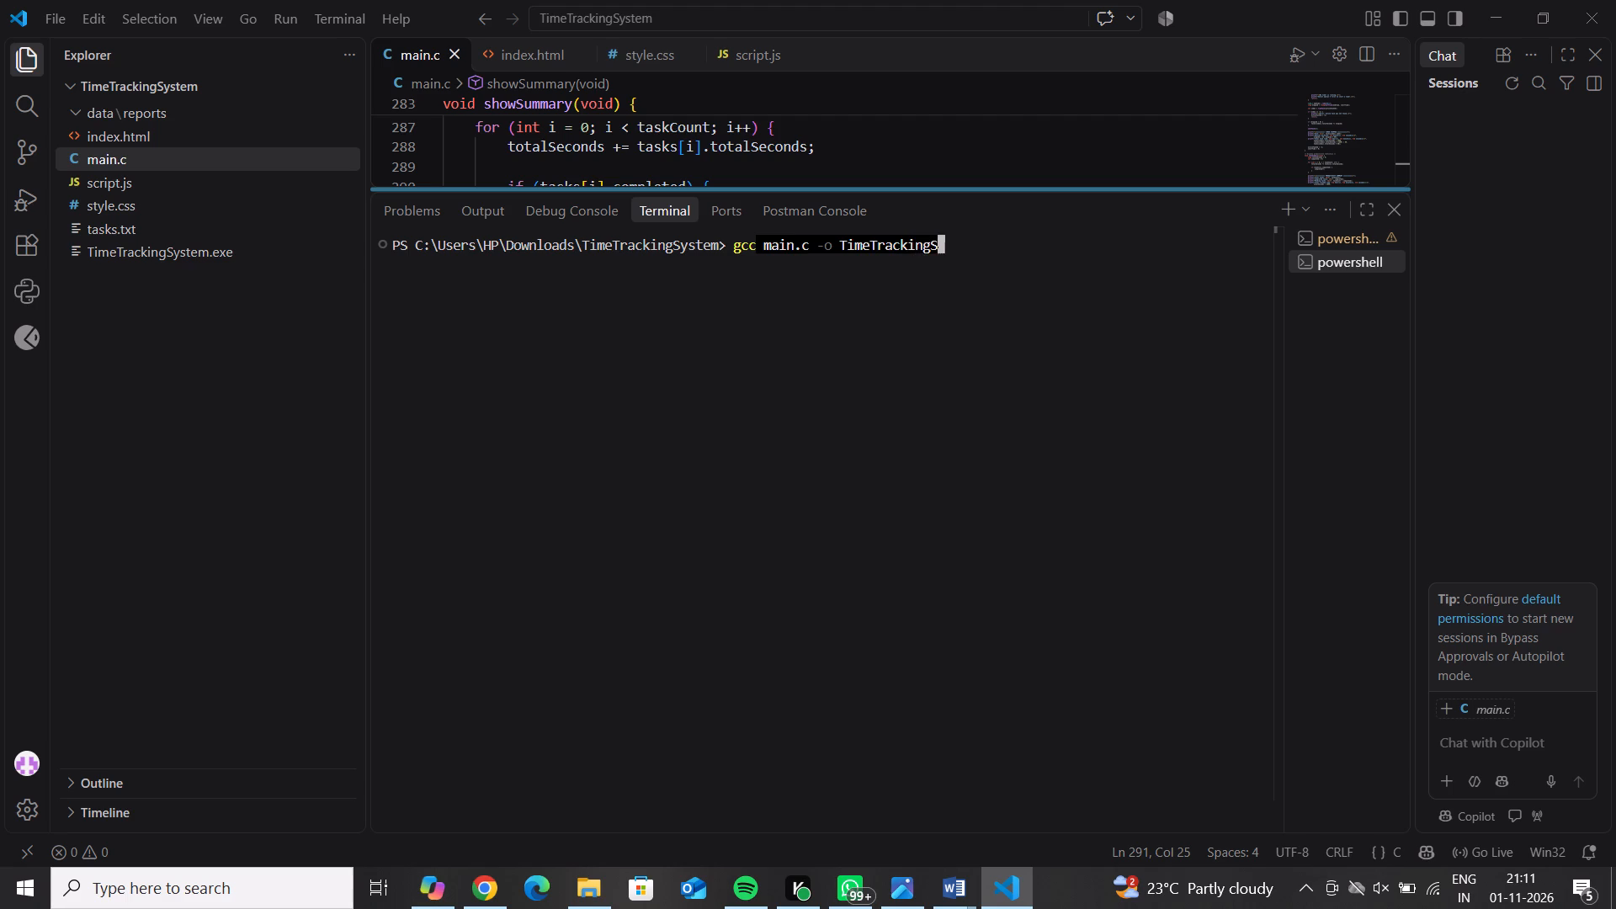
text(ystem)
text(.ee)
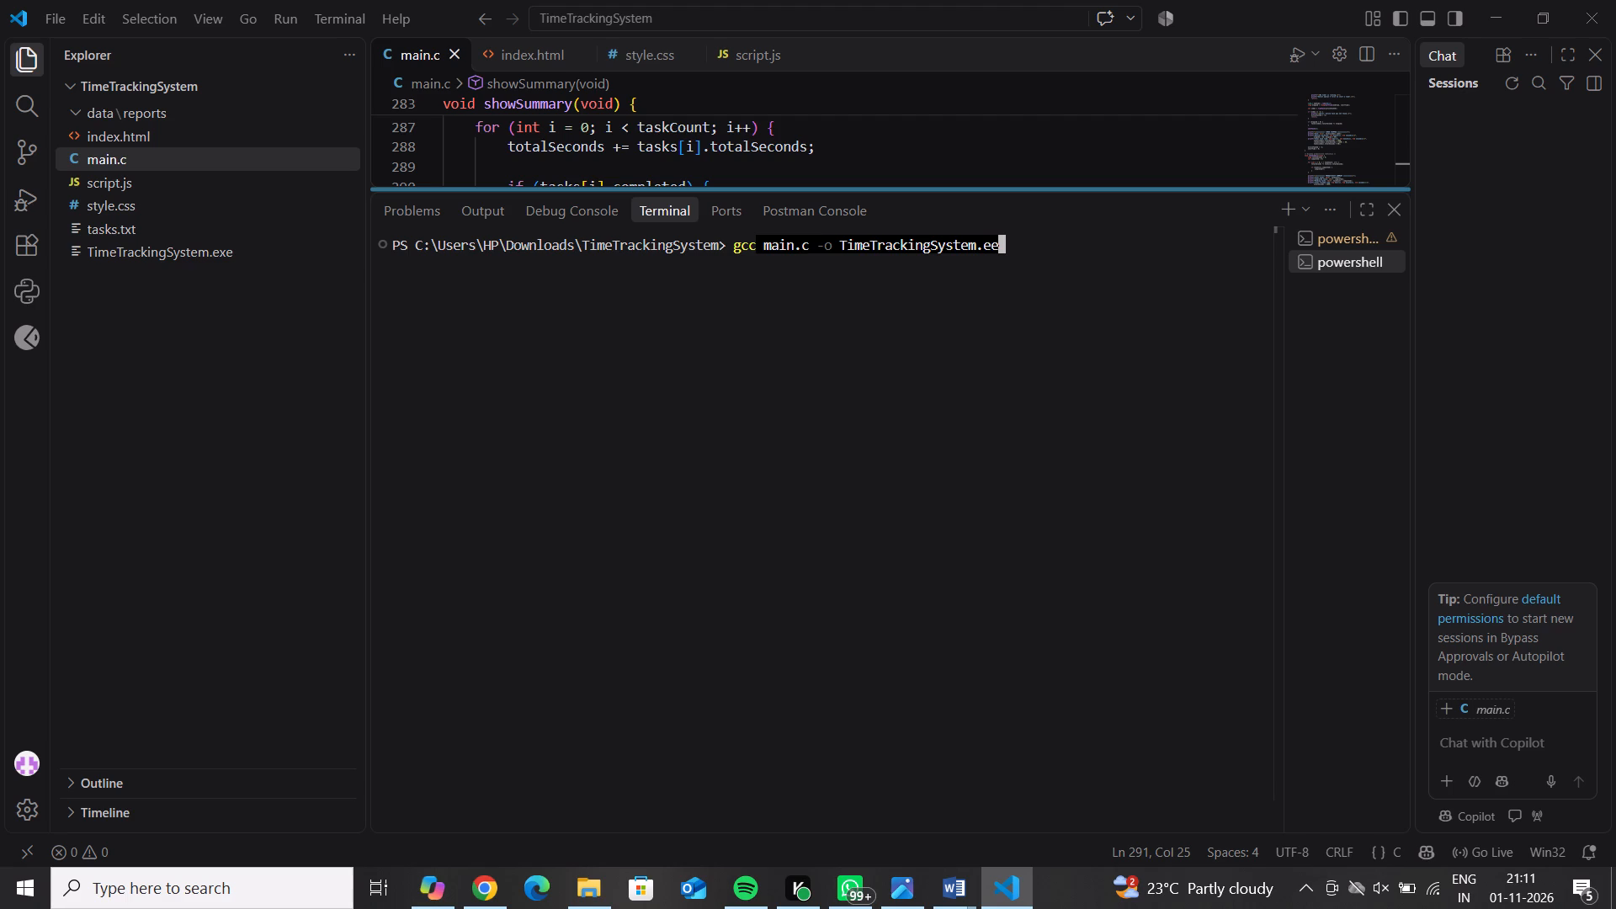
key(BackSpace)
text(xe)
key(Return)
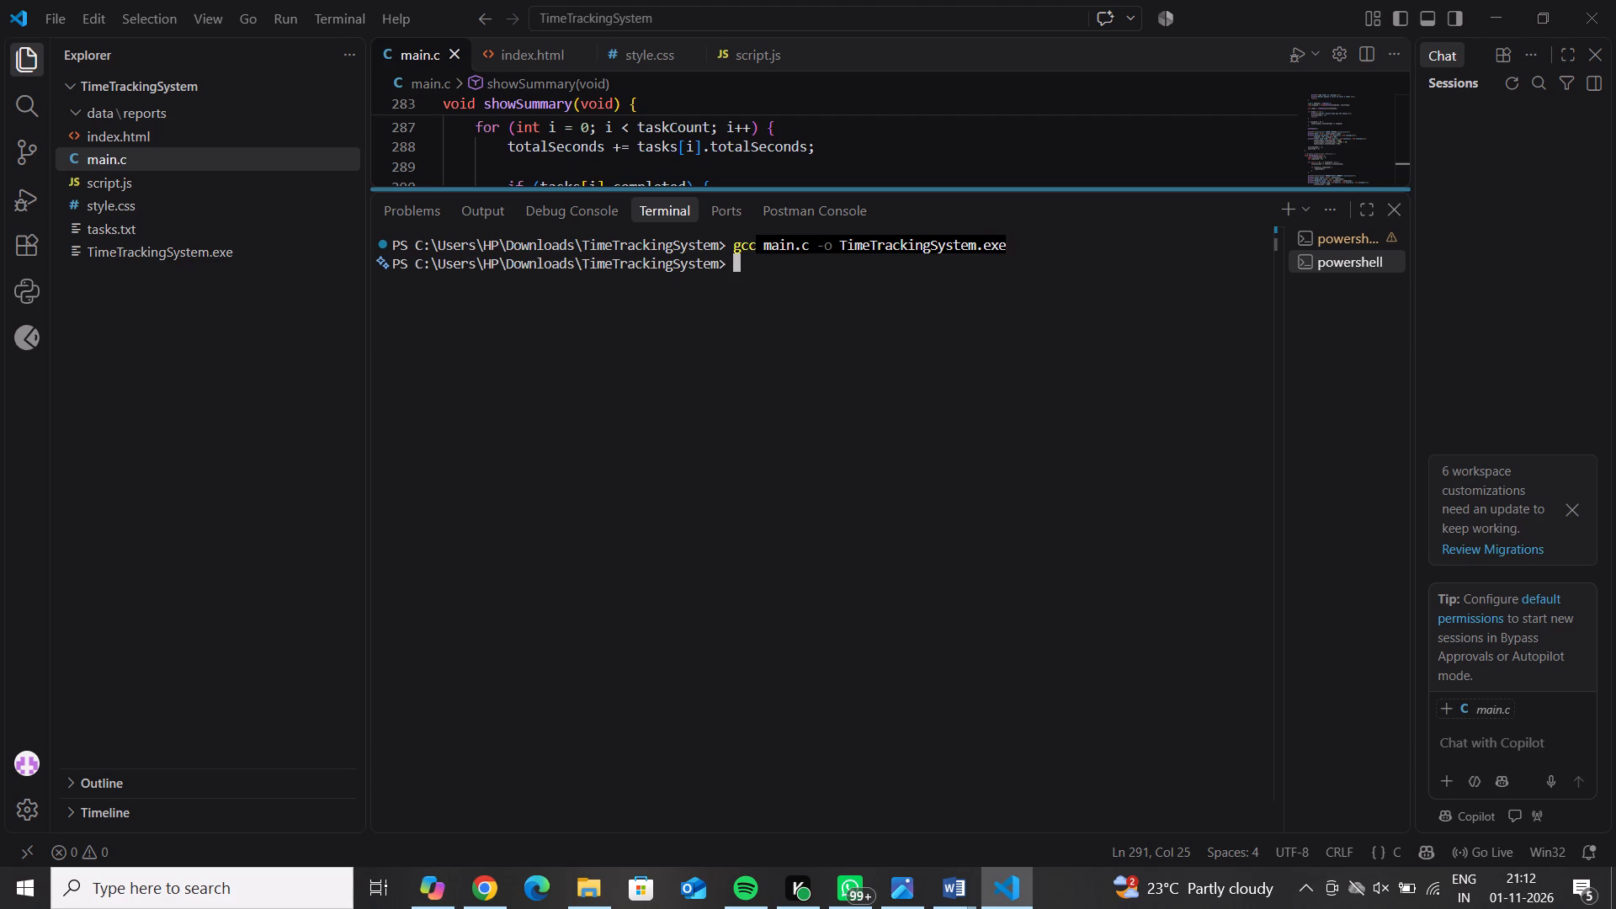
Run the compiled program in the terminal with ".\TimeTrackingSystem.exe".
key(period)
key(backslash)
key(t)
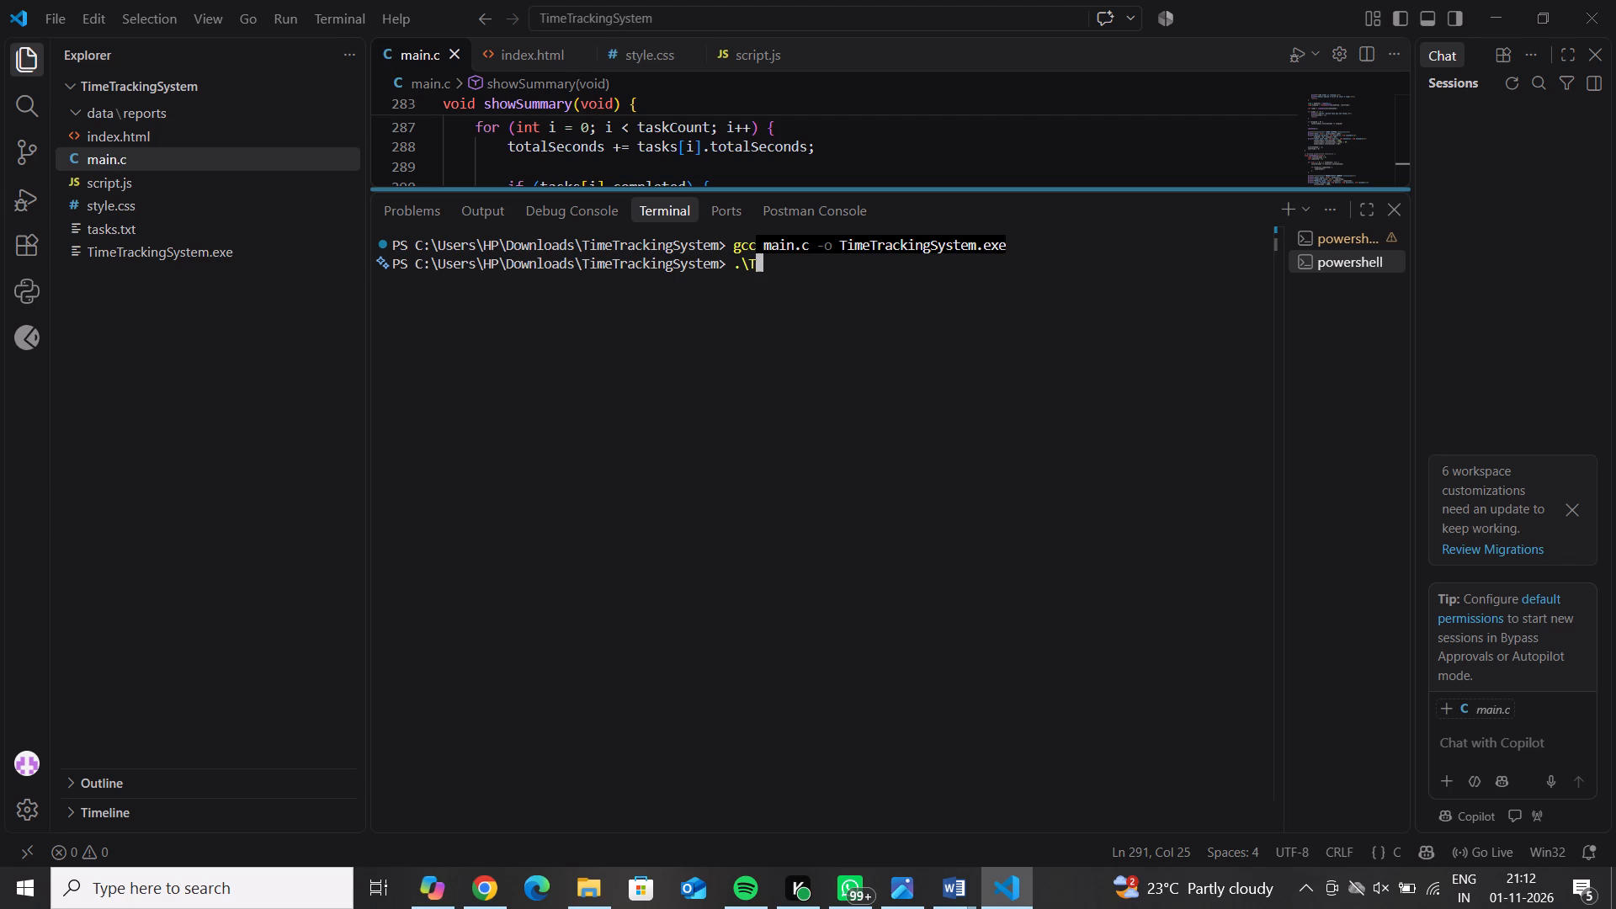
text(ime)
key(t)
text(racking)
key(s)
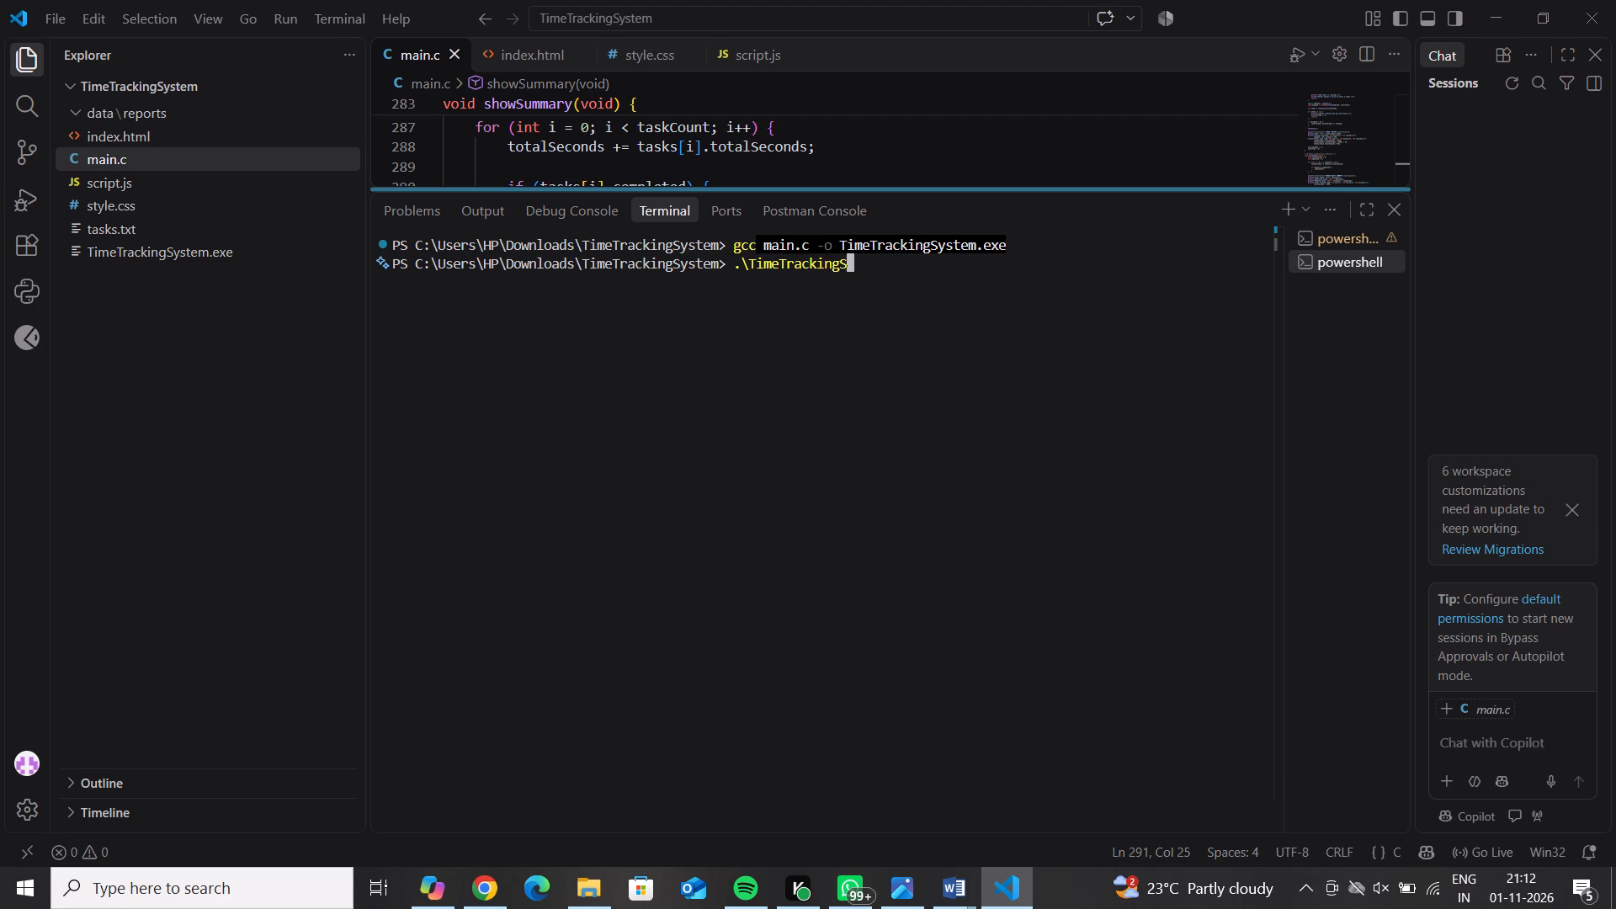
text(ystem)
text(.exe)
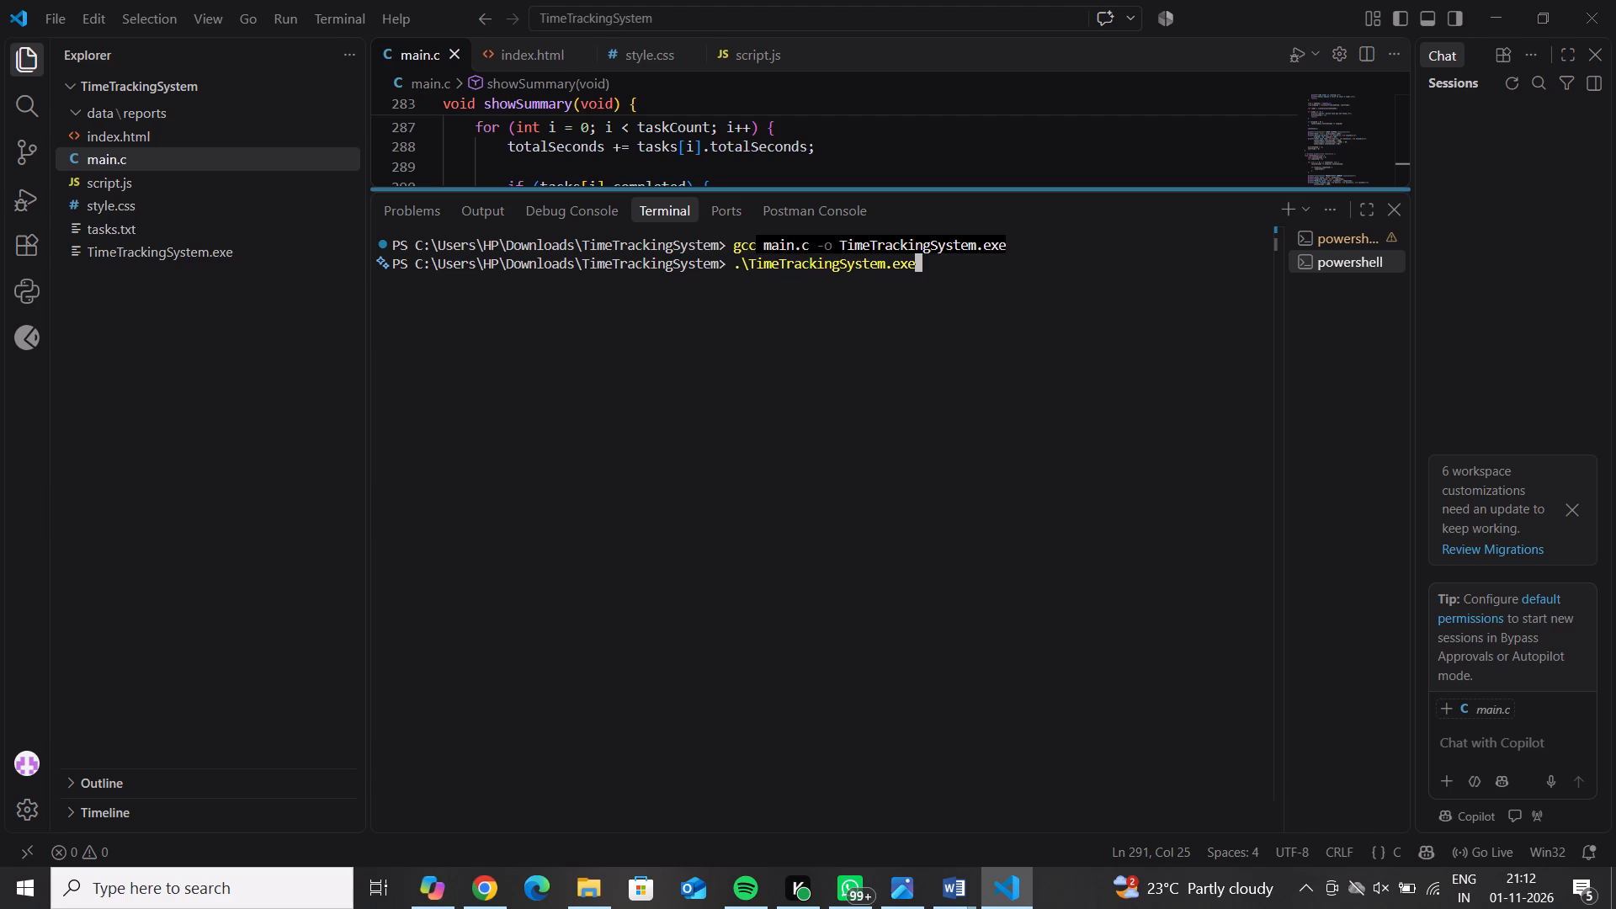
key(Return)
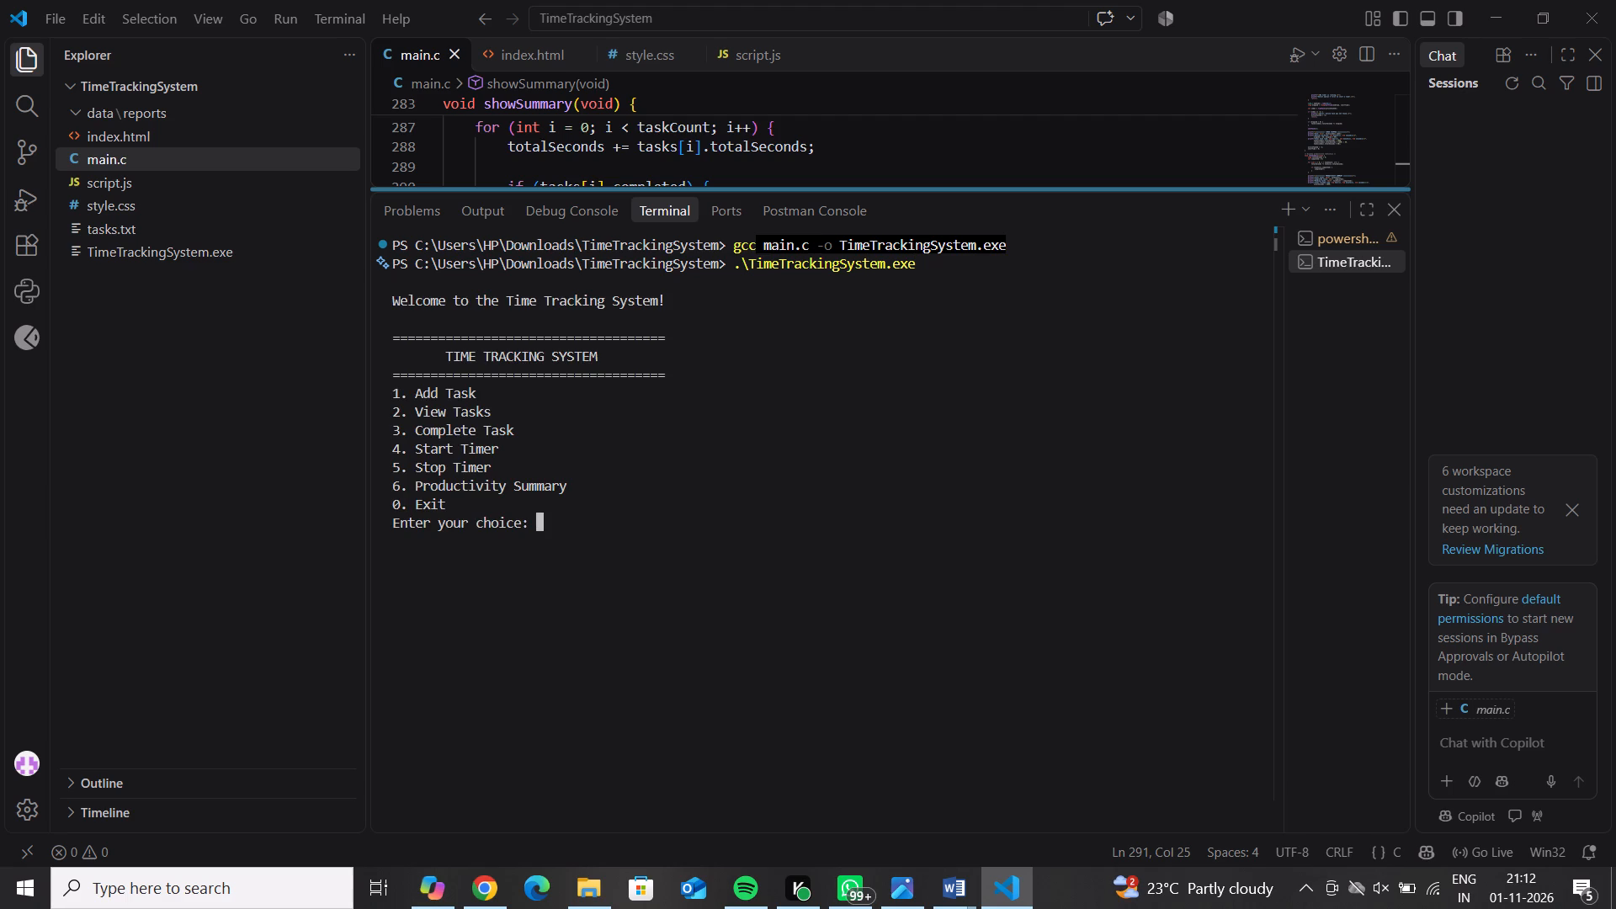
Capture a rectangular snip covering the compile and run commands, the program's menu, and part of the Explorer and main.c code.
key(shift+super+s)
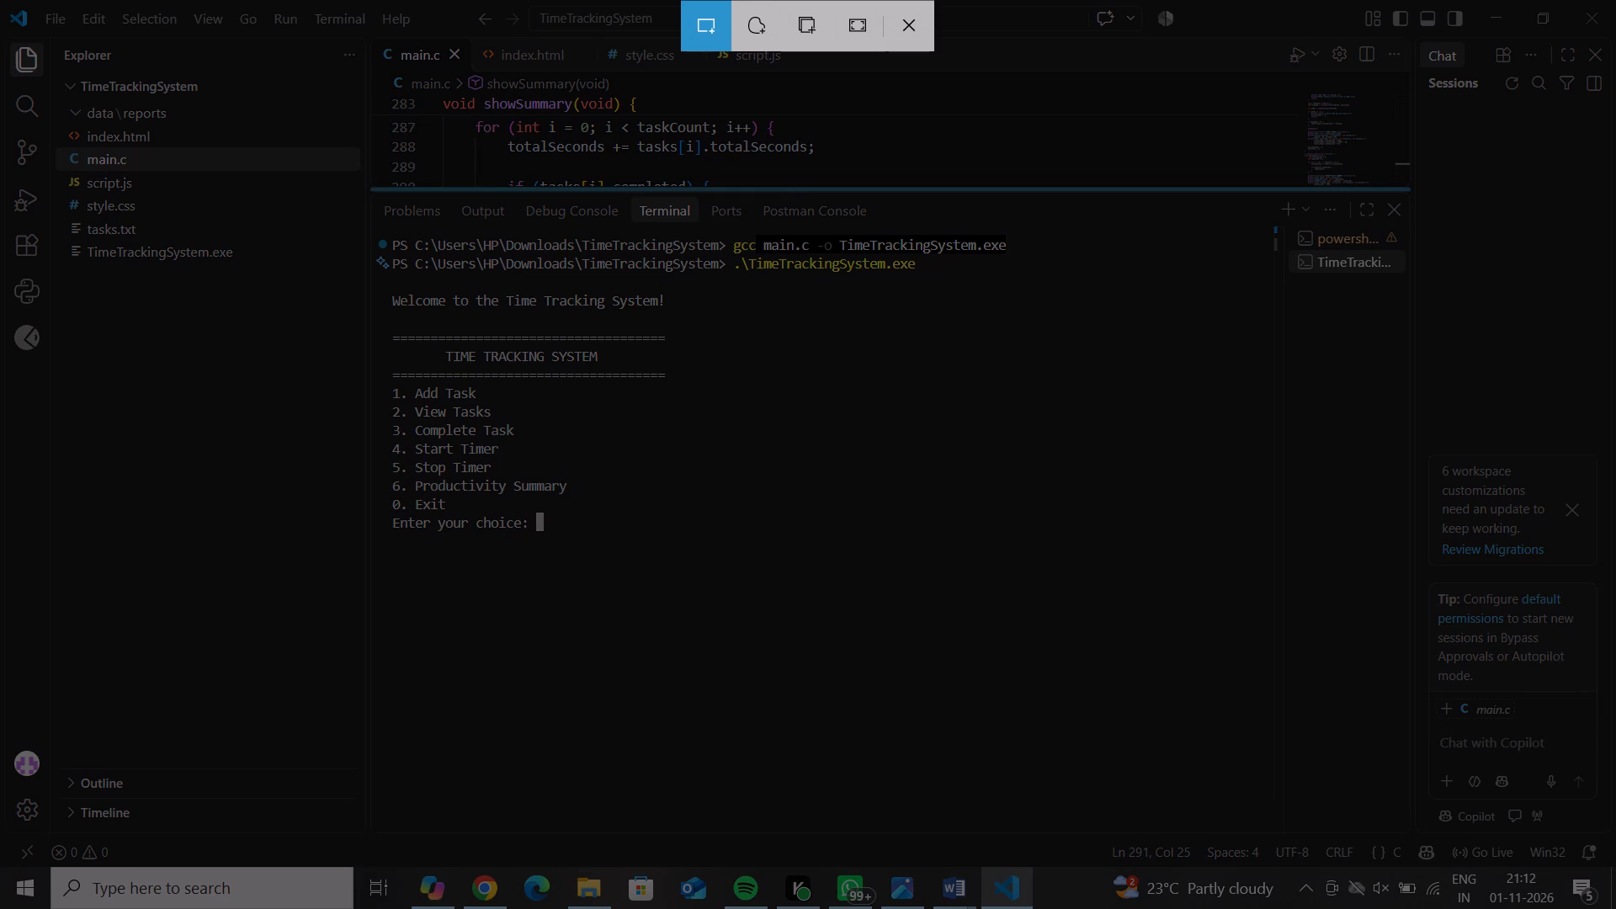
drag(124, 68, 1268, 599)
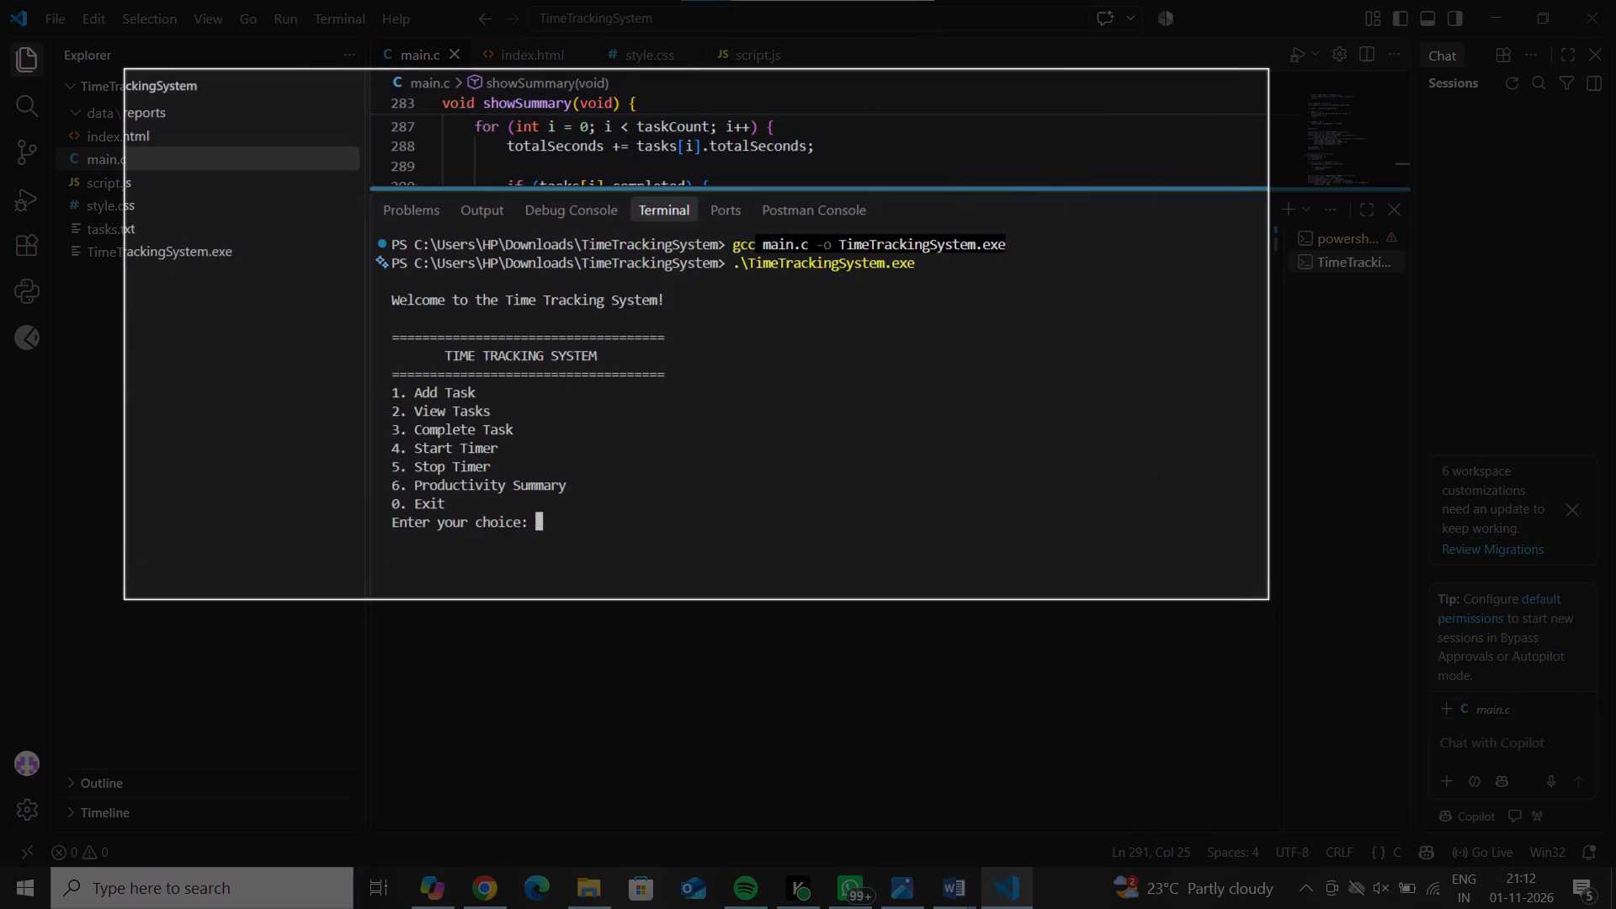
drag(1268, 599, 1268, 603)
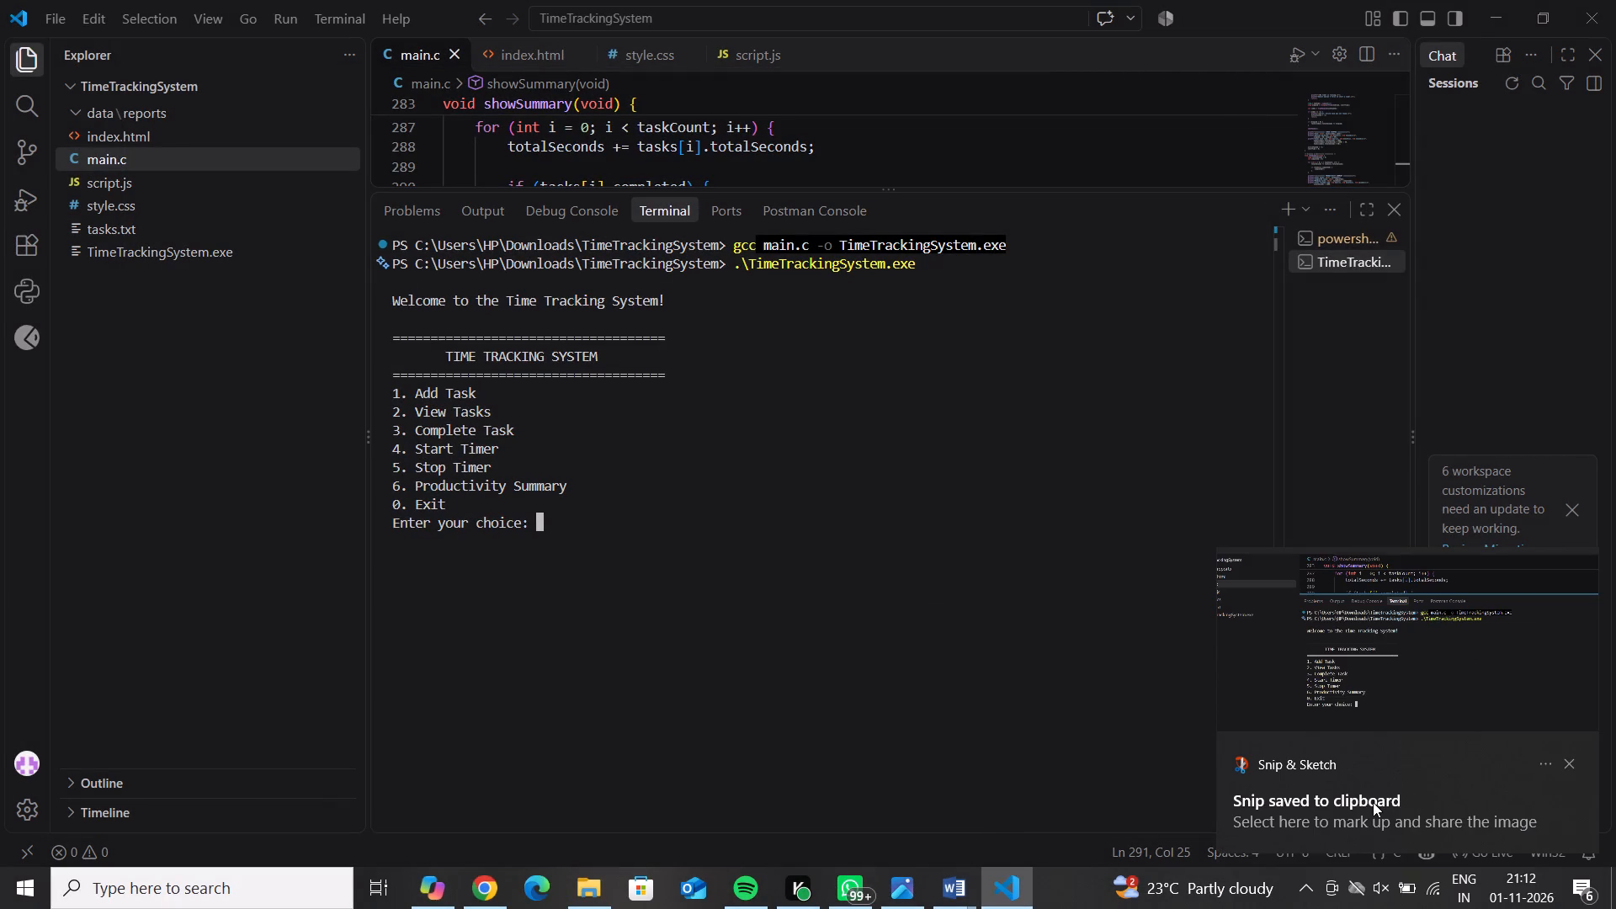
click(1544, 763)
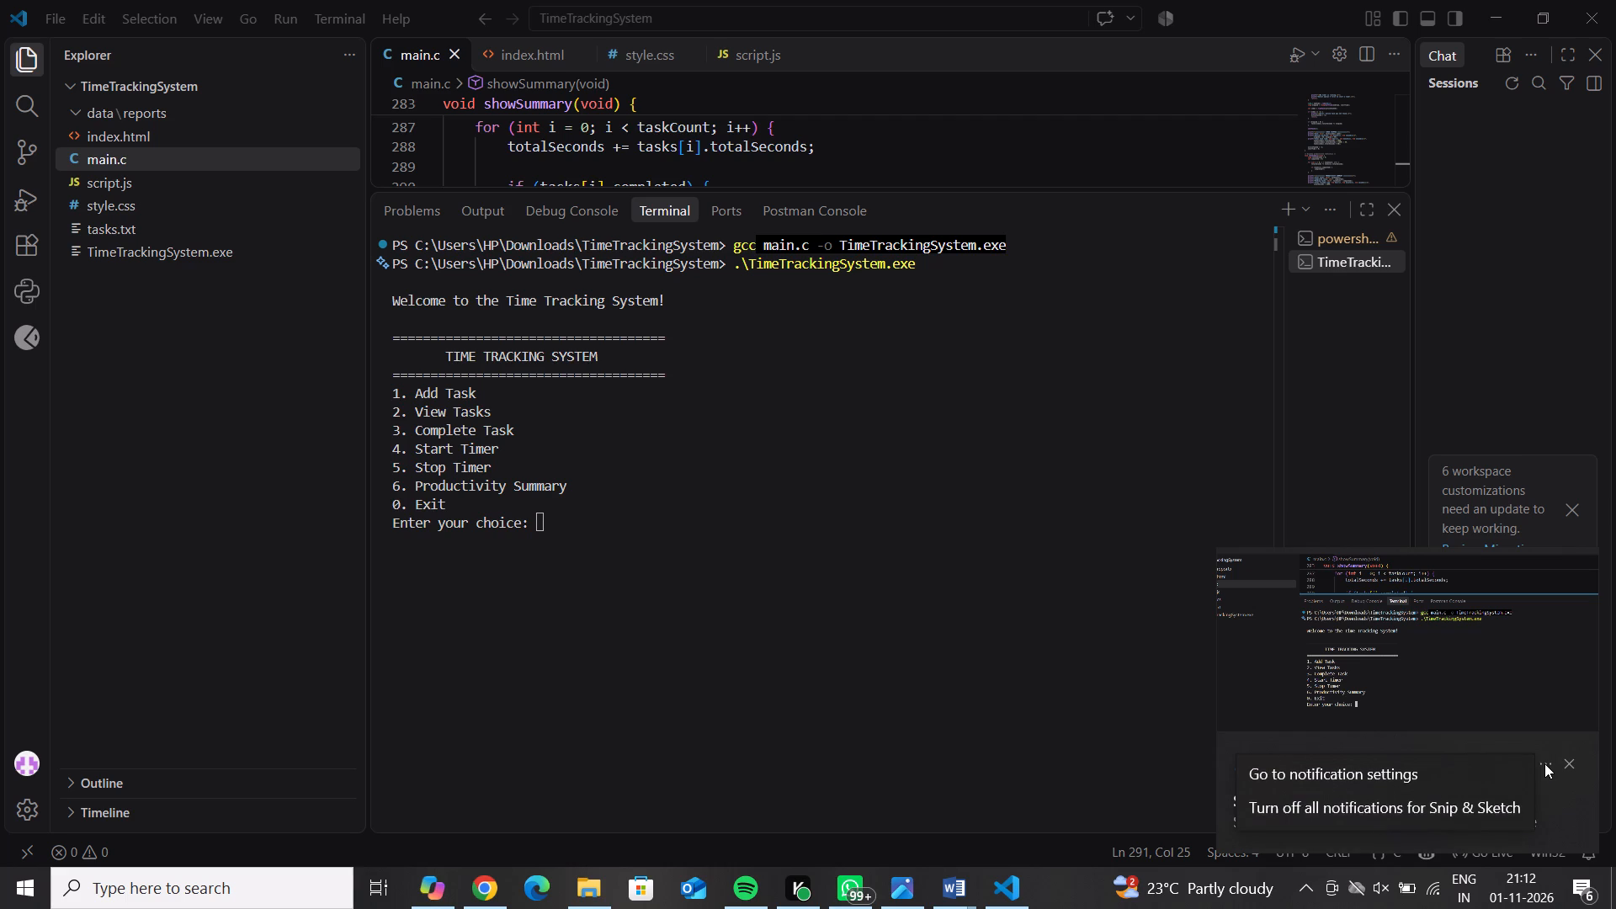
drag(1471, 736, 1407, 768)
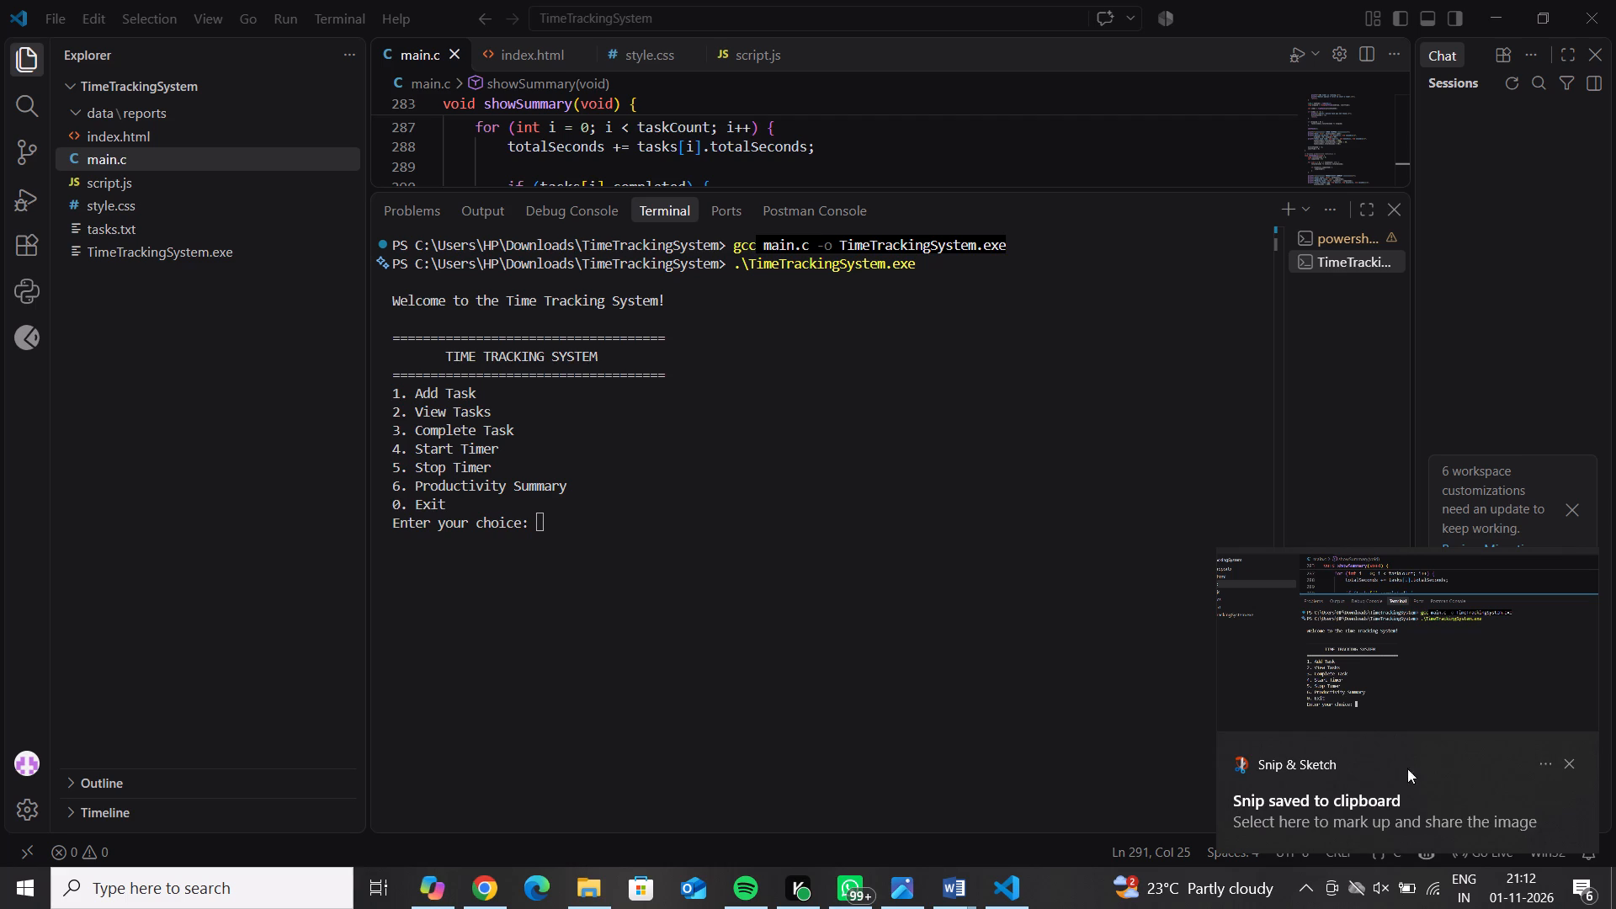
Open the captured terminal snip in Snip & Sketch and share it to WhatsApp.
drag(1407, 768, 1335, 790)
click(1340, 797)
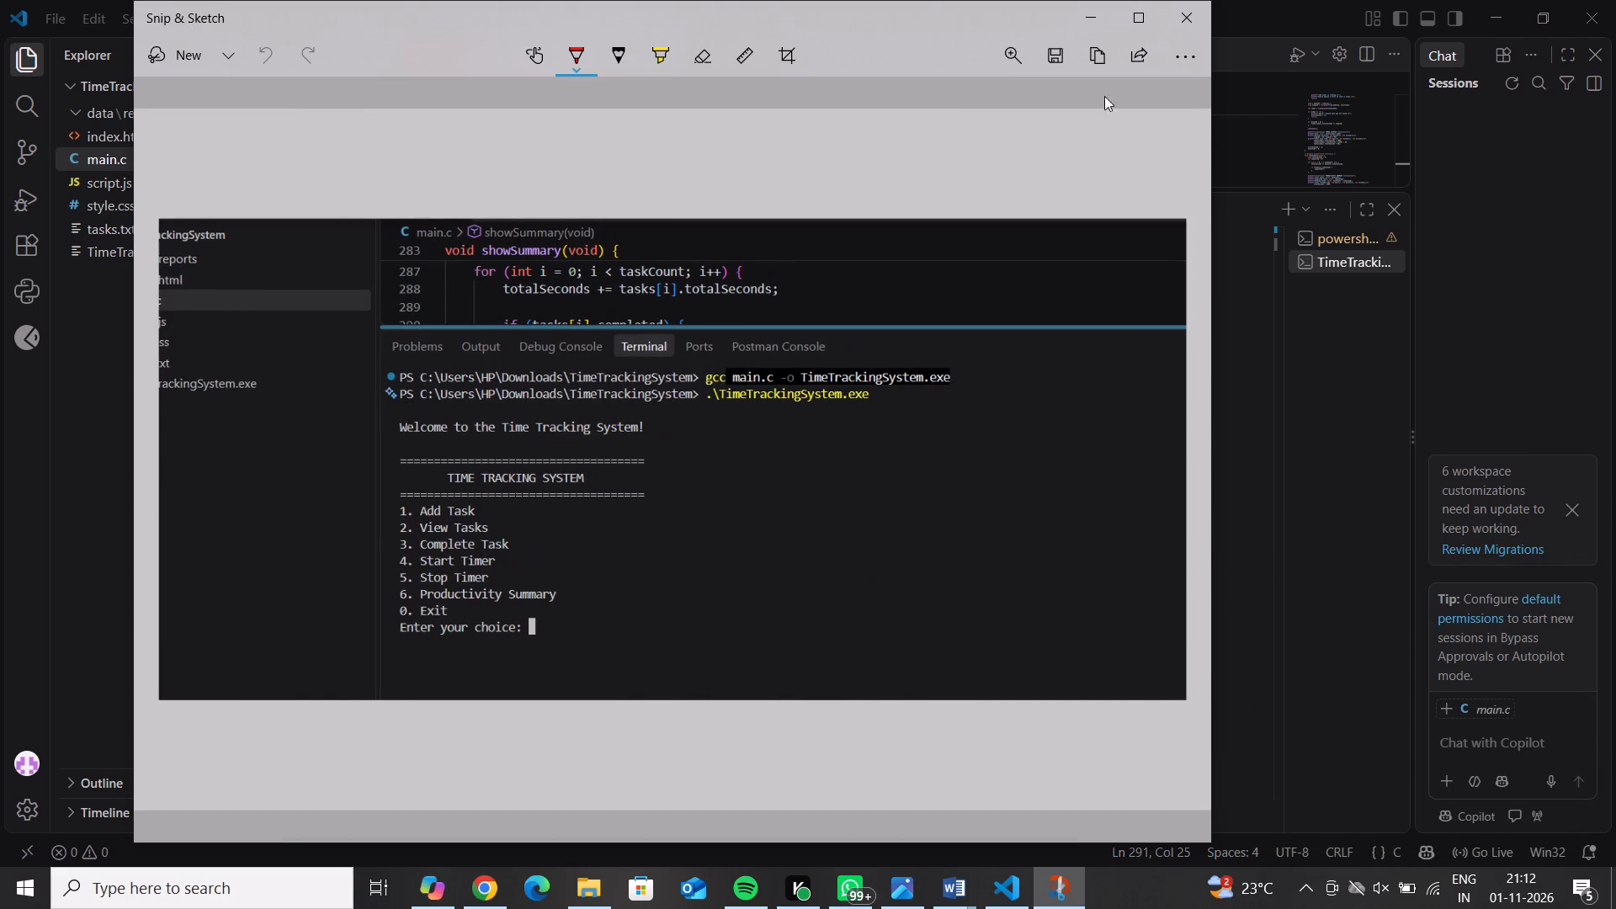
click(1142, 51)
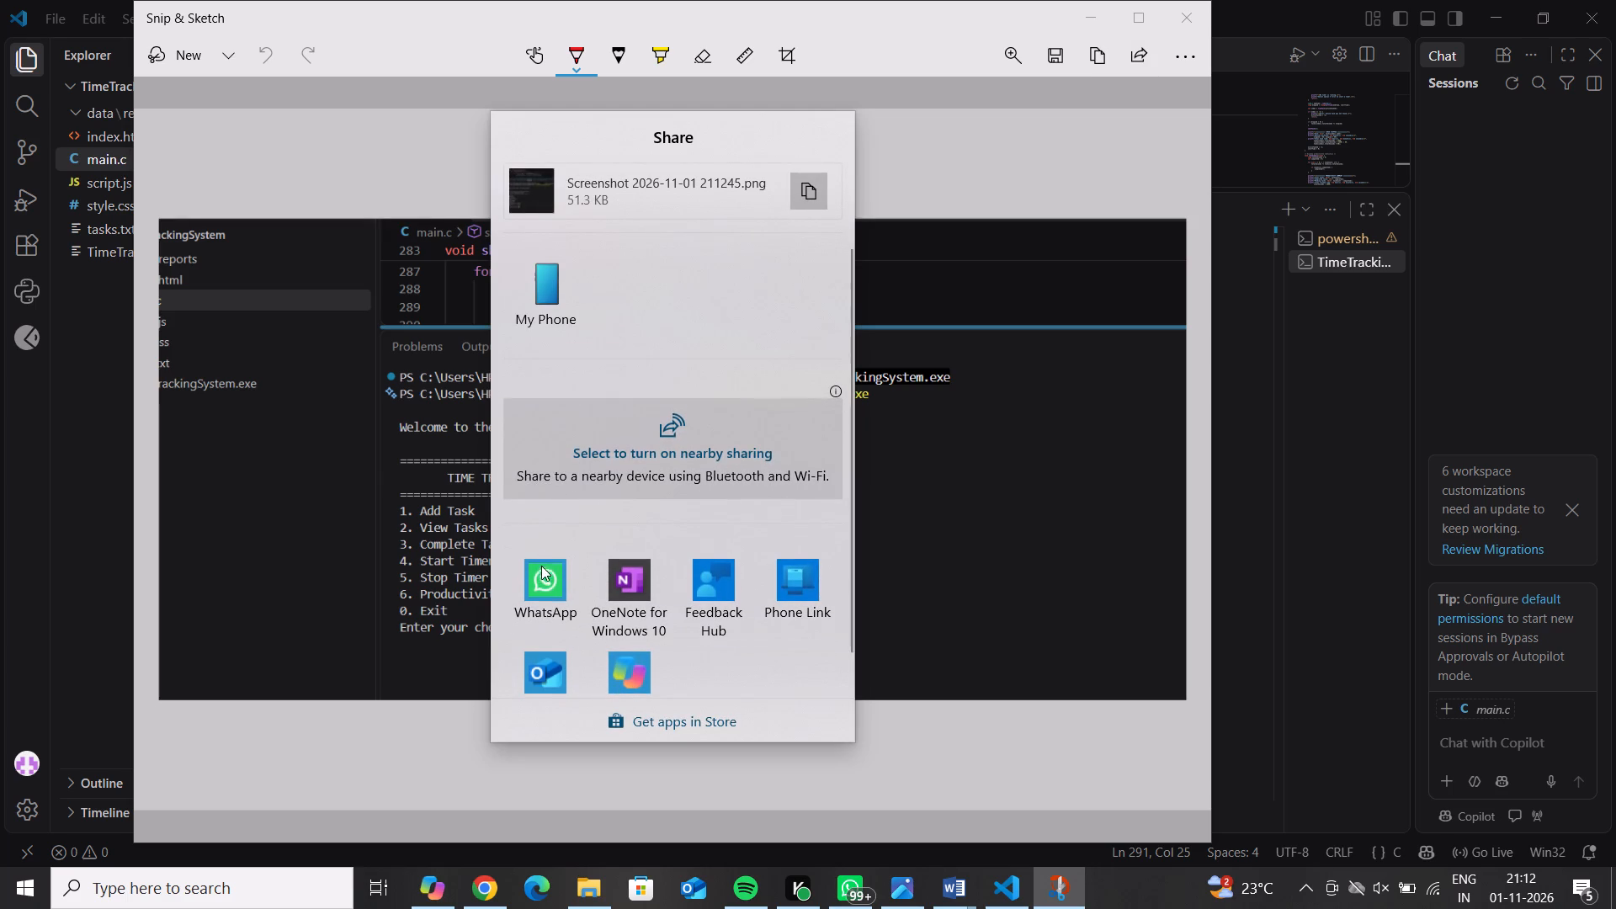
click(536, 584)
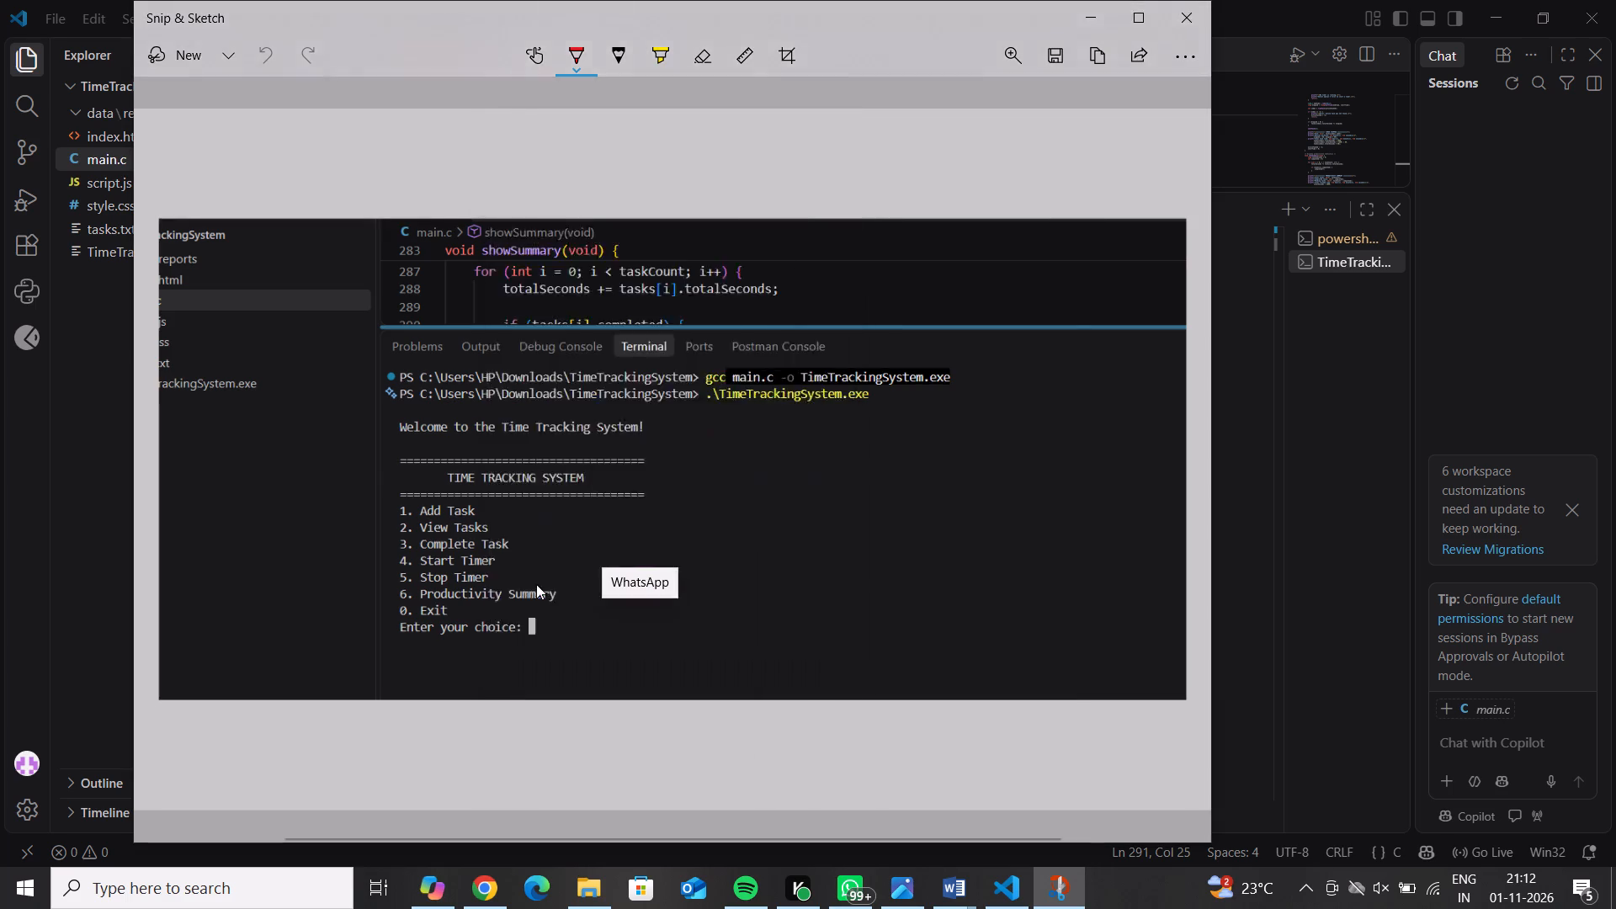
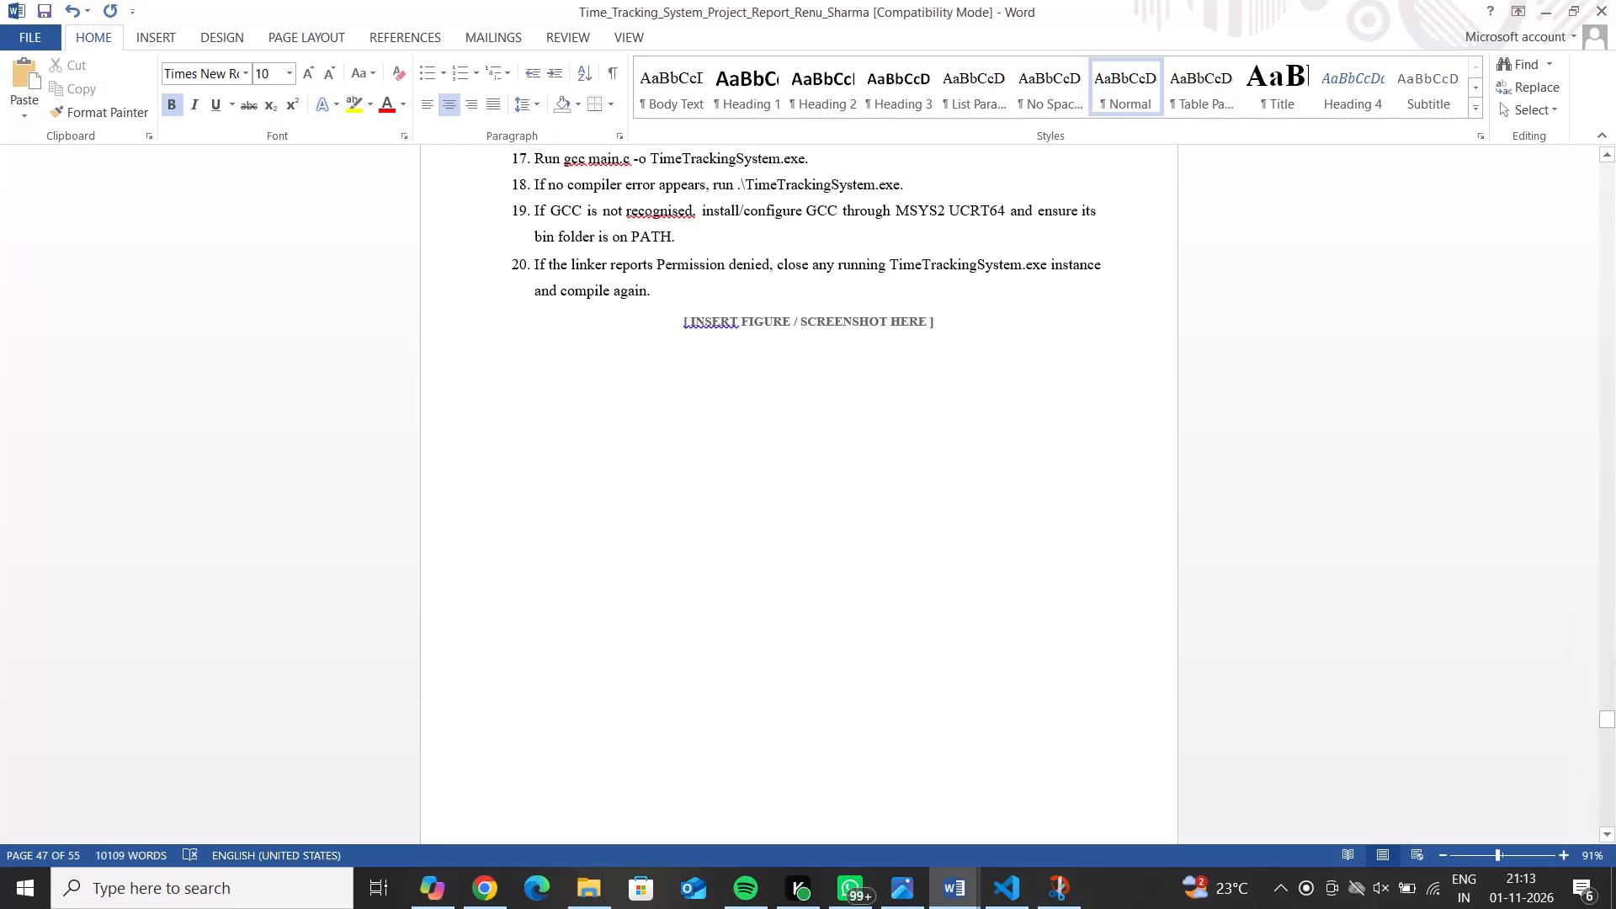
Insert the Desktop picture "WhatsApp Image 2026-11-01 at 9.12.53 PM" on a new line below the figure placeholder following item 20.
click(943, 316)
key(Return)
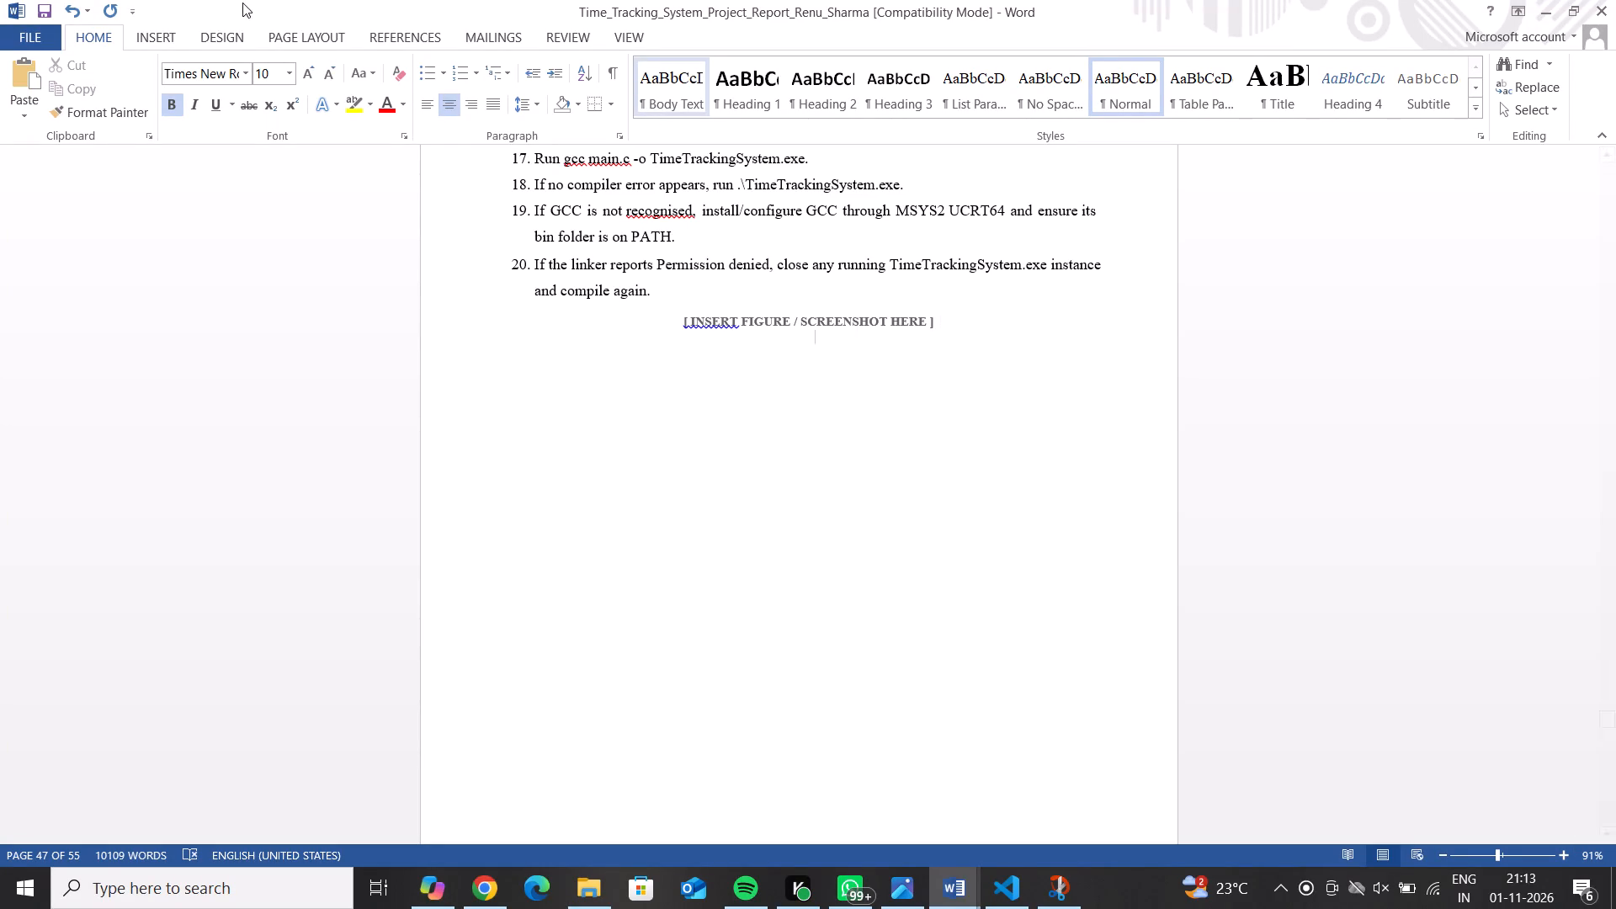
click(151, 29)
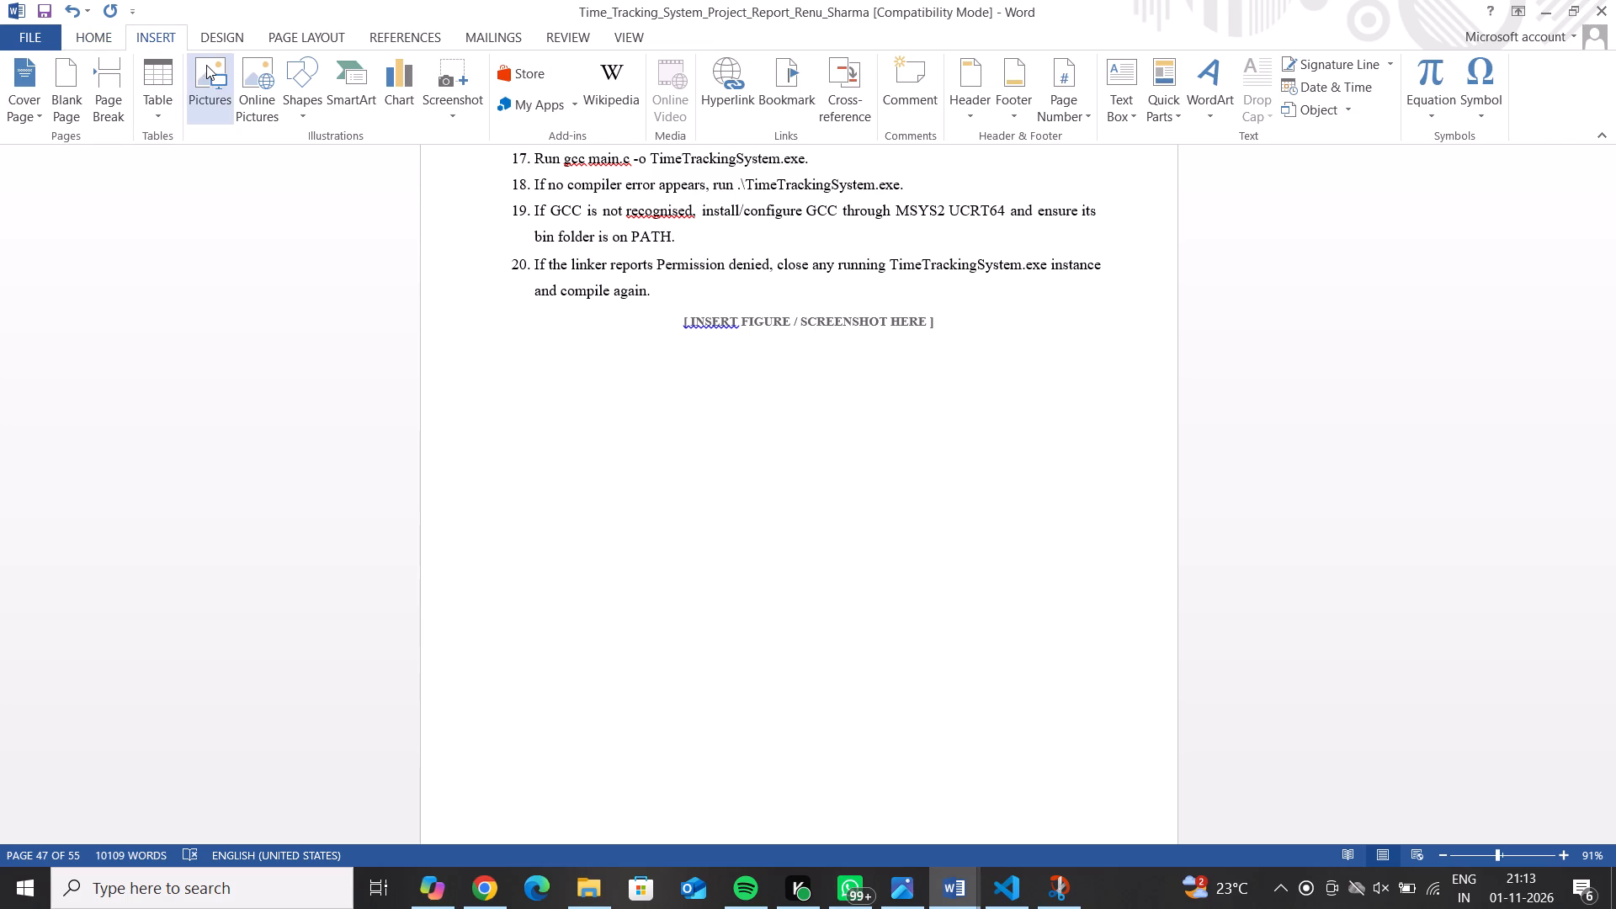
click(206, 65)
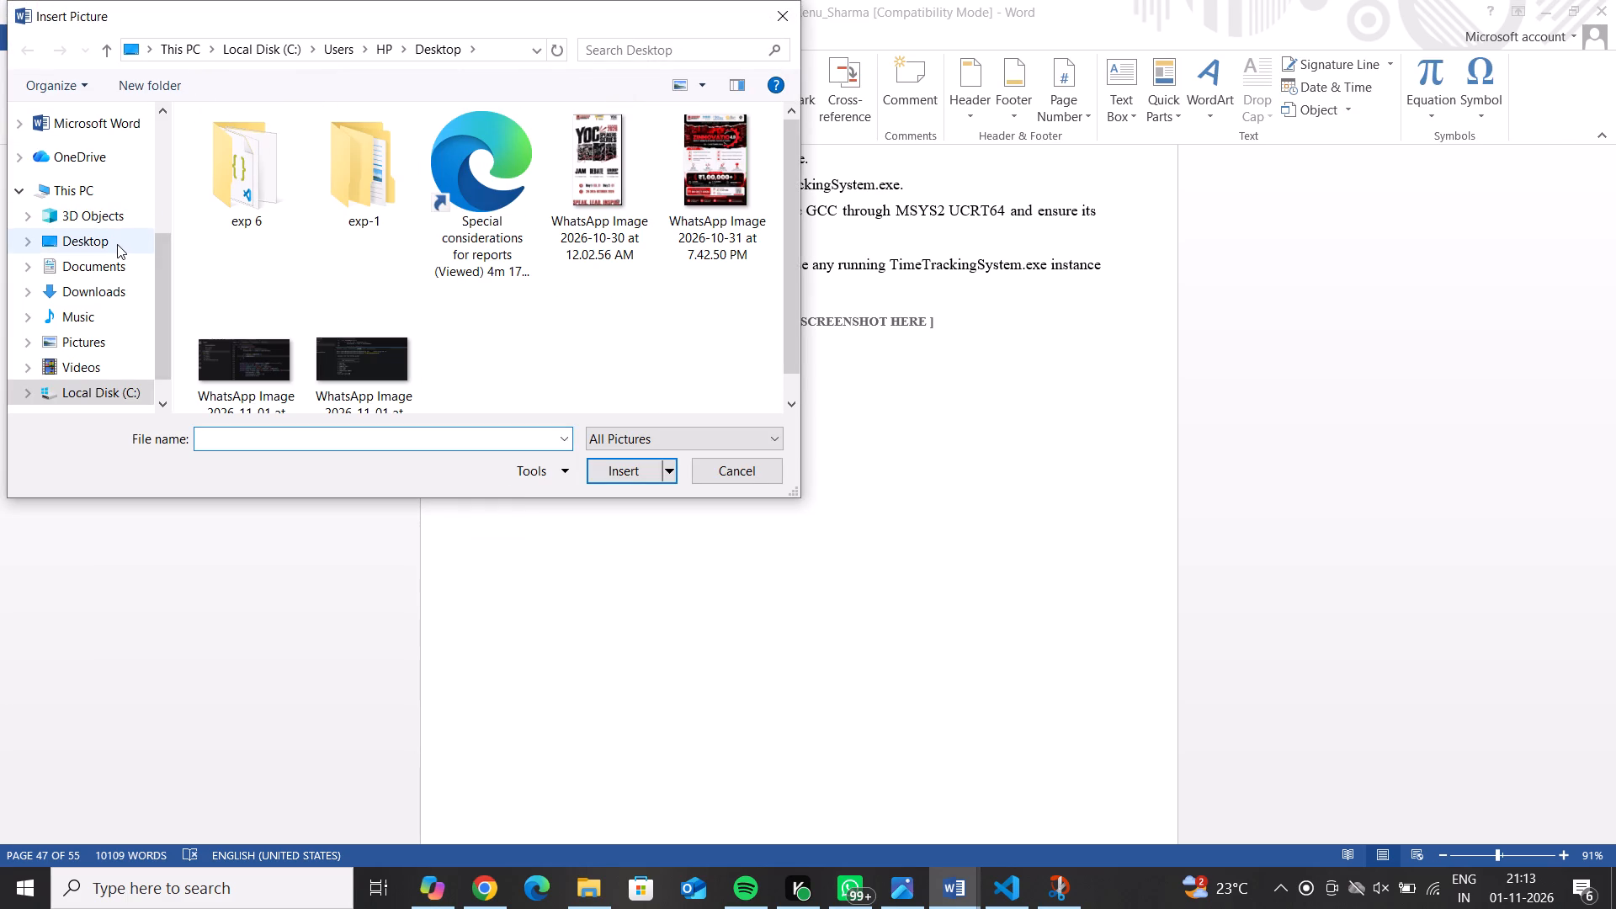
click(117, 244)
click(359, 339)
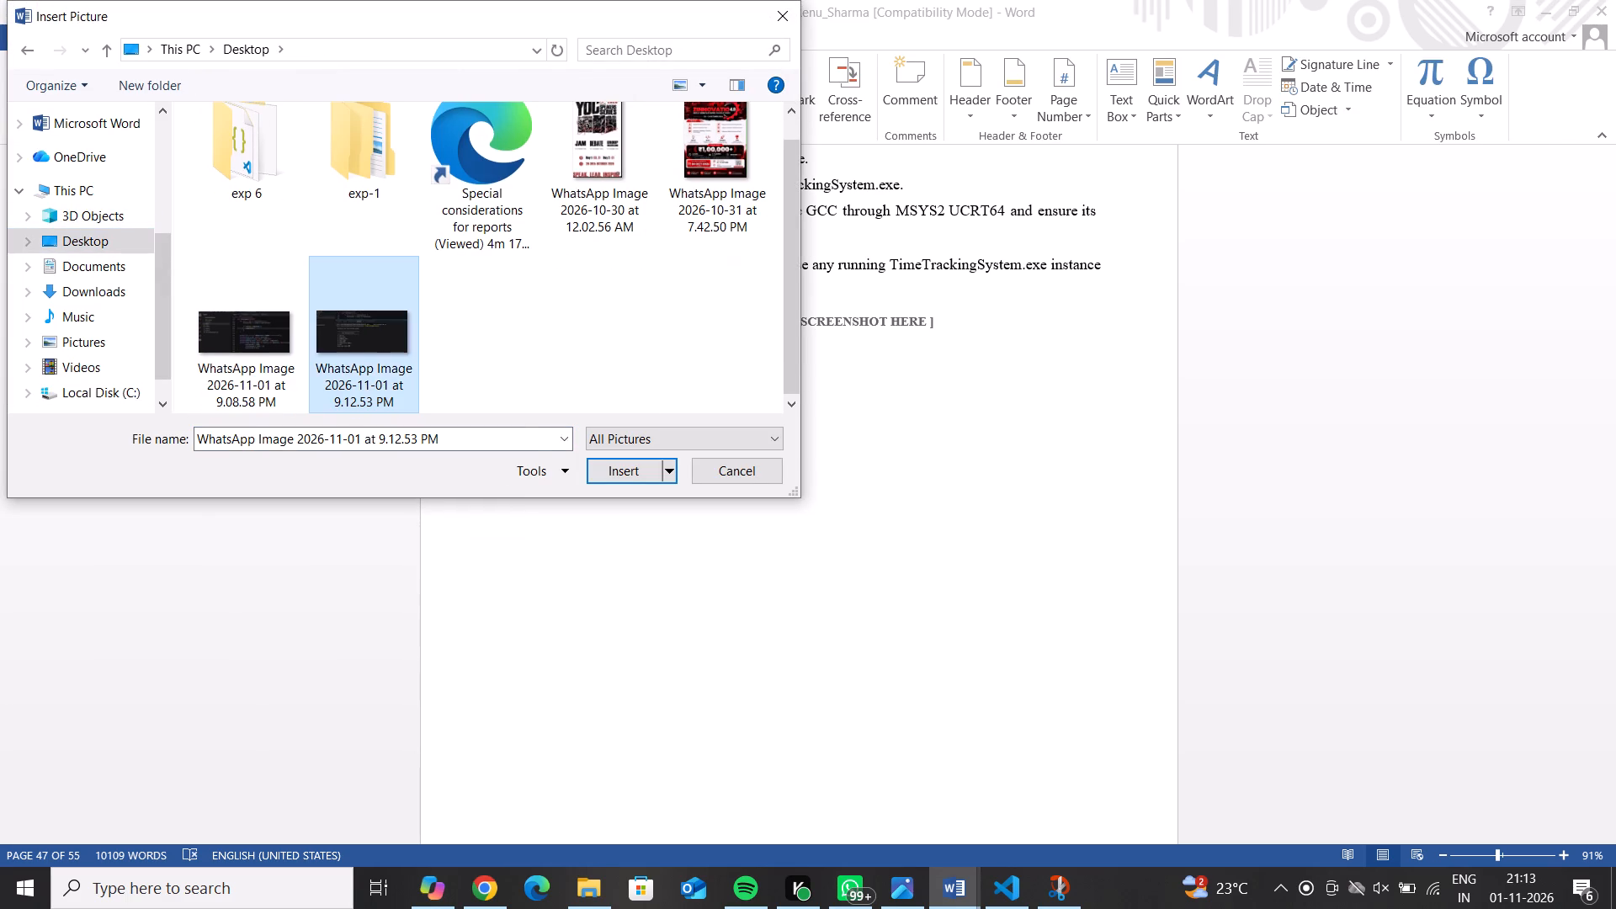
click(619, 475)
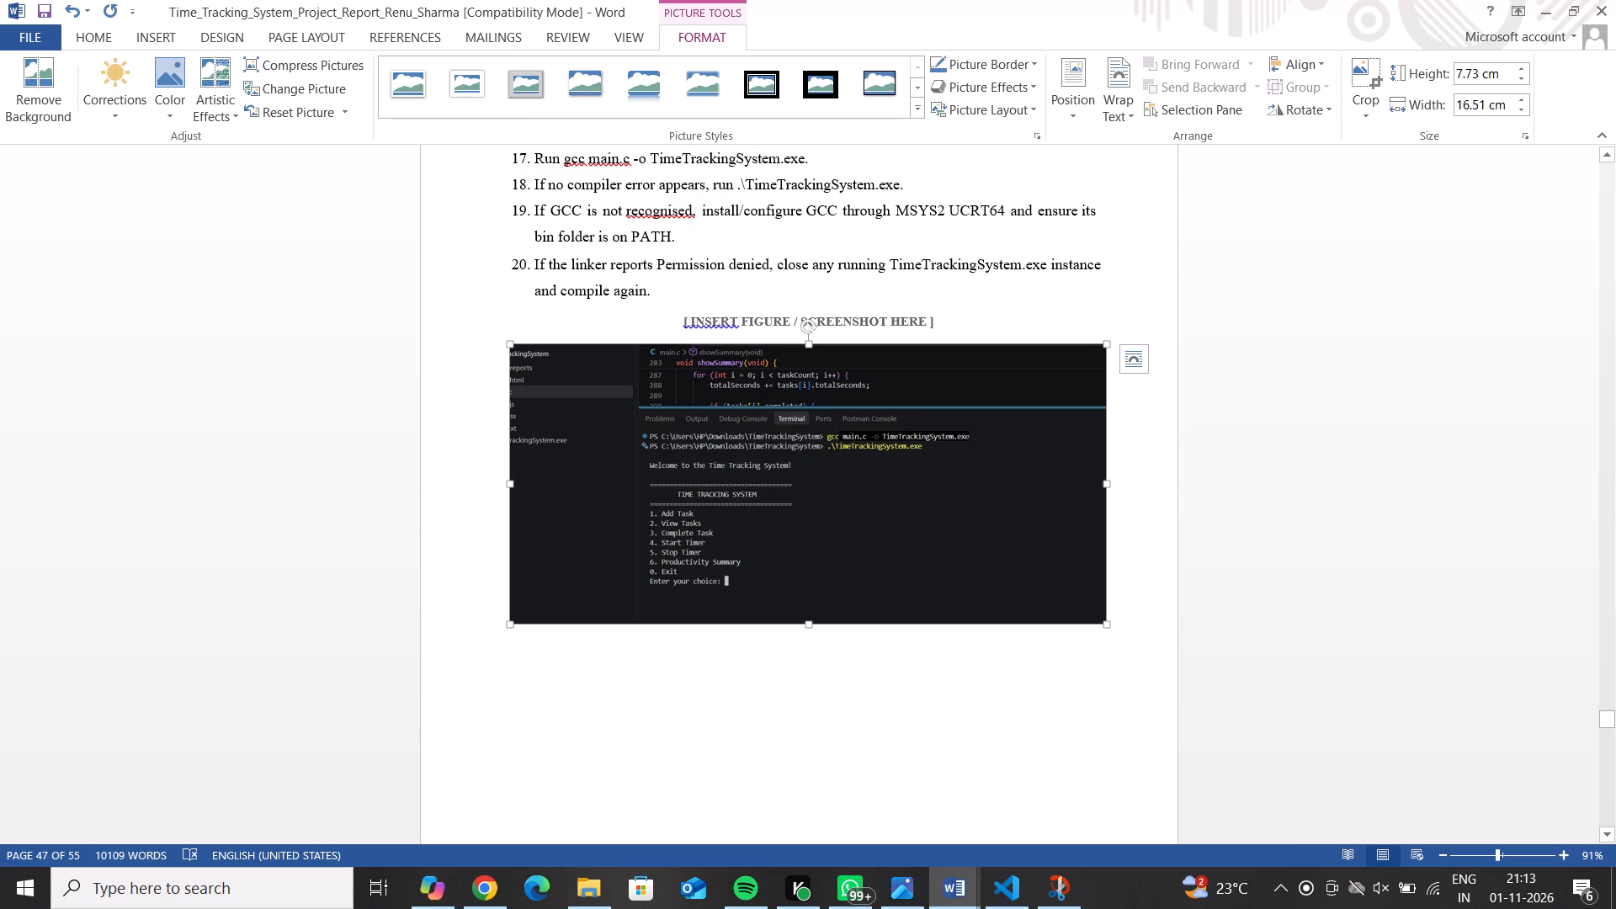
Delete the figure placeholder line above the terminal screenshot and the italic screenshot instruction below the Figure A2.2 caption.
drag(943, 324, 678, 328)
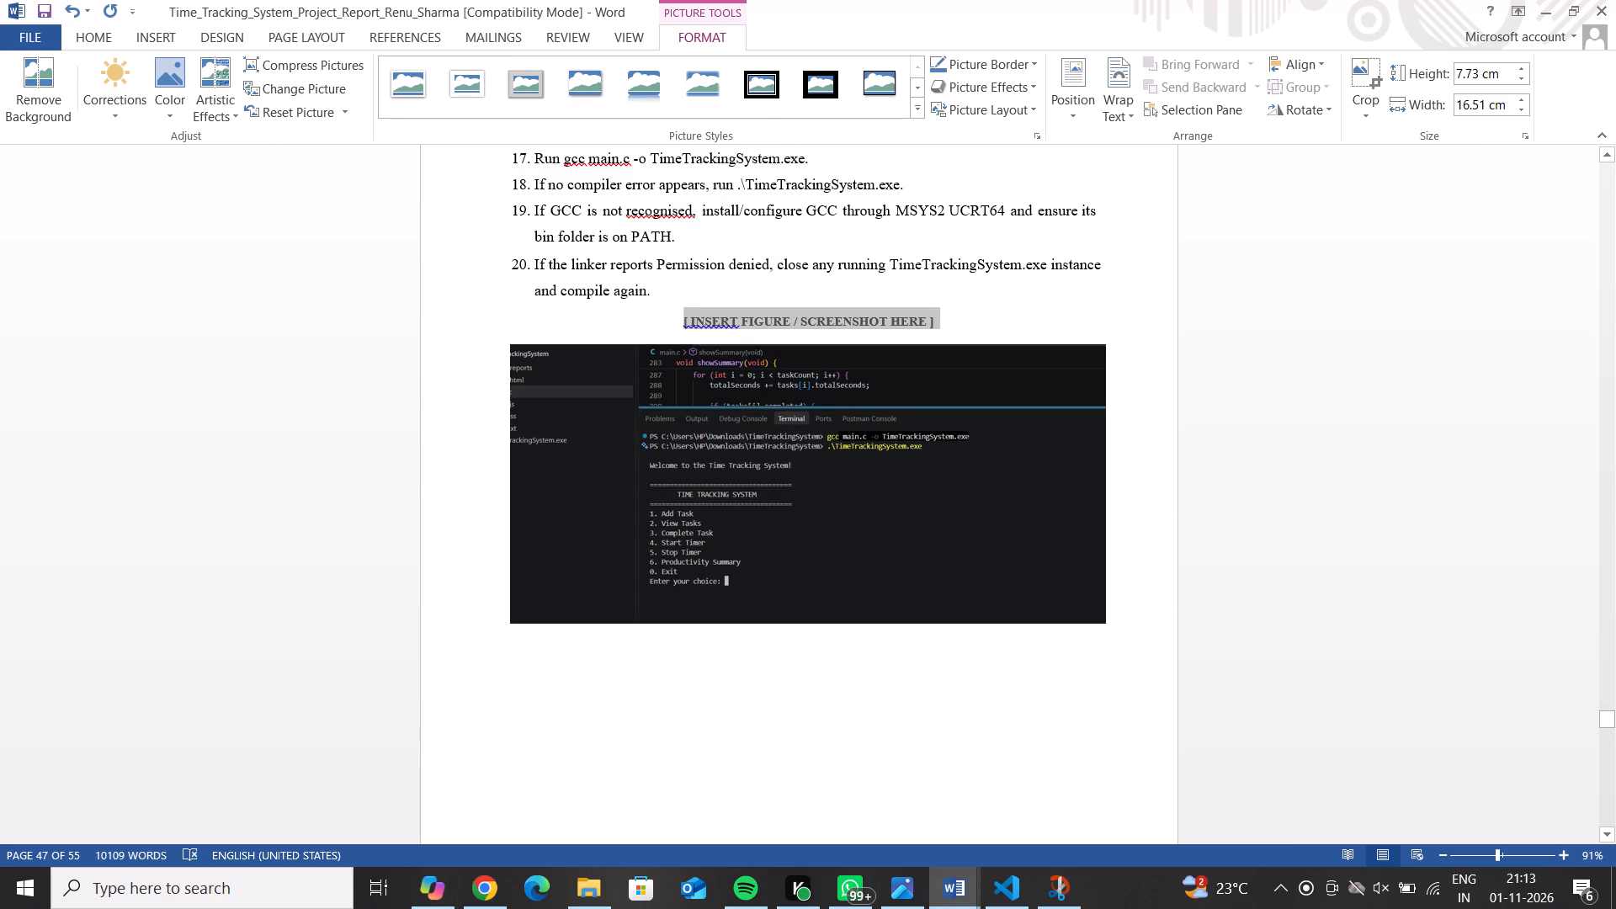
drag(678, 328, 676, 328)
key(BackSpace)
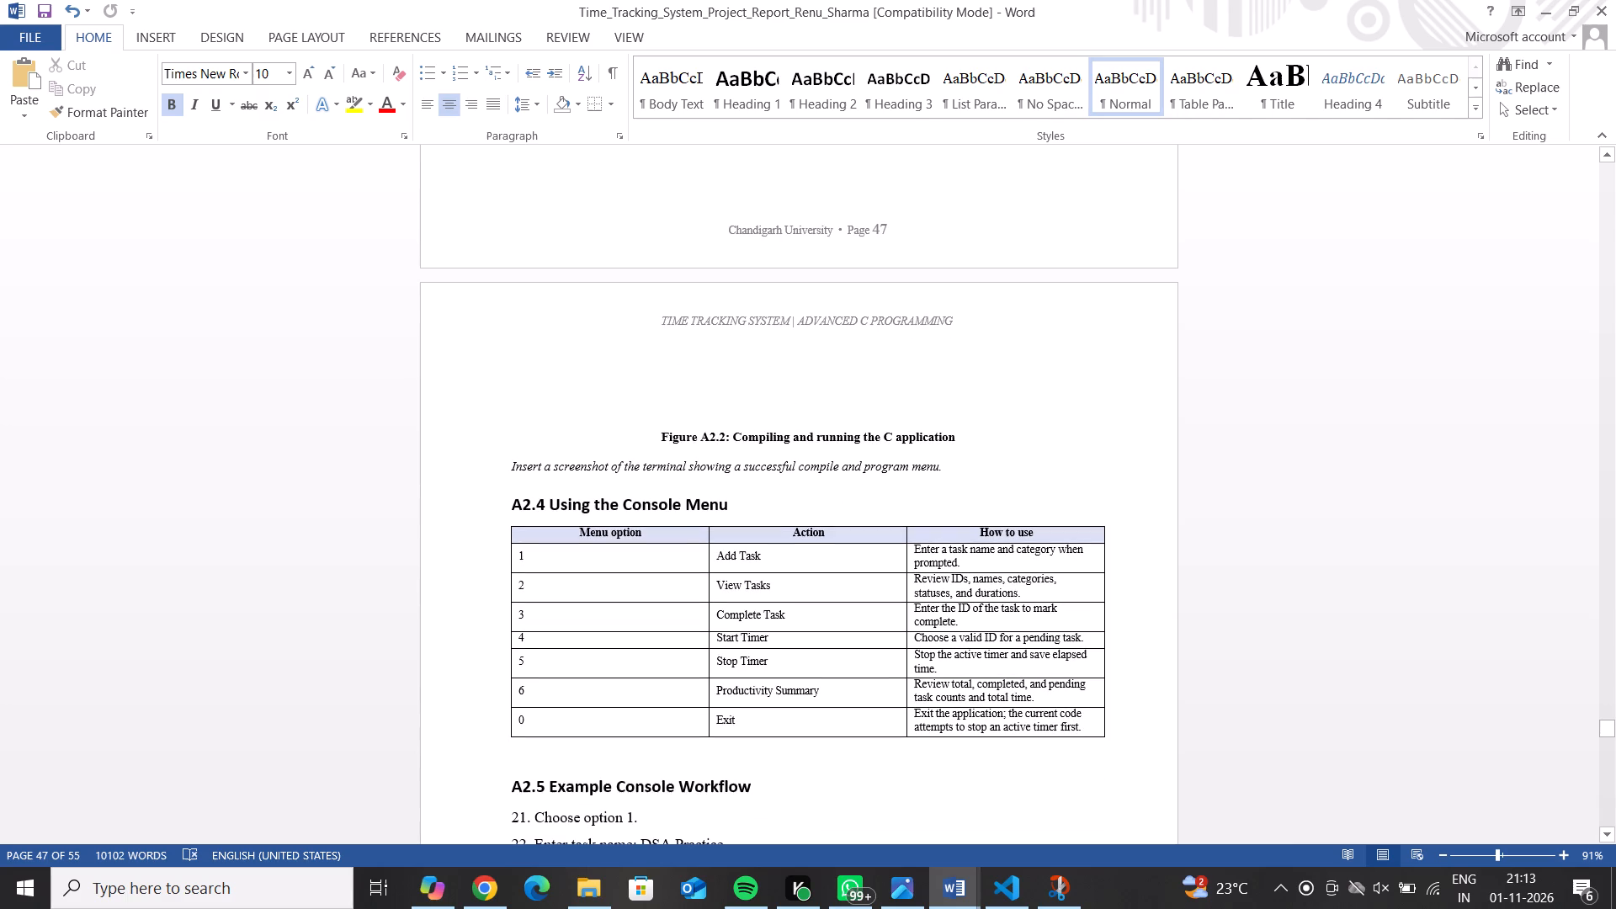
drag(957, 470, 533, 466)
key(BackSpace)
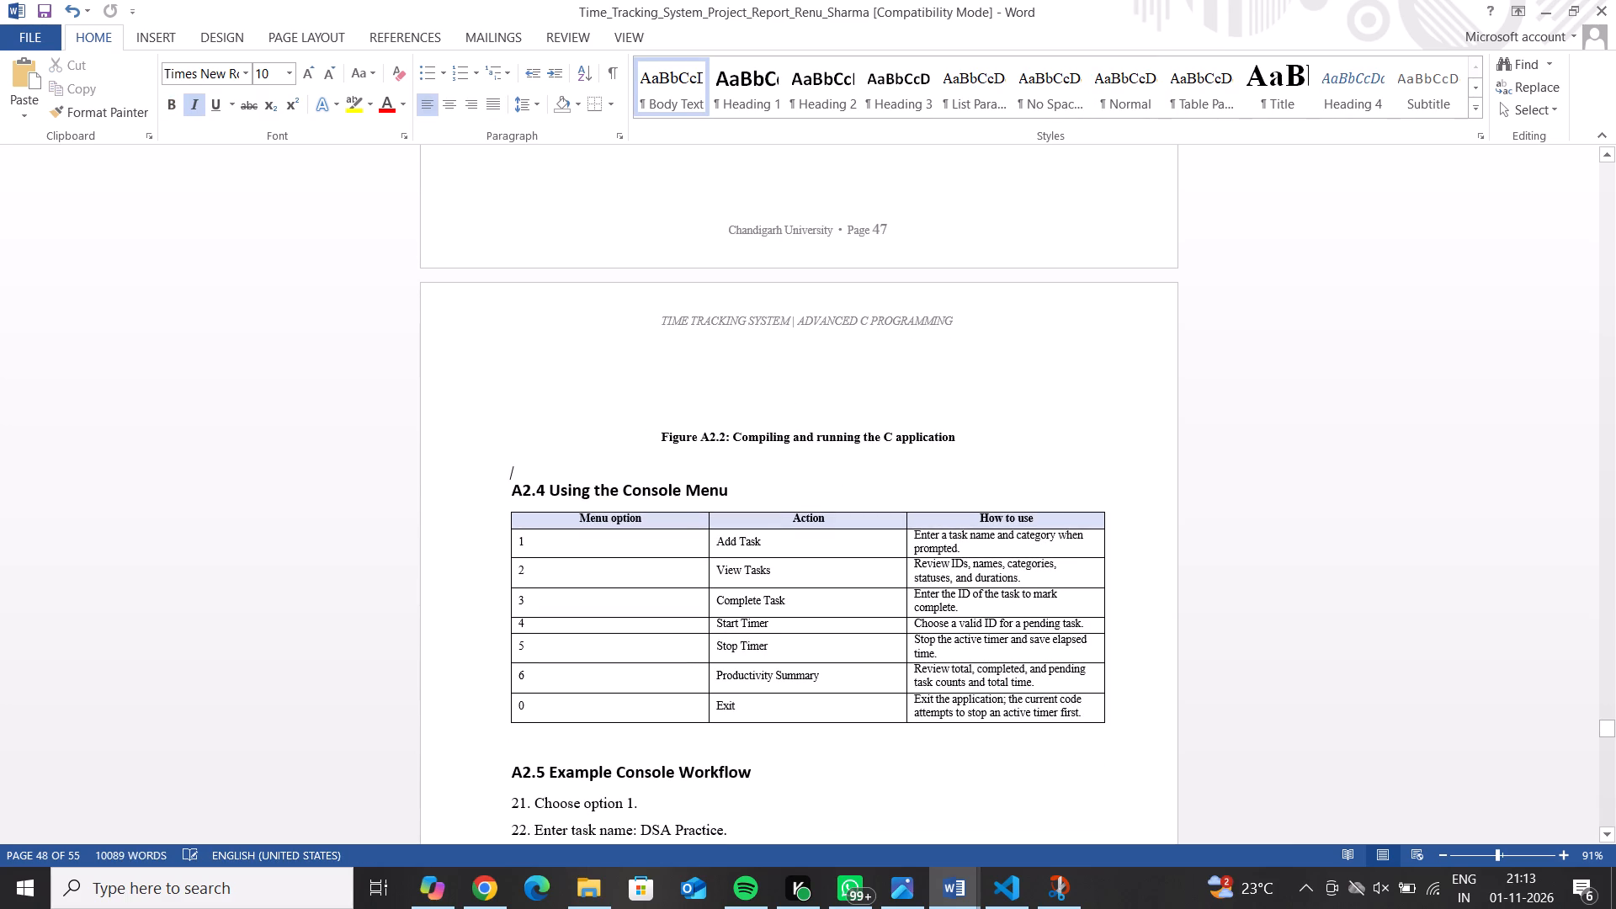
Move the caption "Figure A2.2: Compiling and running the C application" from the following page to directly beneath the terminal screenshot.
click(961, 434)
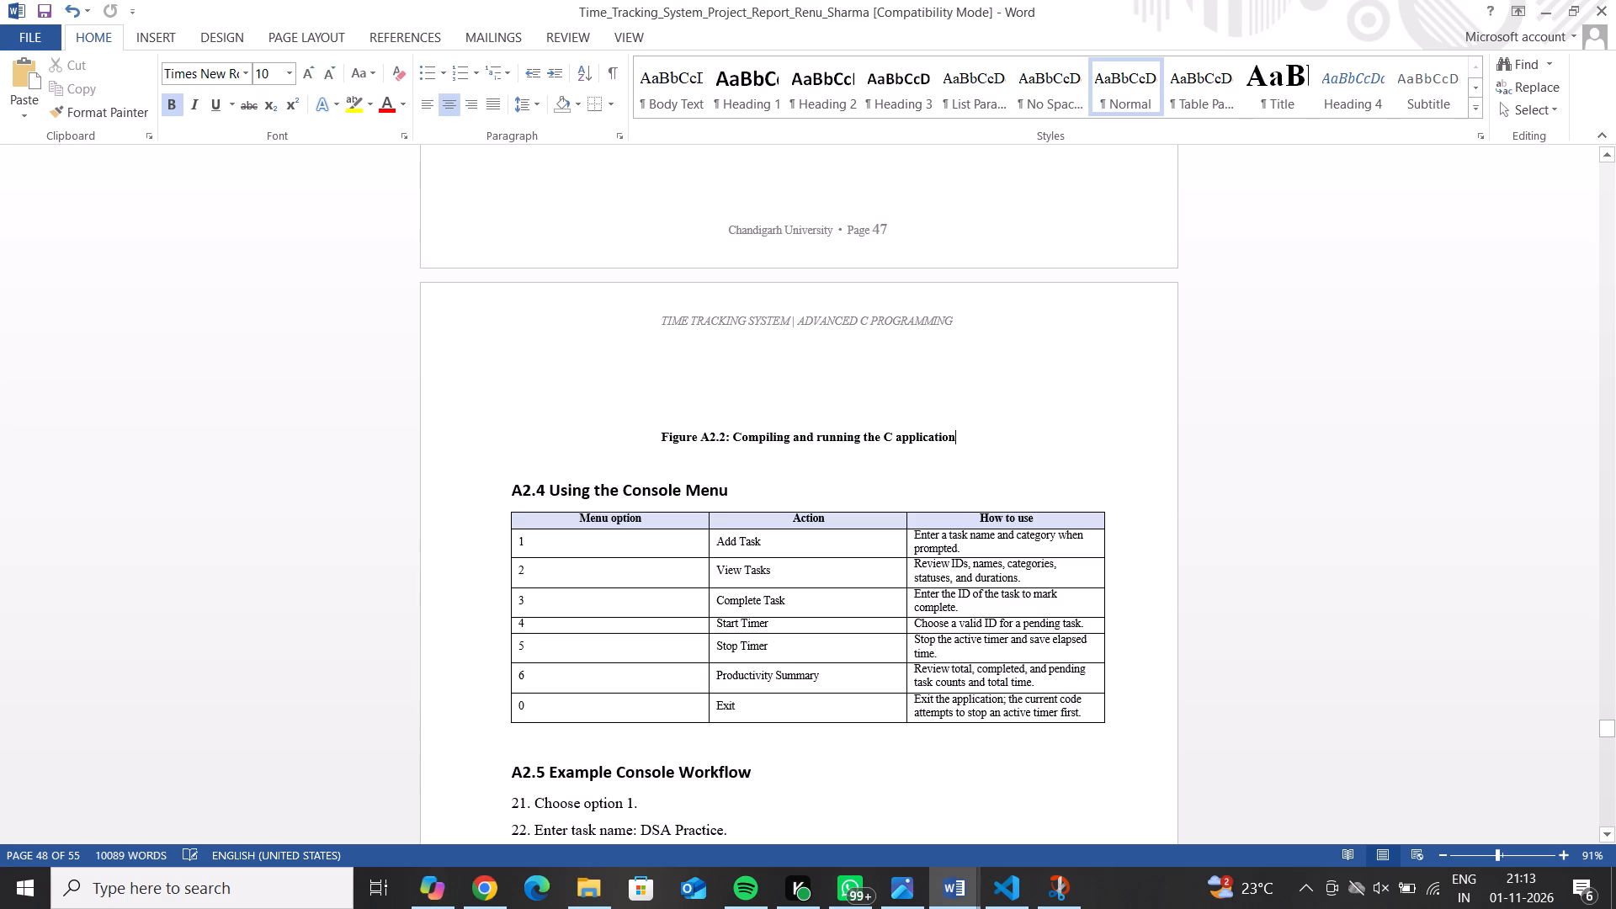
drag(965, 435, 915, 433)
drag(915, 433, 709, 423)
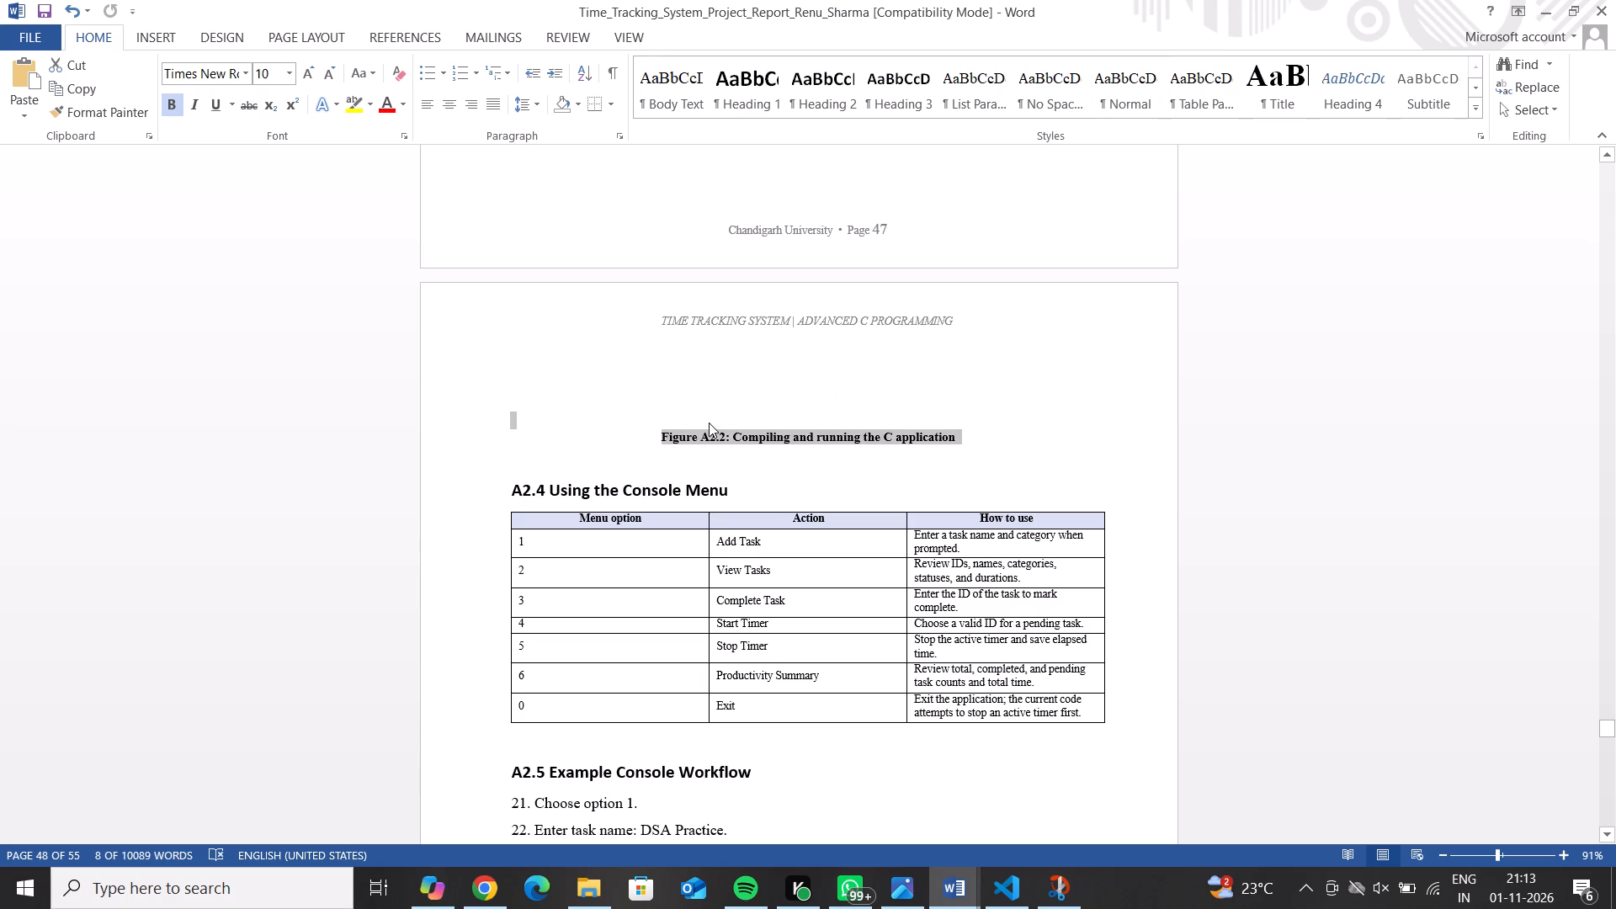
key(ctrl+c)
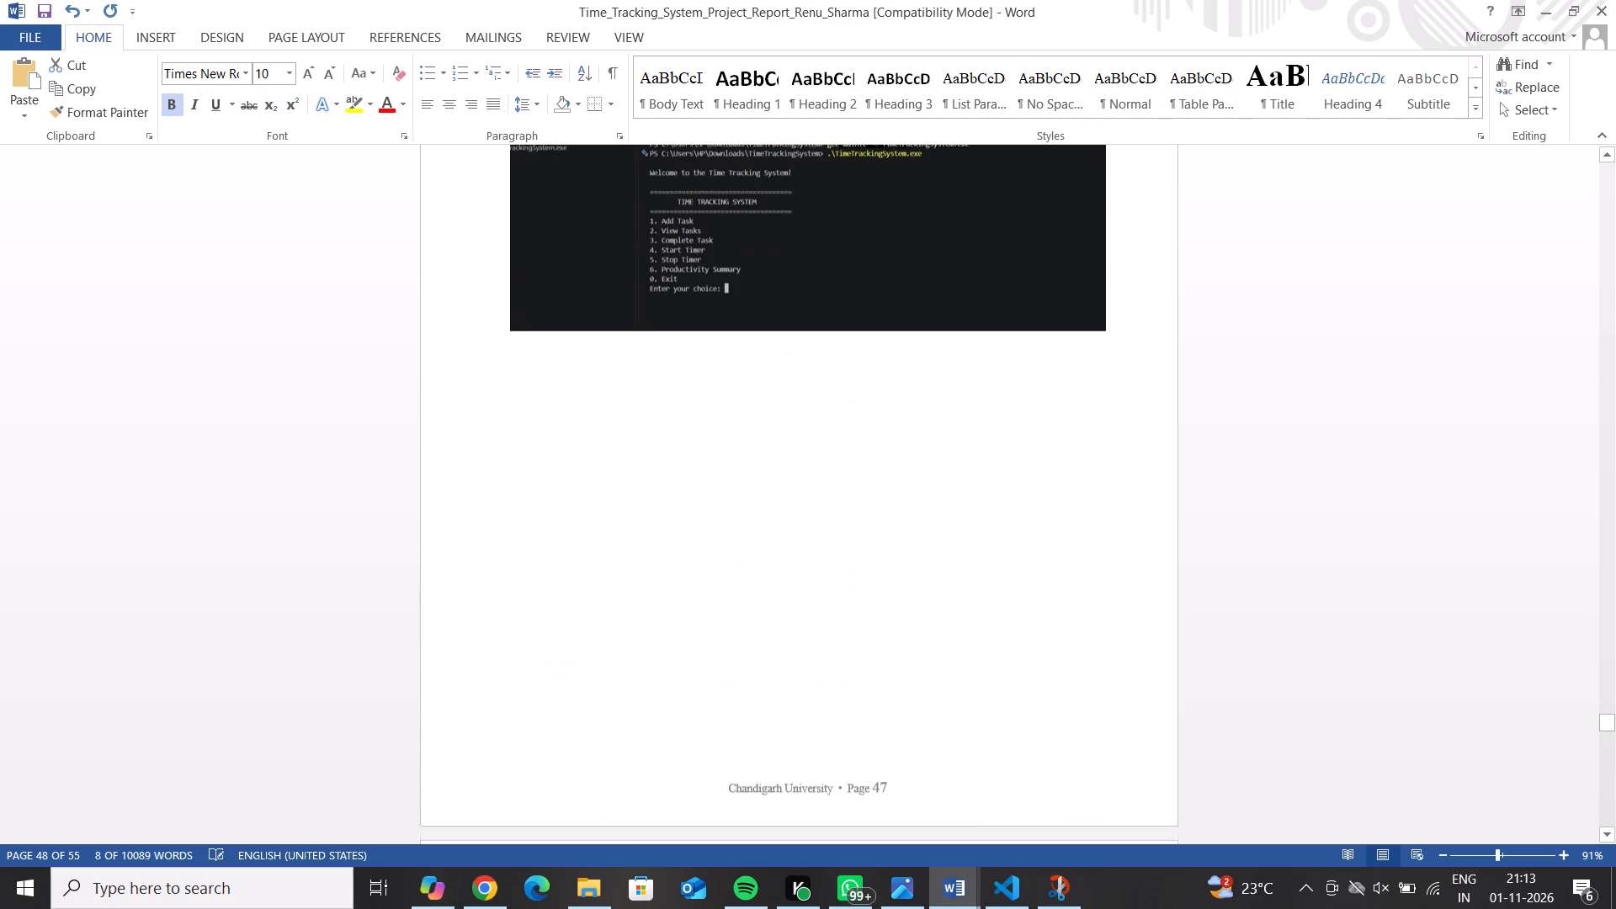
double_click(700, 367)
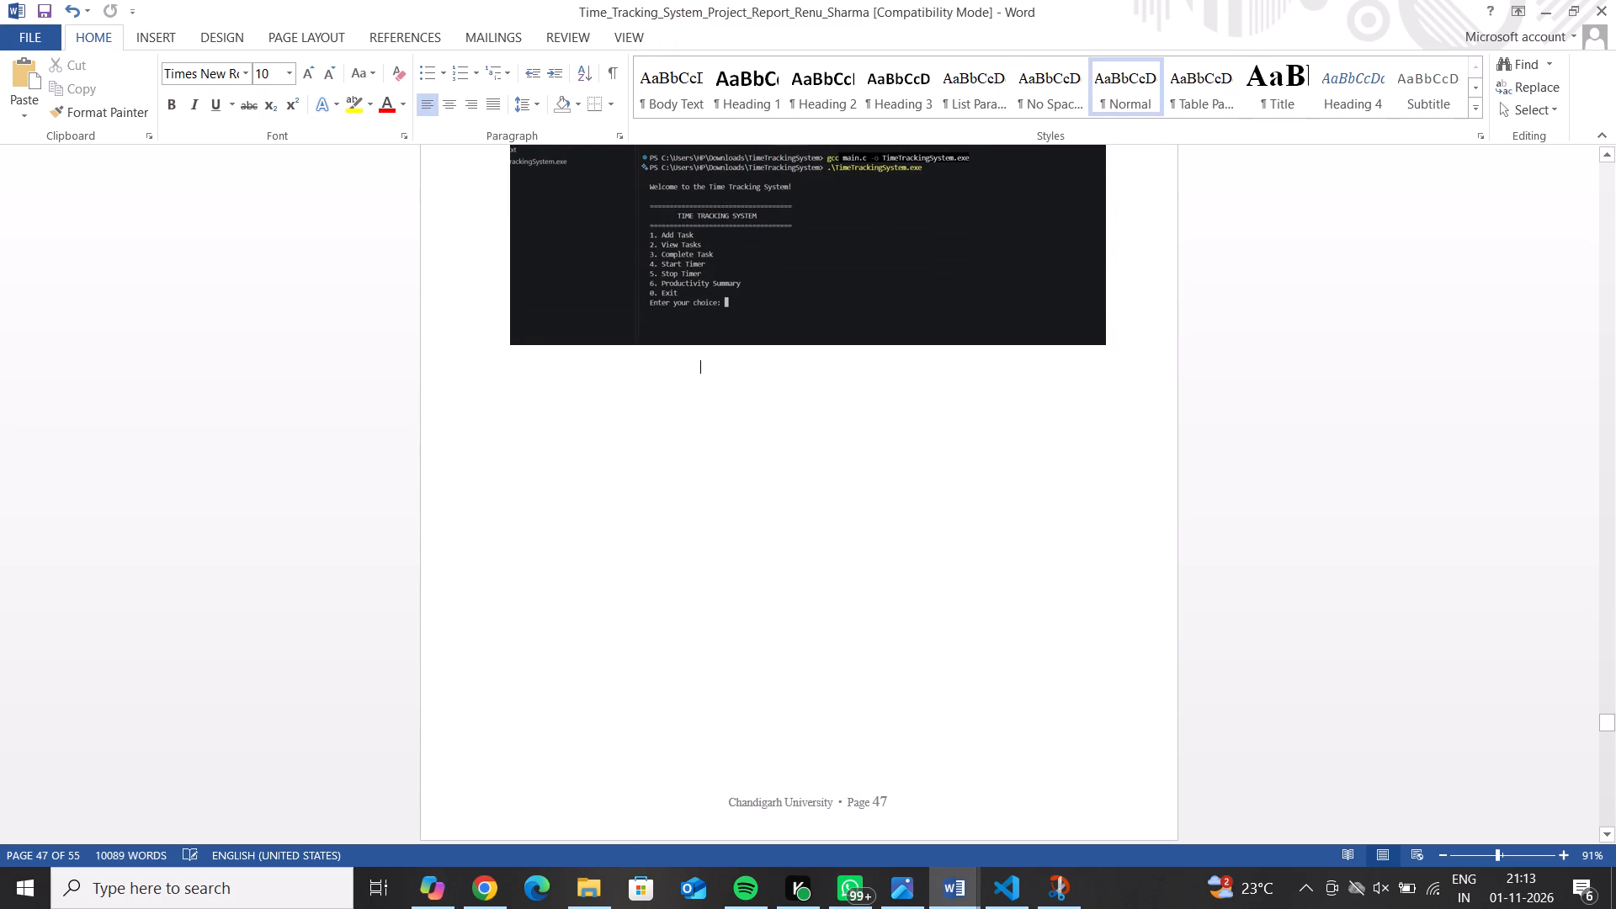
key(ctrl+v)
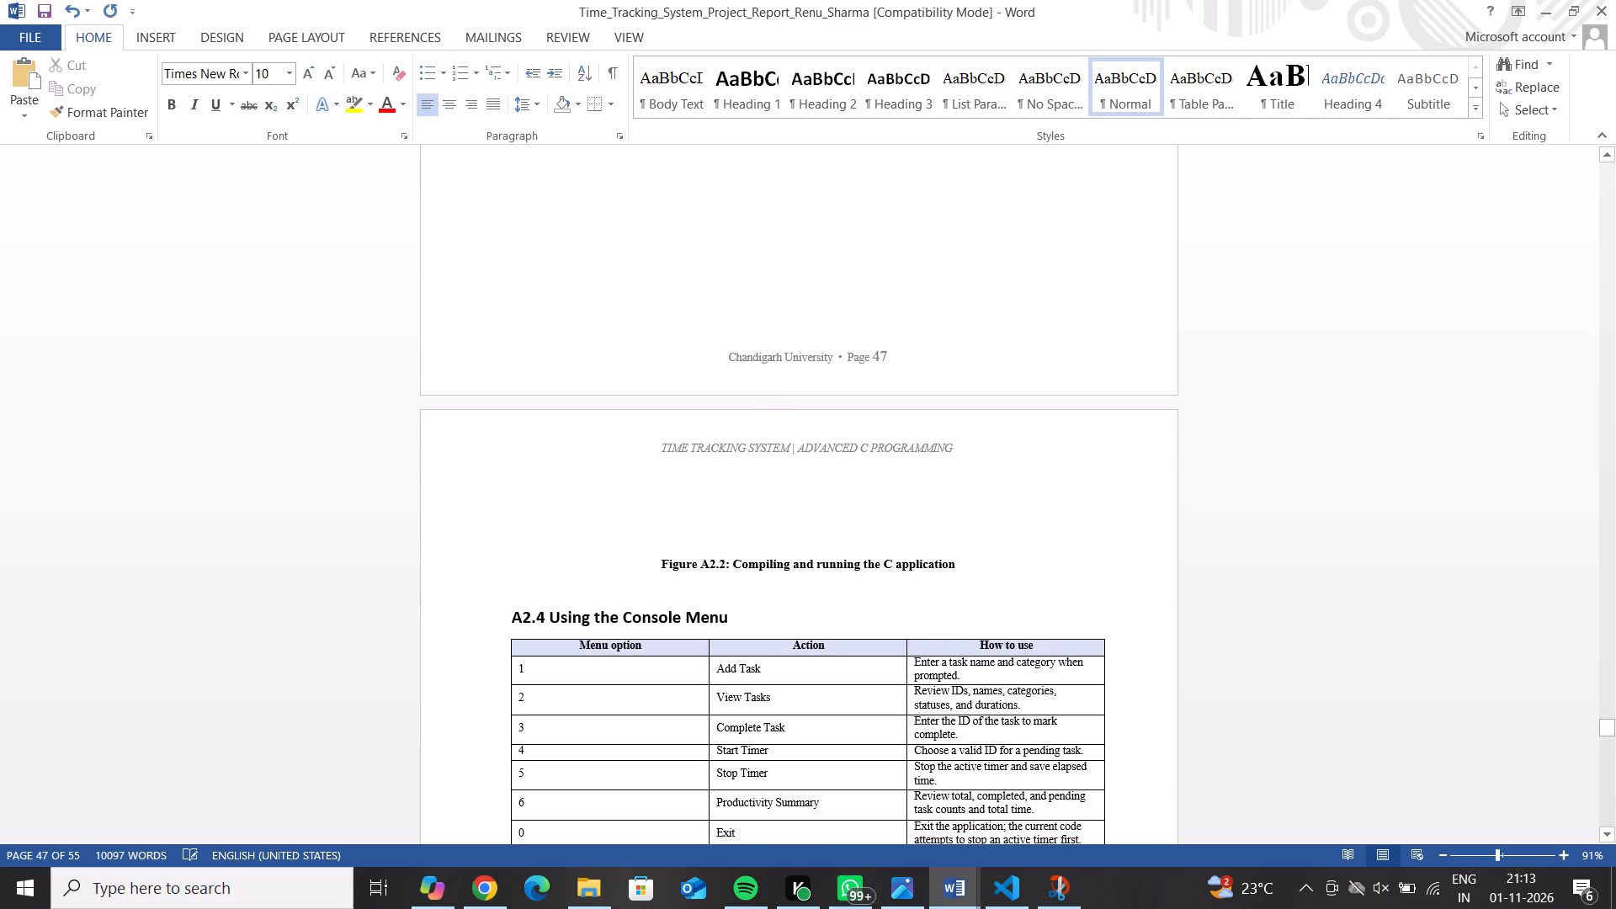
drag(971, 562, 657, 549)
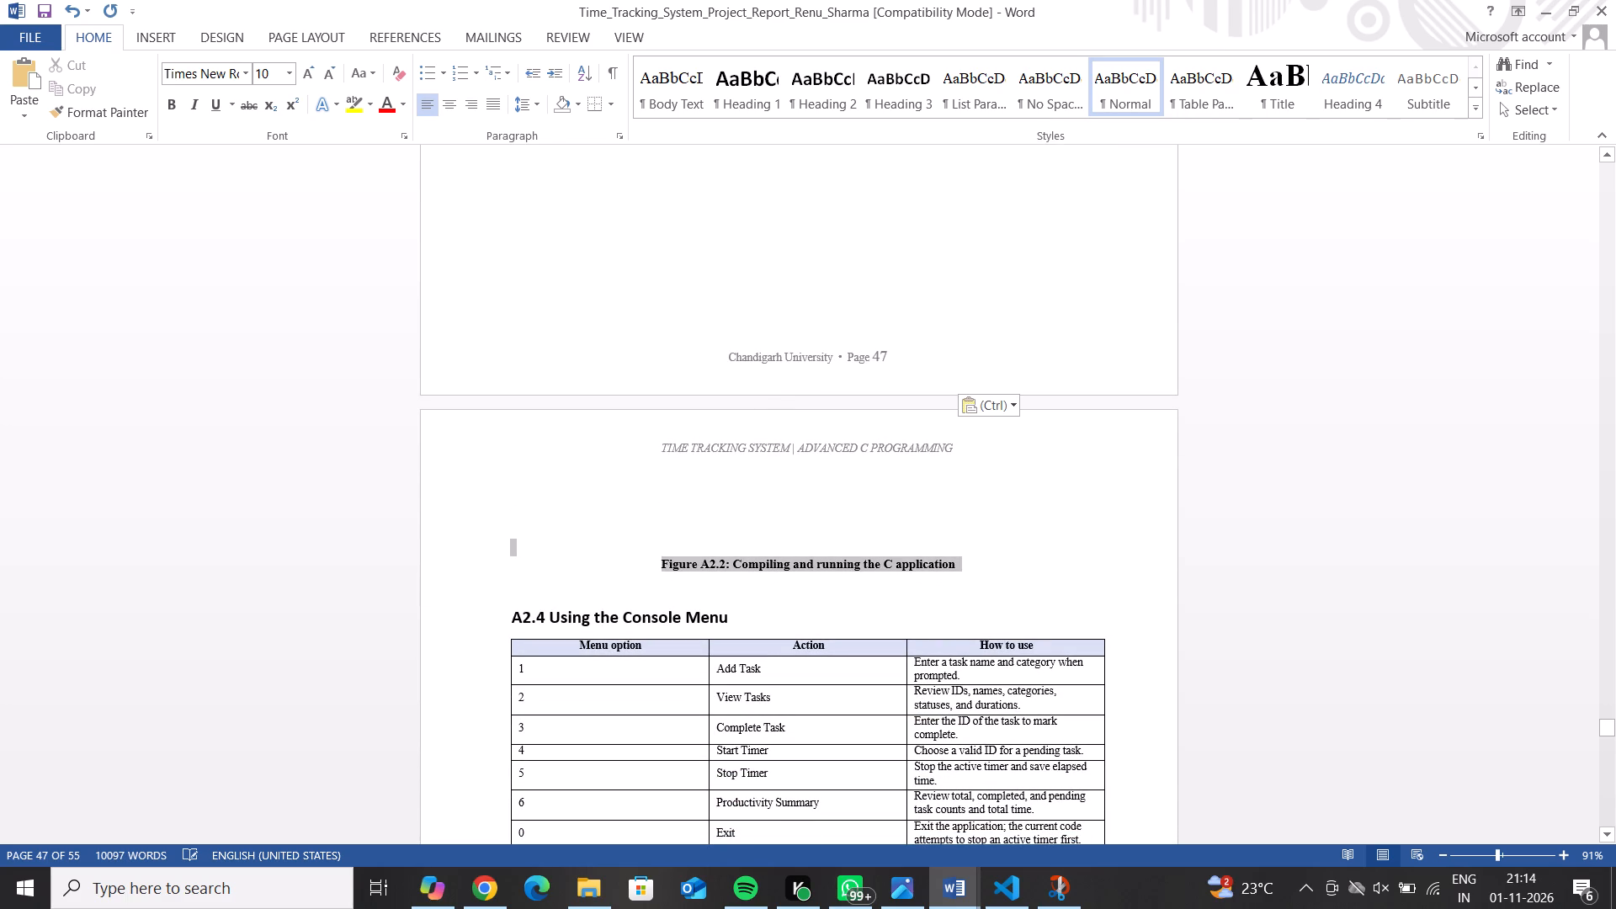
drag(657, 549, 657, 562)
key(BackSpace)
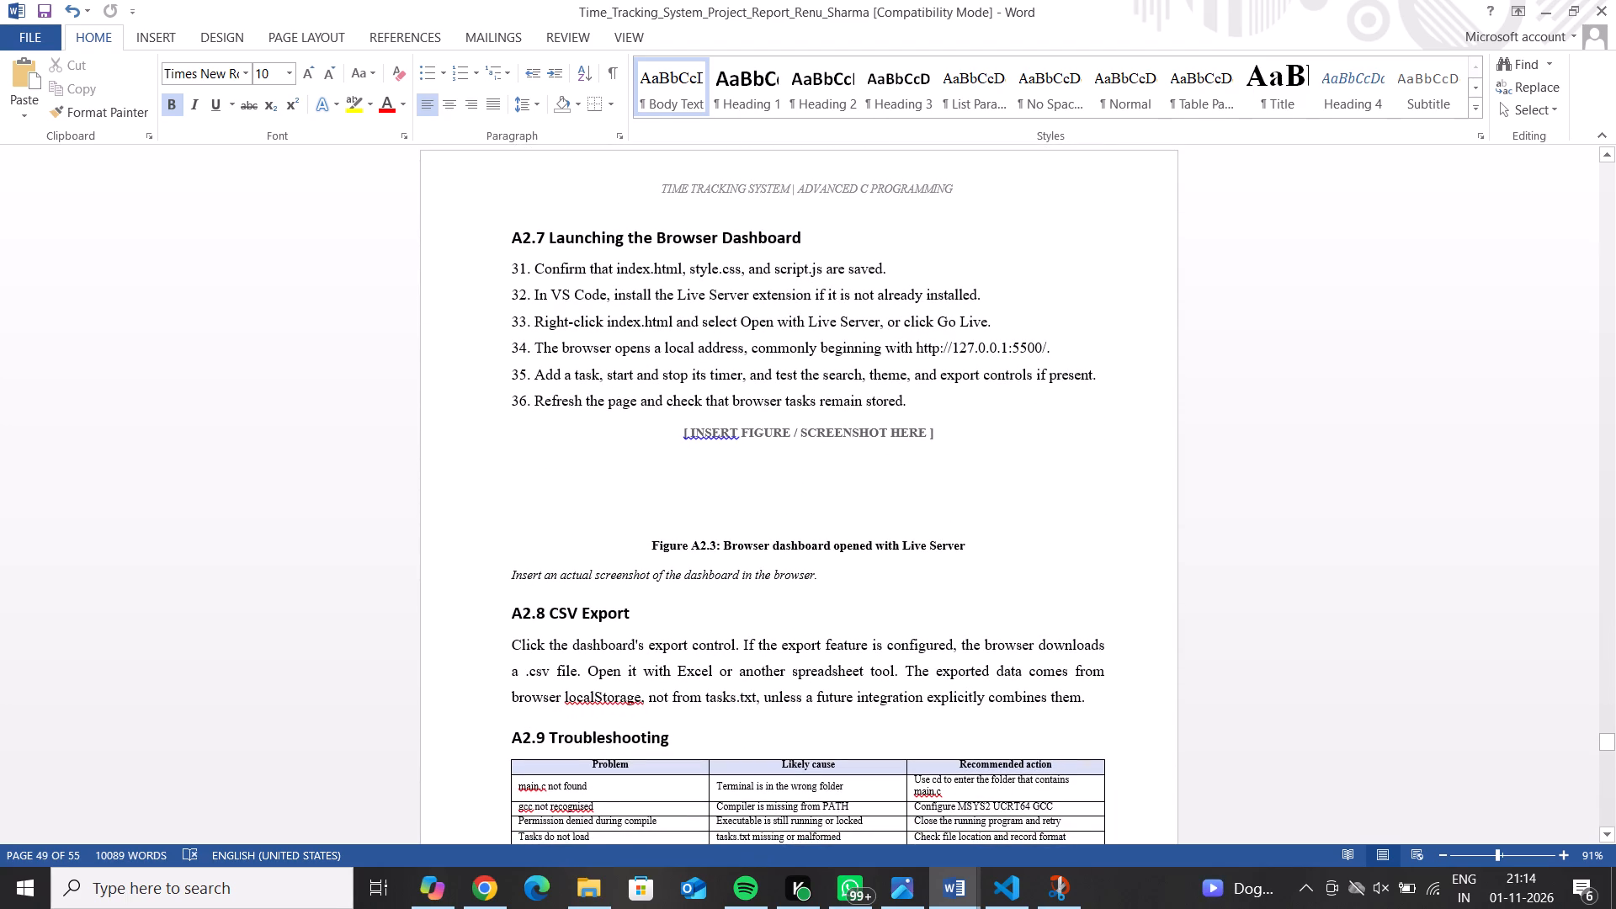
Place the cursor below the Figure A2.3 placeholder line, switch to Visual Studio Code, and open index.html with Live Server.
click(704, 471)
click(1013, 882)
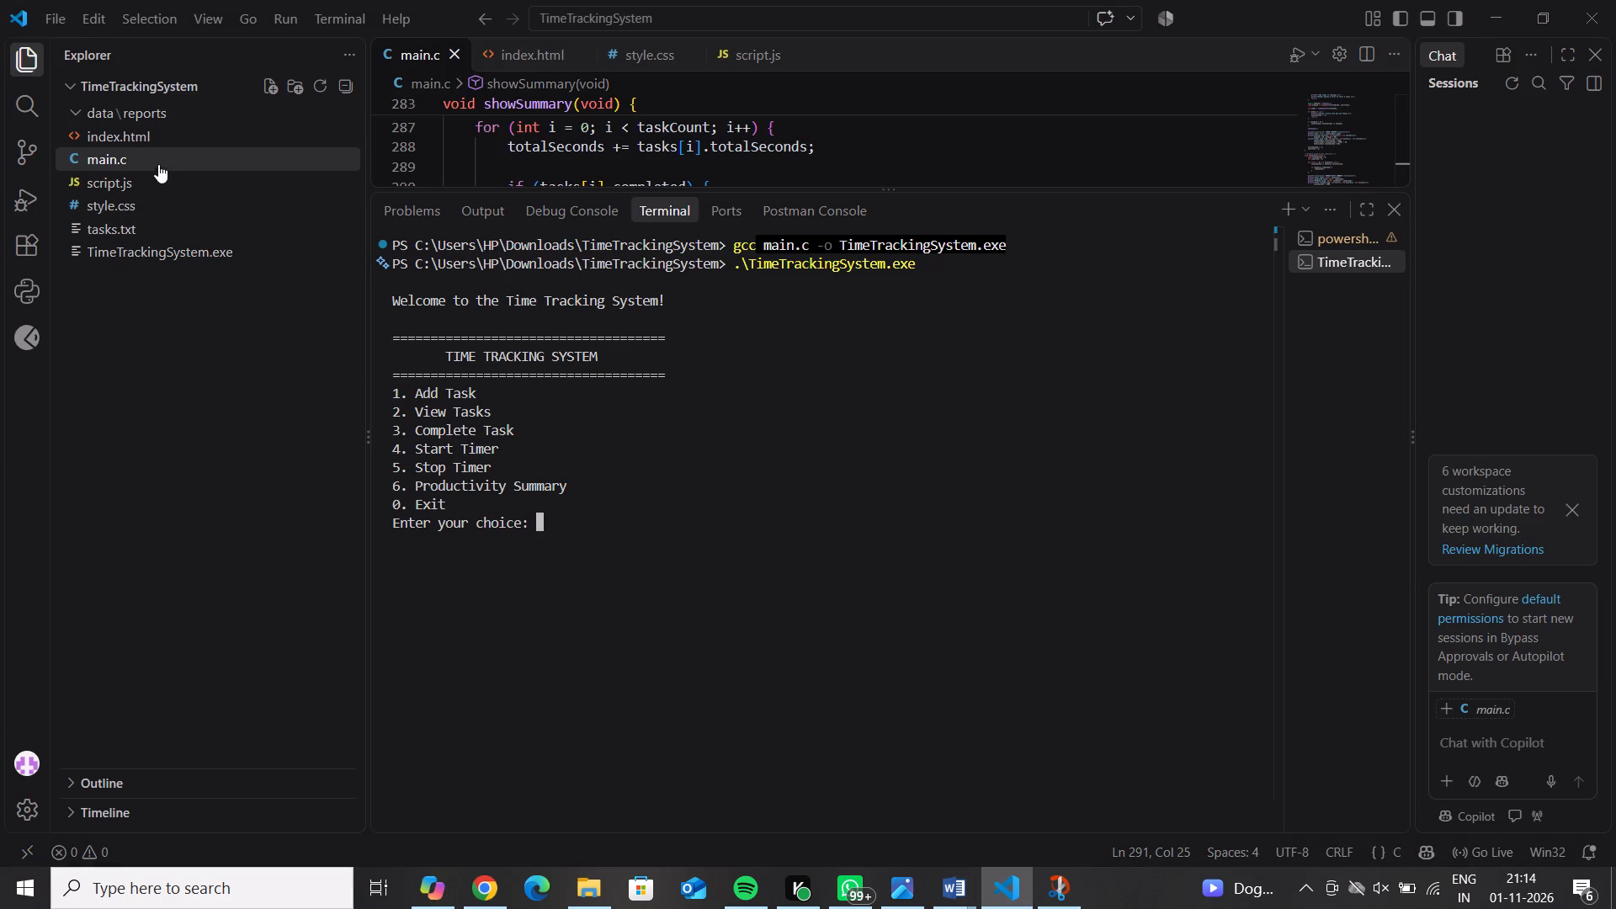
click(141, 136)
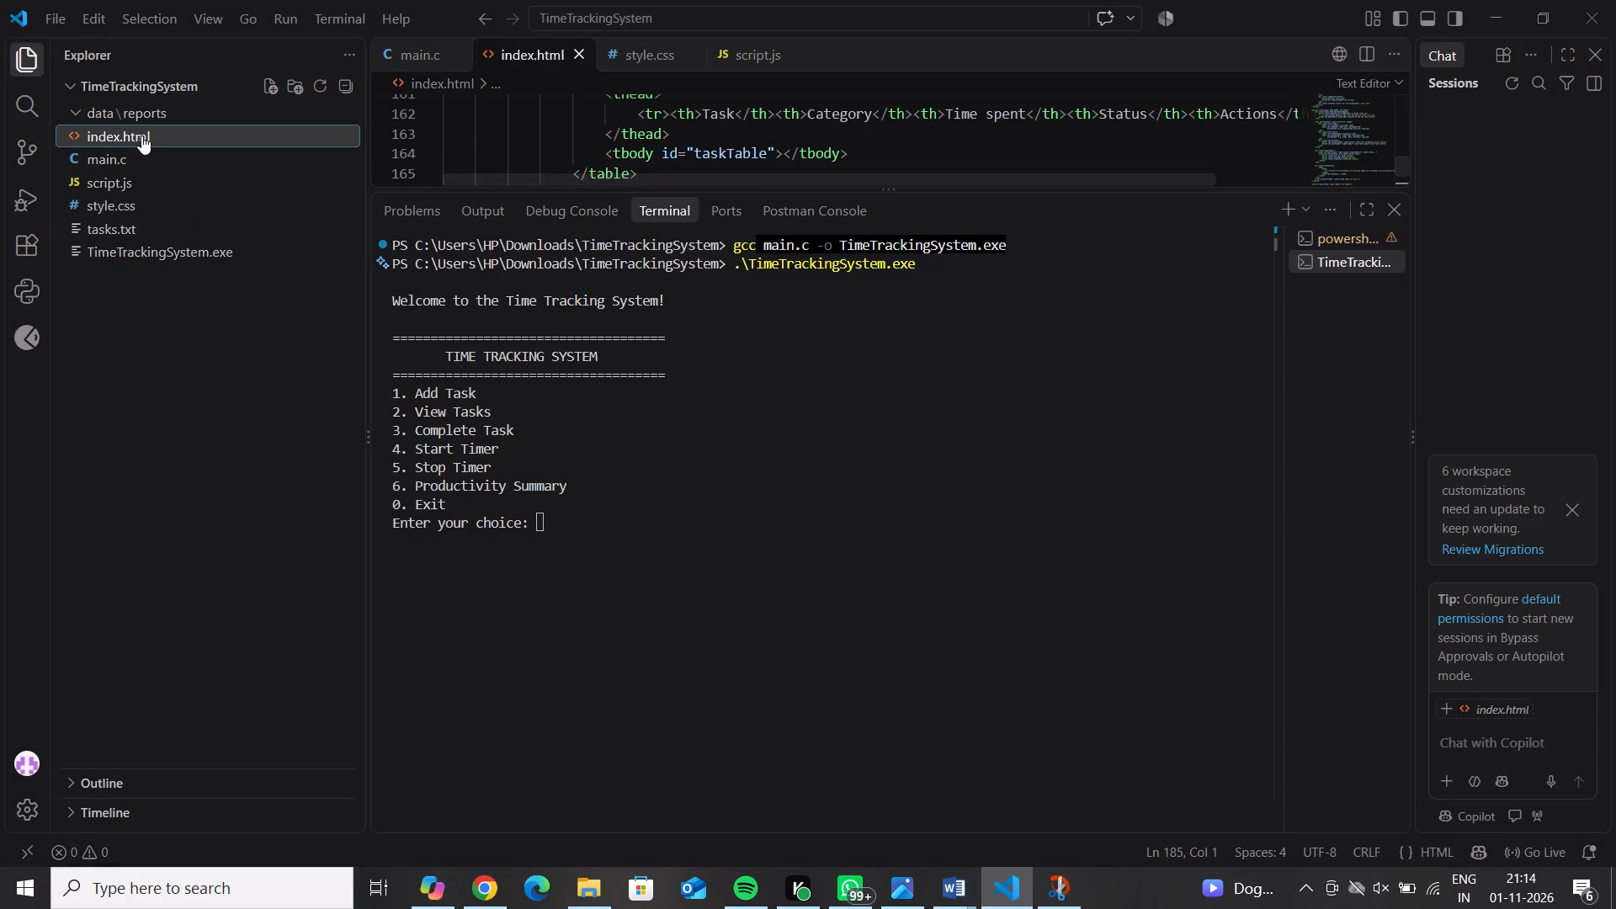
right_click(141, 136)
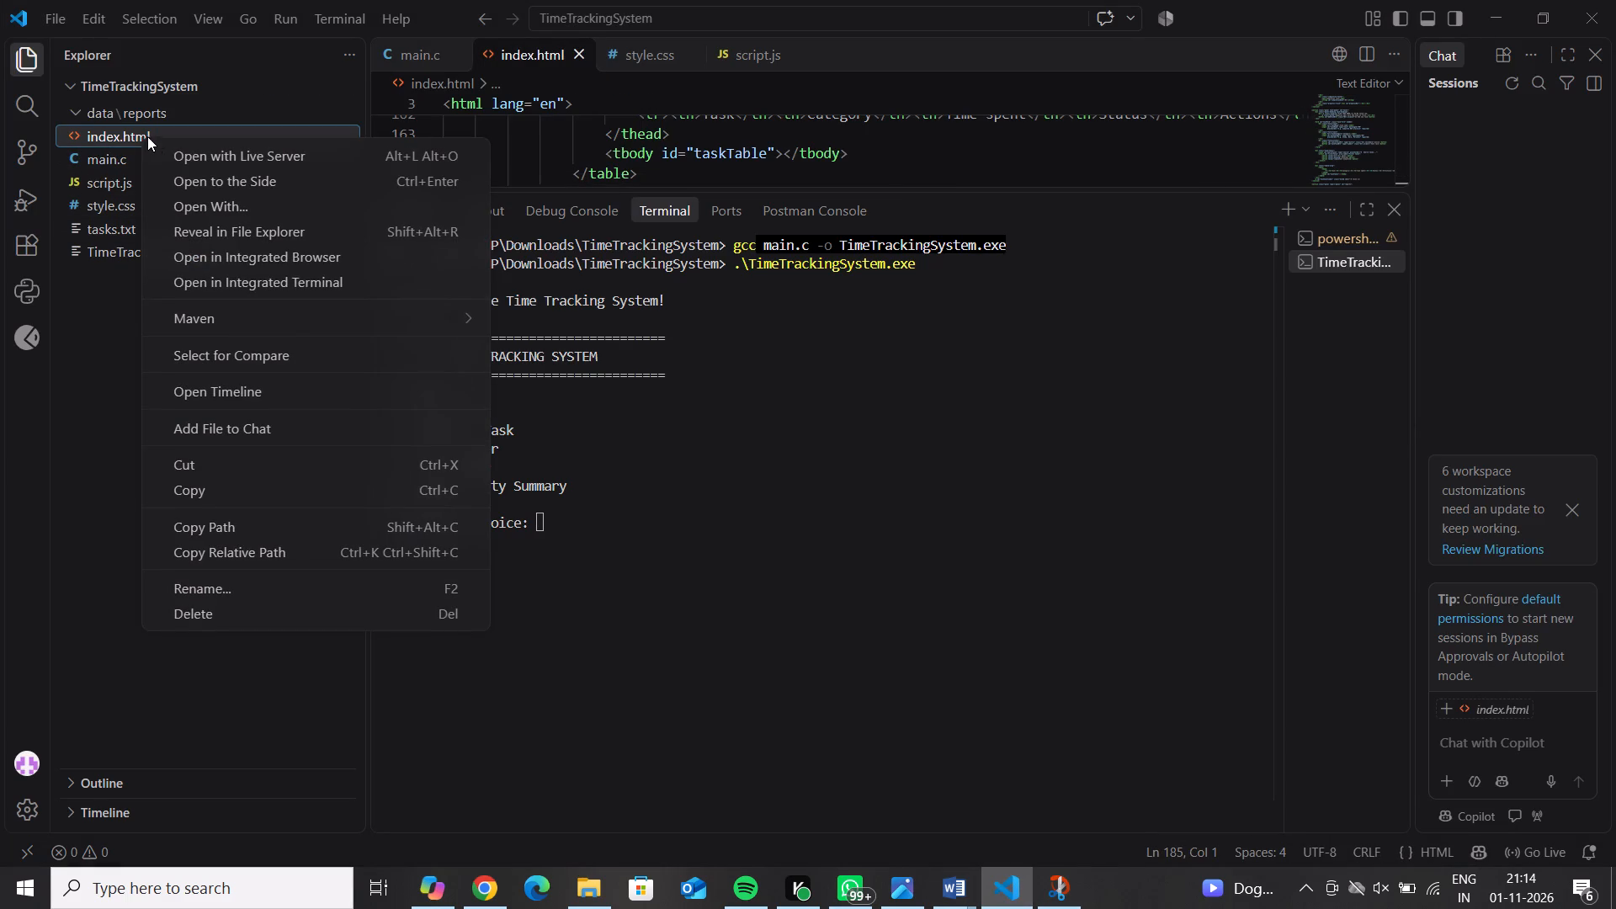
click(183, 152)
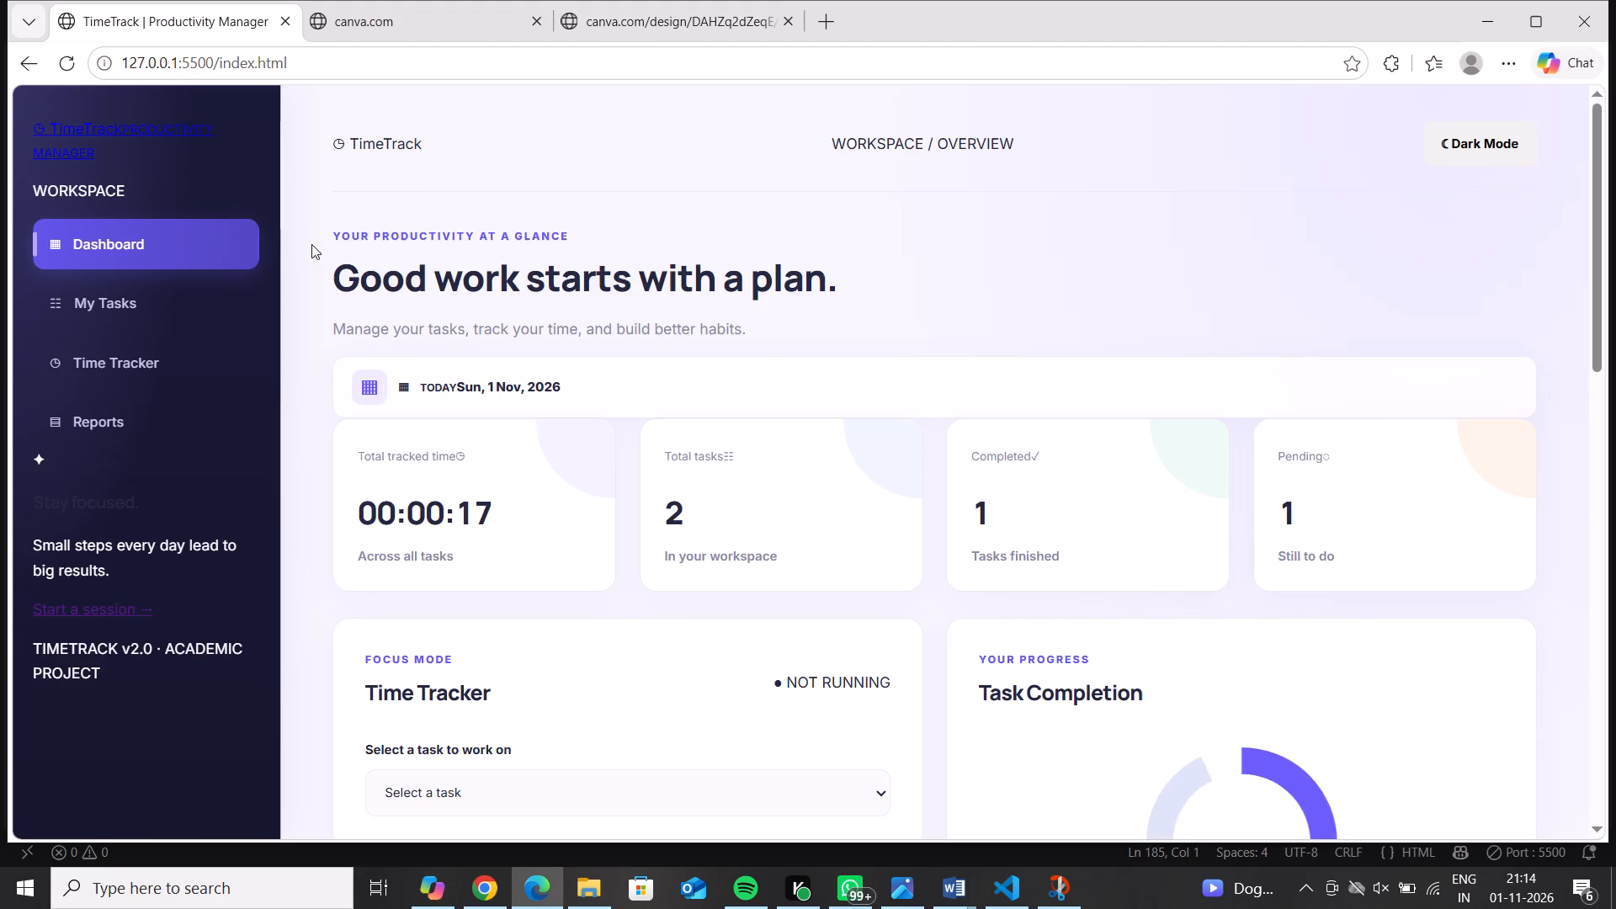
Capture a rectangular snip of the TimeTrack dashboard page, including the address bar, sidebar, summary cards, Time Tracker and Task Completion chart.
drag(412, 254, 406, 244)
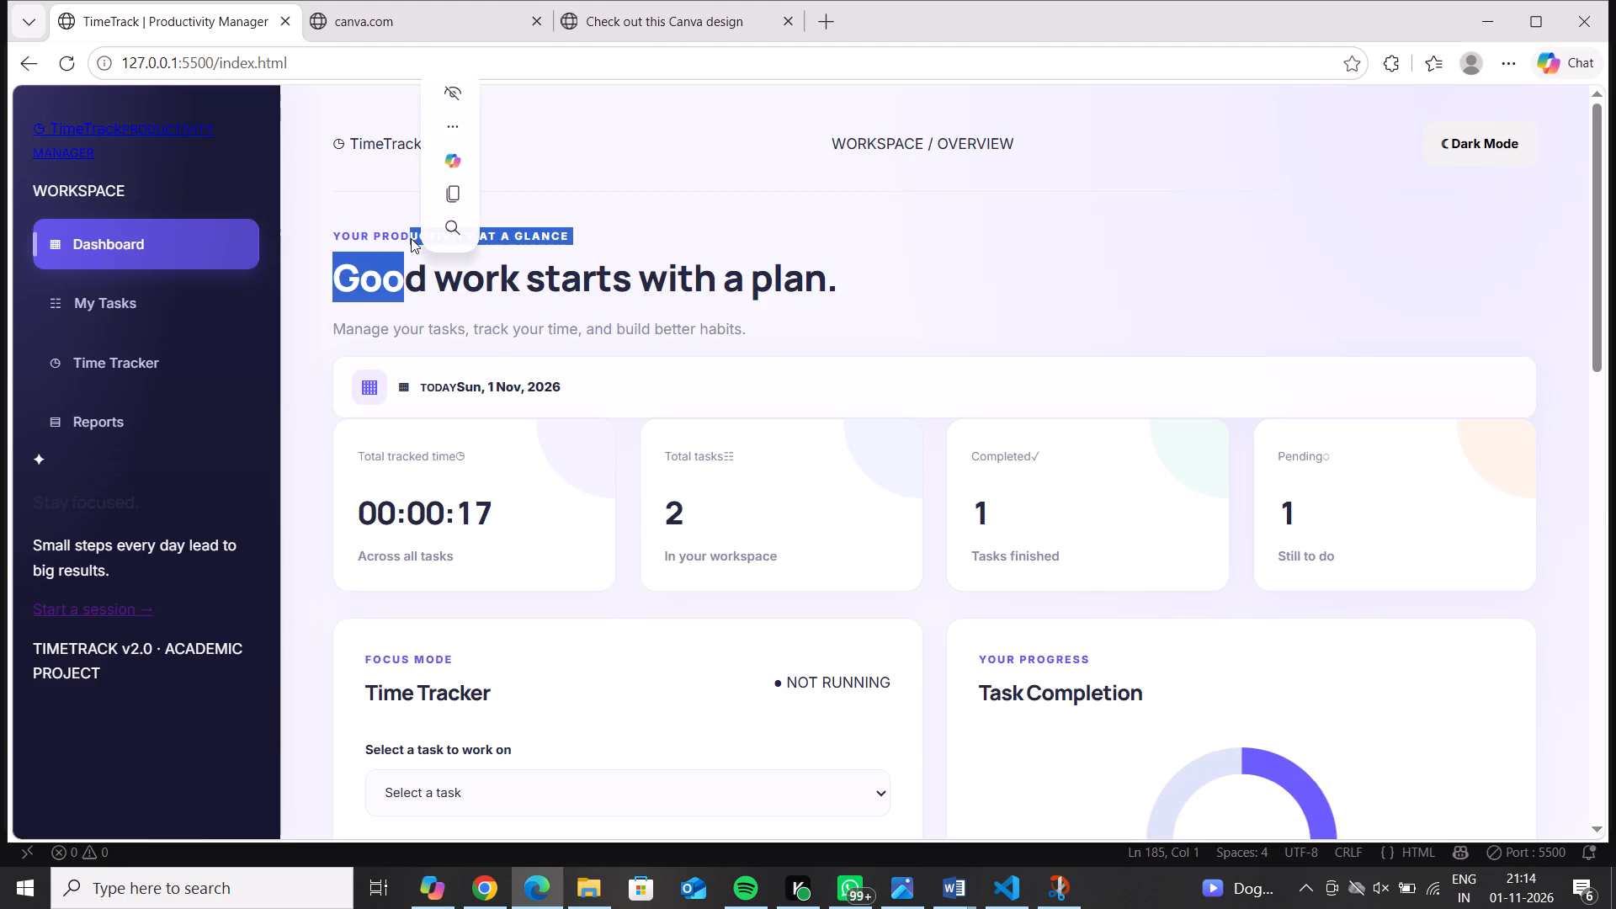
click(630, 227)
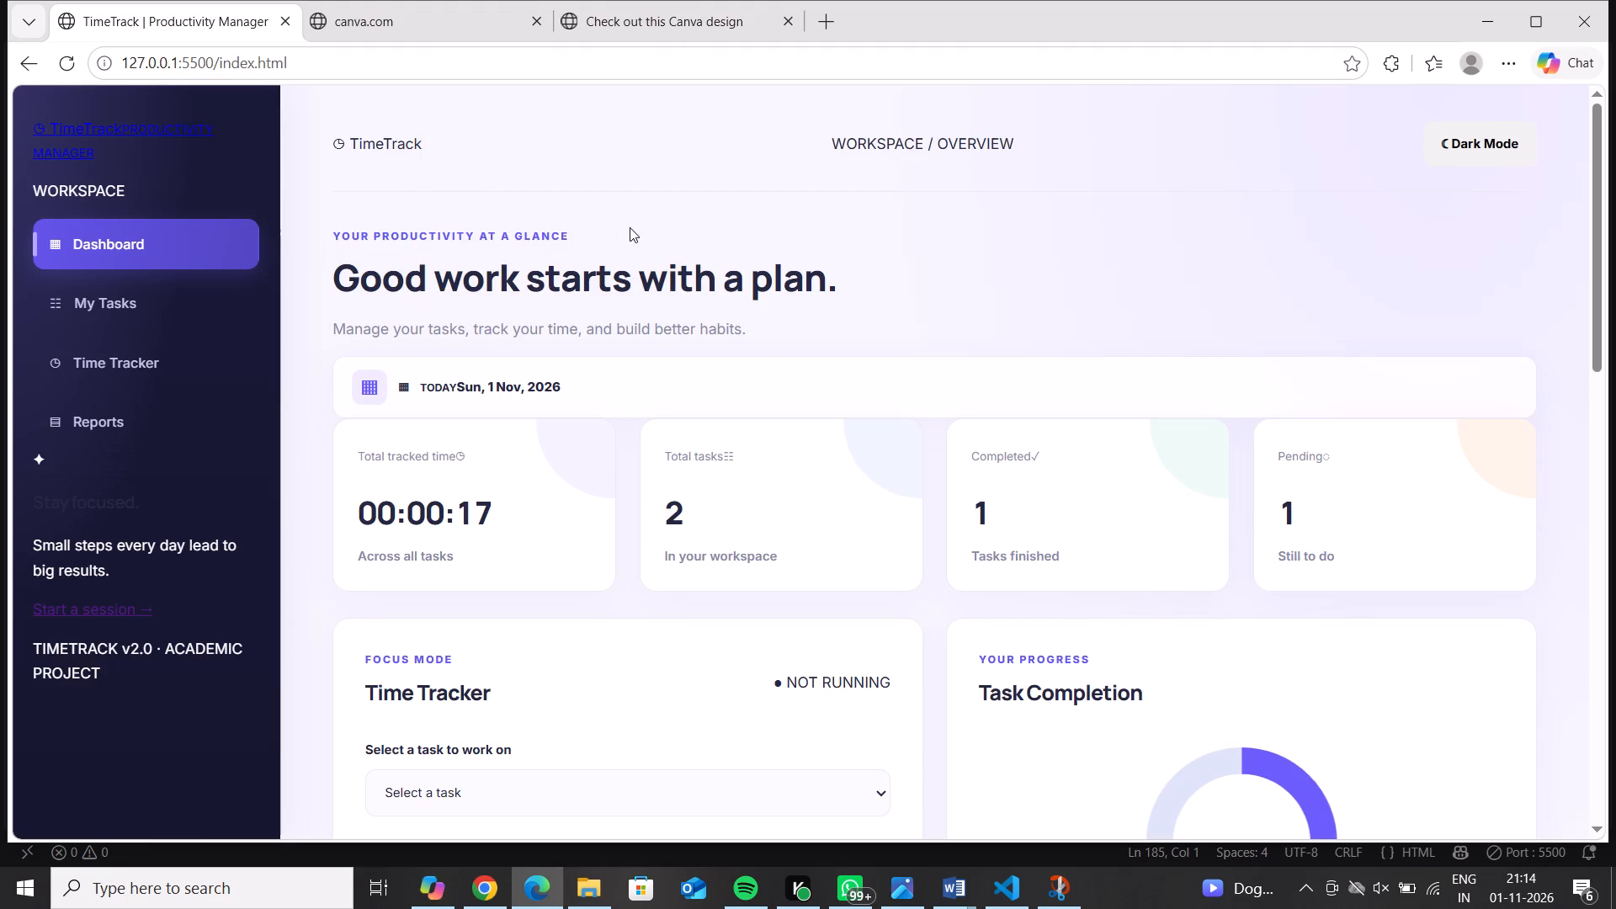
scroll(964, 259, down, 2)
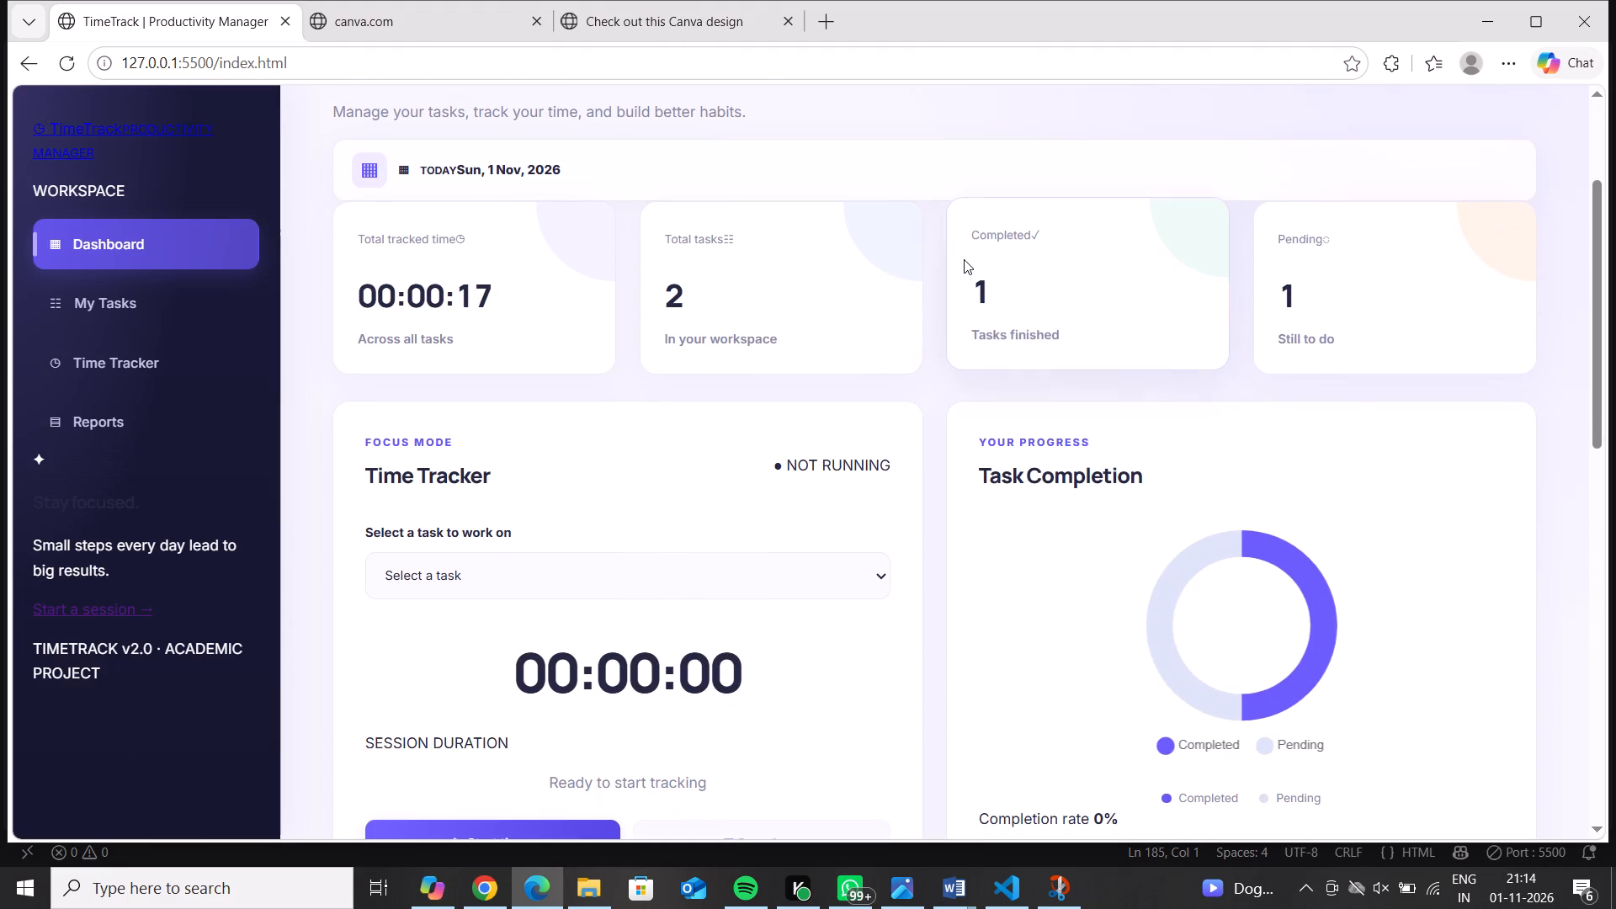
scroll(964, 259, up, 1)
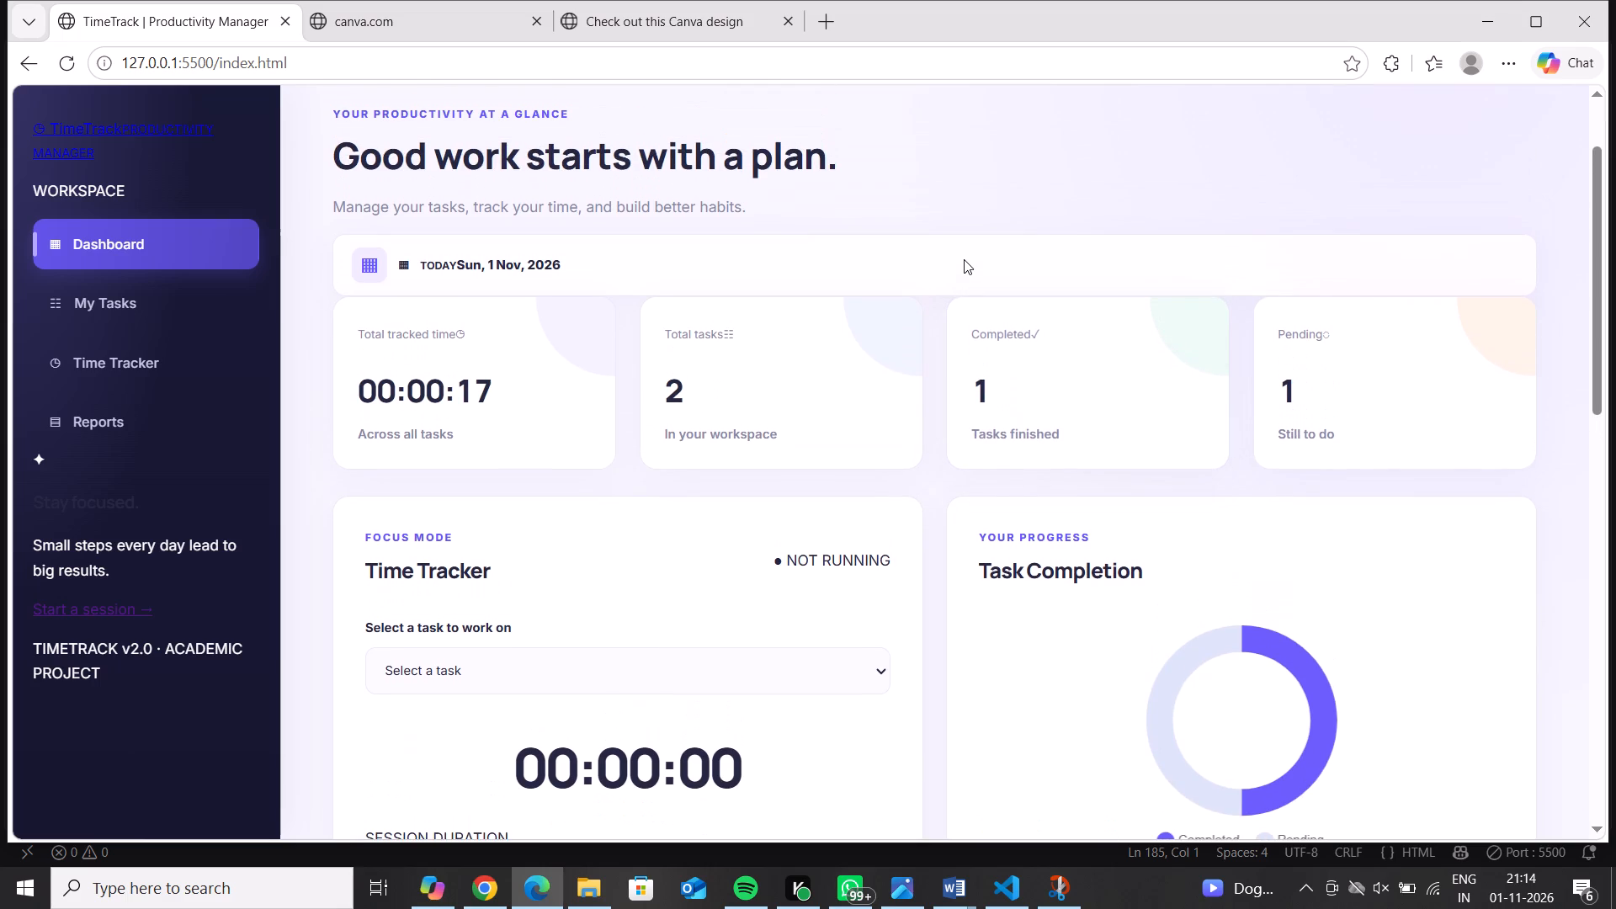
key(shift+super+s)
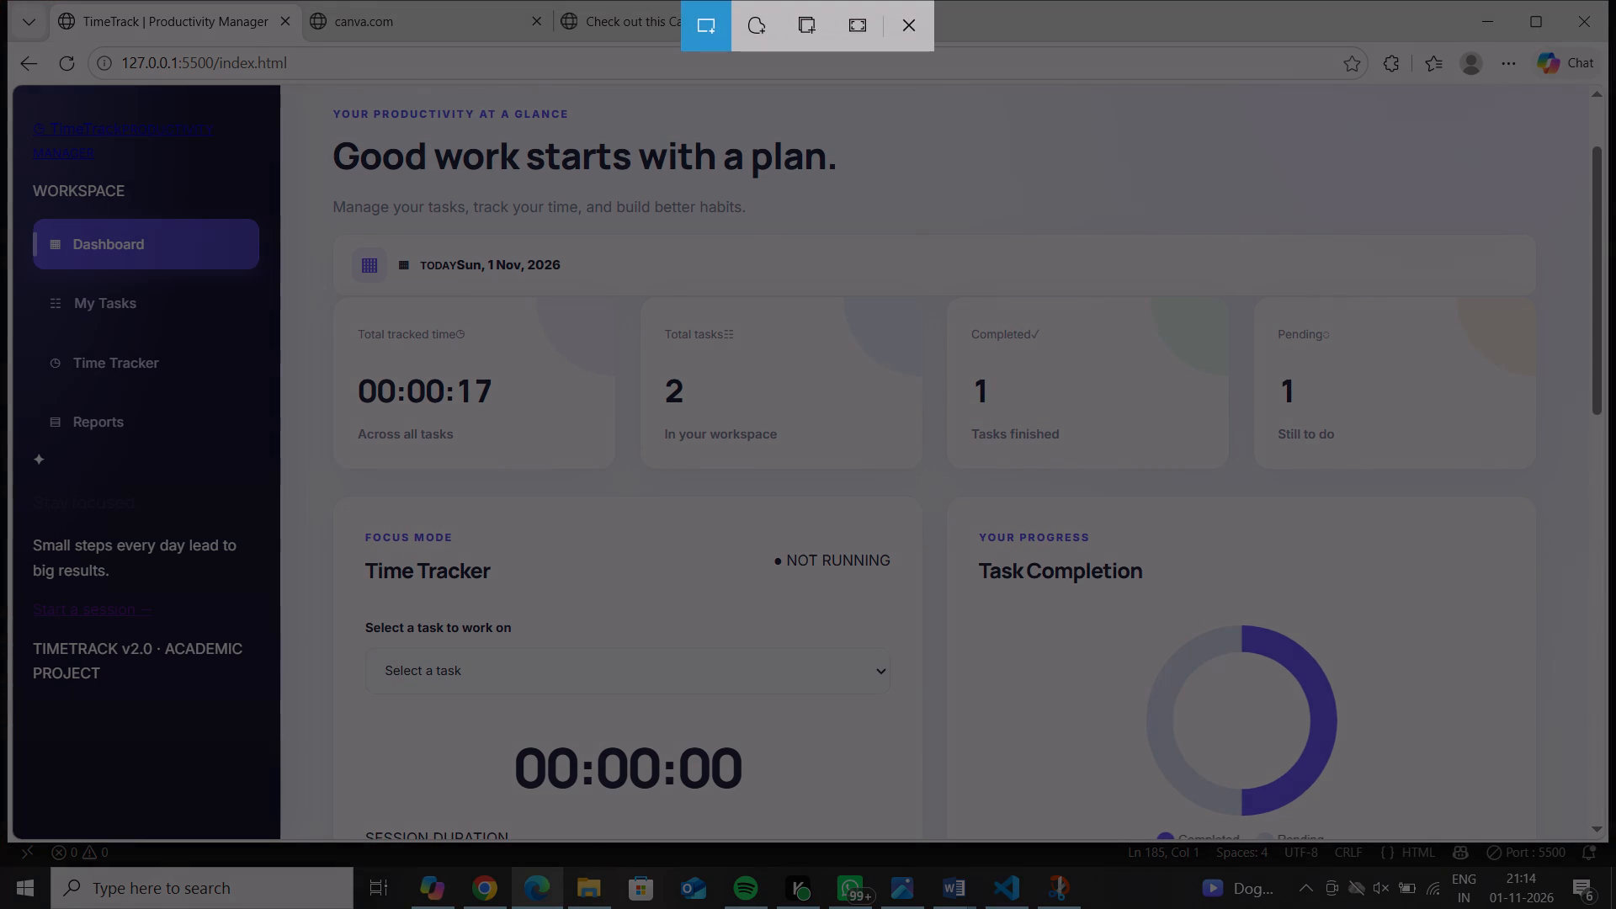
drag(20, 24, 1615, 826)
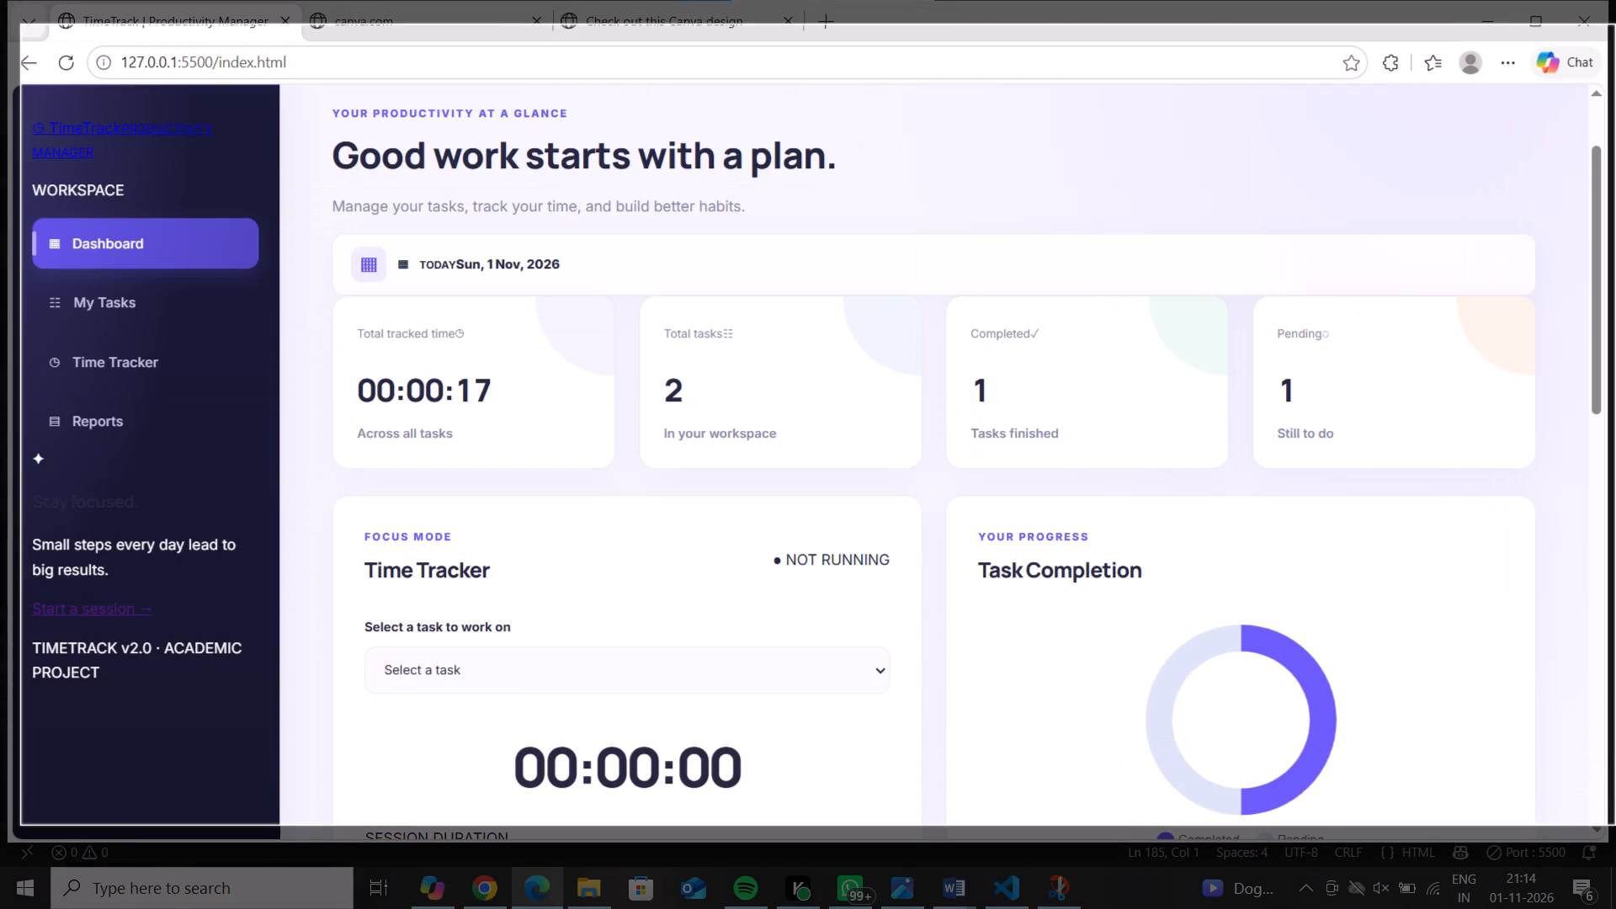
drag(1615, 826, 1615, 827)
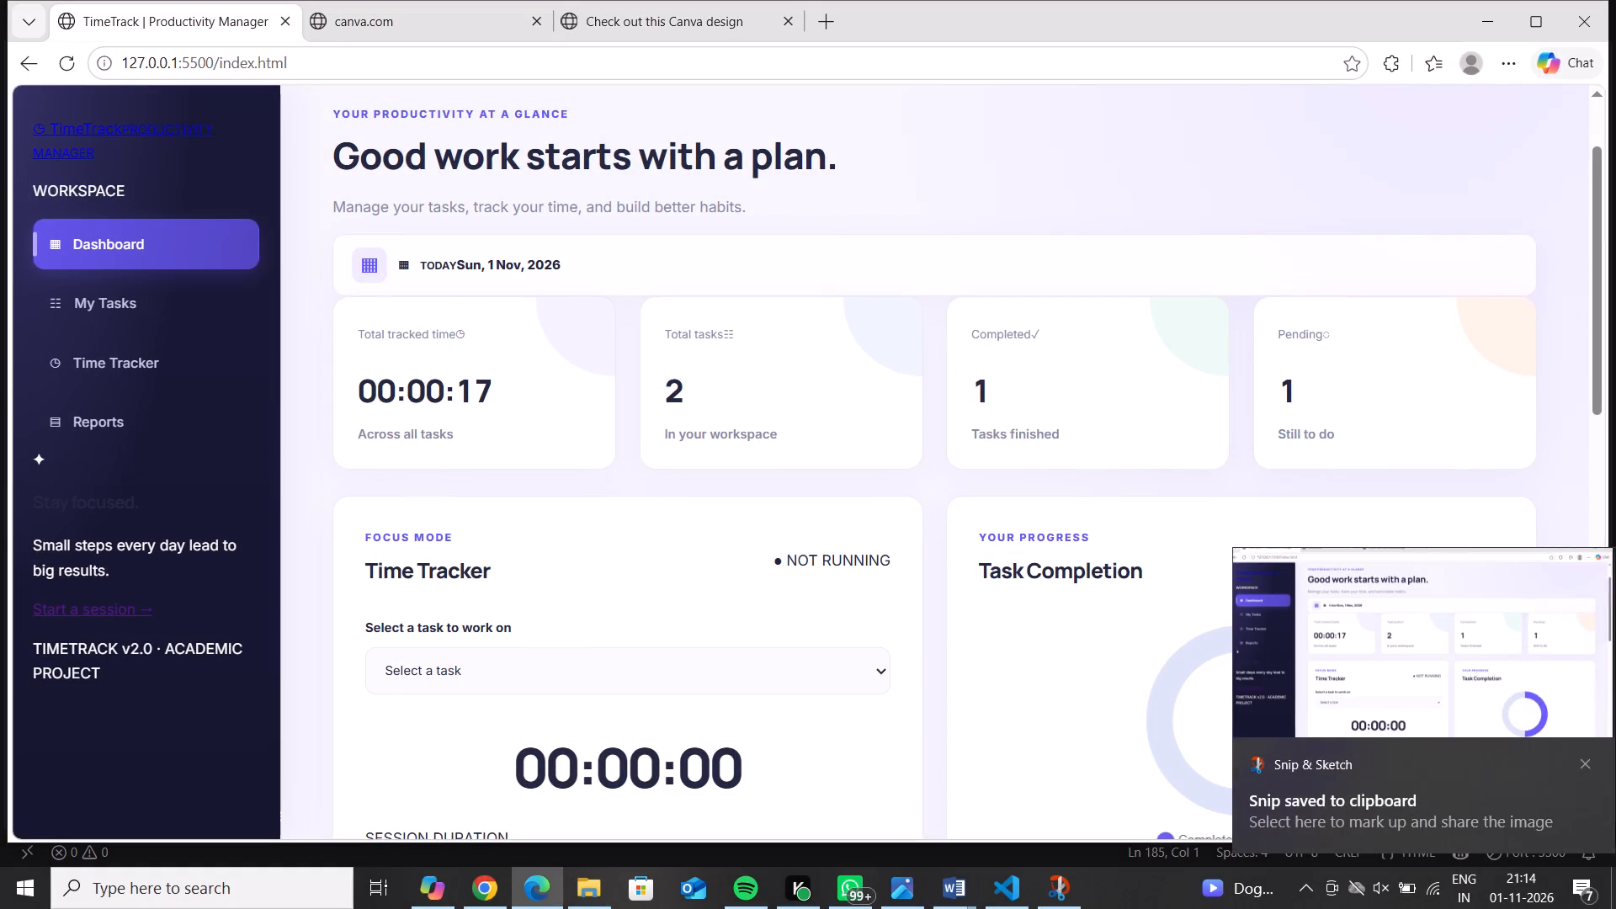
click(1337, 795)
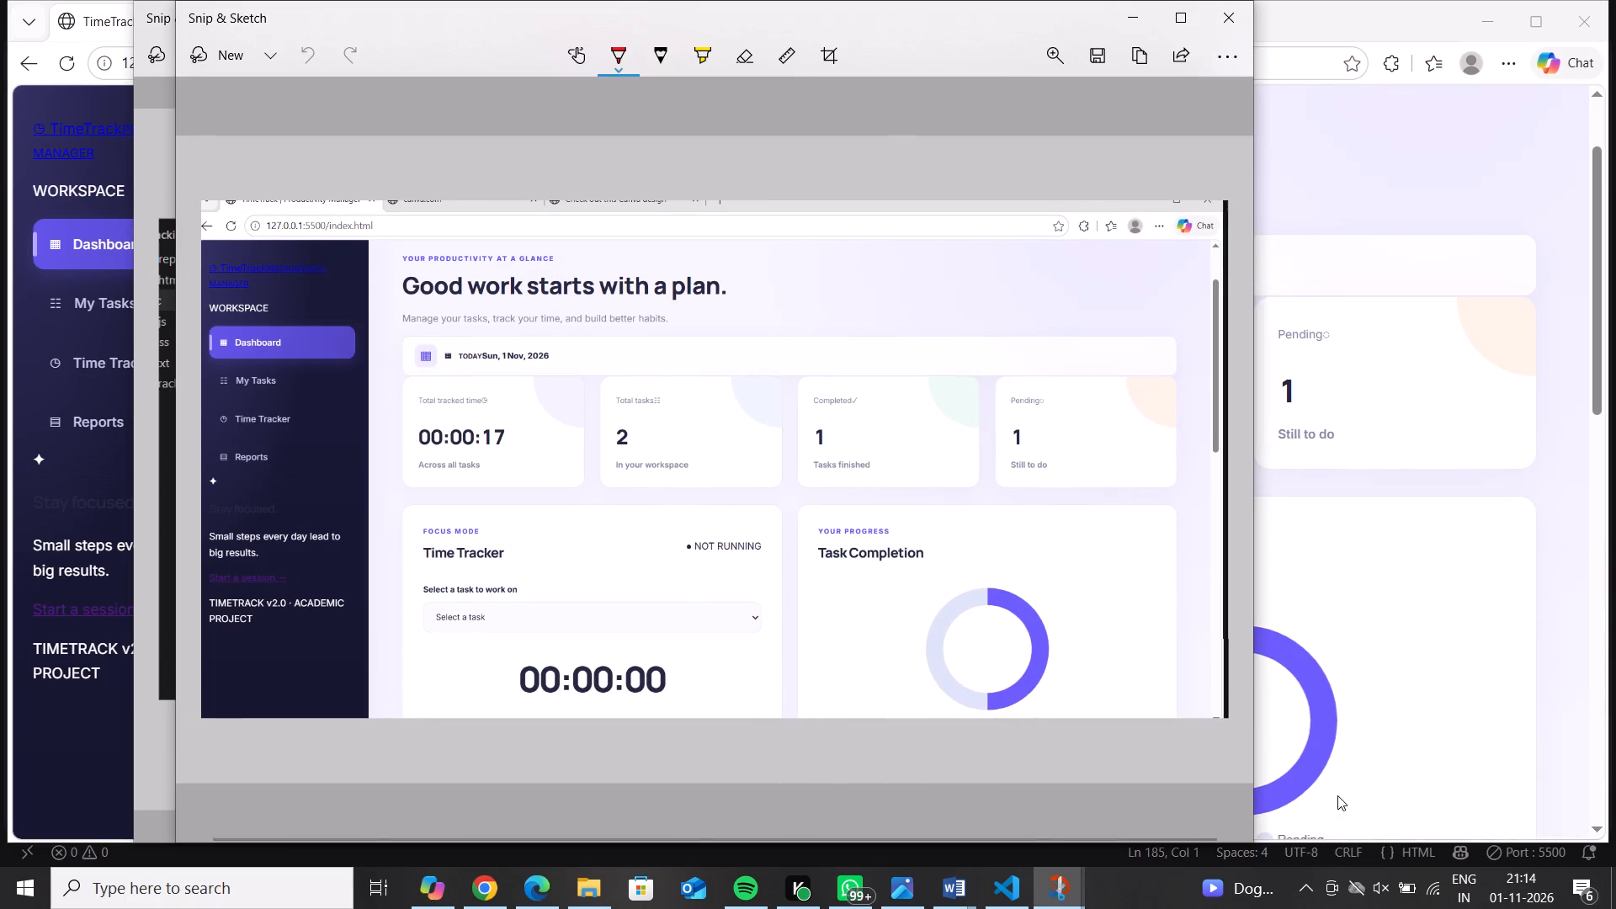
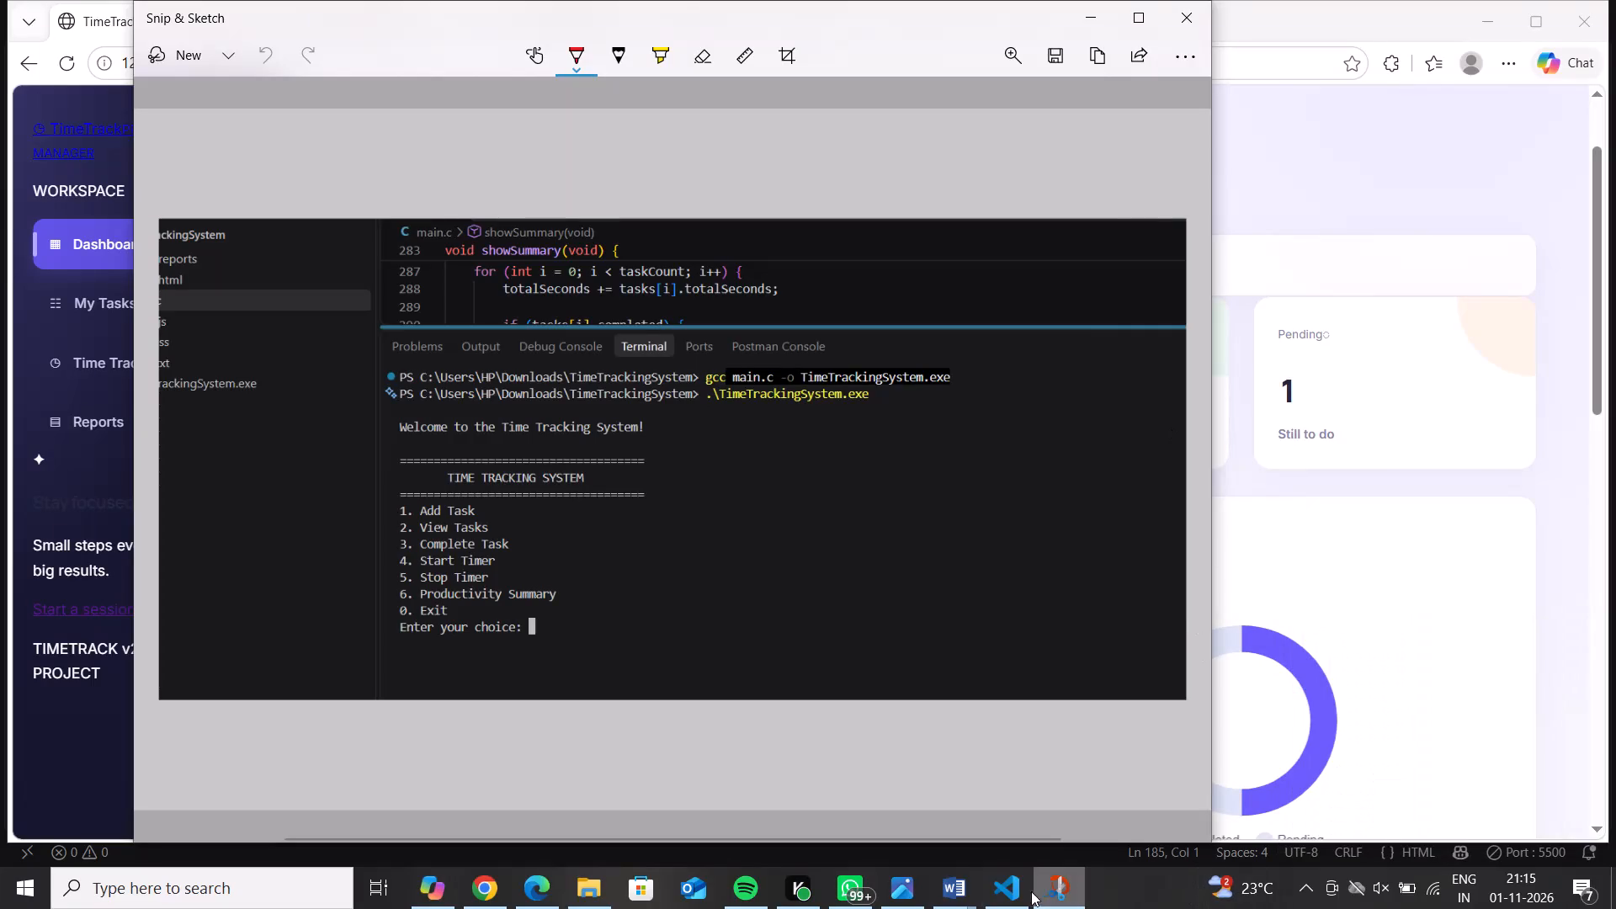
Switch to the Word report and open the Insert Picture dialog for the spot below the Figure A2.3 placeholder line.
click(1000, 812)
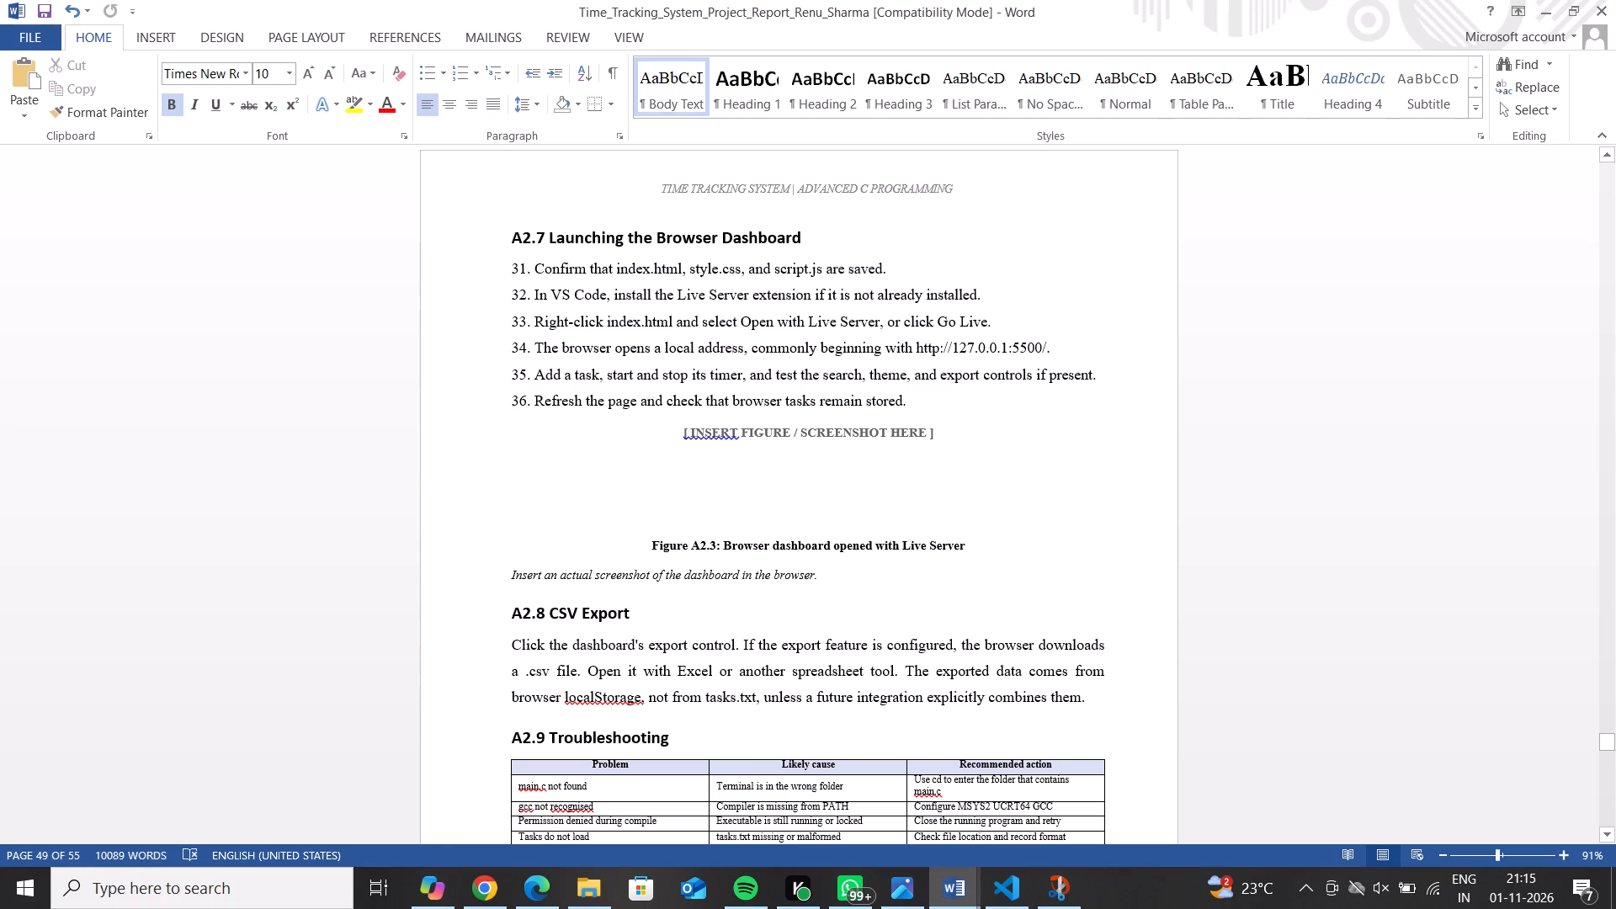
click(136, 25)
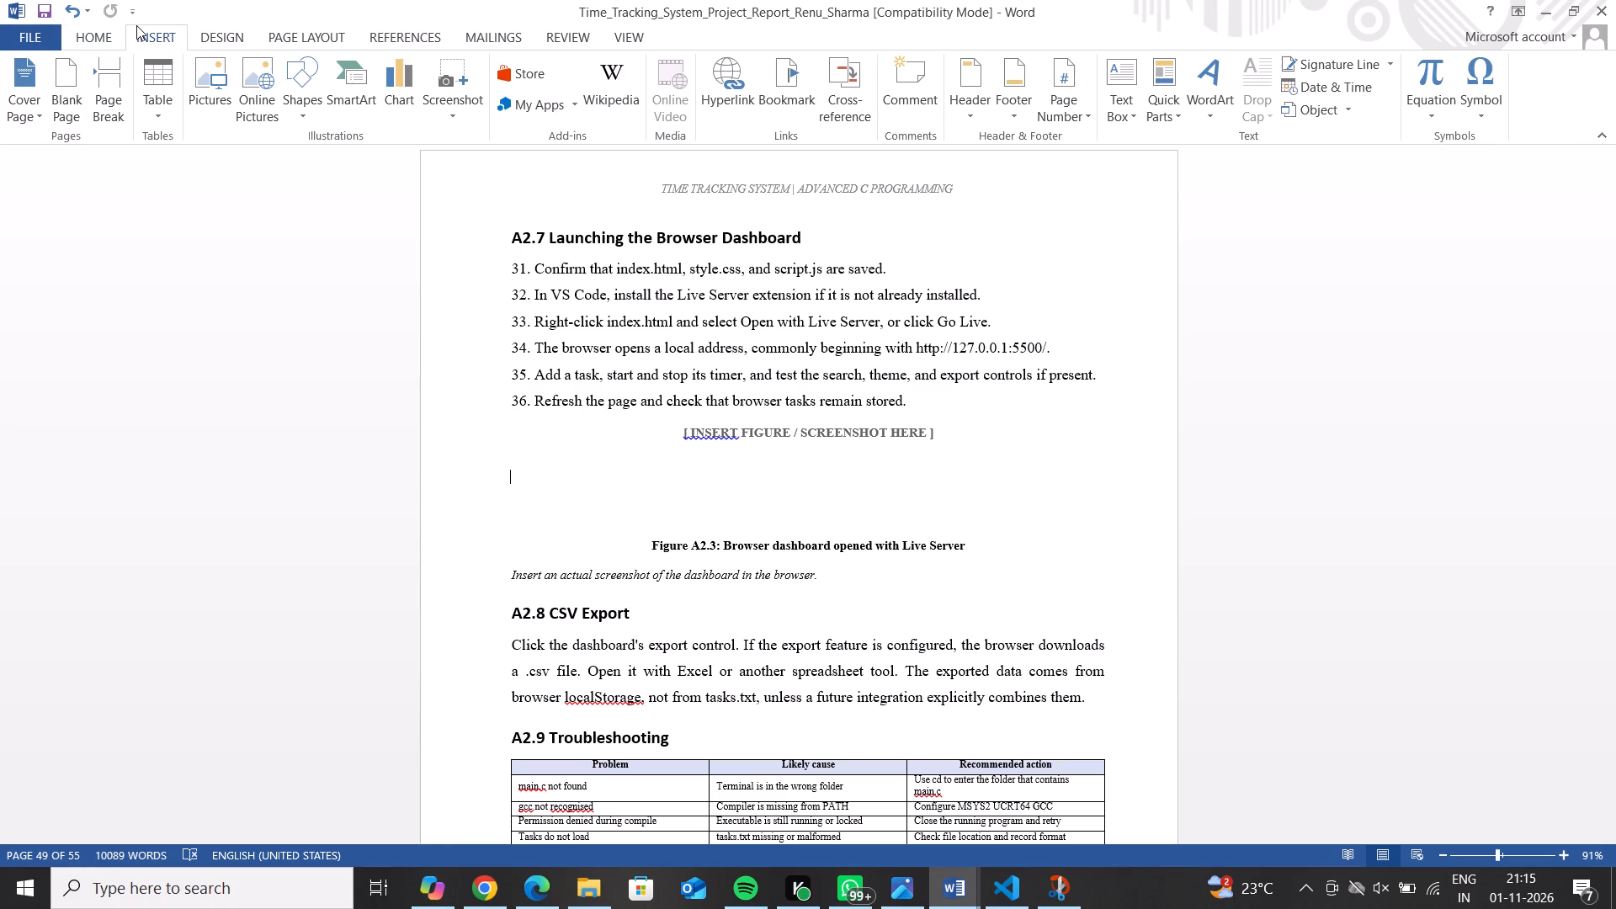
click(226, 79)
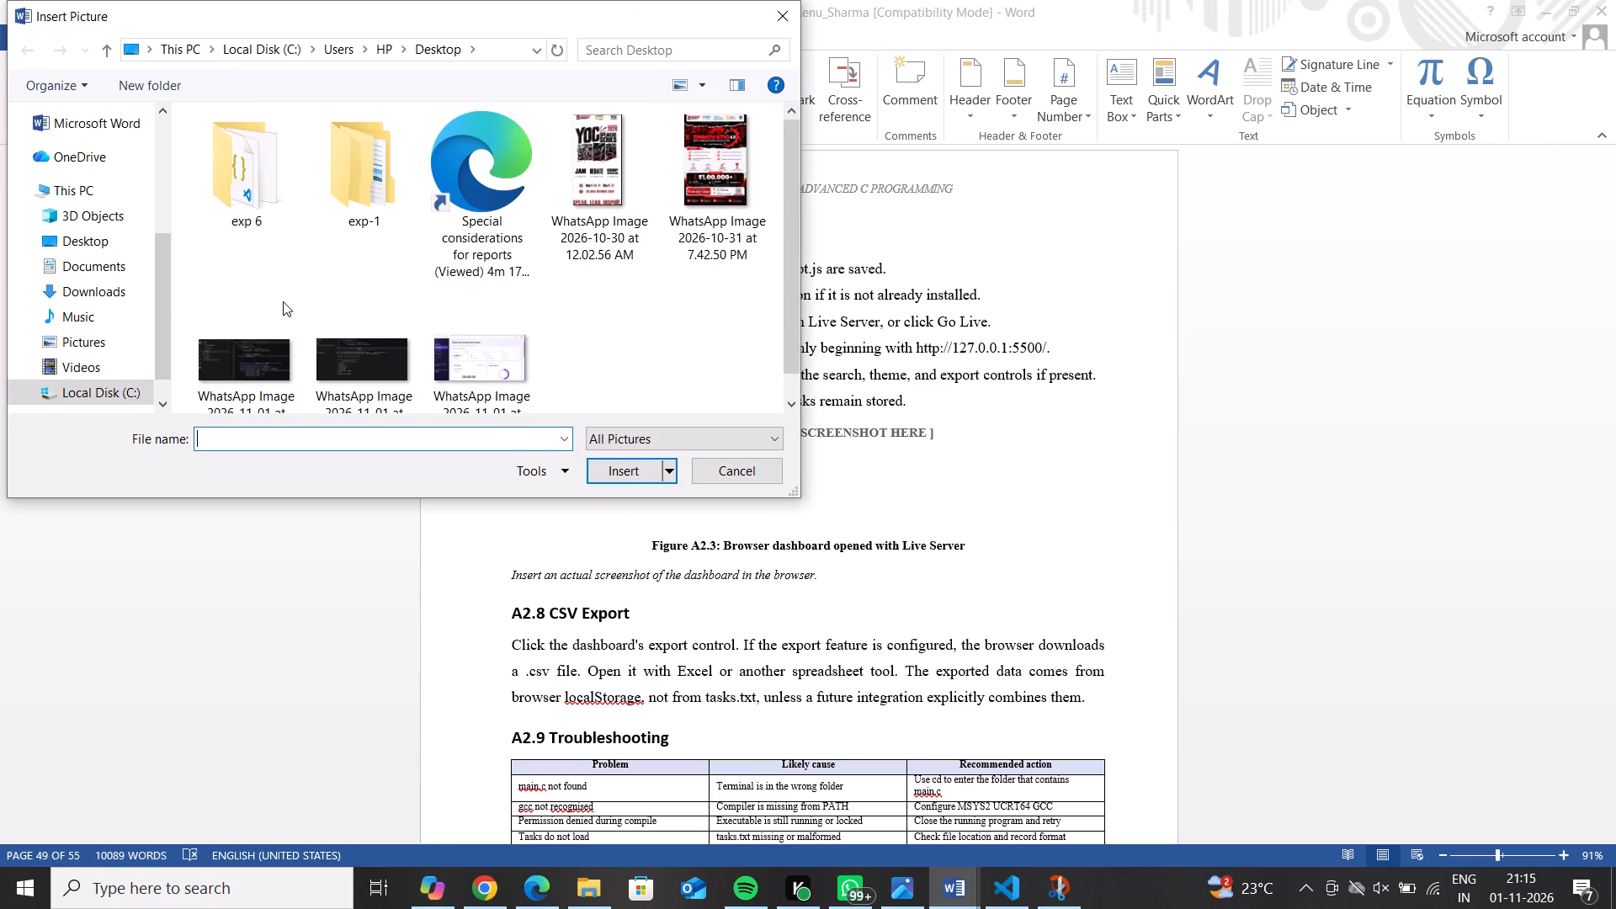
Insert the dashboard screenshot "WhatsApp Image 2026-11-01 at 9.14.57 PM" beneath the Figure A2.3 placeholder line.
click(441, 351)
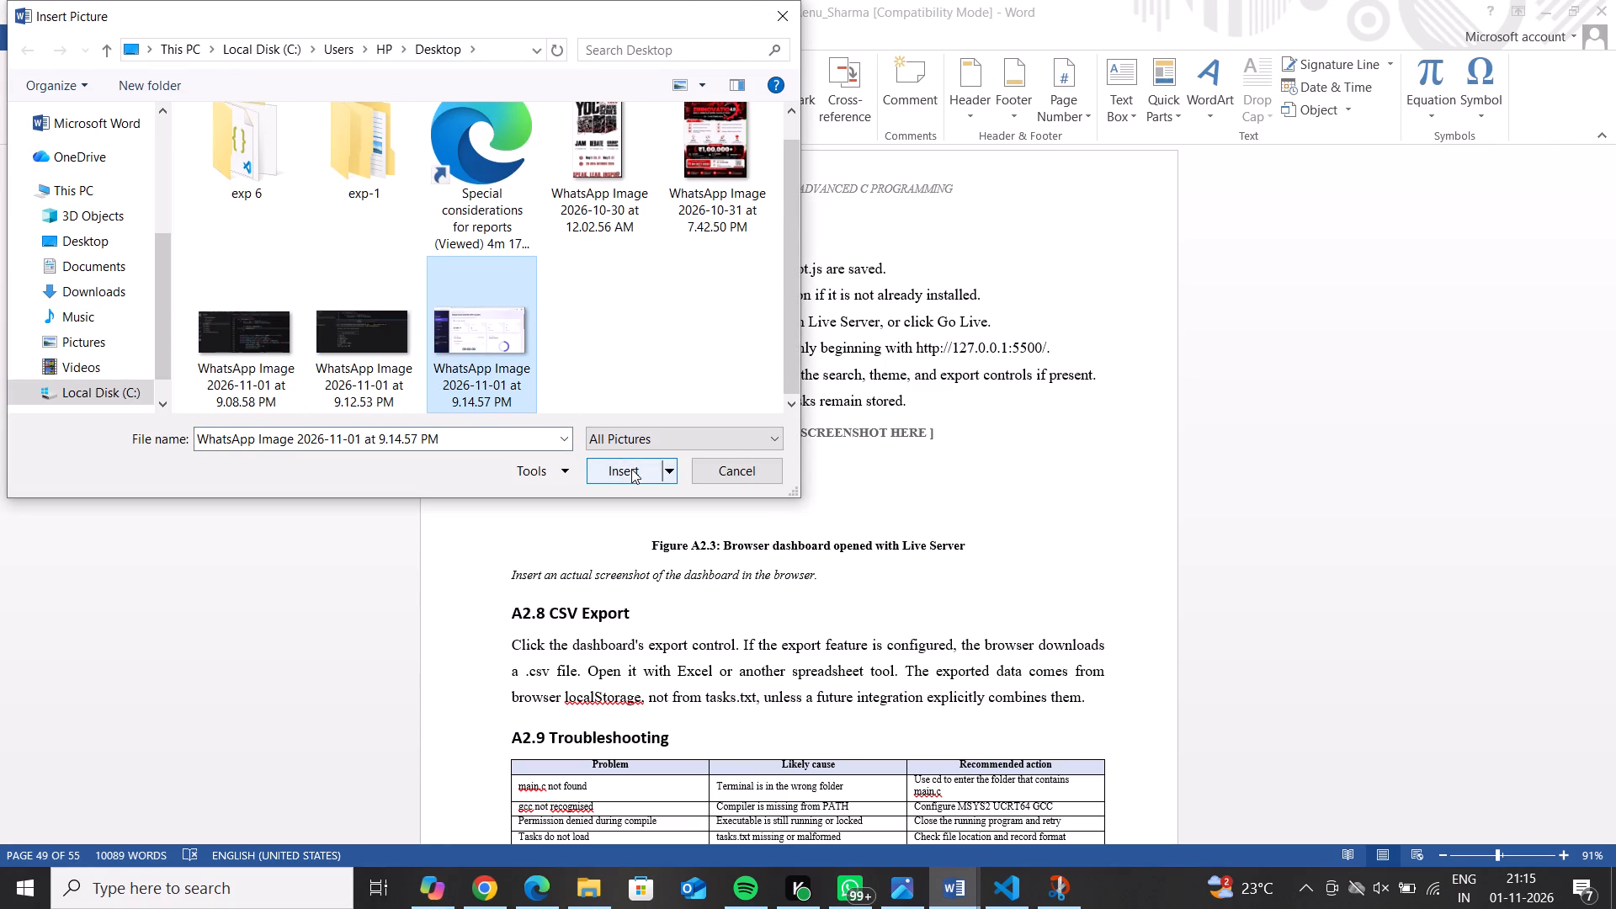
click(631, 469)
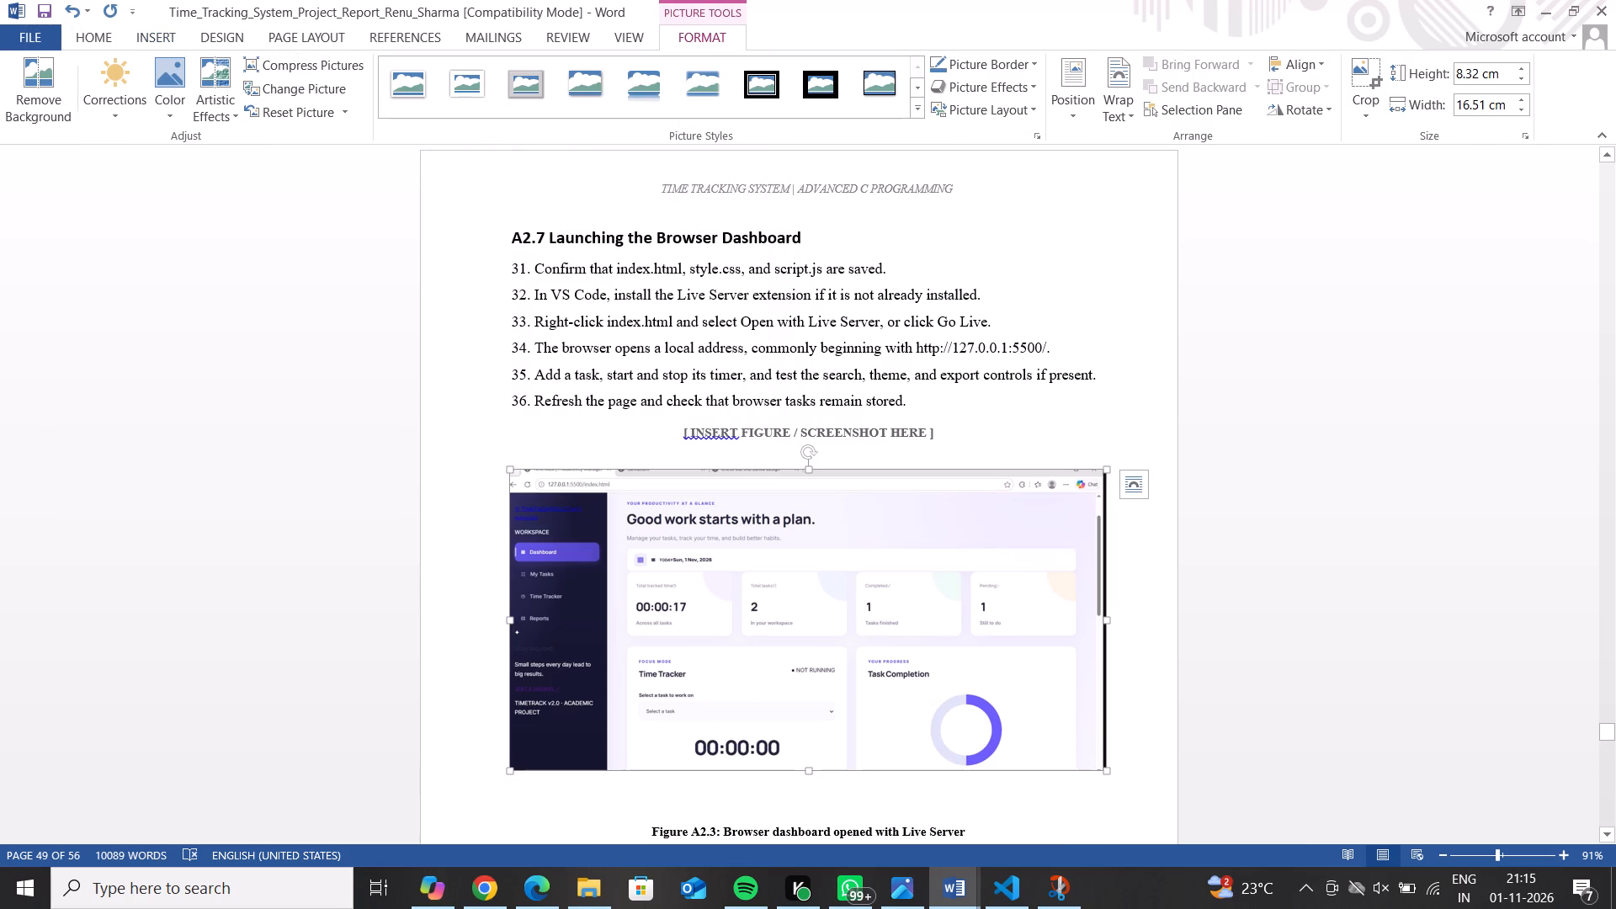
Delete the figure placeholder line above the dashboard screenshot and the italic screenshot instruction below the Figure A2.3 caption.
triple_click(942, 428)
click(942, 428)
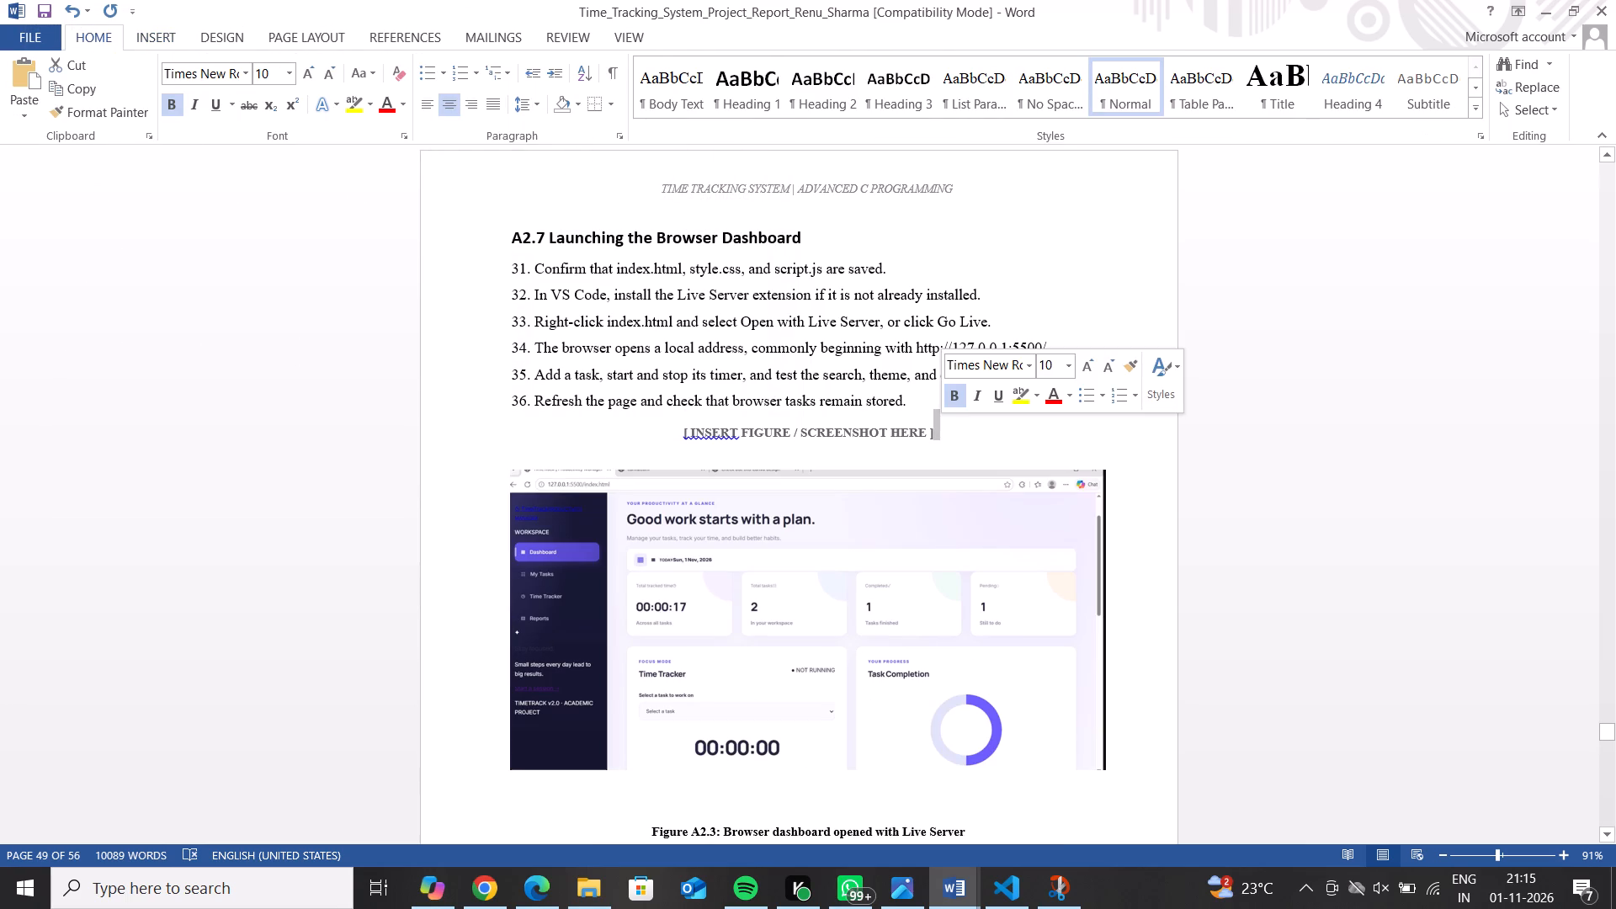
drag(942, 428, 726, 421)
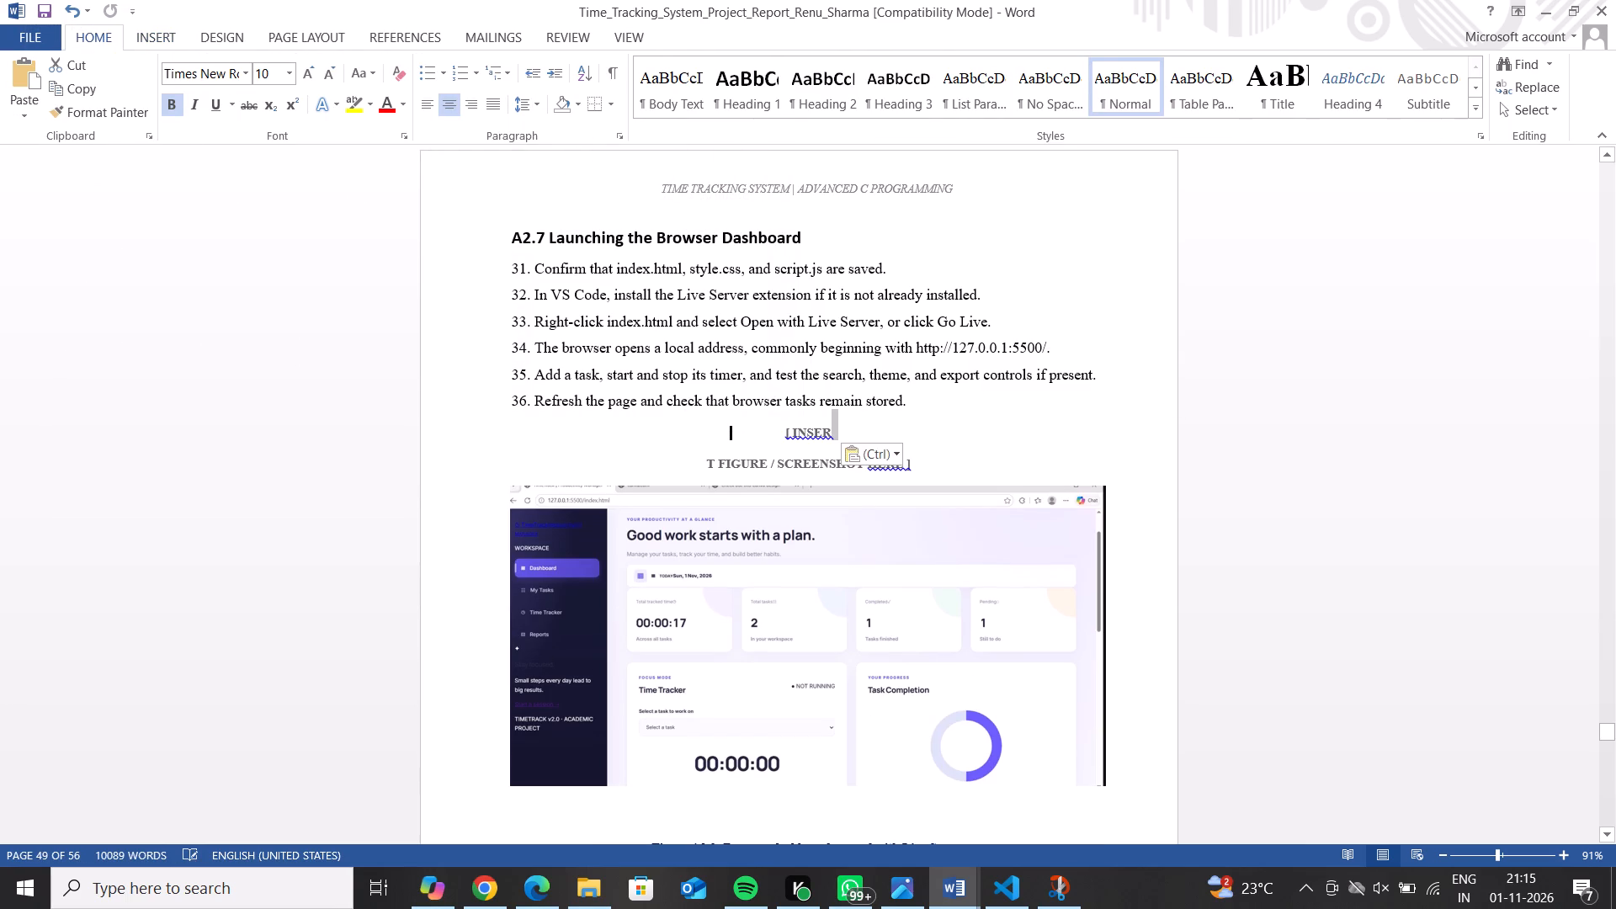
drag(711, 463, 935, 460)
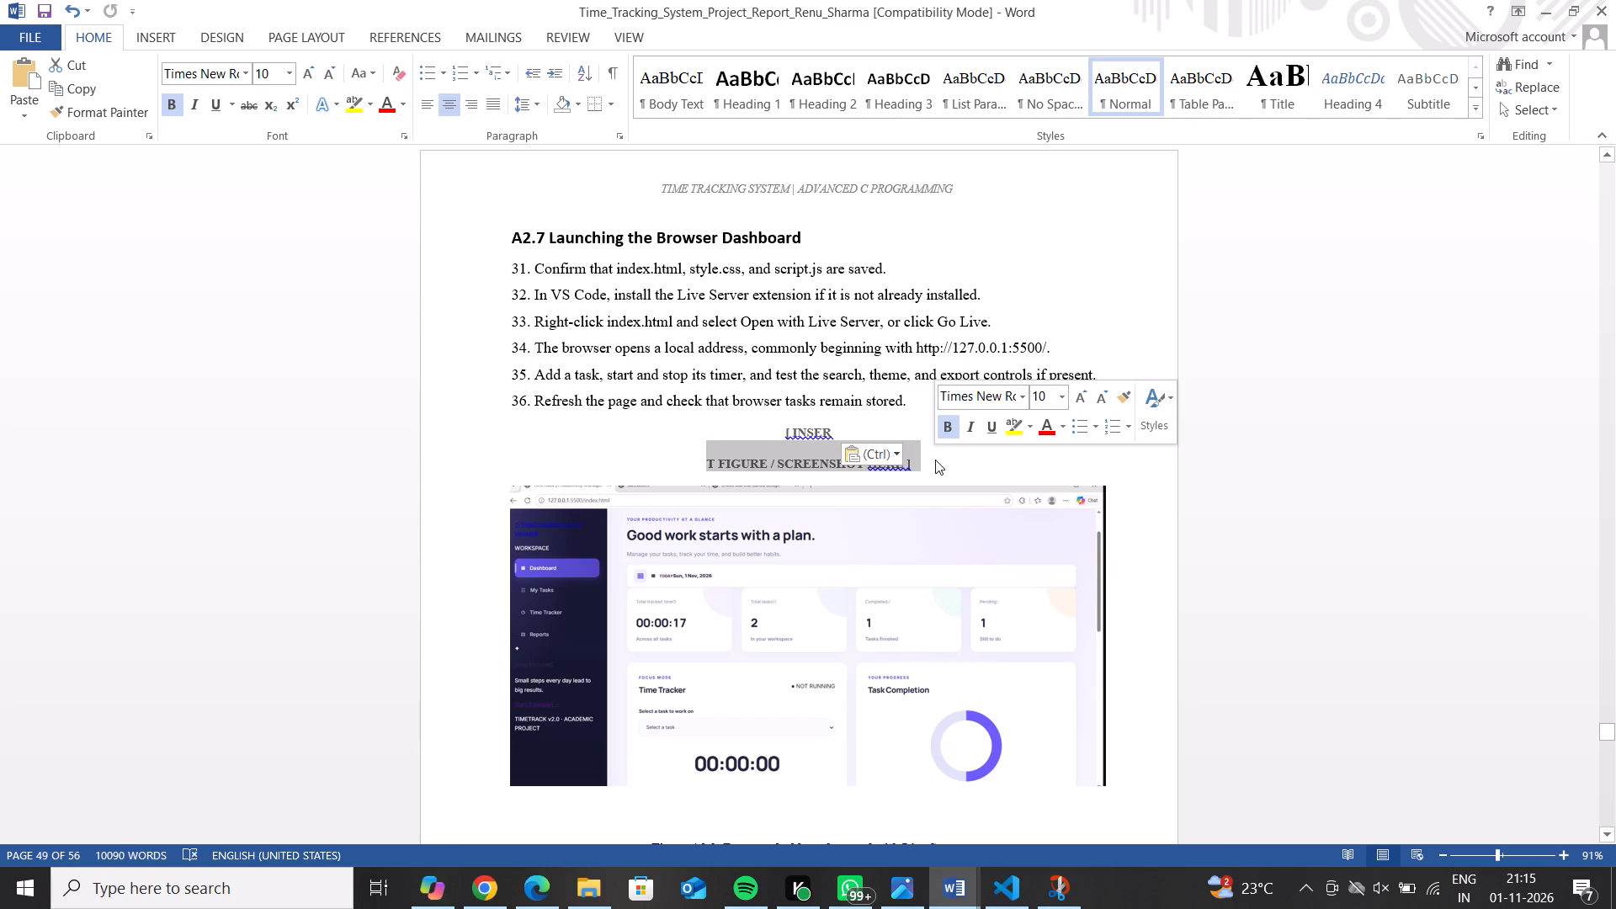
key(BackSpace)
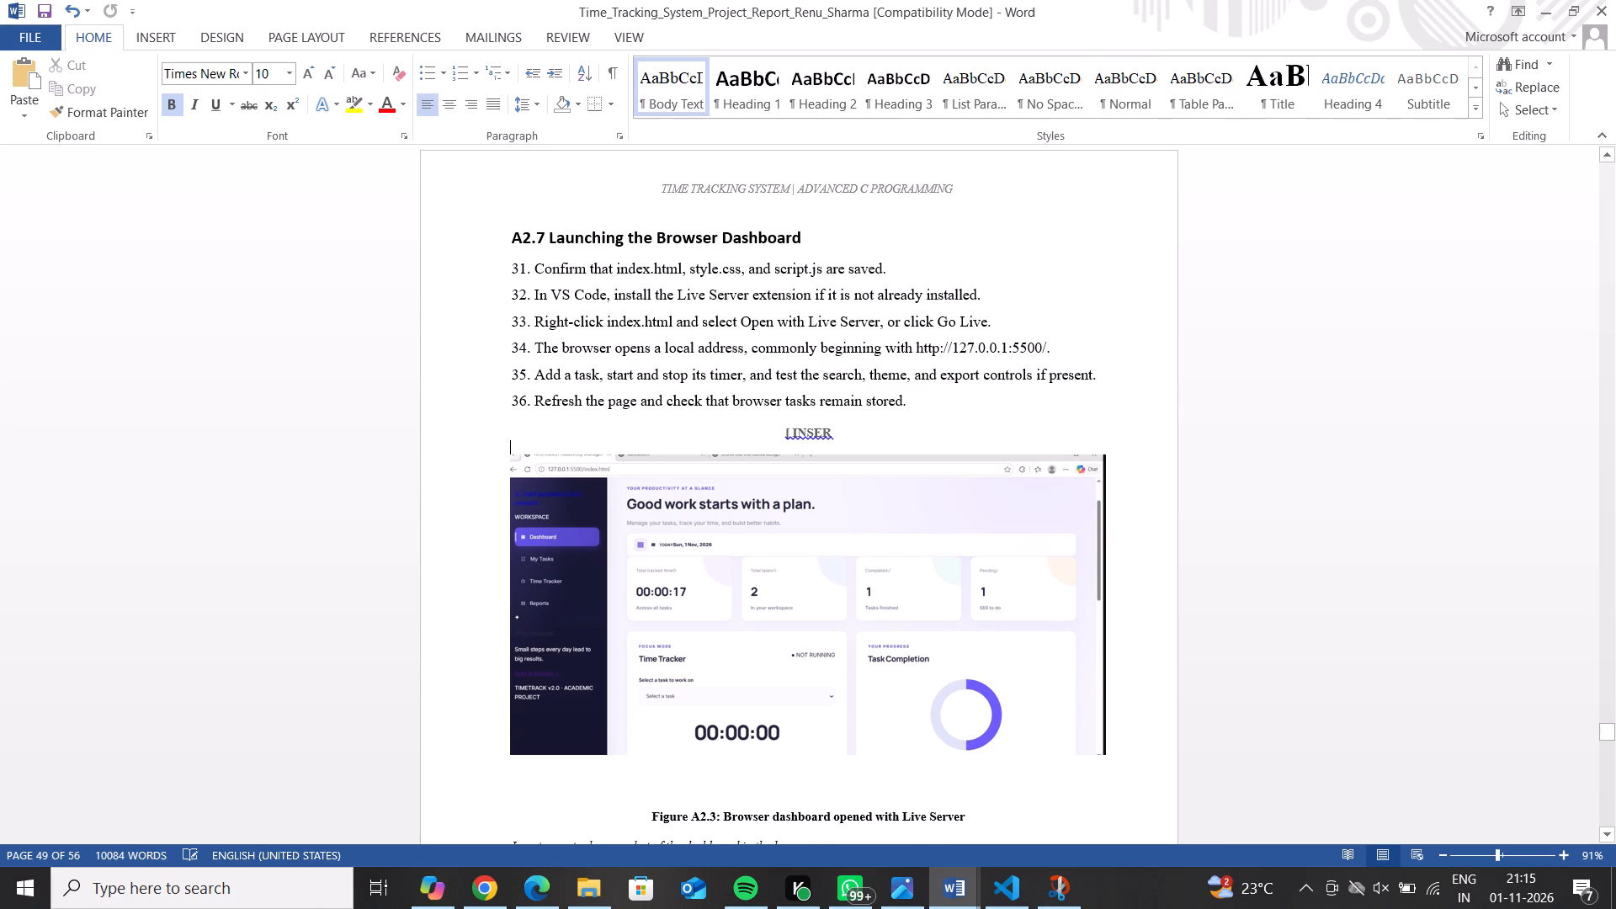
drag(837, 431, 779, 430)
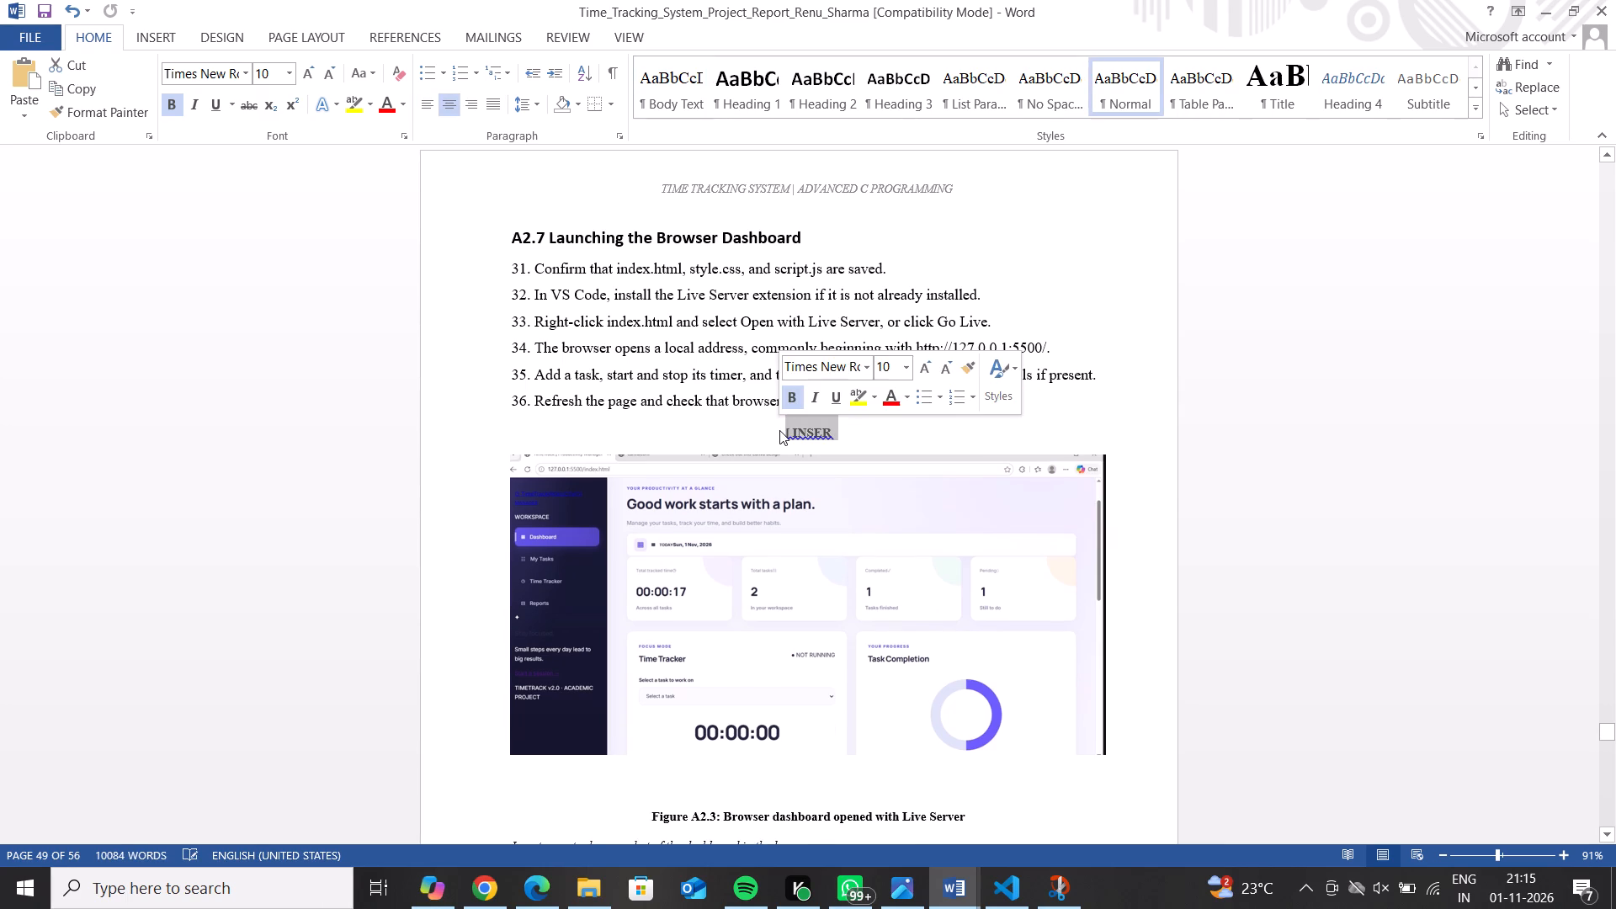
key(BackSpace)
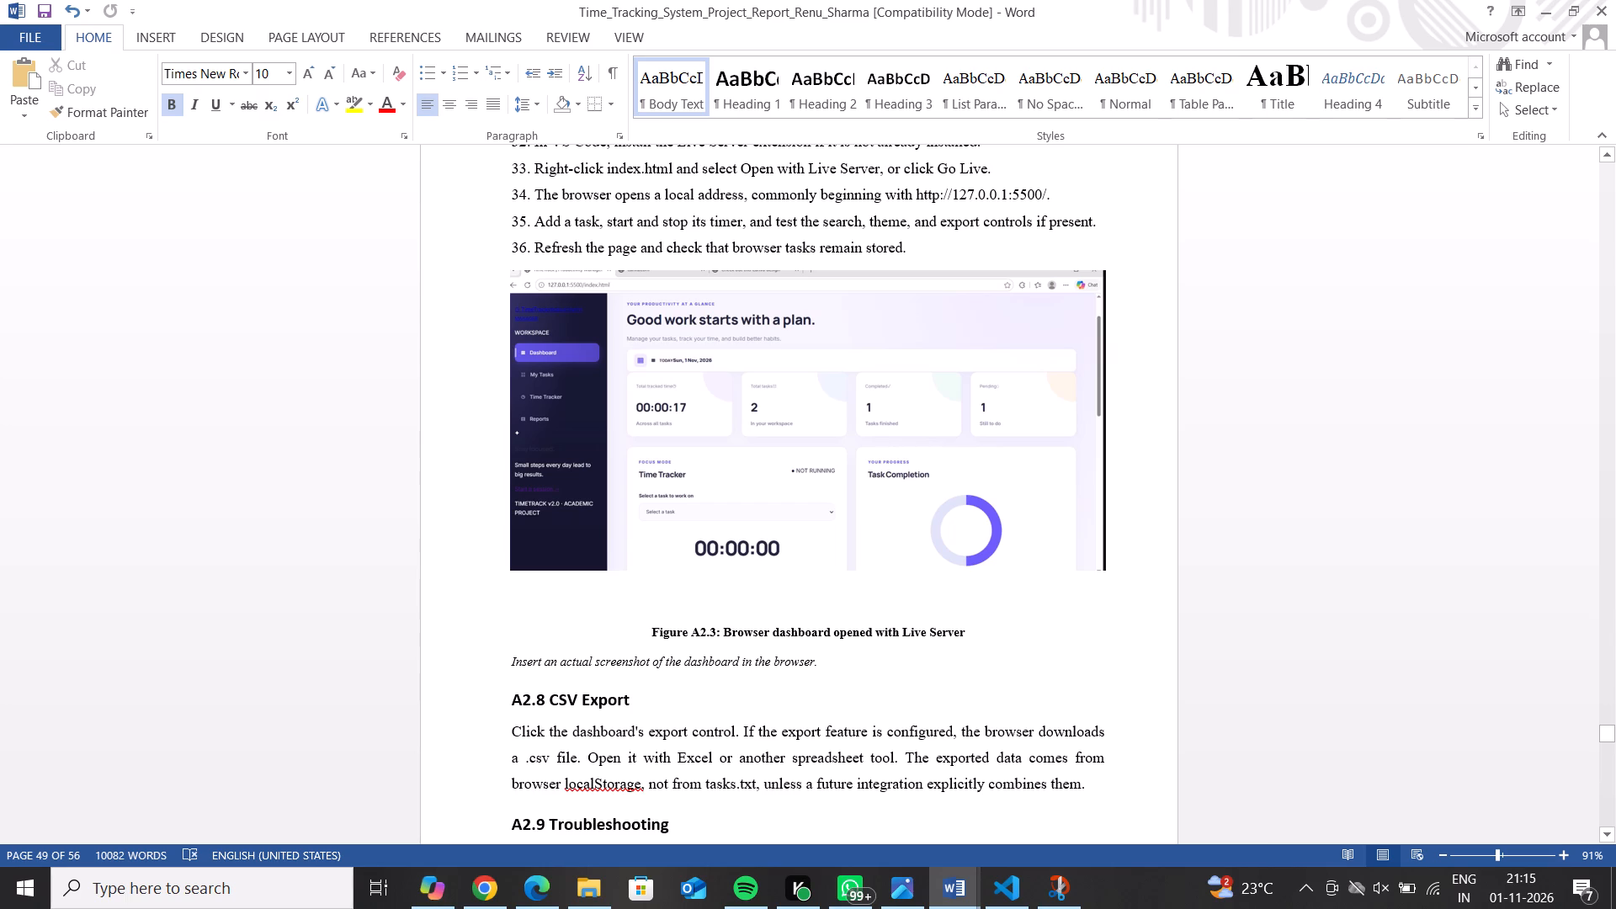
drag(834, 655, 524, 652)
key(BackSpace)
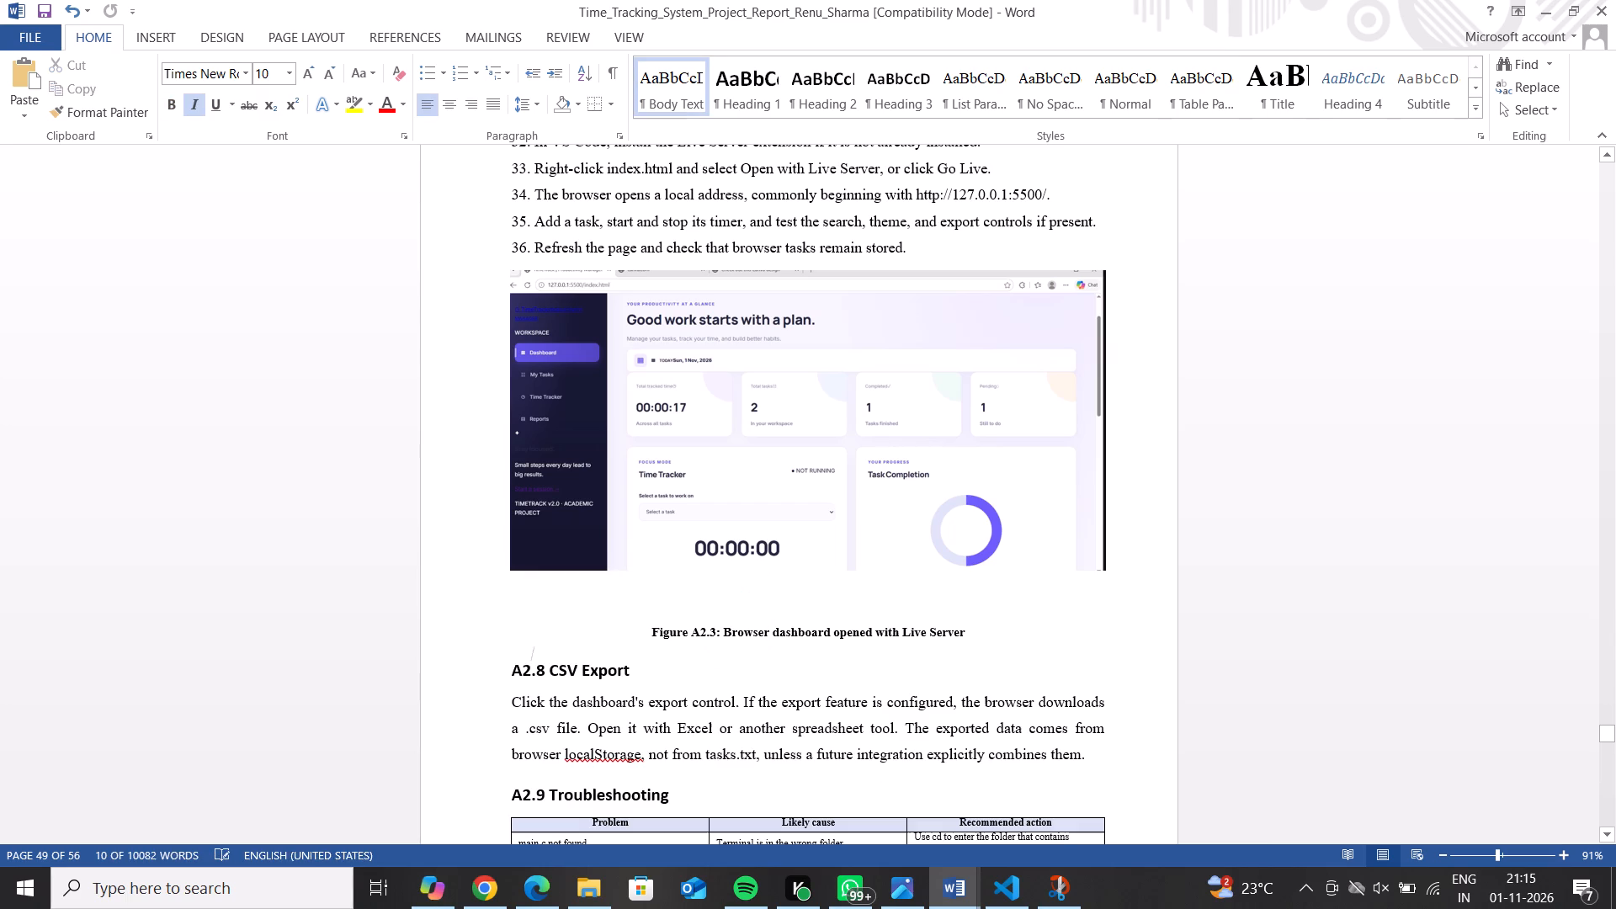
drag(665, 638, 654, 368)
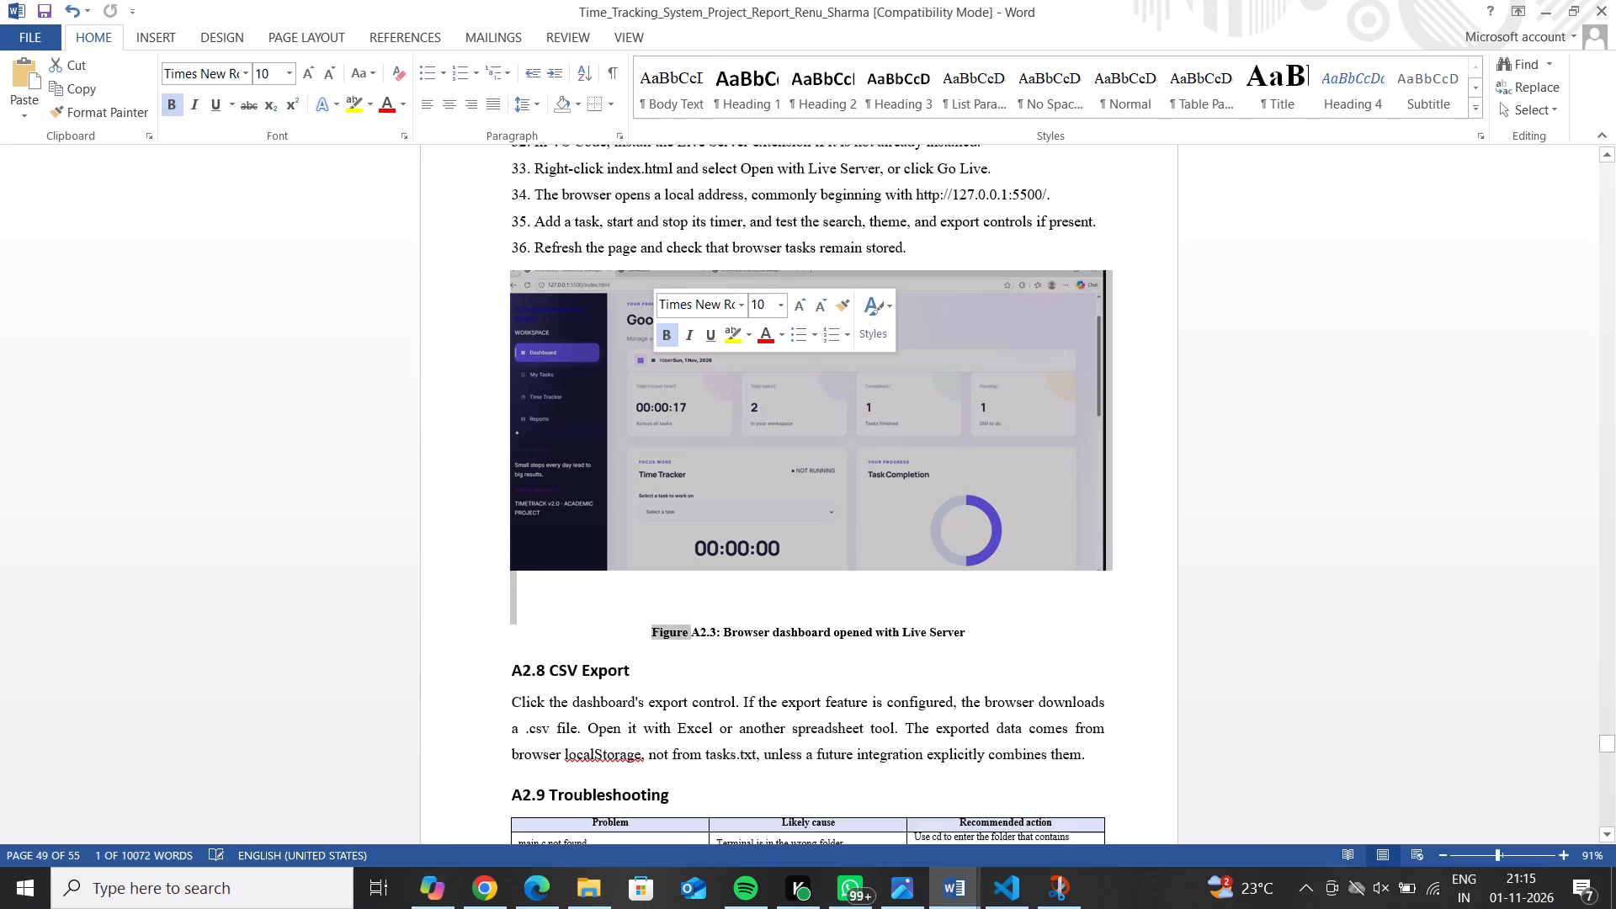
click(918, 663)
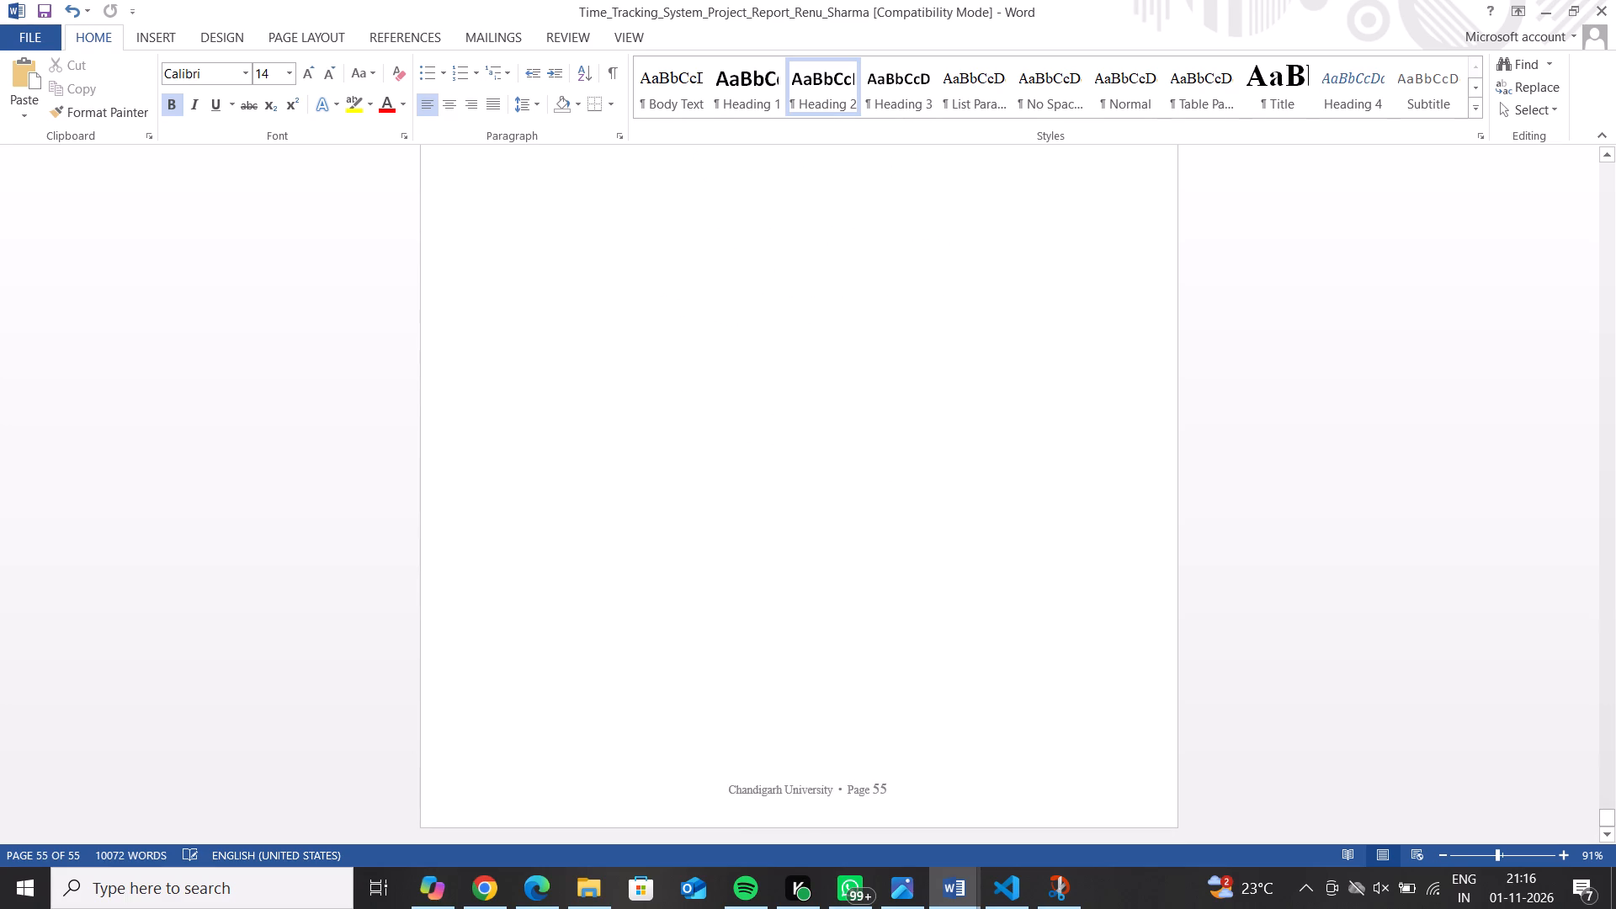
Show the formatting marks at the blank last page of the report.
click(612, 71)
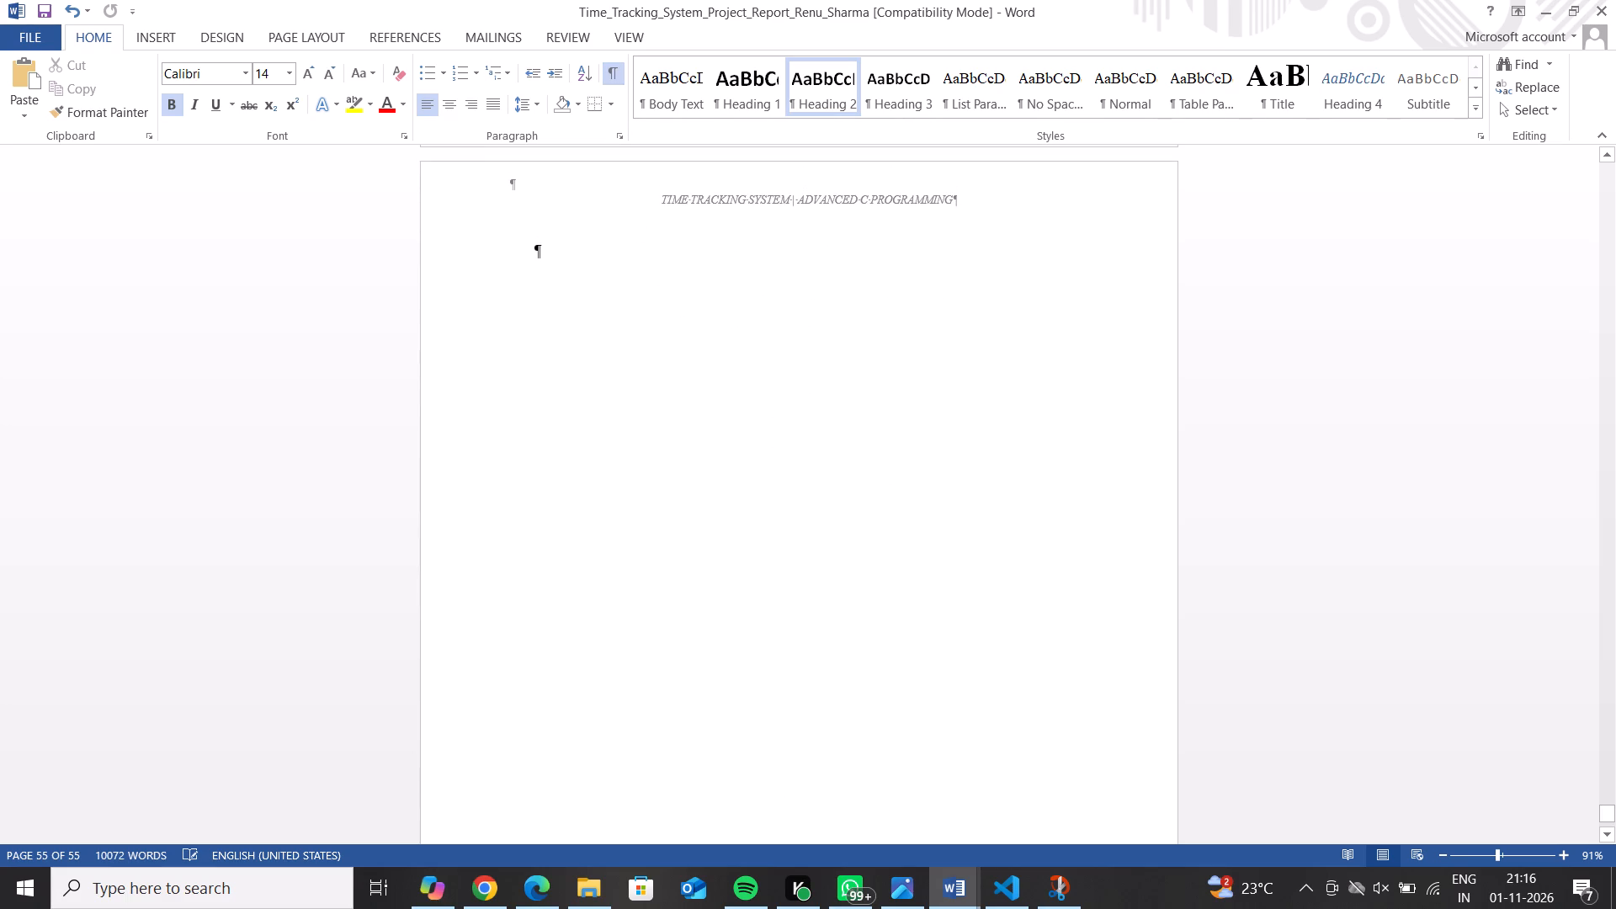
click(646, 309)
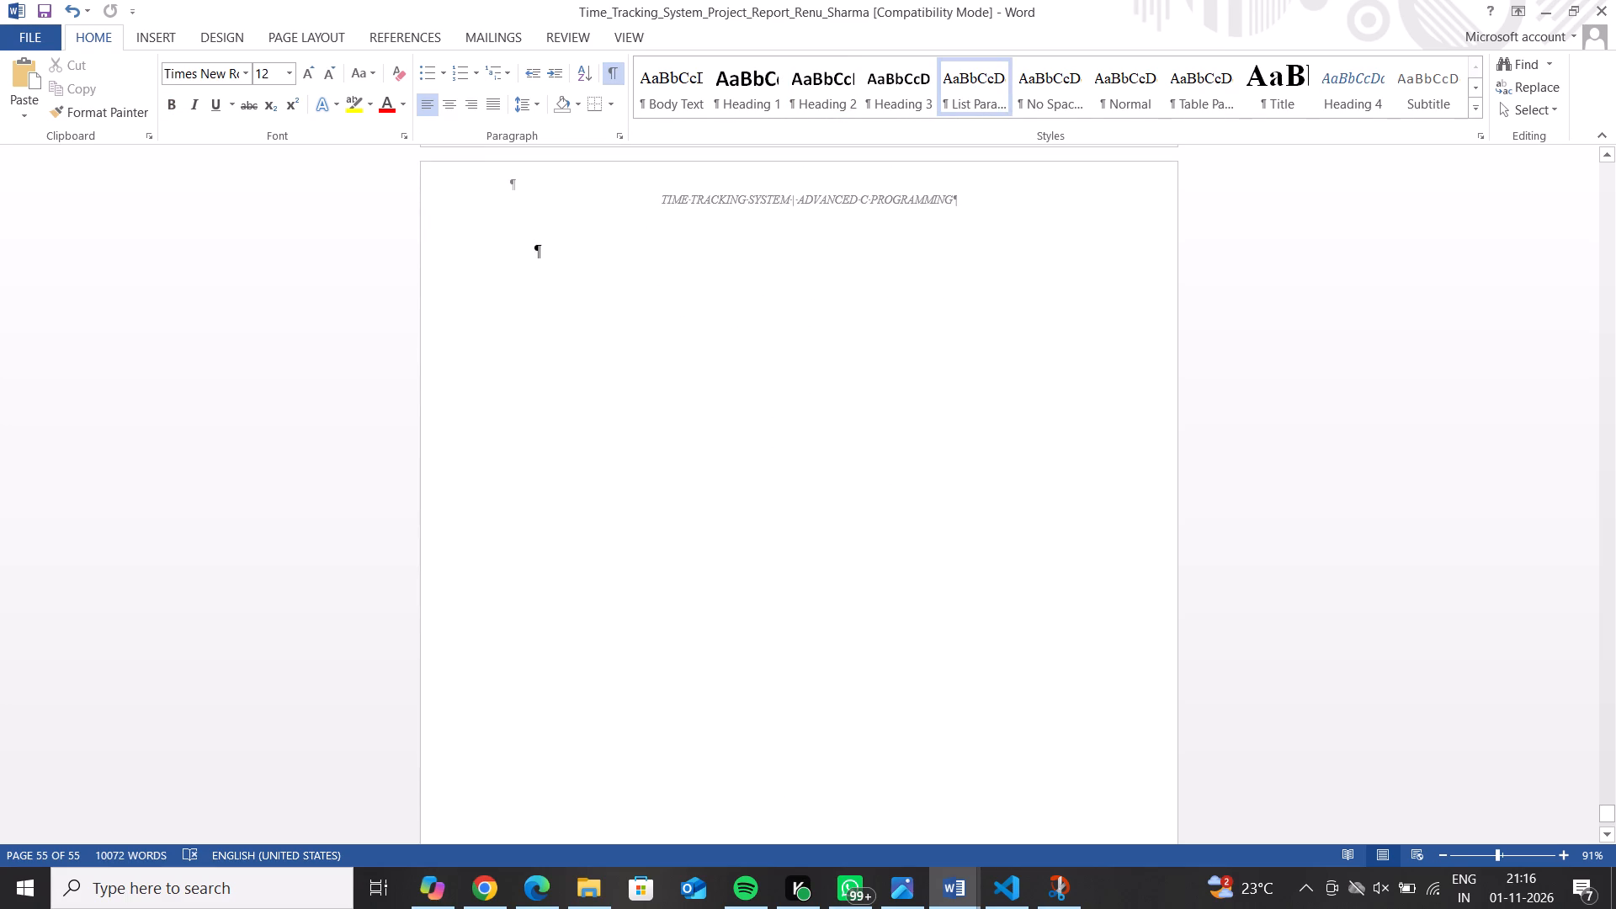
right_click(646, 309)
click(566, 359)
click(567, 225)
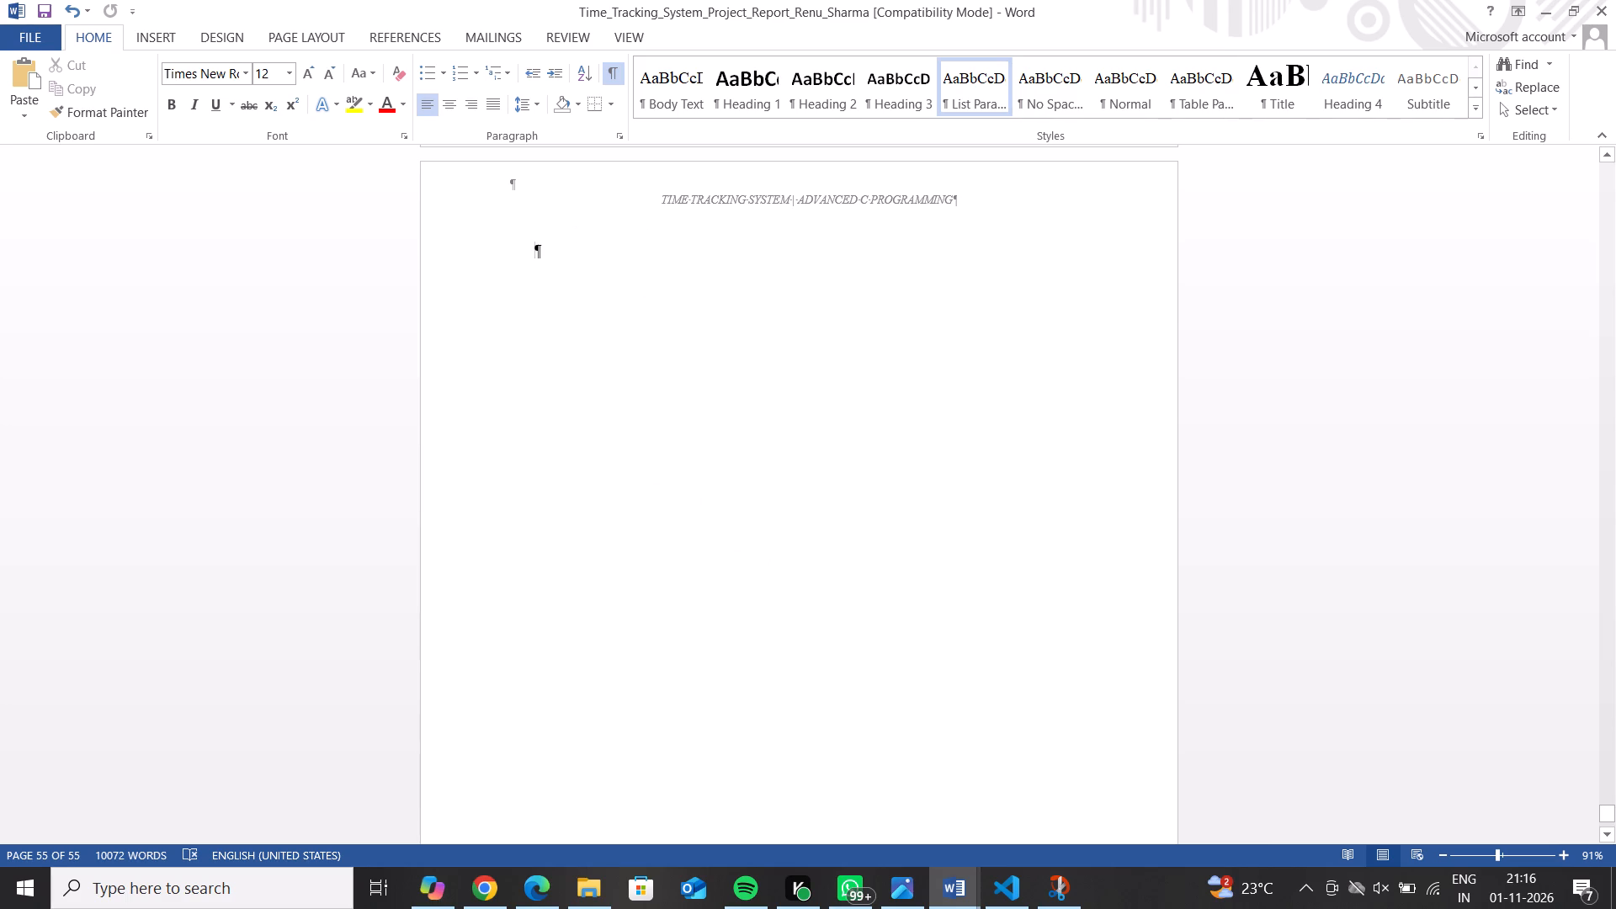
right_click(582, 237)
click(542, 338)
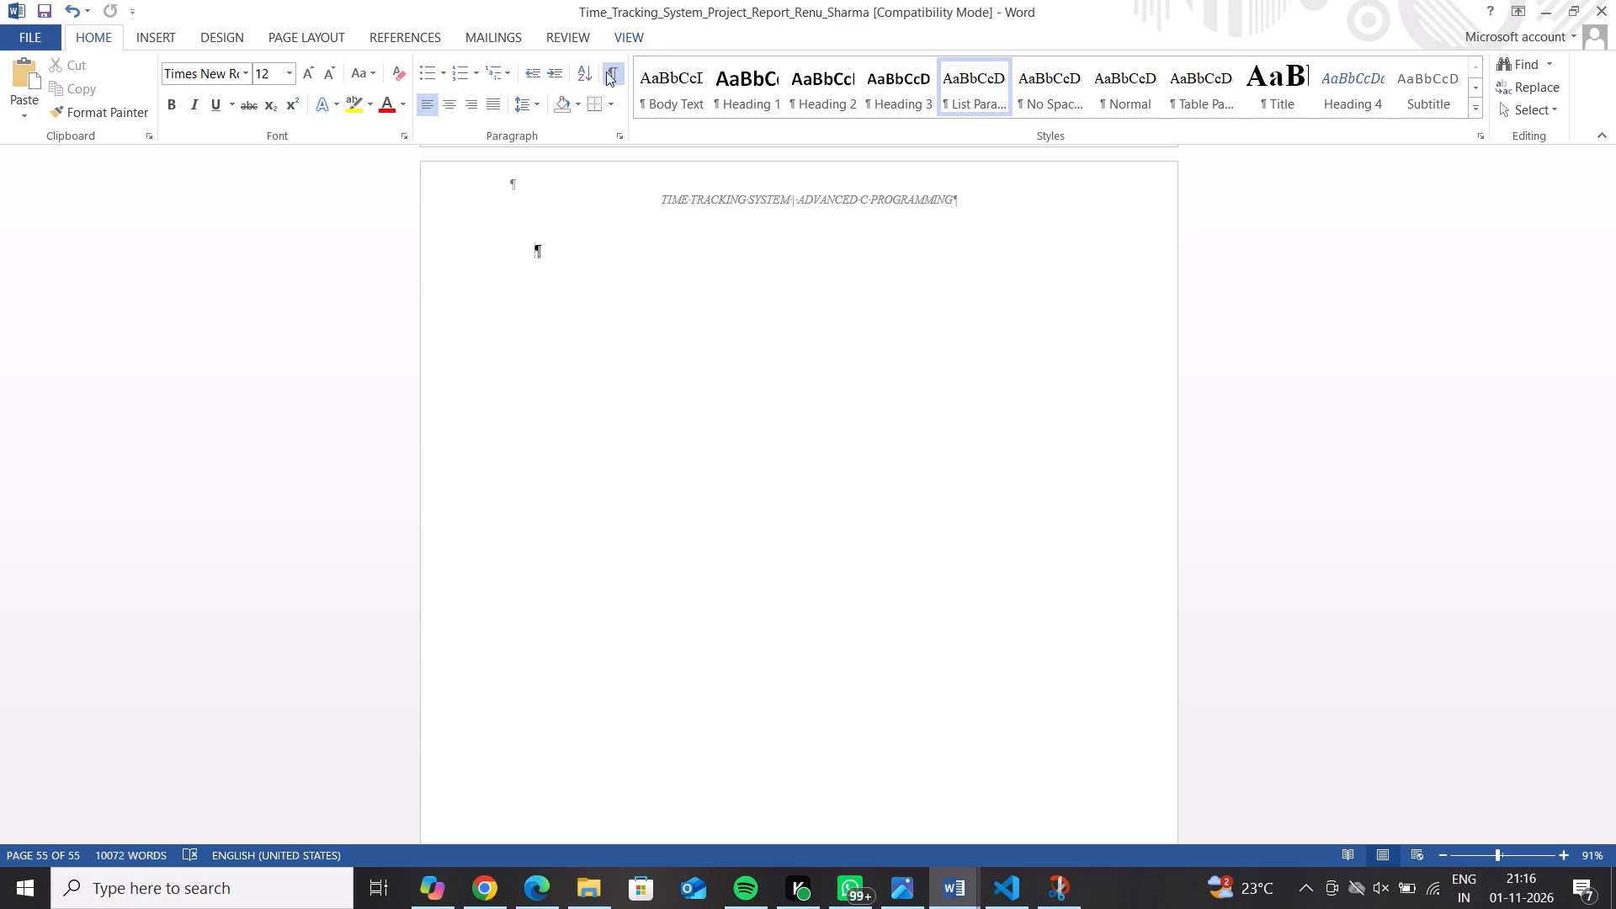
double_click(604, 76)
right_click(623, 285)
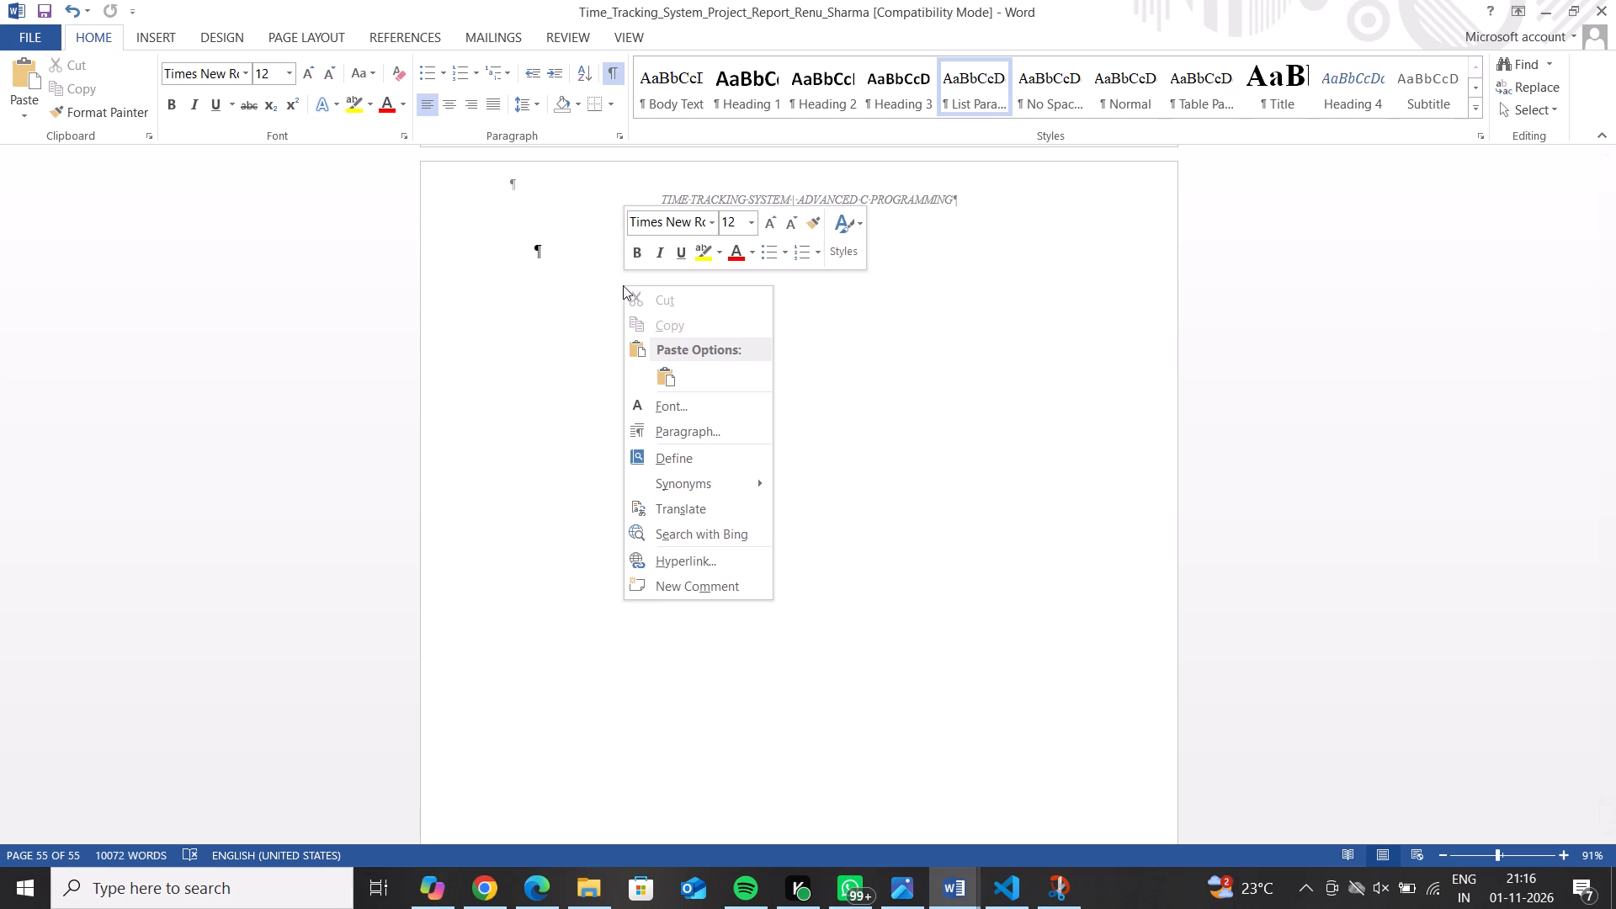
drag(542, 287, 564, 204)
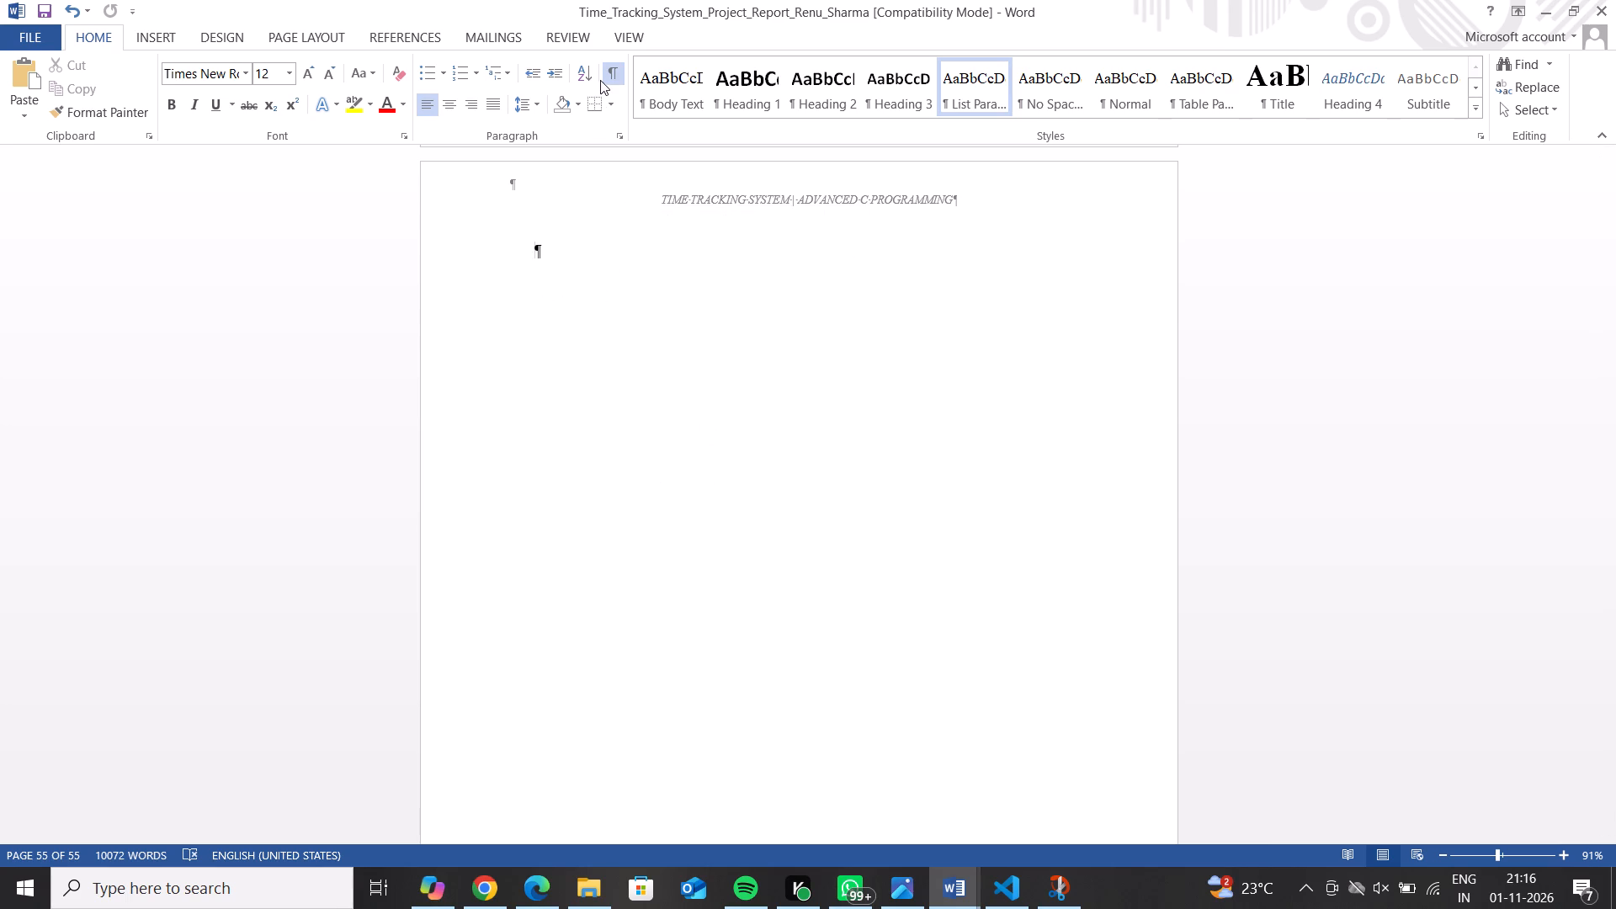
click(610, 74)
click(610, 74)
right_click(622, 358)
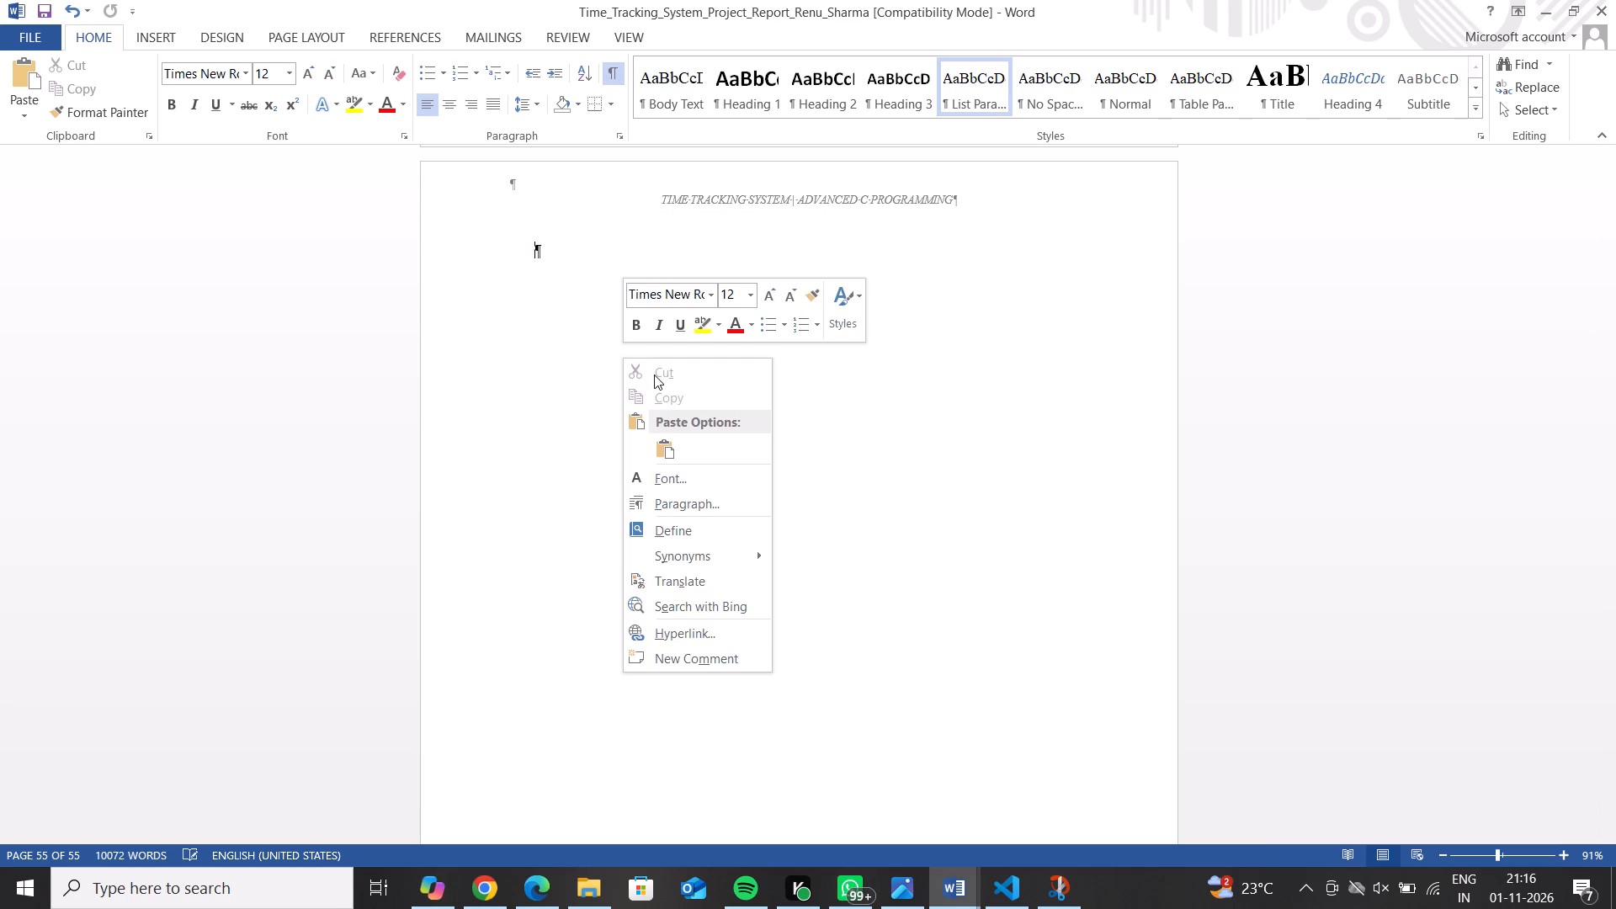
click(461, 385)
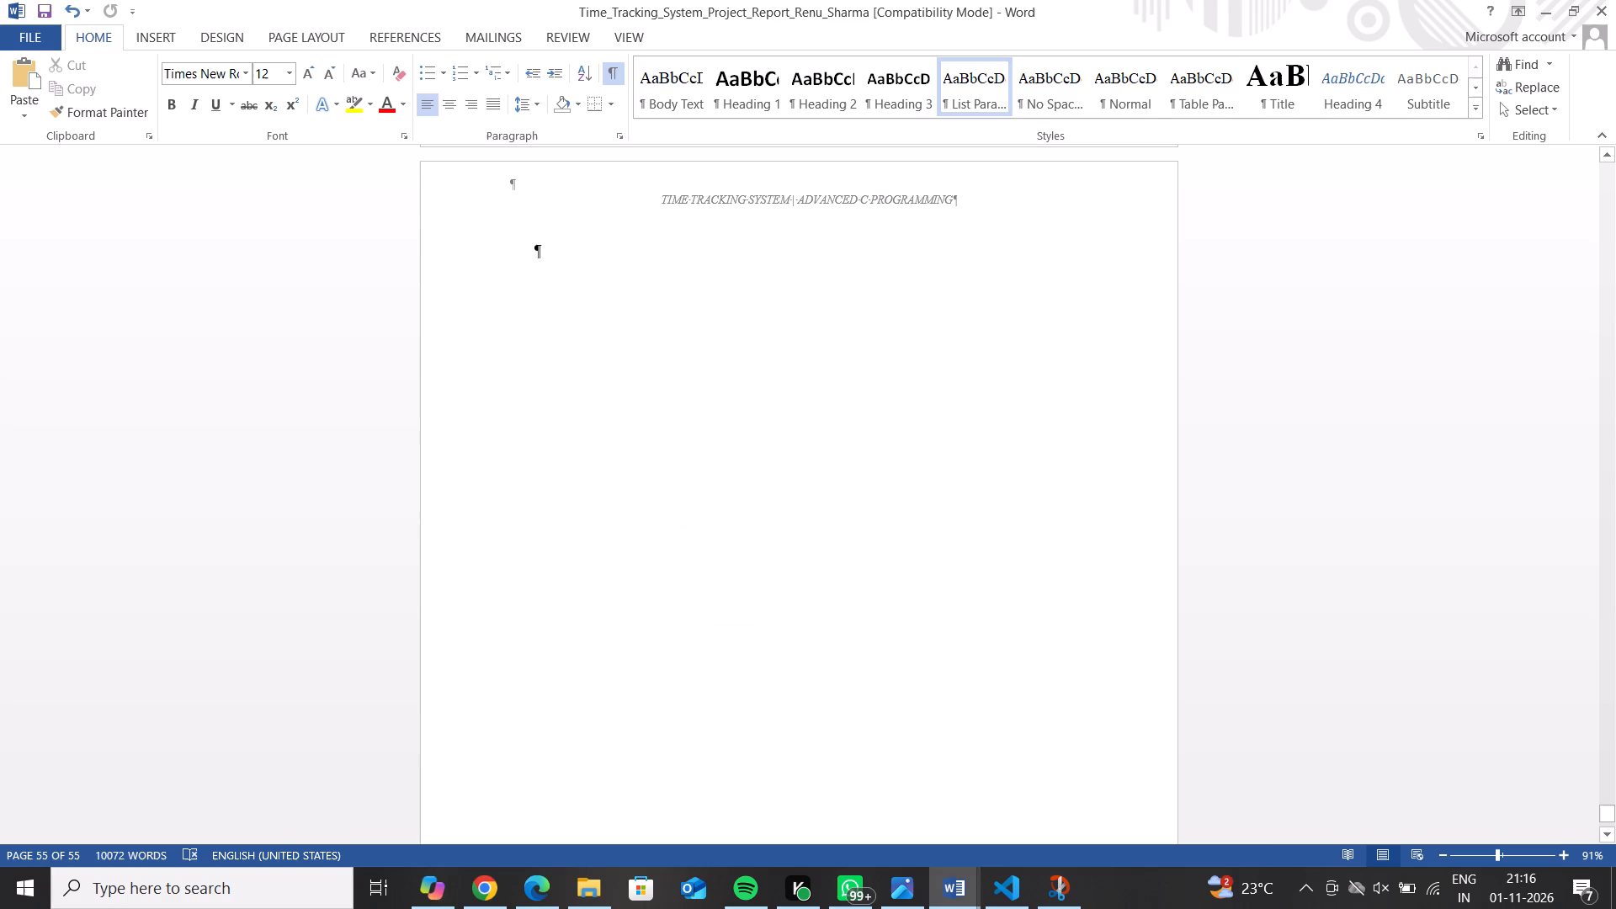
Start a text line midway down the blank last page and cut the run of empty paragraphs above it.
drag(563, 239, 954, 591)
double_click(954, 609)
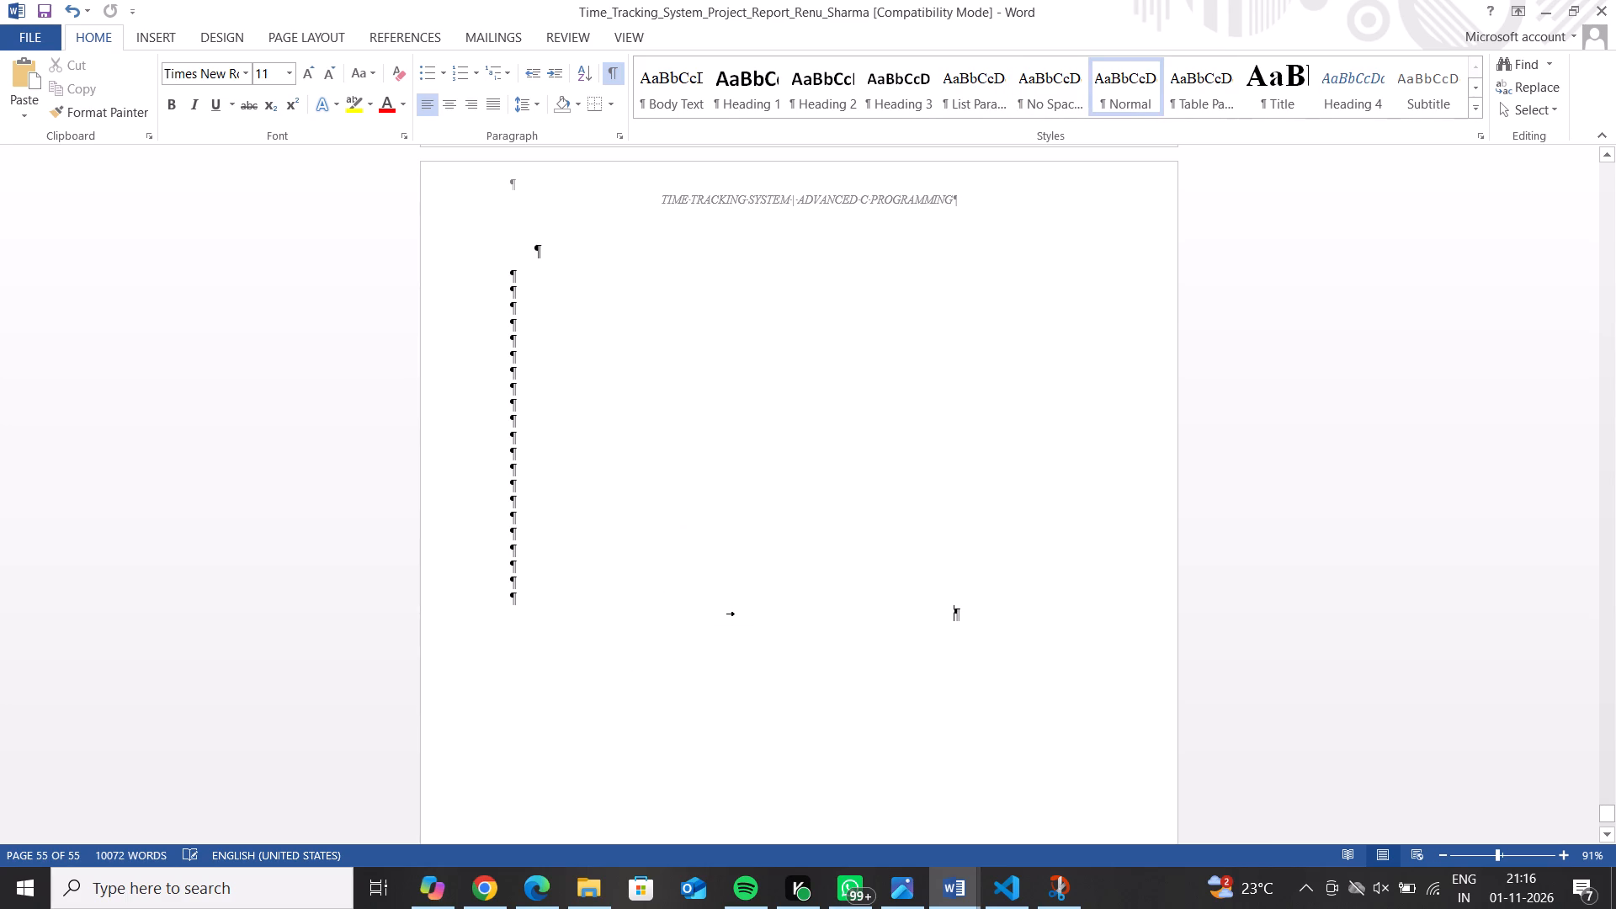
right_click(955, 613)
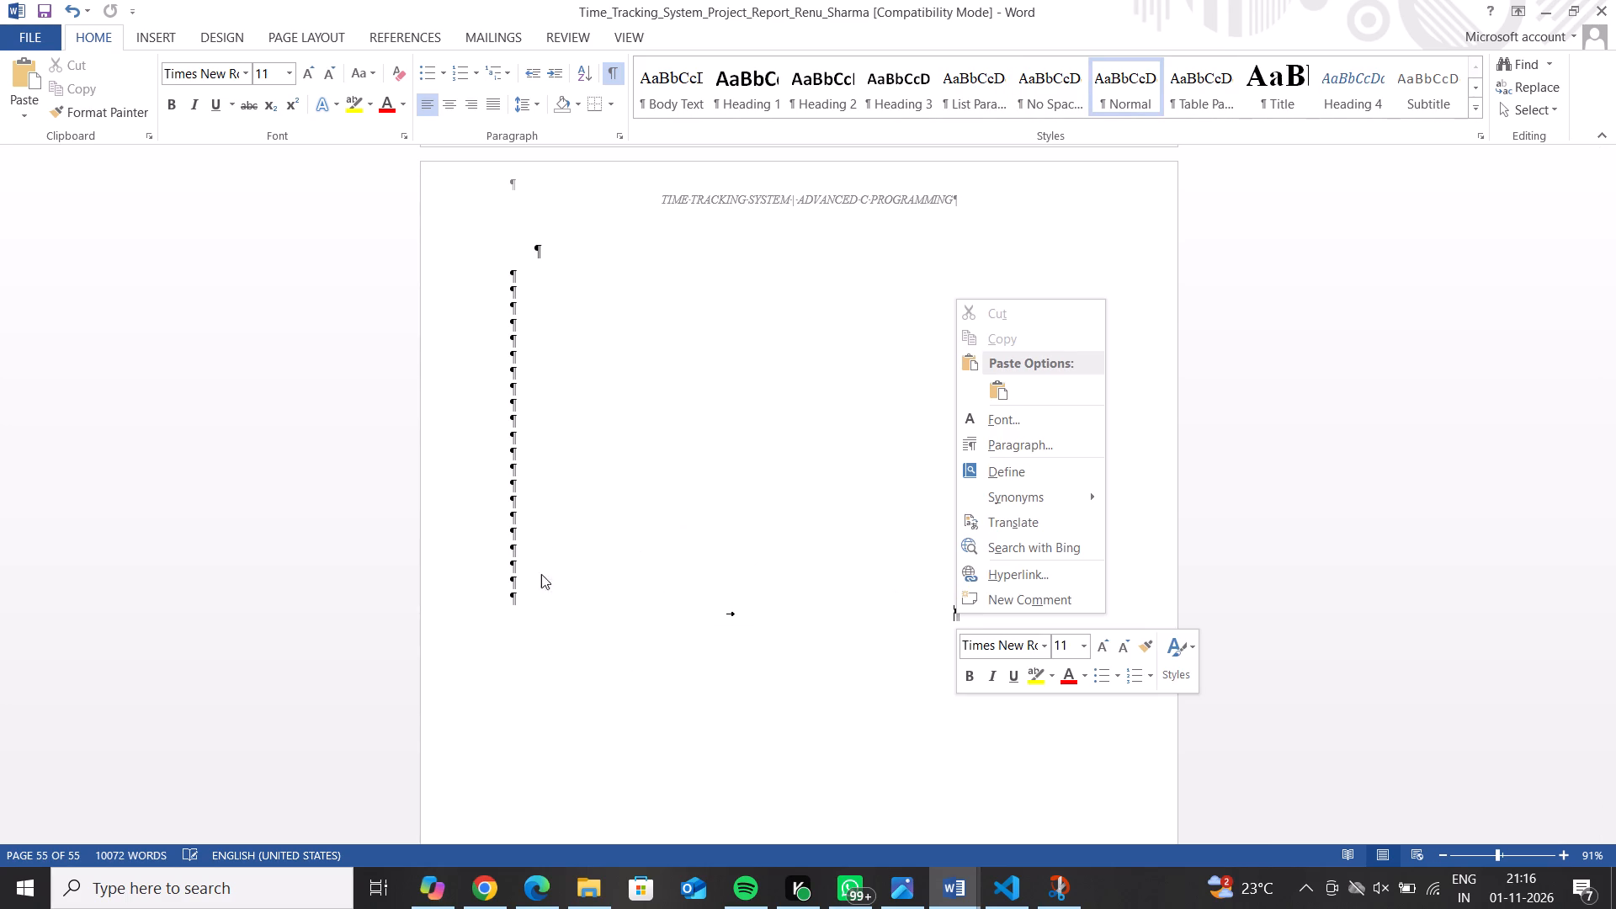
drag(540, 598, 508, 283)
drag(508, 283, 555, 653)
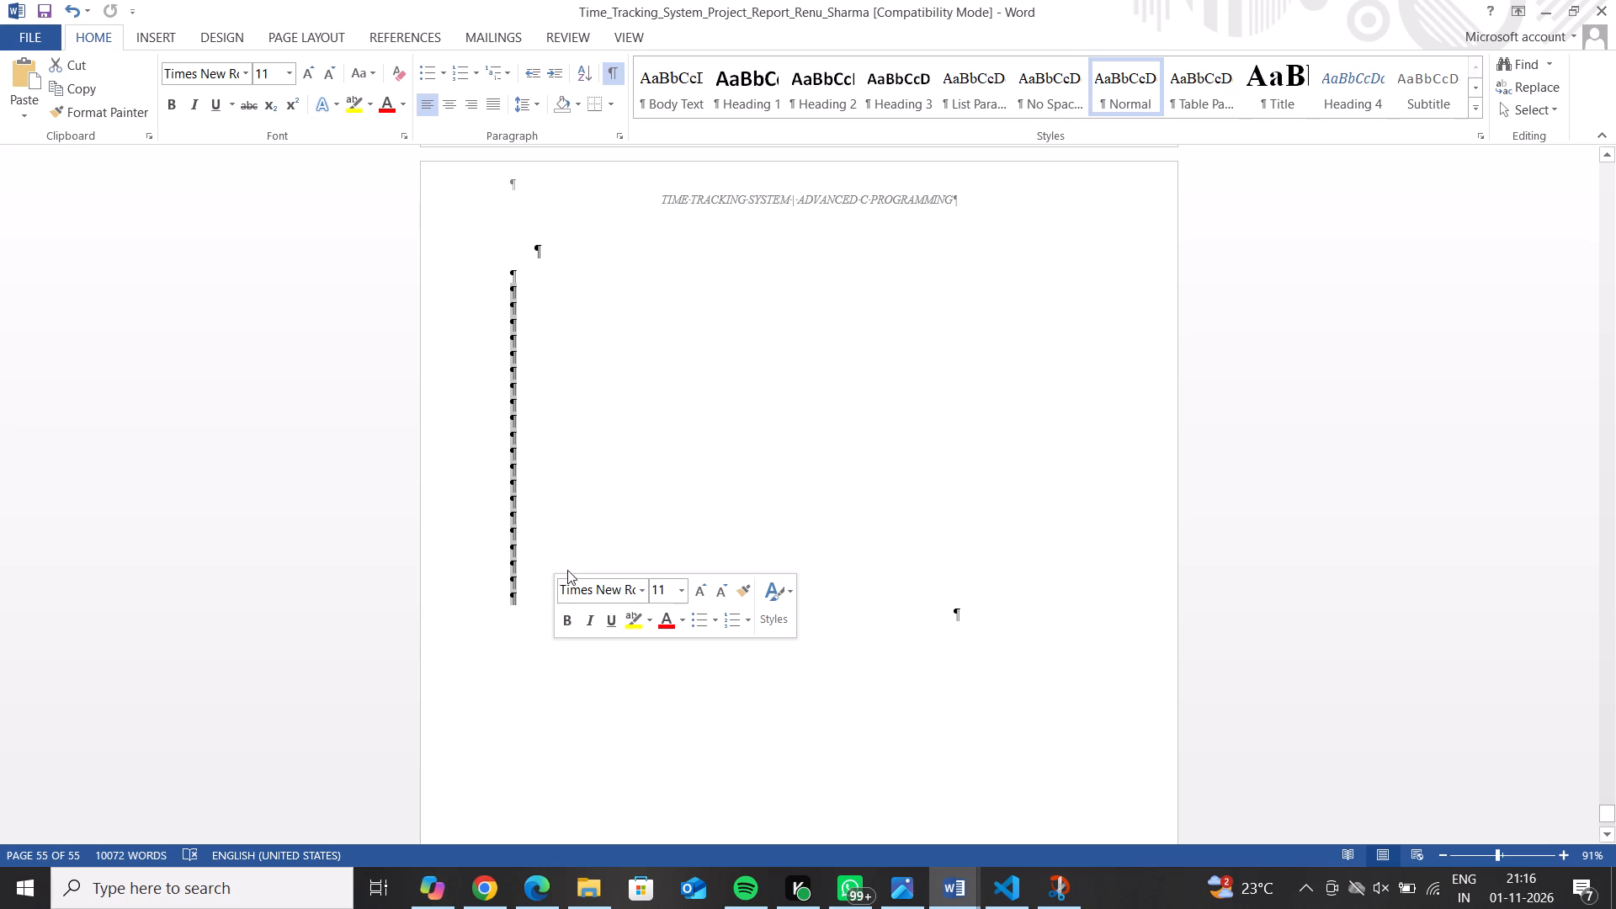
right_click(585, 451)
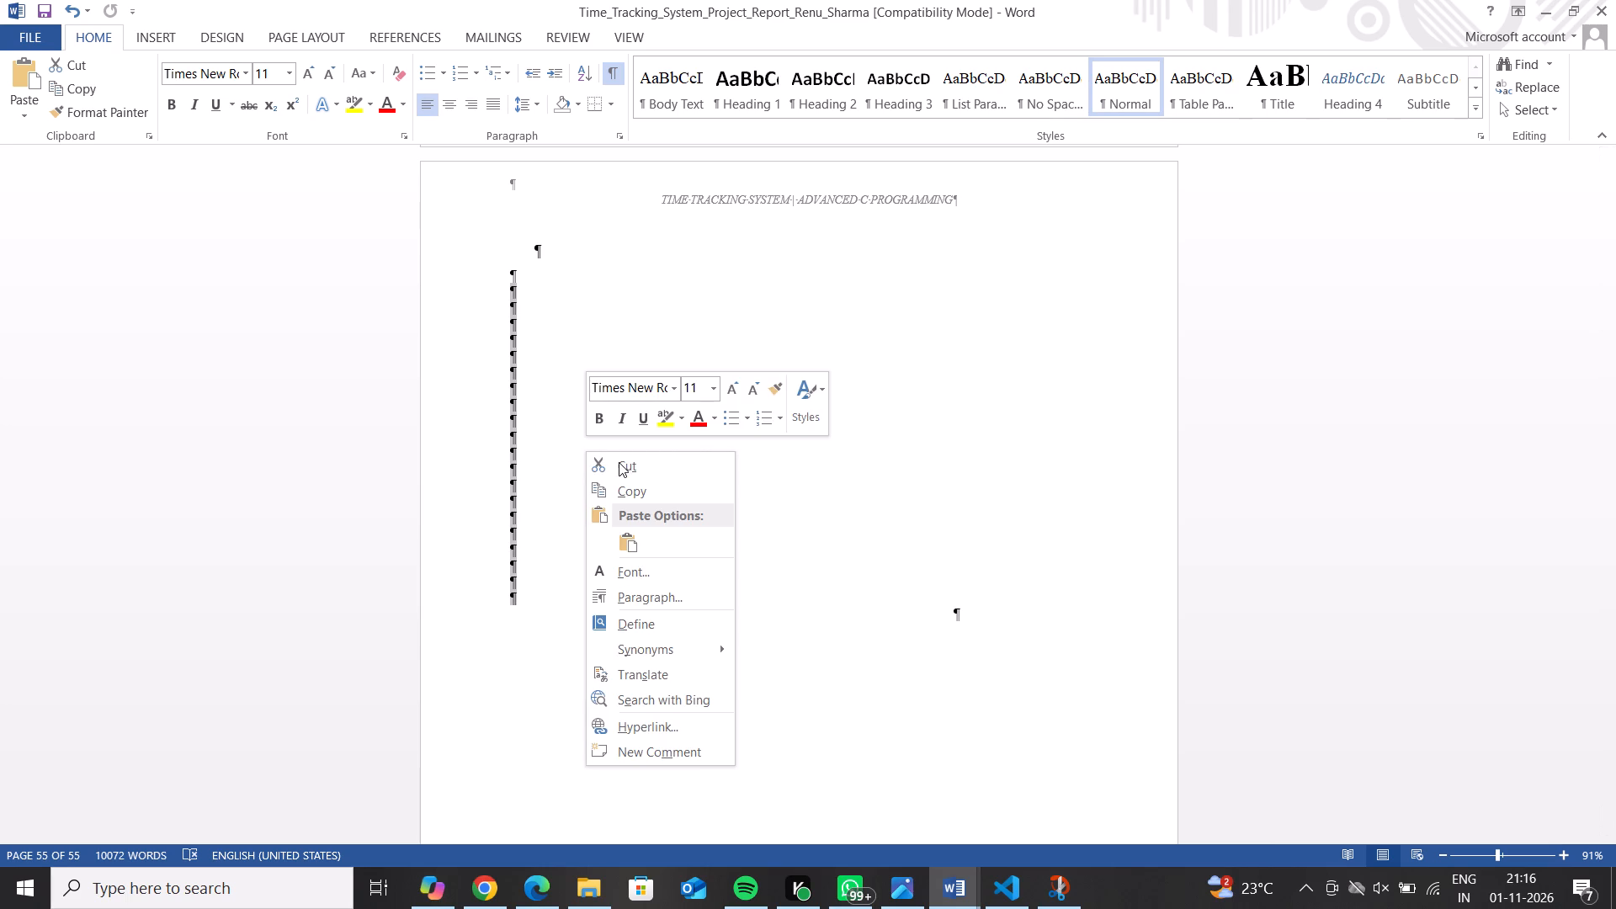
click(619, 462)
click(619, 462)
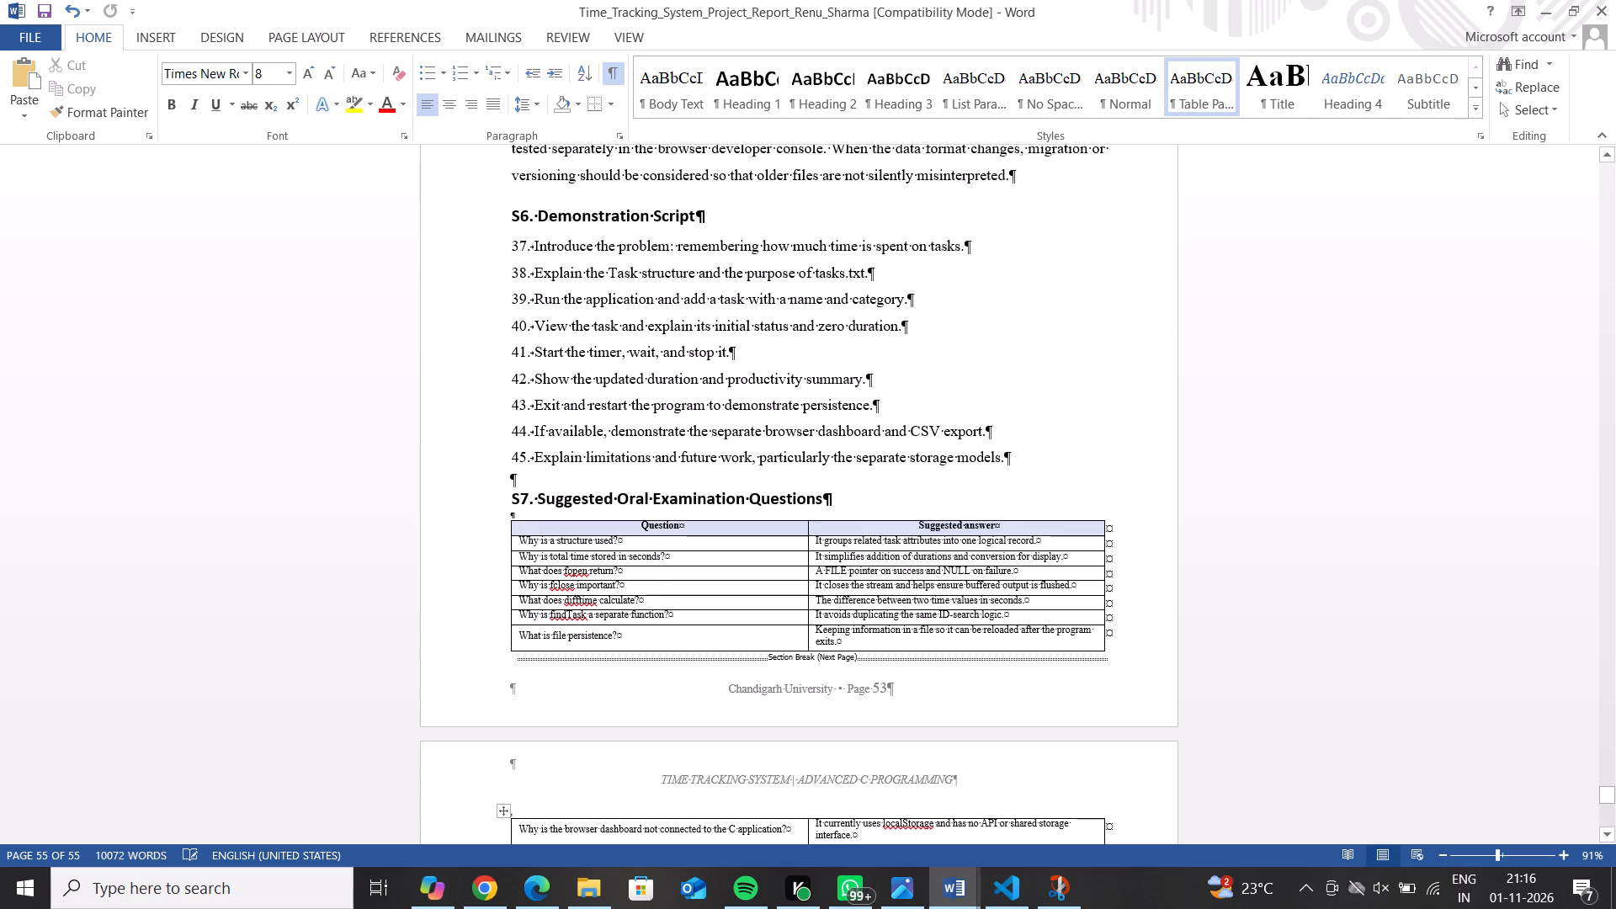
Examine pages 52 to 55 for section breaks and empty paragraphs around the blank last page, toggling the formatting marks off and on.
right_click(678, 464)
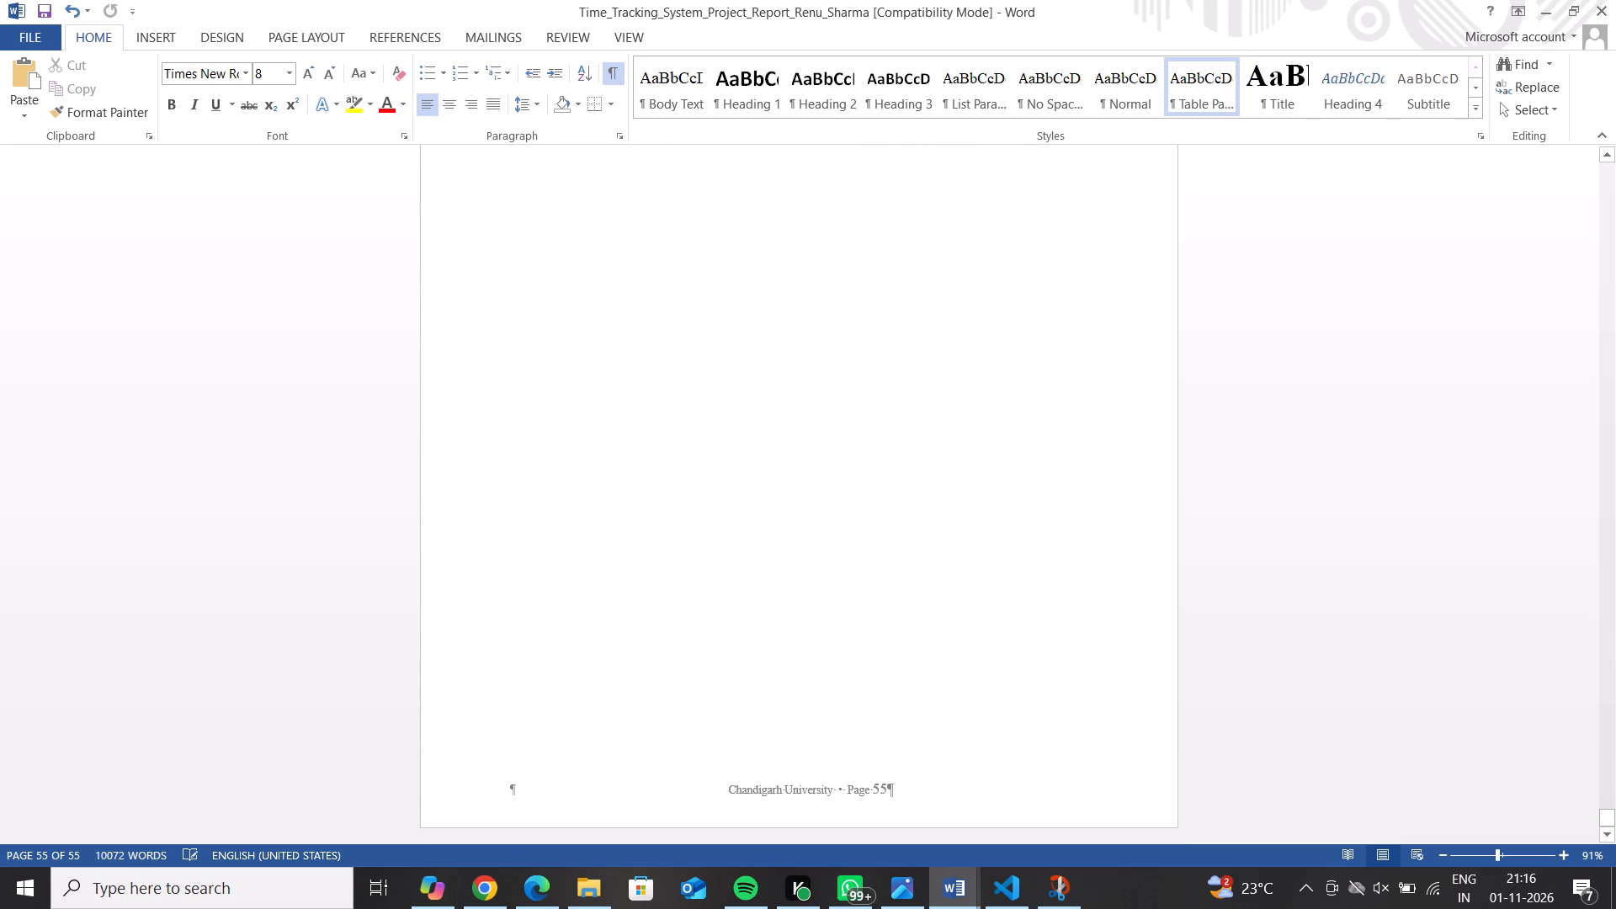
click(534, 472)
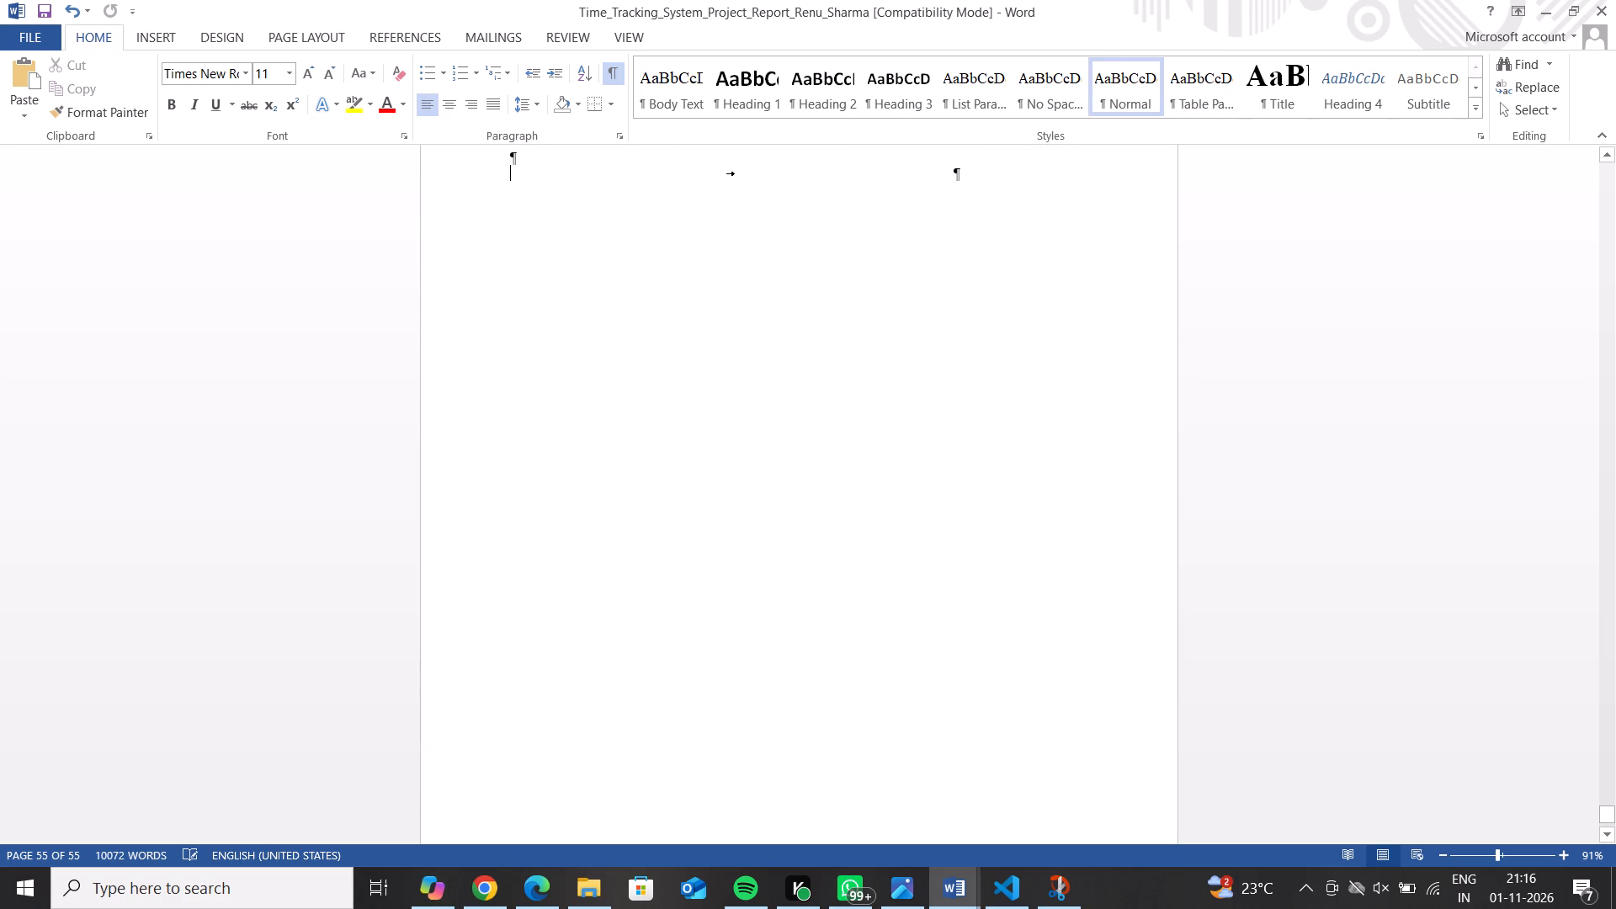
click(534, 472)
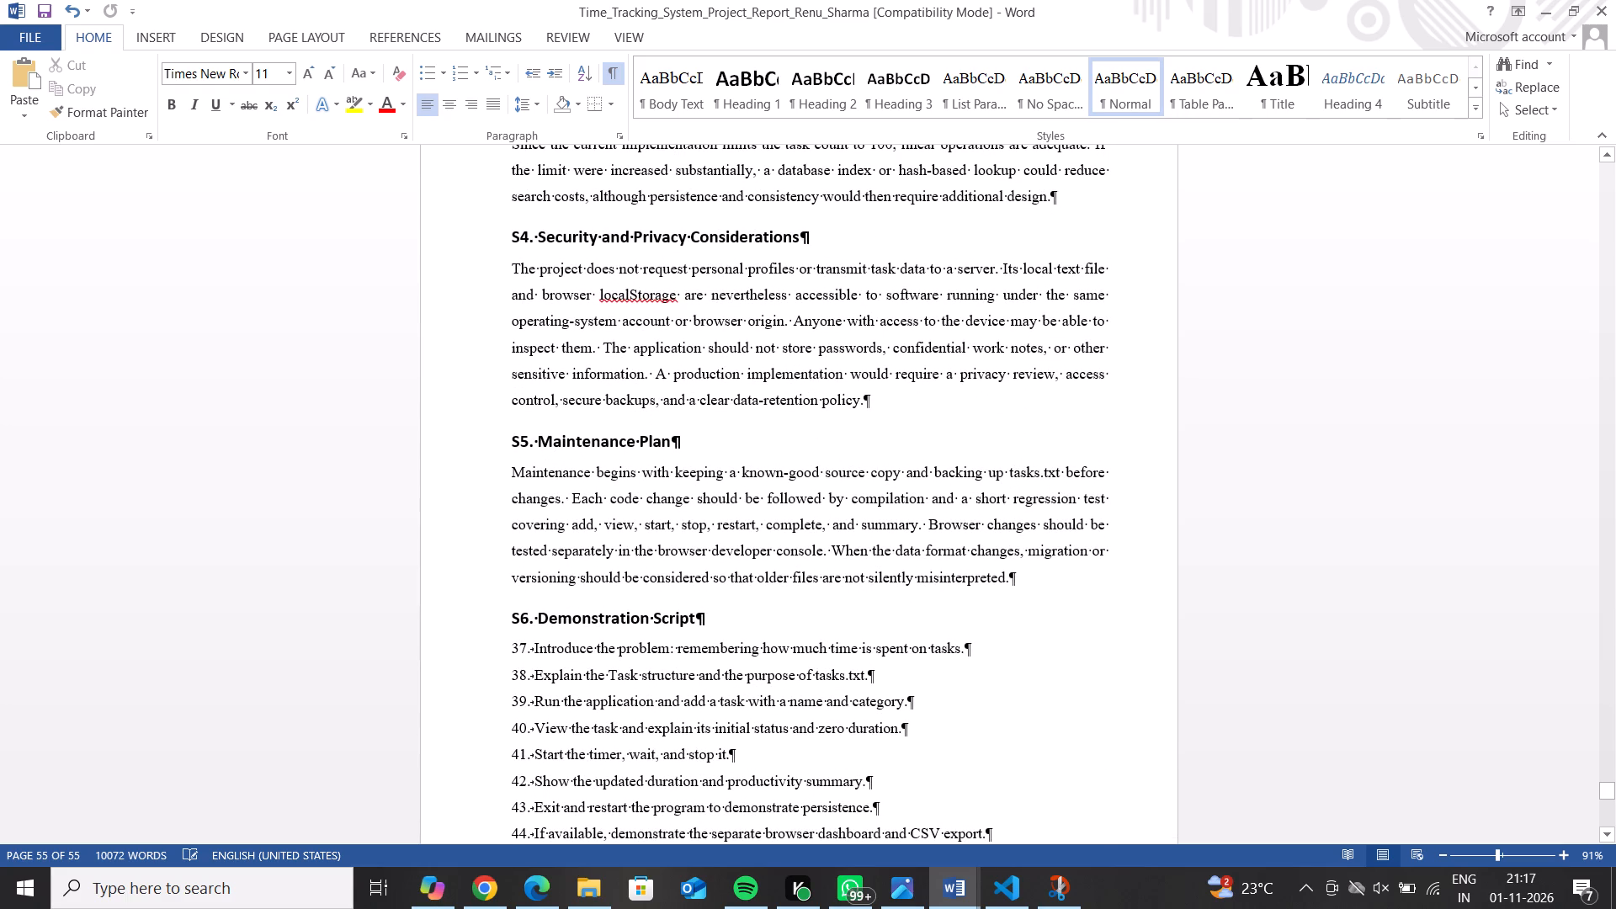
click(613, 82)
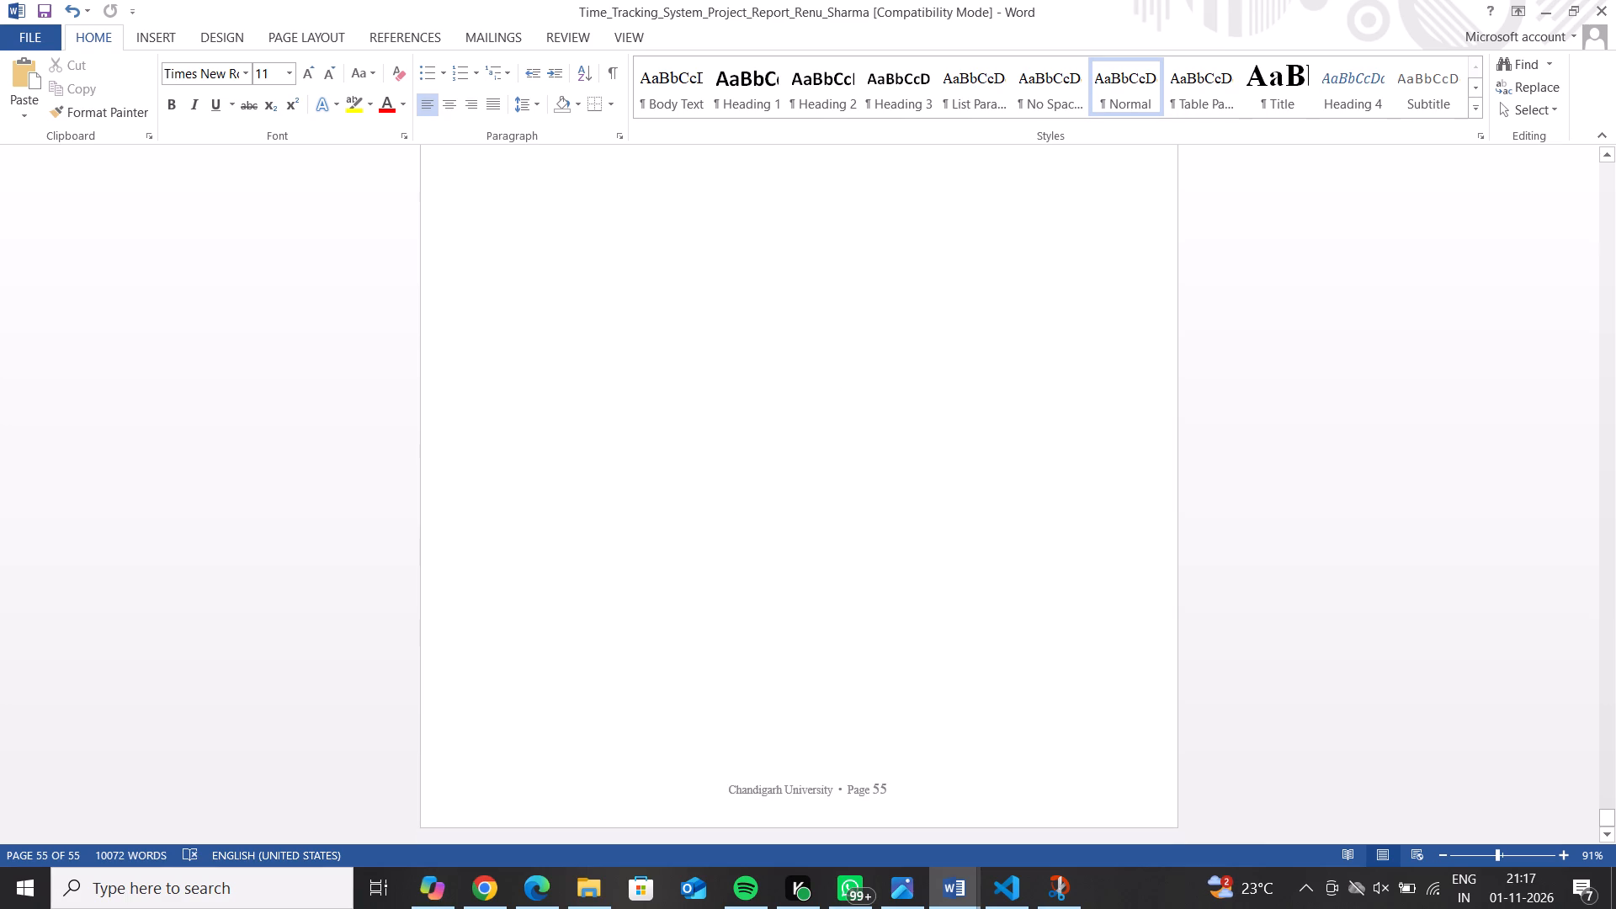
key(ctrl+shift+8)
drag(572, 231, 619, 65)
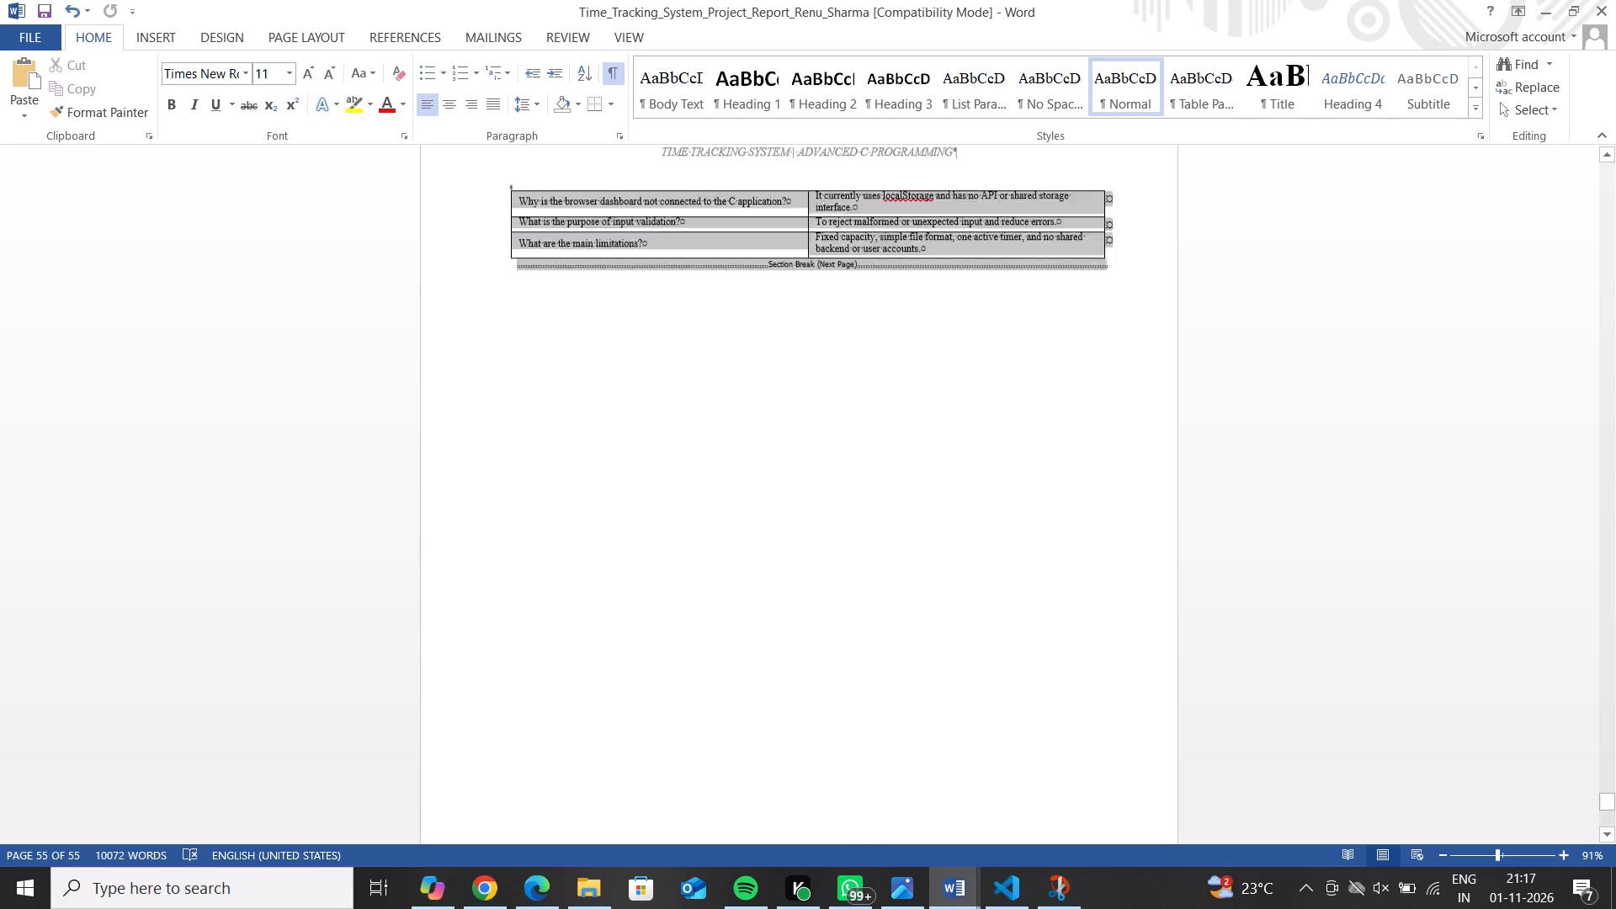
drag(619, 65, 615, 73)
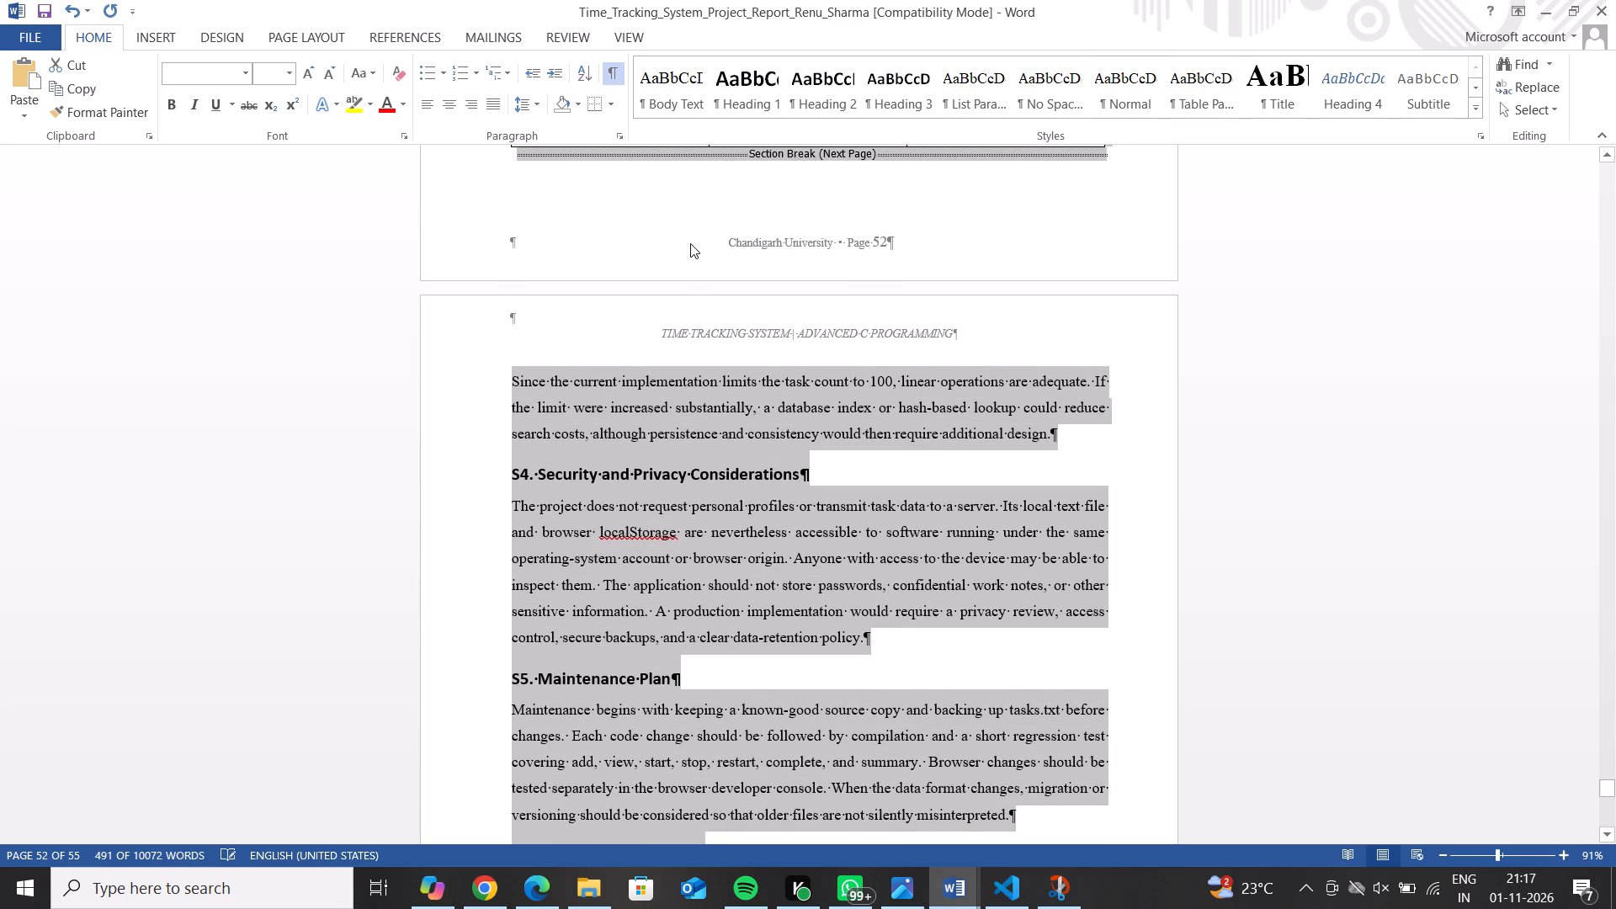
click(690, 243)
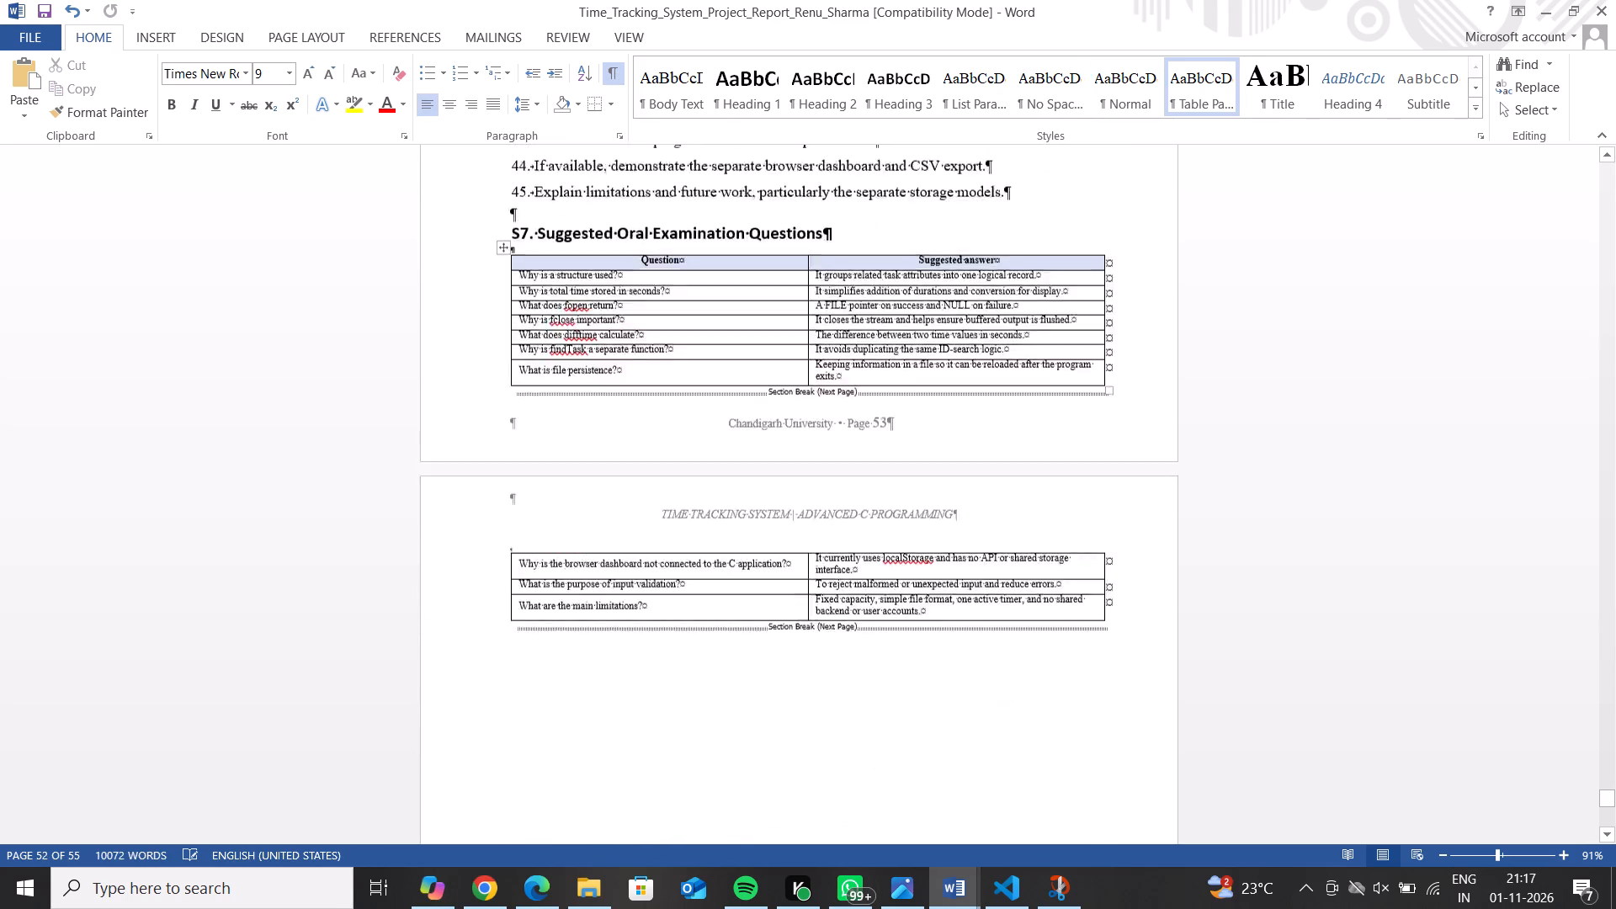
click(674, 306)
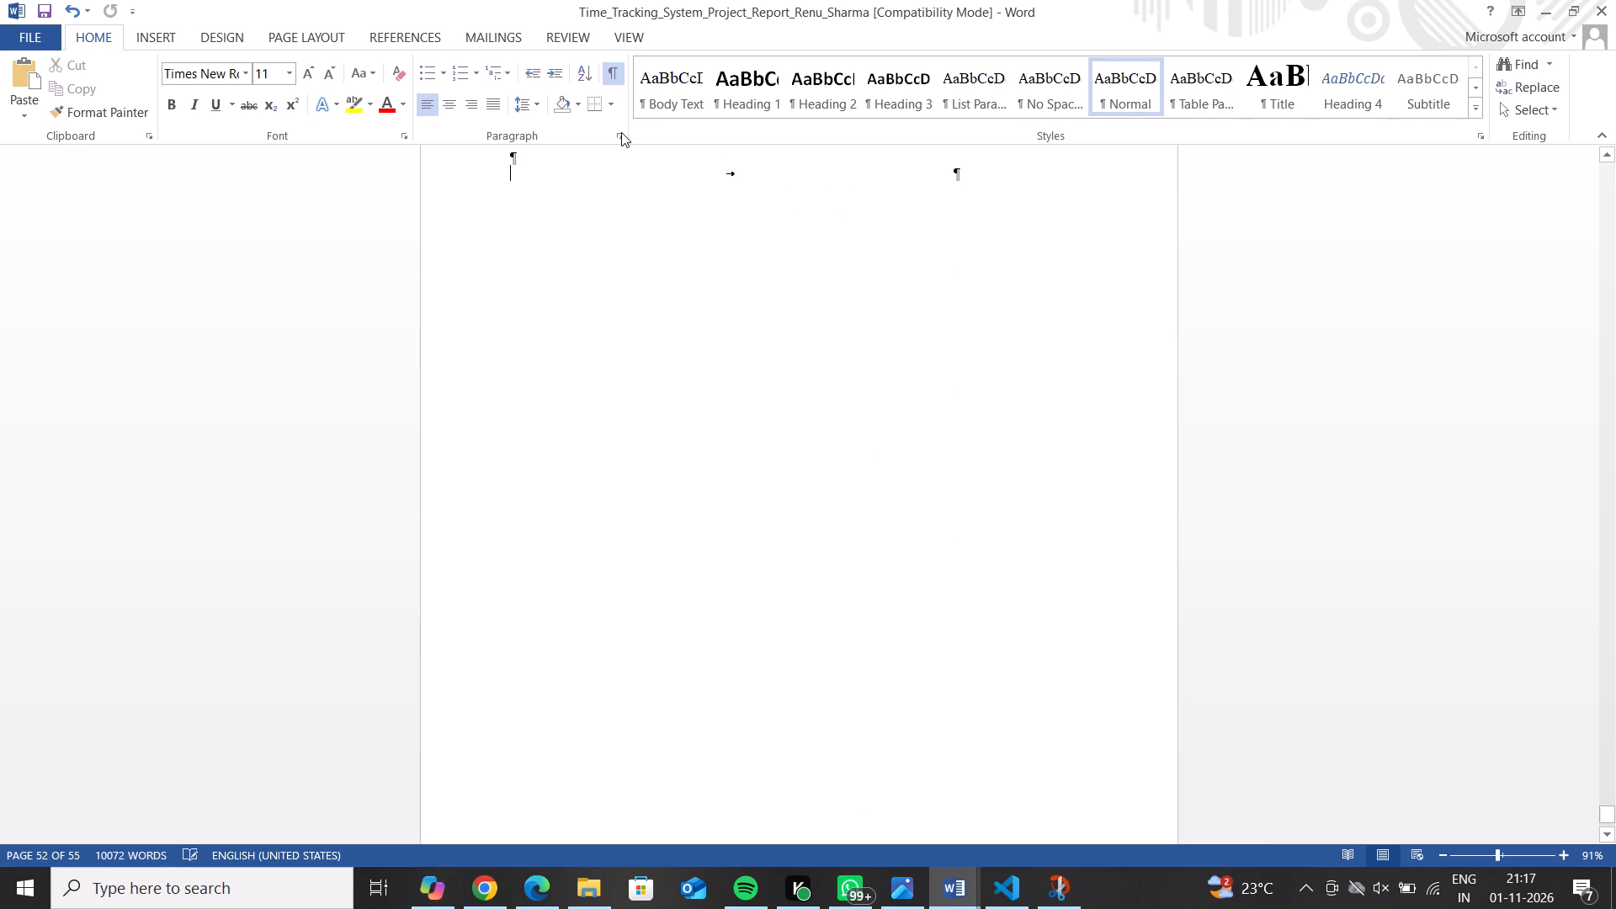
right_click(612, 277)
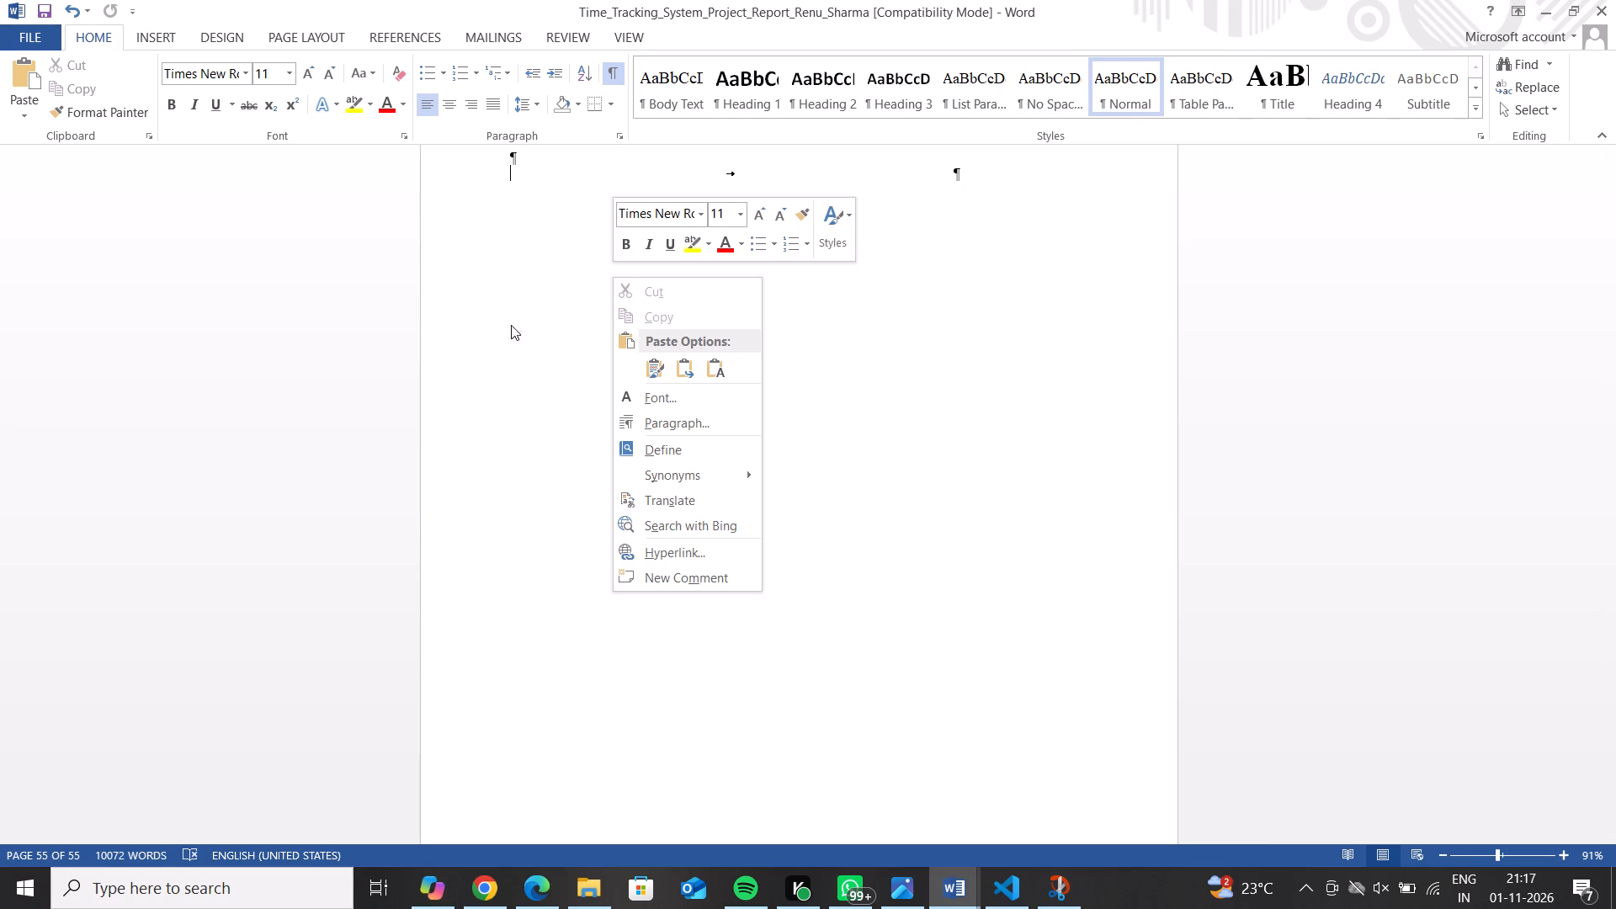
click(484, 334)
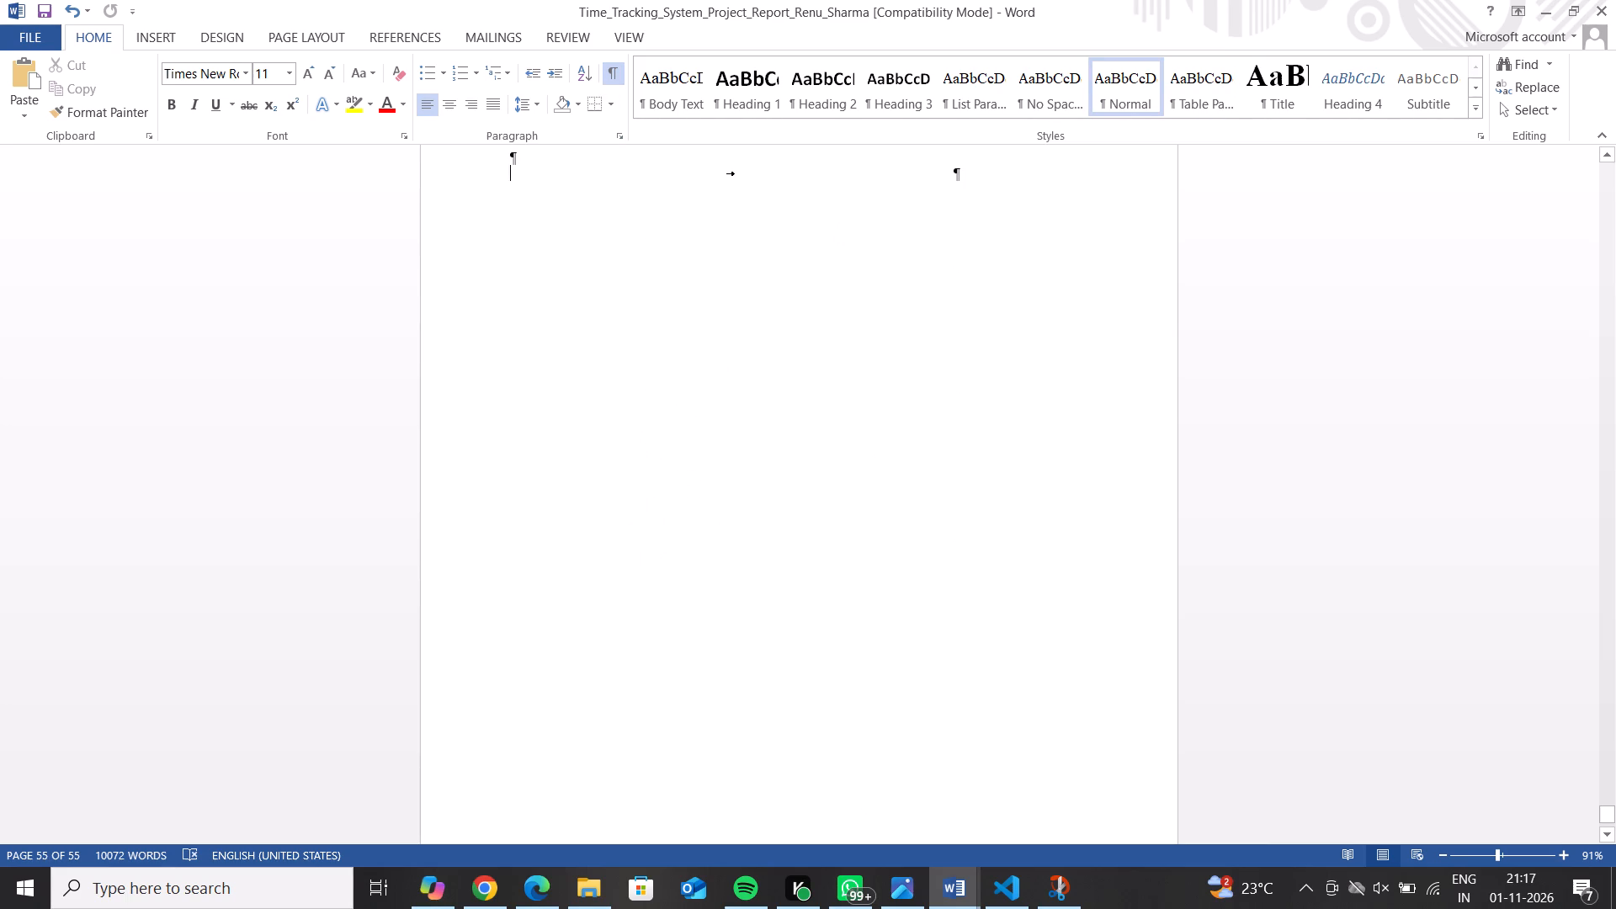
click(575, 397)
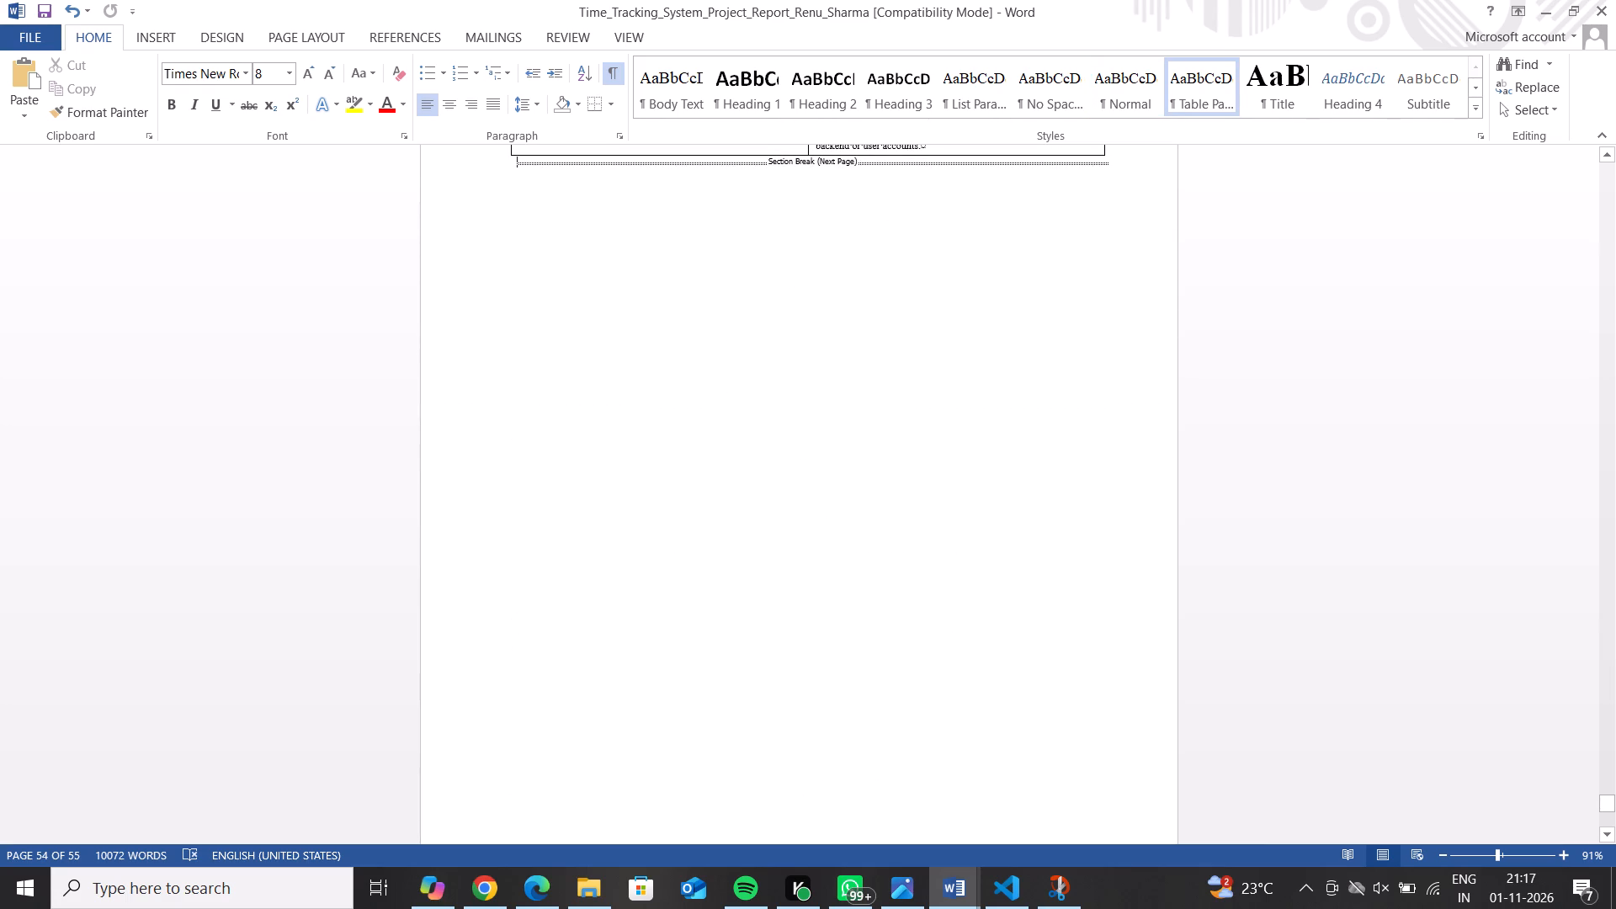
Hide the formatting marks throughout the report.
click(617, 74)
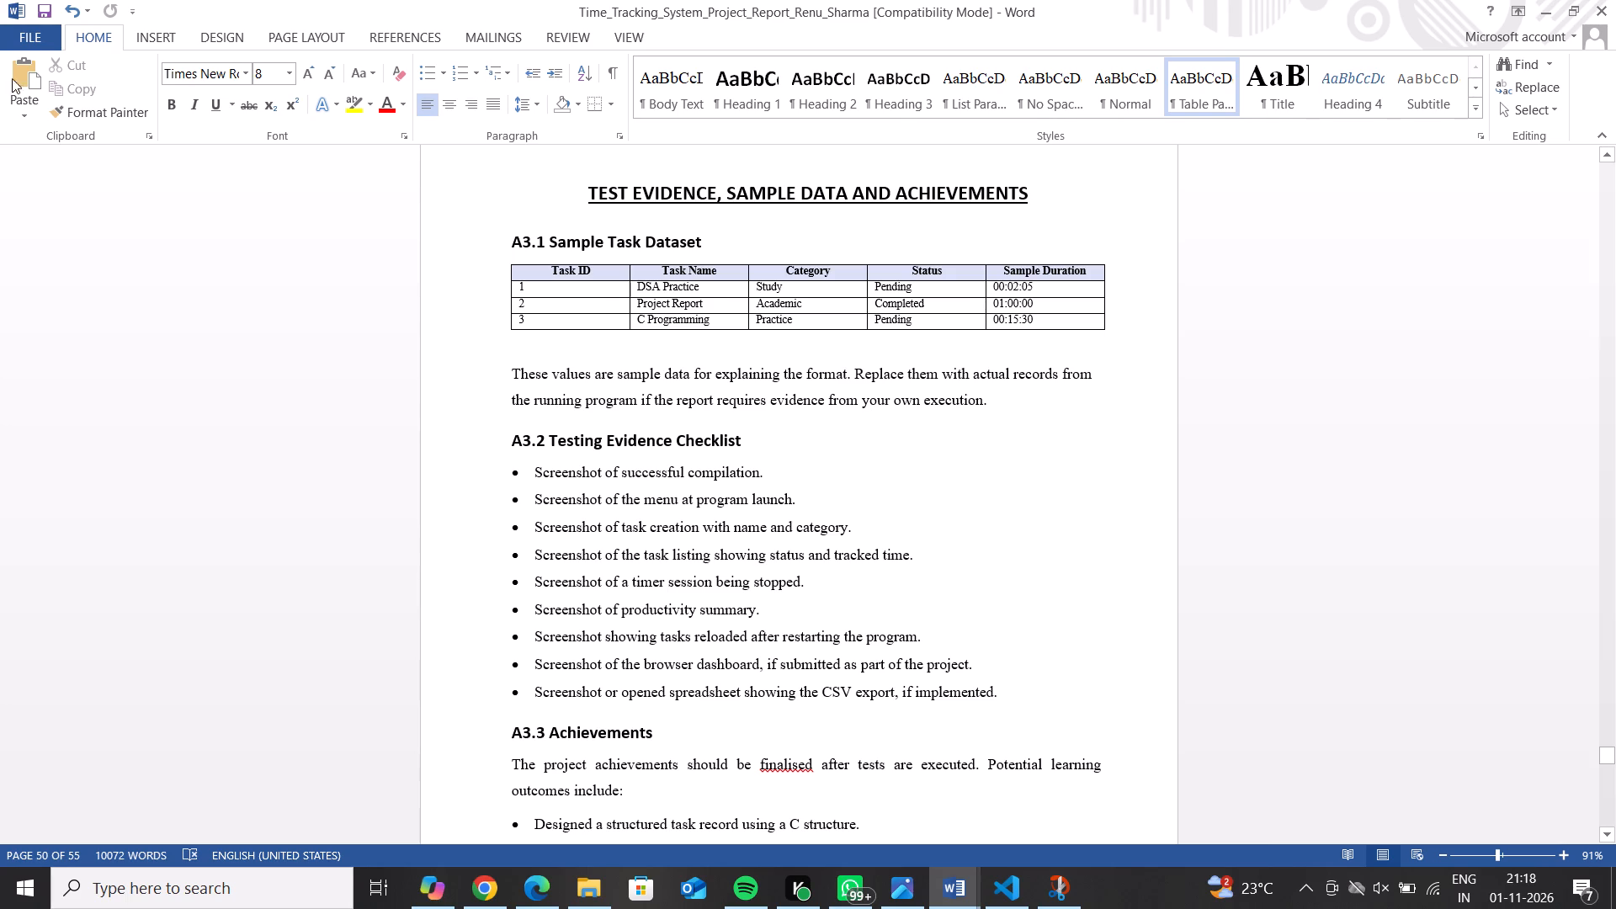
Save a copy of the report in the computer's Documents folder as a Word Document under its existing file name.
click(19, 38)
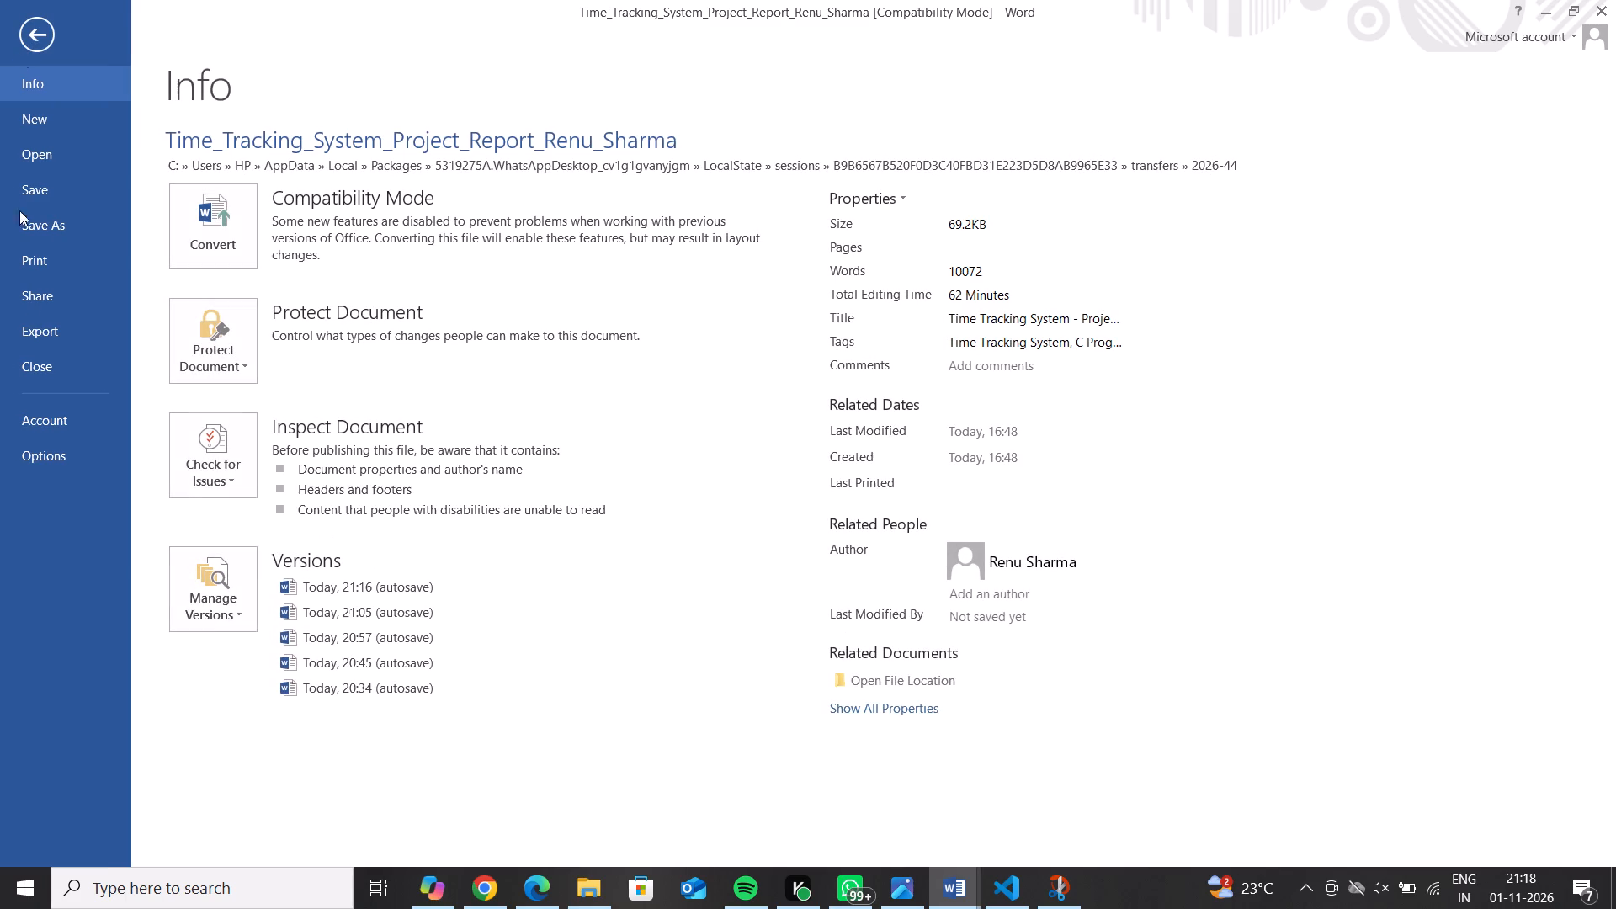
click(48, 222)
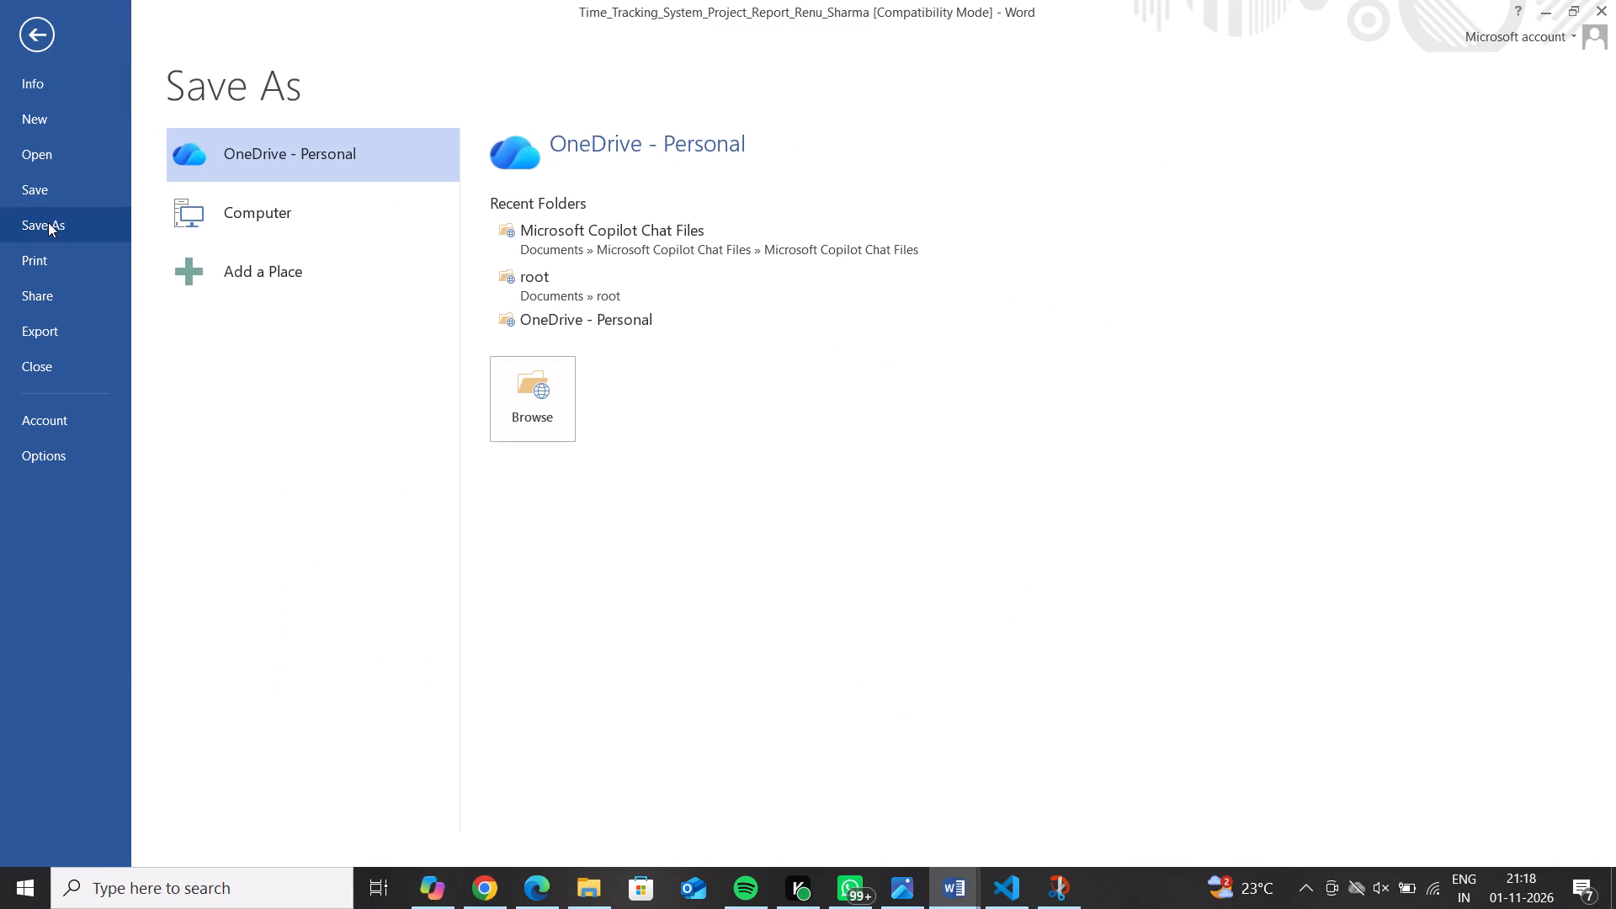
click(293, 221)
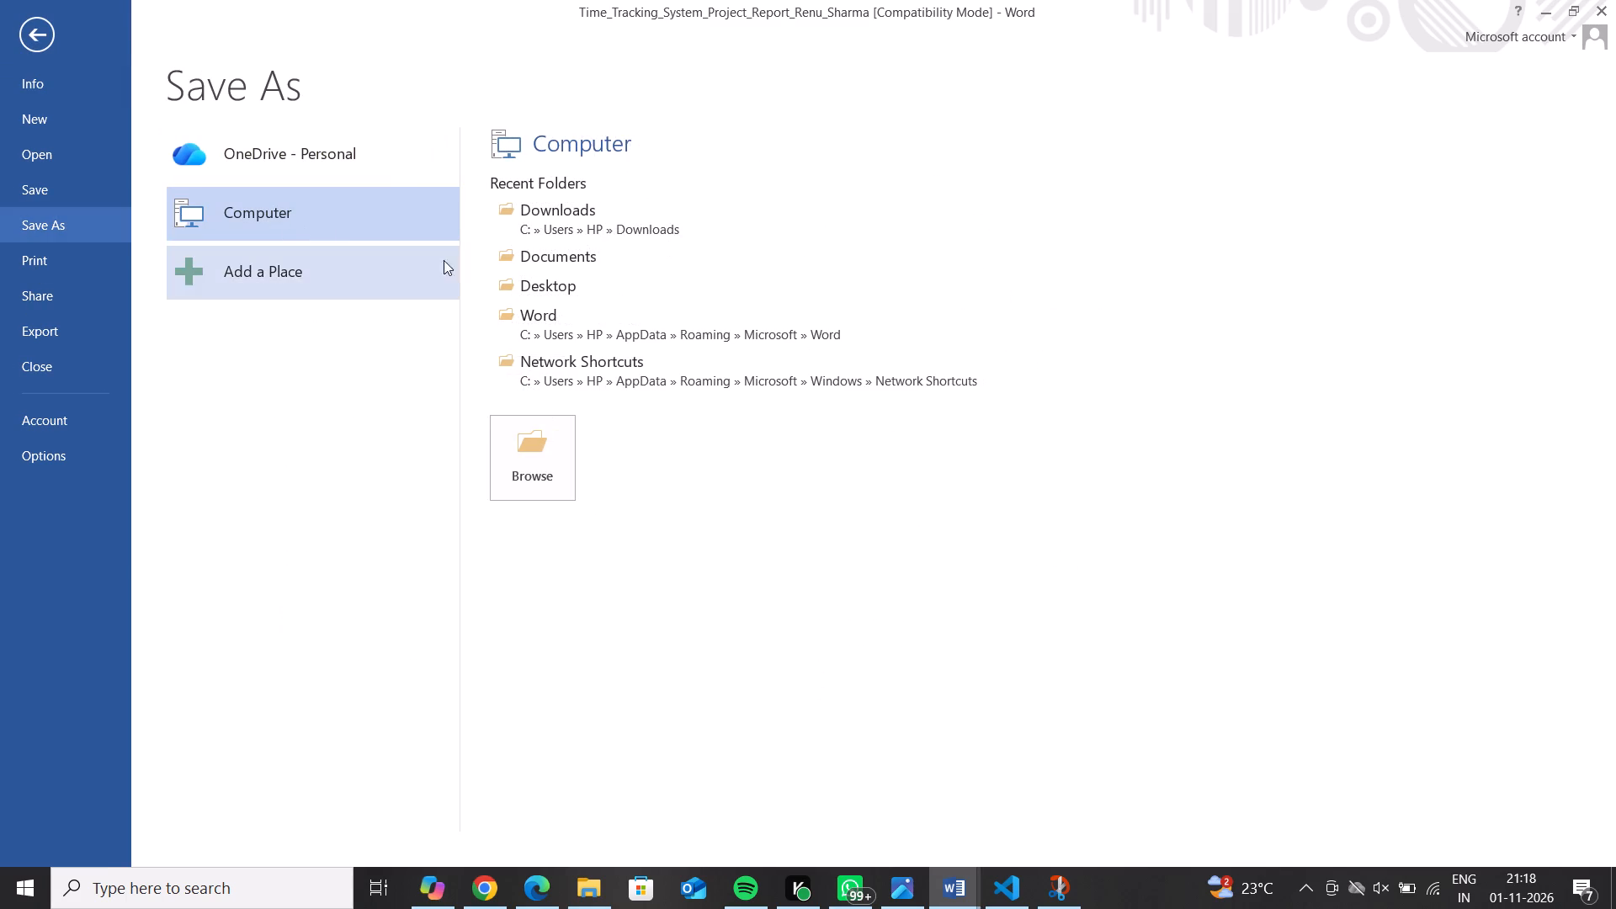
click(539, 267)
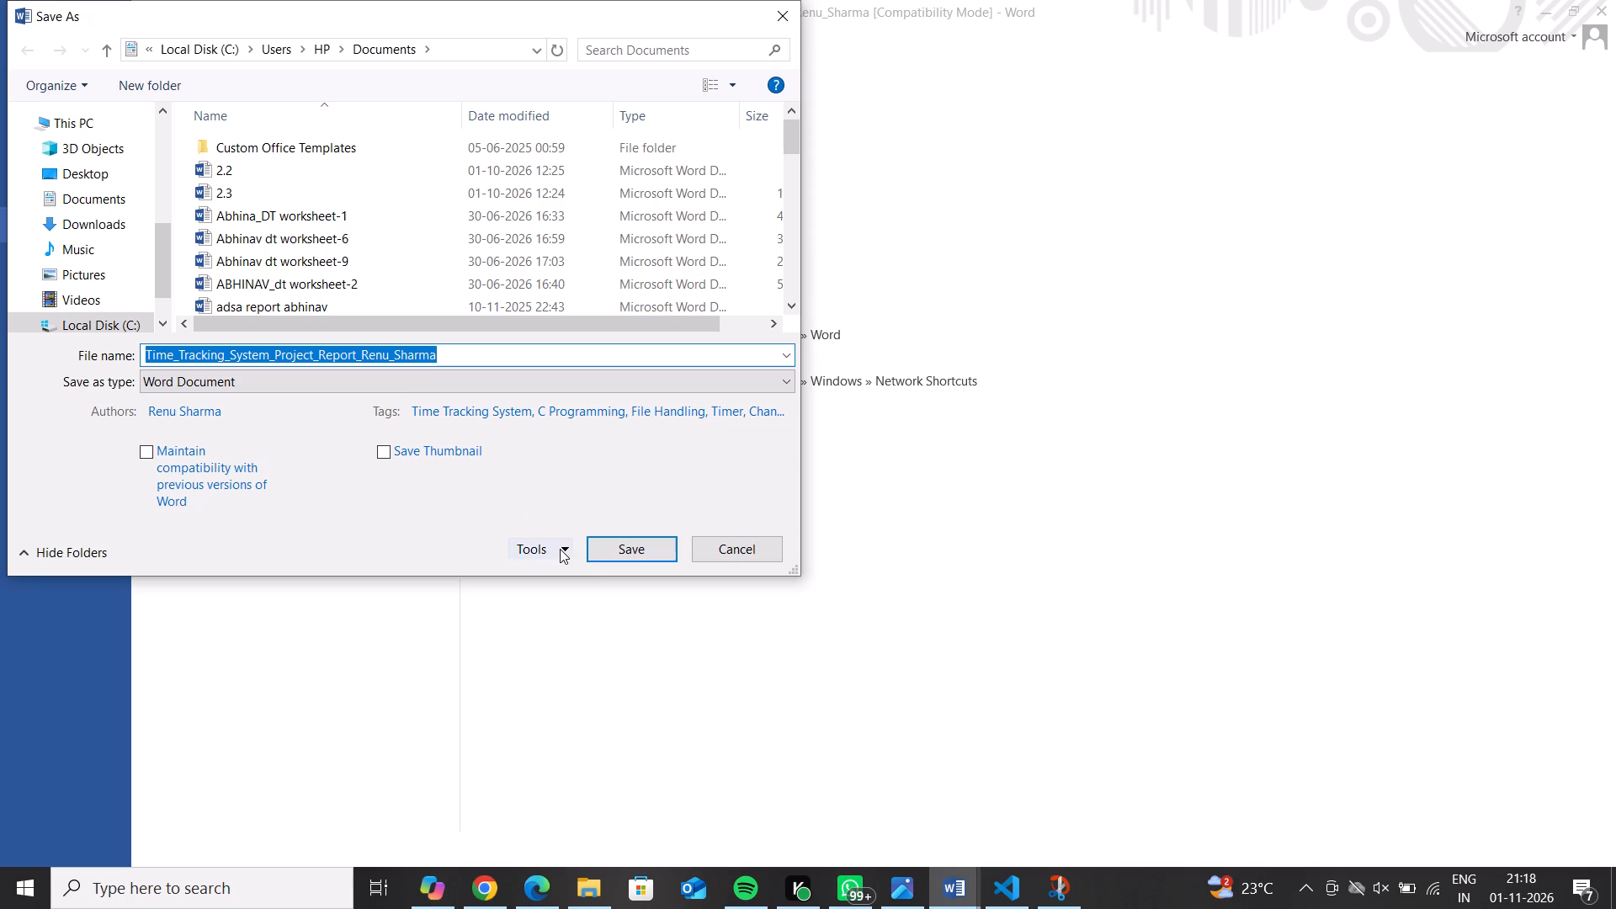
click(613, 543)
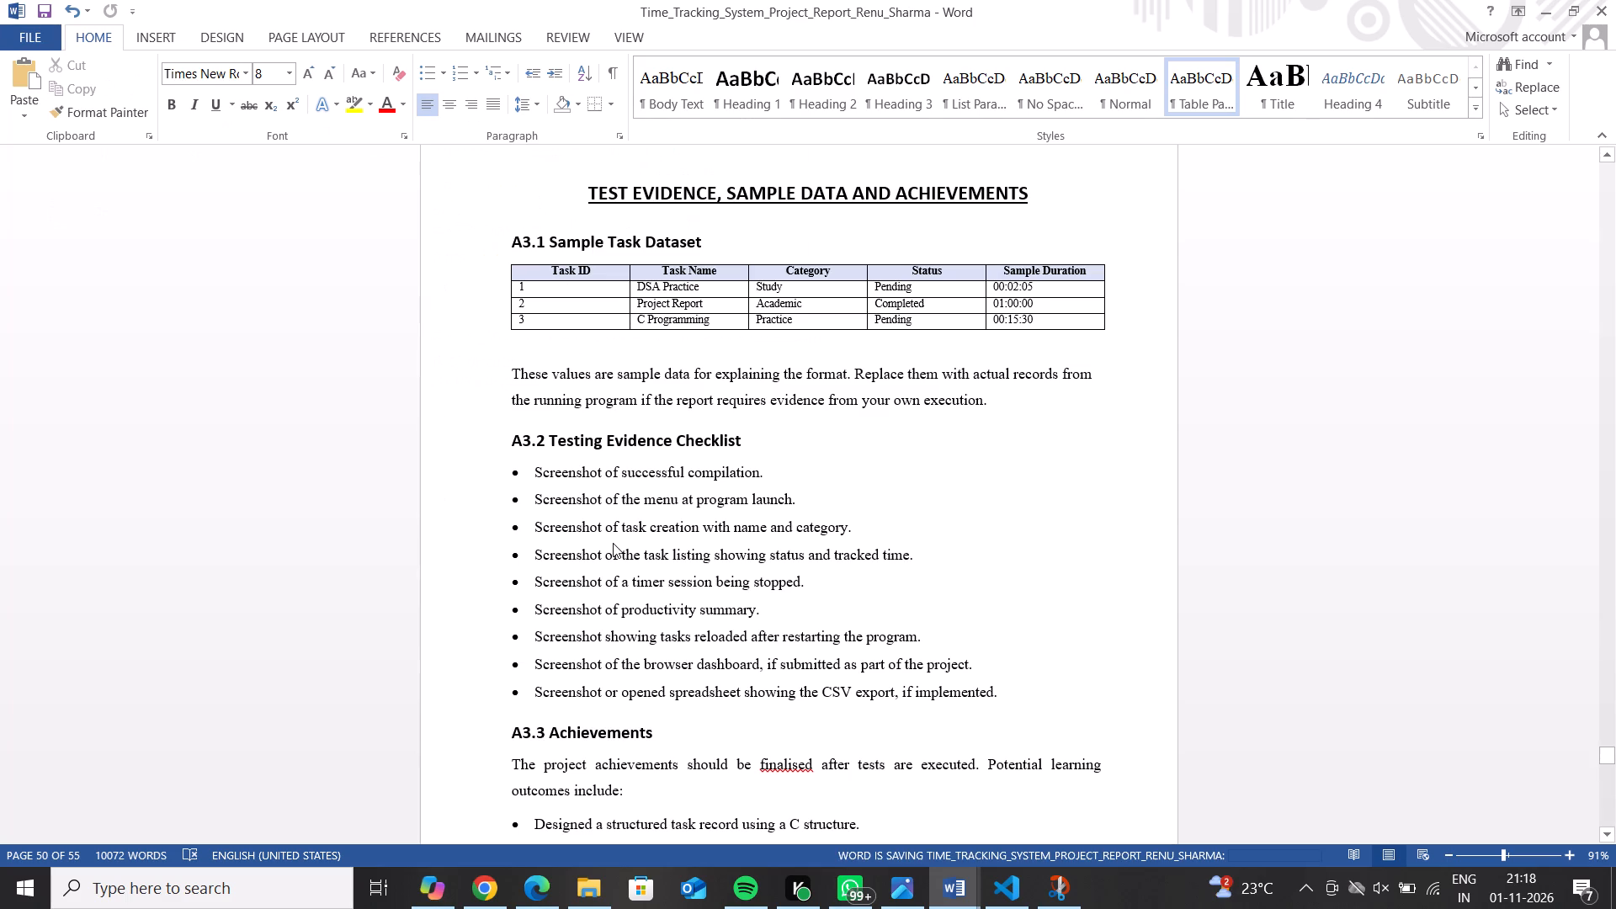
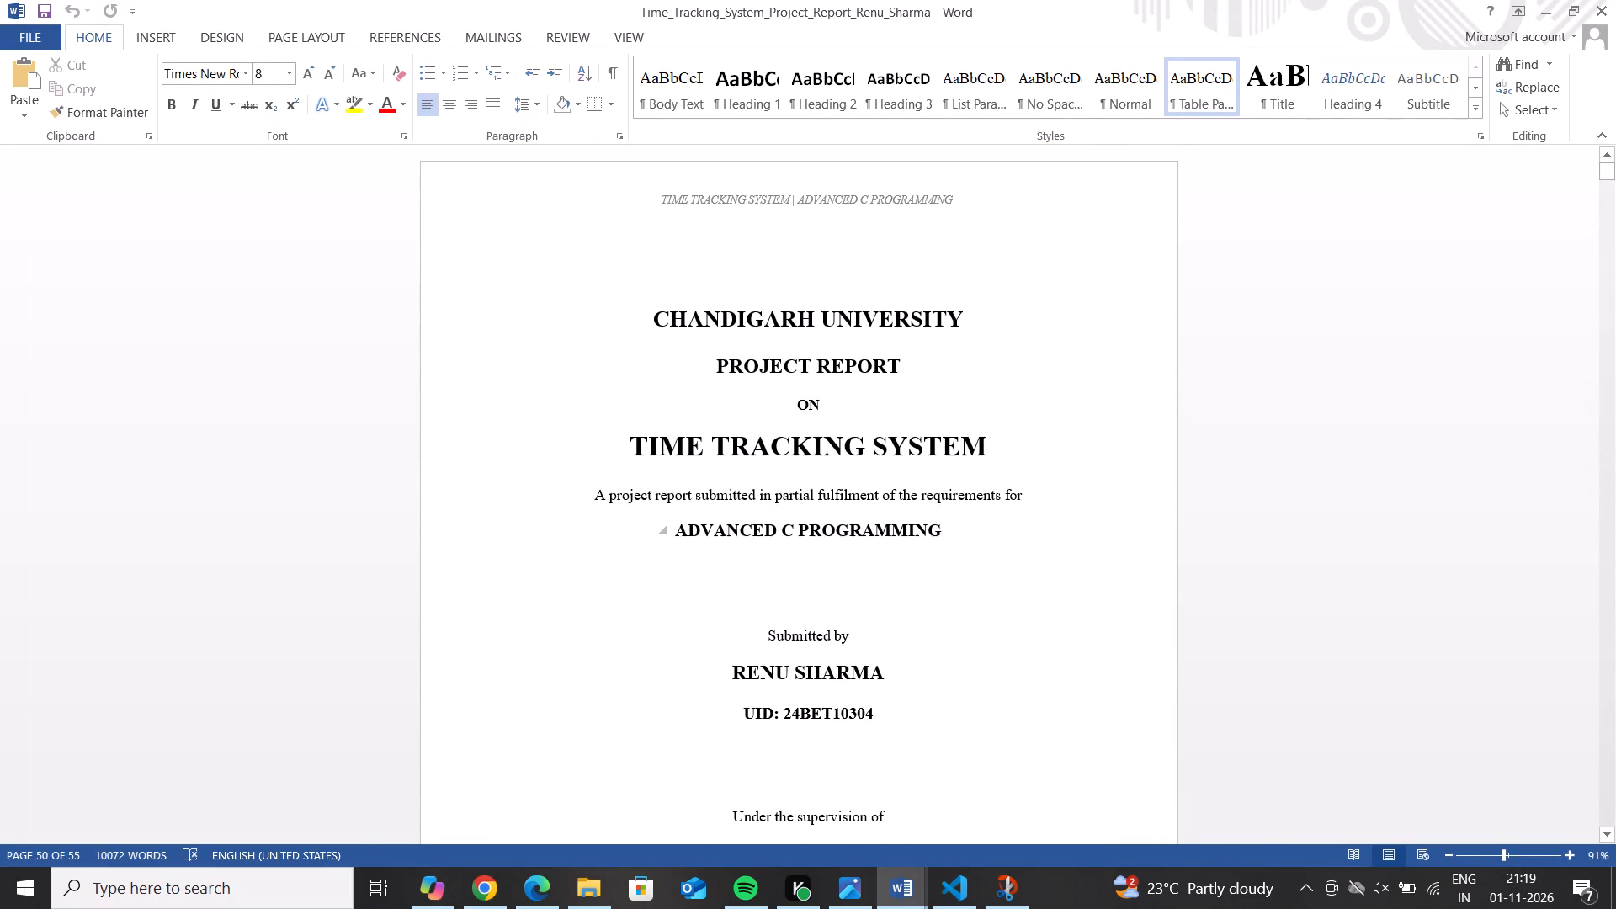
Place the insertion point on the blank line above the CHANDIGARH UNIVERSITY title on the cover page.
click(574, 214)
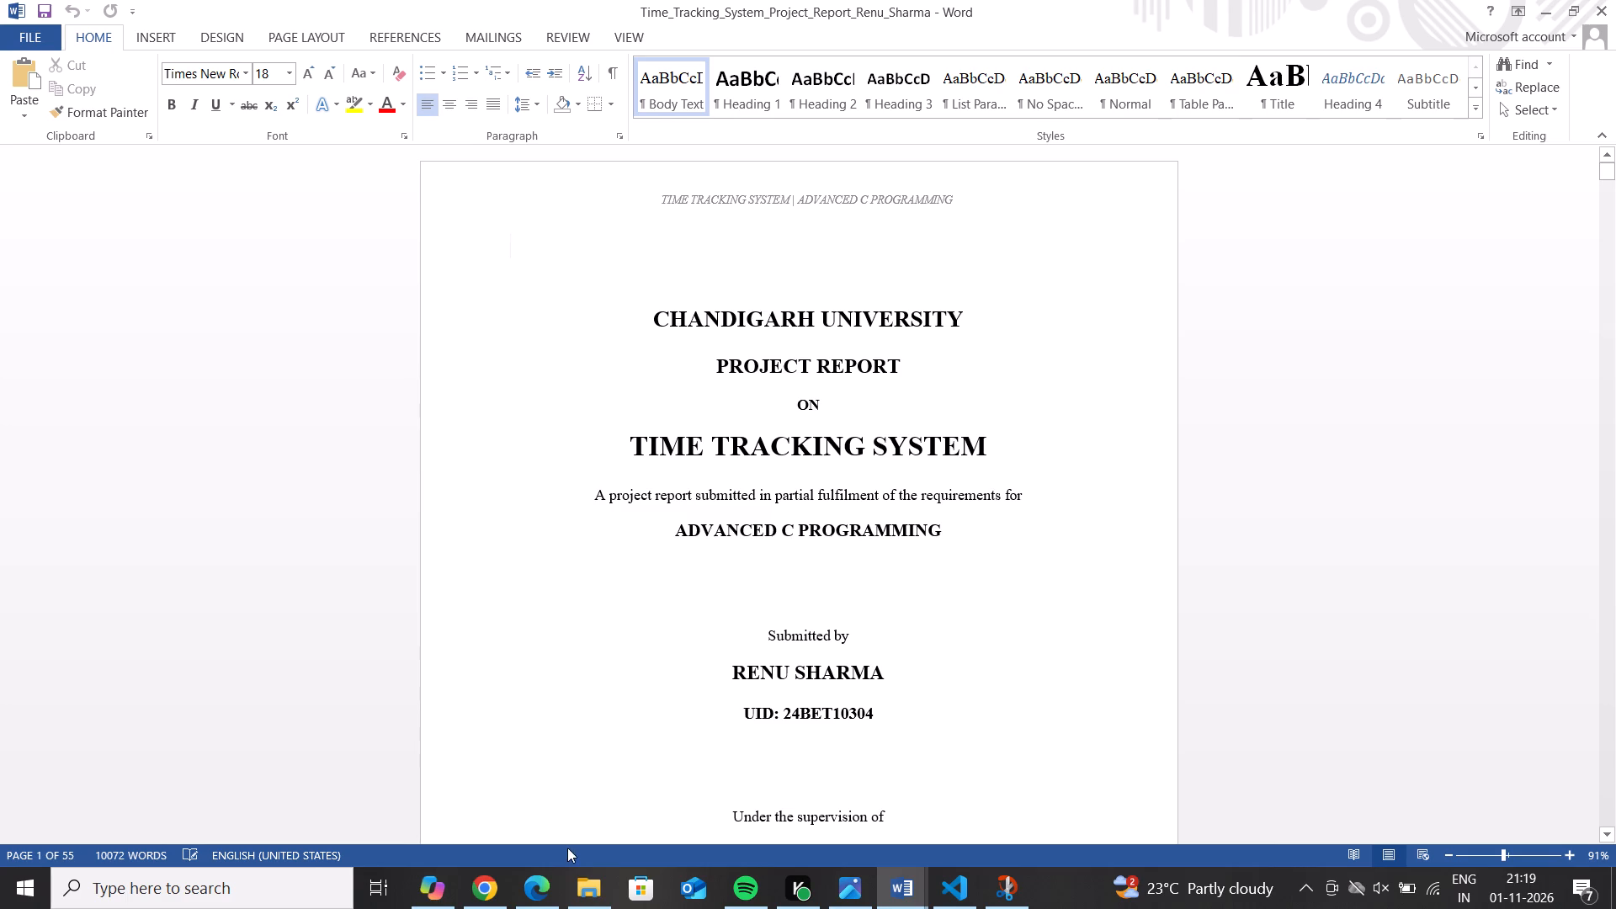
In Chrome, search Google for "chandigarh university logo" and save the first image result to Downloads as the PNG image "download".
click(492, 879)
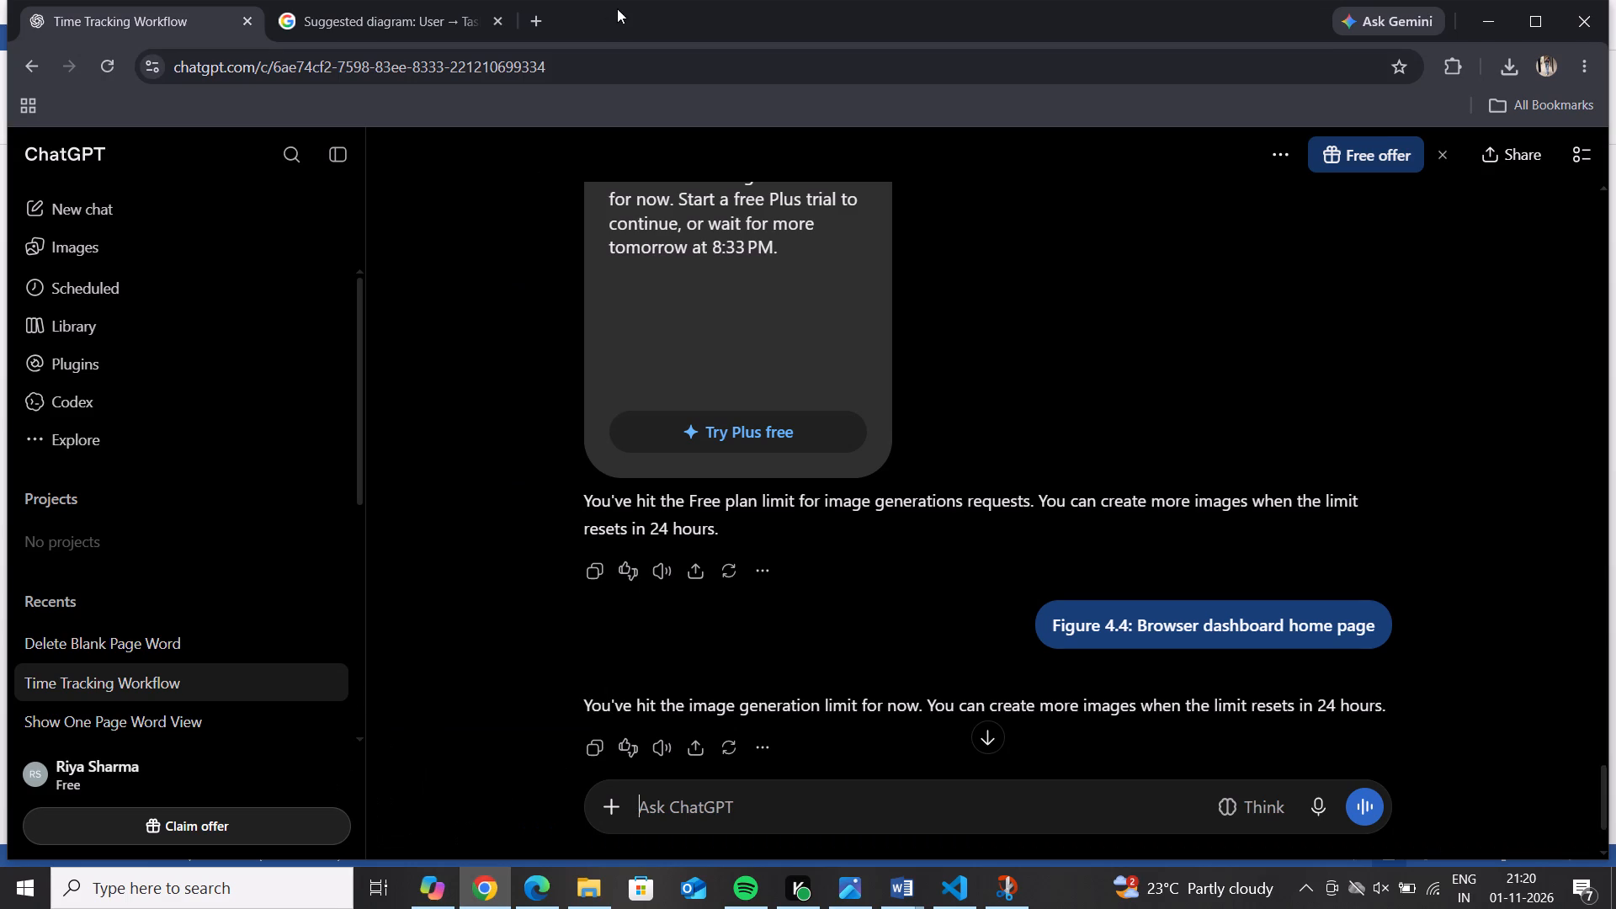
click(542, 15)
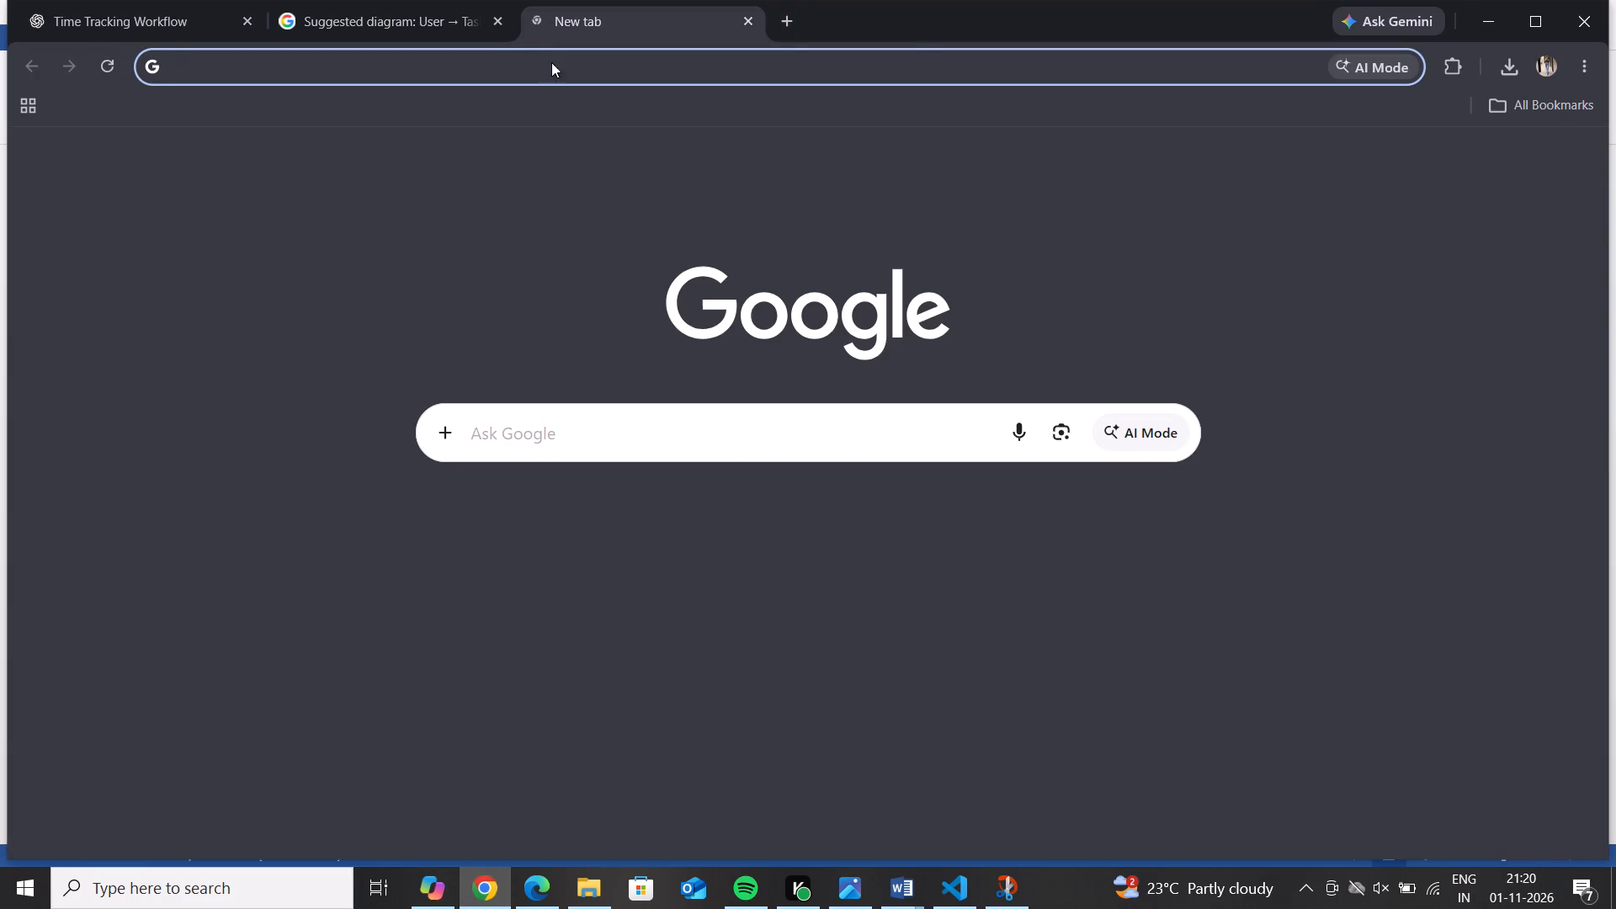
click(592, 449)
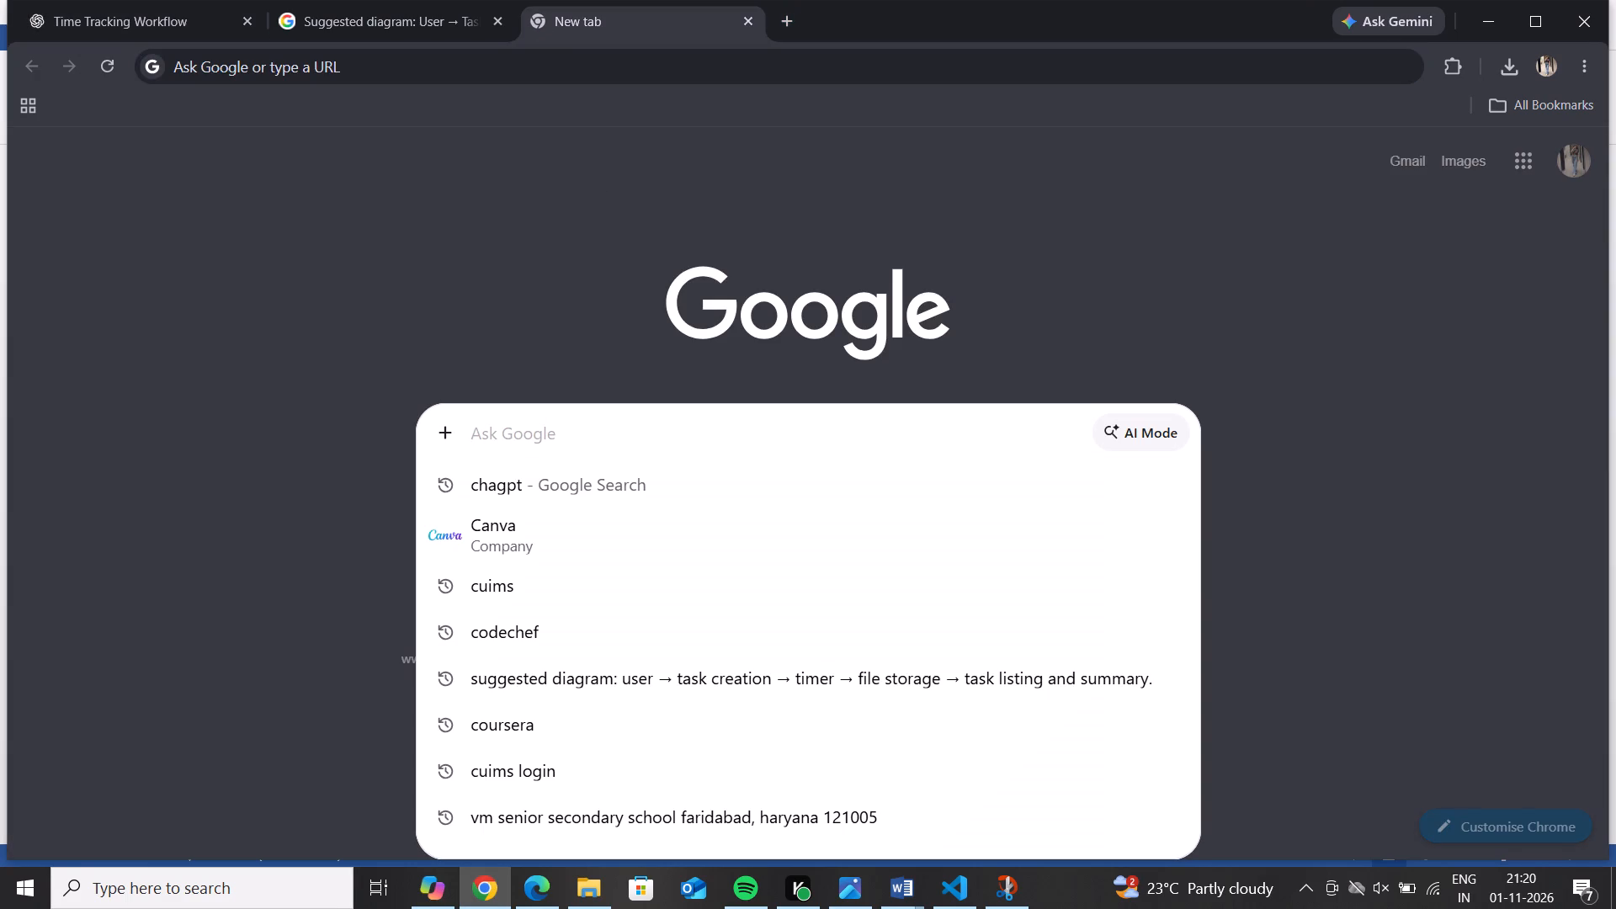
text(chang)
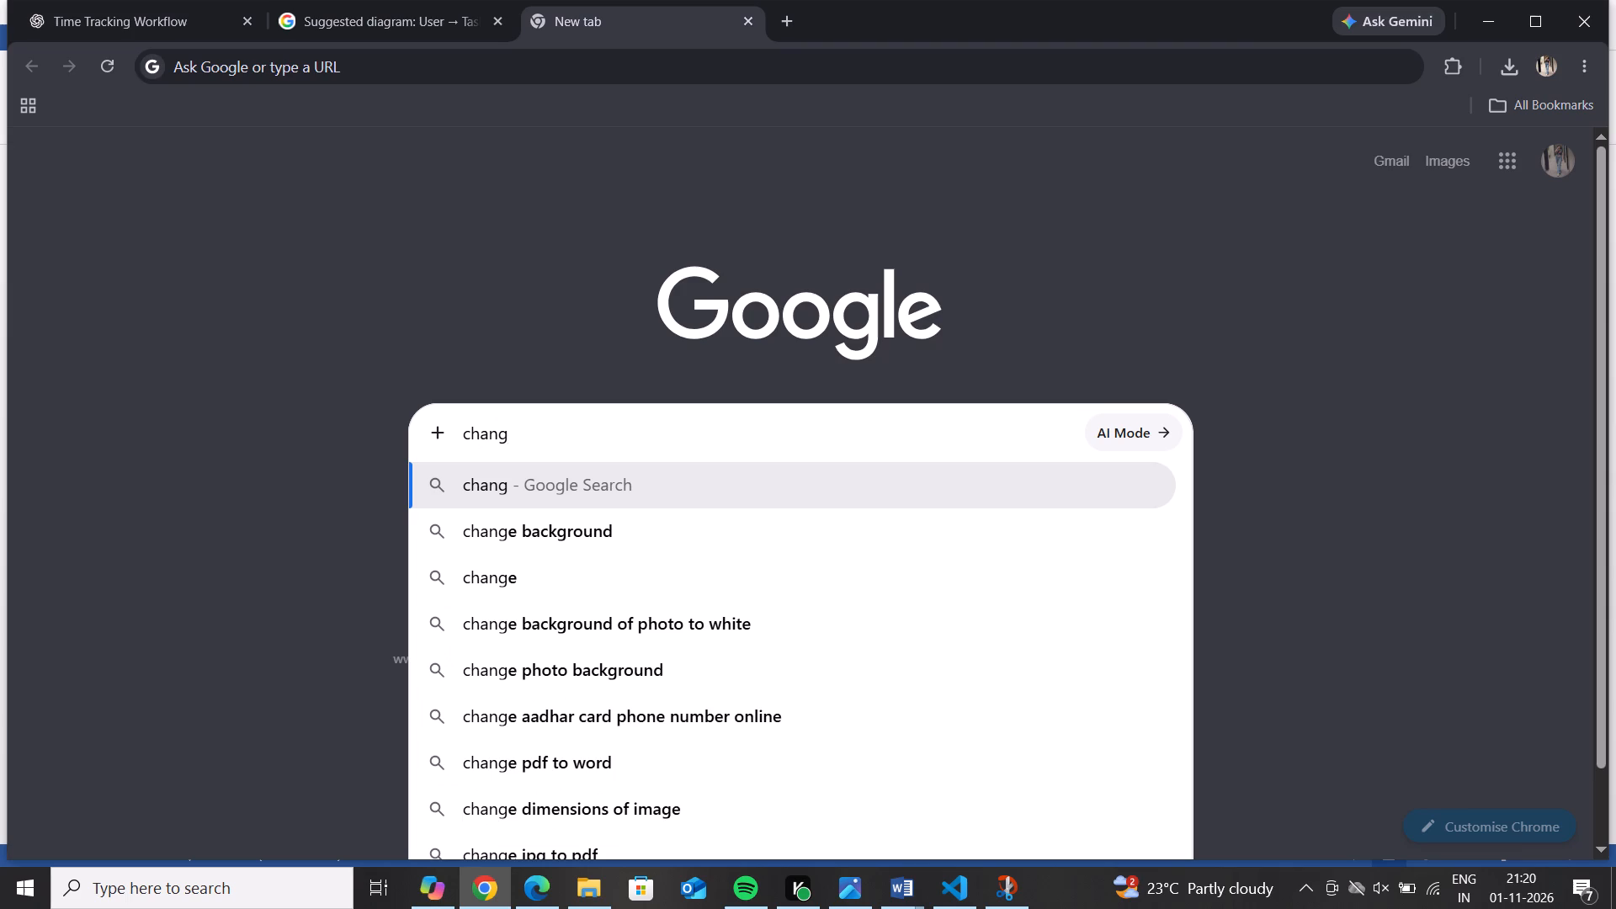
key(BackSpace)
text(digarh)
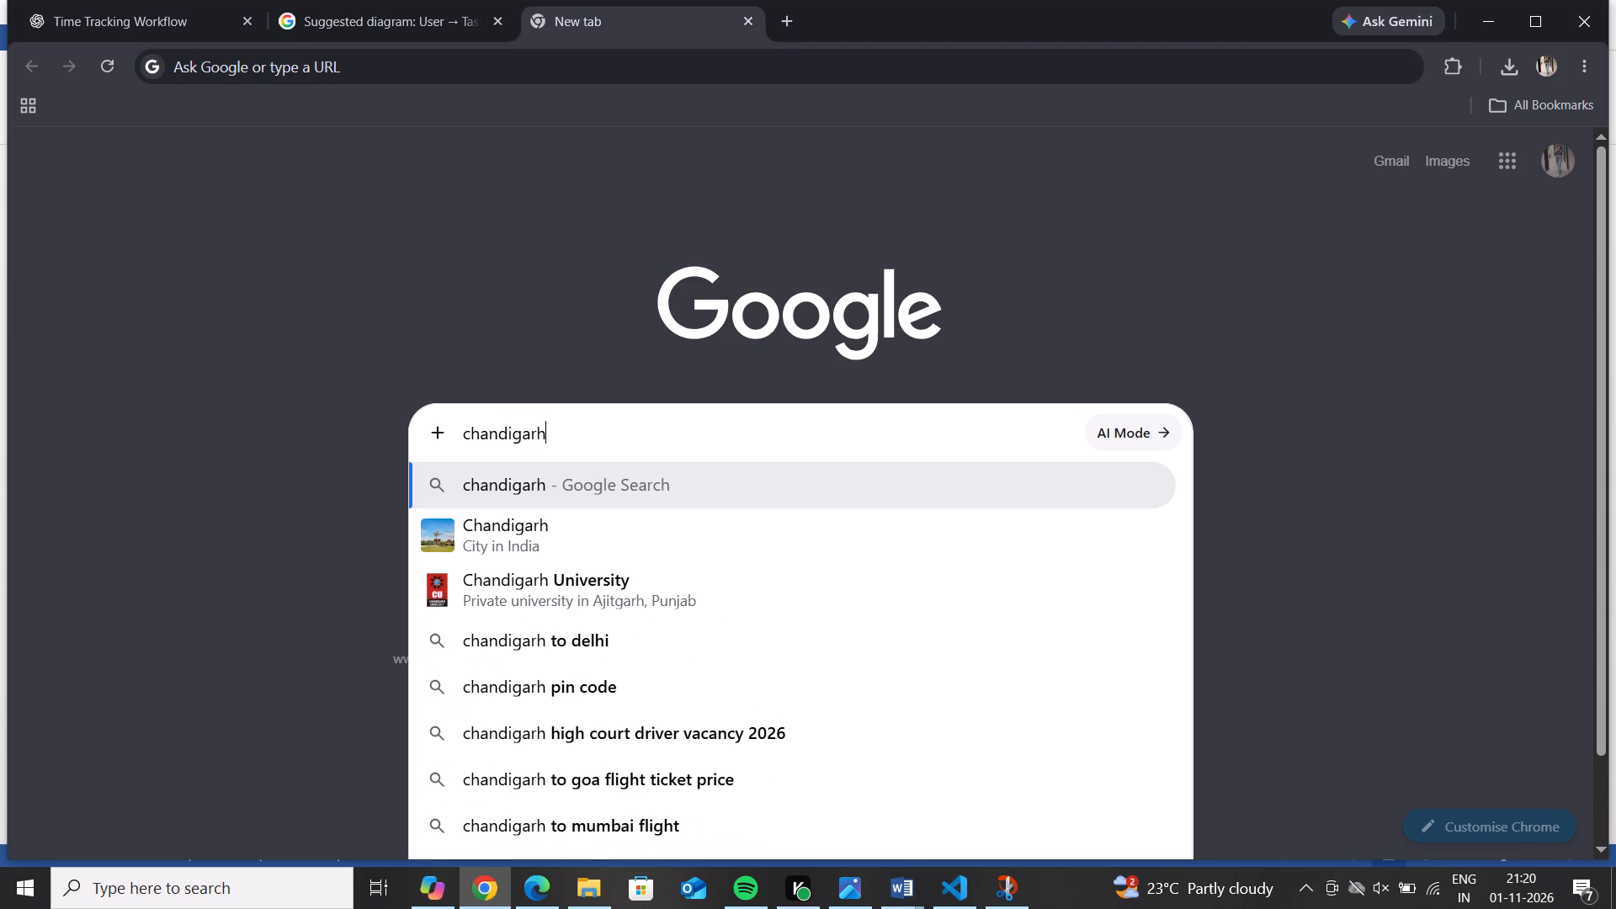
key(space)
text(university logo)
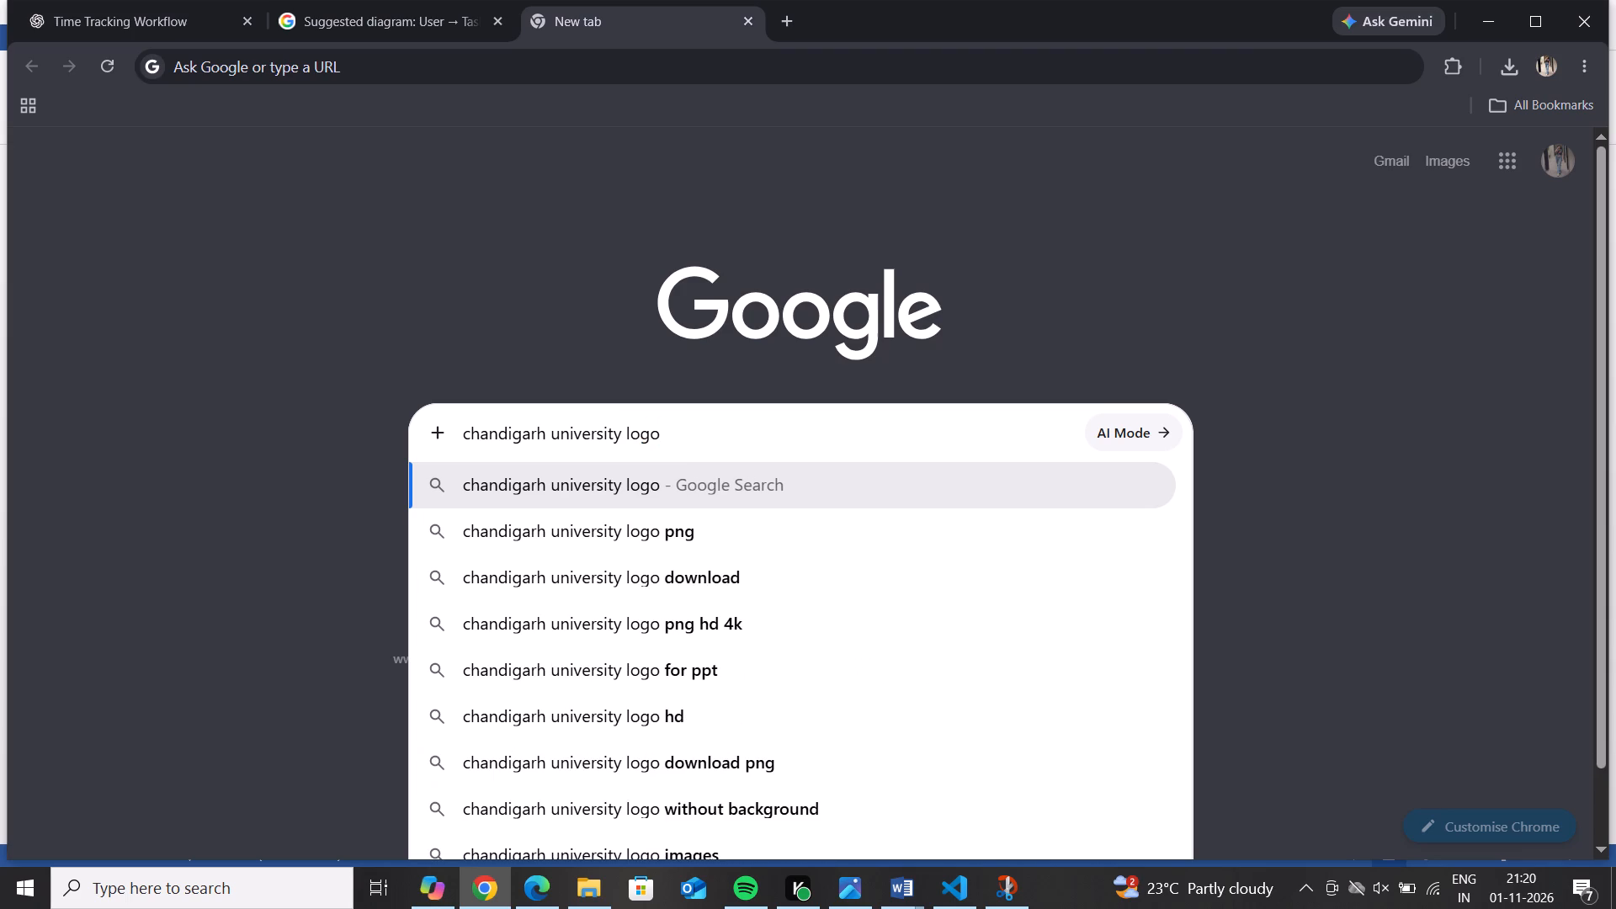
key(Return)
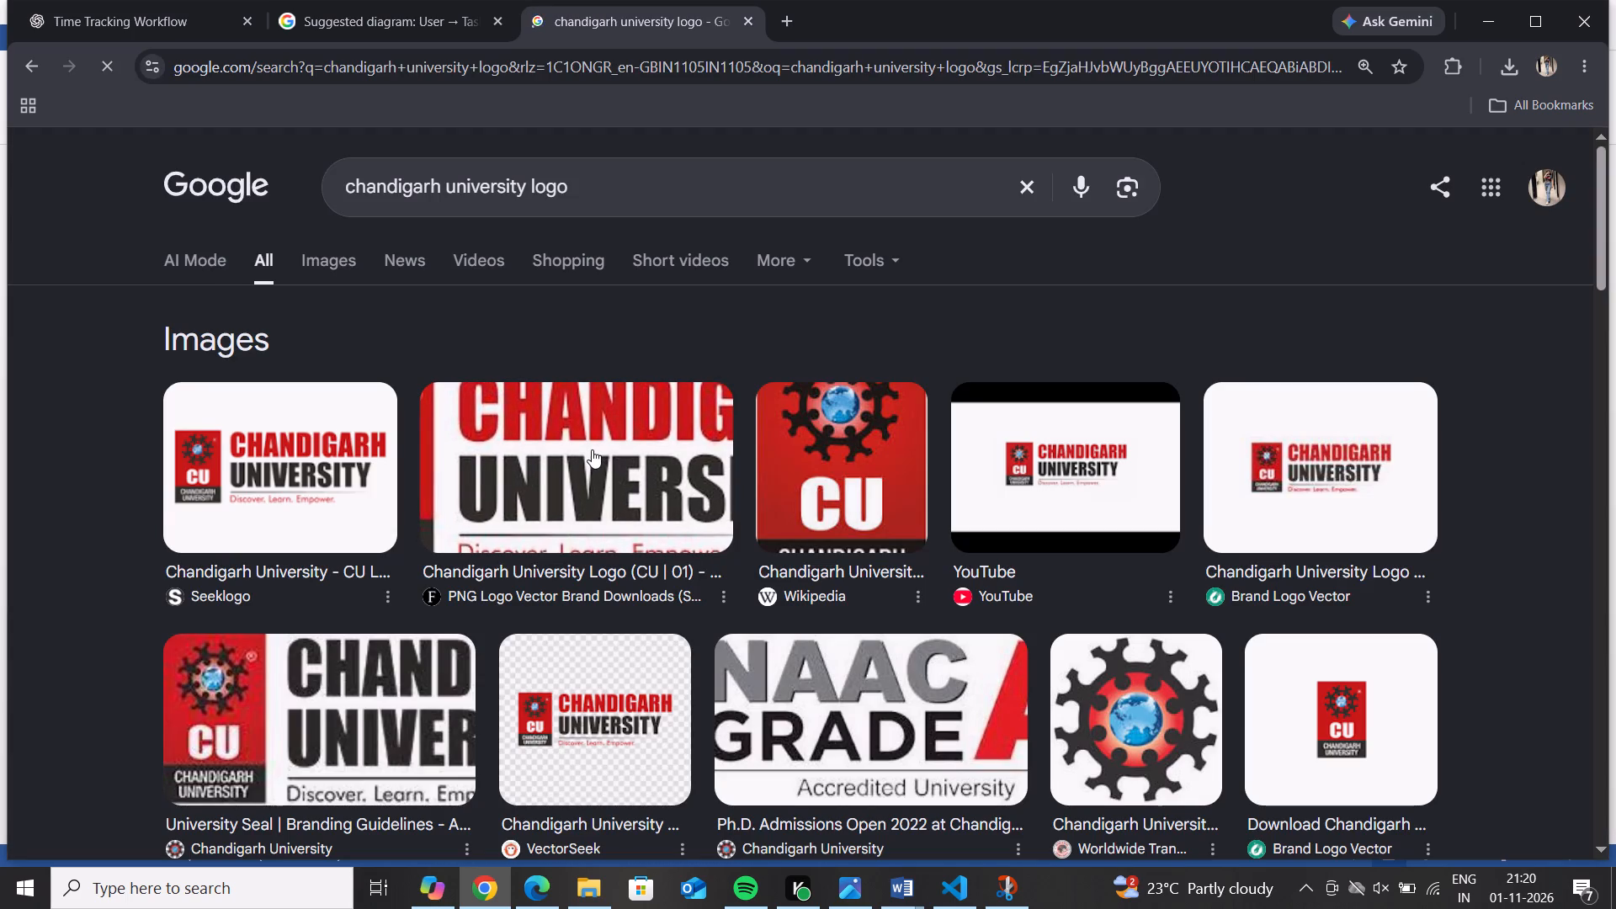
right_click(194, 444)
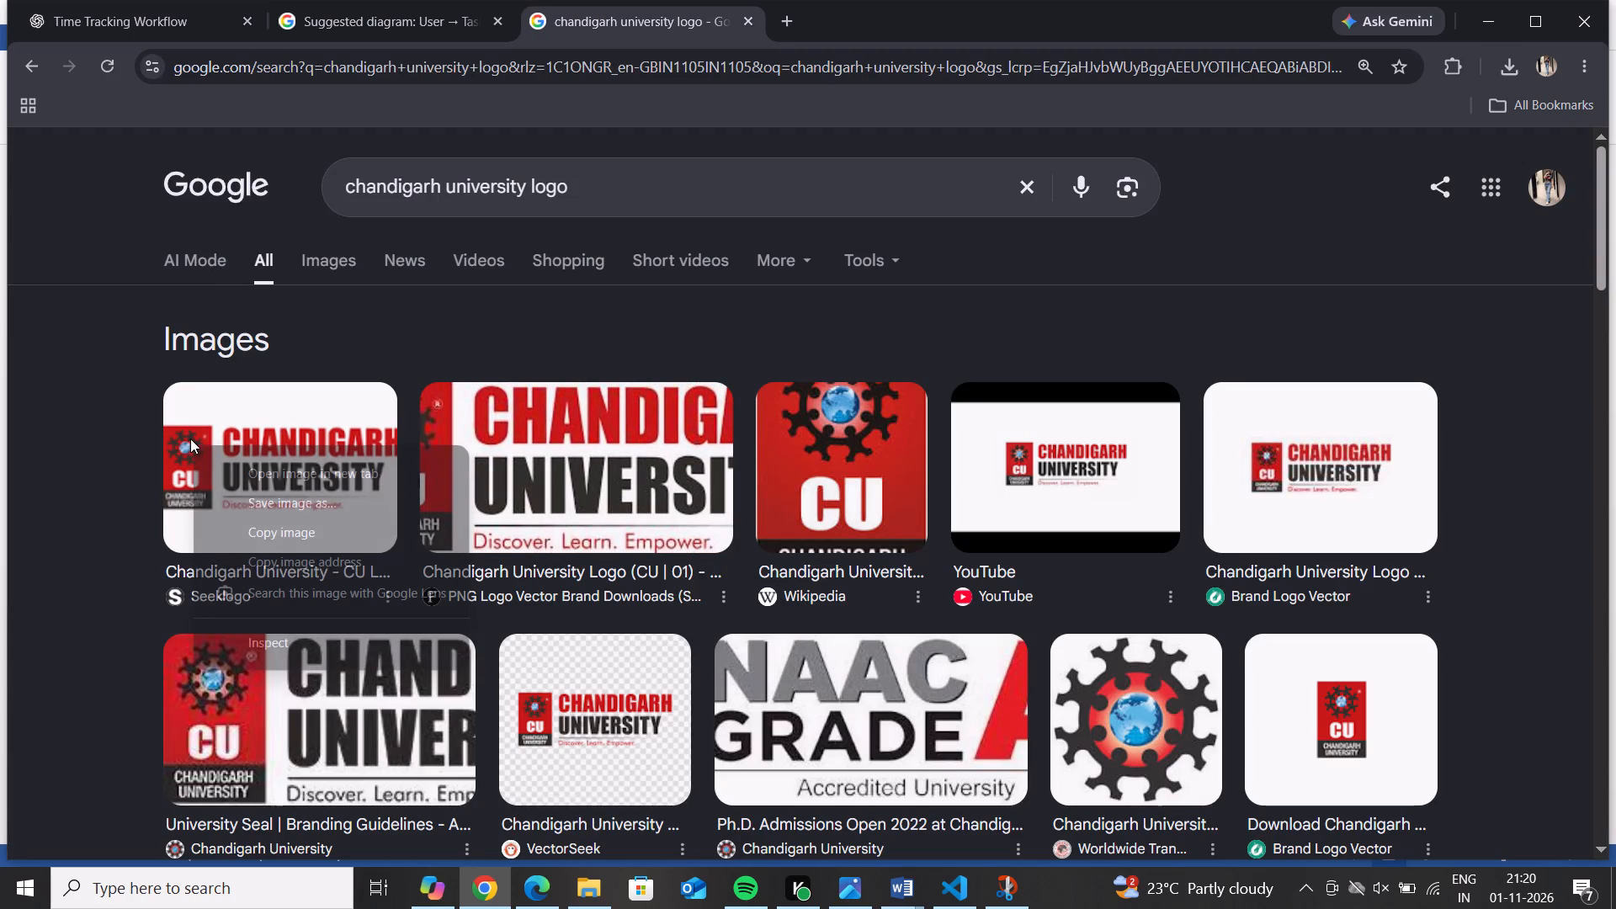
click(247, 493)
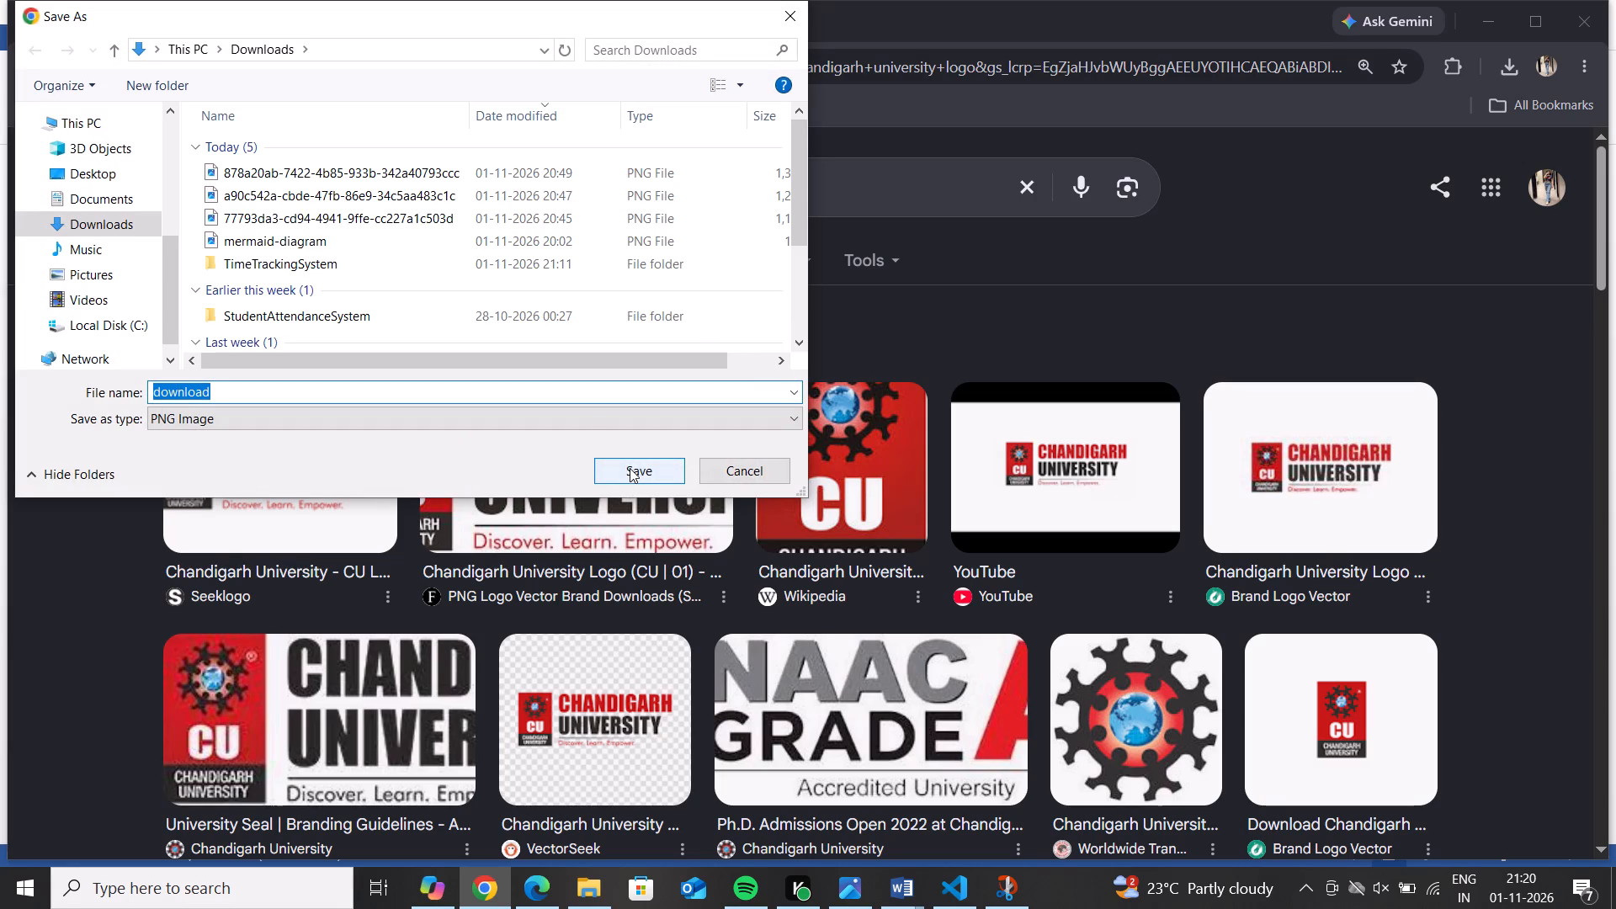
click(630, 468)
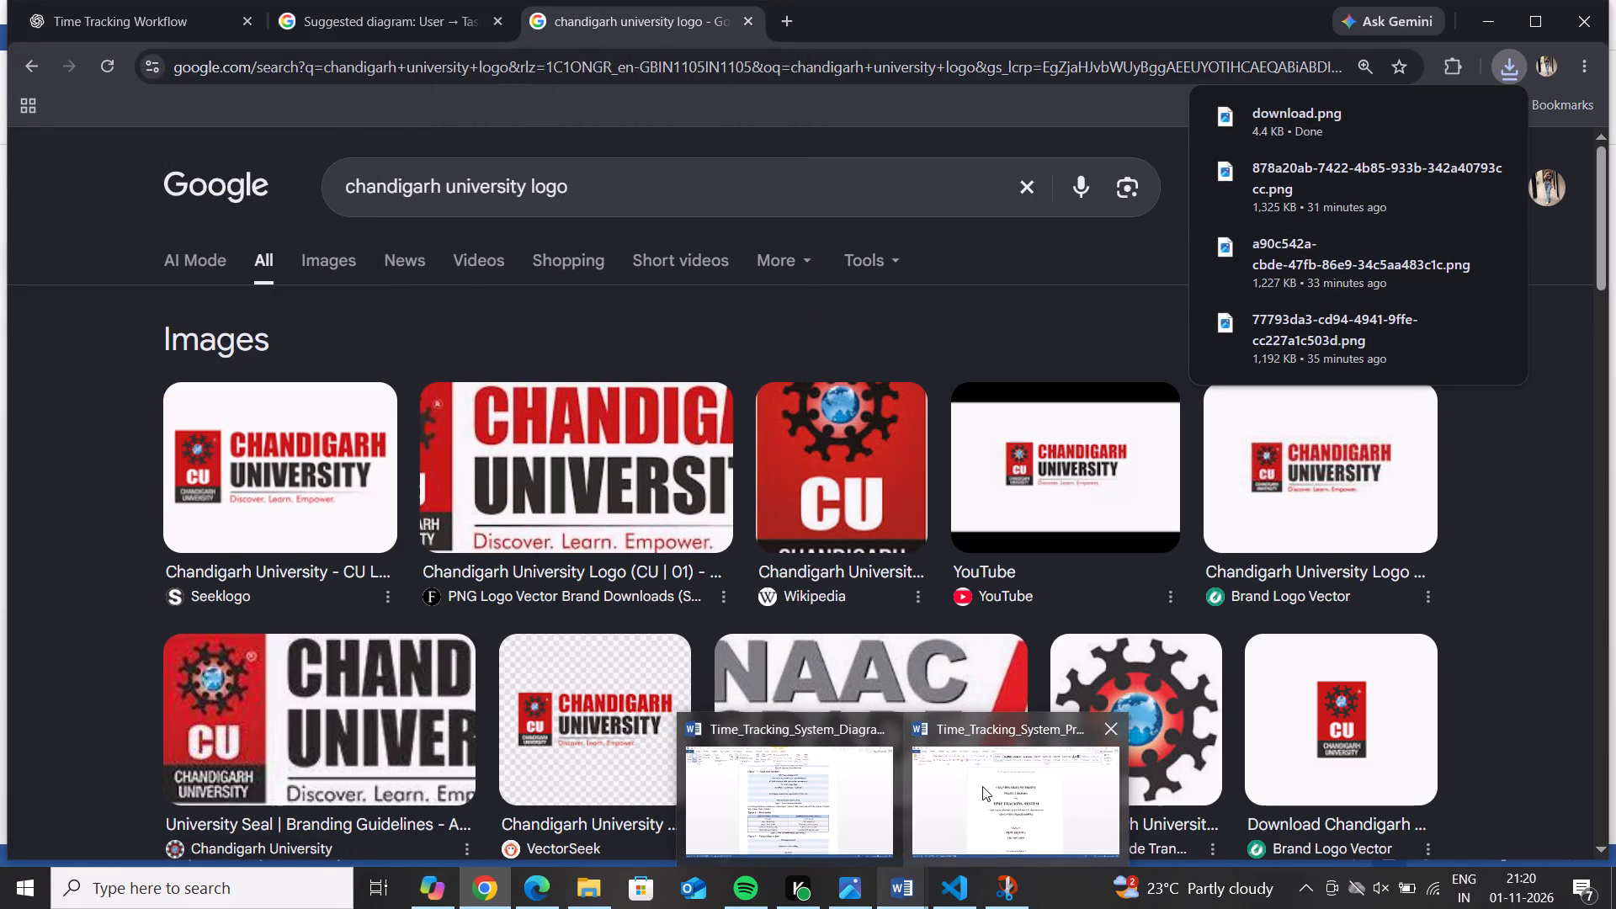
Back in the Word project report, insert the picture "download" from Downloads above the cover page title.
click(982, 786)
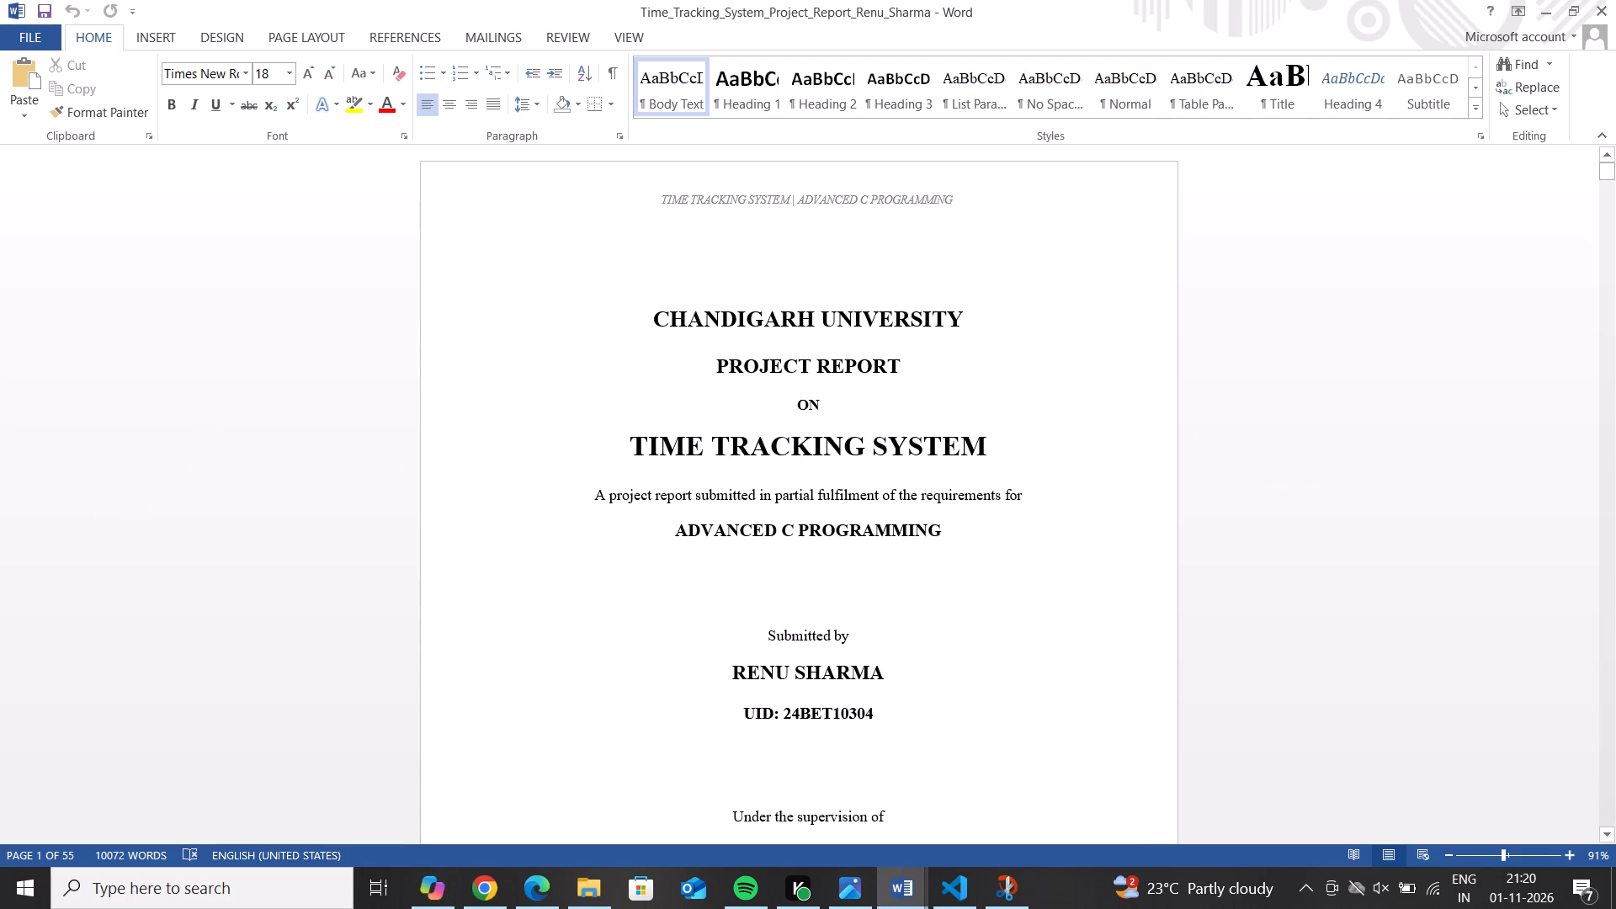
click(145, 26)
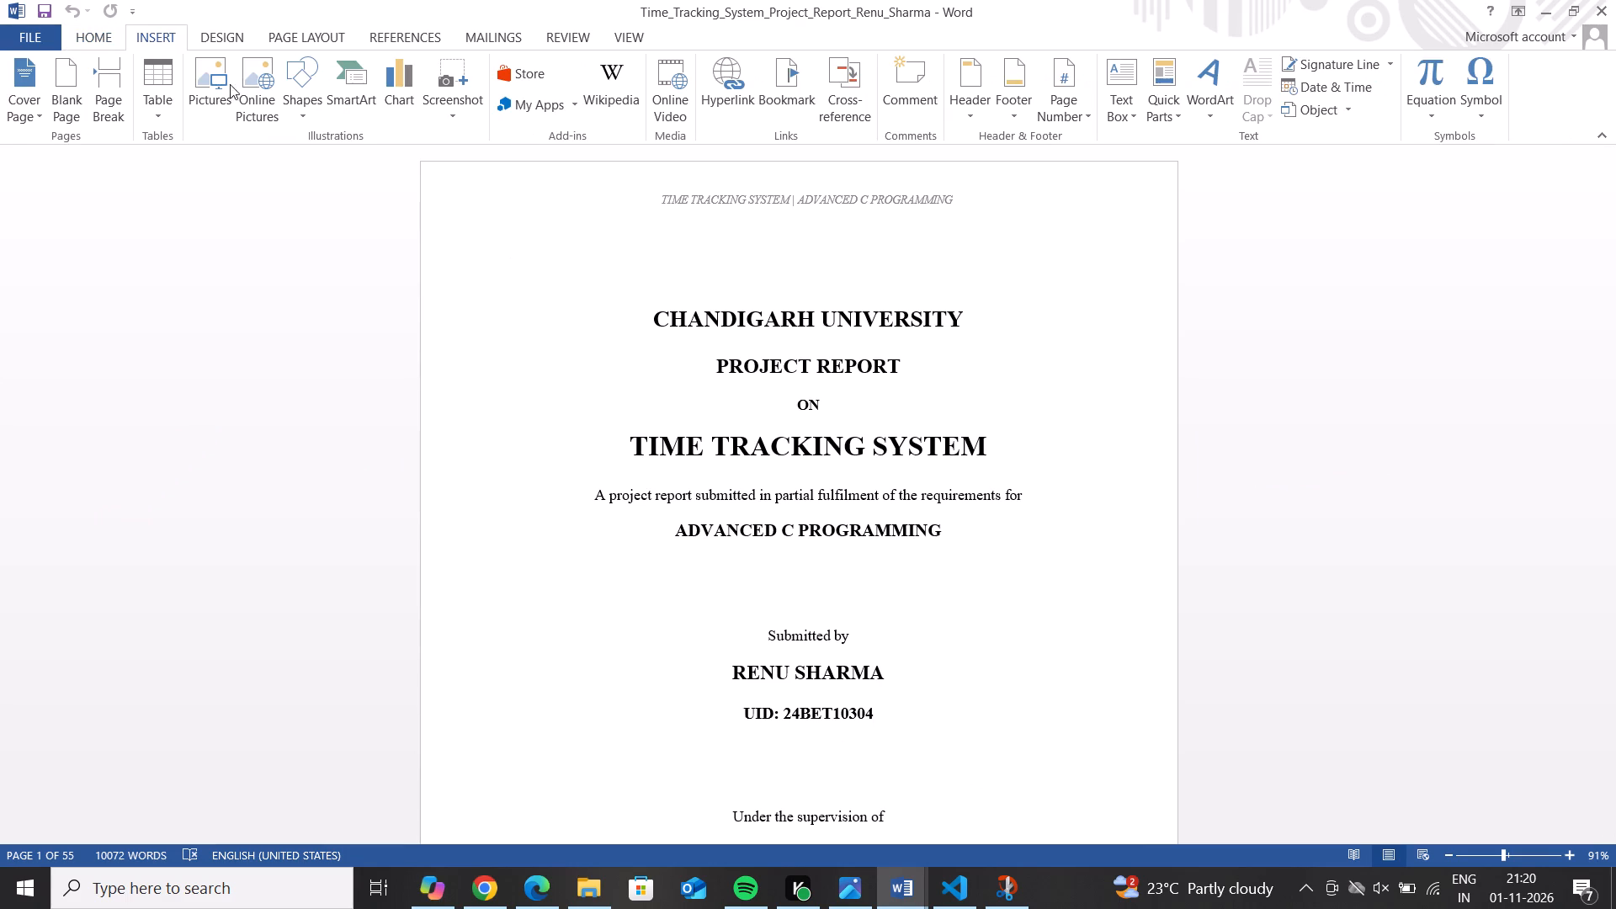
click(211, 79)
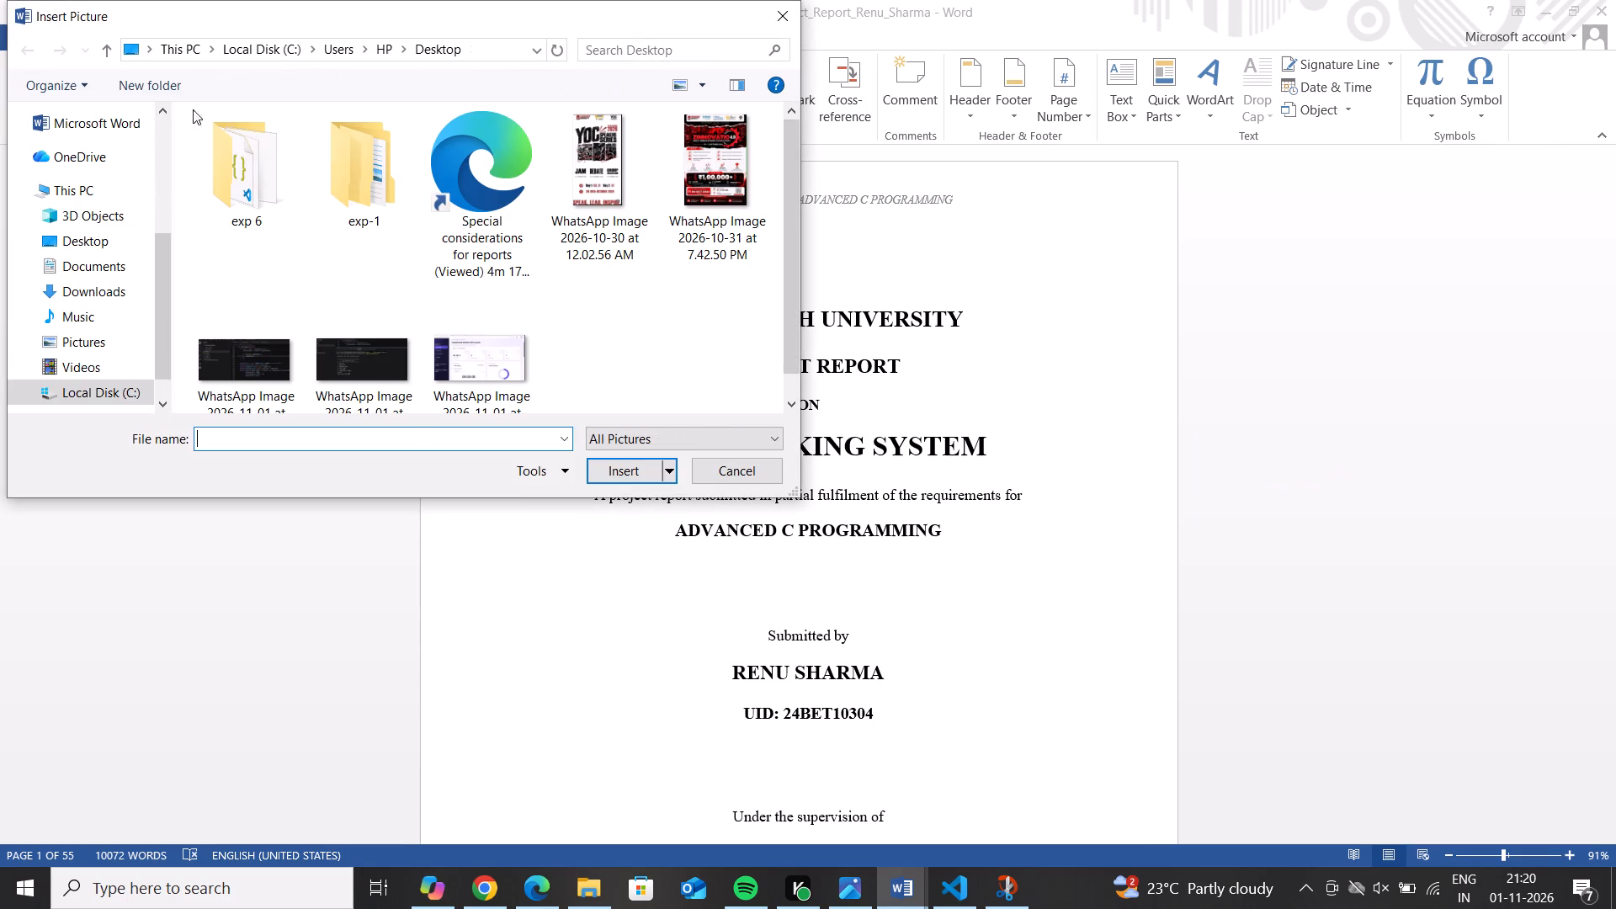
click(109, 288)
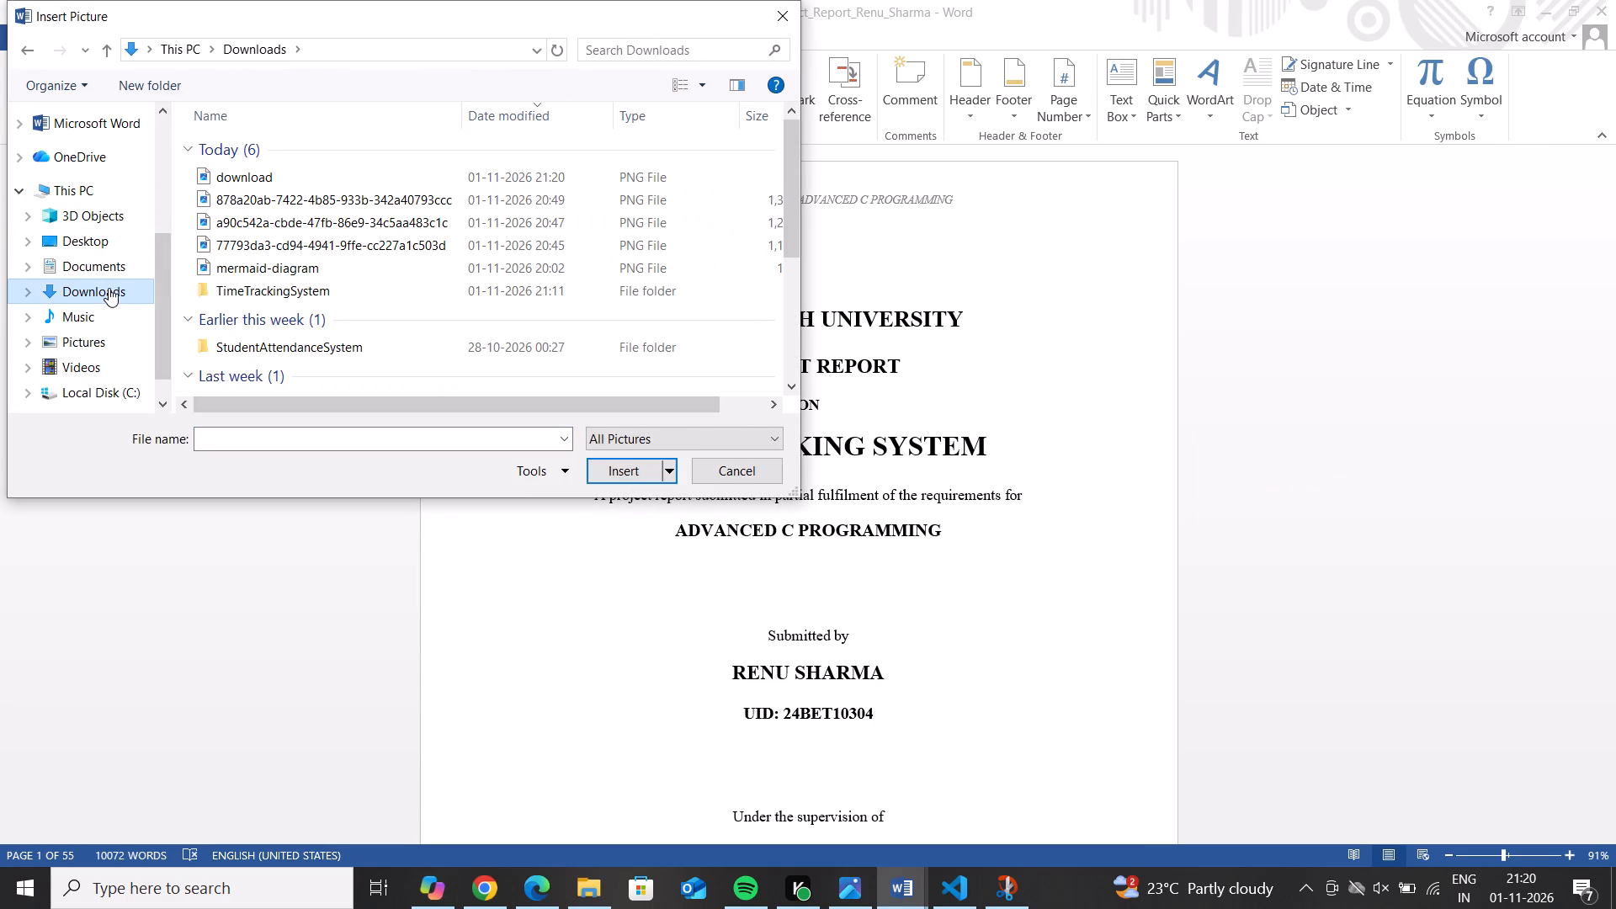
click(238, 179)
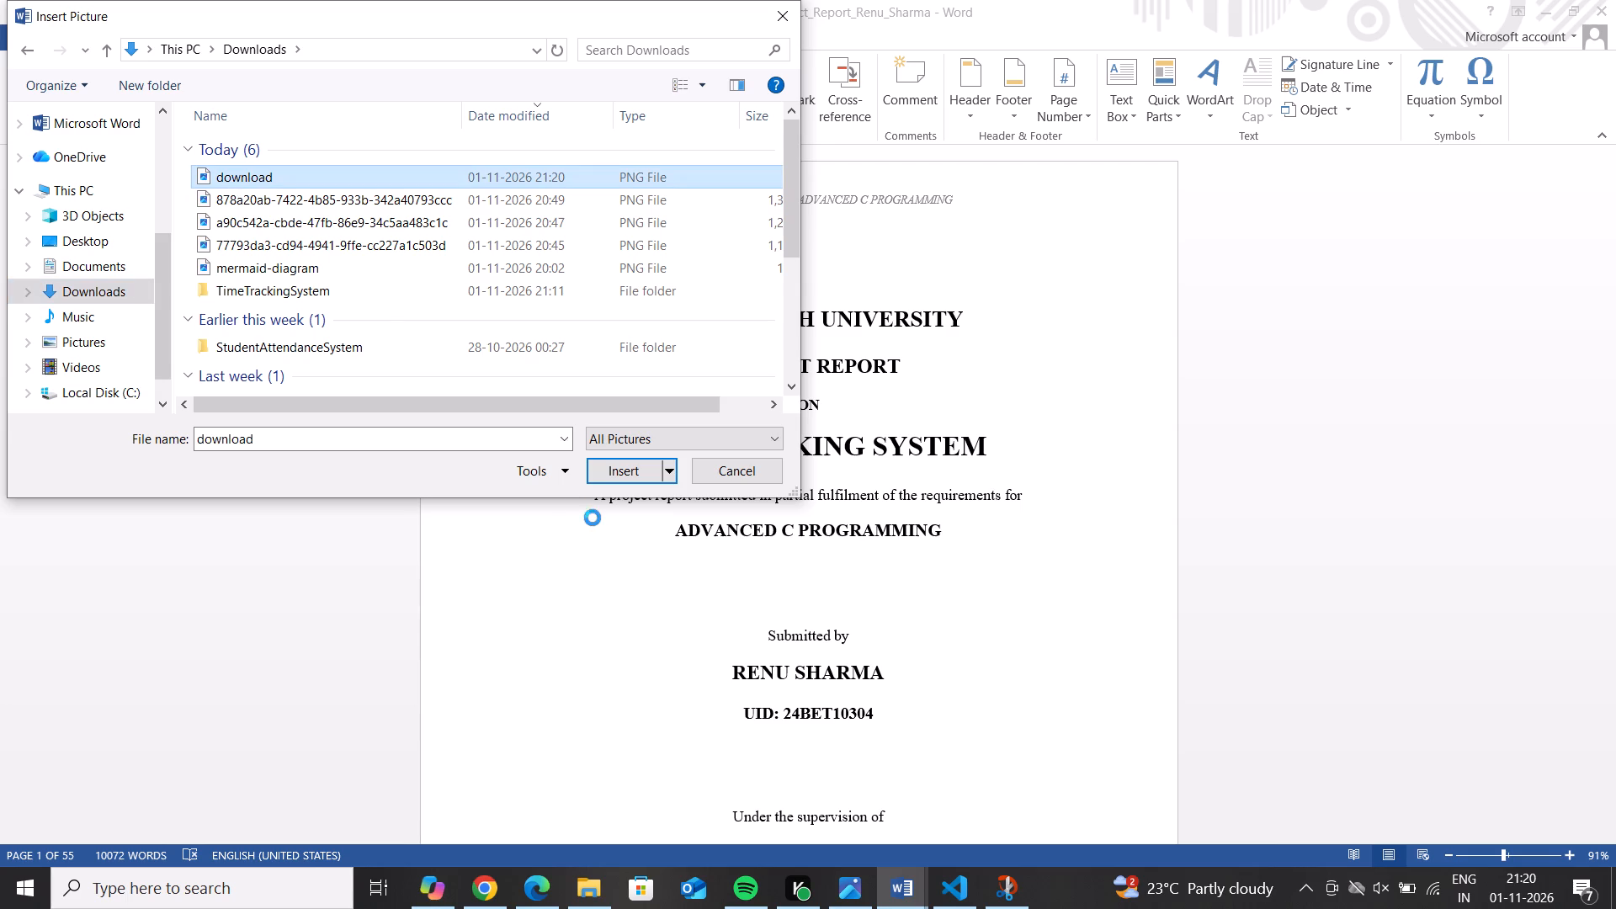
click(633, 470)
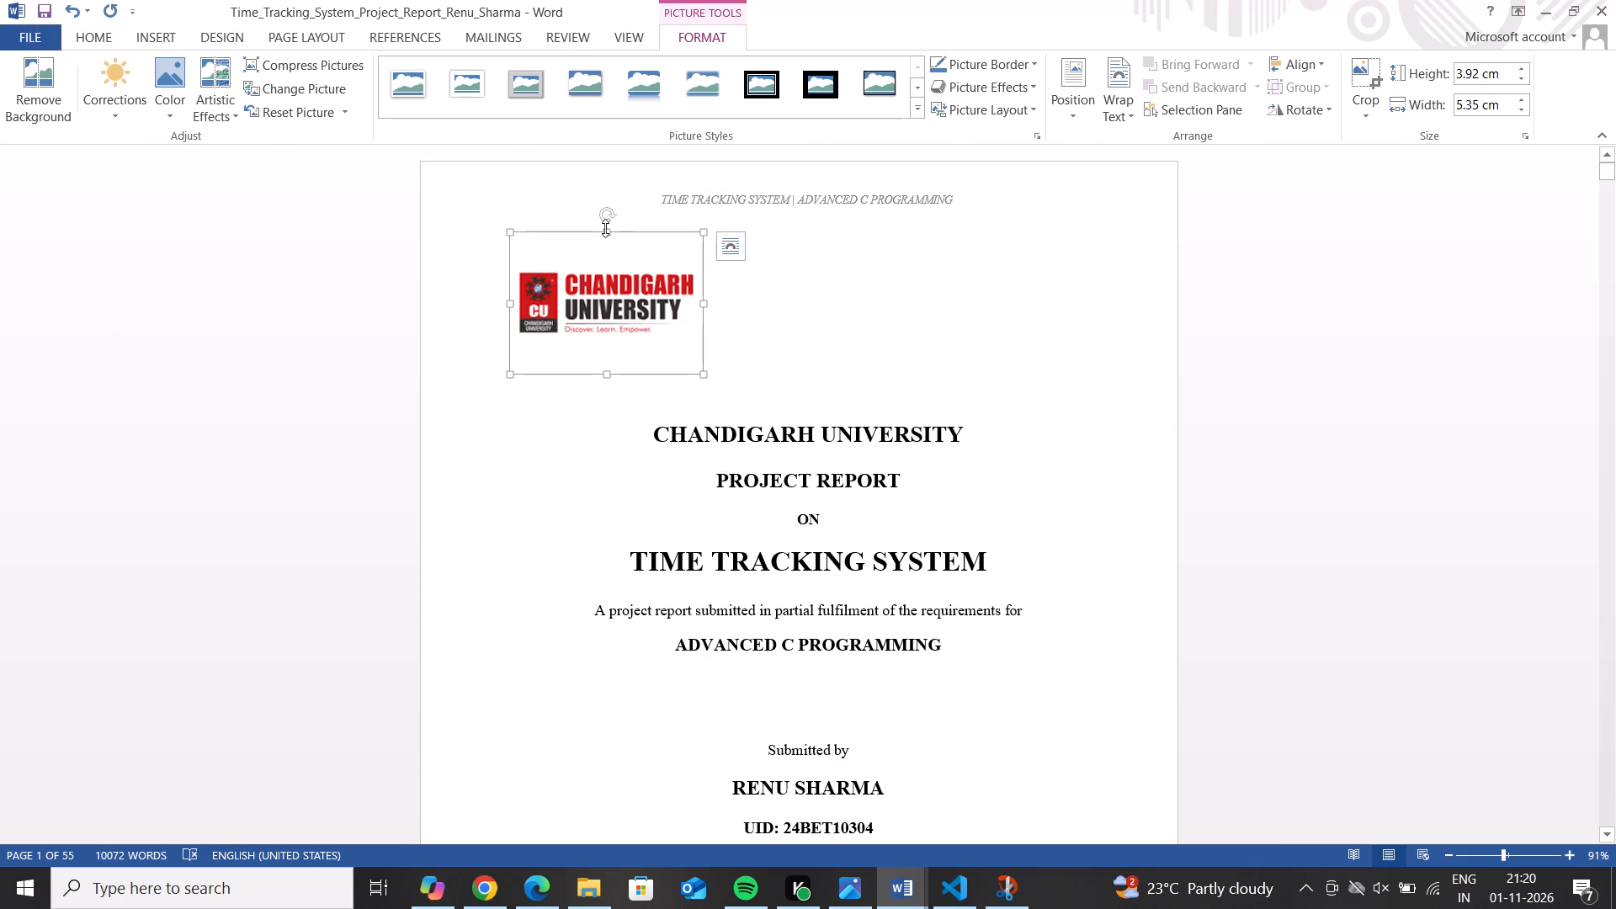
Resize the cover page logo to about 4.15 cm high and 6.44 cm wide.
drag(605, 228, 623, 227)
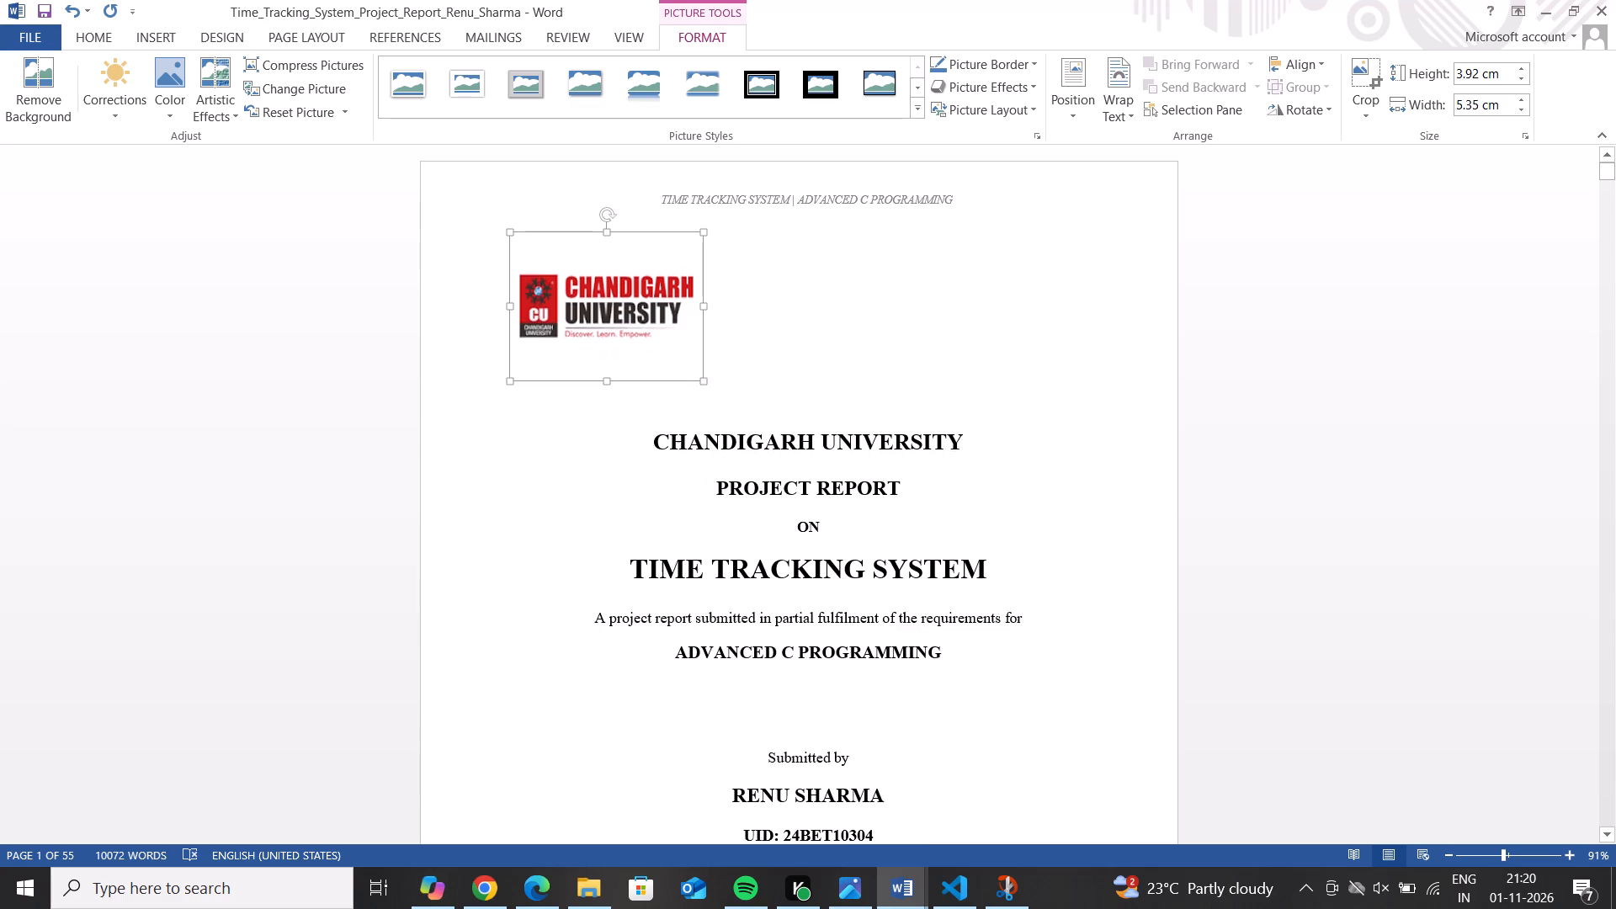
drag(623, 227, 628, 246)
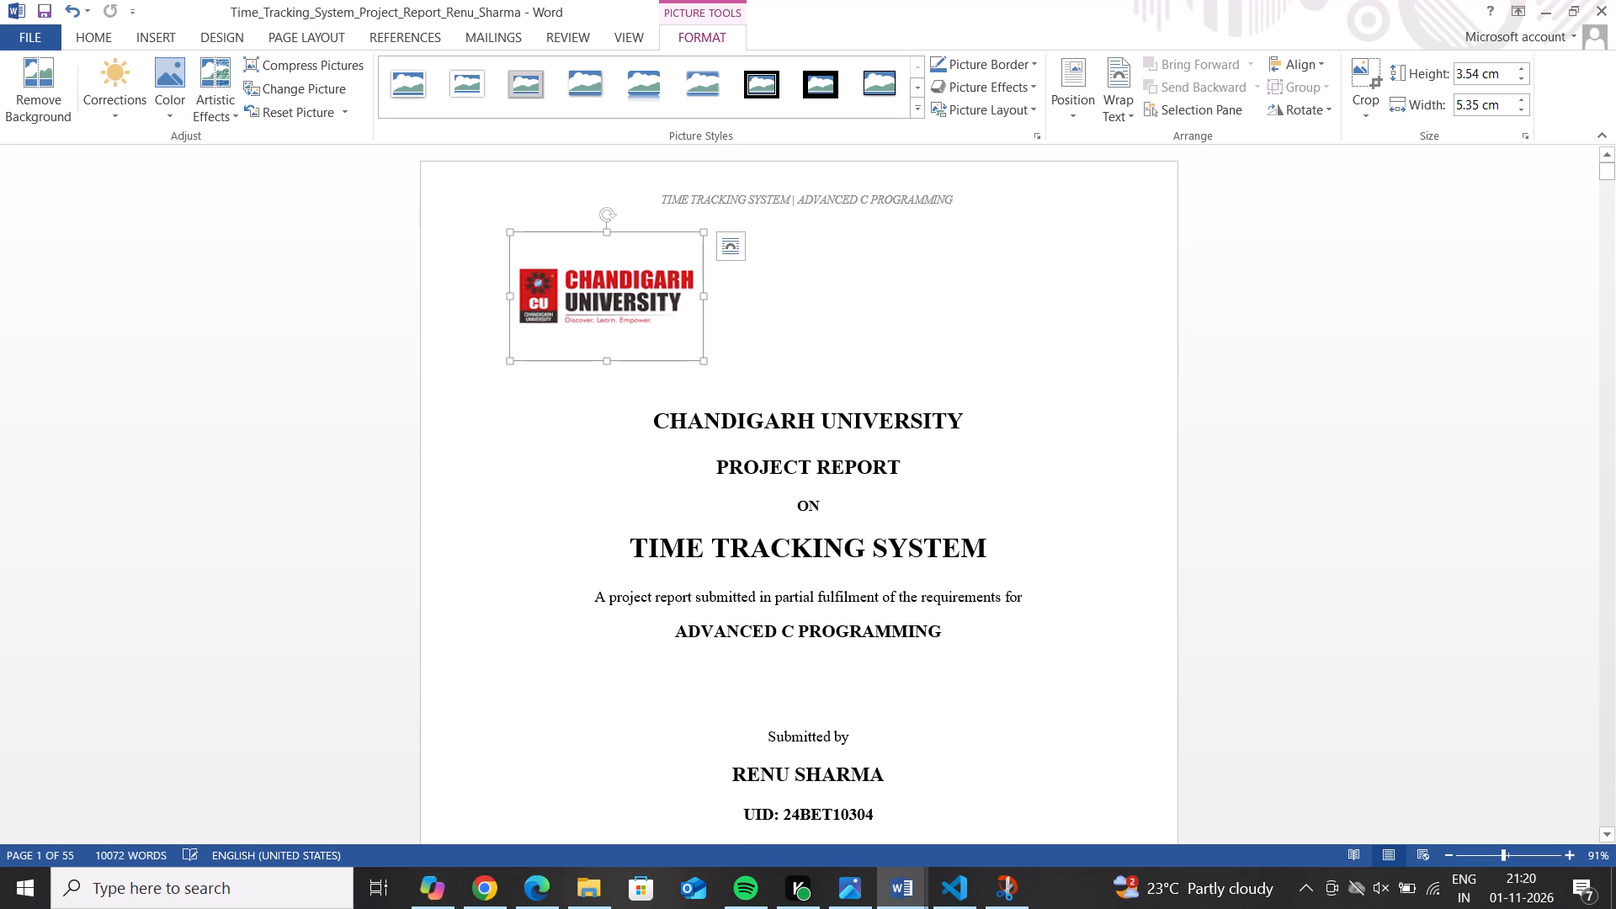
drag(512, 293, 467, 287)
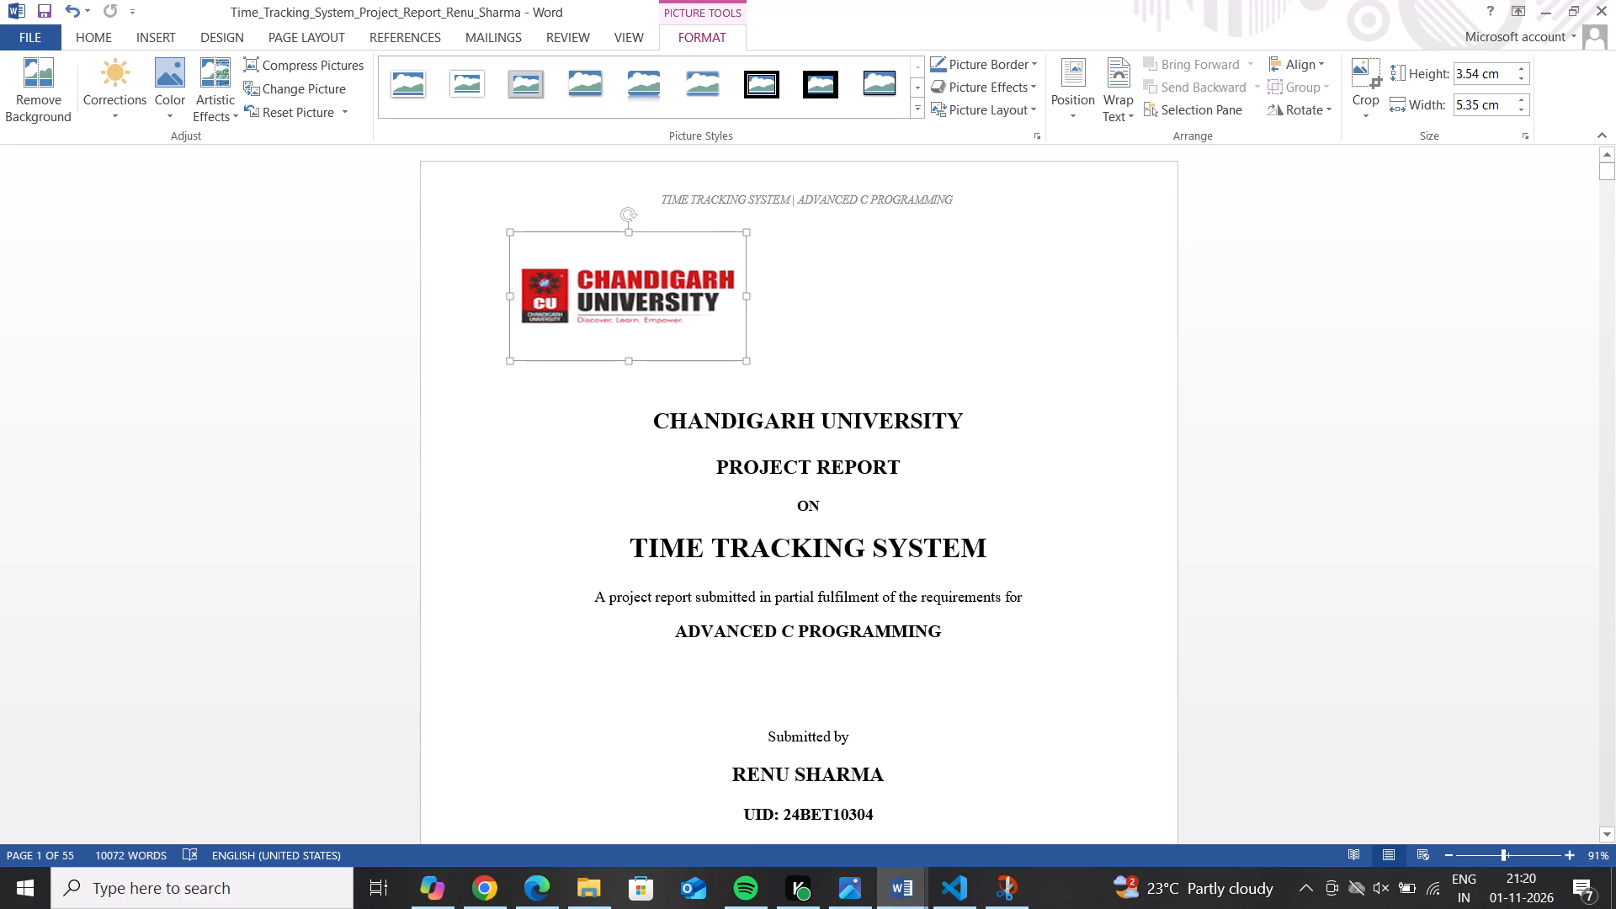
drag(467, 287, 470, 287)
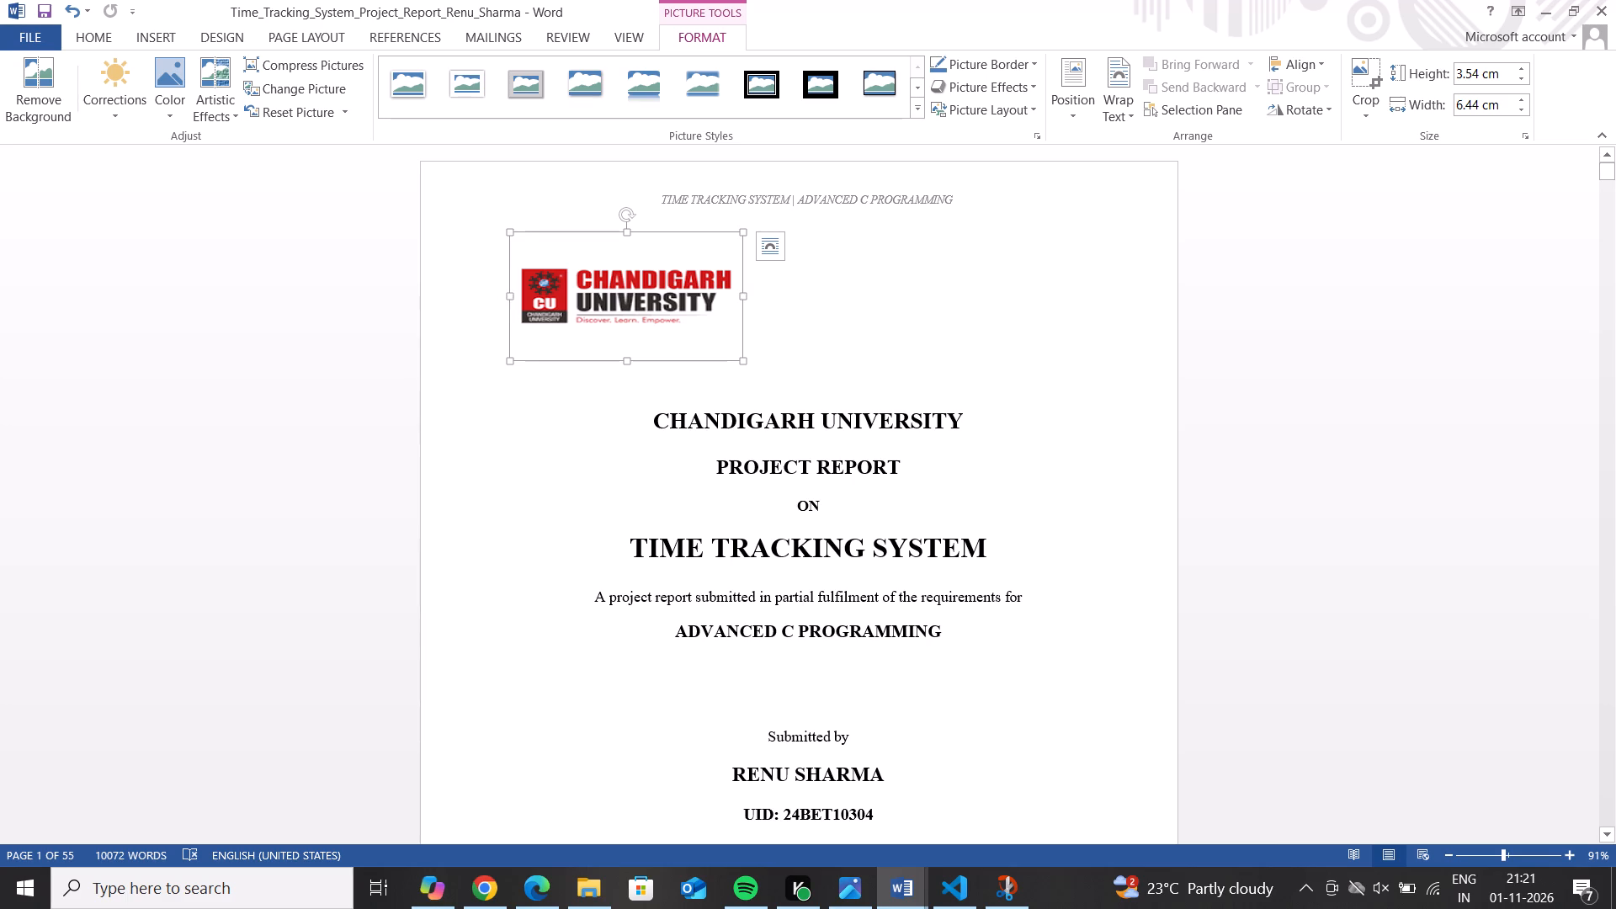
click(508, 291)
click(508, 291)
drag(514, 295, 480, 285)
drag(625, 234, 625, 212)
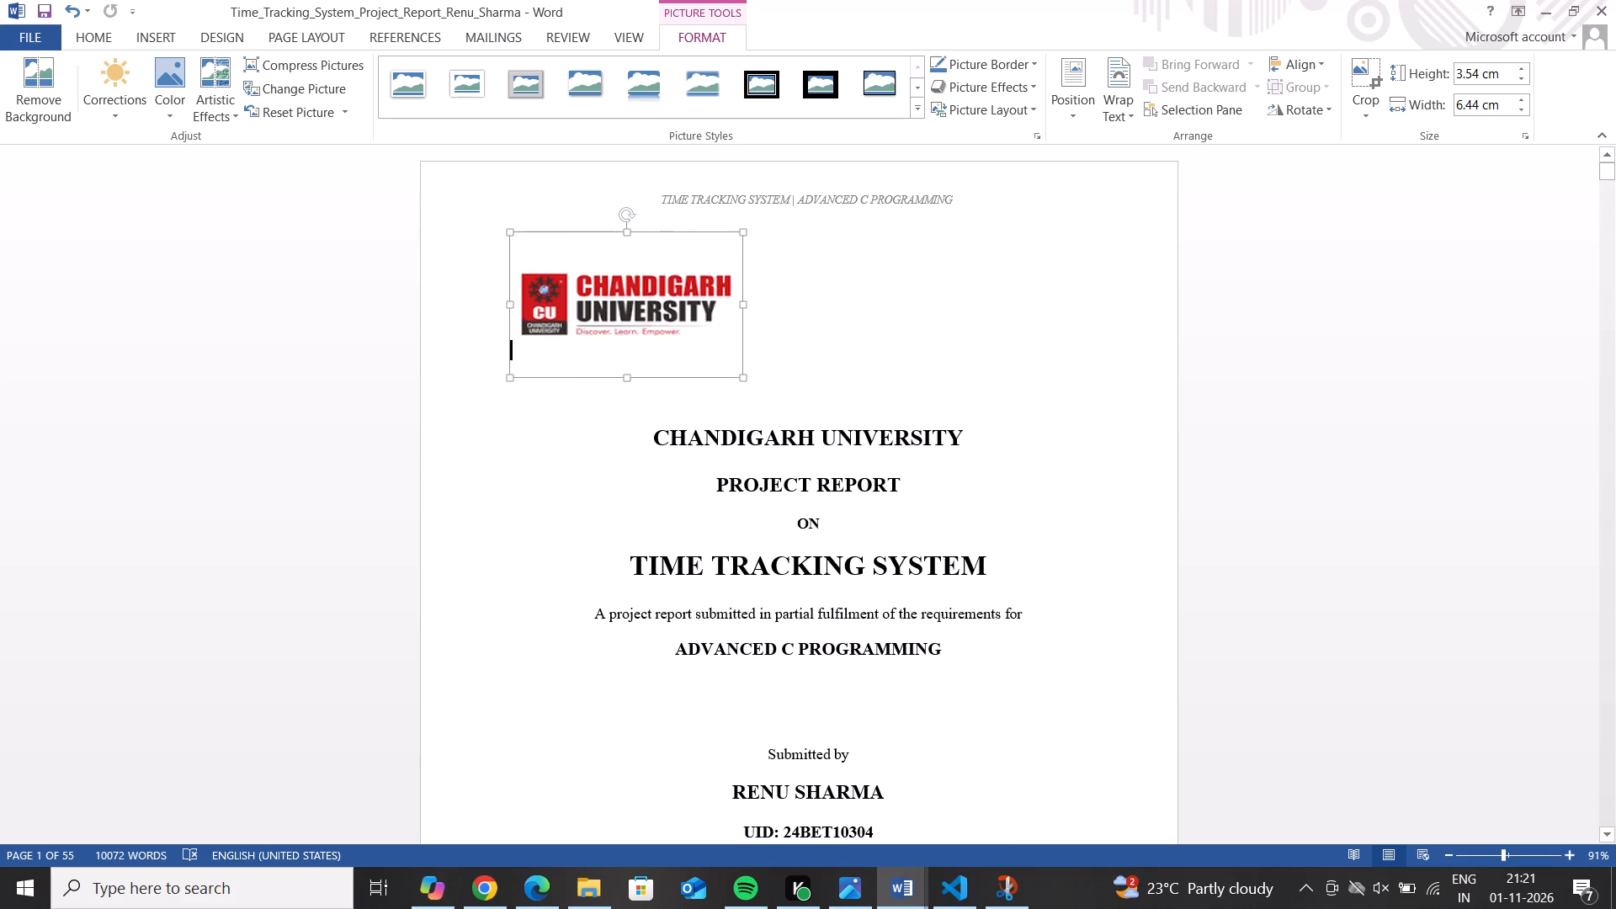
drag(625, 212, 624, 209)
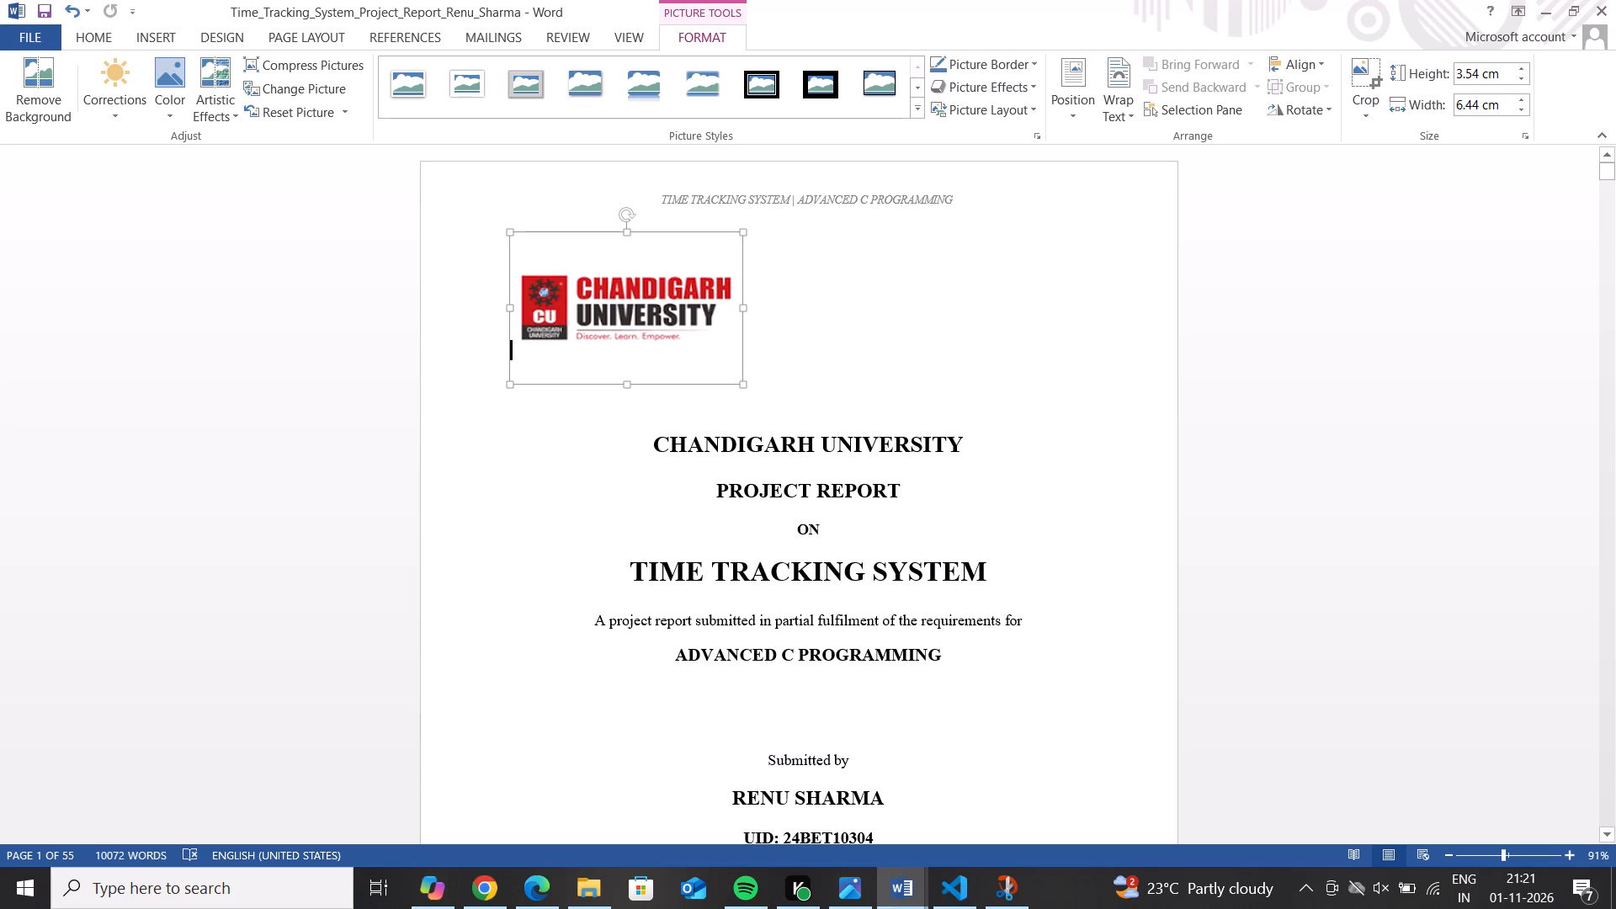
drag(624, 209, 624, 210)
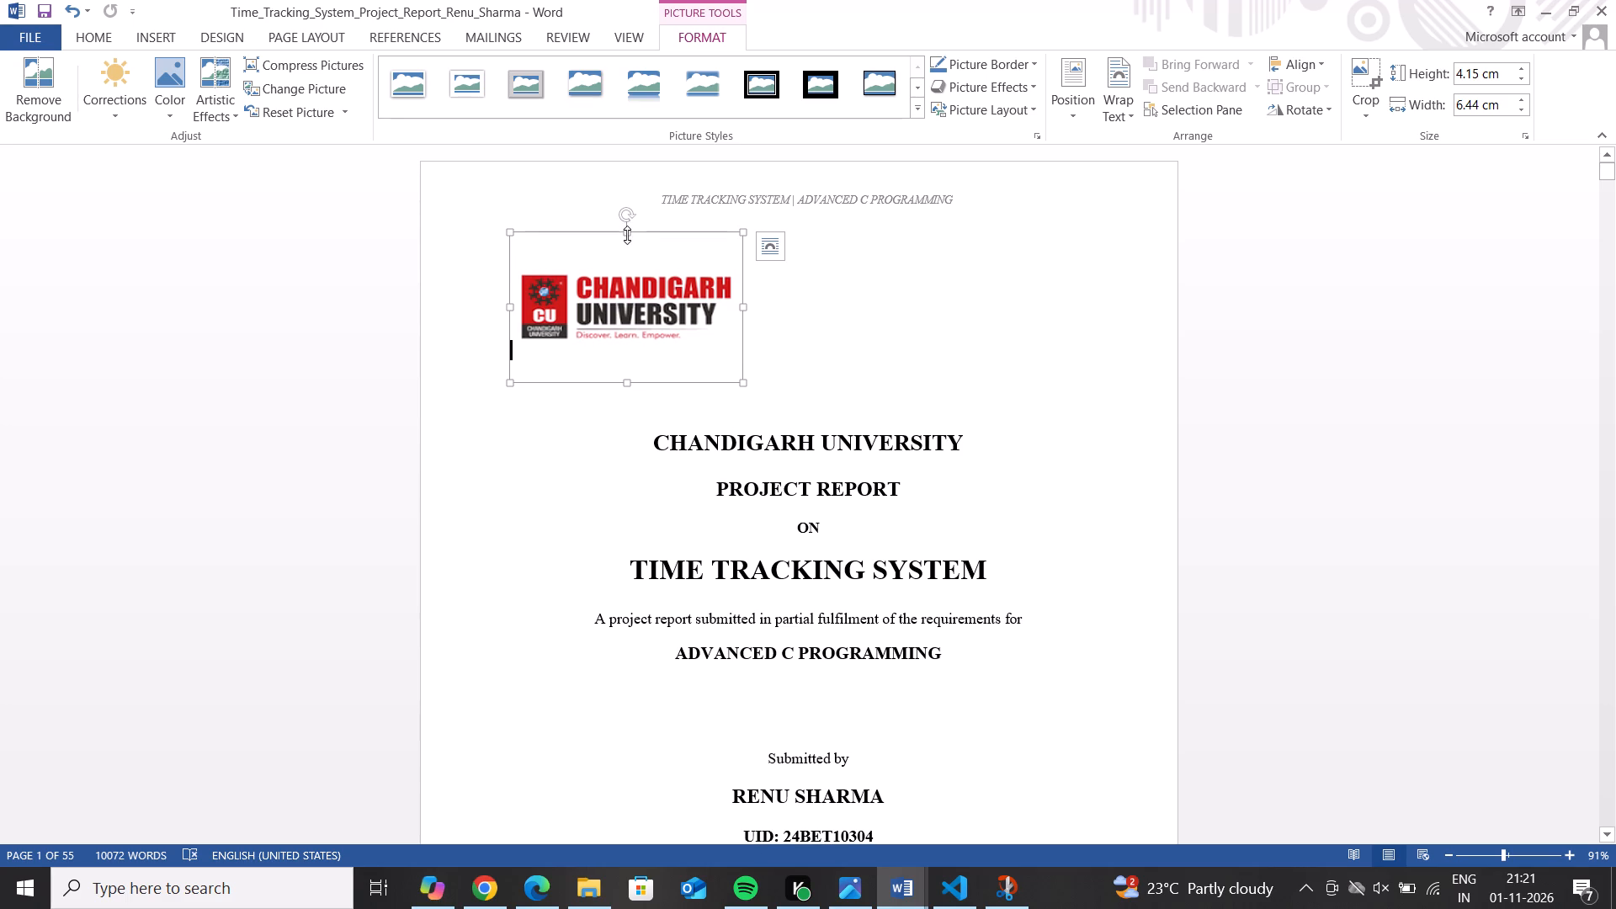
Crop the cover page logo to about 3.87 cm high and 6.43 cm wide, keeping the whole logo inside the frame.
right_click(625, 249)
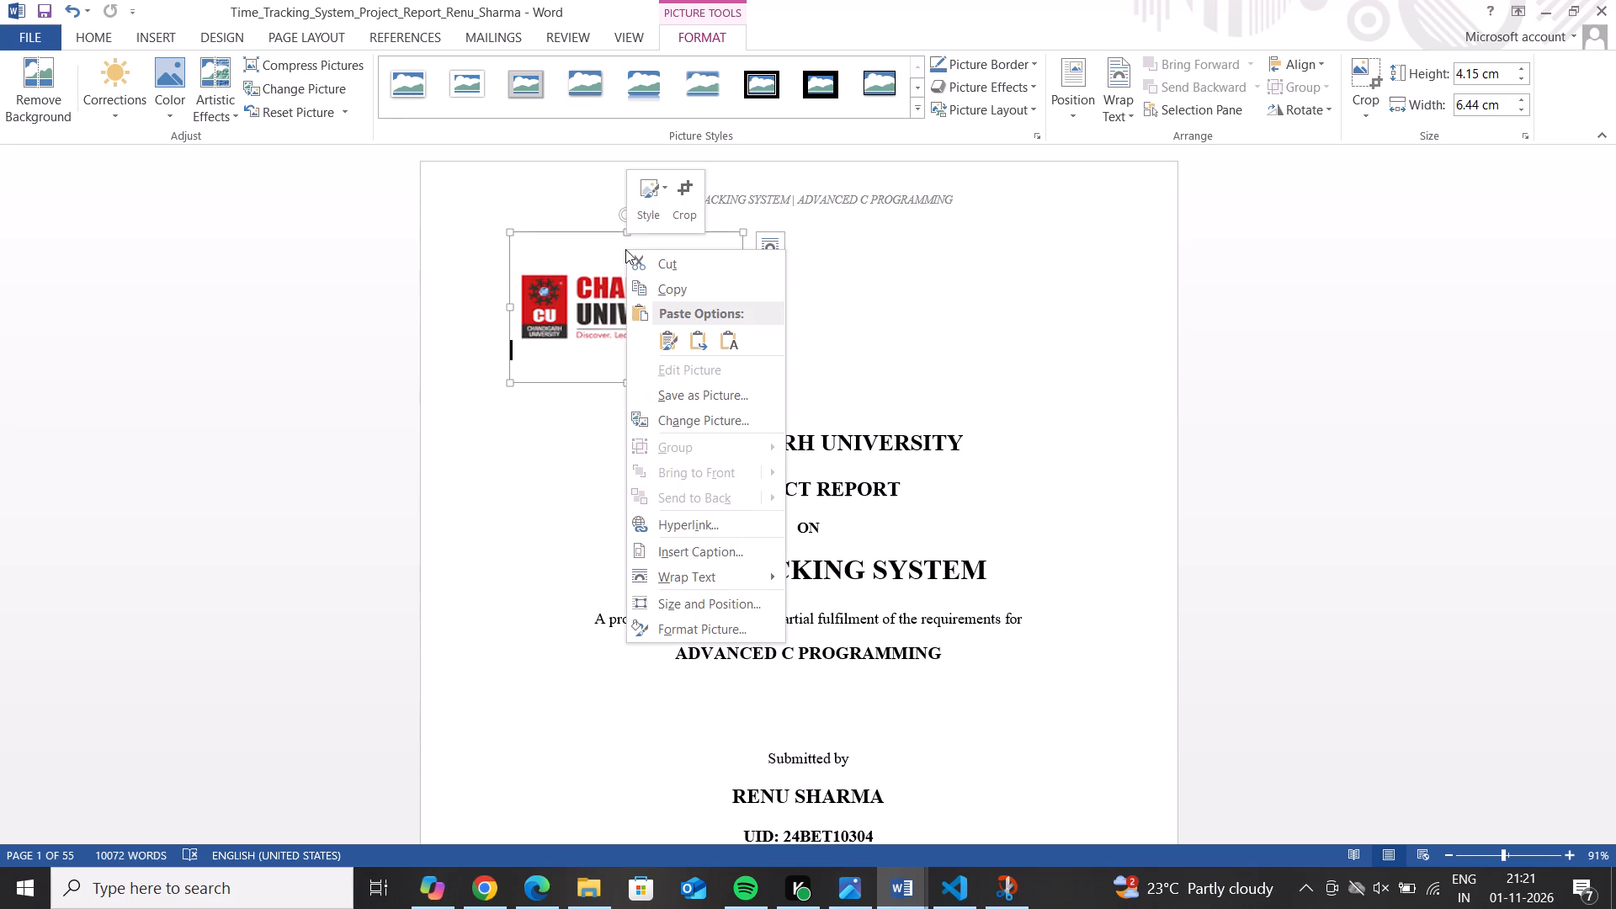
click(680, 222)
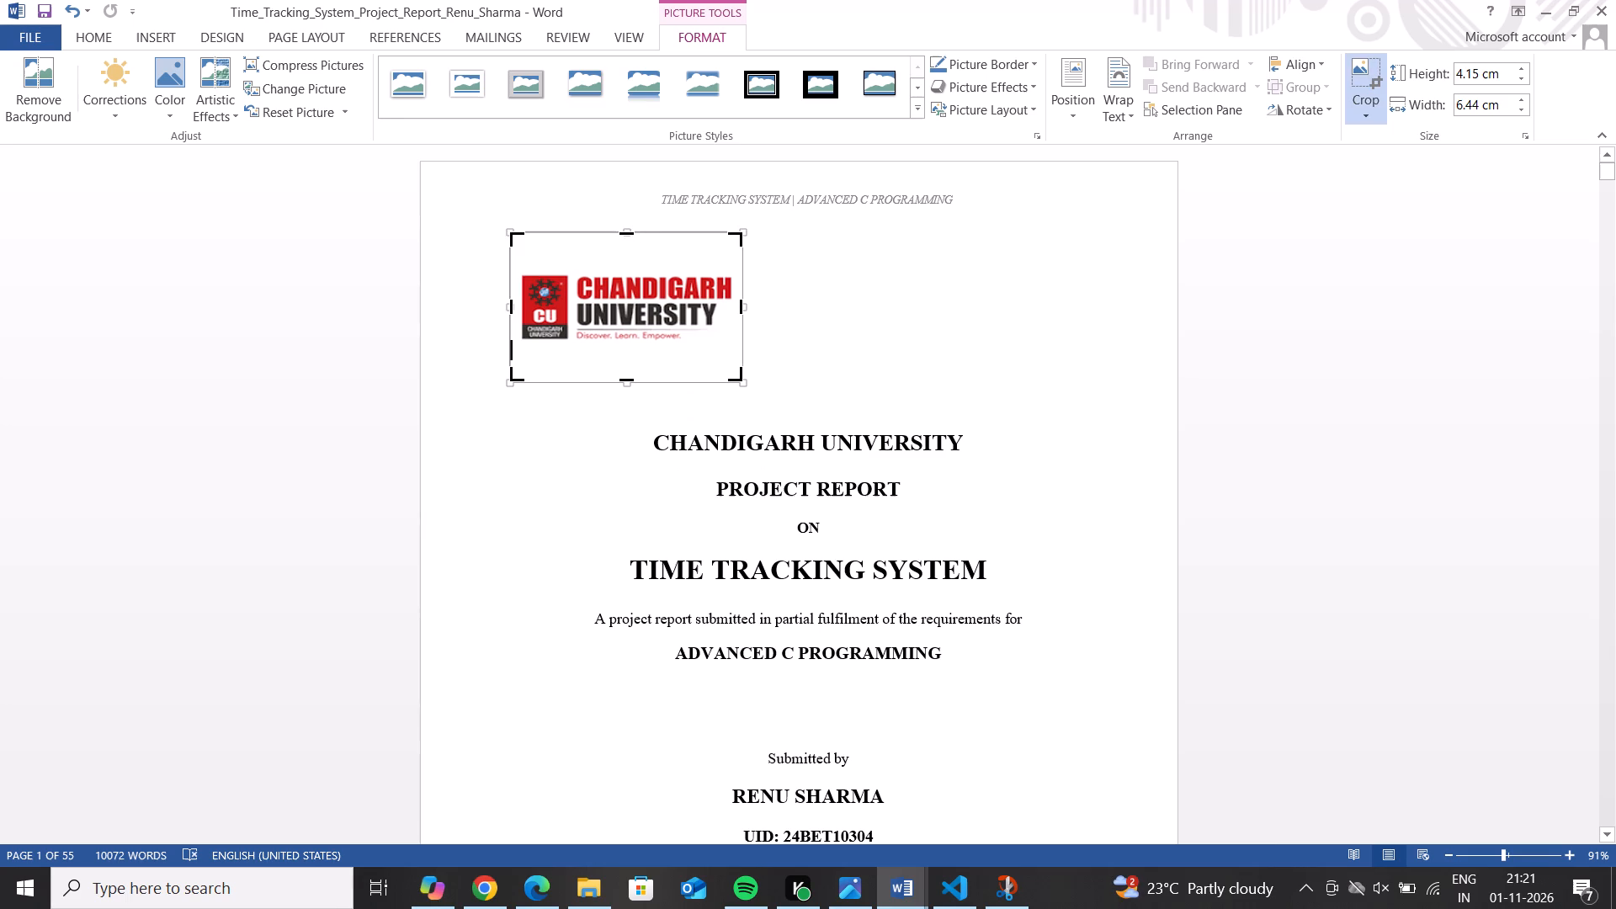
drag(627, 232, 620, 163)
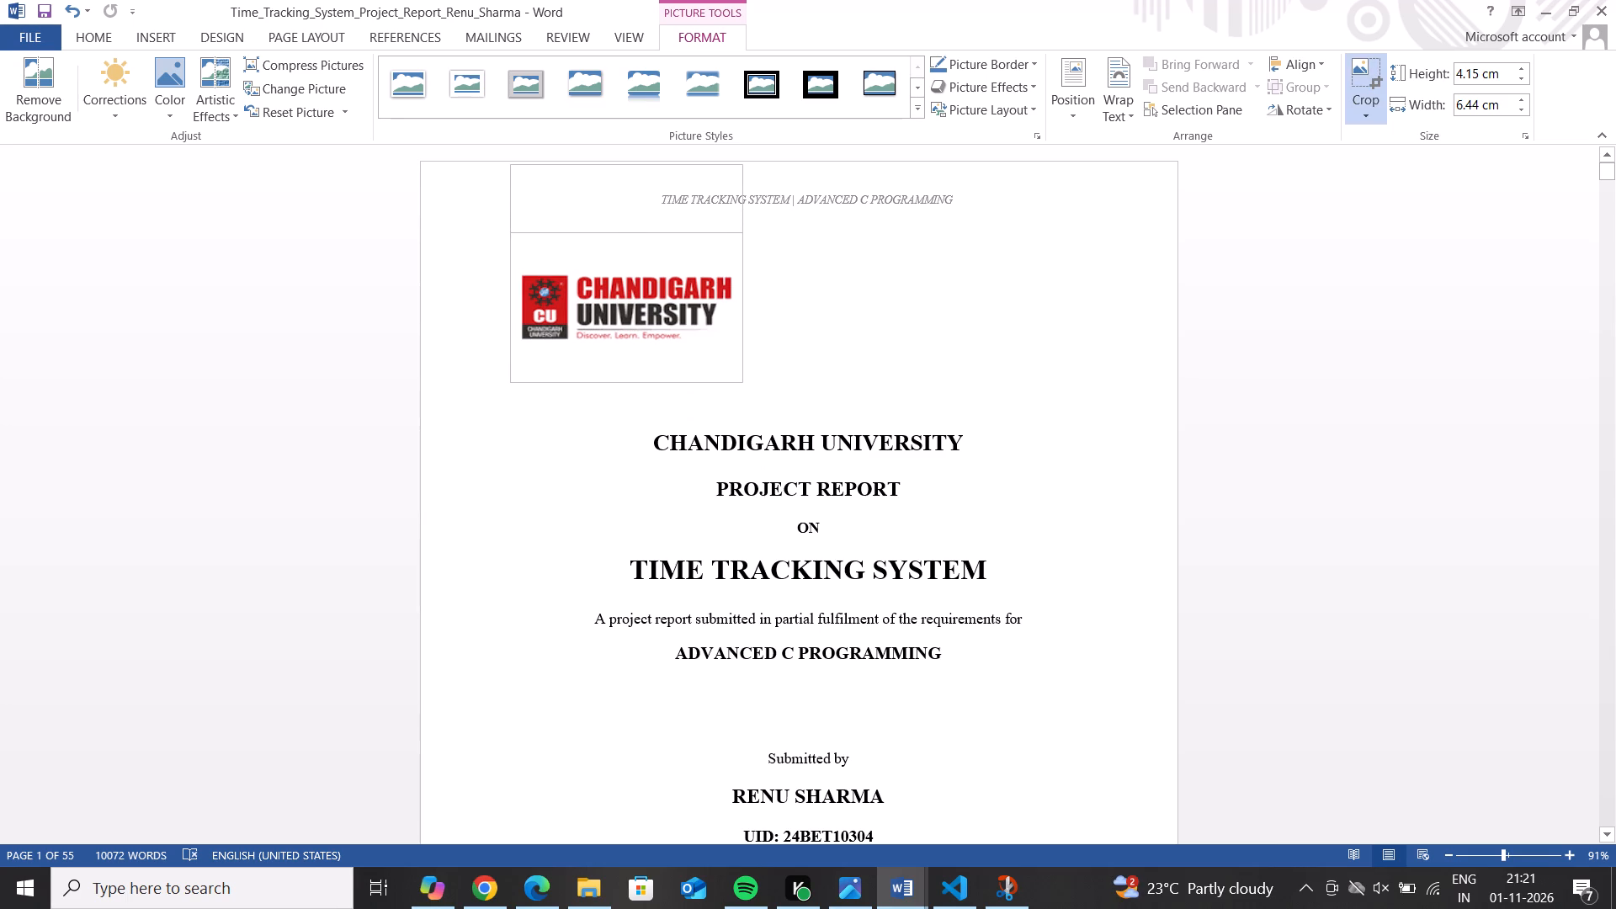
drag(620, 163, 620, 162)
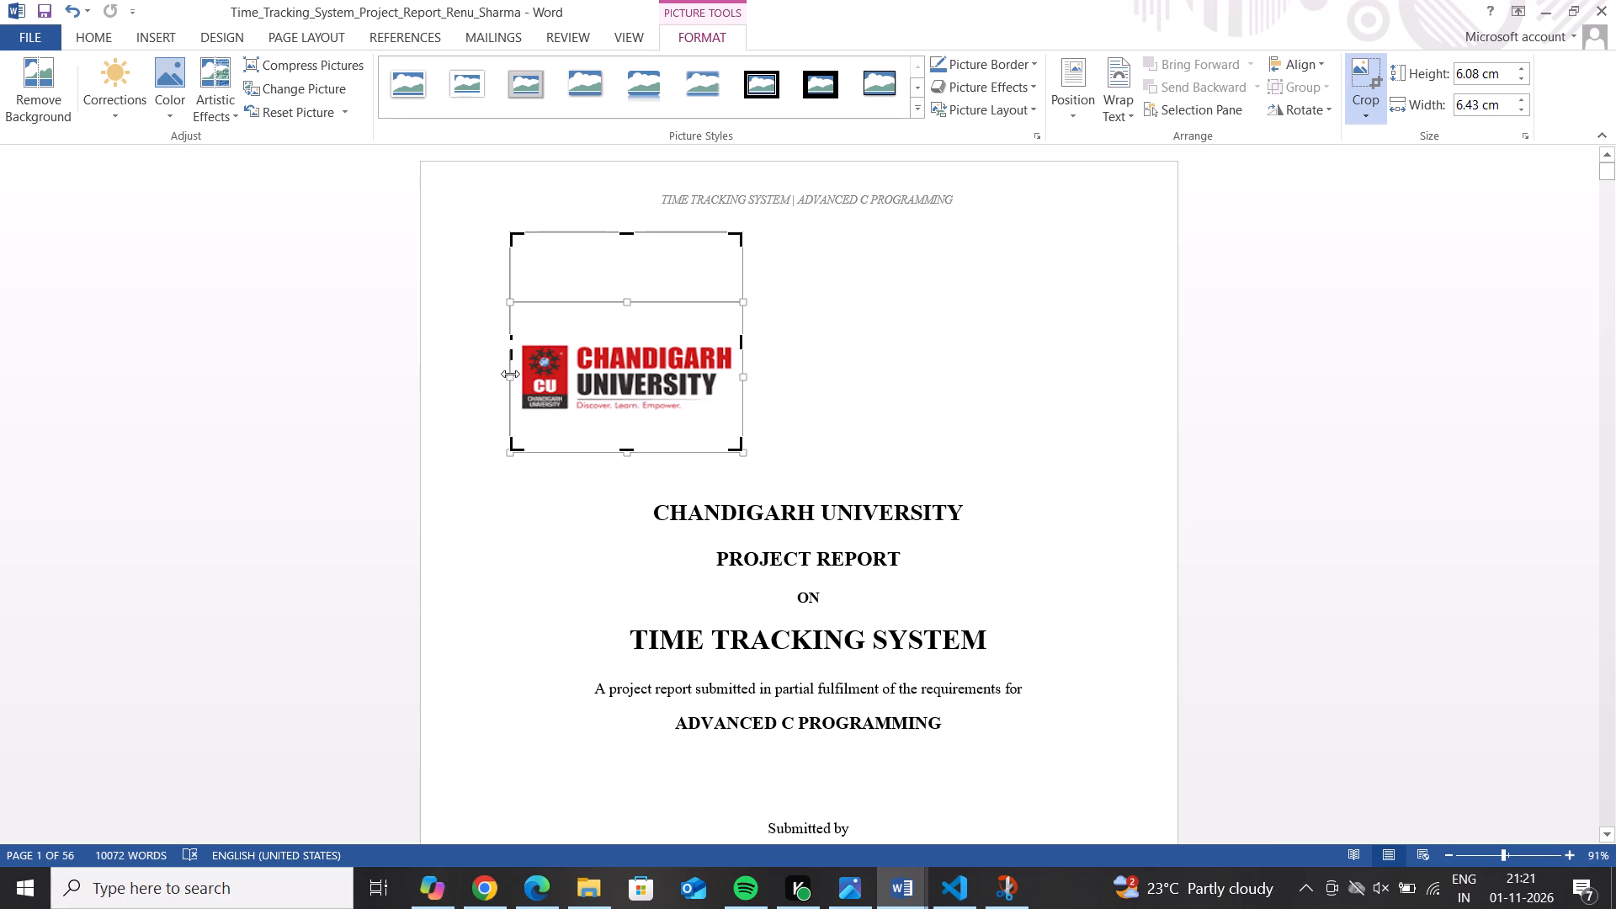
drag(510, 381, 443, 345)
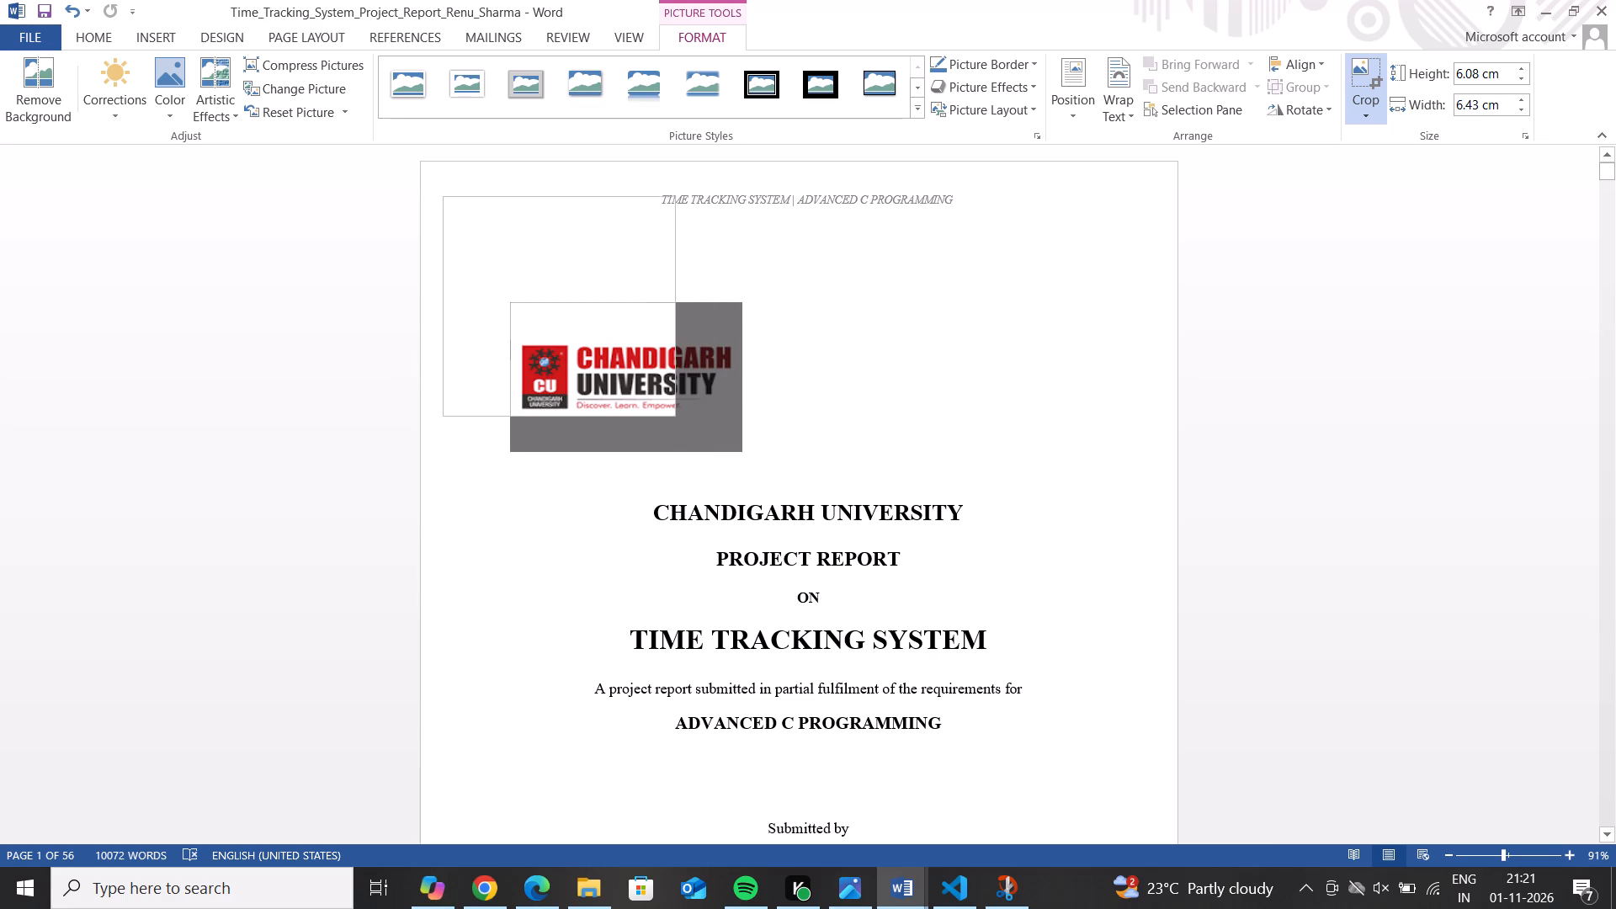
drag(443, 345, 433, 316)
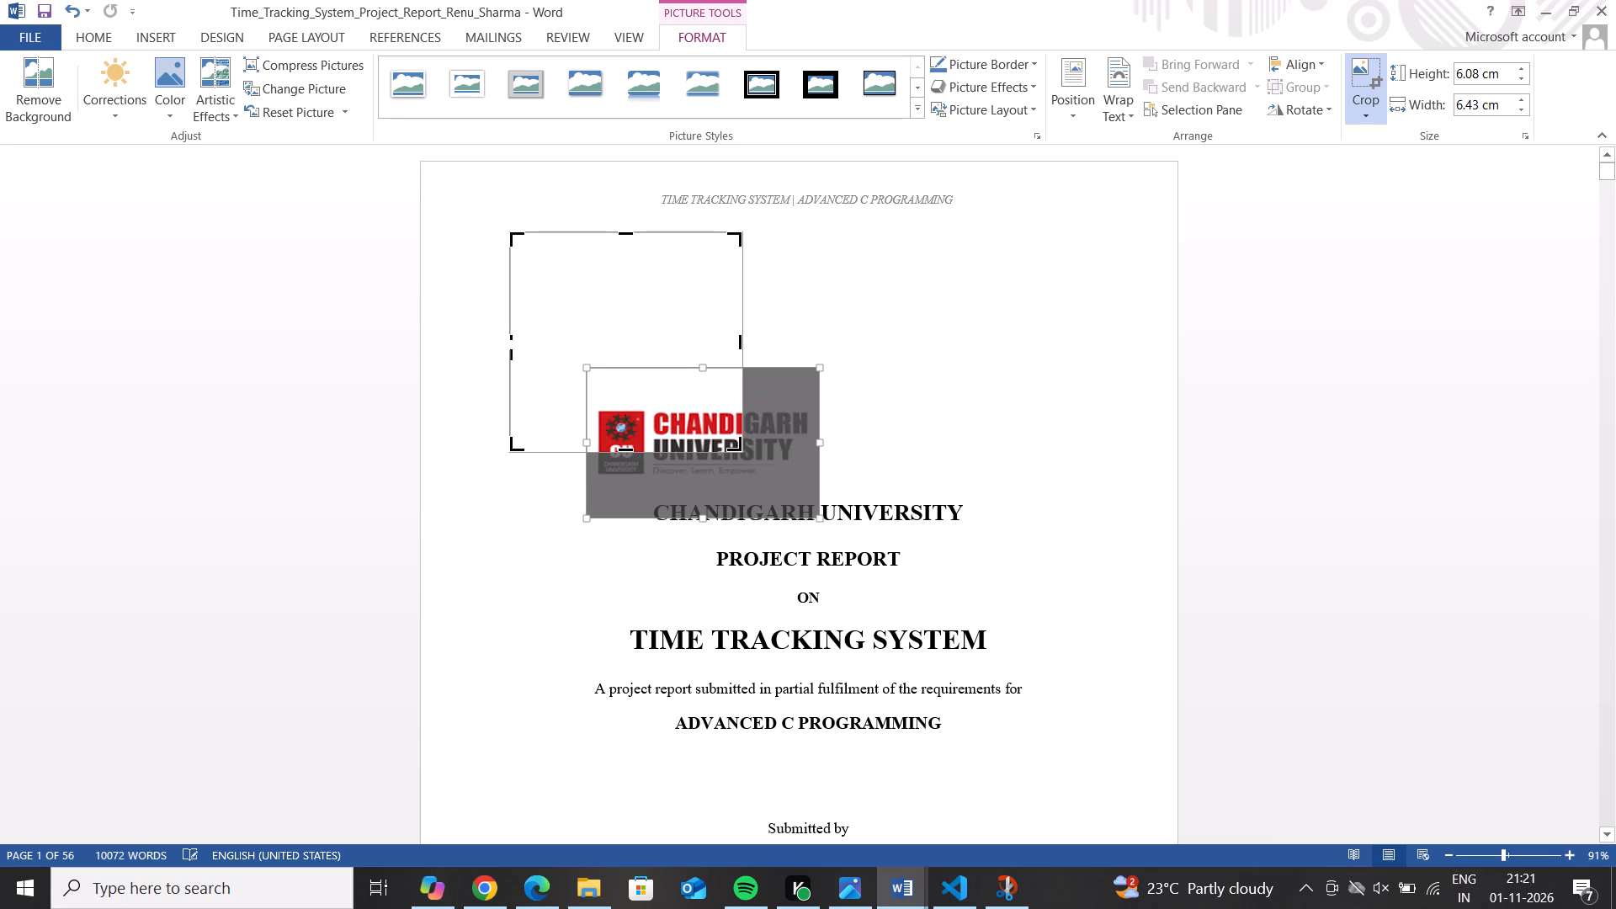
click(641, 306)
double_click(663, 306)
right_click(705, 284)
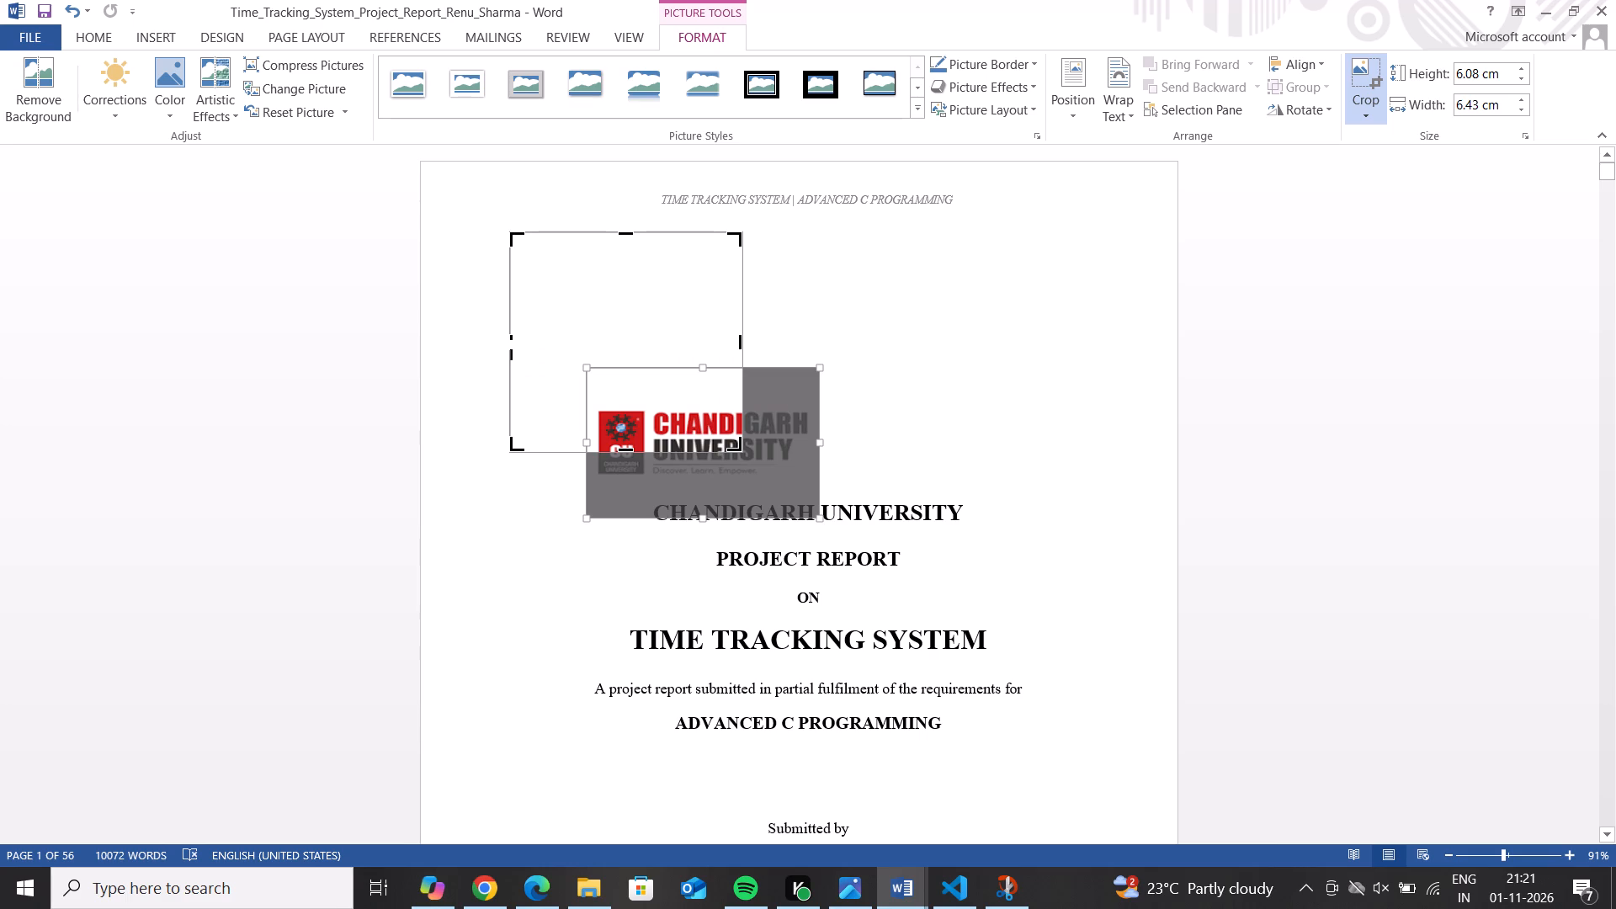
right_click(705, 299)
drag(706, 366, 634, 246)
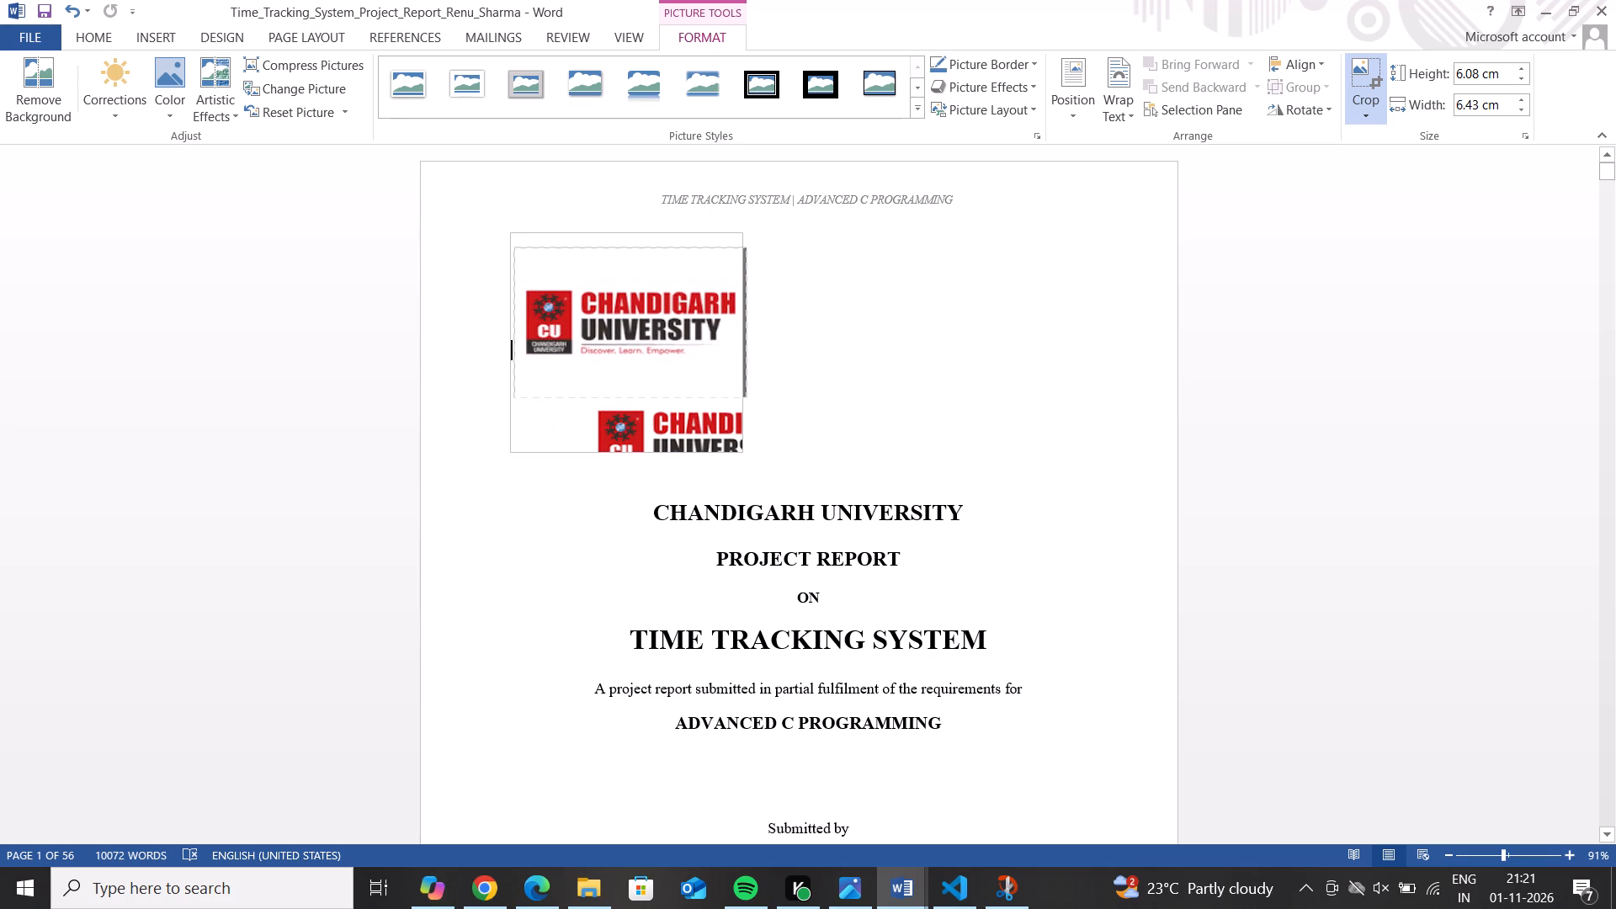
drag(634, 246, 631, 239)
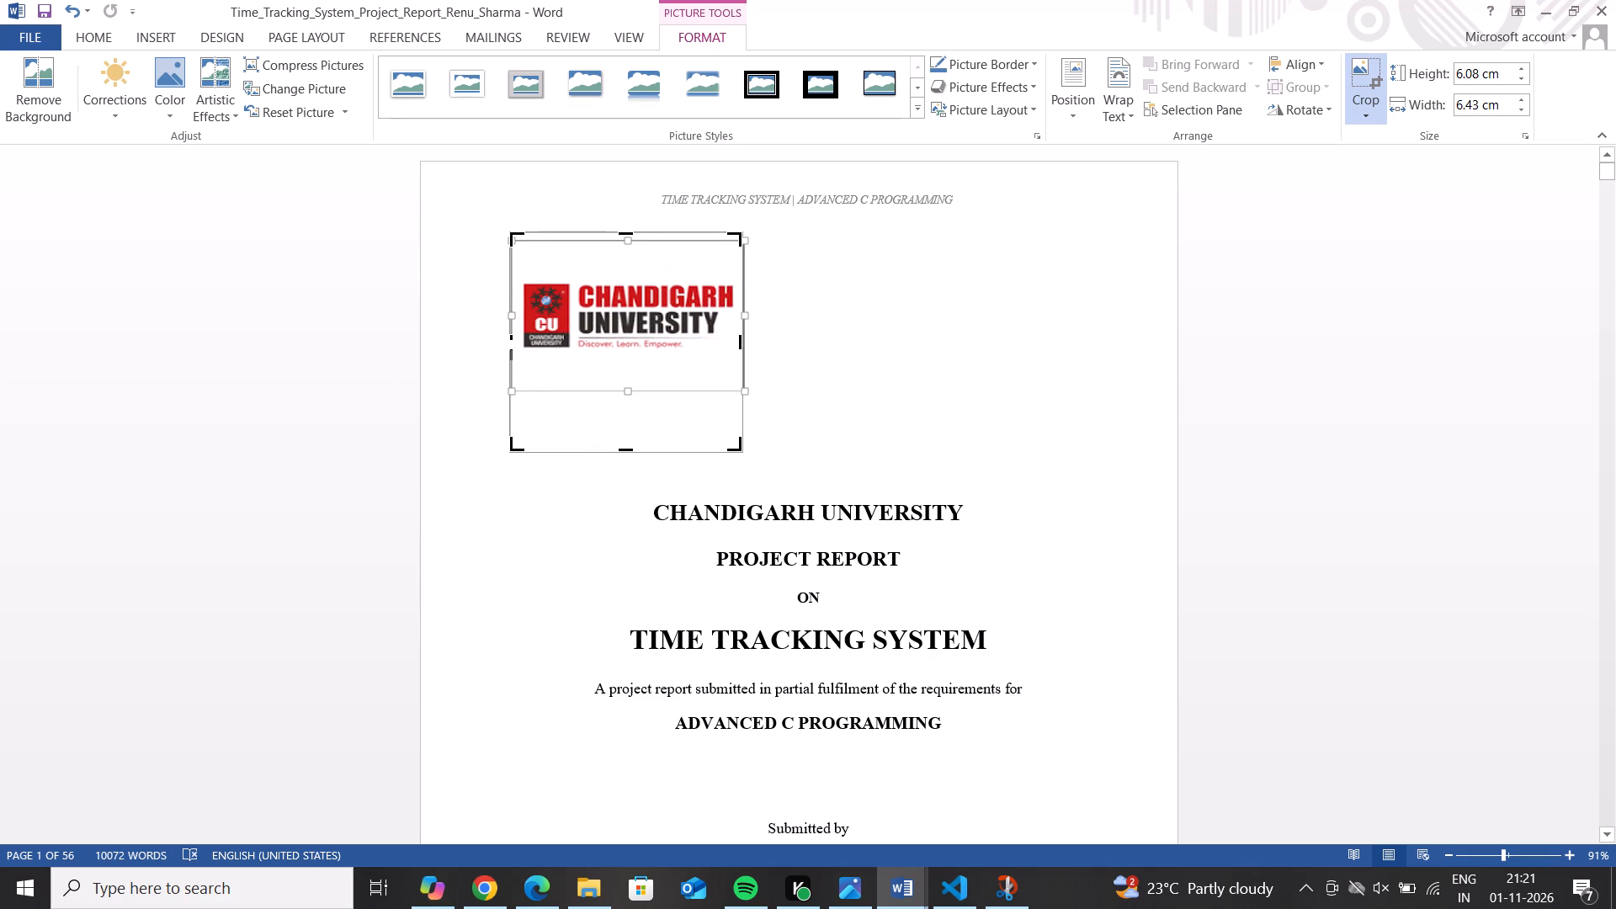
drag(626, 450, 626, 372)
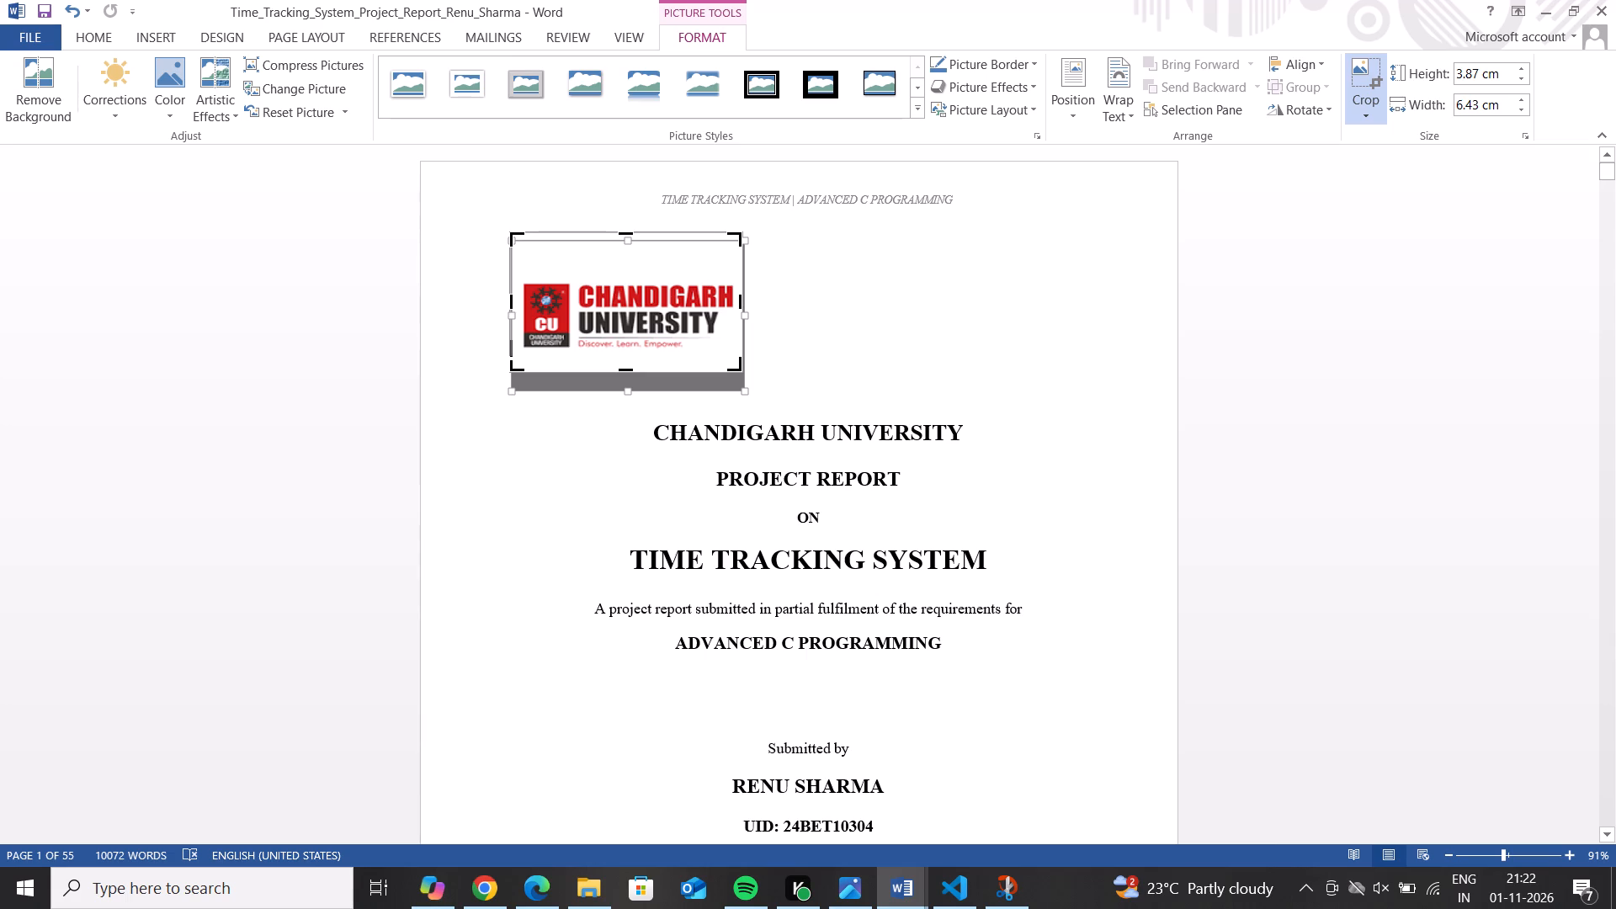
Snip the upper part of the cover page with the logo and copy the image in Snip & Sketch.
key(shift+super+s)
drag(357, 177, 469, 142)
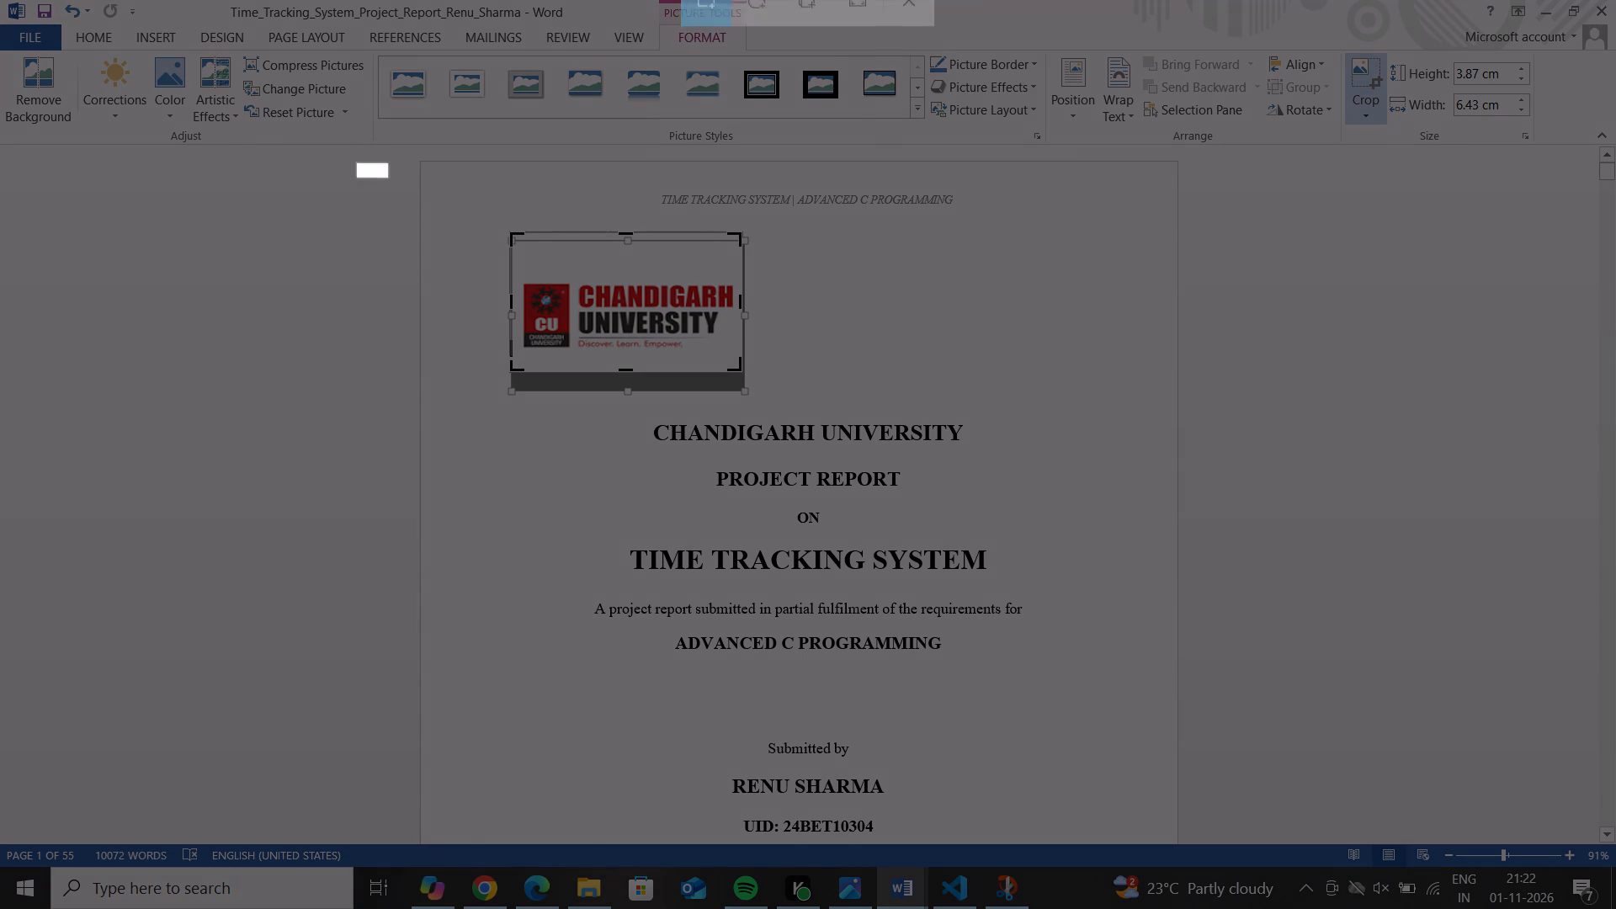
drag(469, 142, 1241, 590)
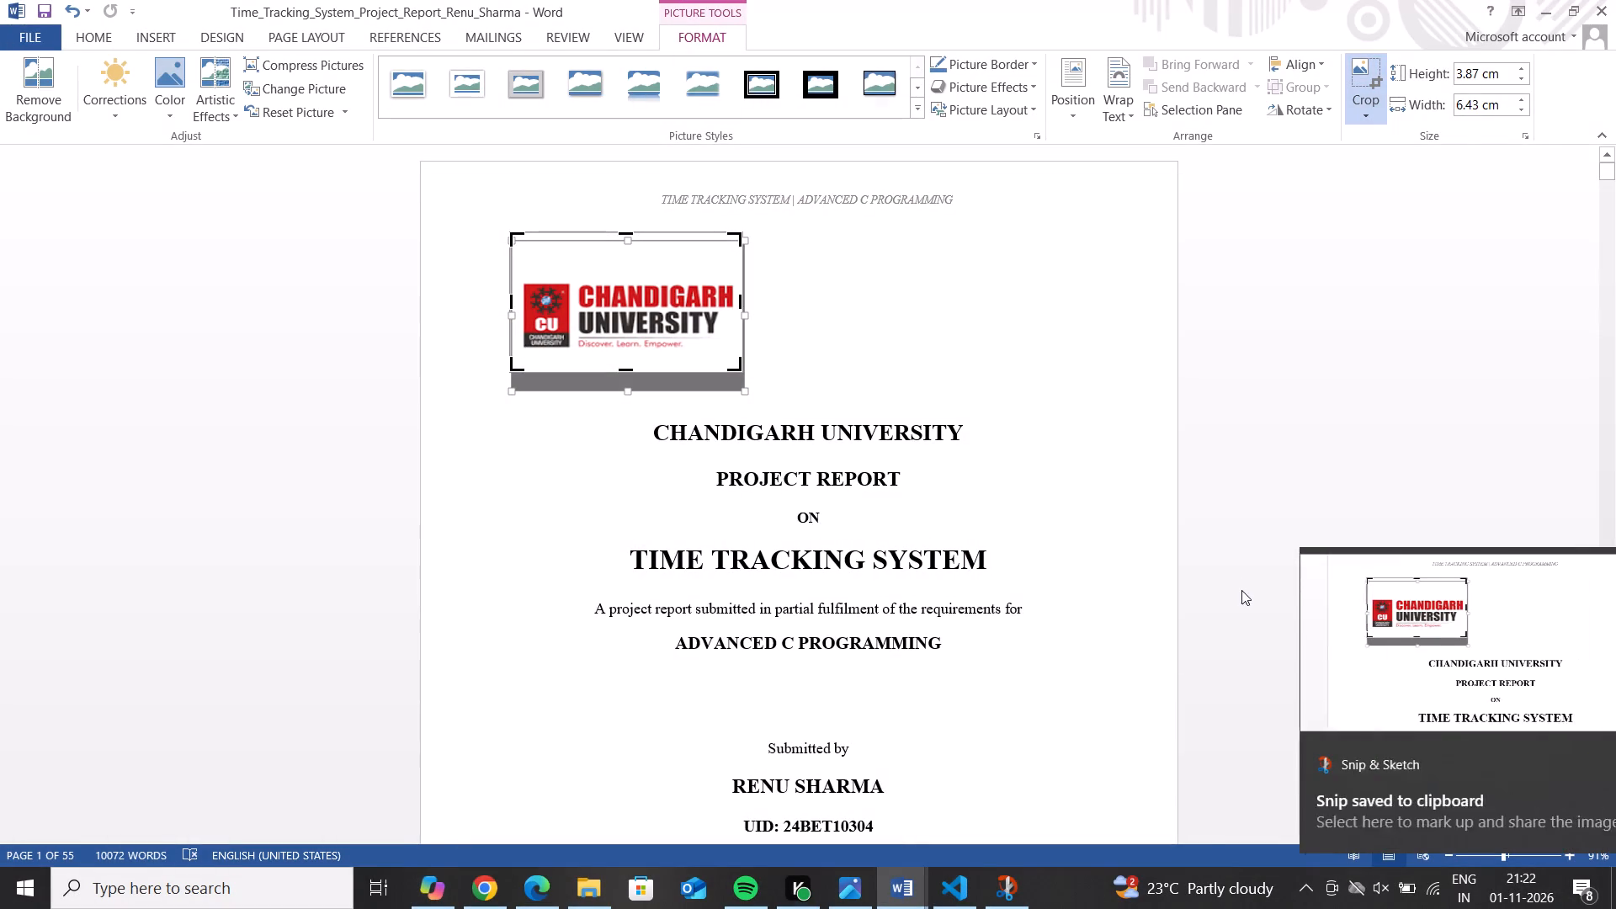
click(1361, 805)
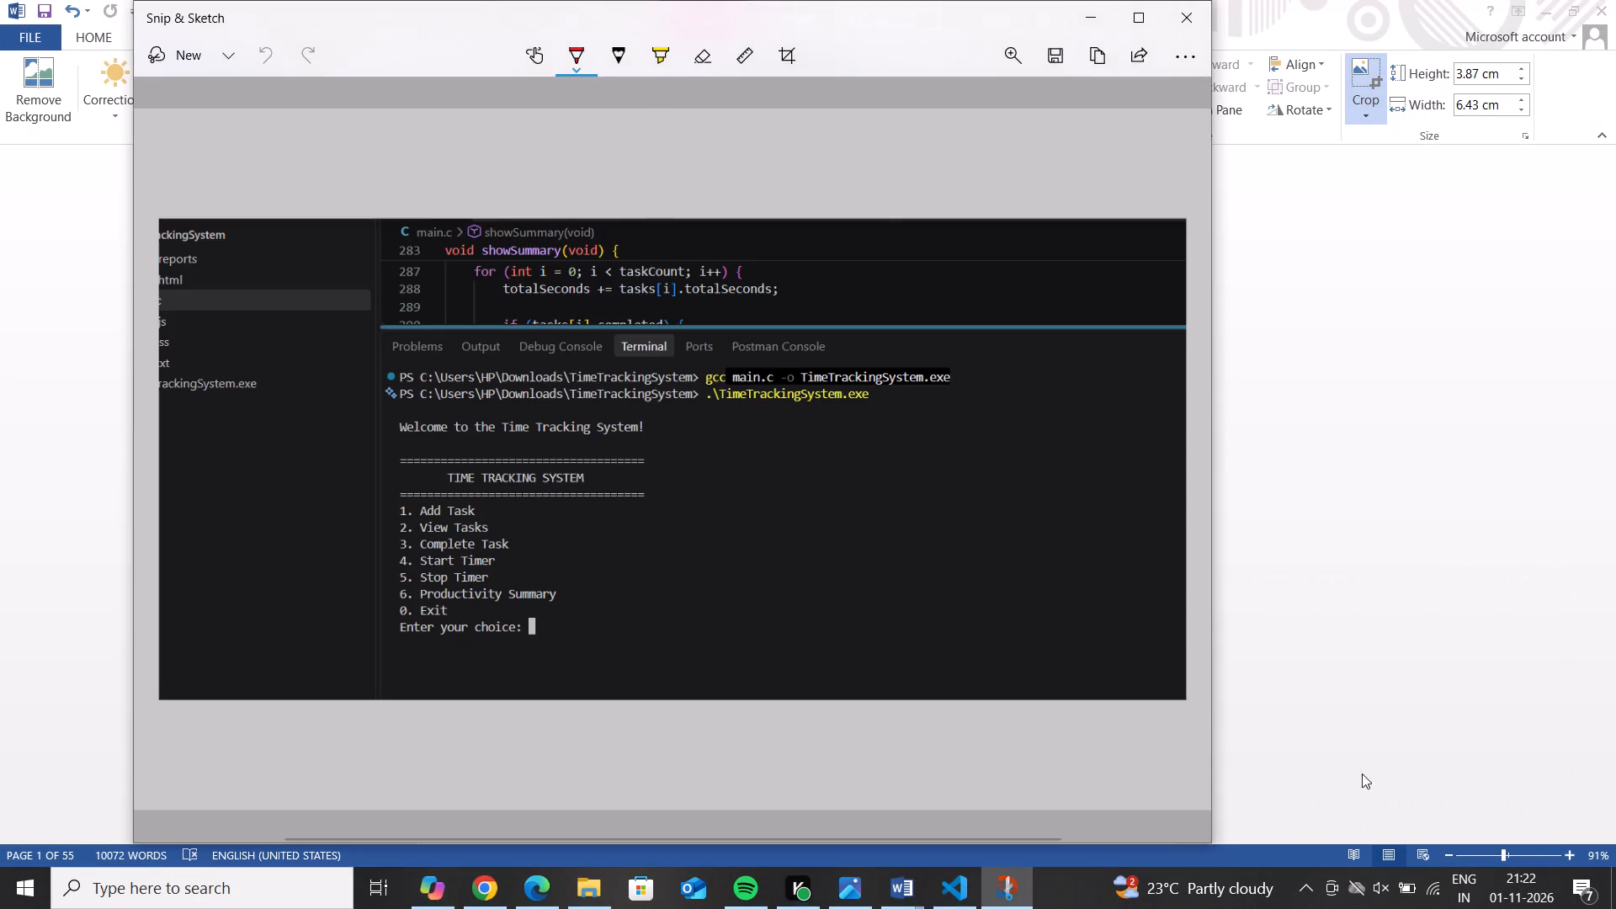
click(1142, 63)
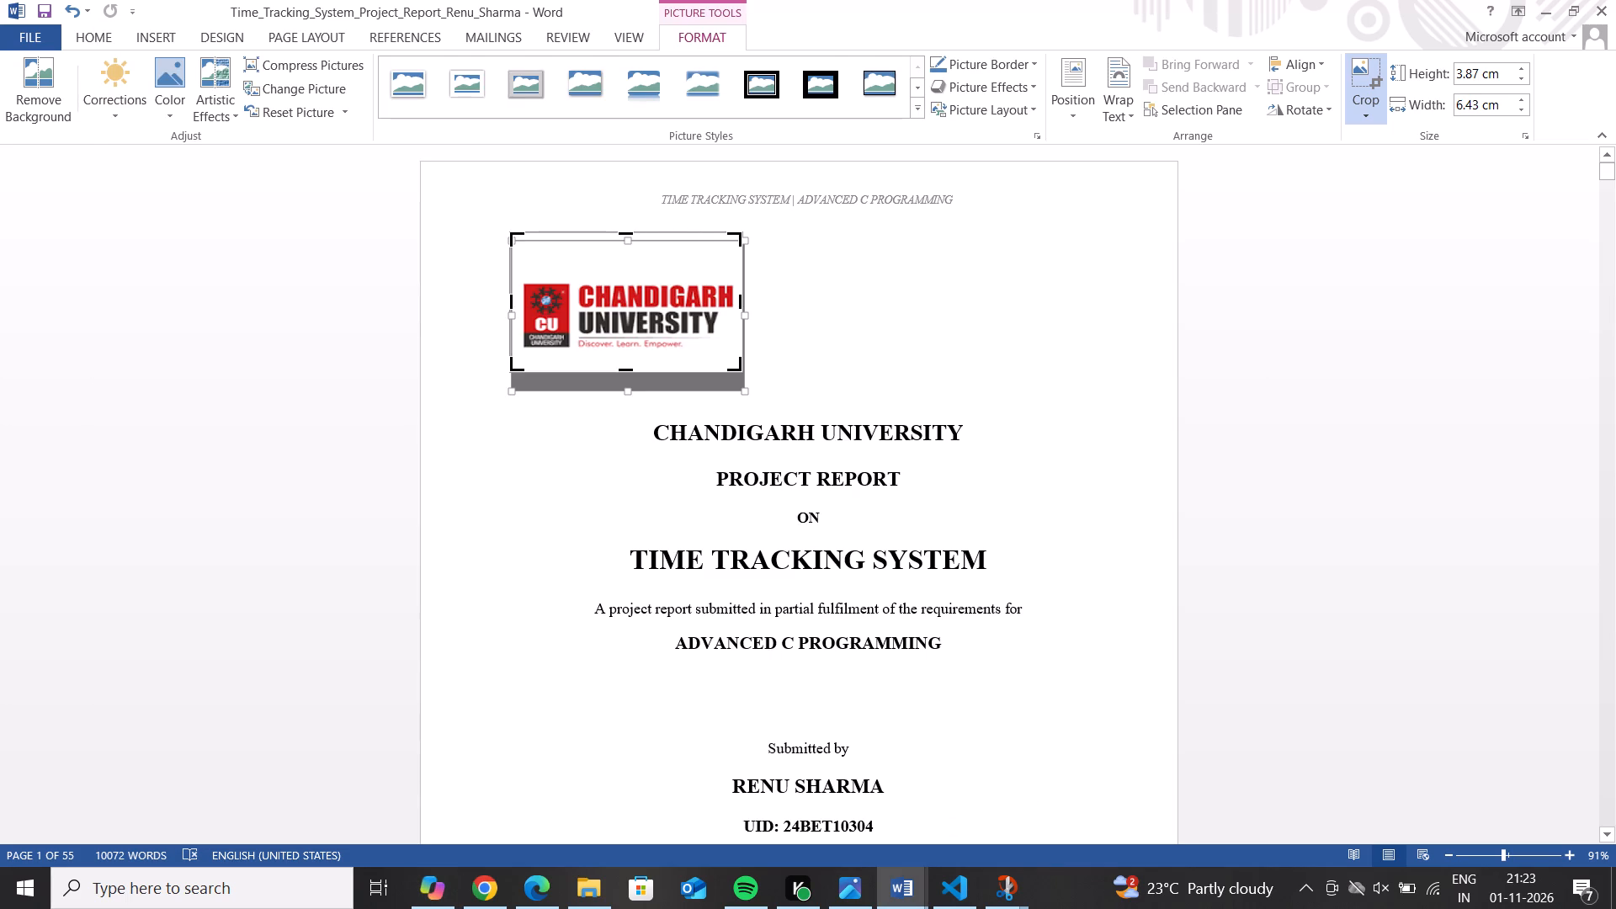
double_click(825, 273)
double_click(716, 359)
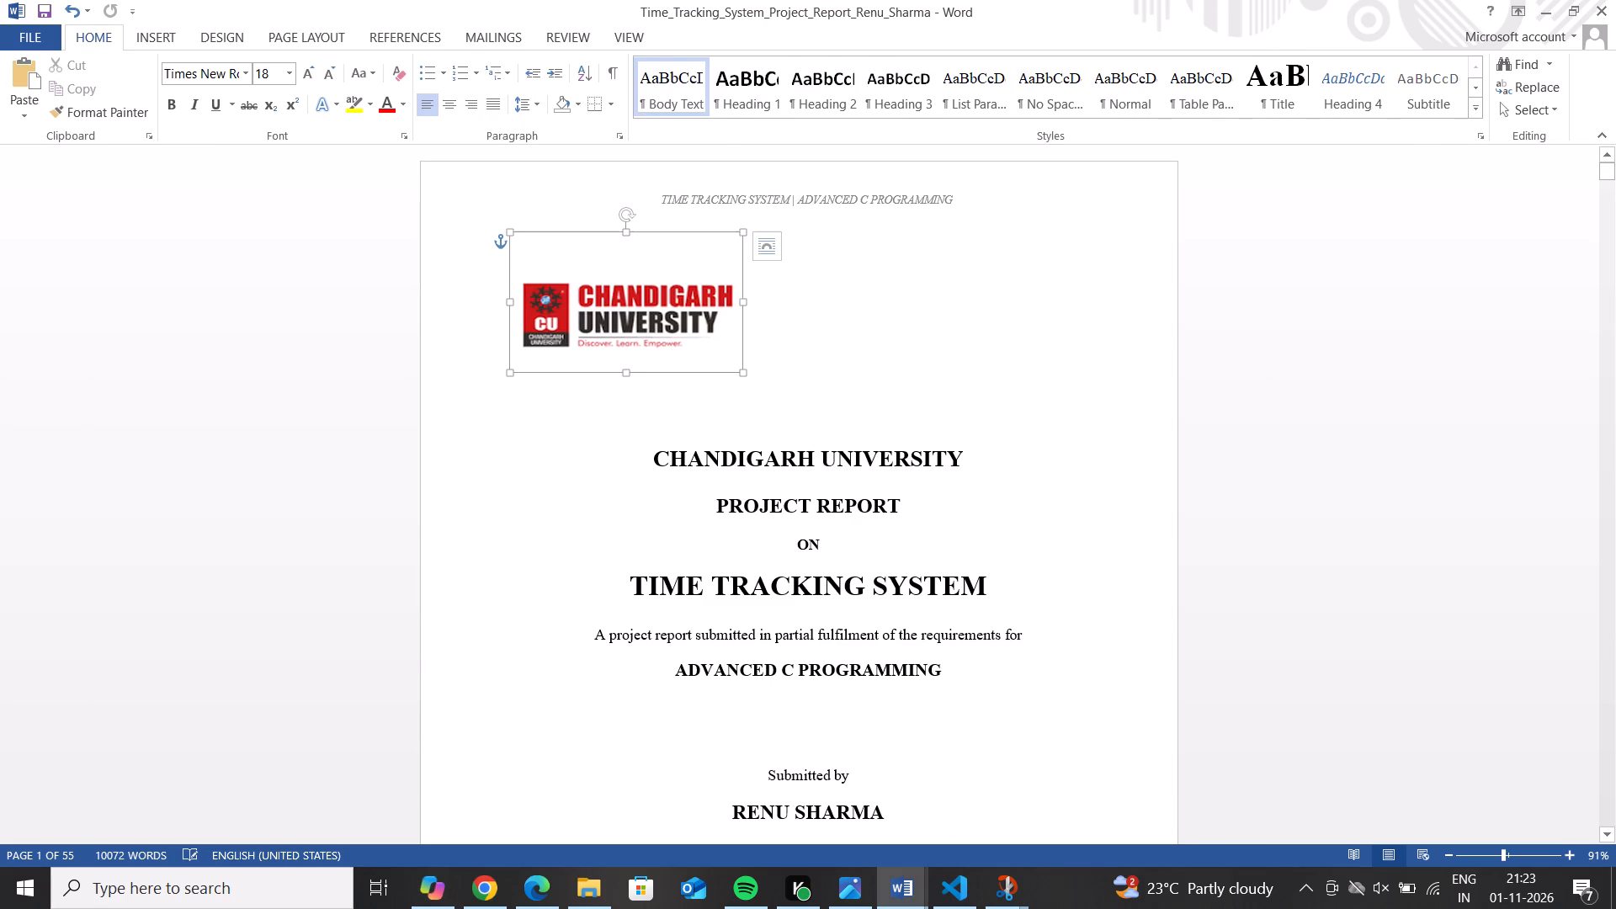
click(764, 256)
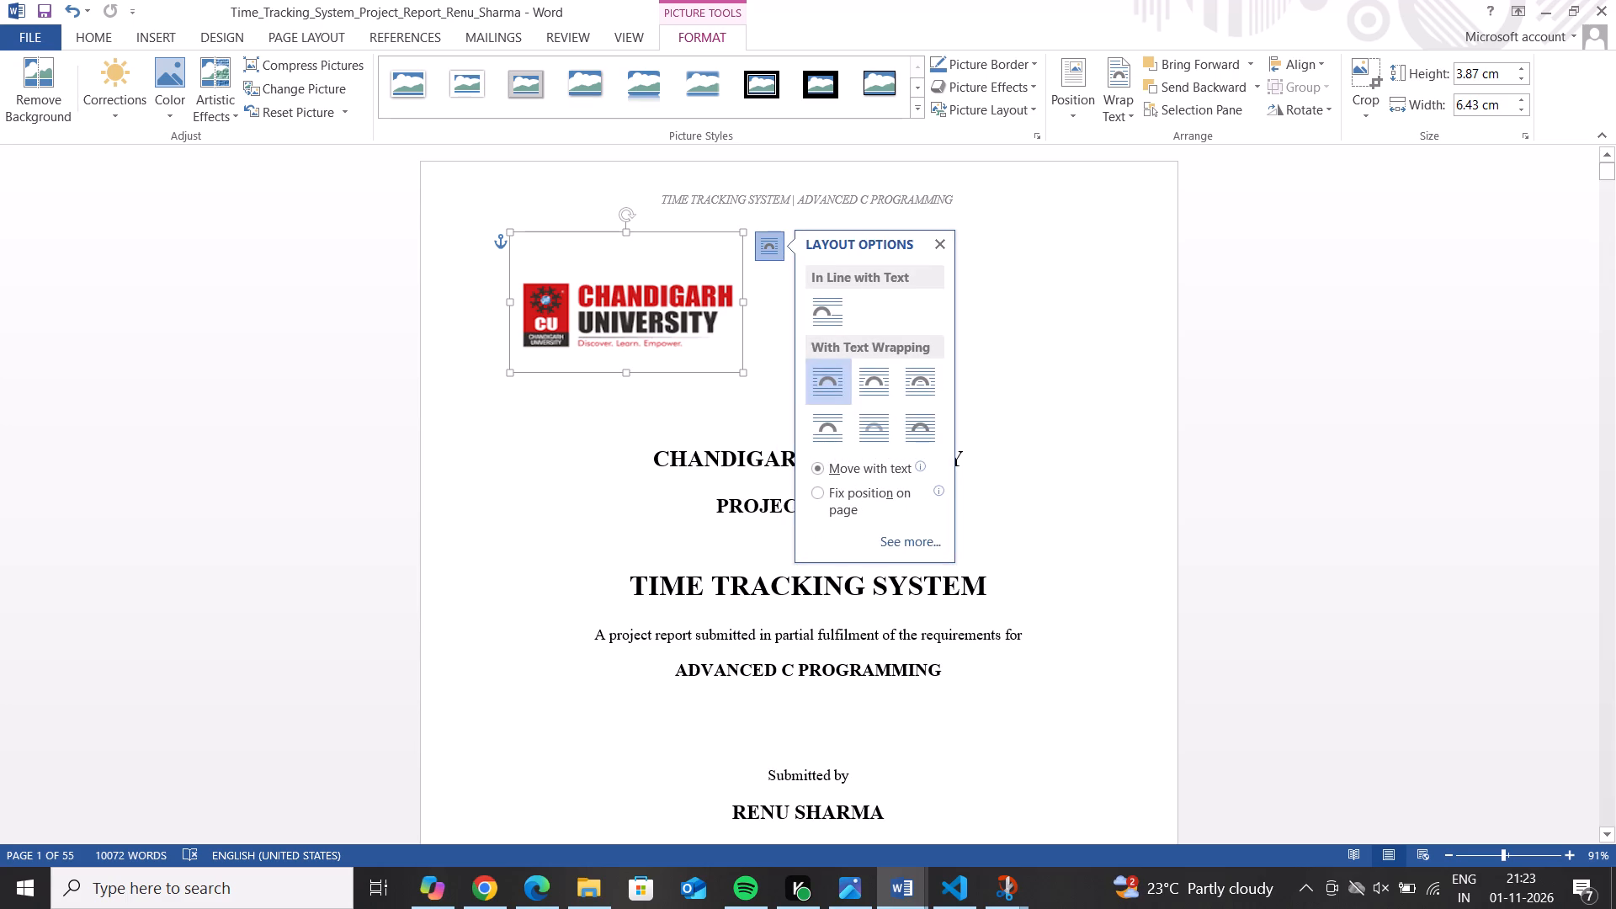
click(818, 495)
click(1002, 387)
Enlarge the cover page logo by stretching it up to the page's top edge and out to its left edge.
click(608, 271)
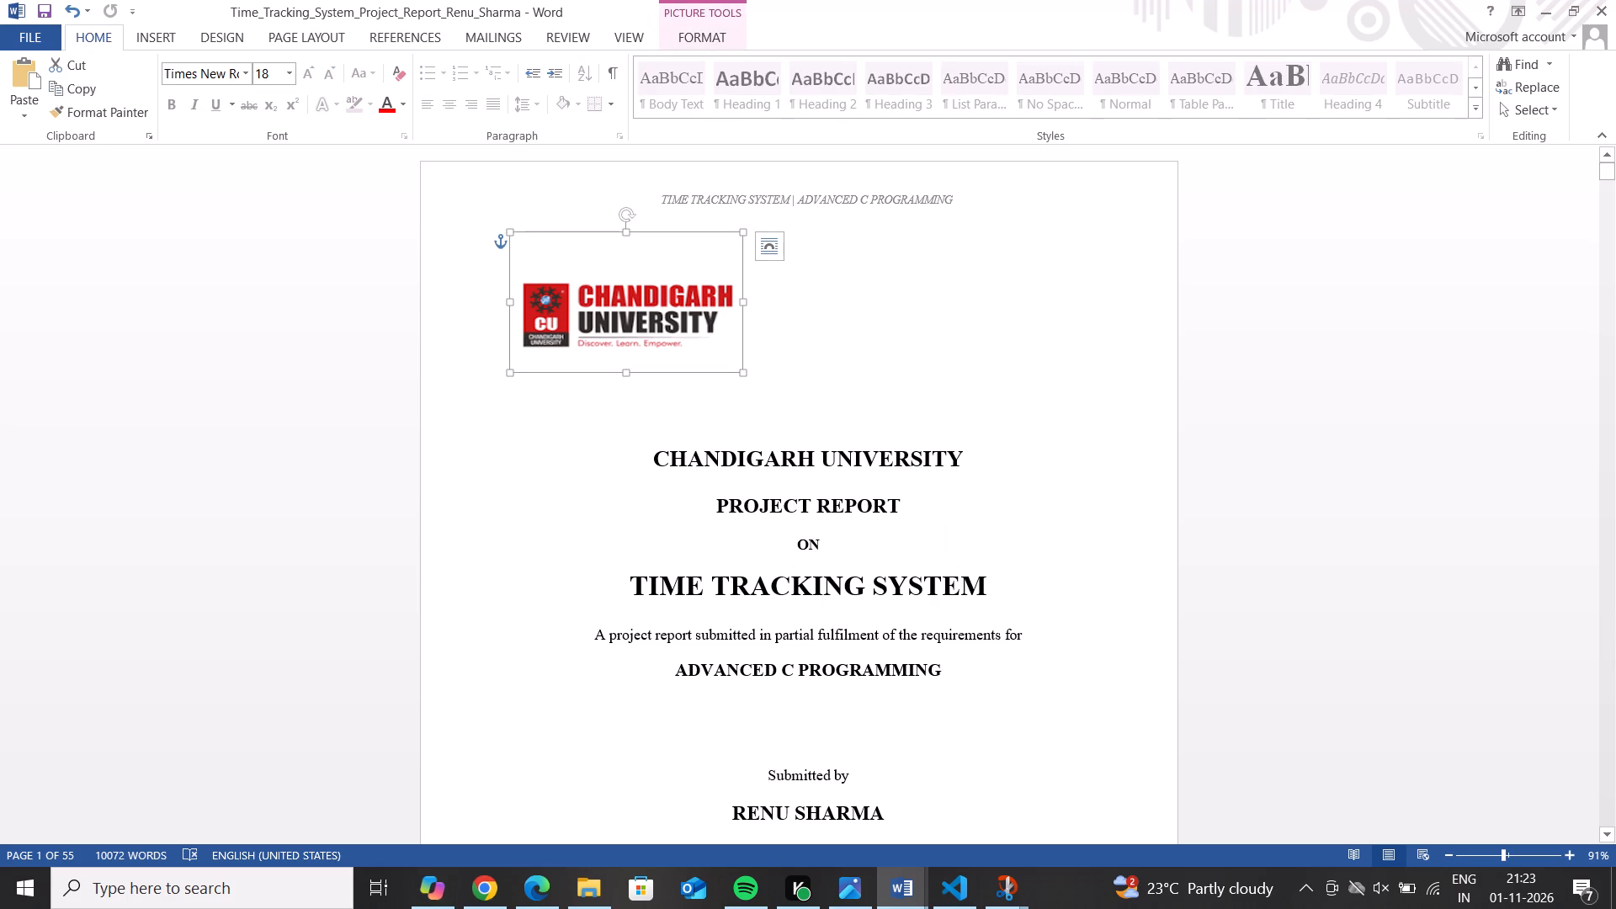
drag(629, 230, 622, 181)
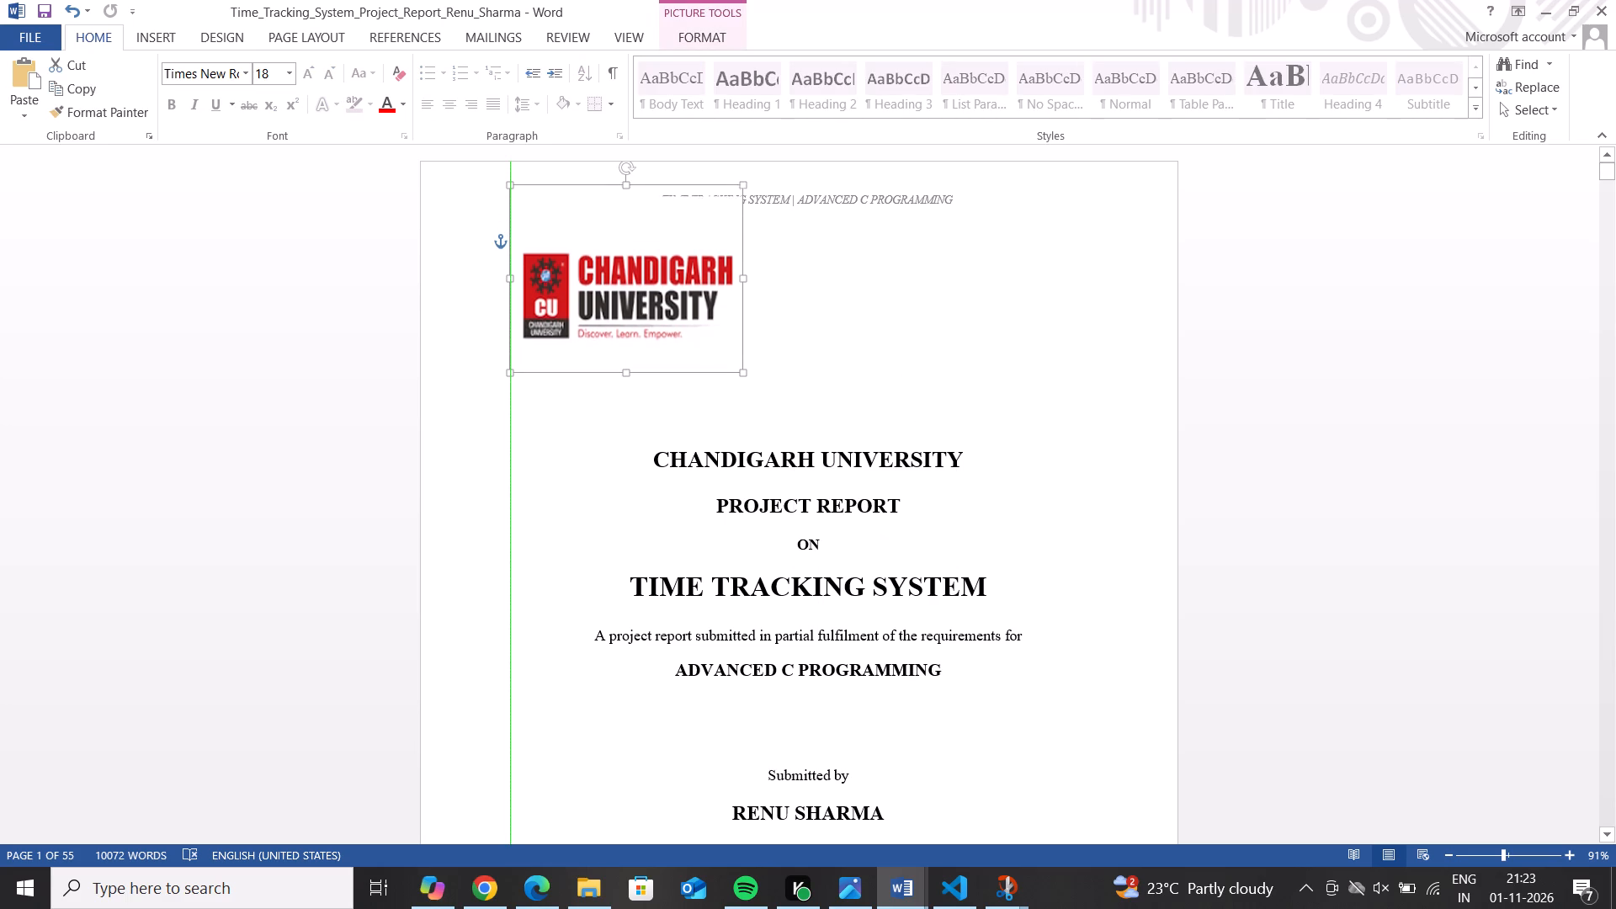
drag(622, 181, 620, 163)
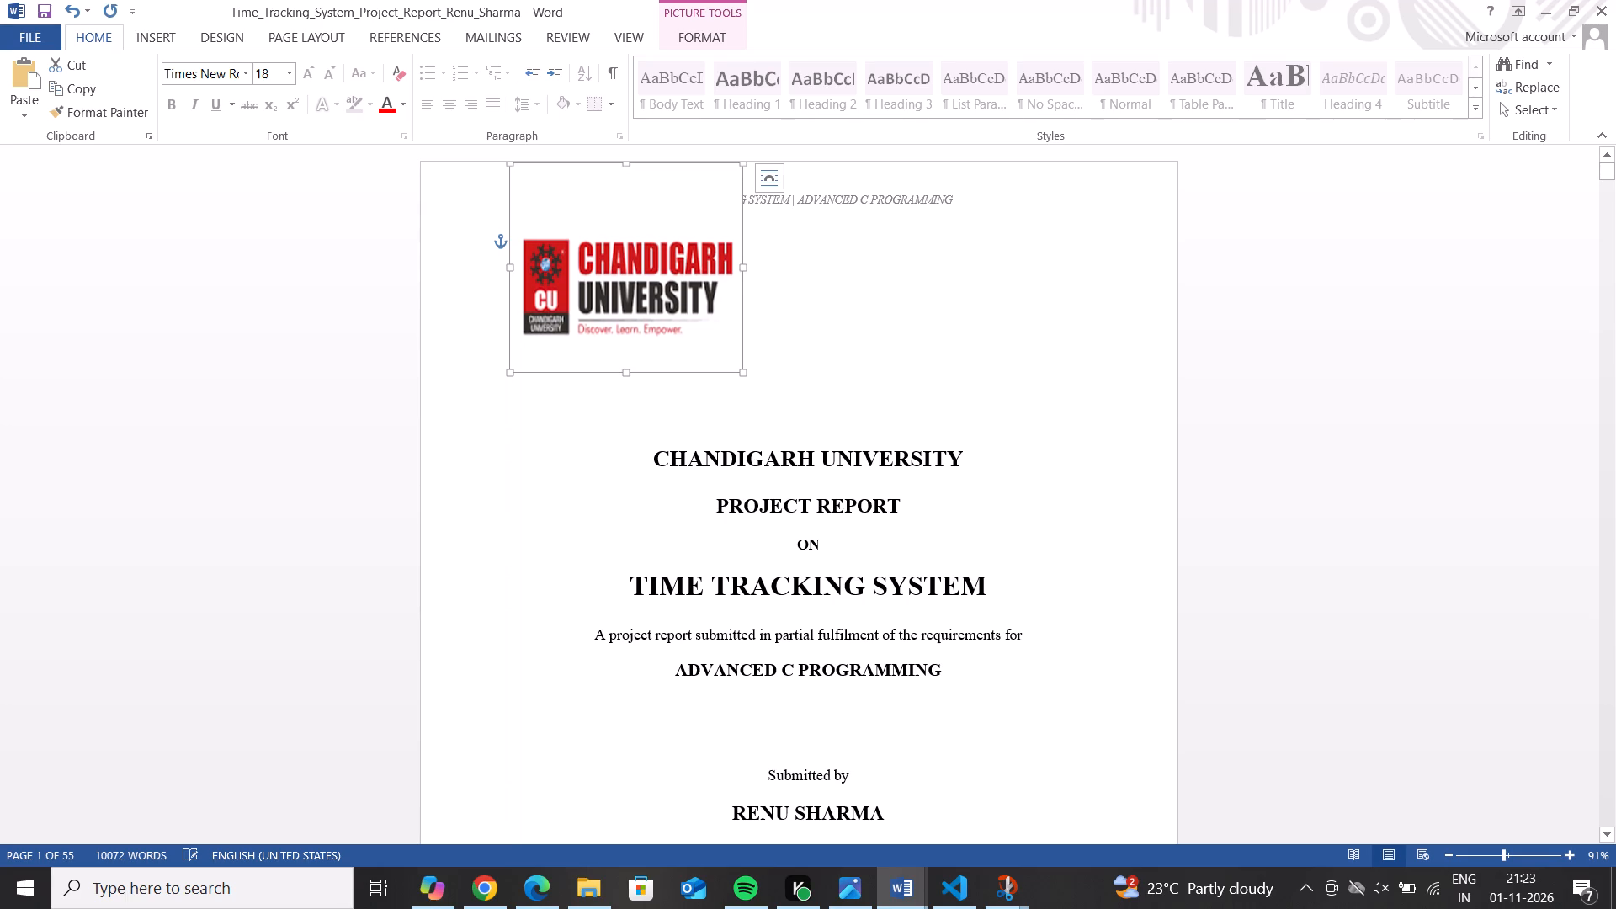
drag(508, 265, 465, 258)
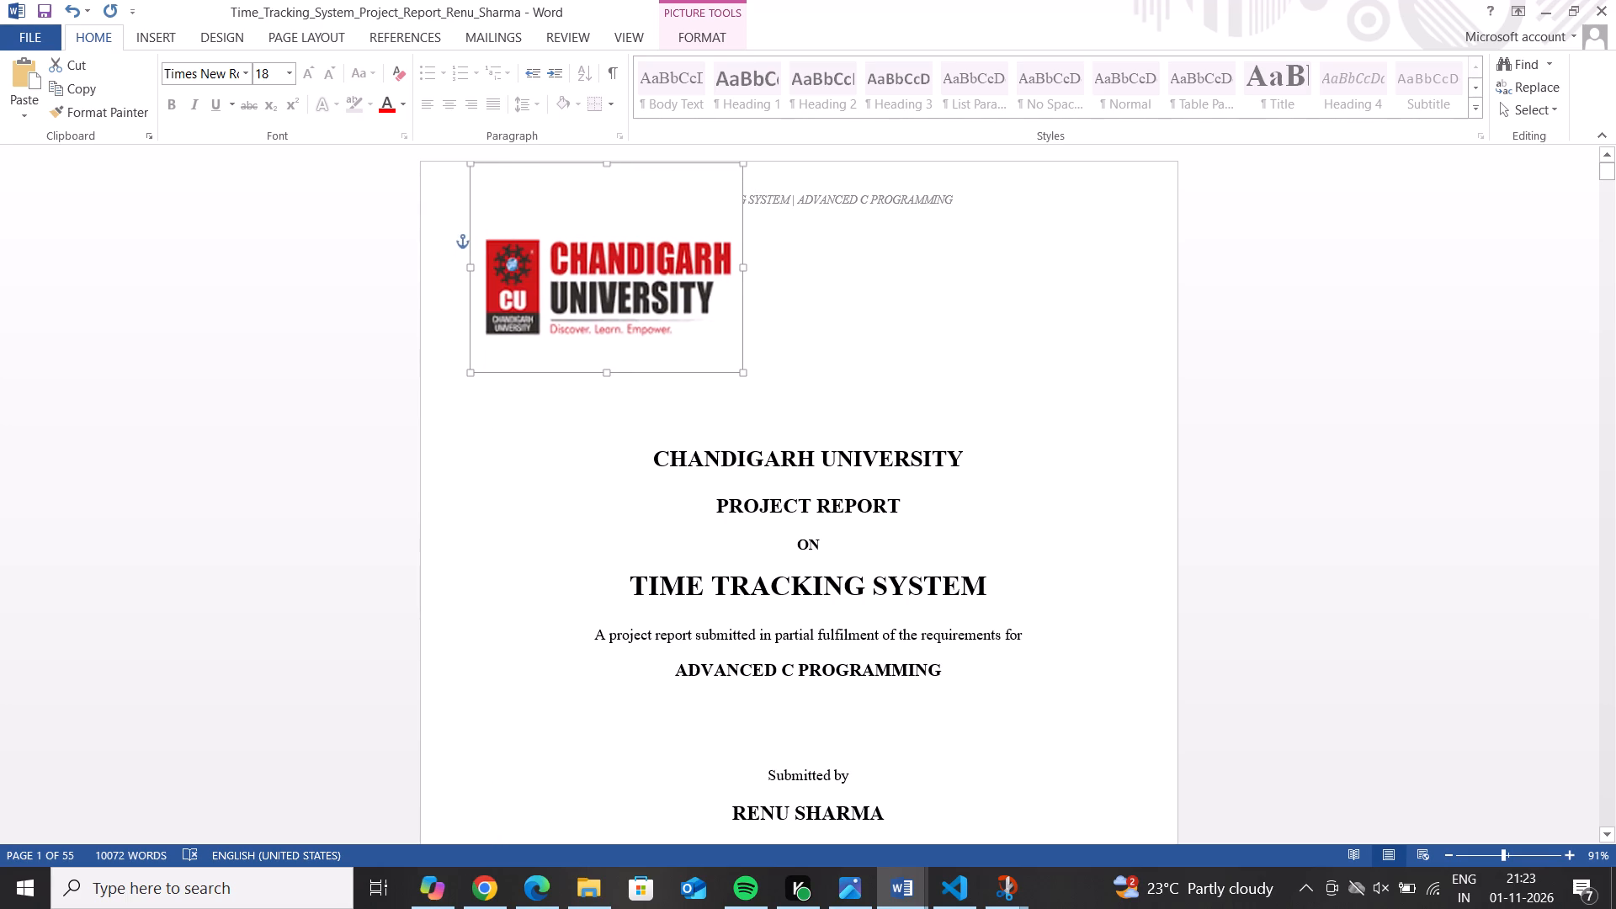
drag(465, 258, 421, 243)
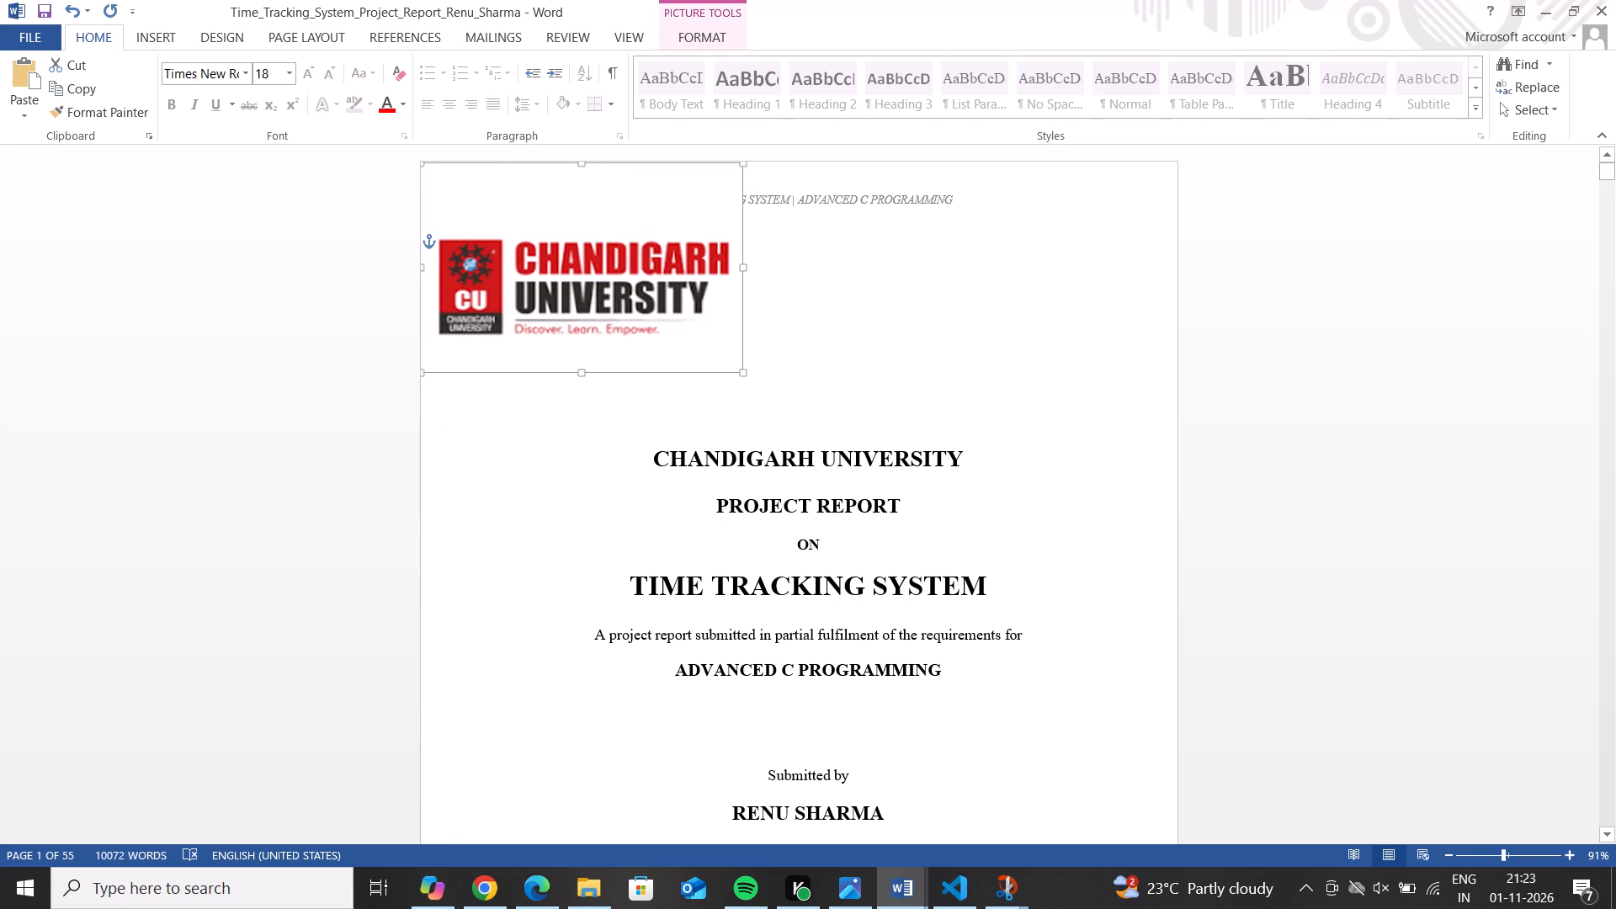
Reduce the cover page logo's height slightly by moving its bottom edge upward.
drag(581, 373, 581, 366)
drag(581, 366, 572, 354)
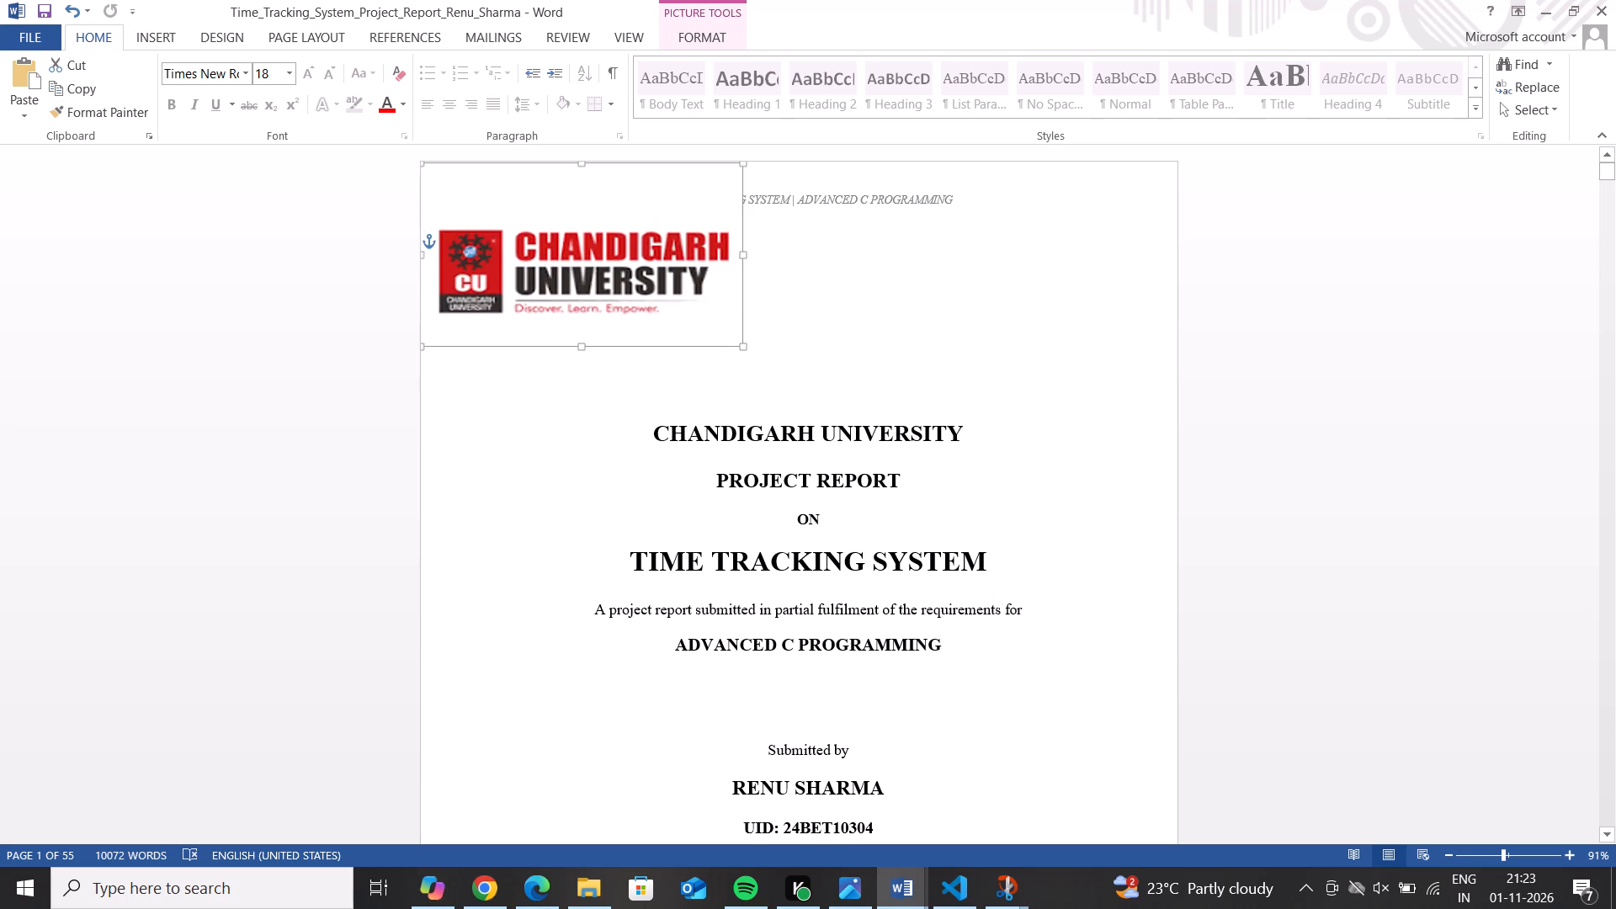
drag(572, 354, 572, 364)
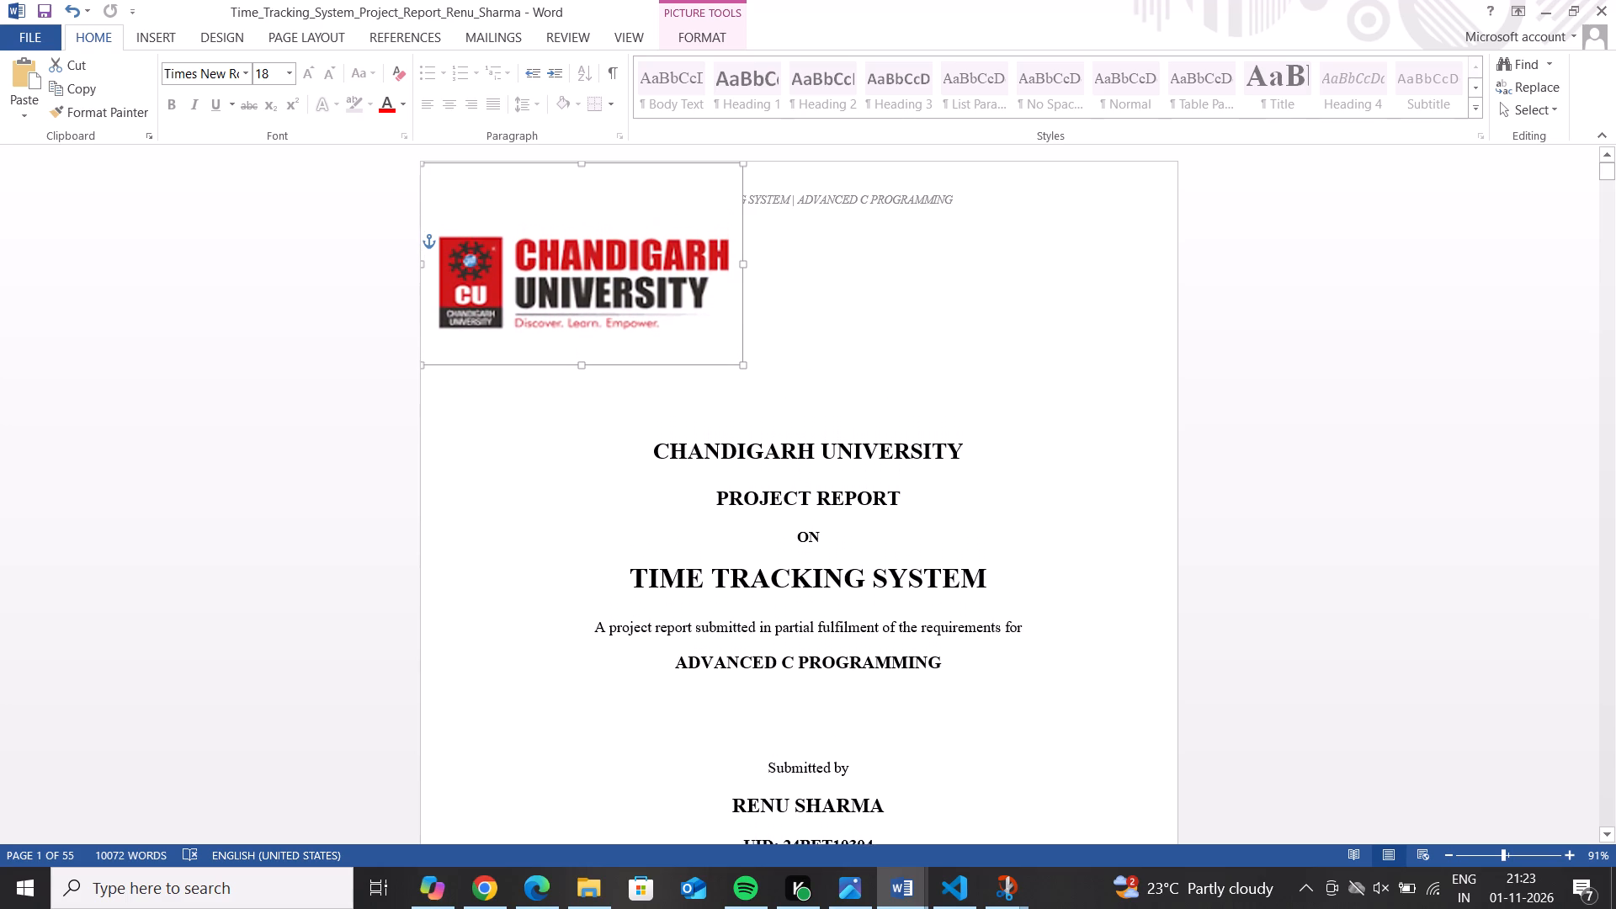
click(821, 371)
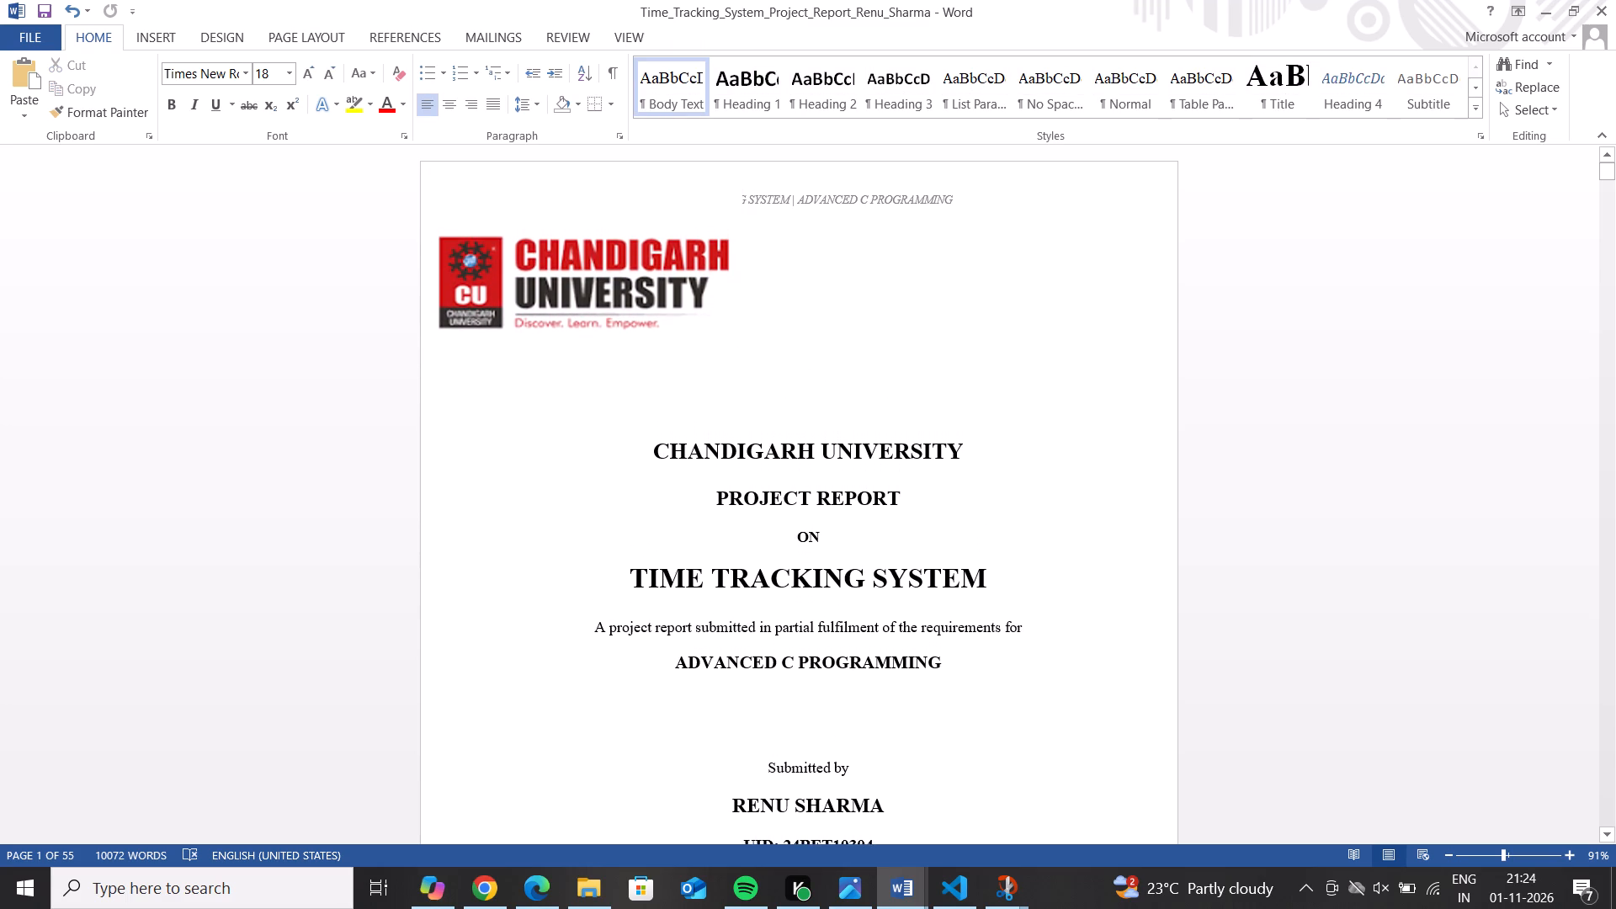
Crop the blank strip off the top of the cover page logo so it clears the running header.
click(604, 272)
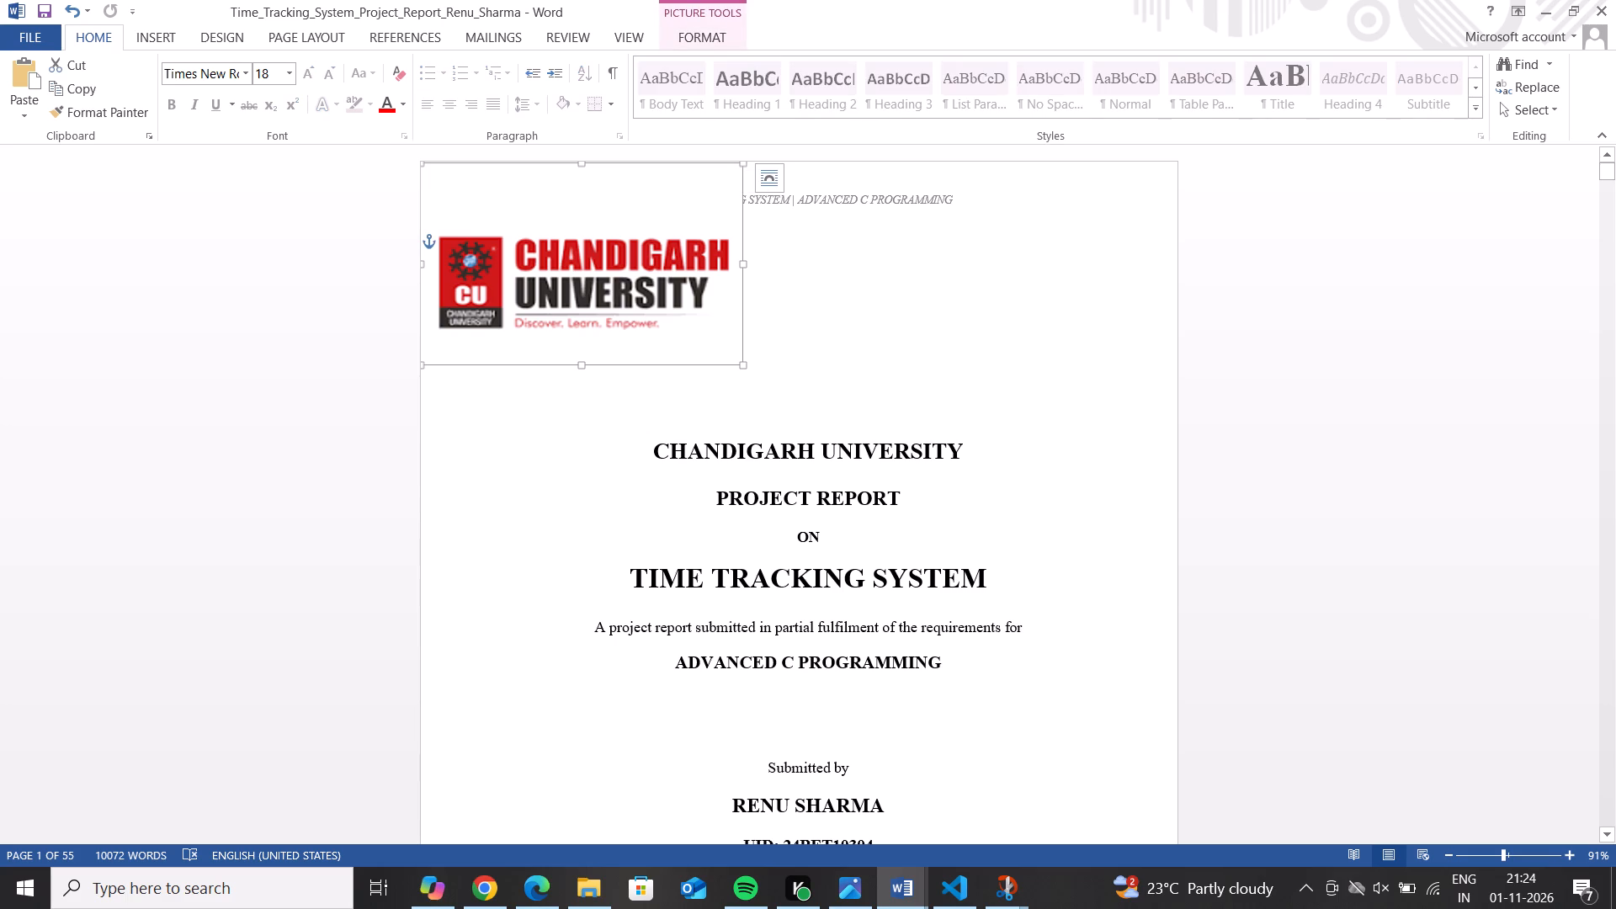
right_click(646, 193)
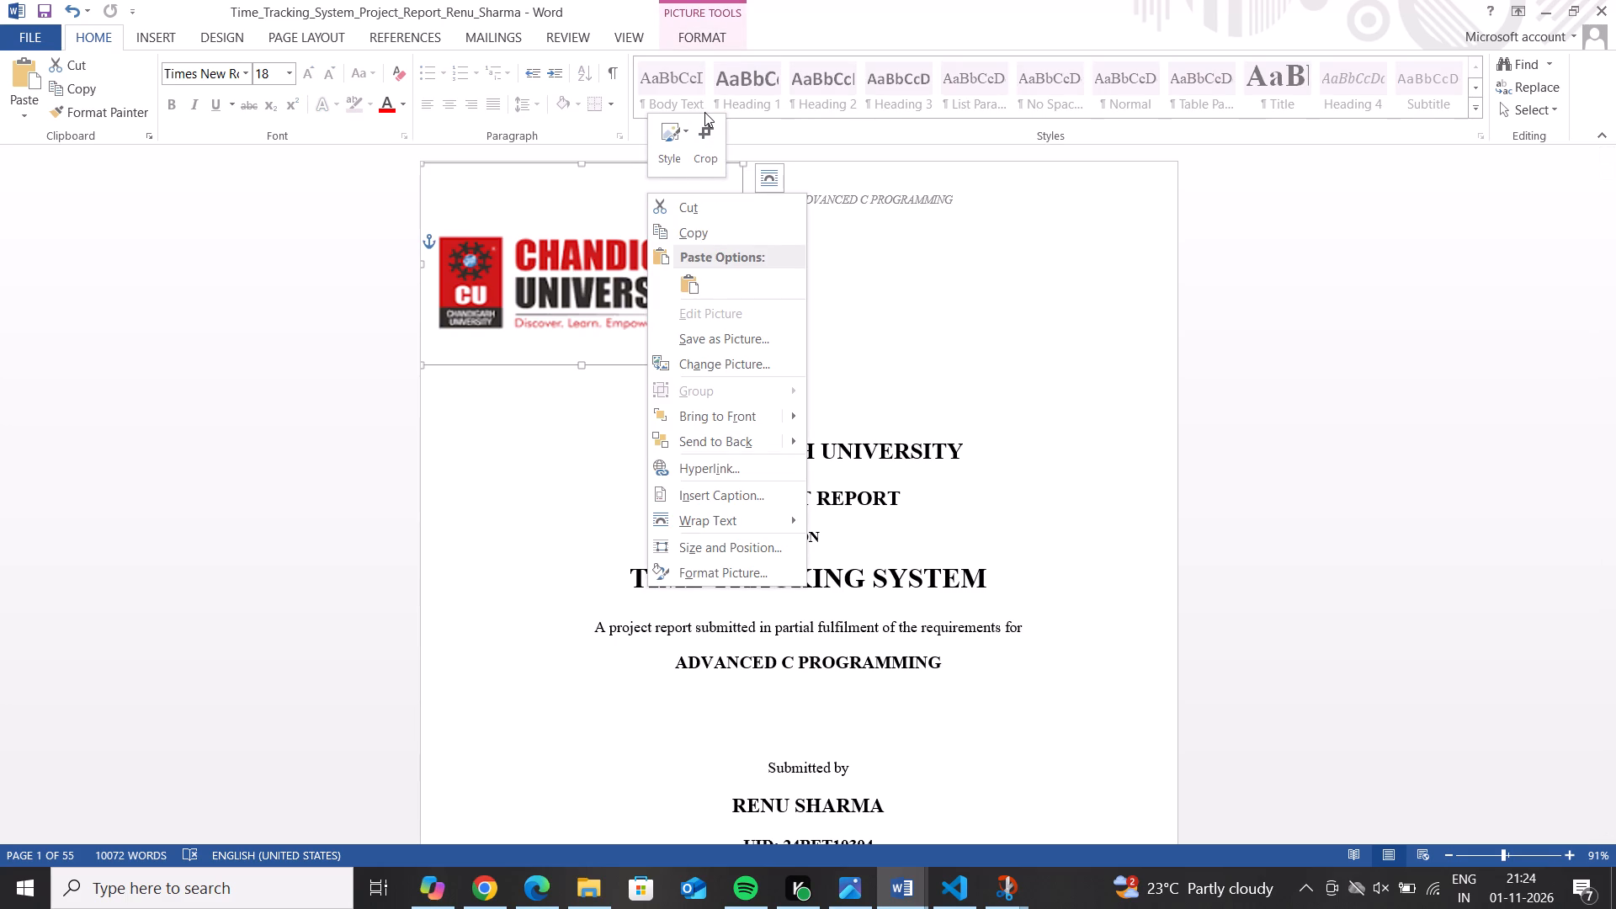
click(704, 126)
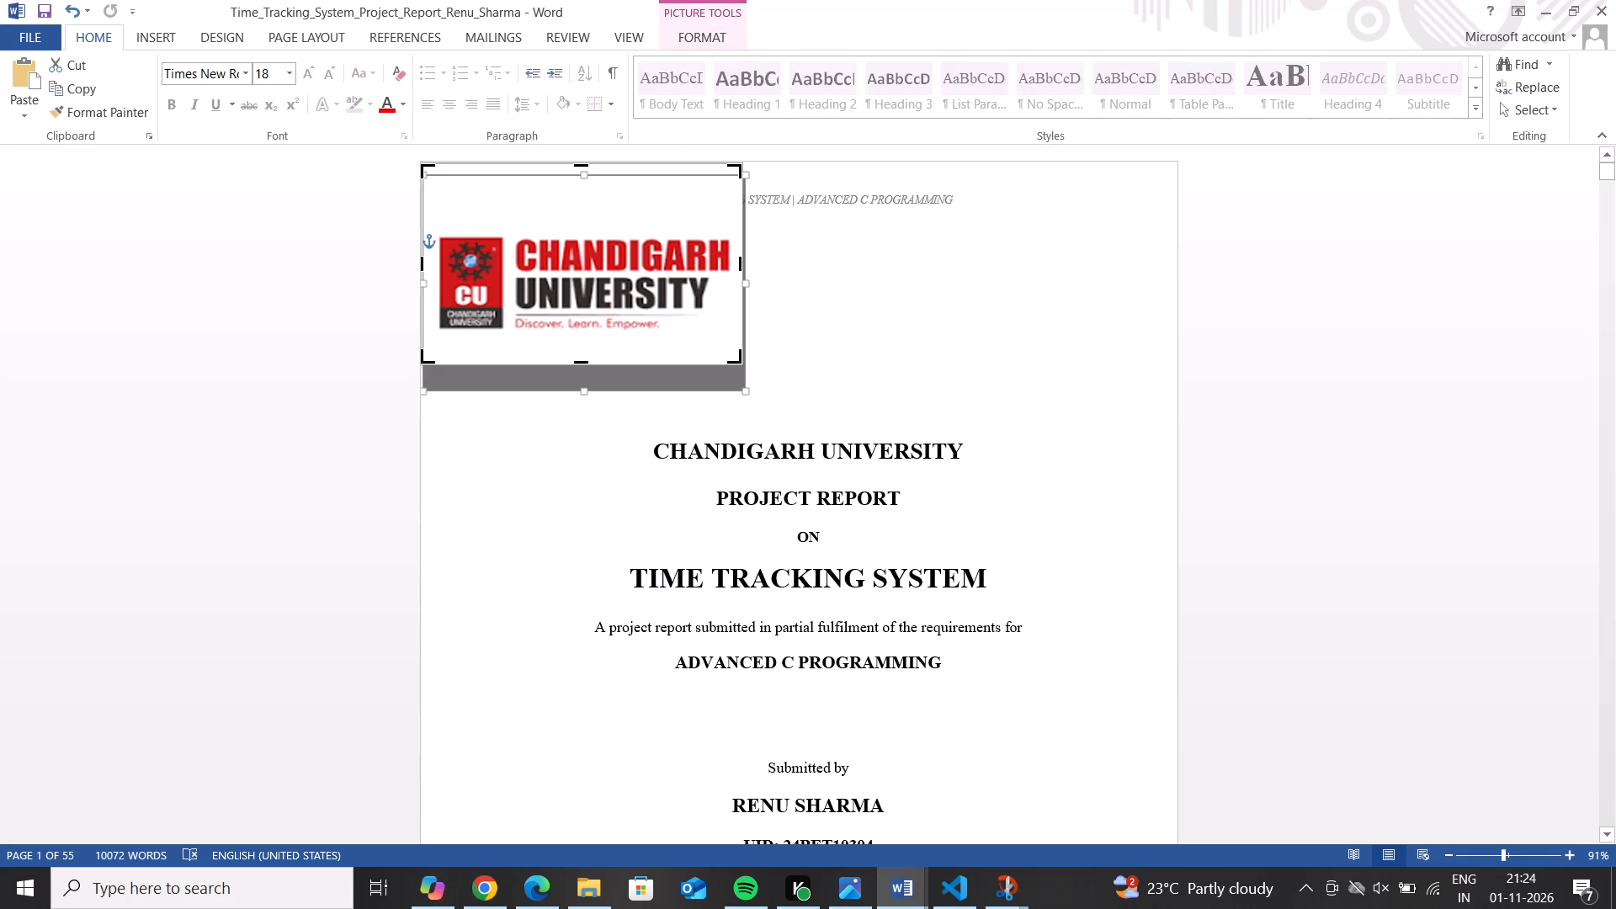
drag(580, 163, 580, 167)
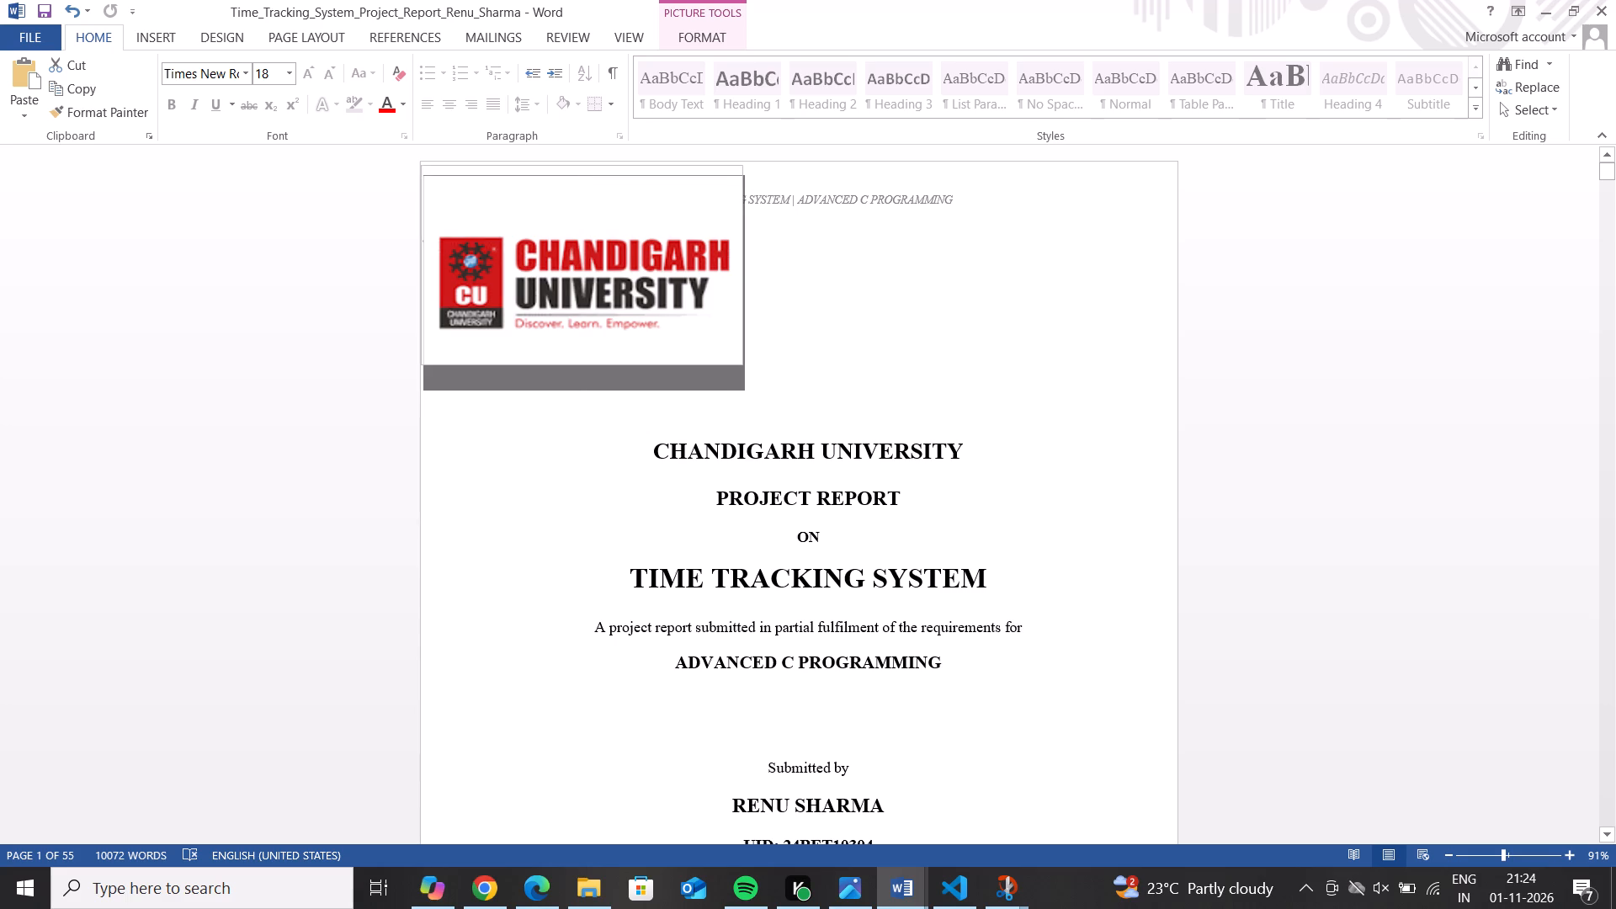
drag(580, 167, 581, 212)
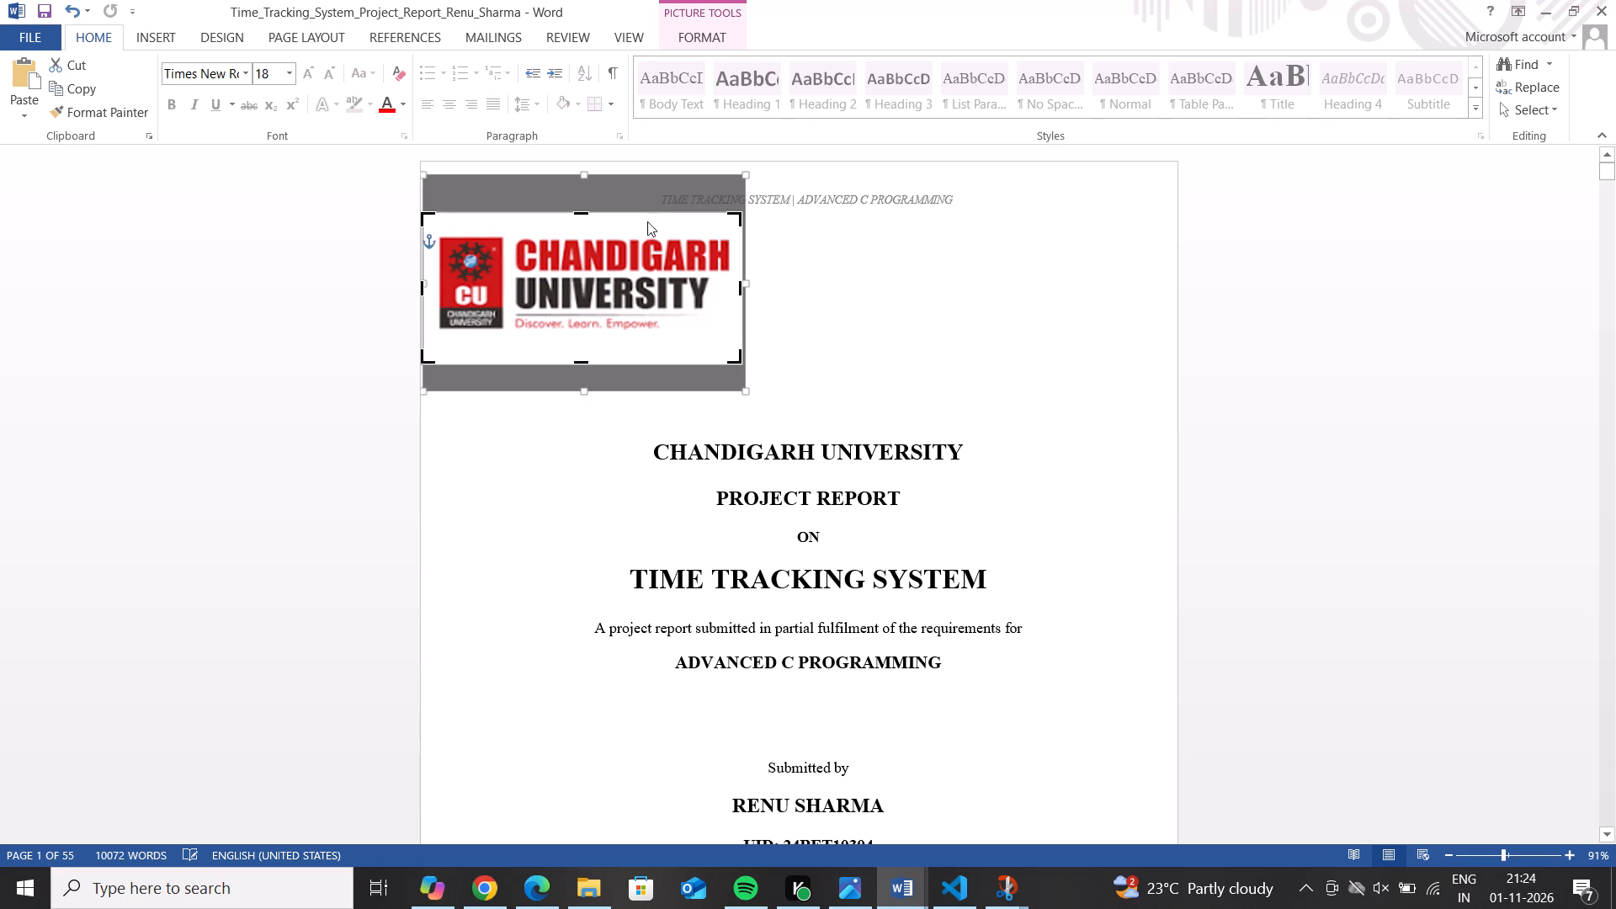
click(818, 253)
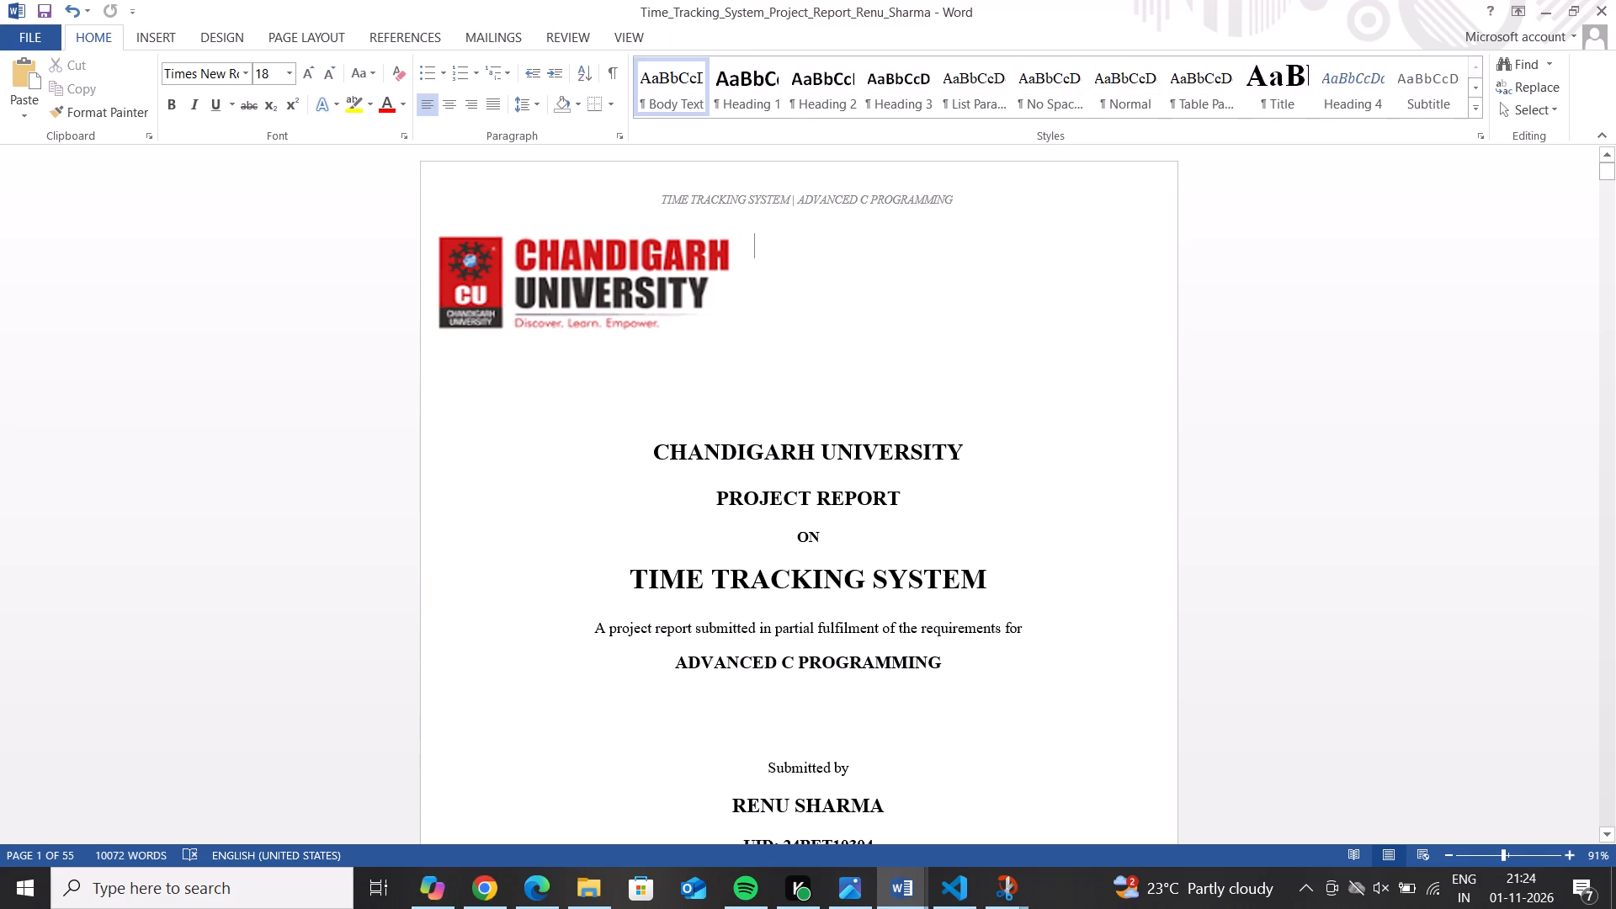
Stretch the cropped logo upward until its top edge meets the top of the cover page.
click(656, 238)
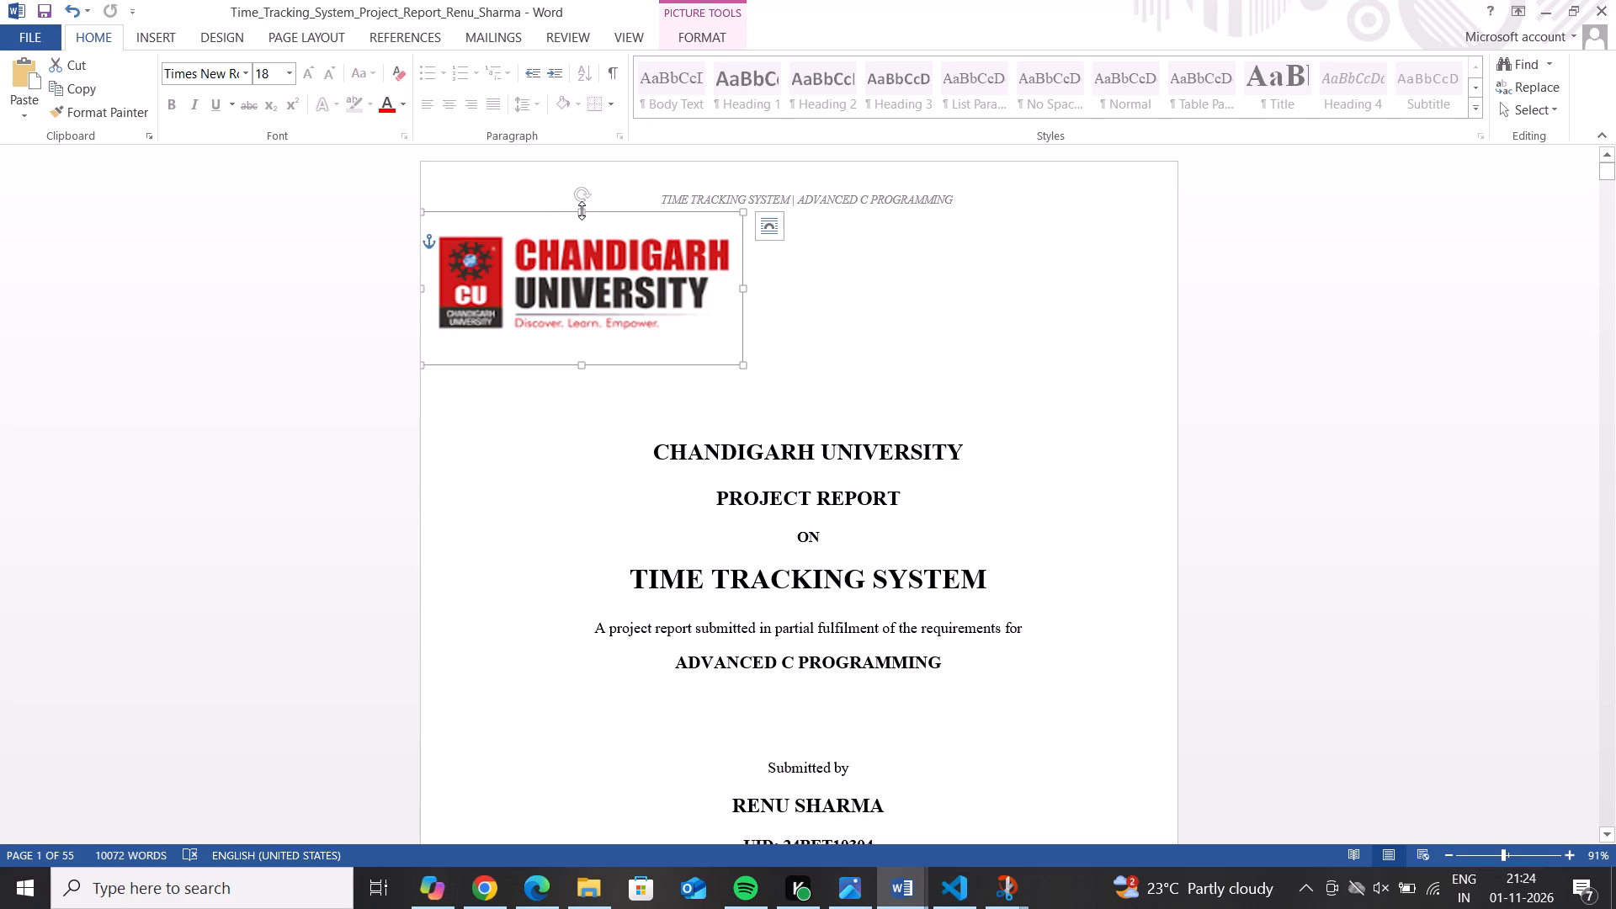
drag(582, 210, 577, 159)
click(793, 272)
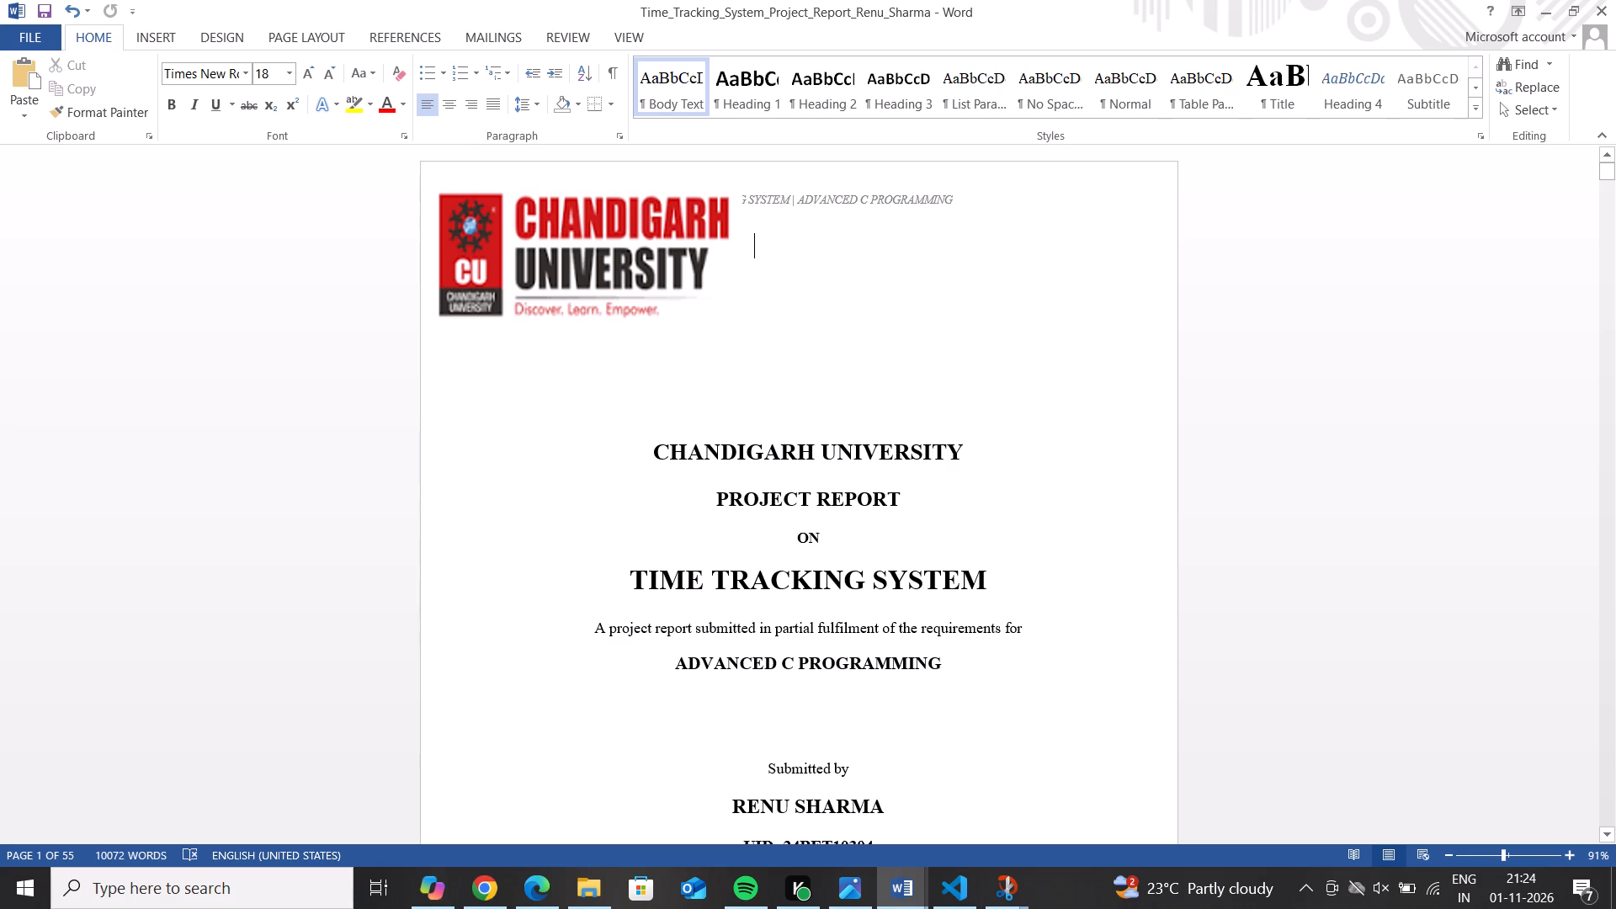
Shorten the cover page logo from its bottom edge, bringing the title text below it closer to the page top.
click(561, 274)
drag(581, 364, 582, 327)
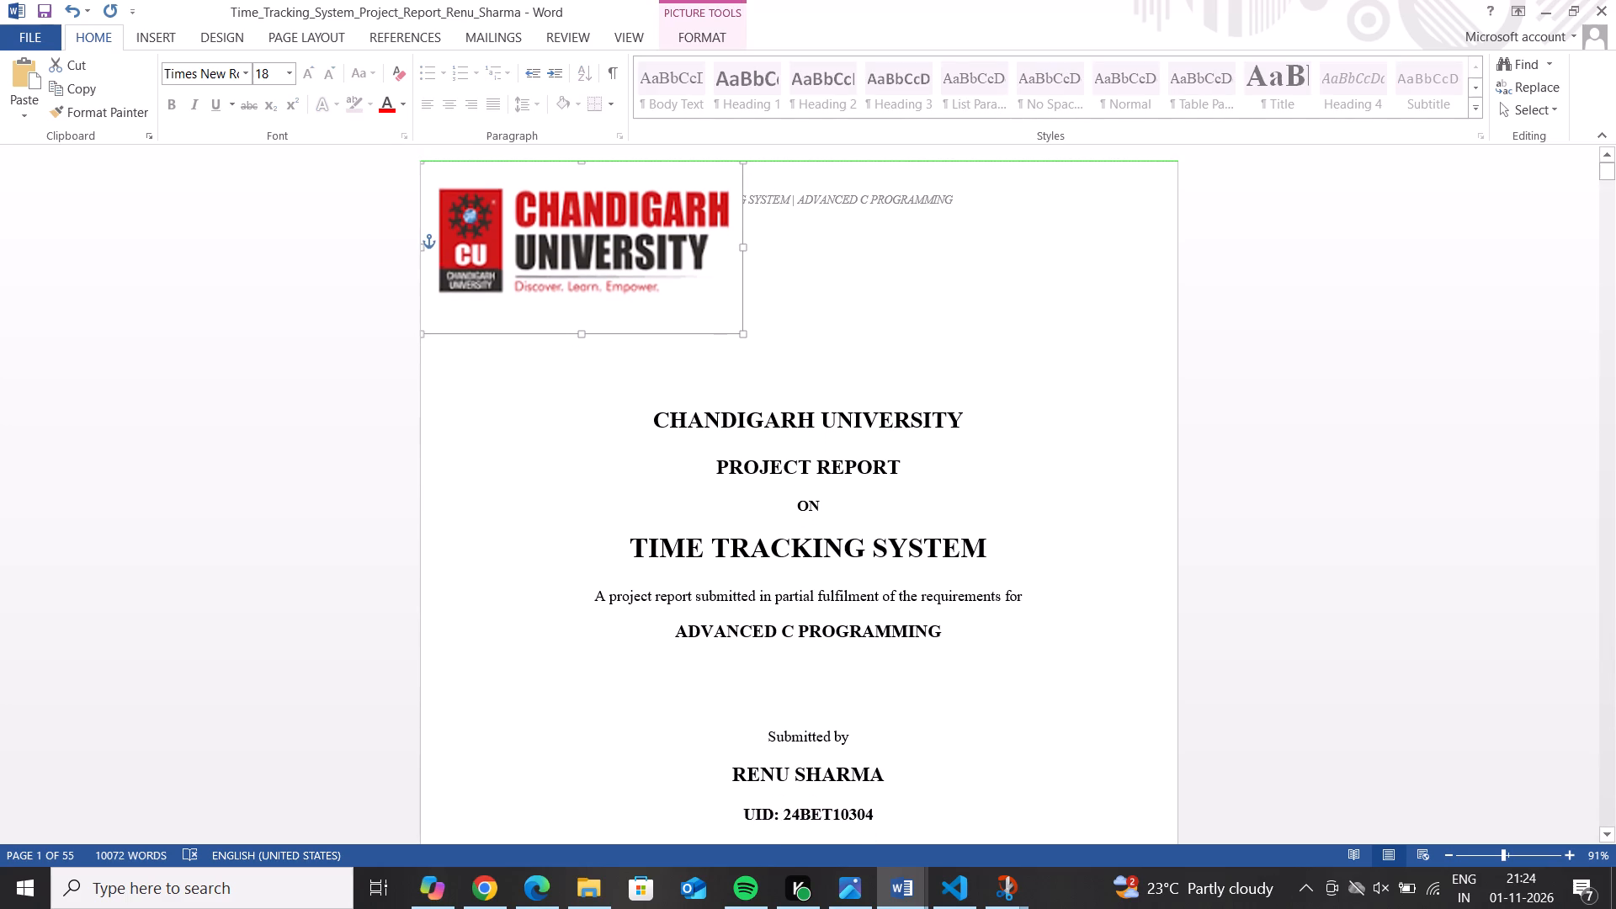
drag(582, 327, 579, 305)
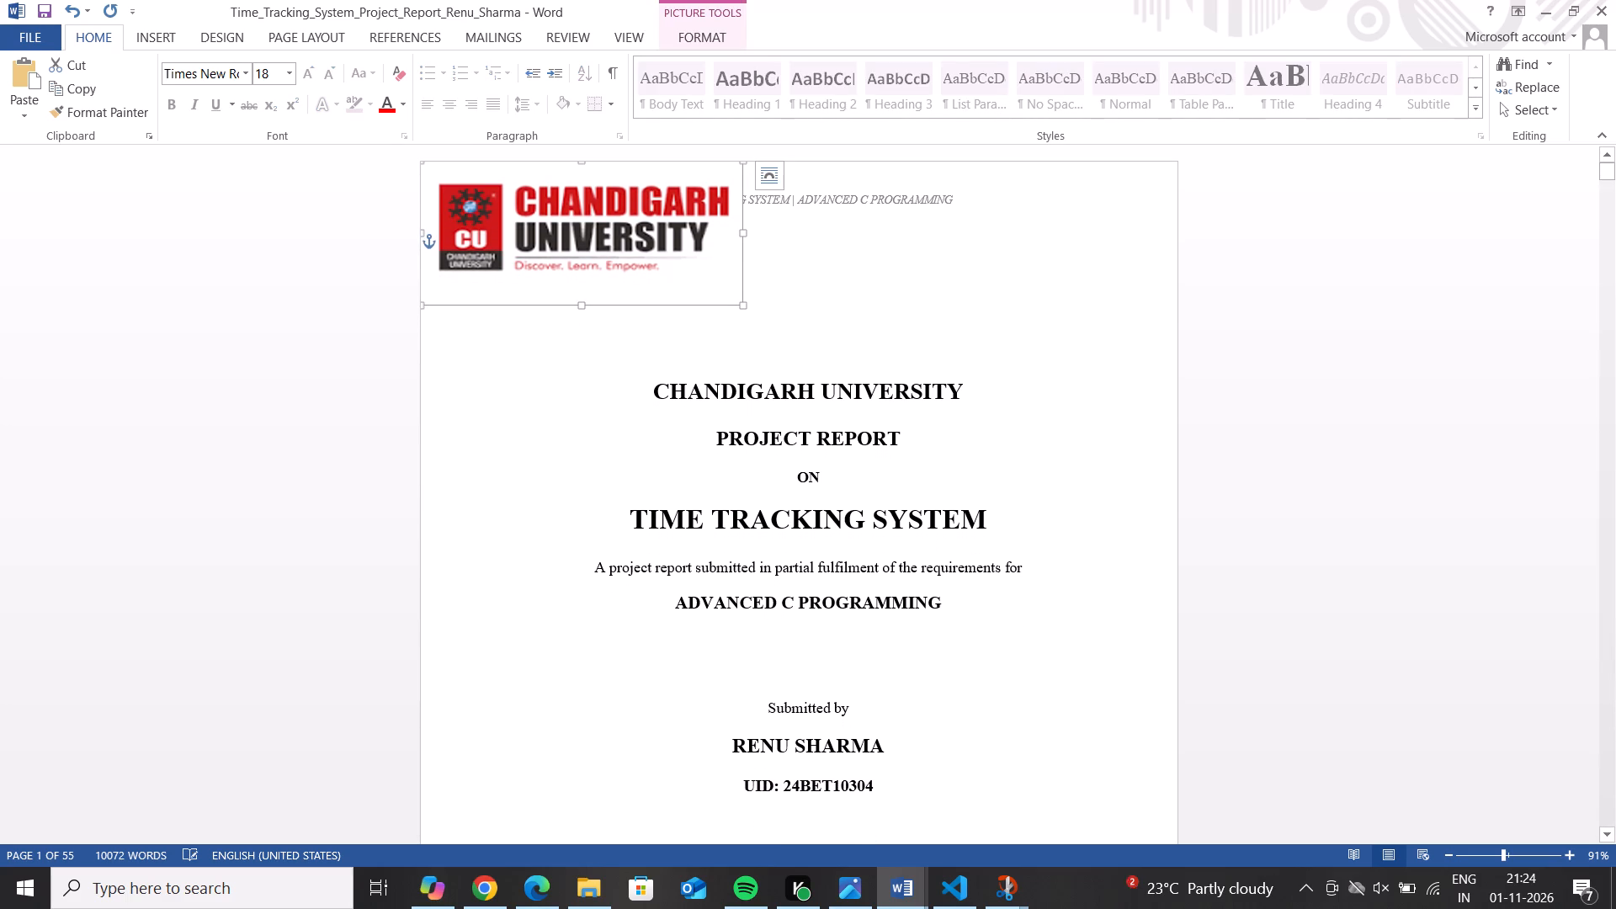
click(570, 417)
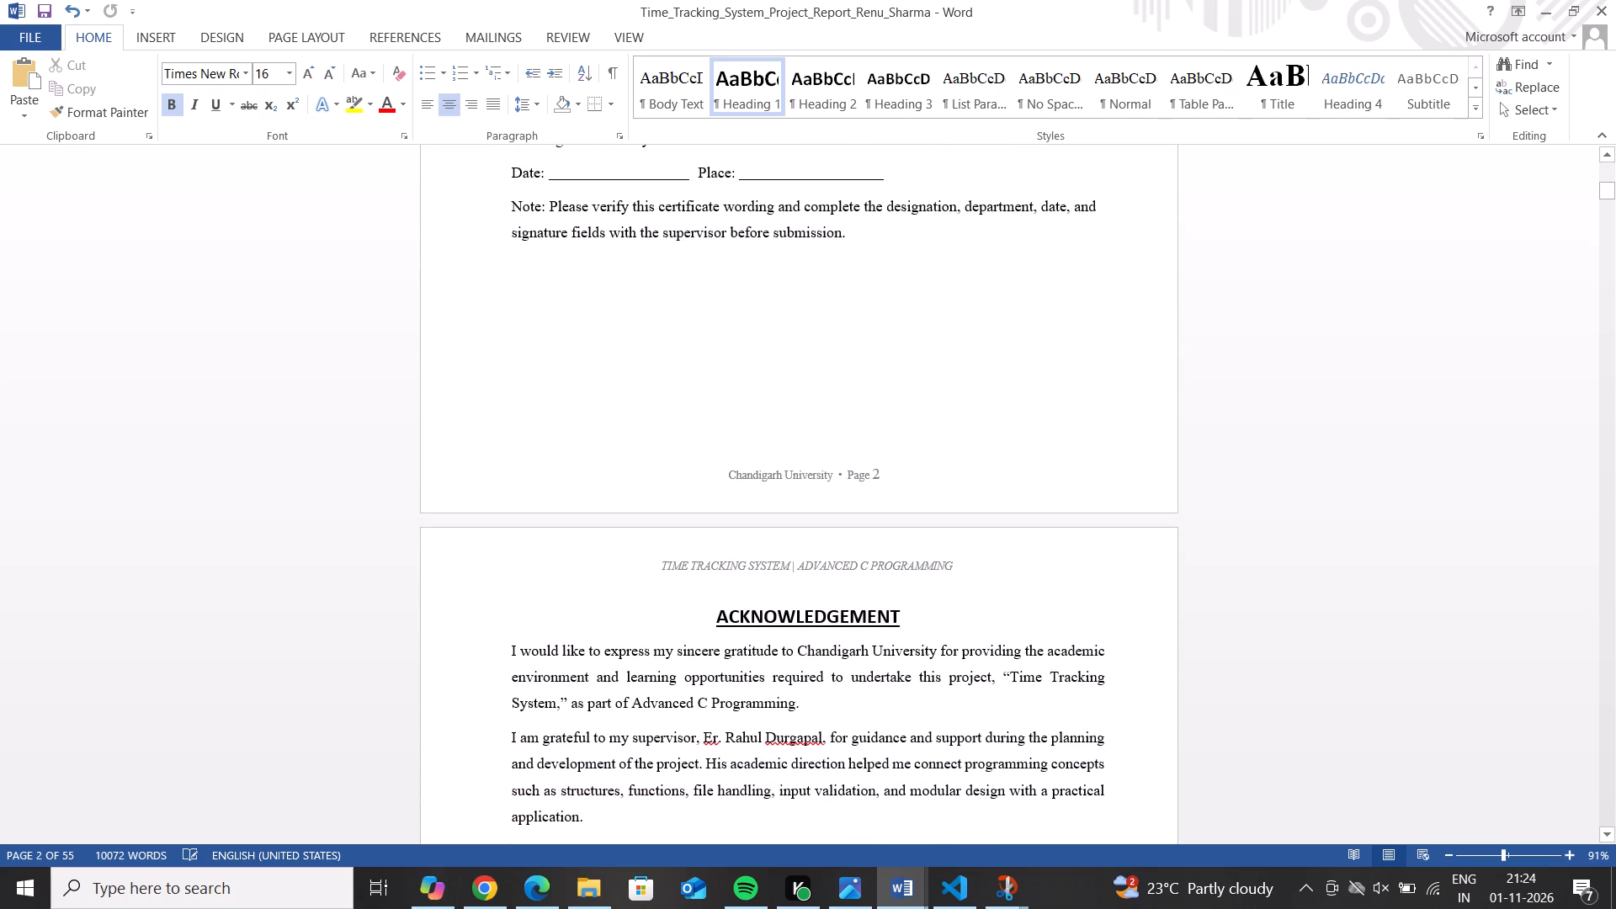
Delete the note about verifying the certificate wording and signature fields at the end of page 2.
drag(848, 235, 508, 200)
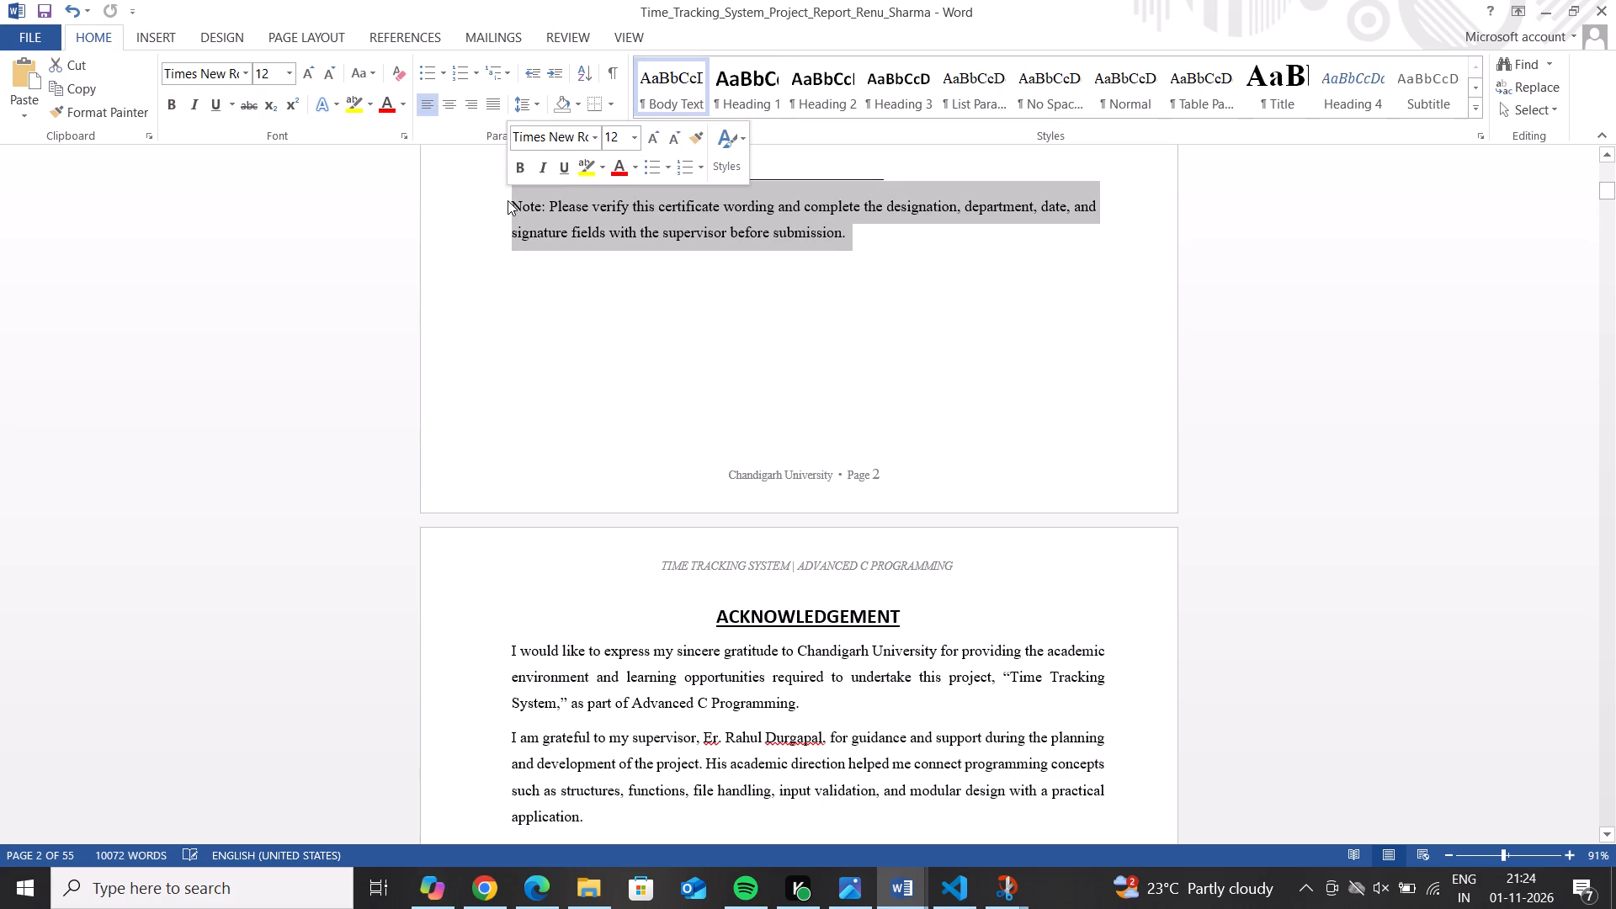
key(BackSpace)
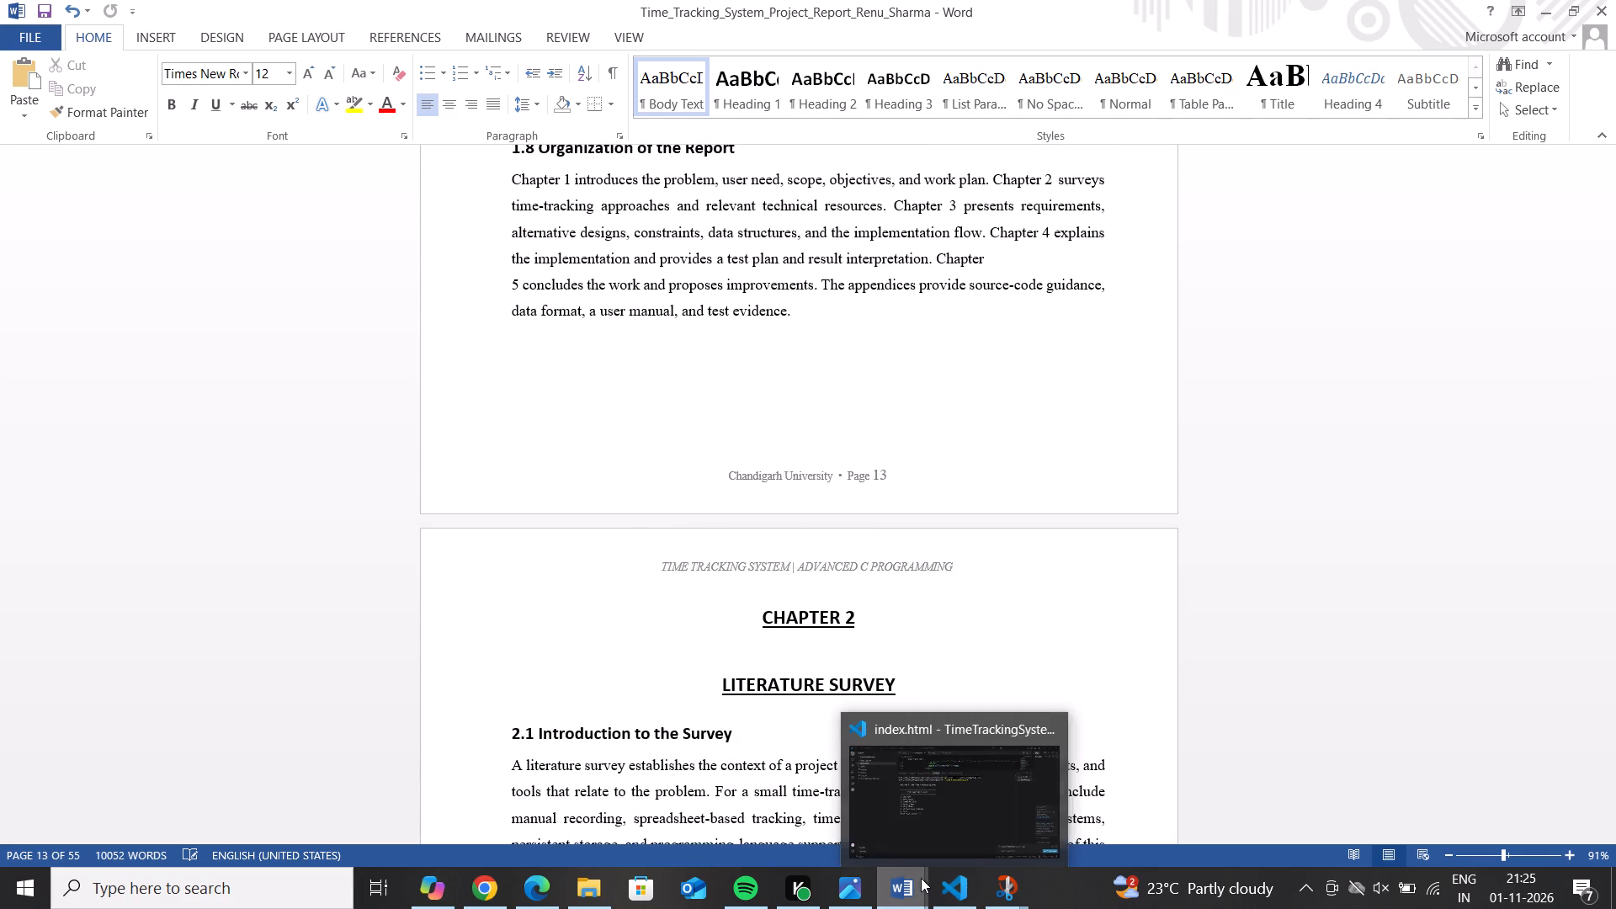
Switch to the Time_Tracking_System_Diagrams_Figures document and copy the whole Figure 7 file persistence flow table.
click(790, 766)
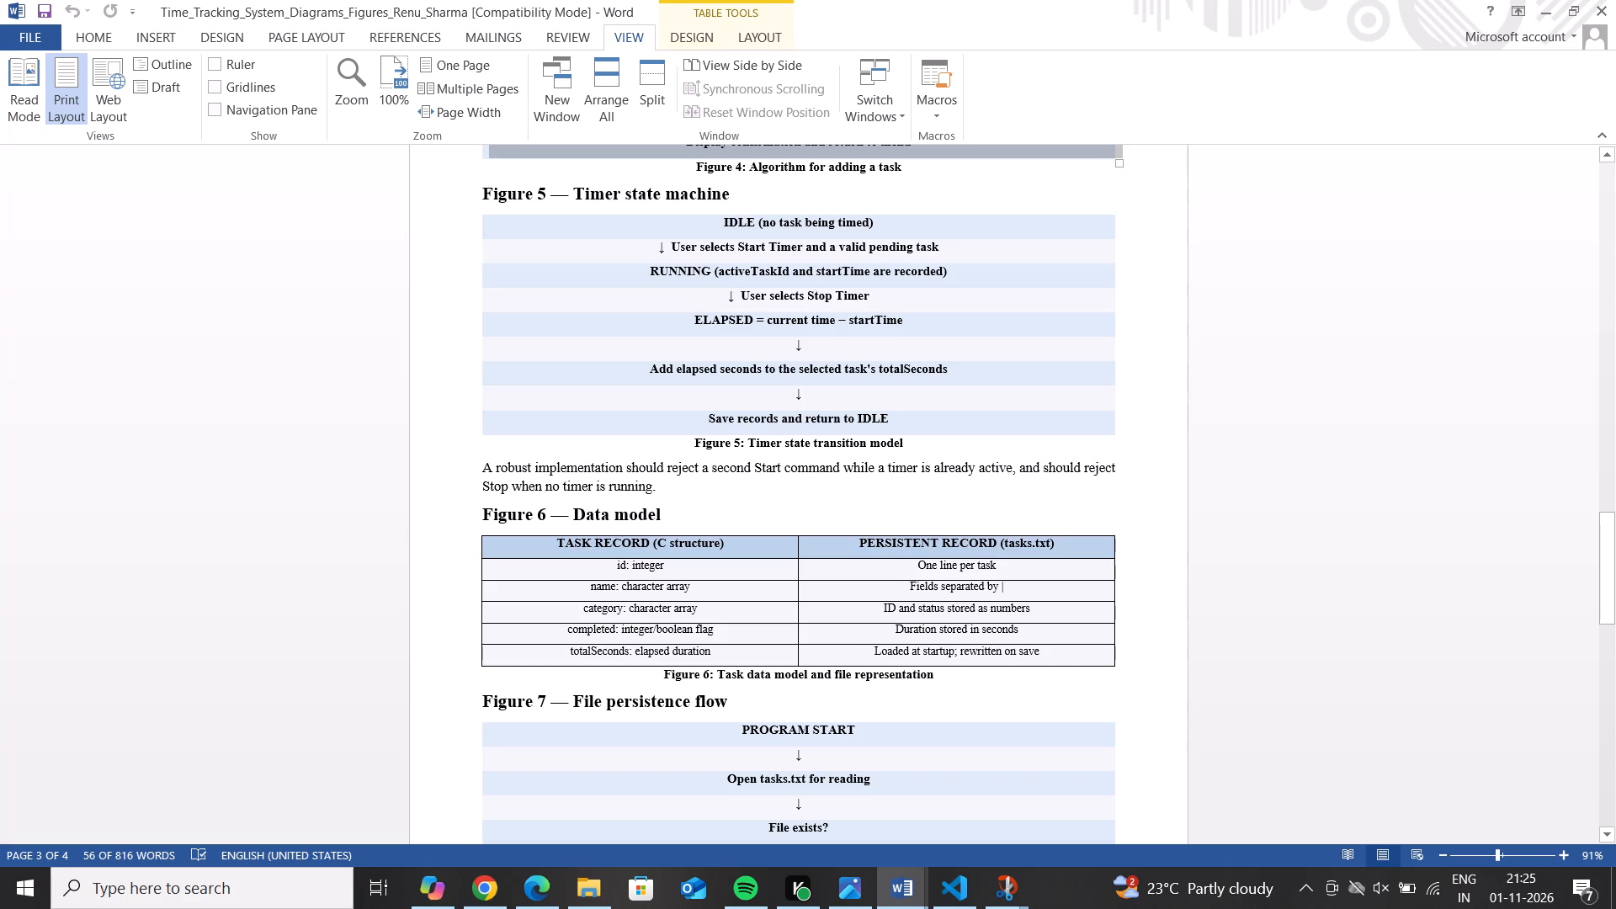
click(563, 384)
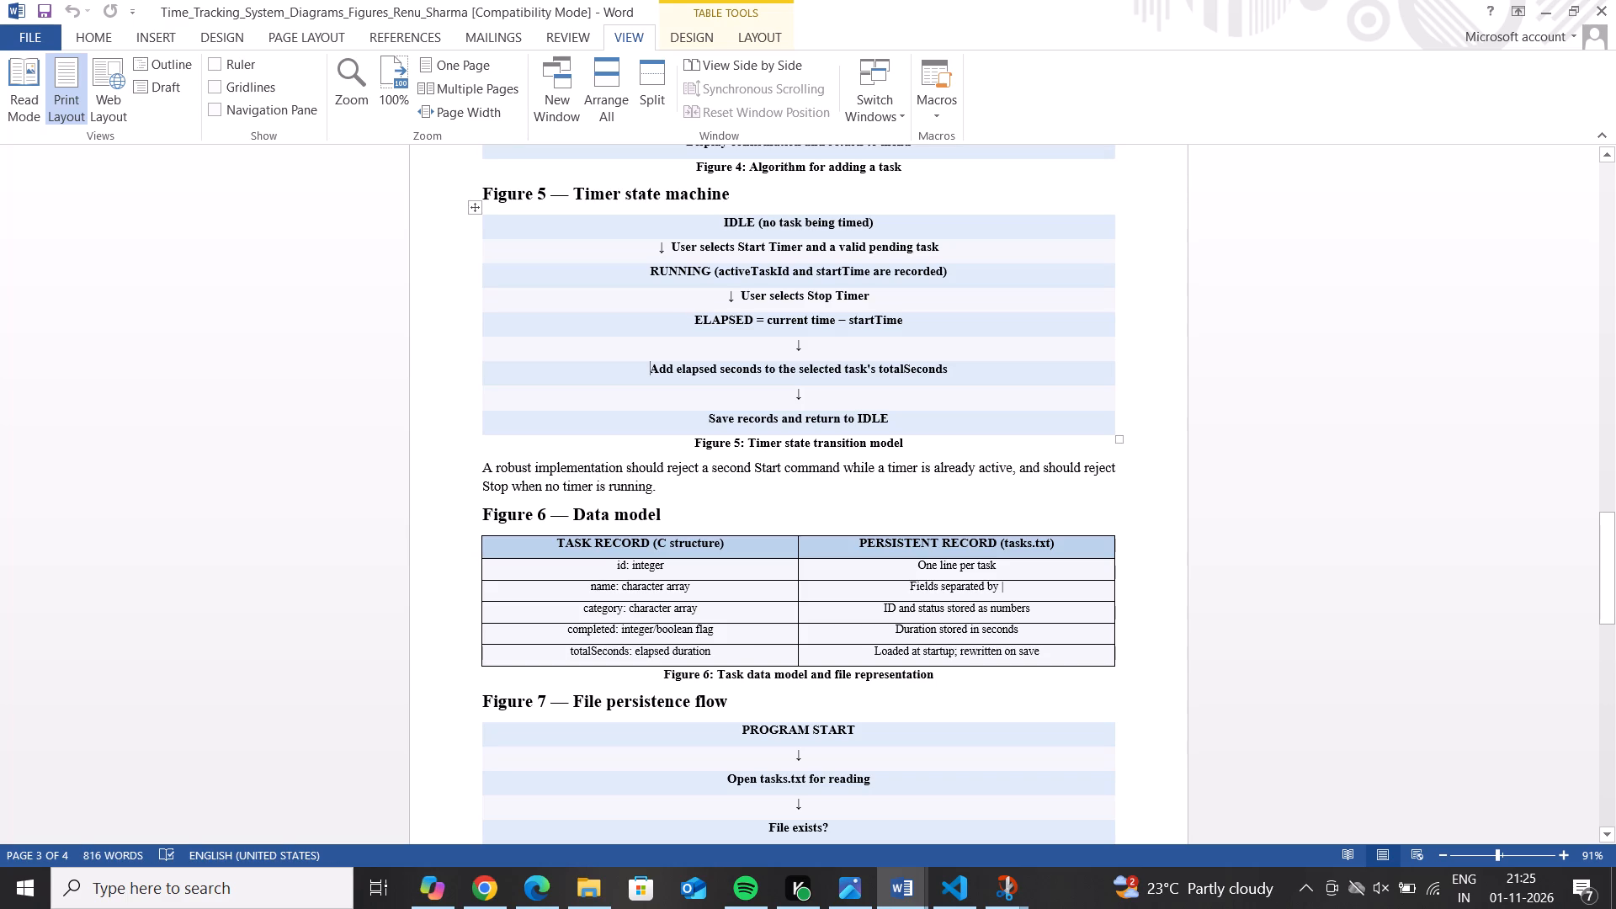
click(576, 576)
click(618, 684)
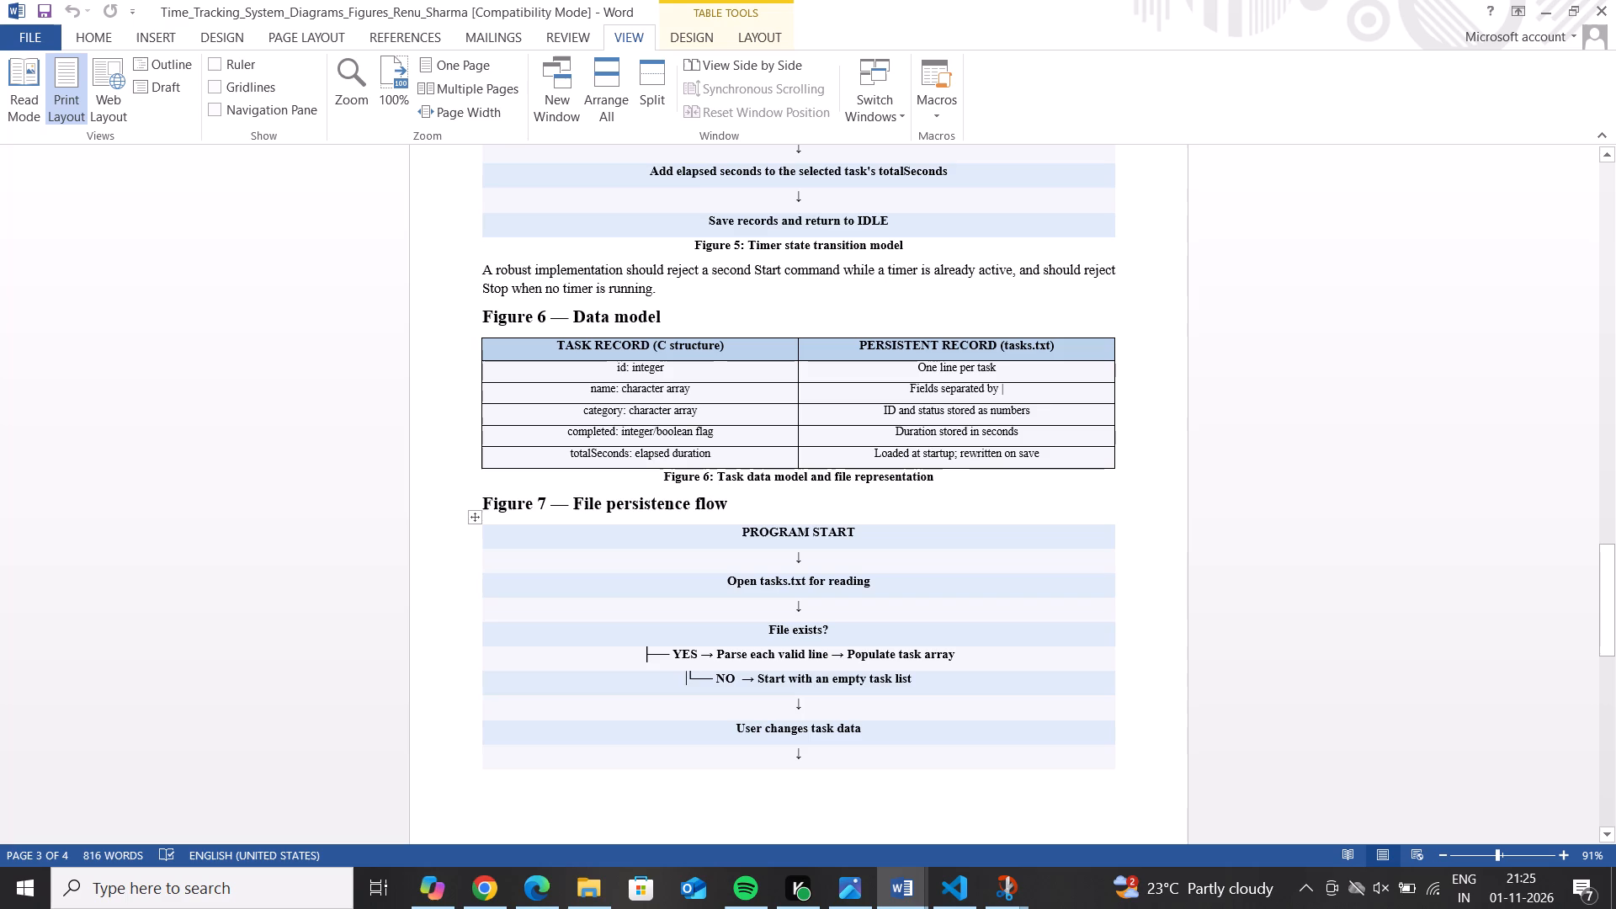
click(476, 517)
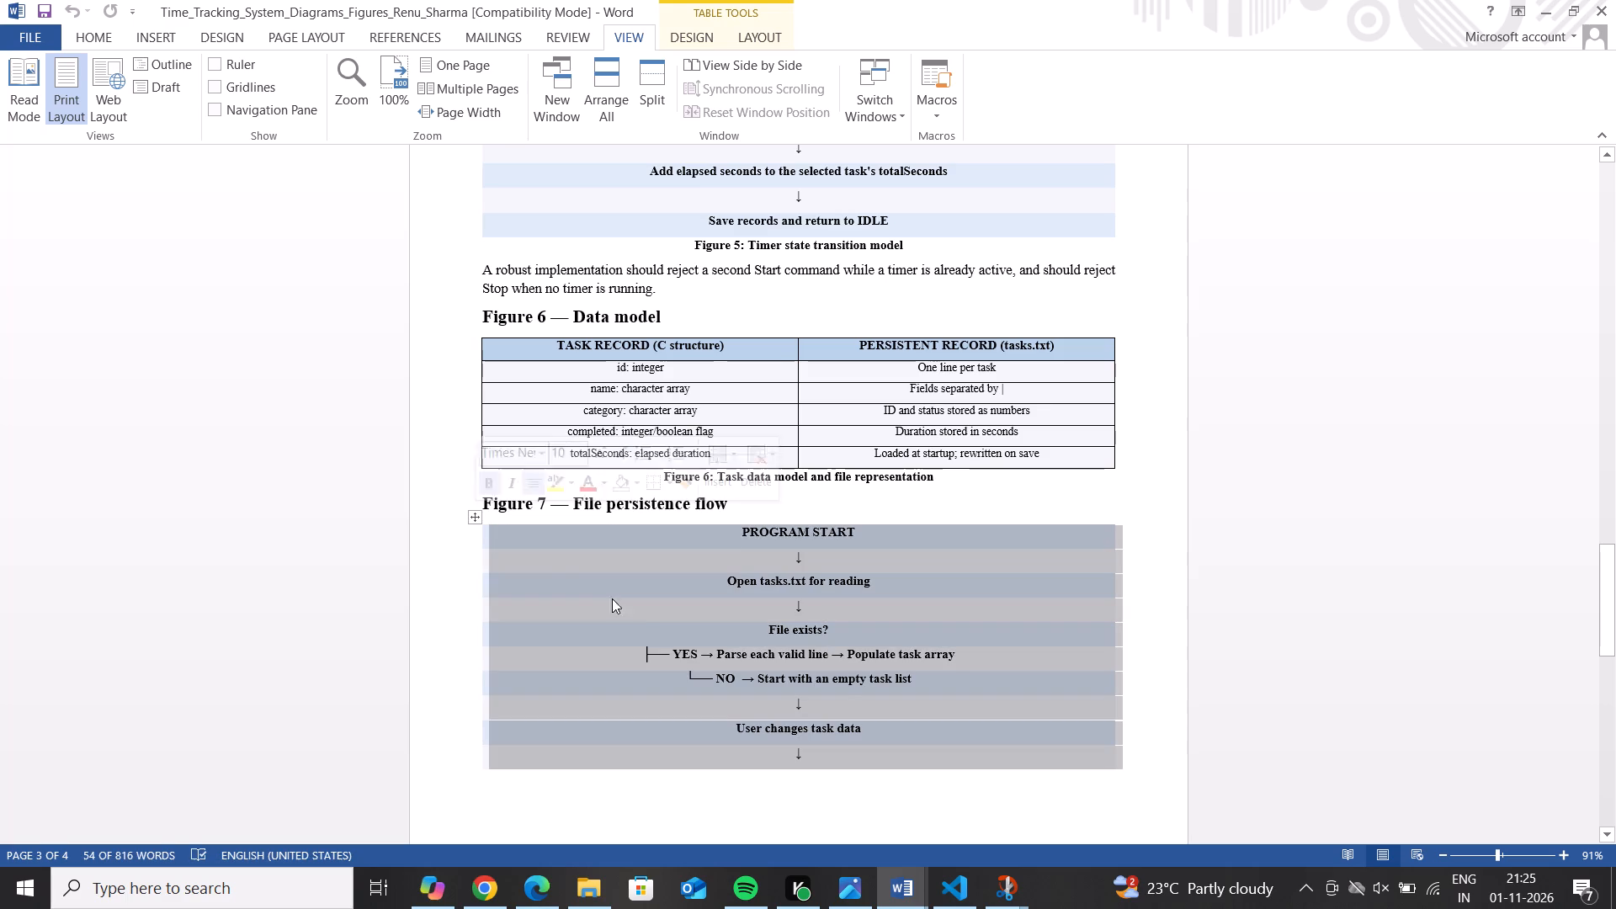
right_click(636, 620)
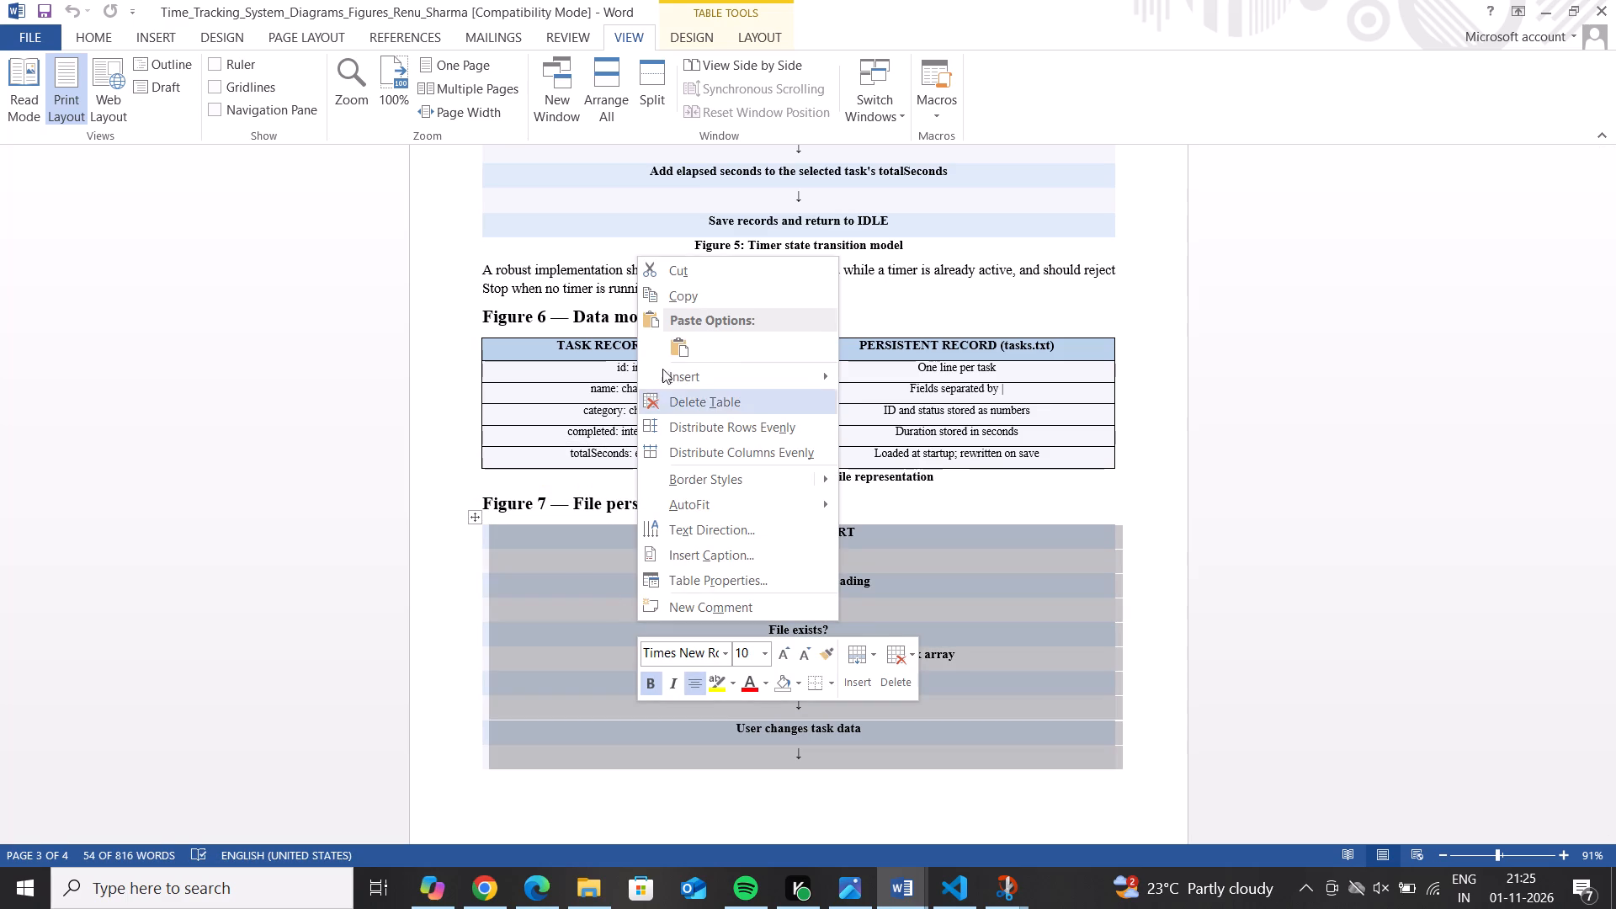
click(675, 297)
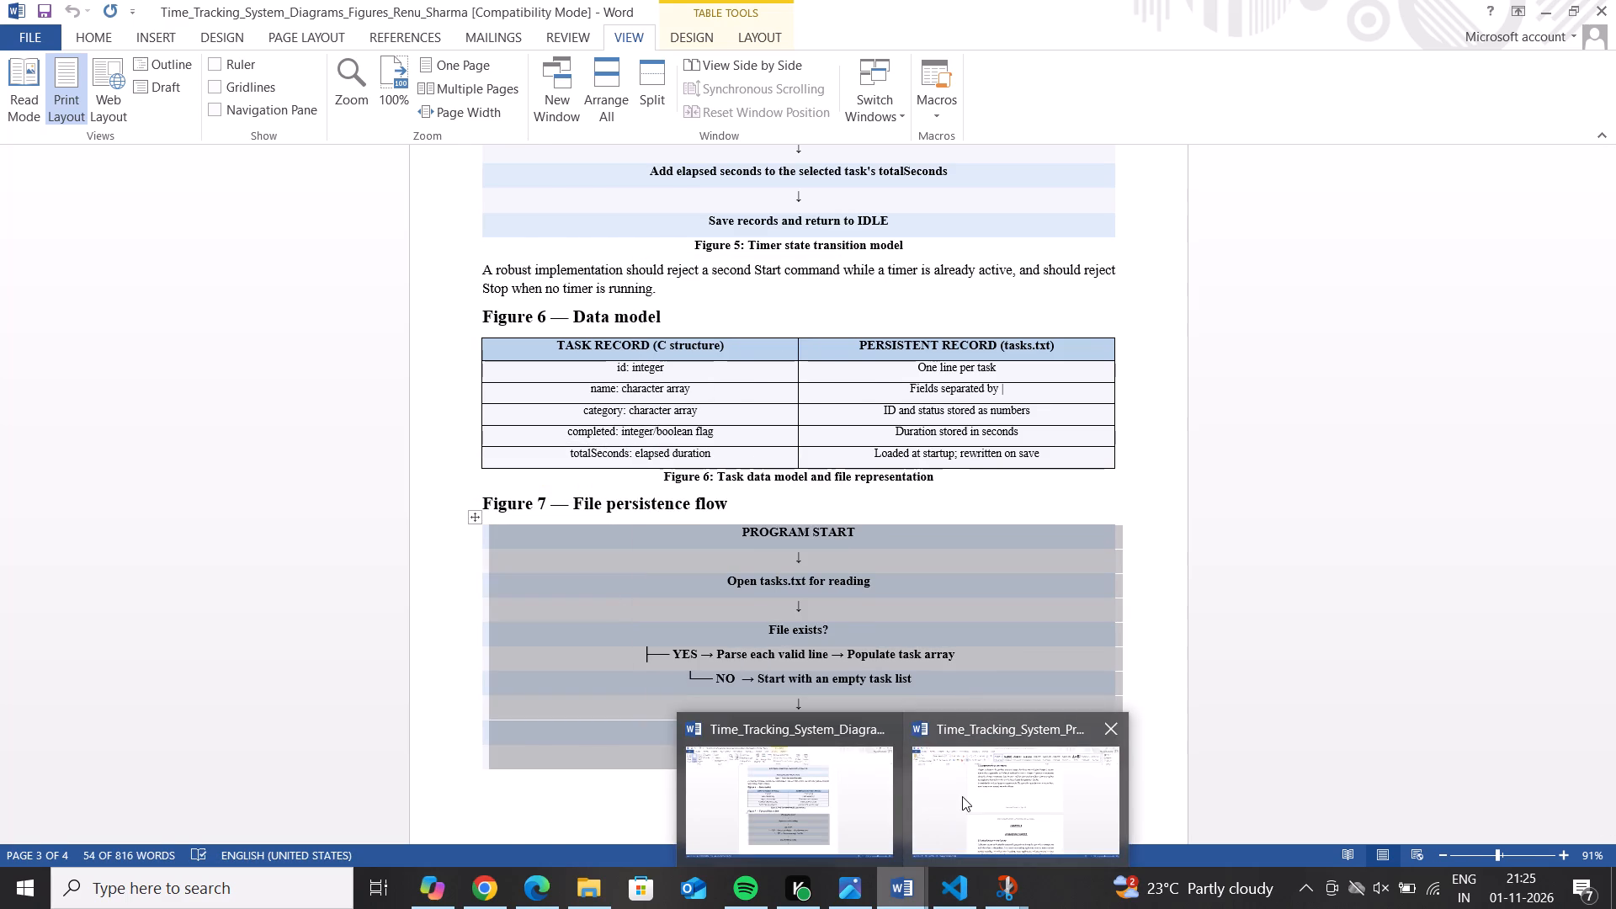
Back in the project report, delete the citation style note beneath the last entry of the References list.
click(962, 796)
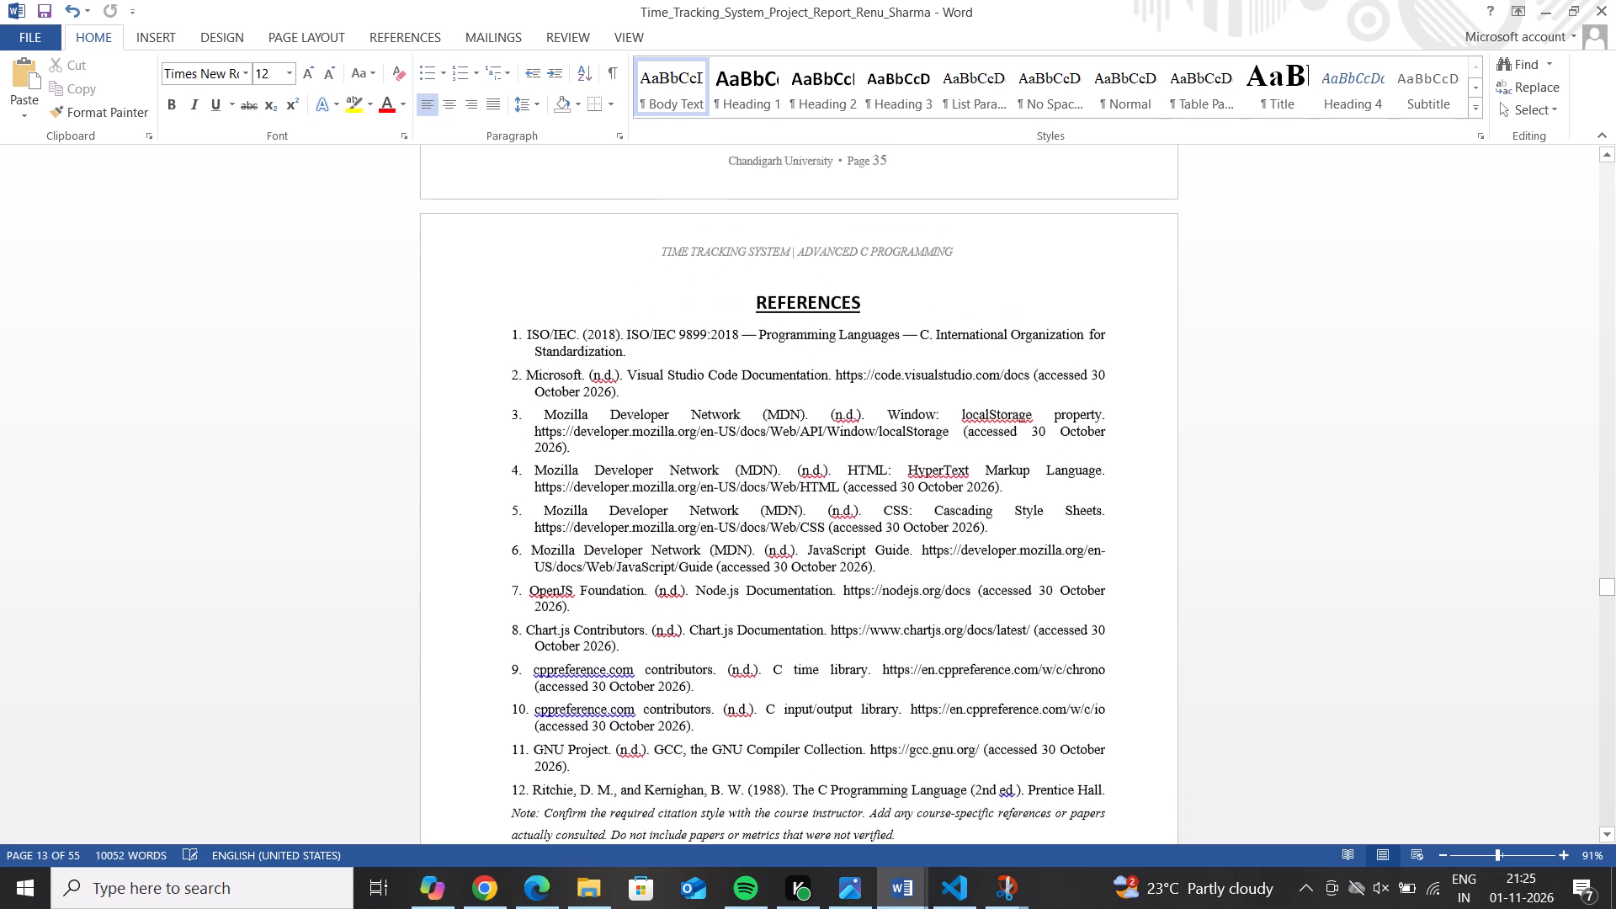
drag(894, 621, 502, 594)
key(BackSpace)
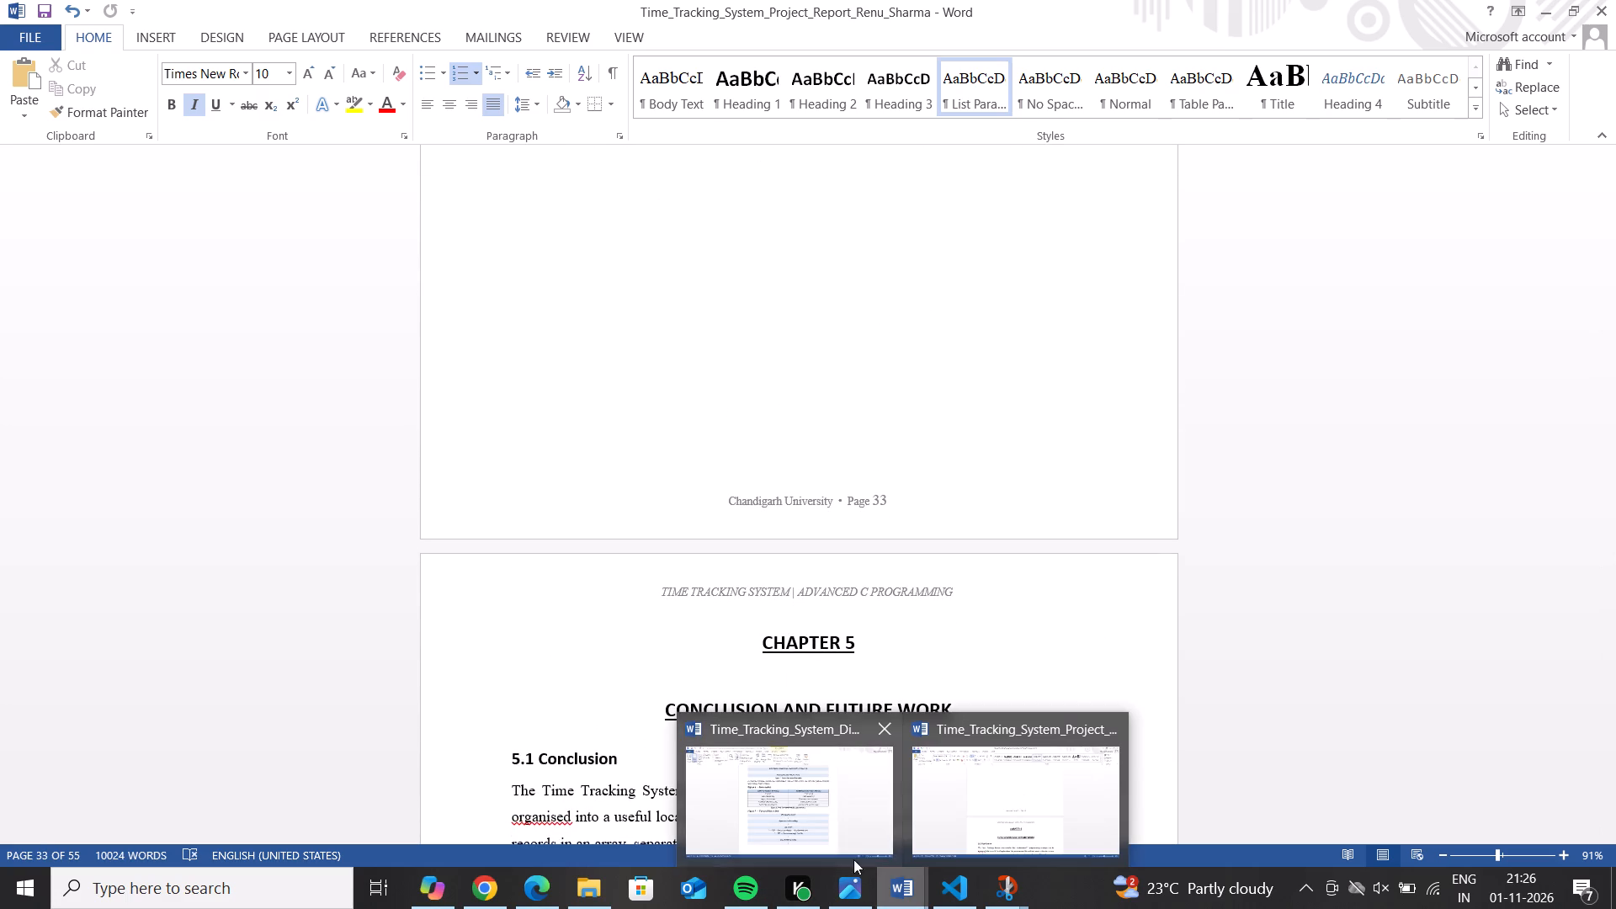
Paste the copied file persistence flow table into the blank space below the Add Task flow on report page 31.
click(834, 836)
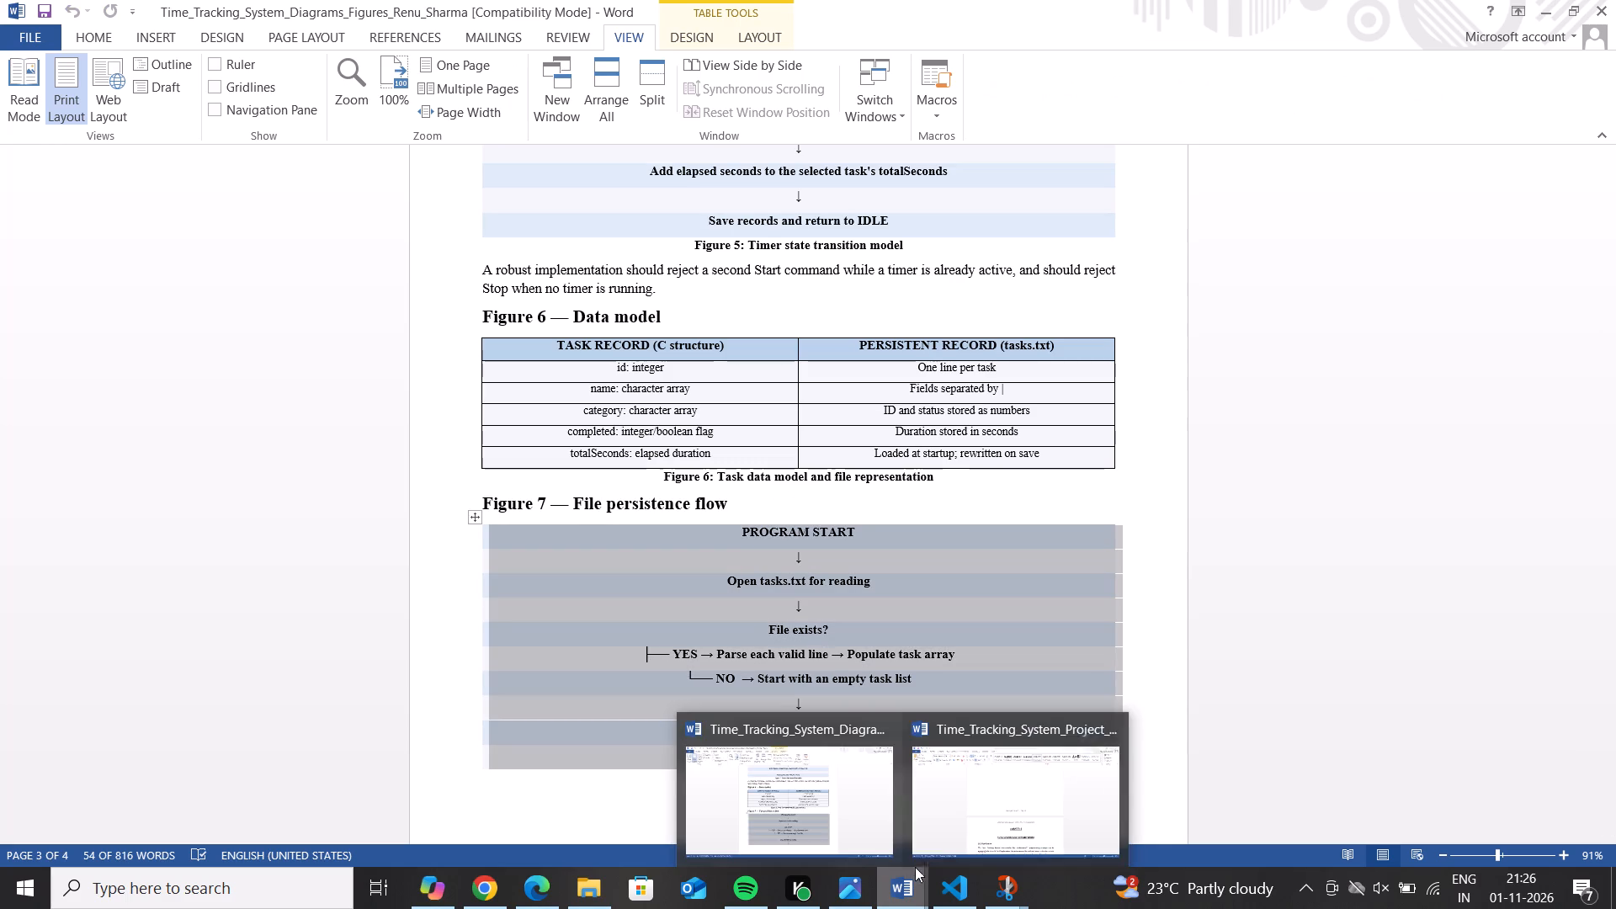
click(950, 820)
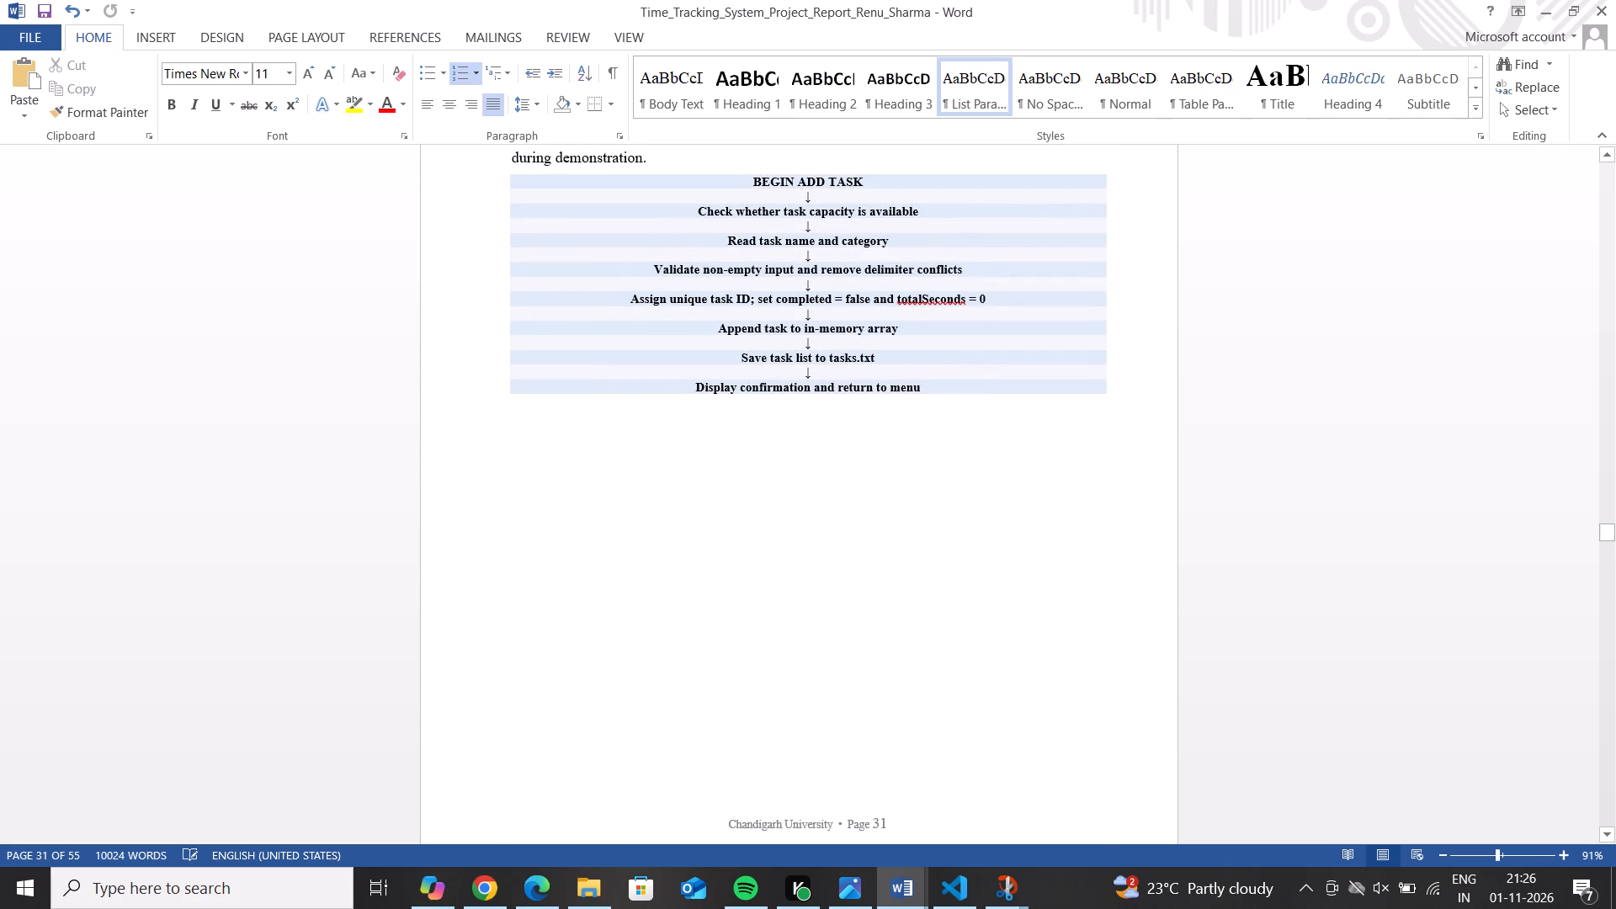
click(635, 489)
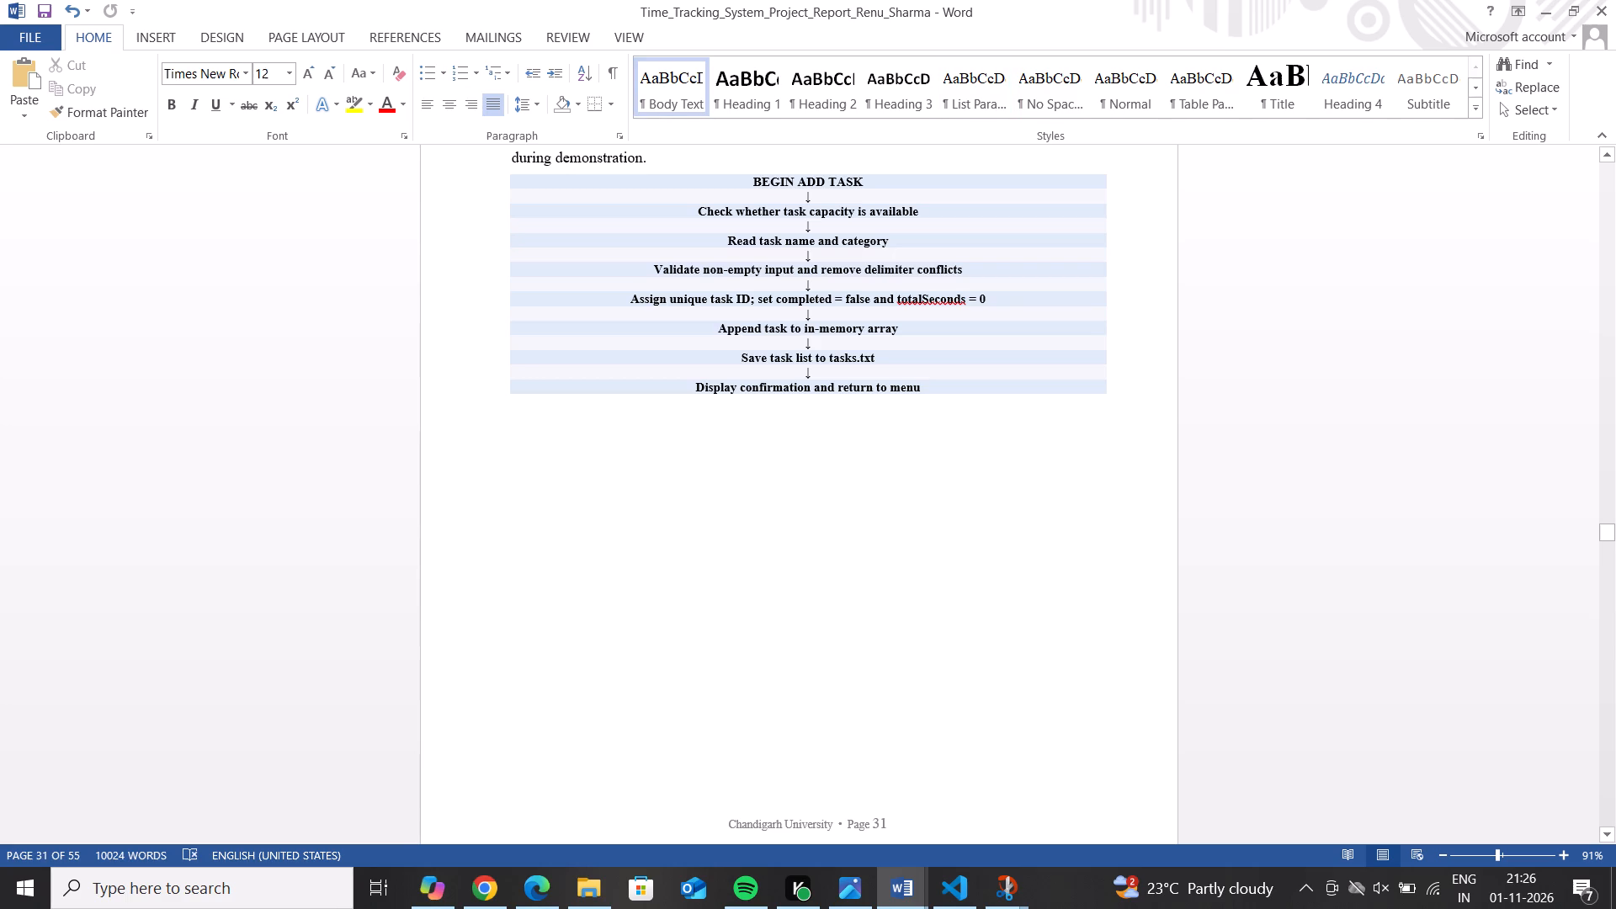
double_click(628, 489)
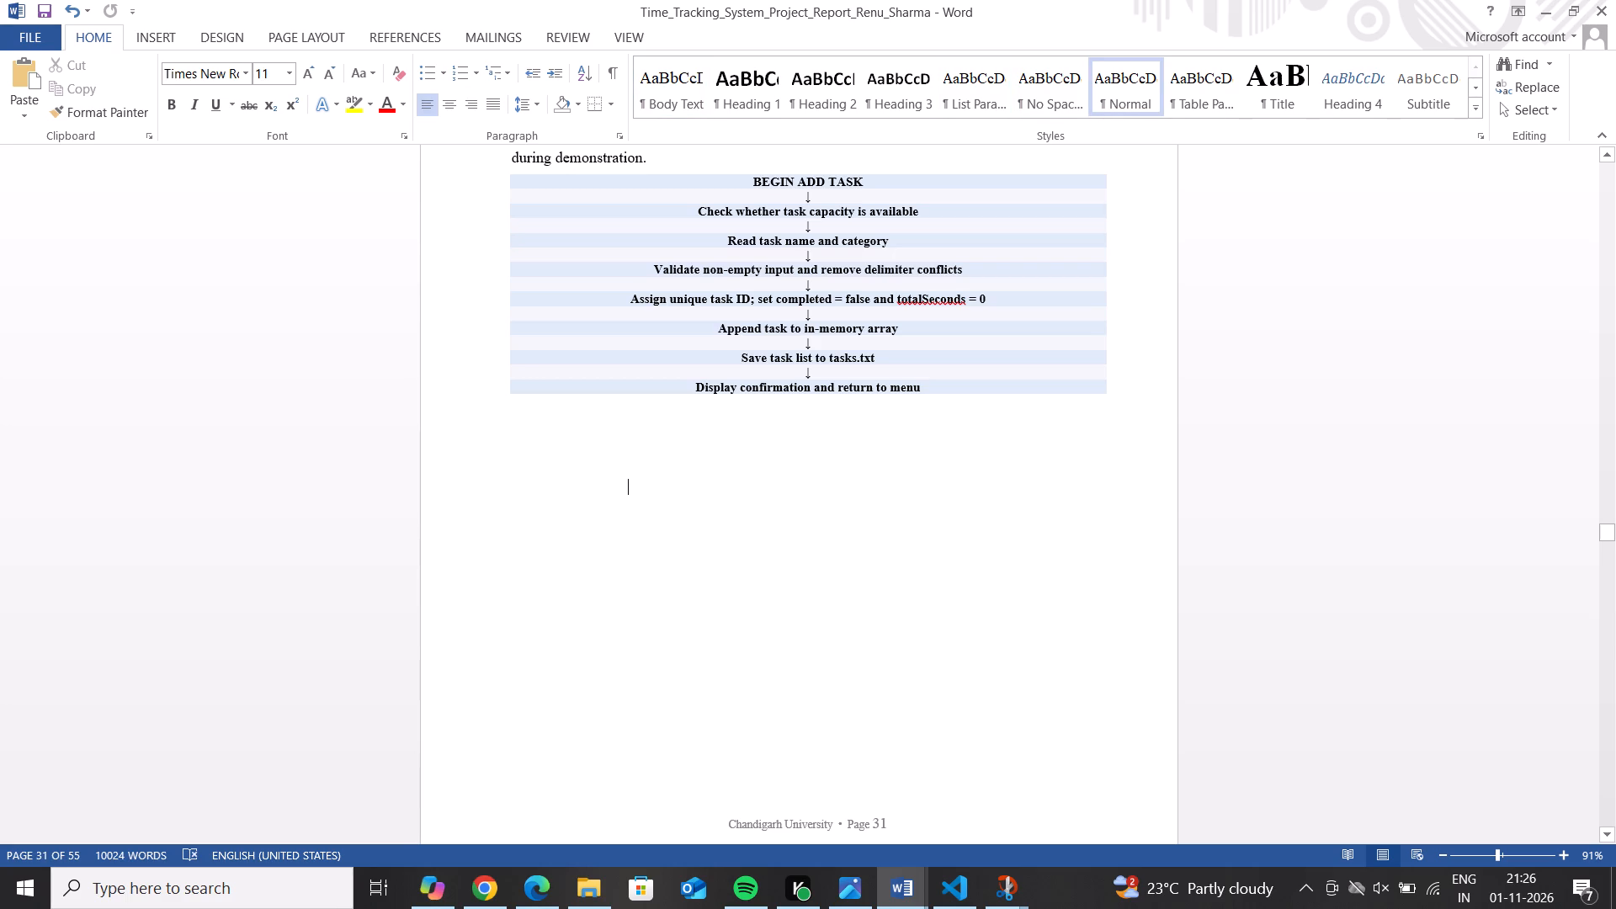
key(ctrl+v)
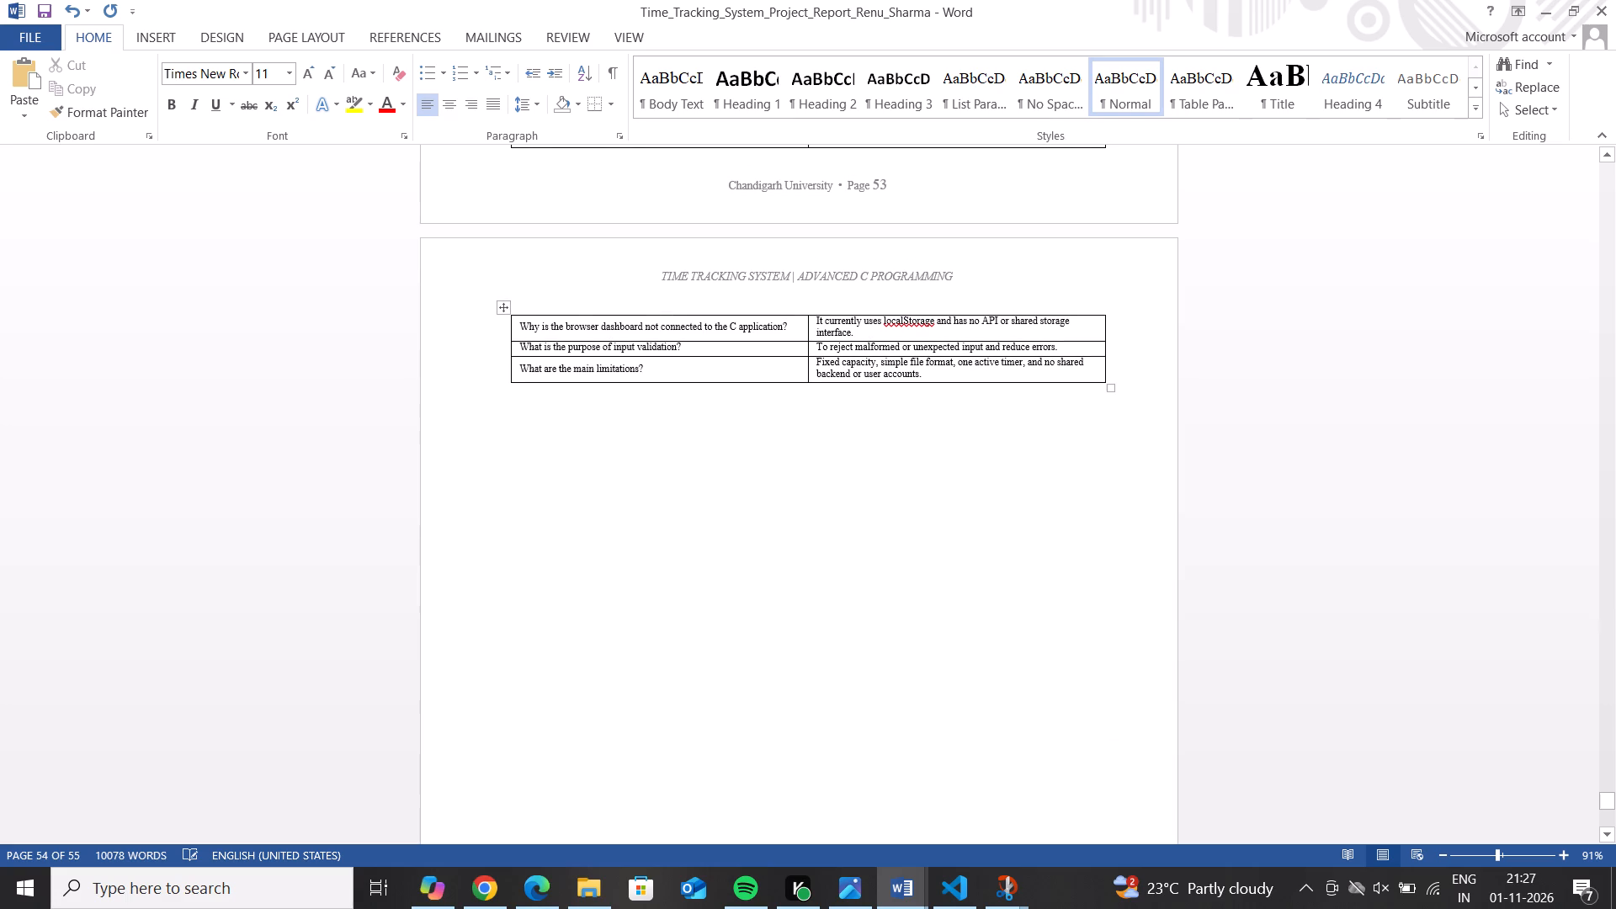
Cut the continuation of the oral examination questions table on page 54, covering dashboard connection, input validation and main limitations.
right_click(845, 339)
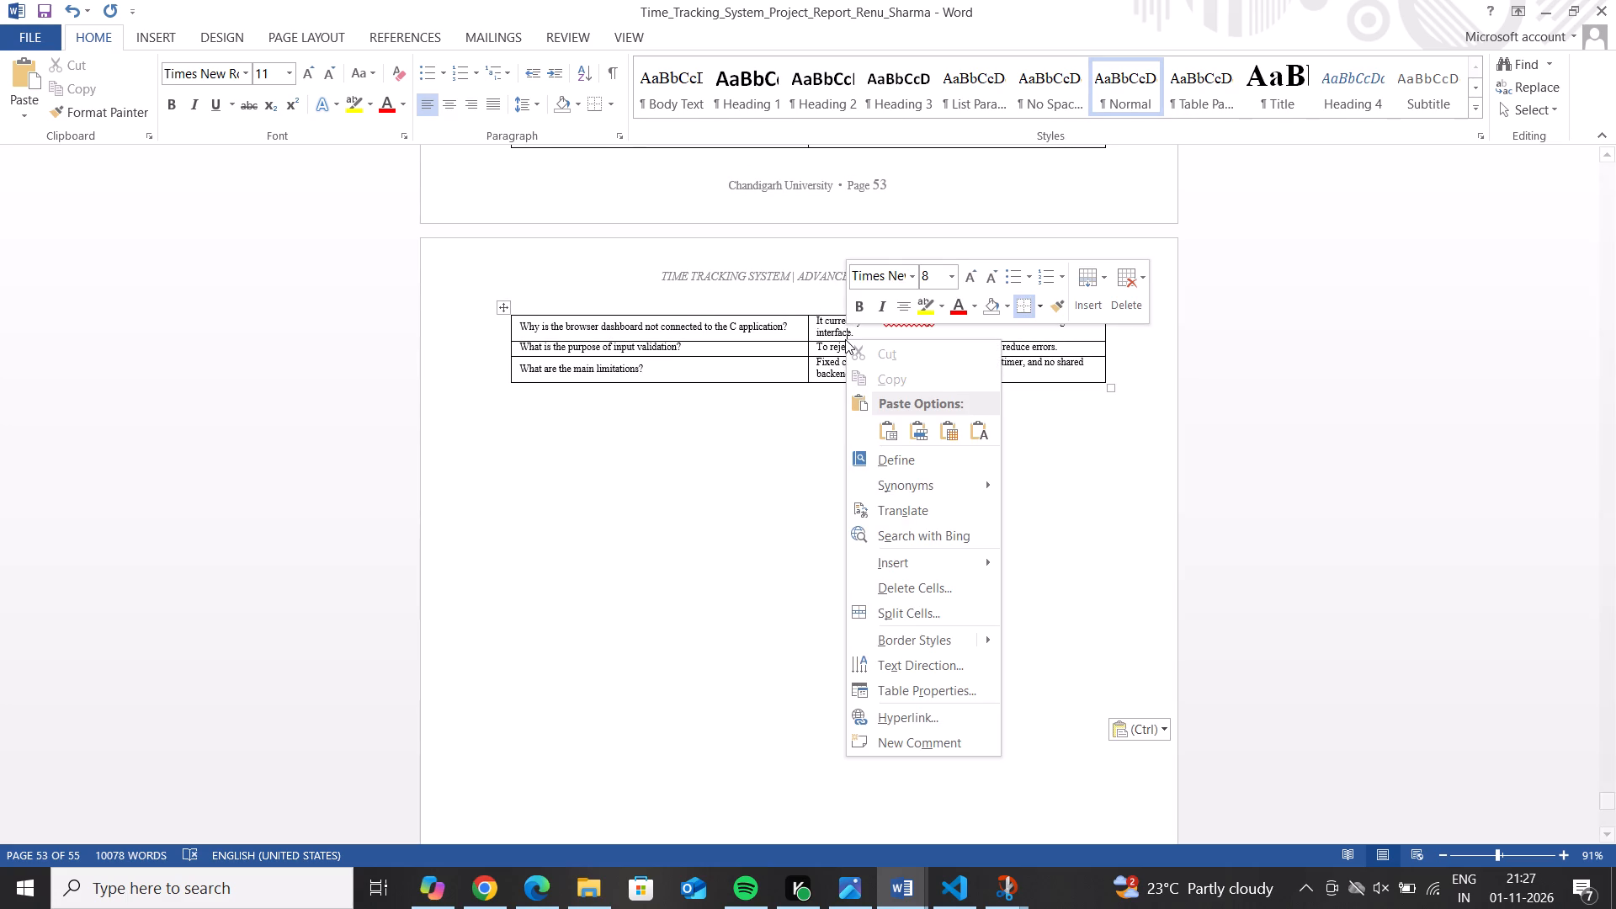
click(763, 441)
click(745, 348)
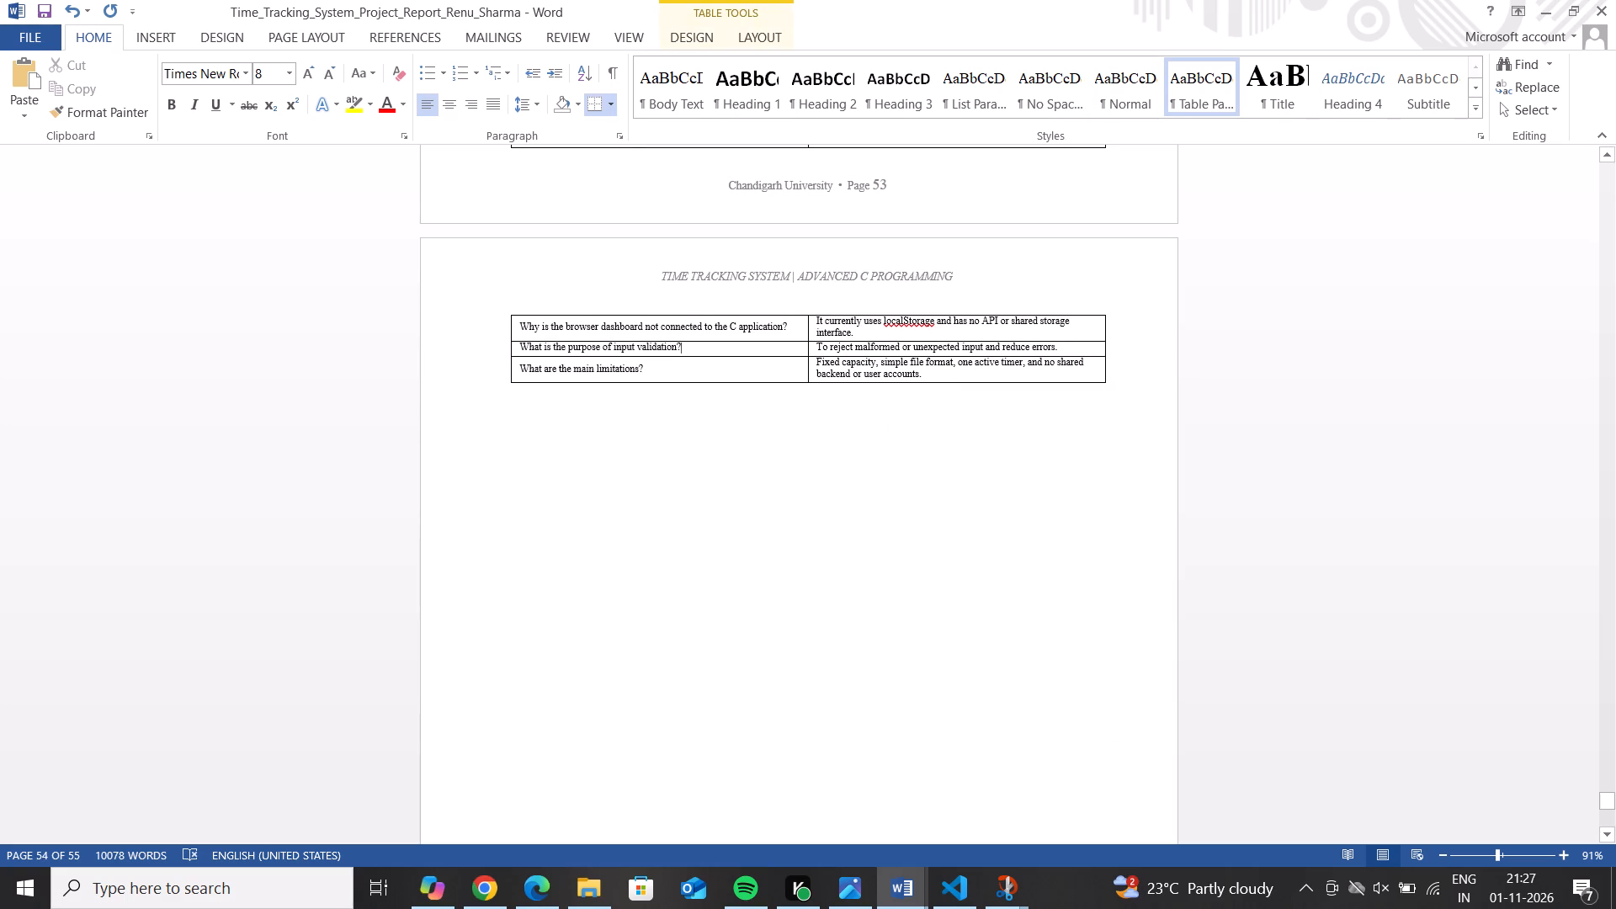
right_click(745, 348)
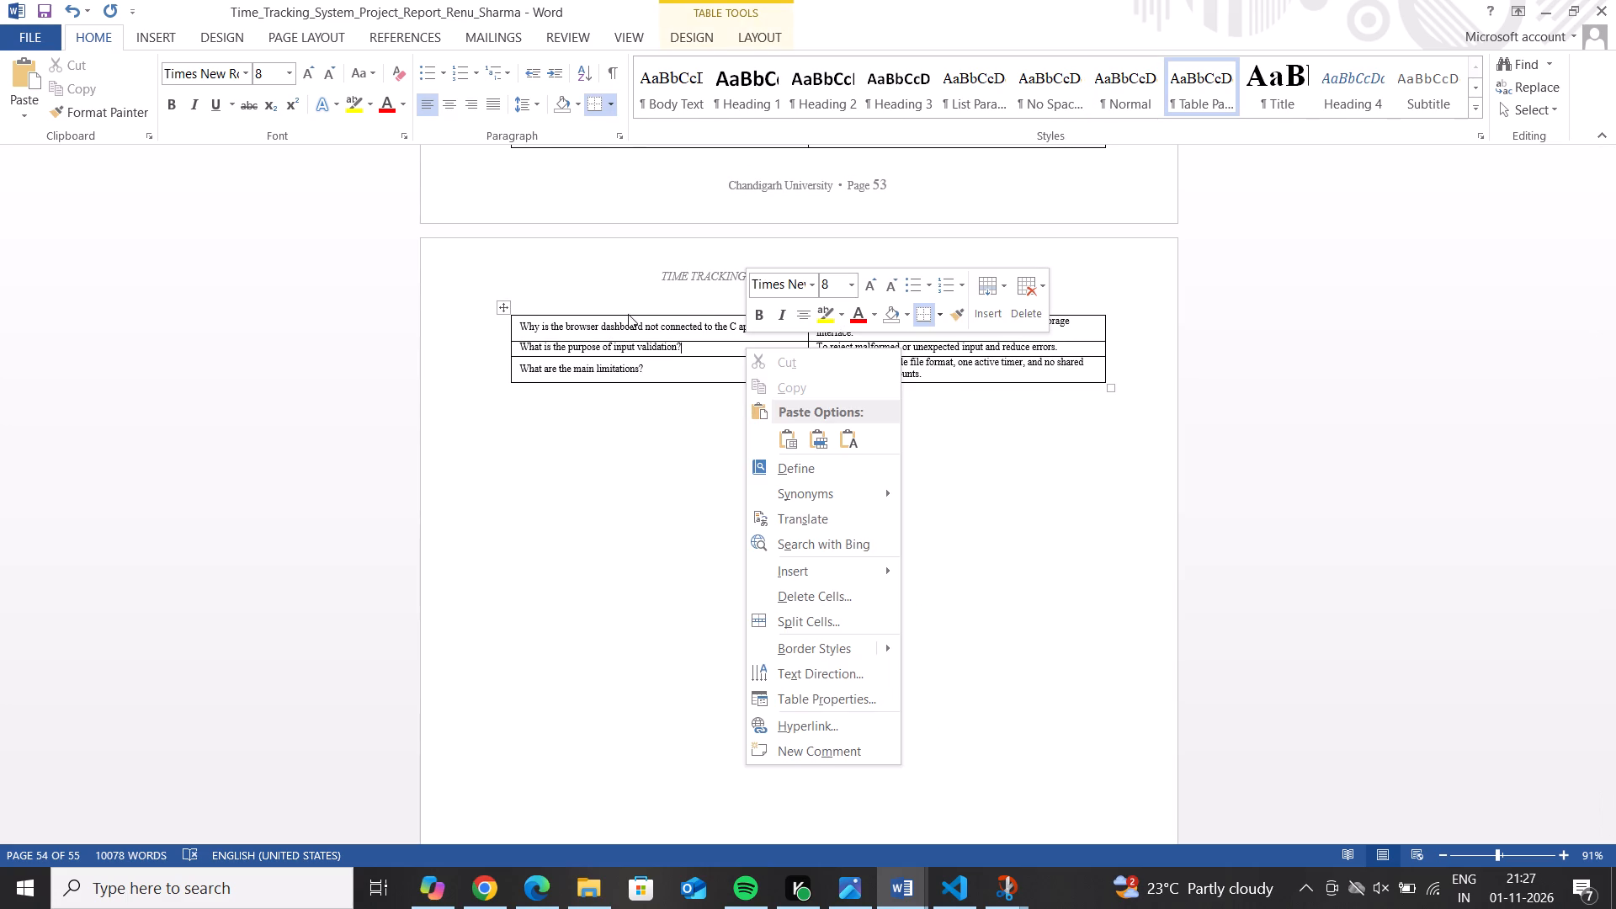
click(500, 305)
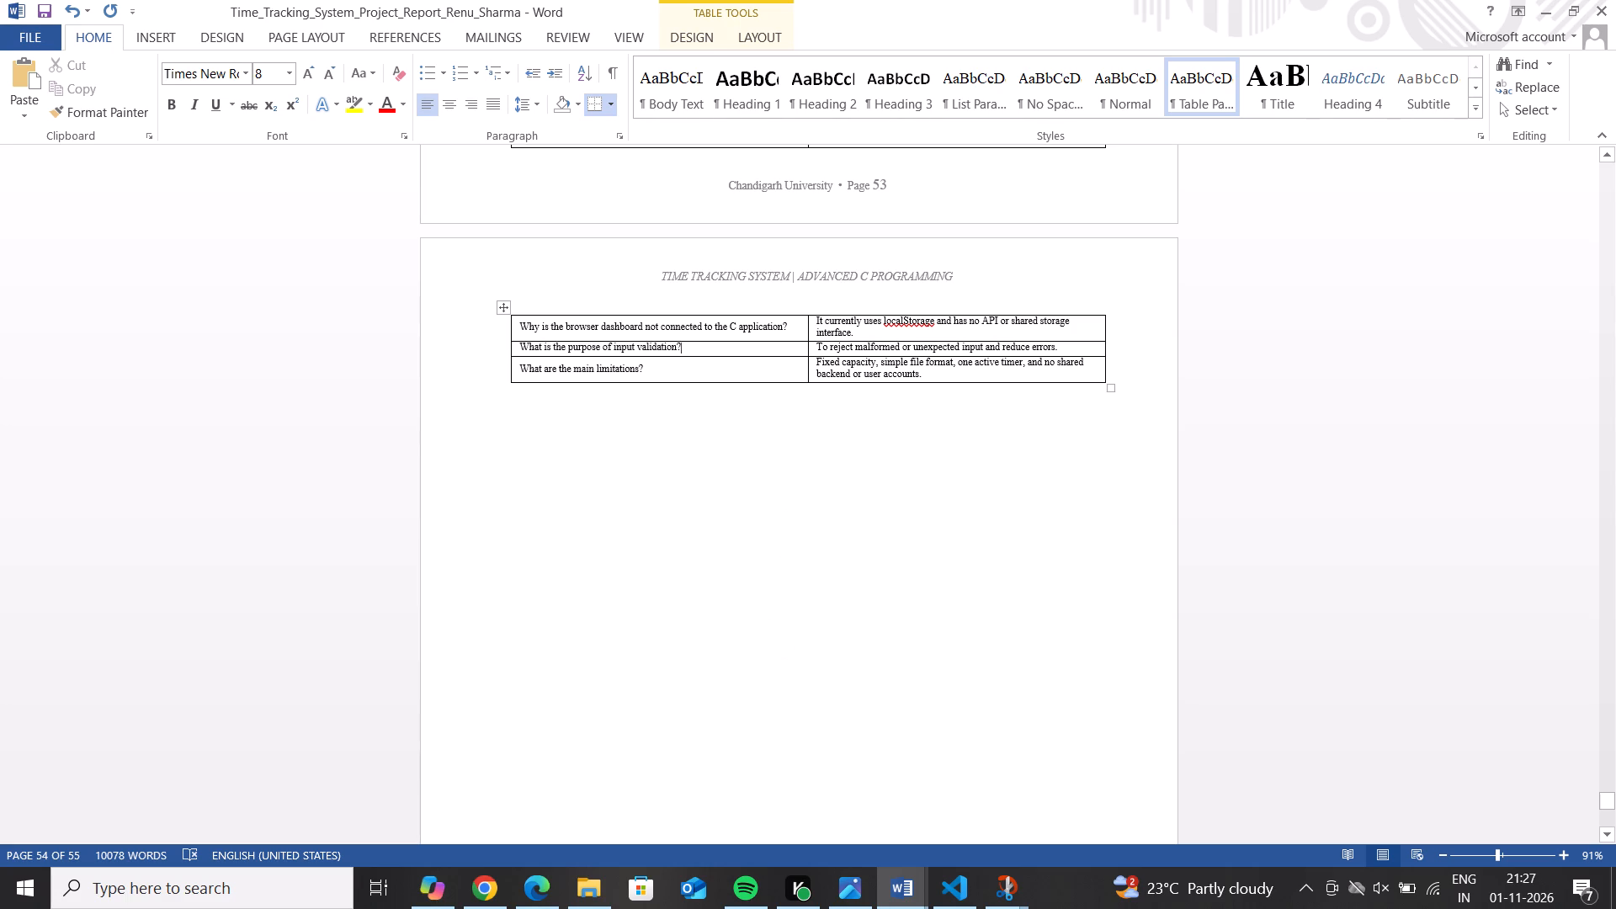
click(503, 308)
right_click(596, 366)
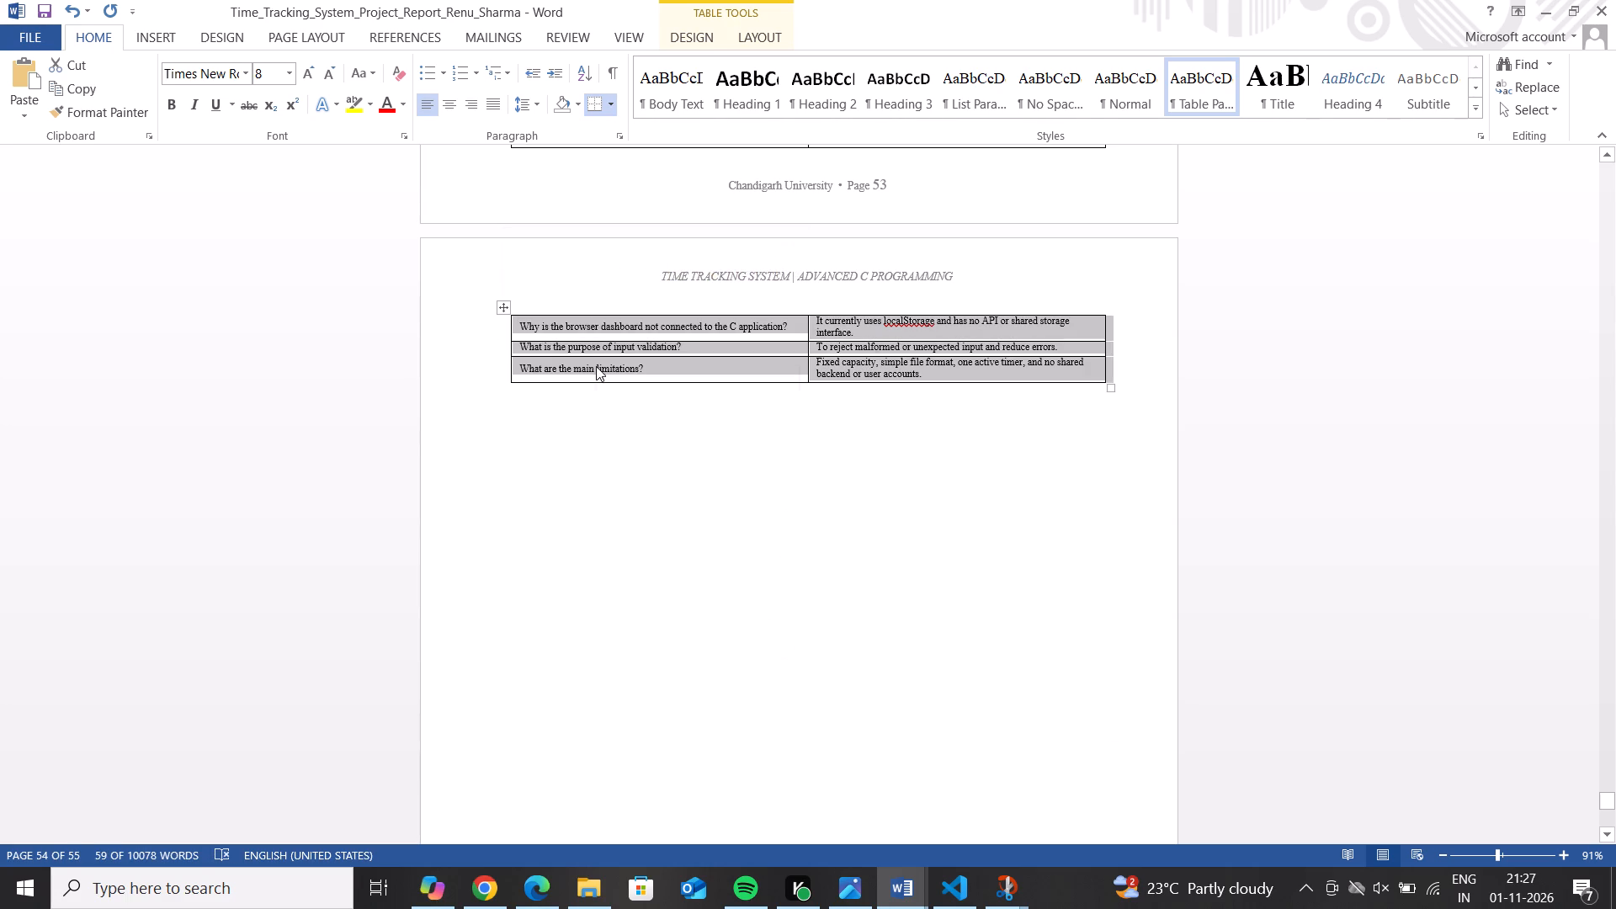
click(619, 369)
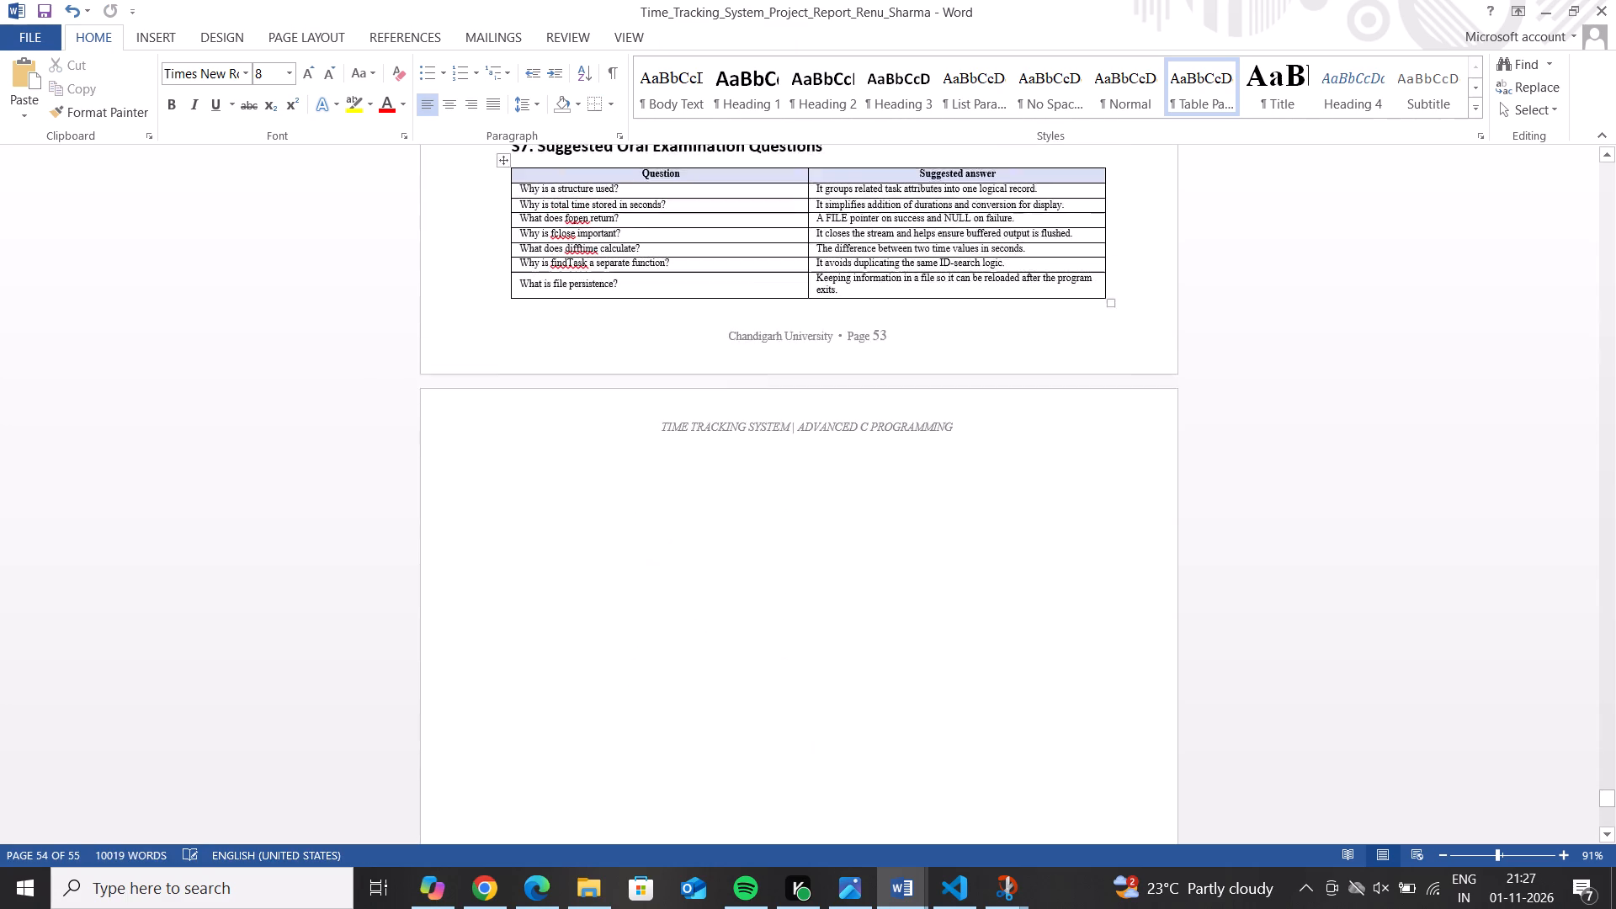
Cut the remaining question and answer table under the S7 Suggested Oral Examination Questions heading on page 53.
click(576, 433)
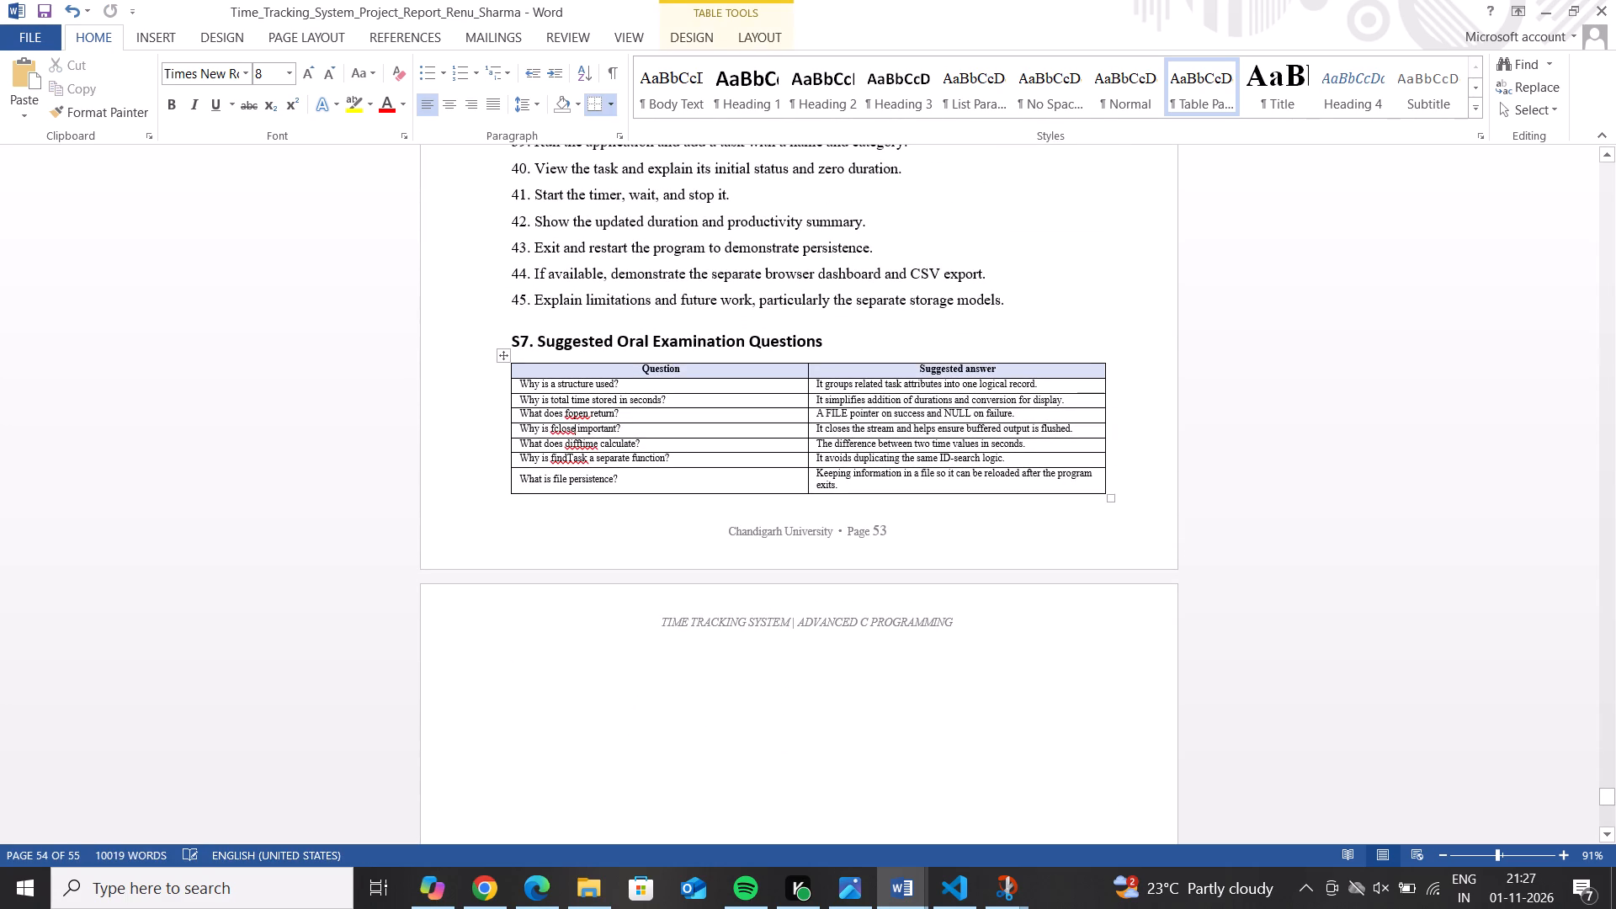
click(502, 353)
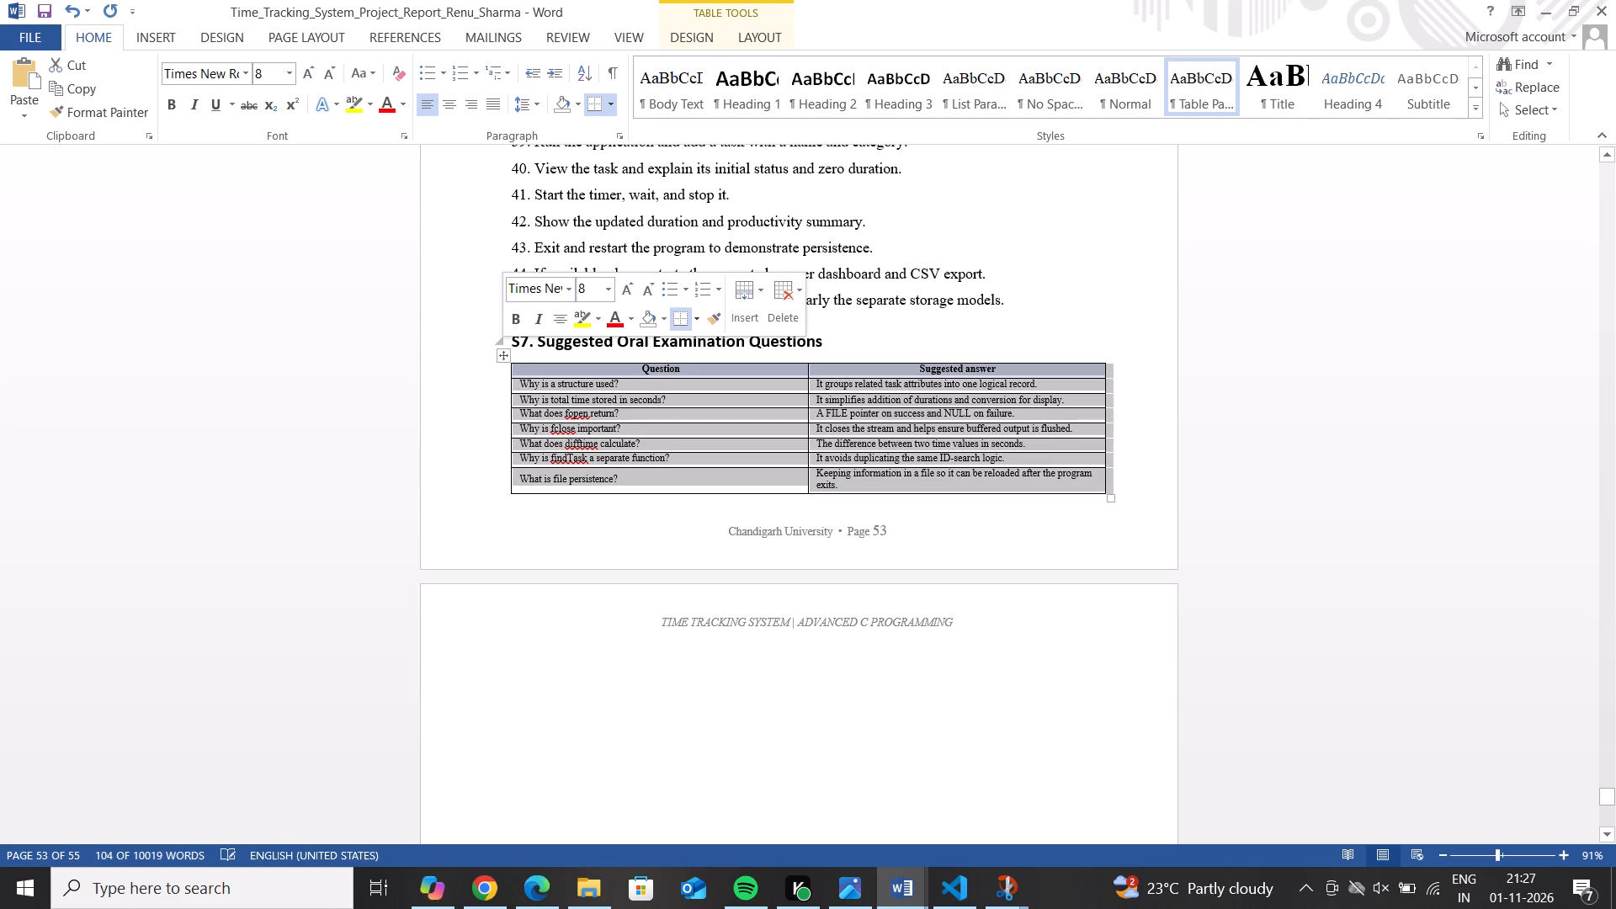
right_click(589, 424)
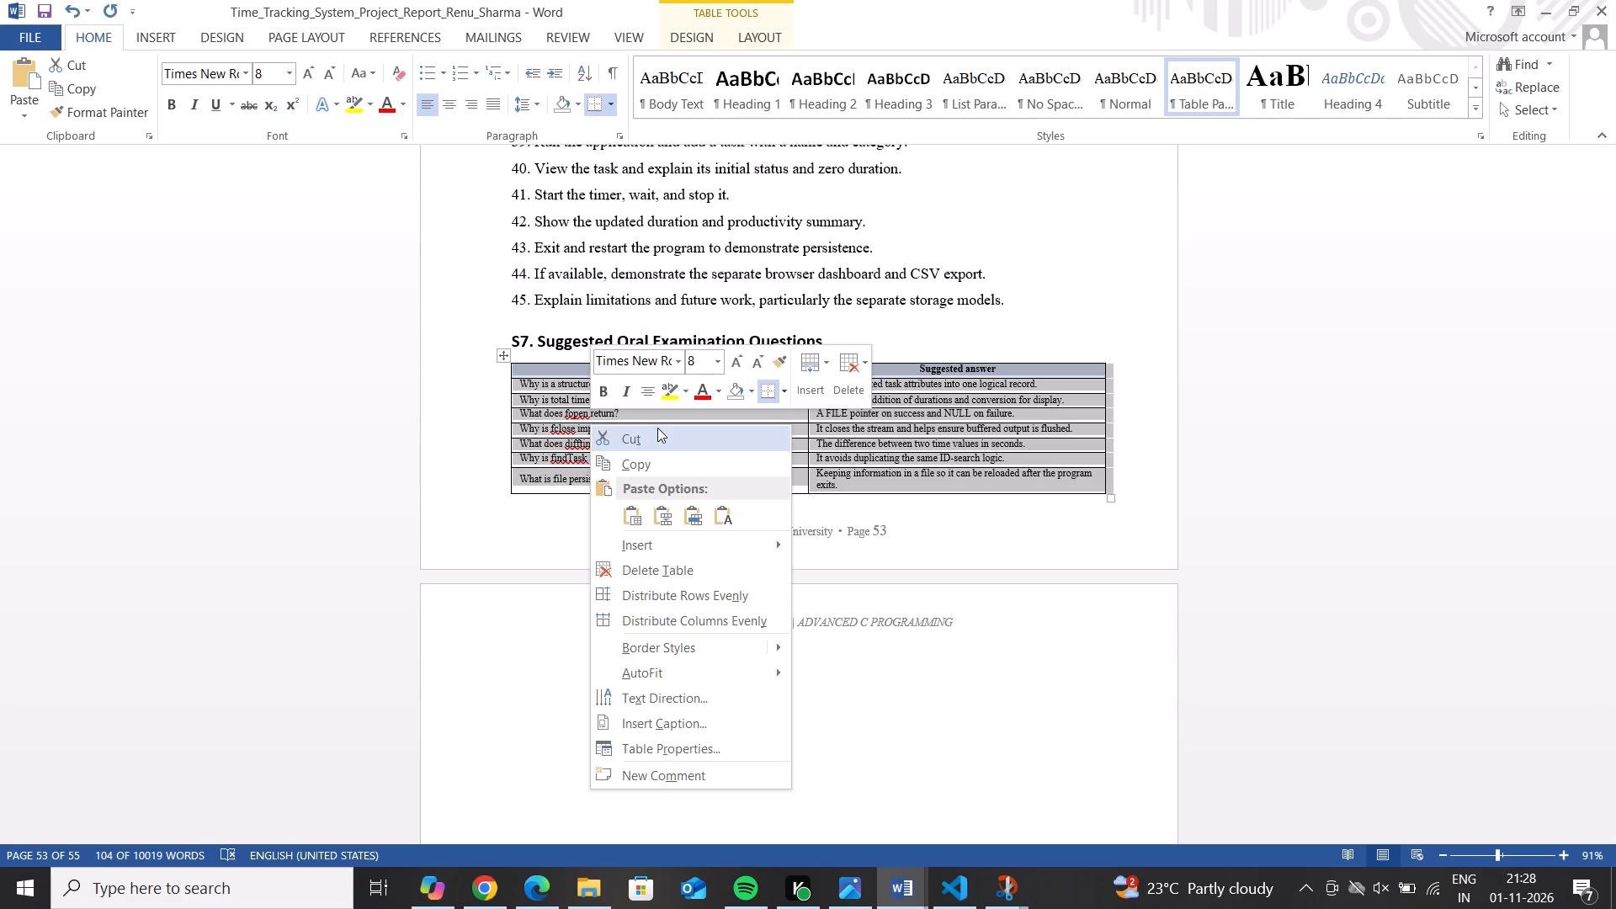
click(656, 433)
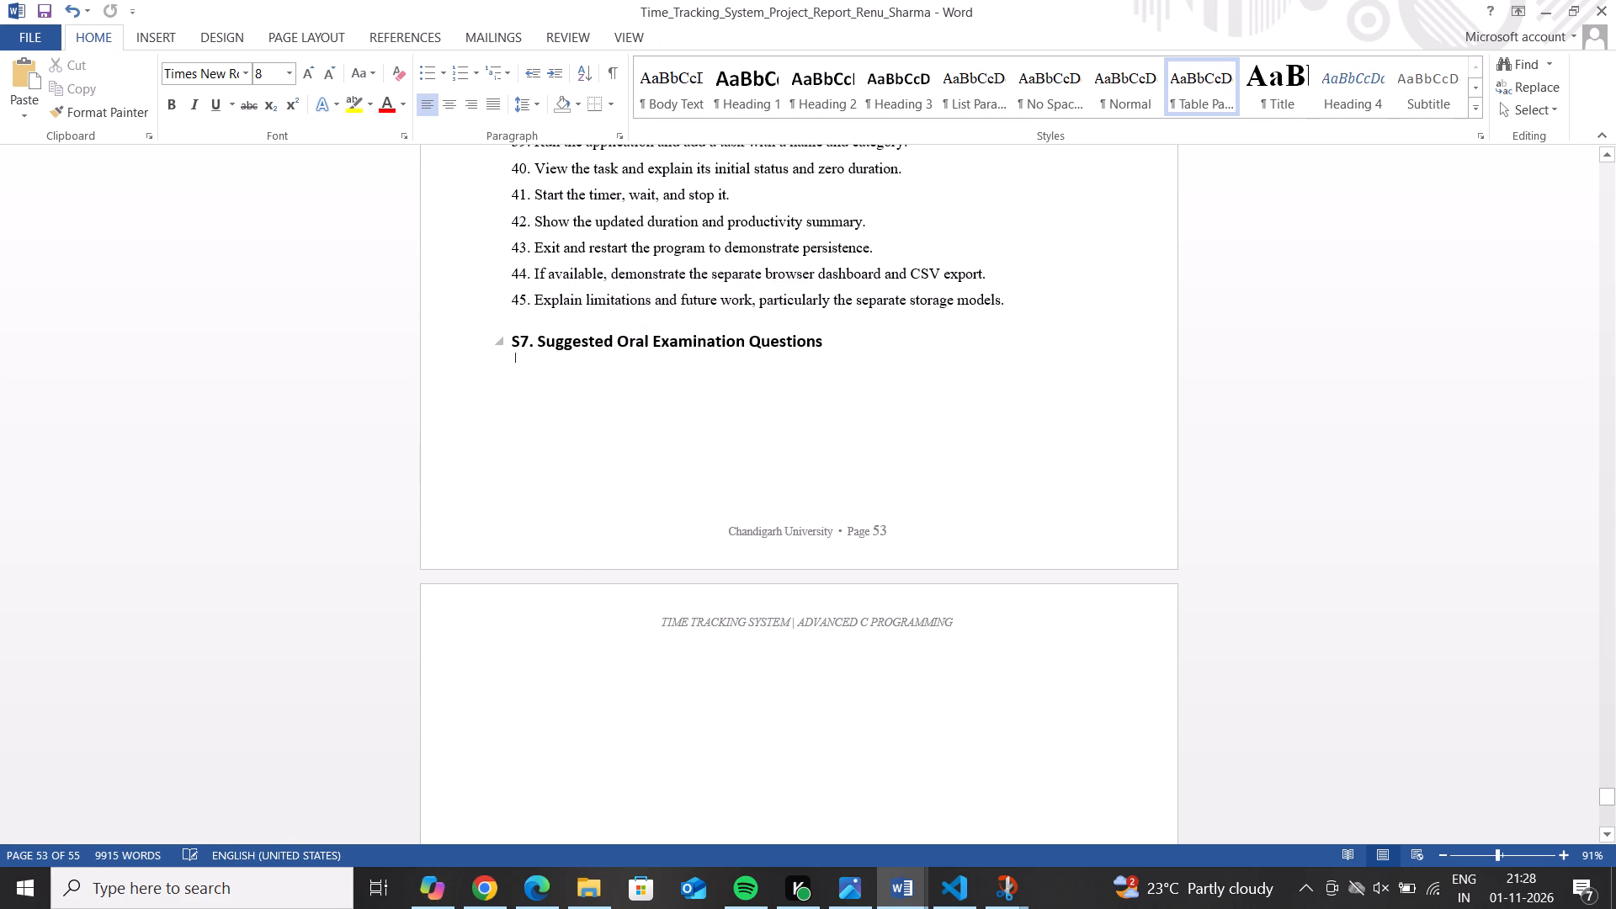
Delete the whole Supplementary Technical Notes section, from its title on page 52 through the S7 Suggested Oral Examination Questions heading.
drag(820, 348, 656, 150)
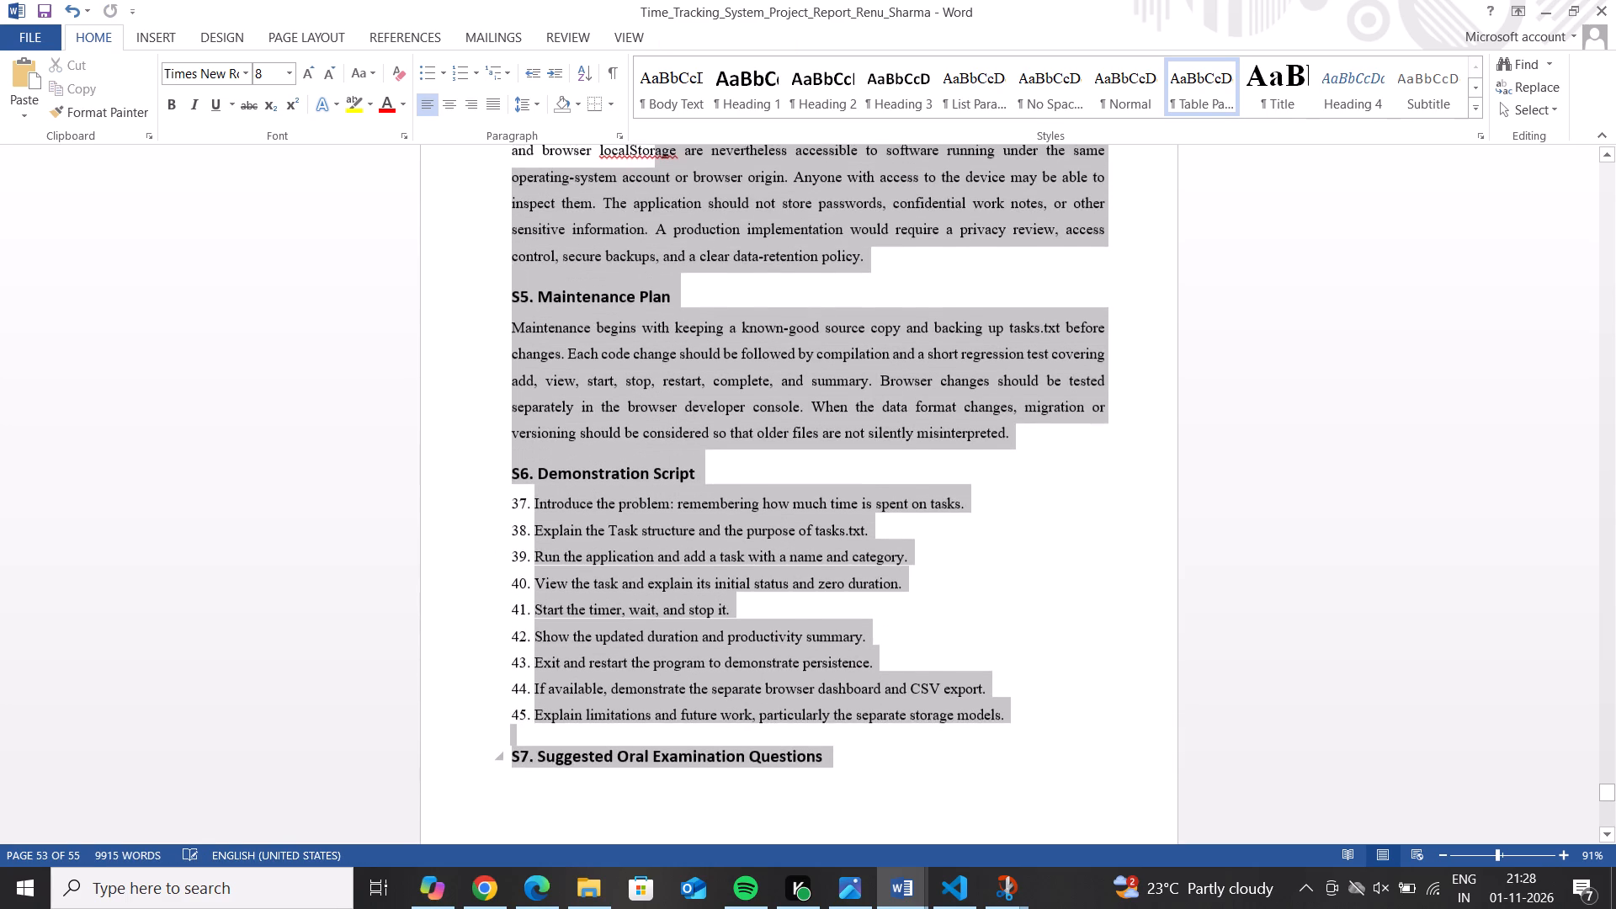
drag(656, 150, 635, 170)
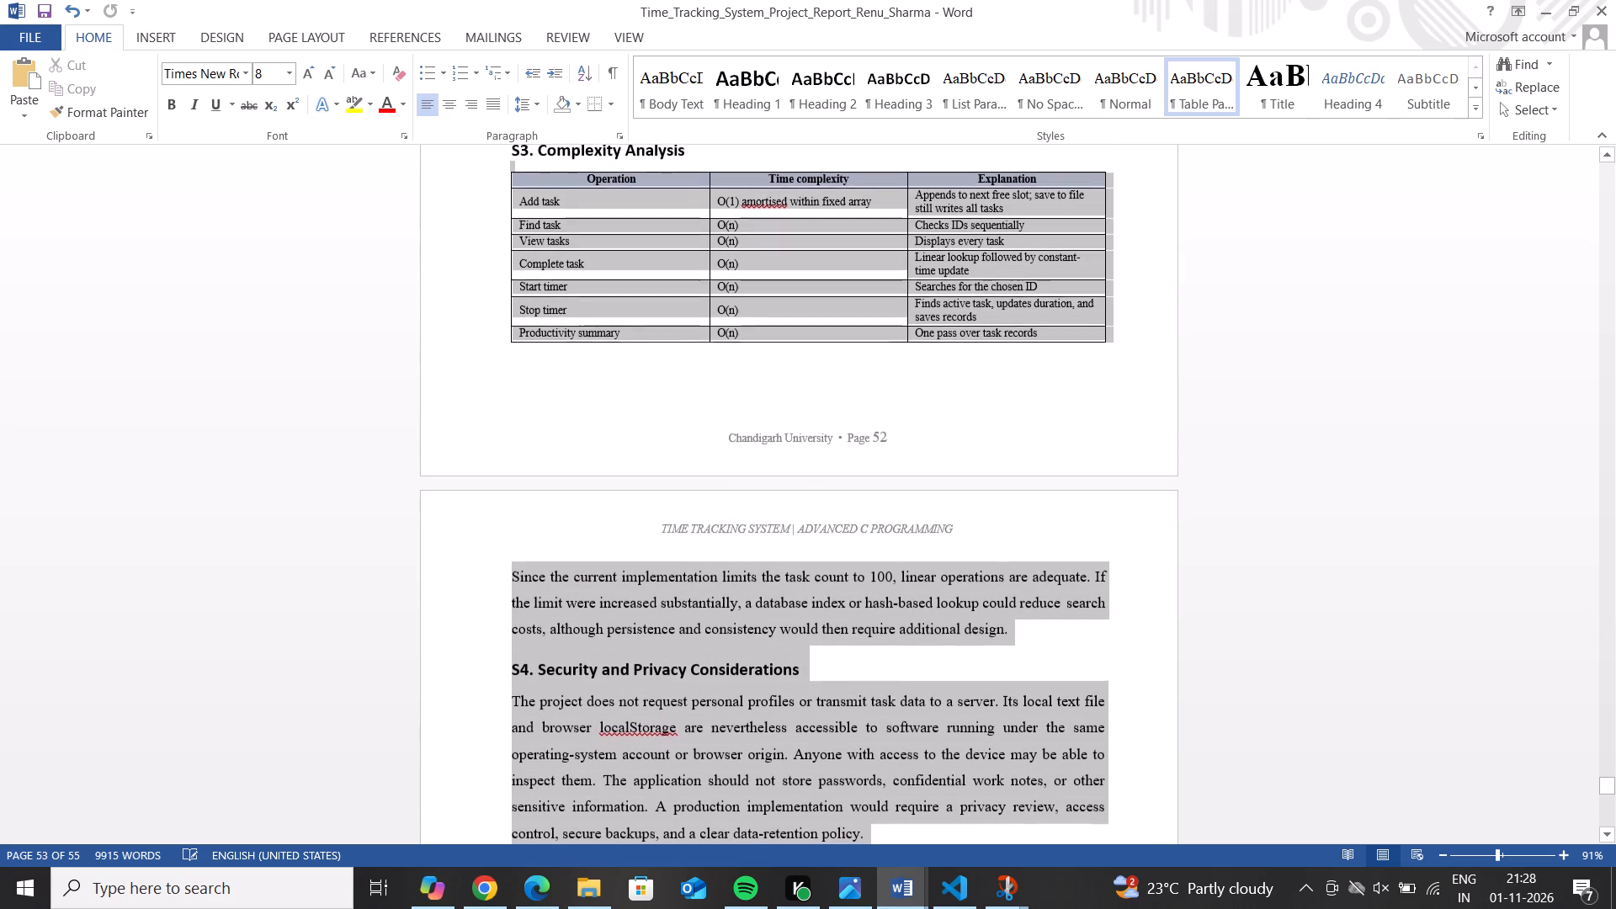
drag(635, 170, 614, 132)
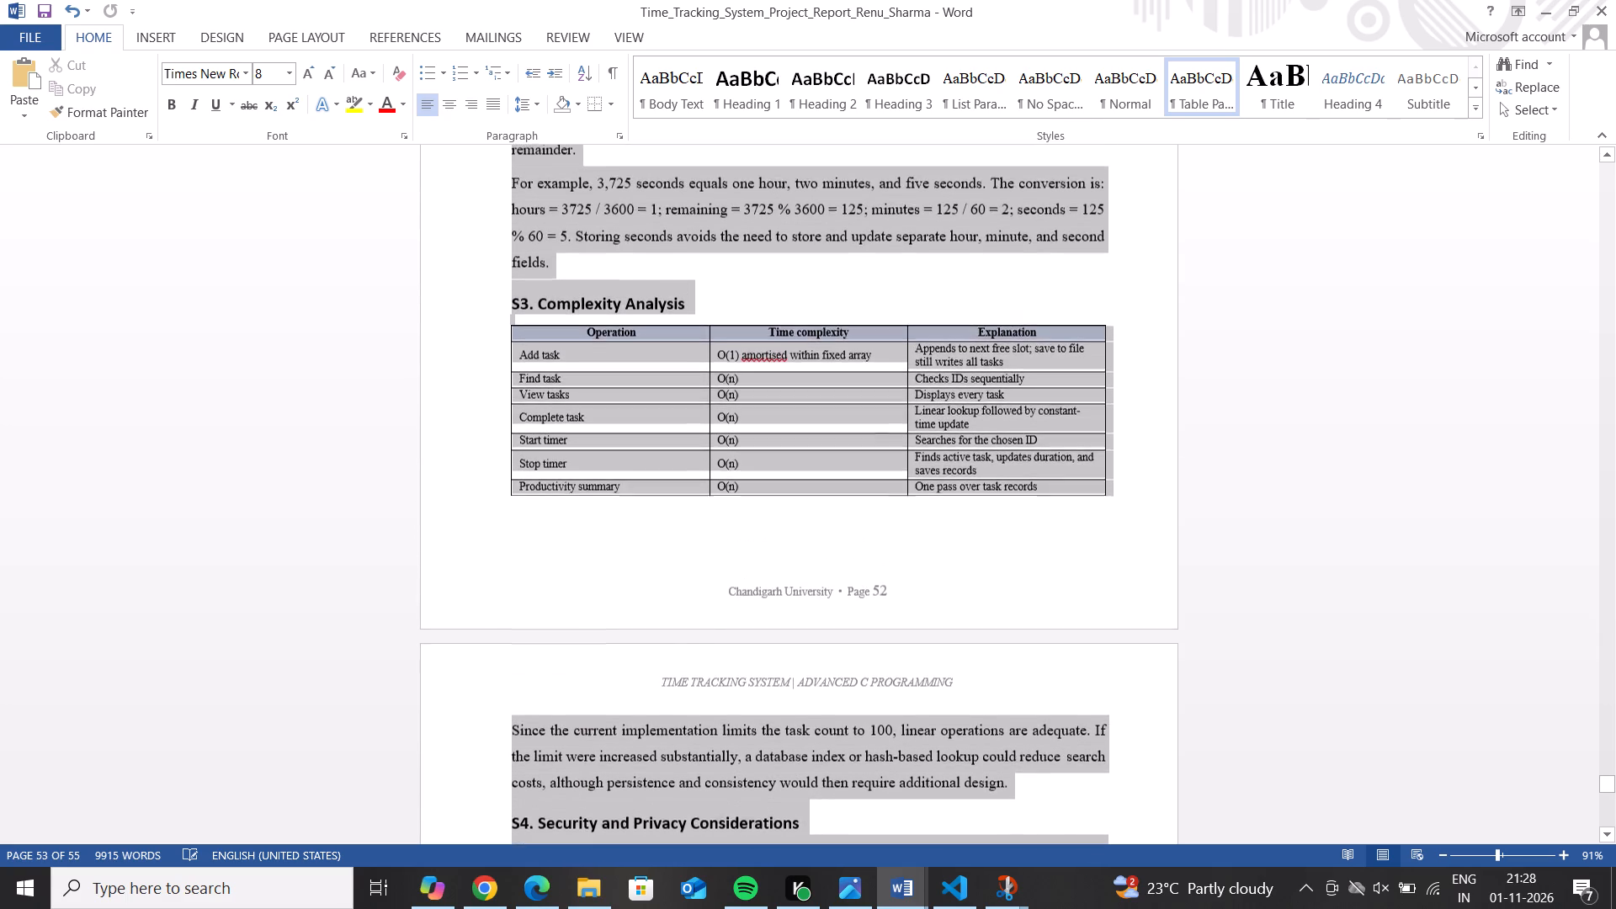
drag(614, 132, 664, 465)
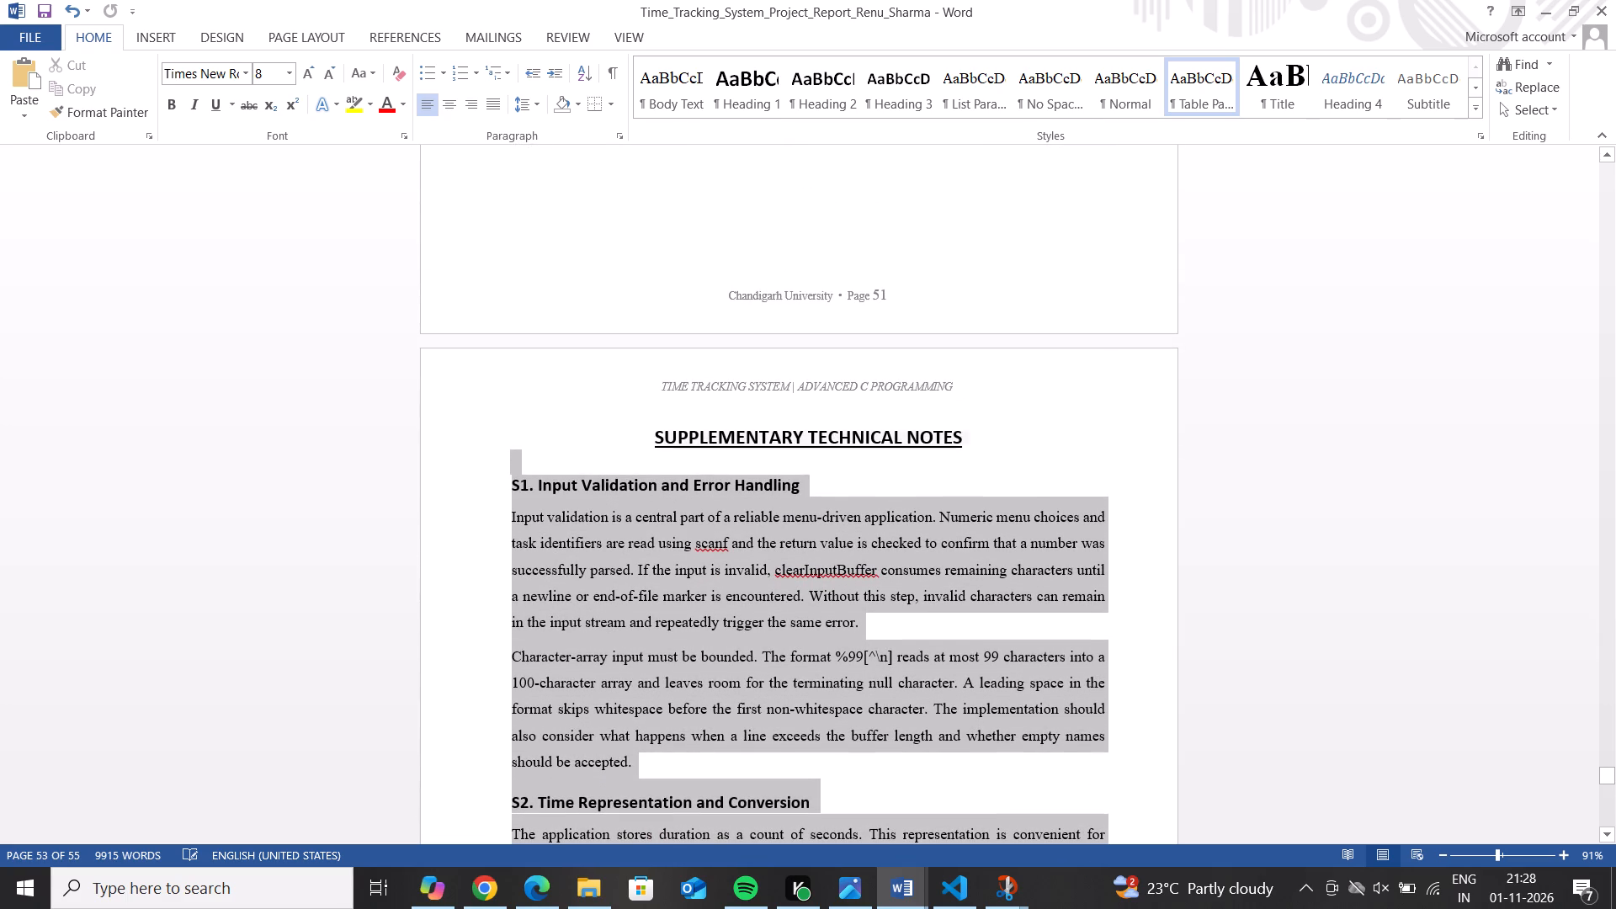
drag(664, 465, 647, 438)
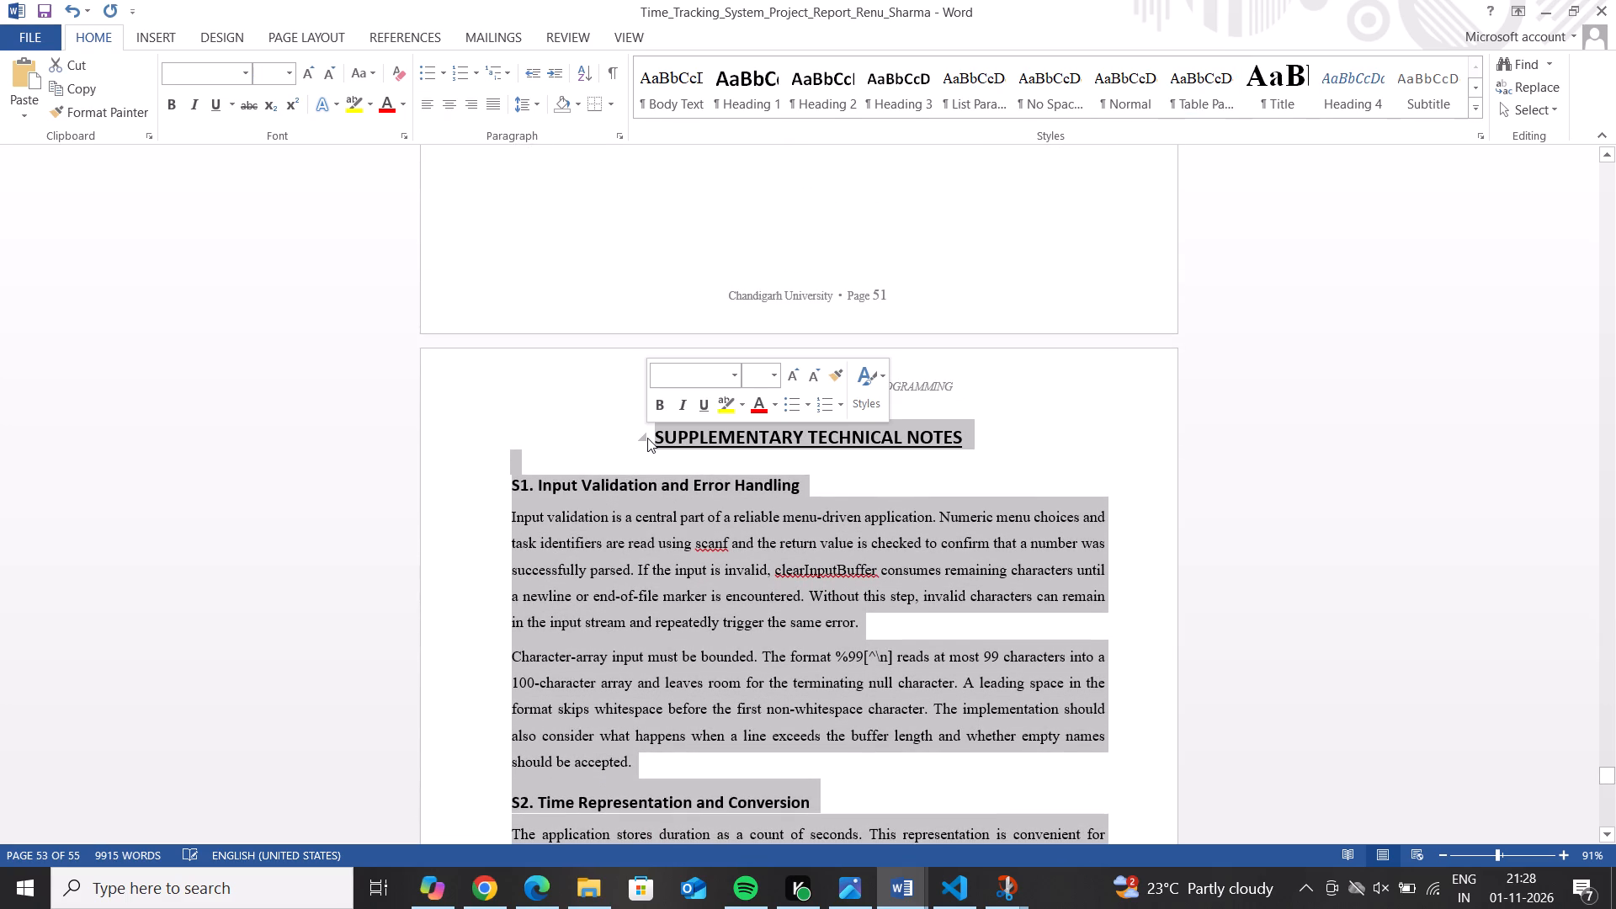
key(BackSpace)
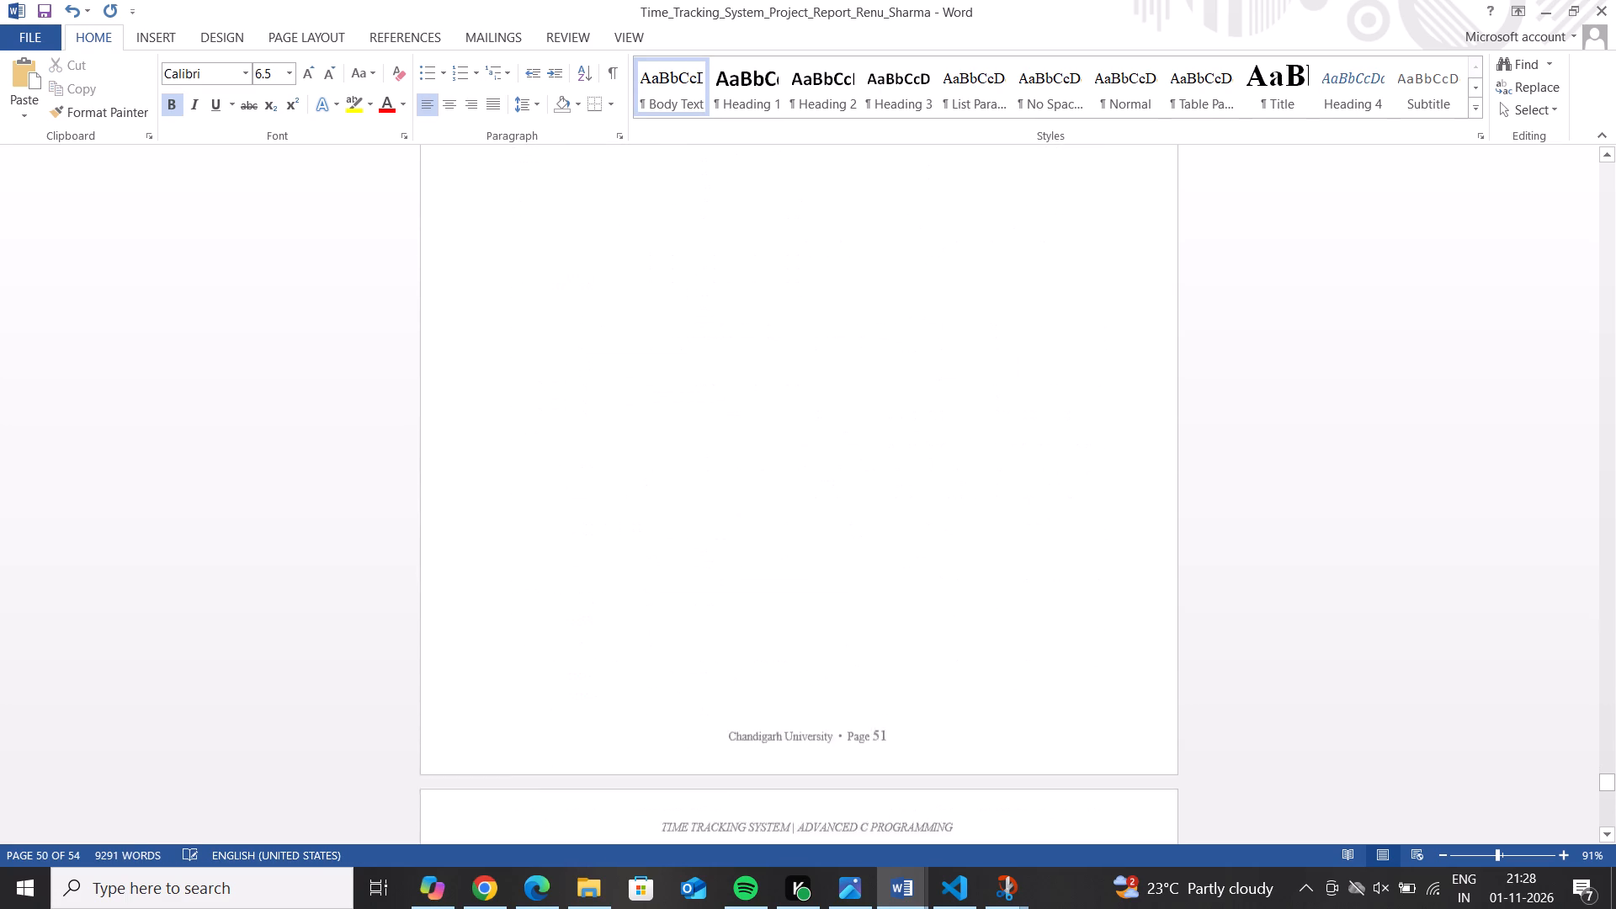
Show the formatting marks on the blank page 52 where the supplementary notes were.
click(599, 432)
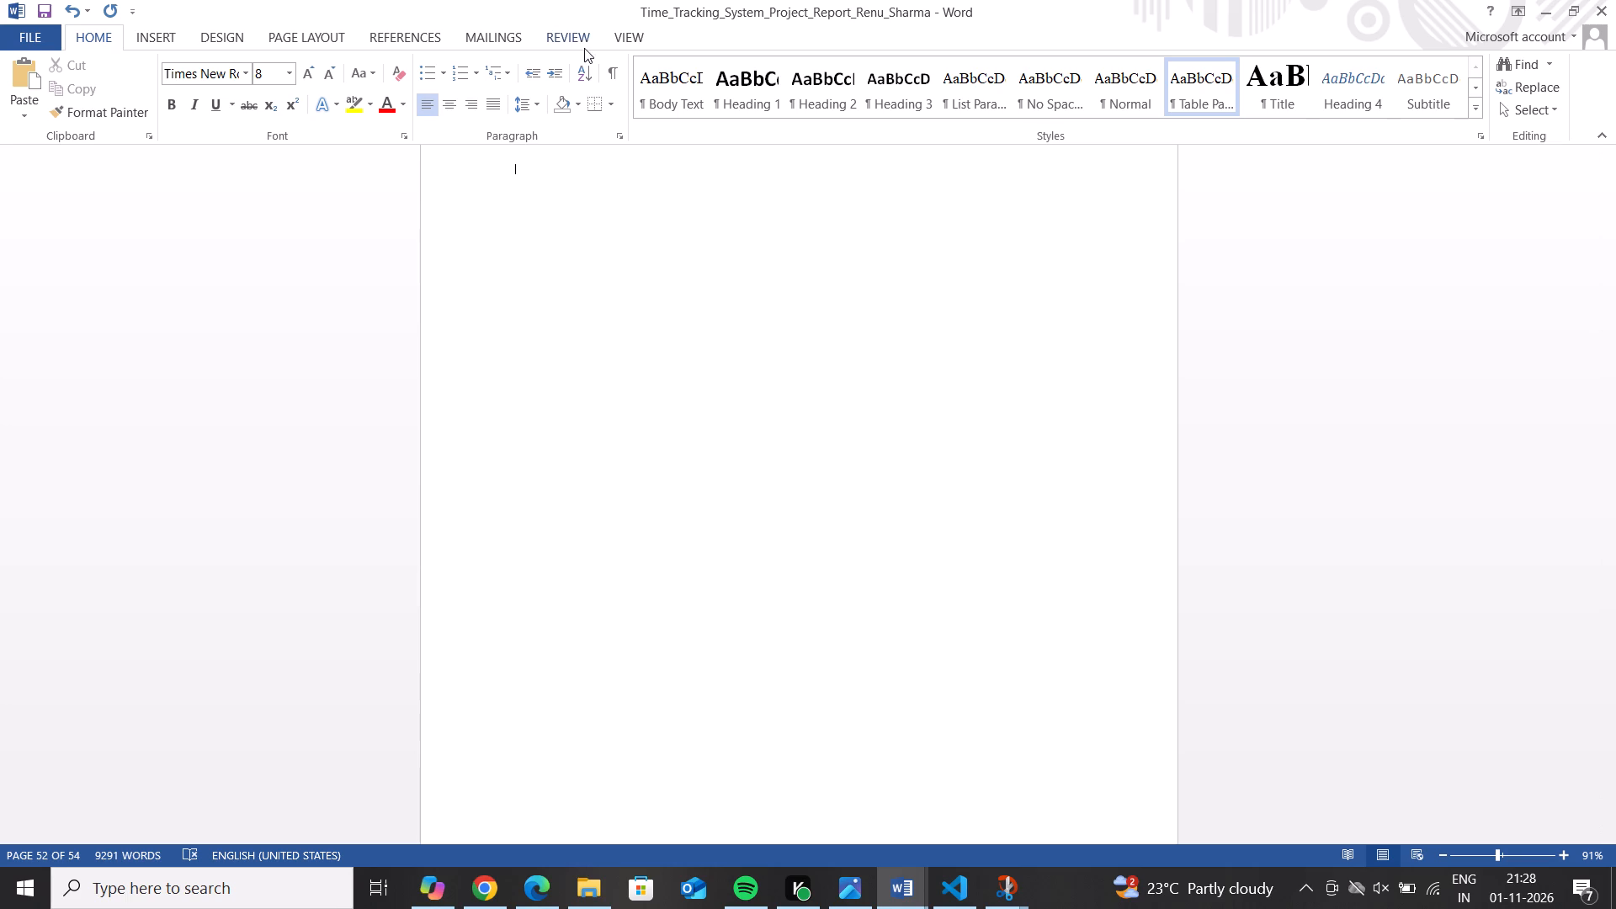
click(602, 72)
click(609, 75)
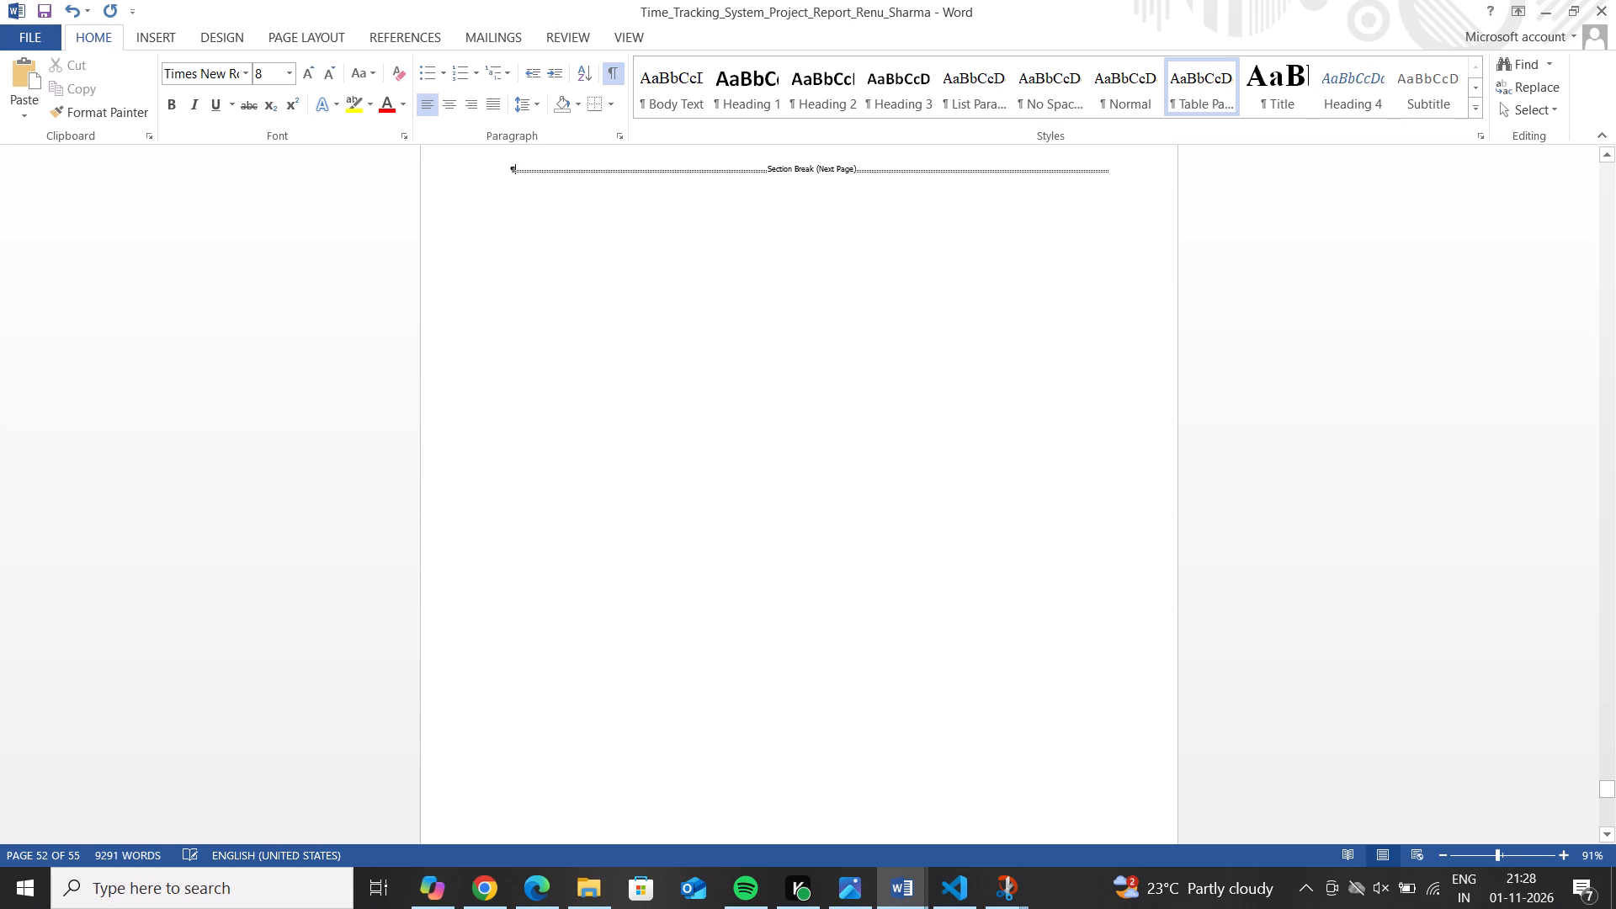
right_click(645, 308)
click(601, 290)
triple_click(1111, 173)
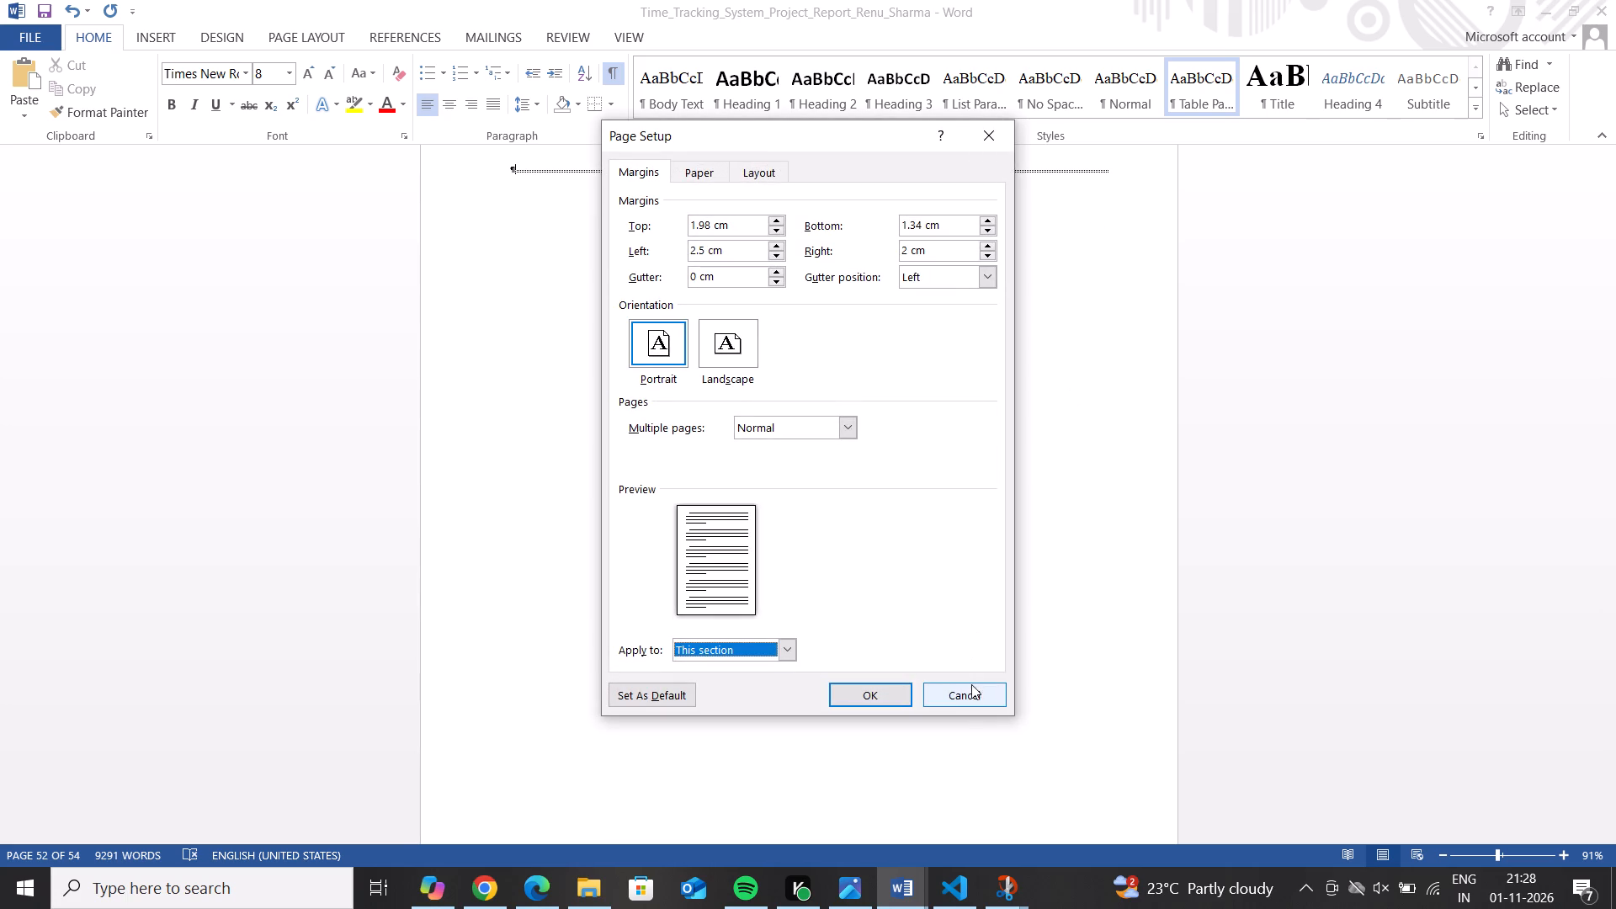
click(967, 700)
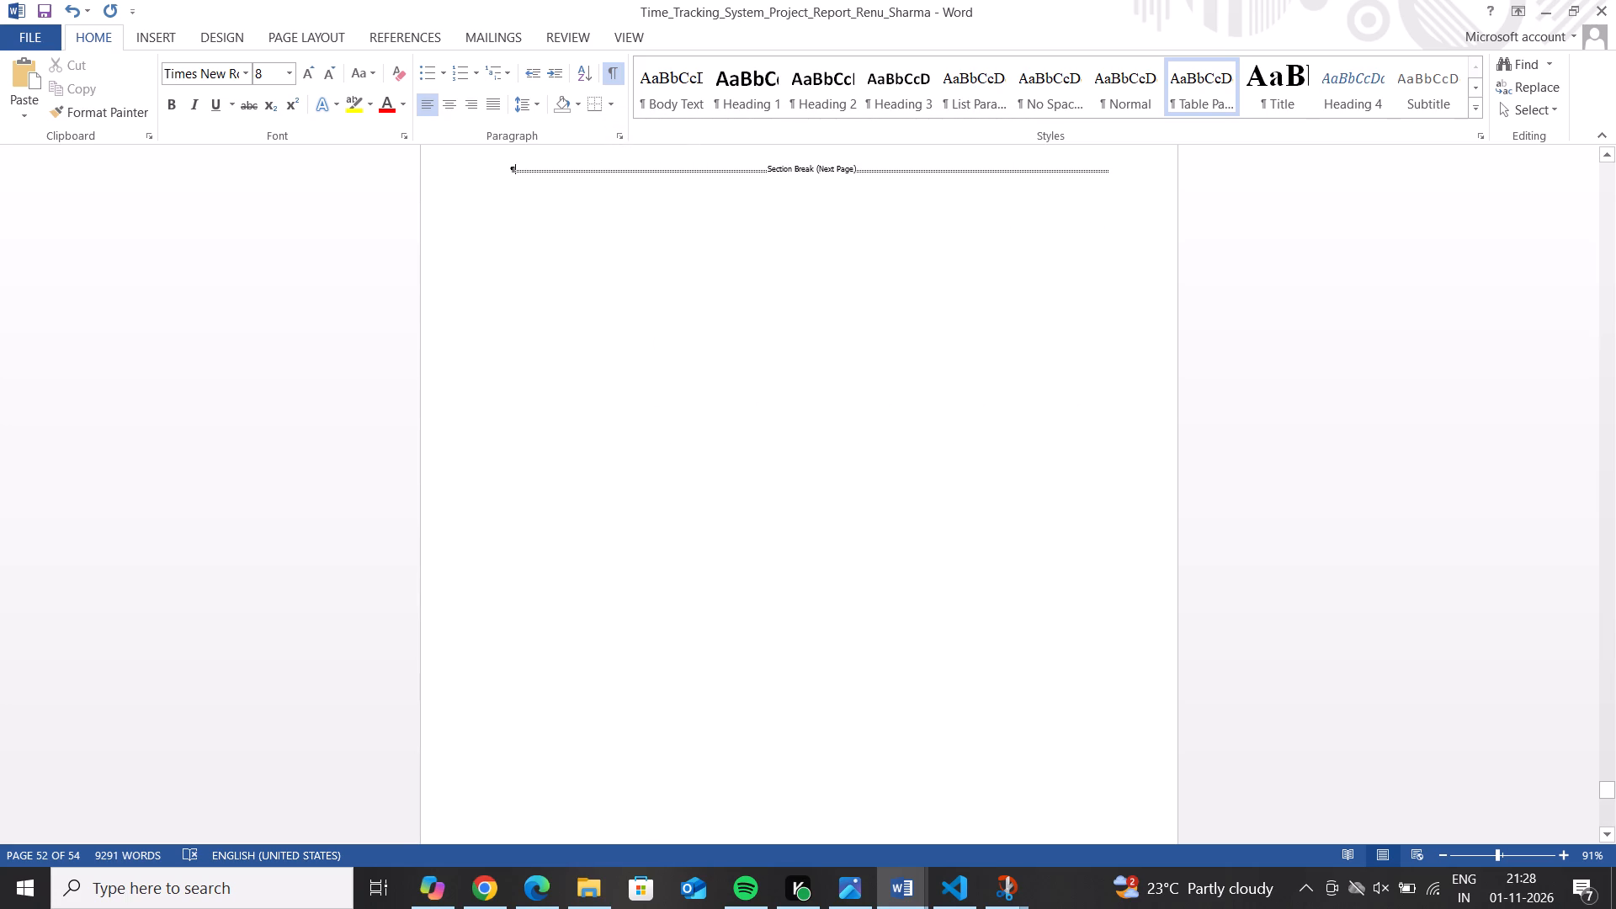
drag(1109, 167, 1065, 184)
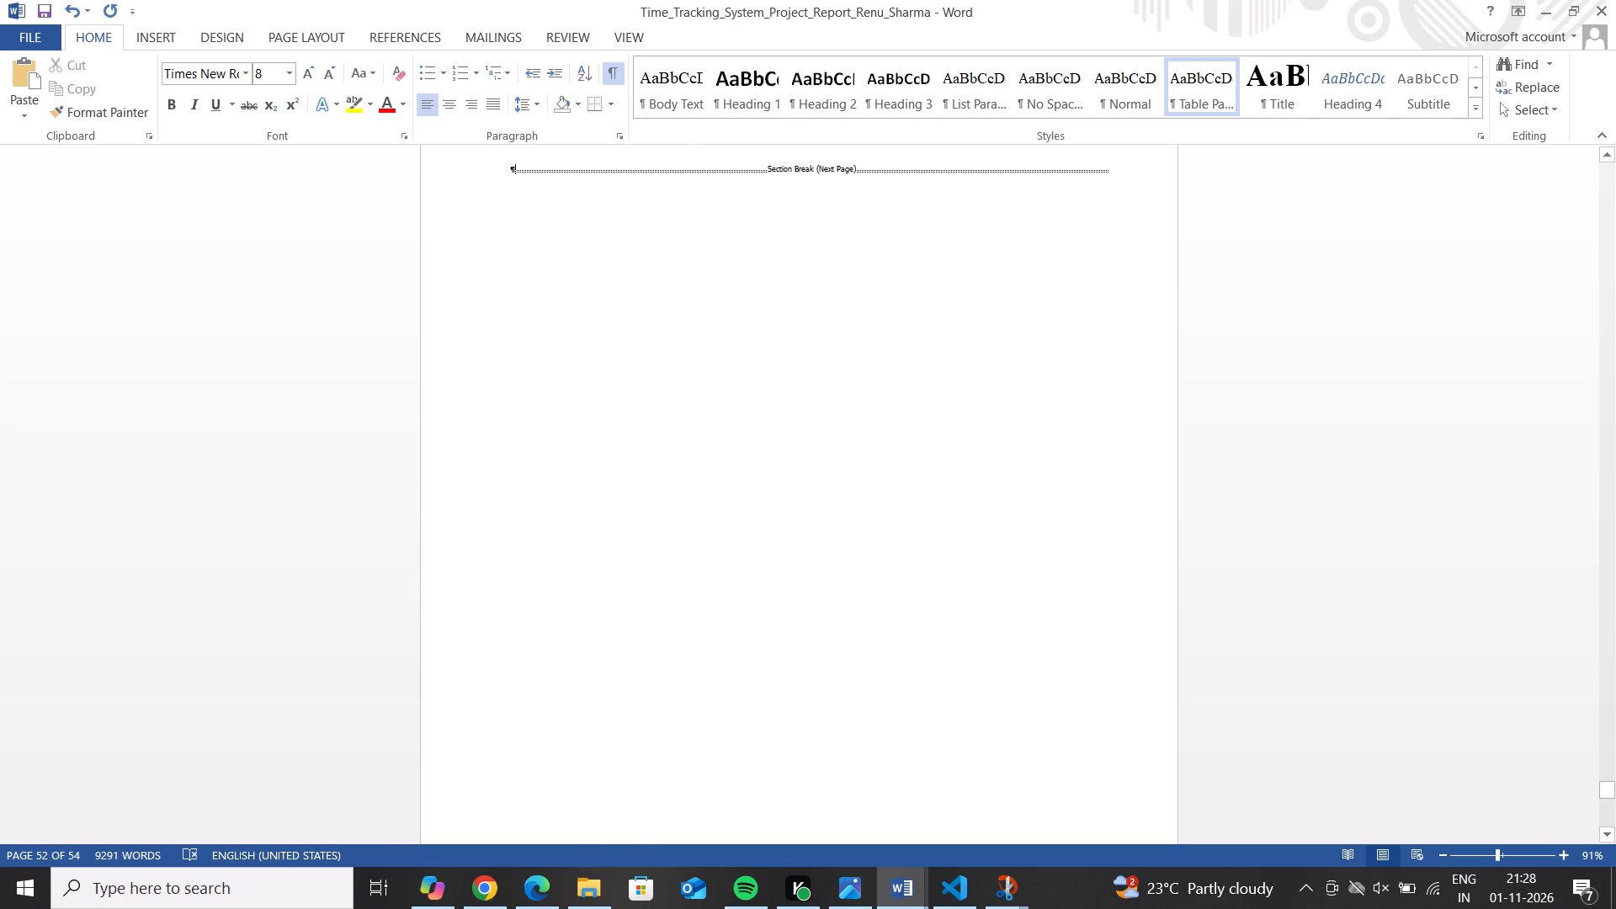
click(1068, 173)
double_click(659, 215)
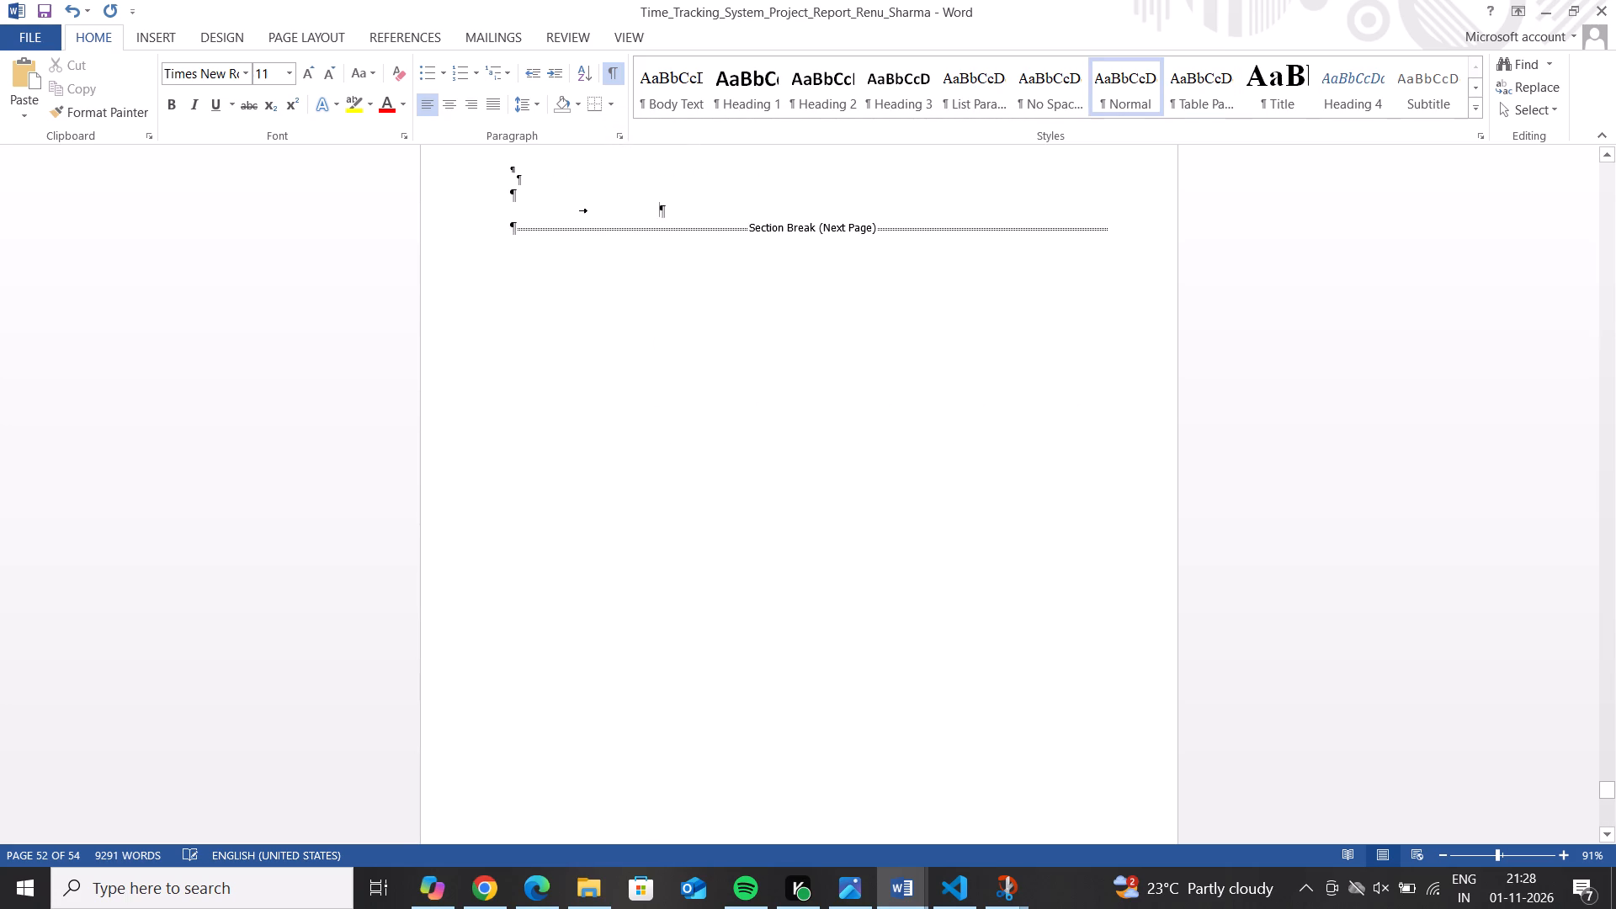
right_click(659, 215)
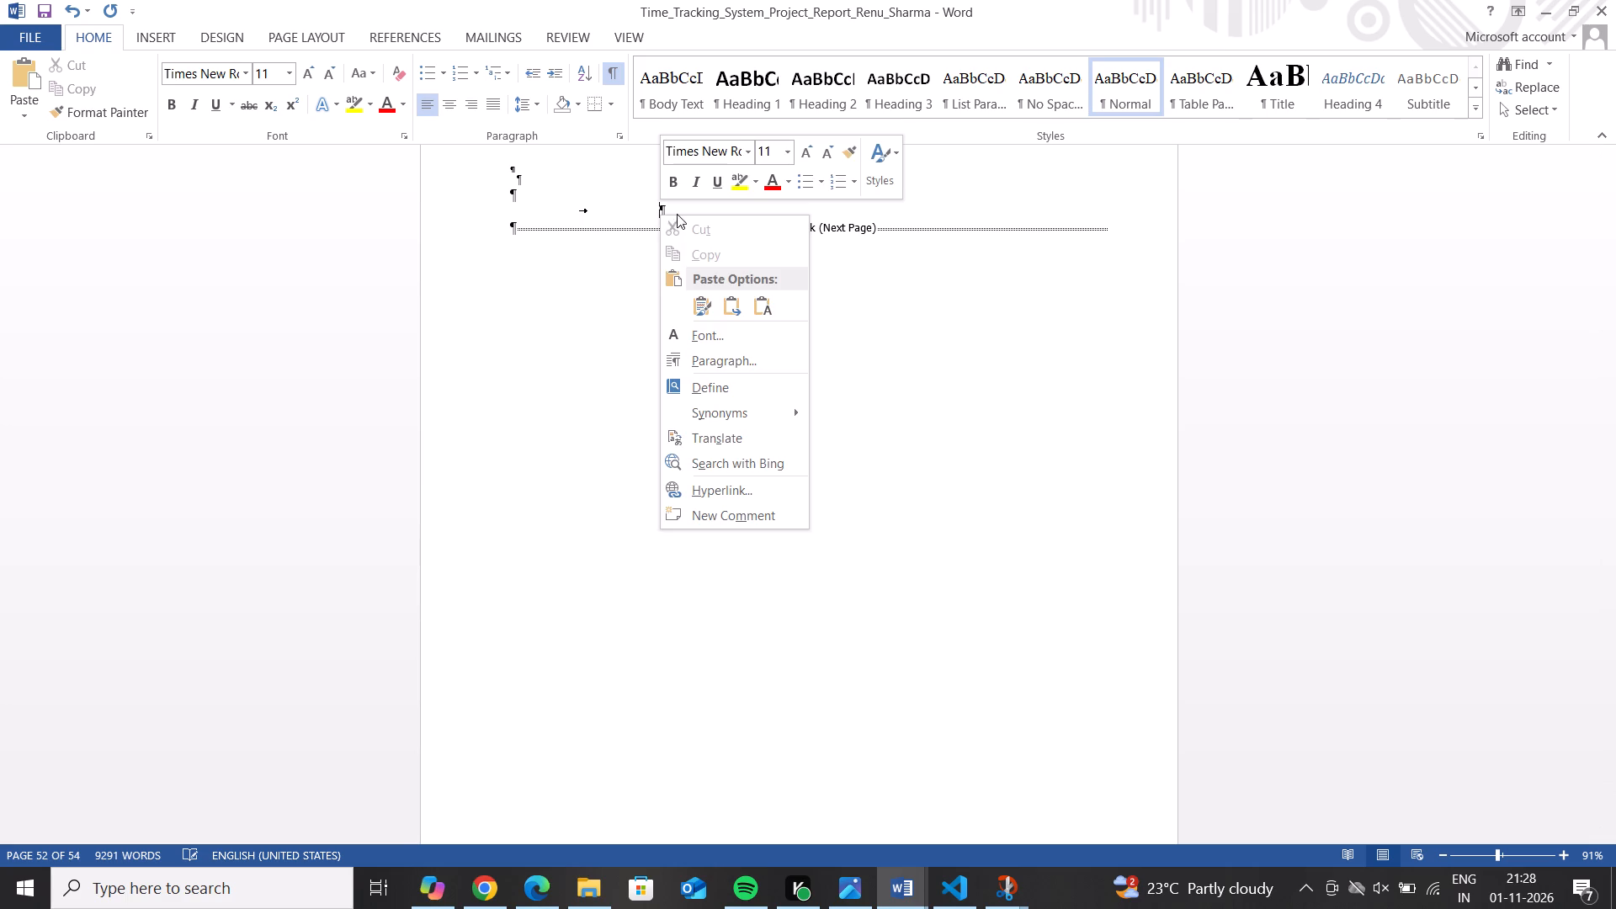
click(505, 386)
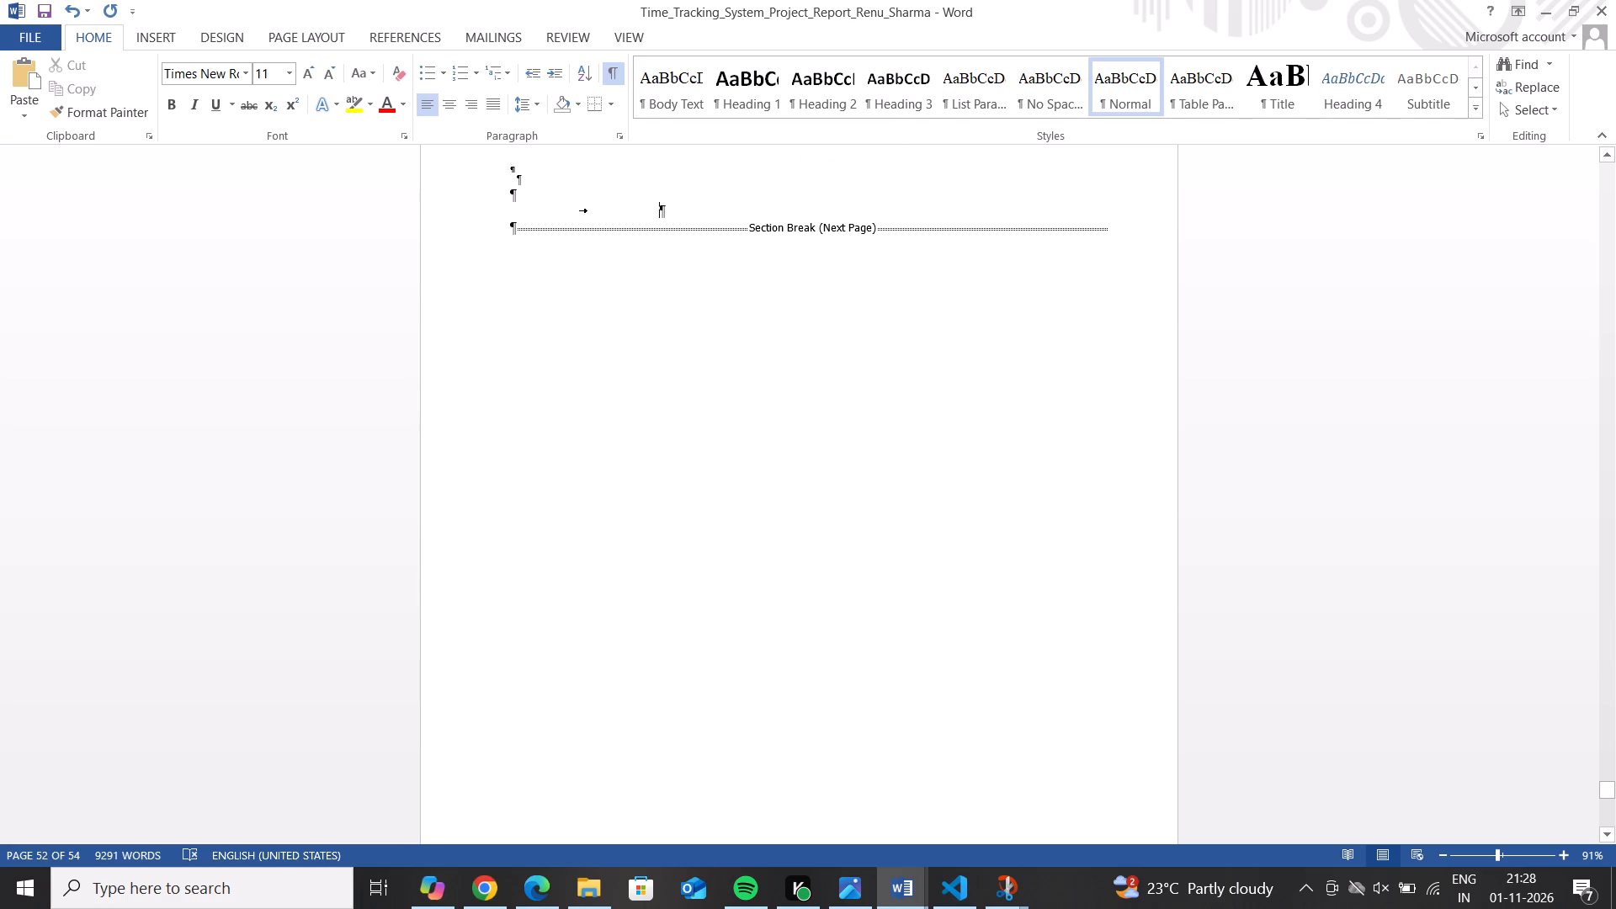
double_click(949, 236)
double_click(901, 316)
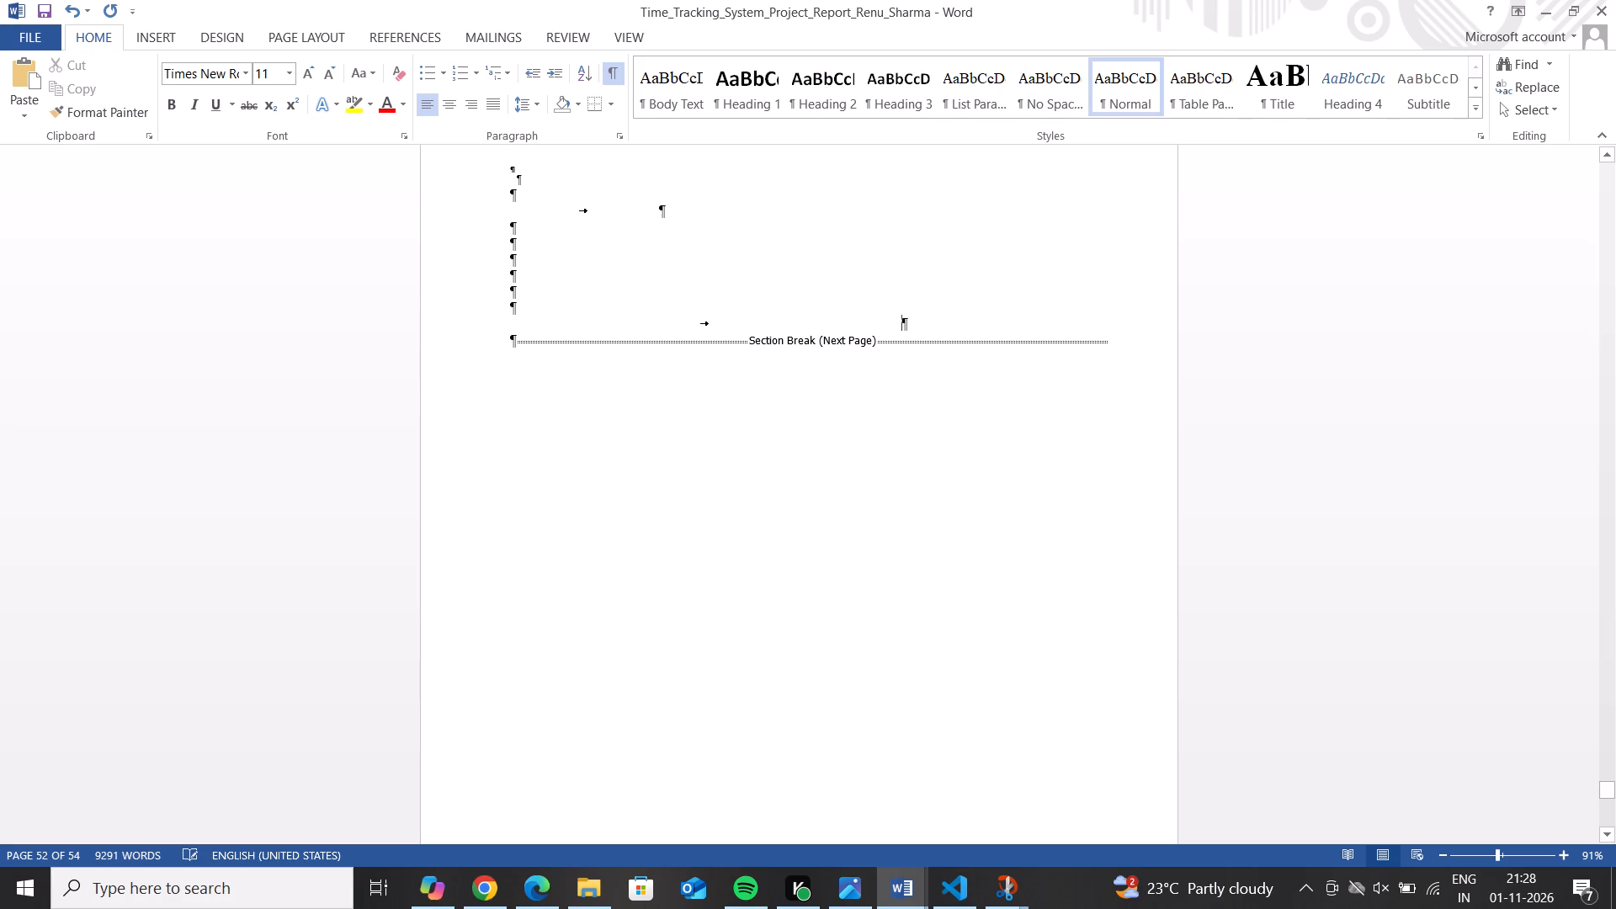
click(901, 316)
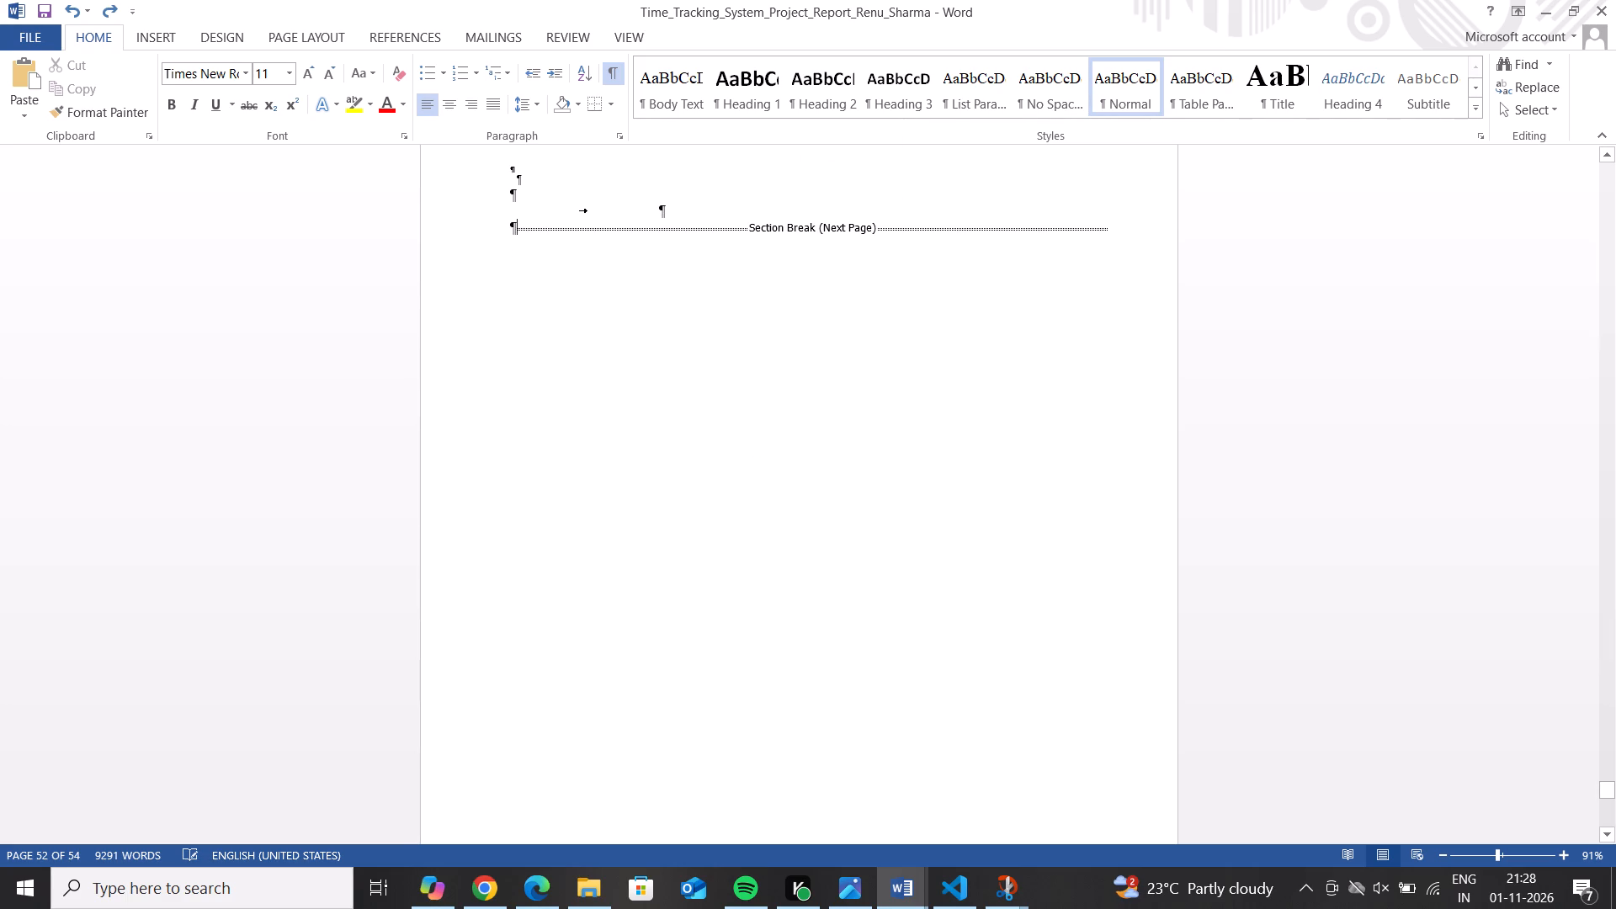
Cut the empty paragraphs around the next-page section break on the blank page 52.
drag(532, 233, 511, 164)
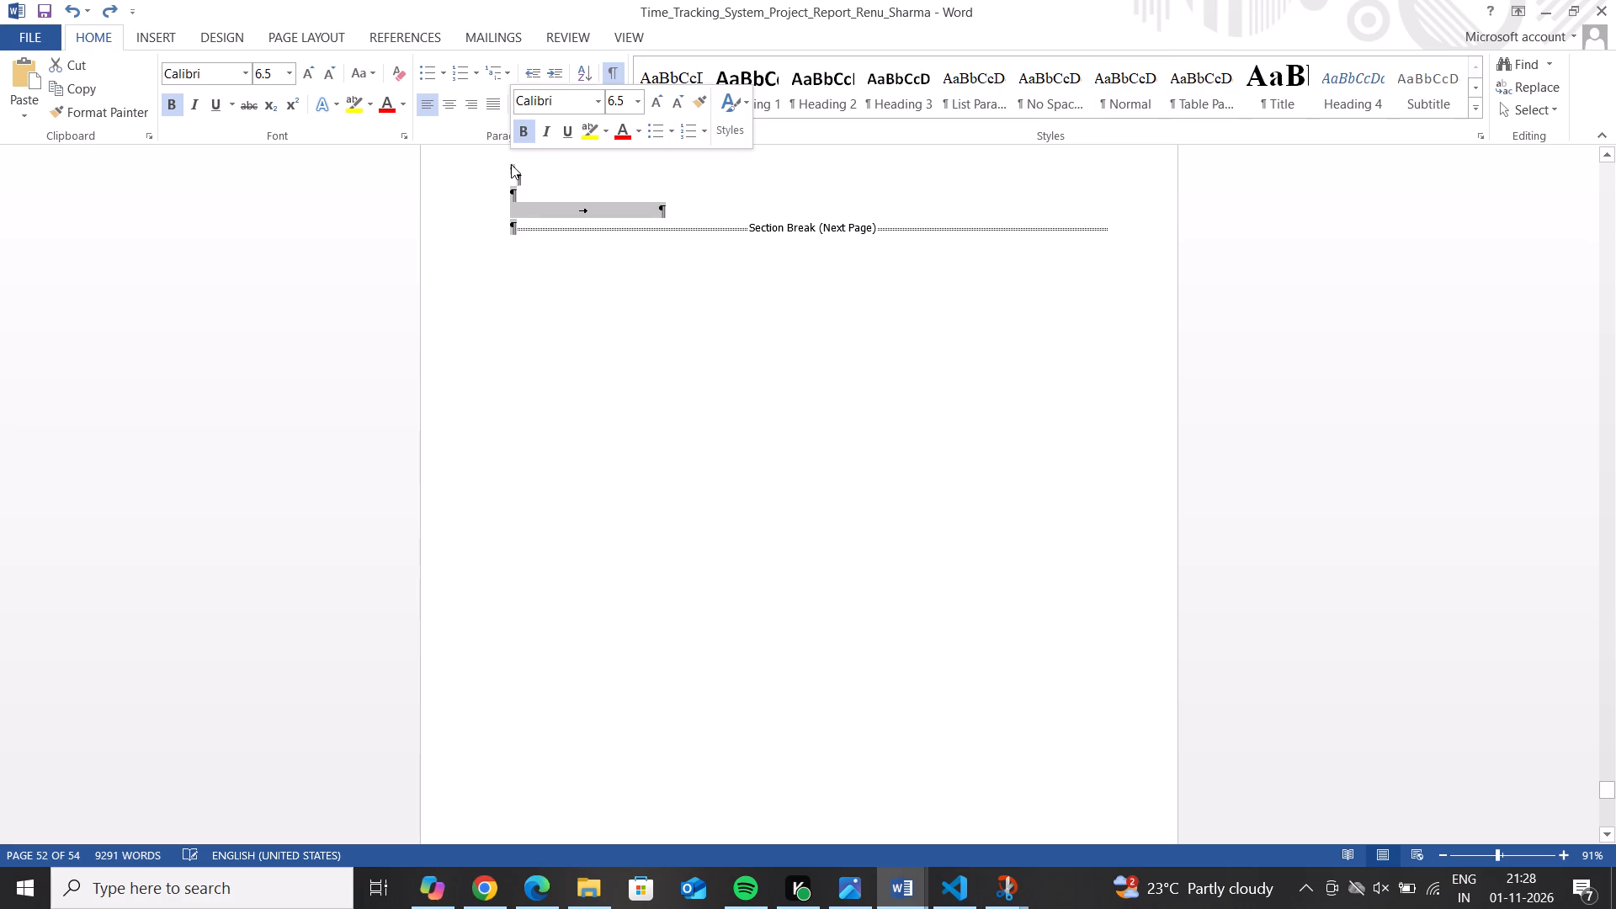
right_click(511, 166)
click(532, 178)
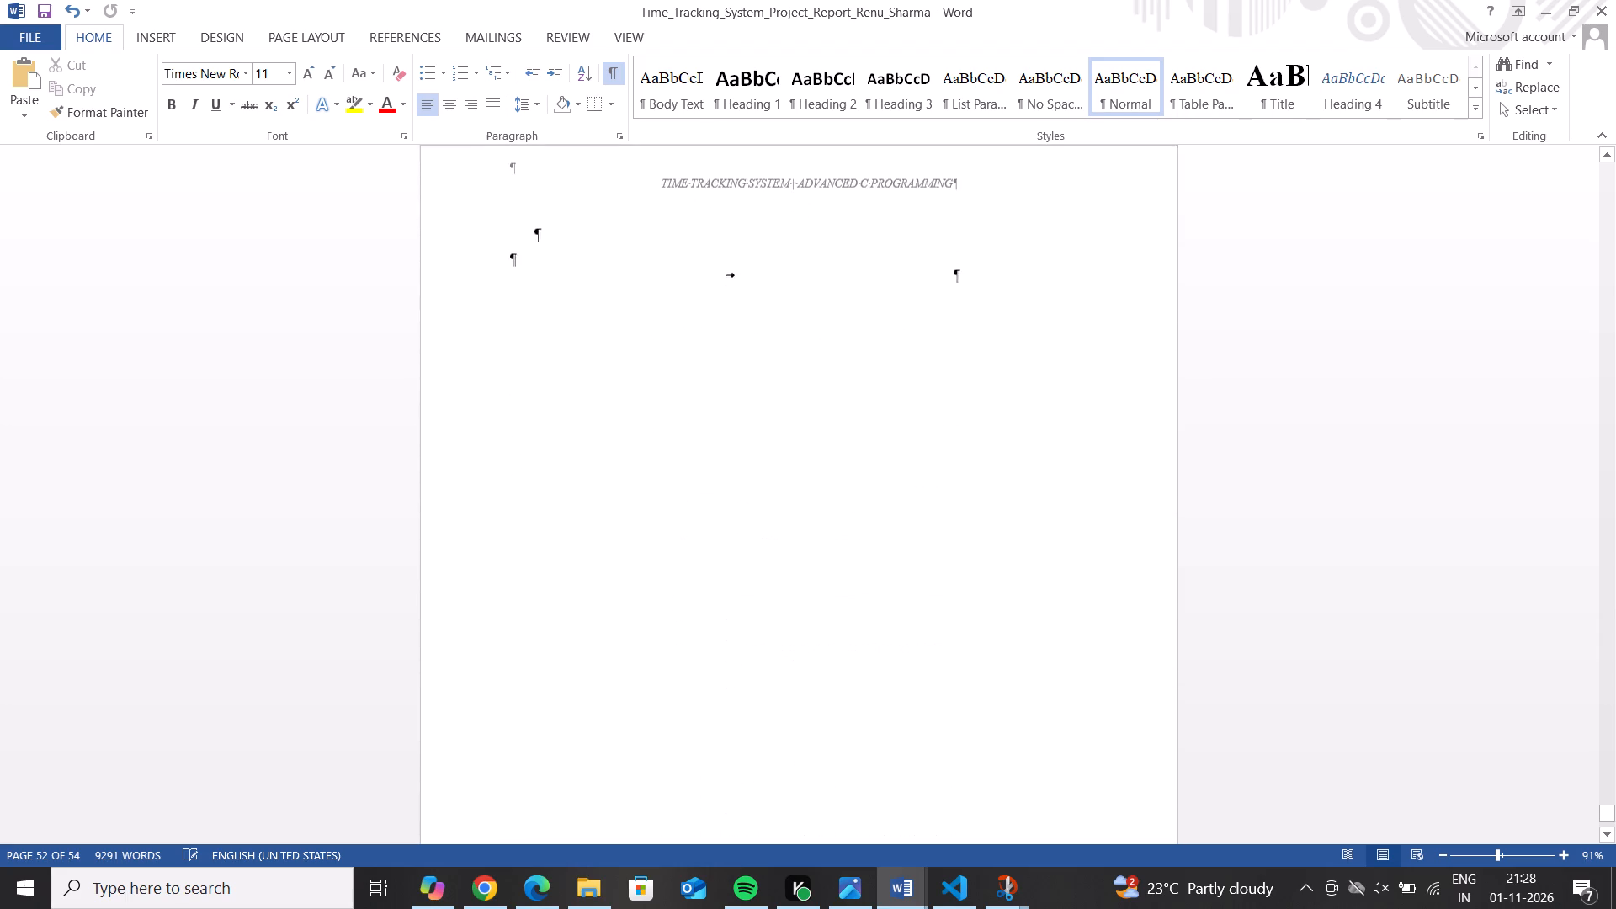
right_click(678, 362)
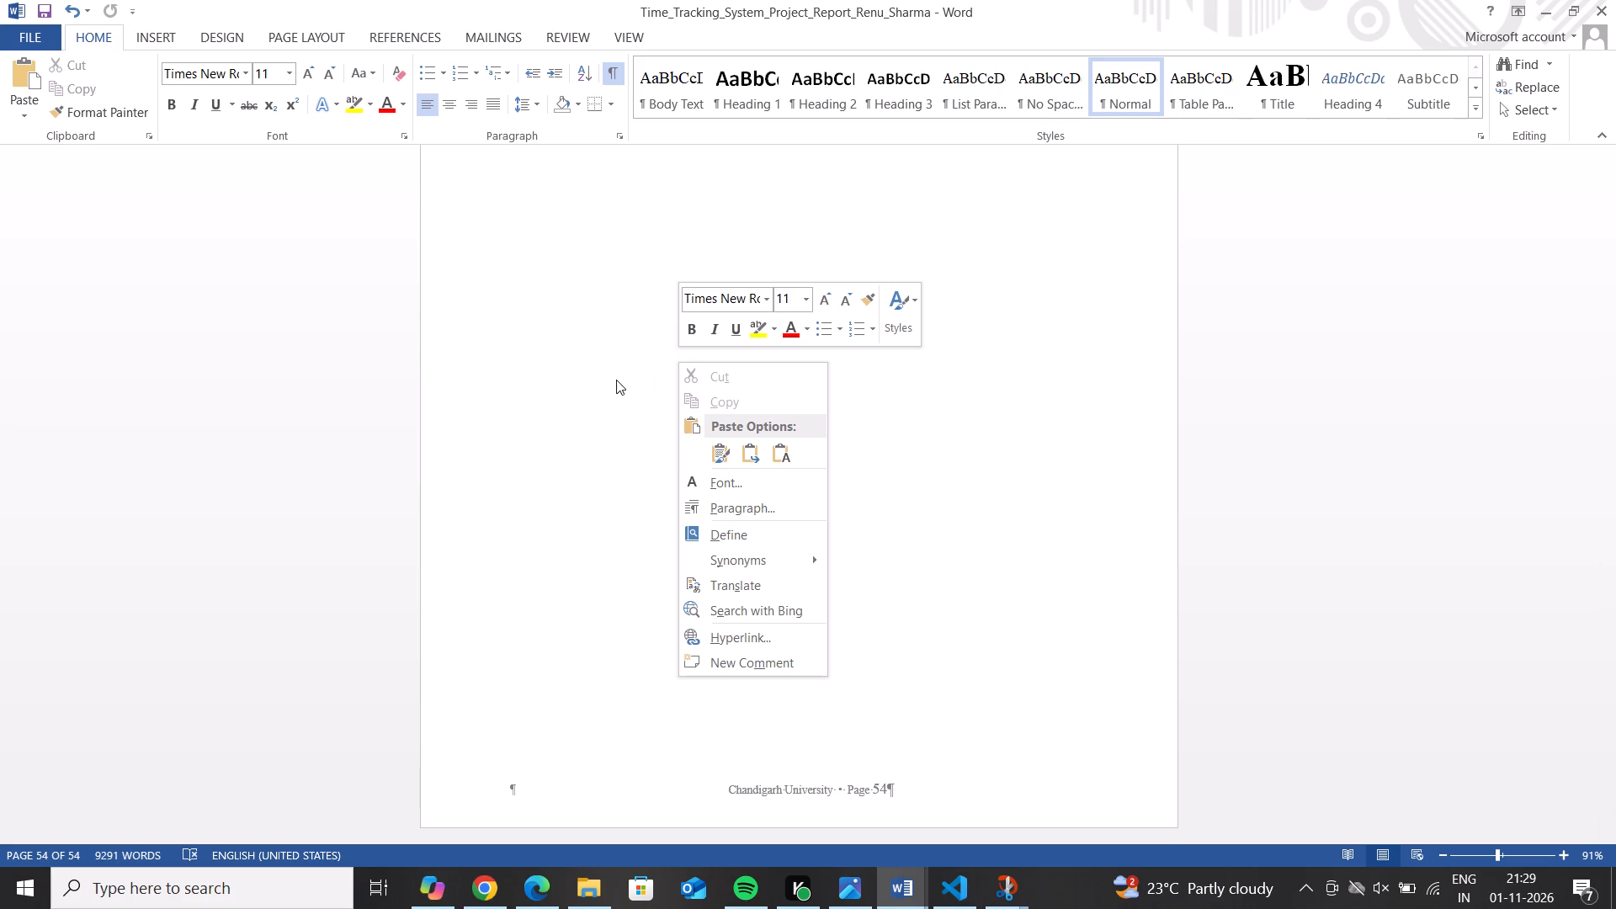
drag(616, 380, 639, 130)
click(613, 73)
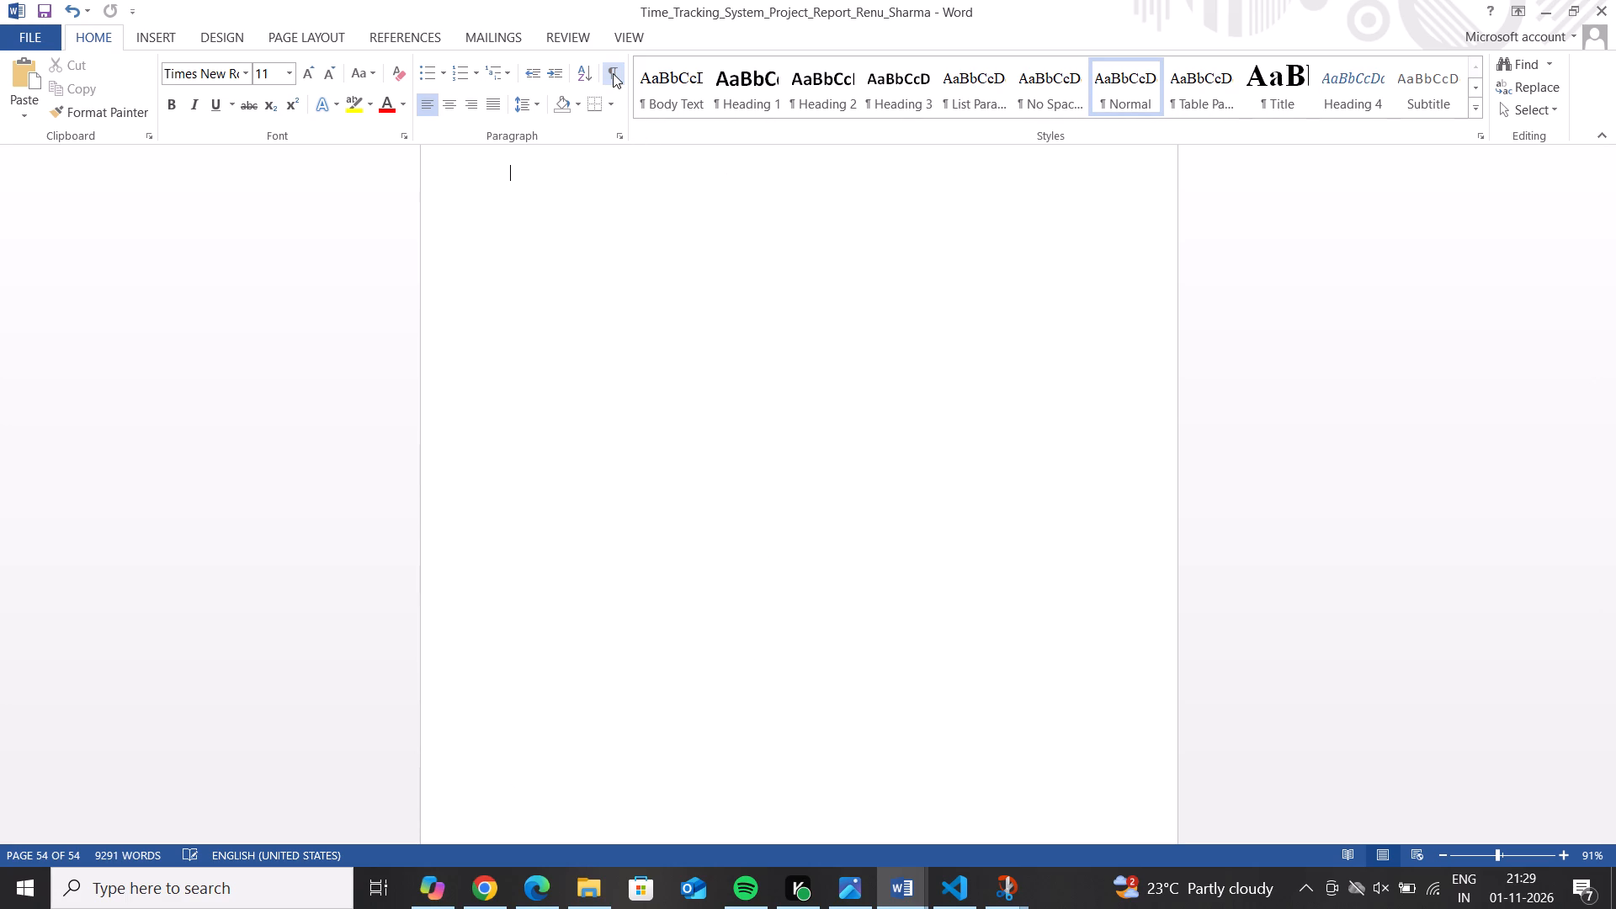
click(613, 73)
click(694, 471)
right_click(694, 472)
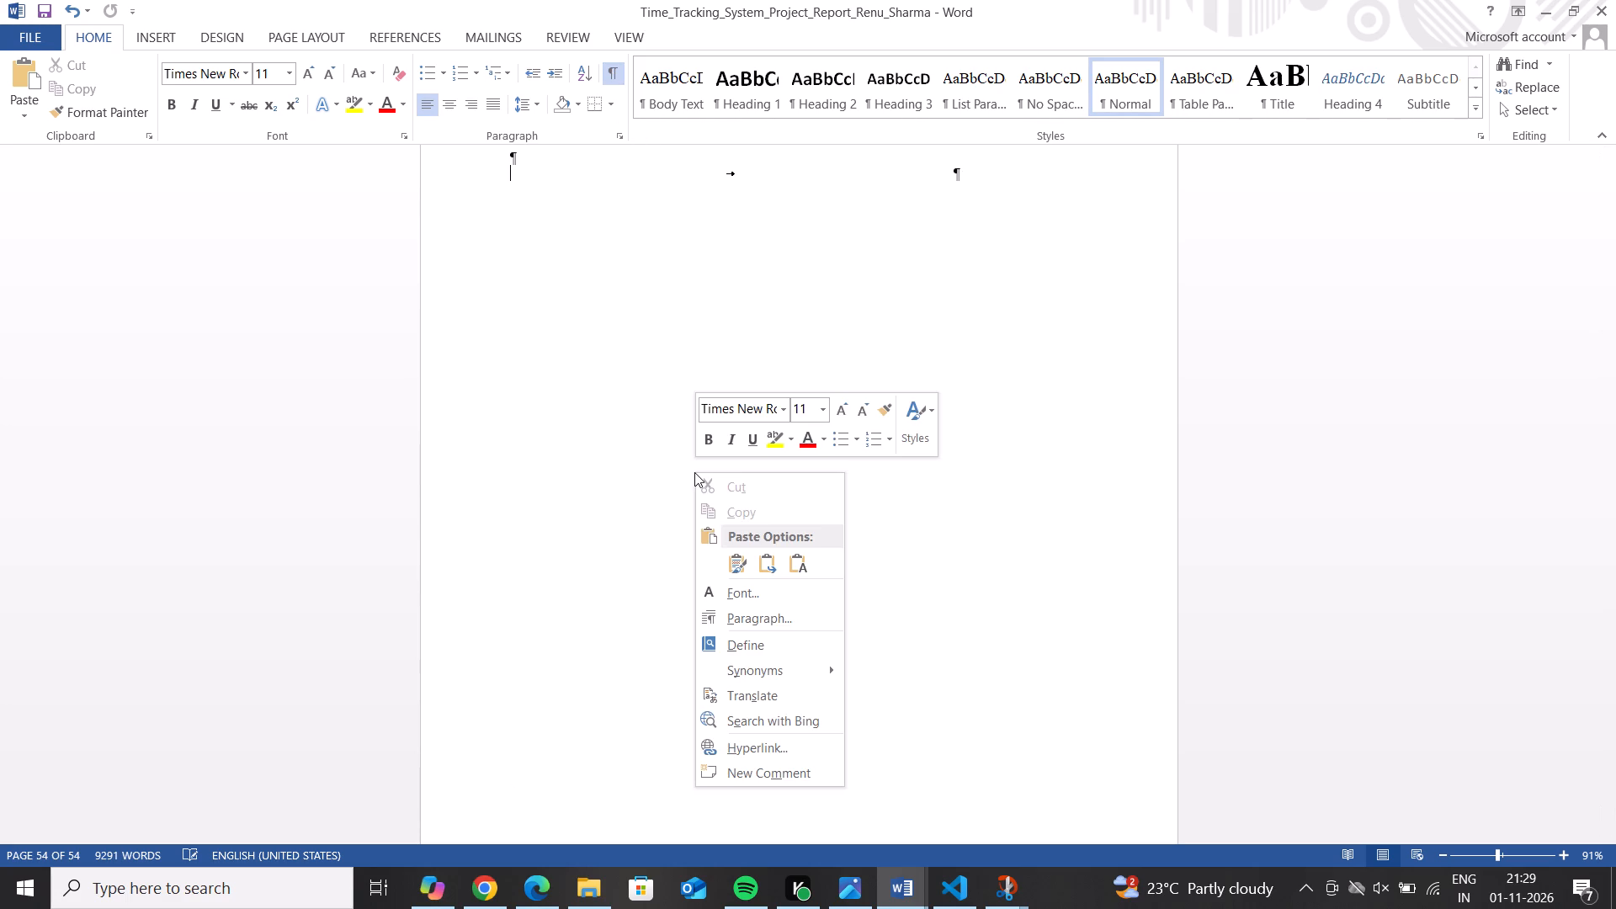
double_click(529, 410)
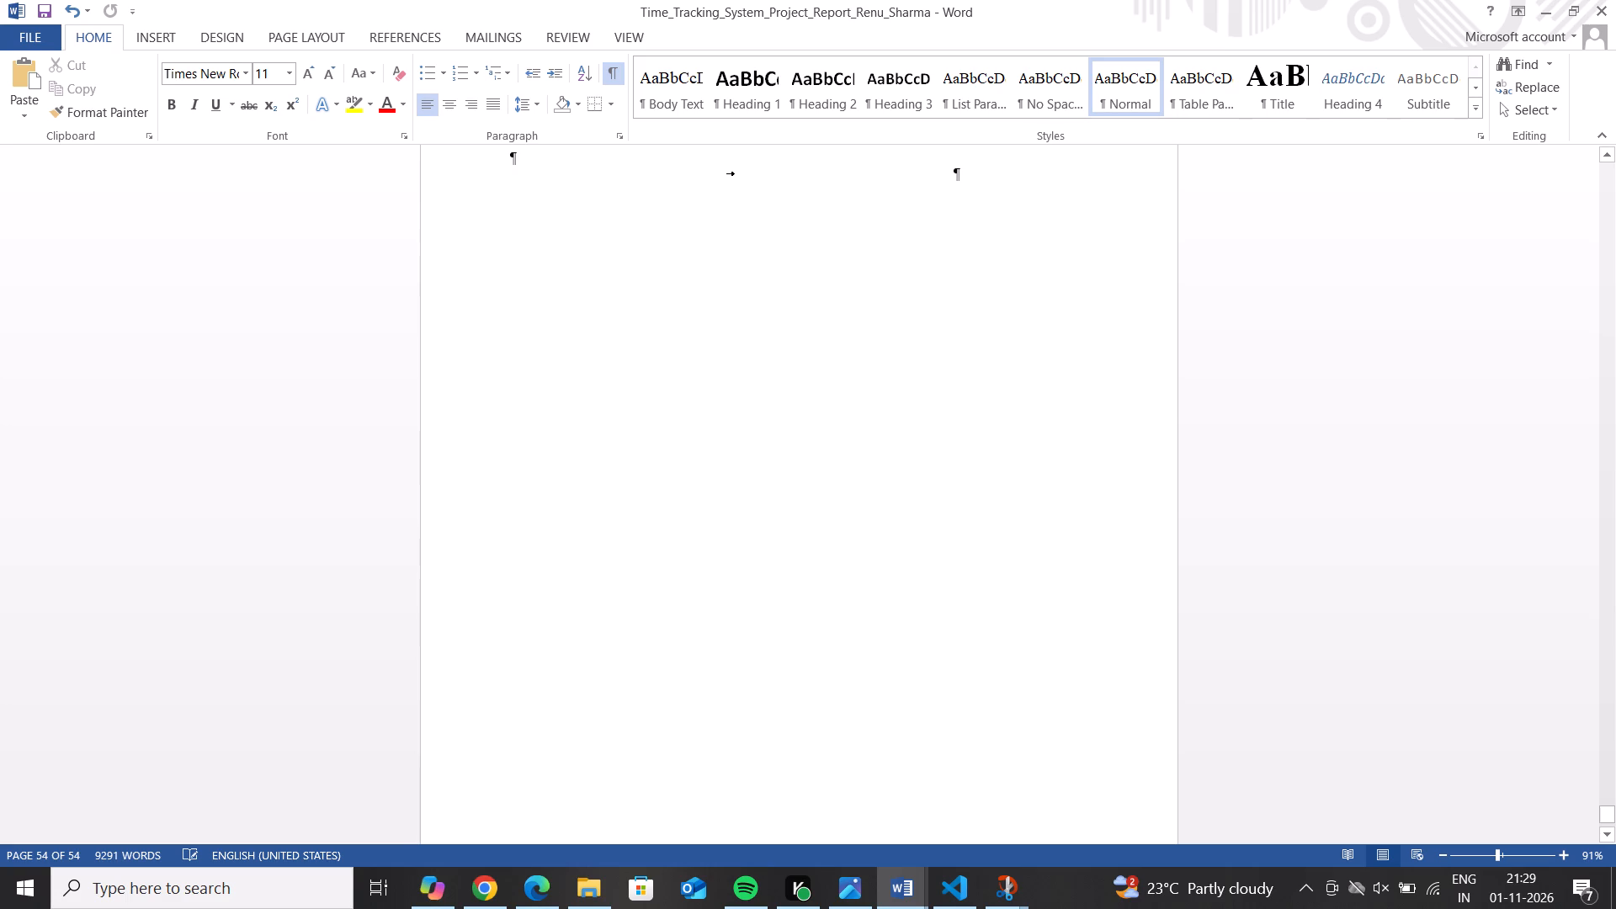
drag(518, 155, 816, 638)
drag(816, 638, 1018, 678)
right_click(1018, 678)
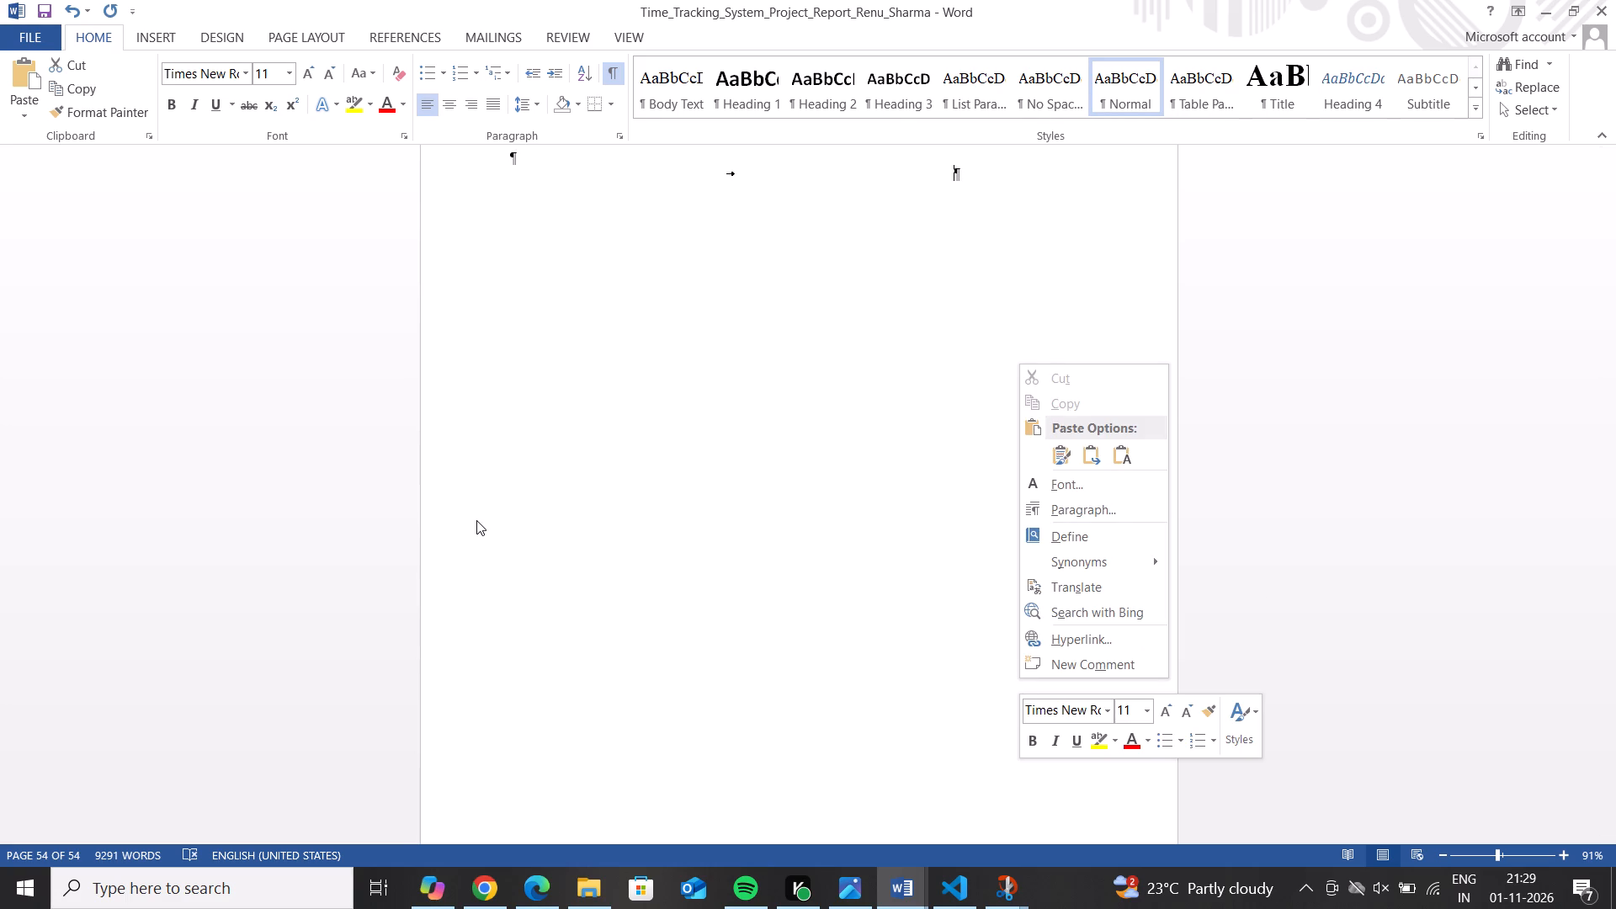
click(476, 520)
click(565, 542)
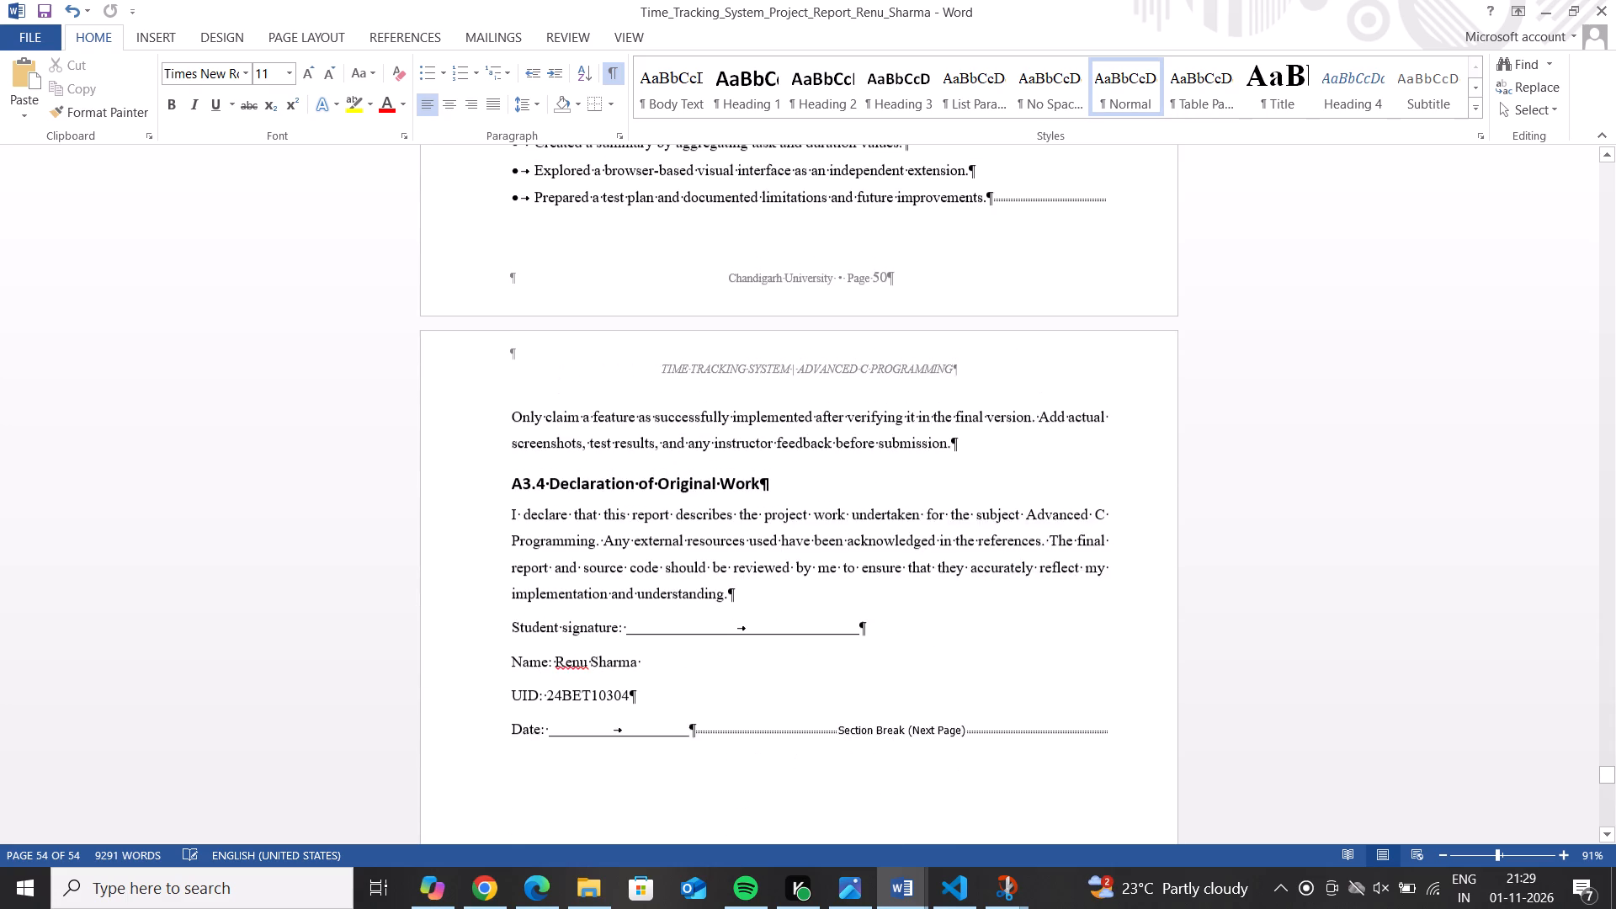
Return to the end of page 50 and hide the document's formatting marks.
click(563, 297)
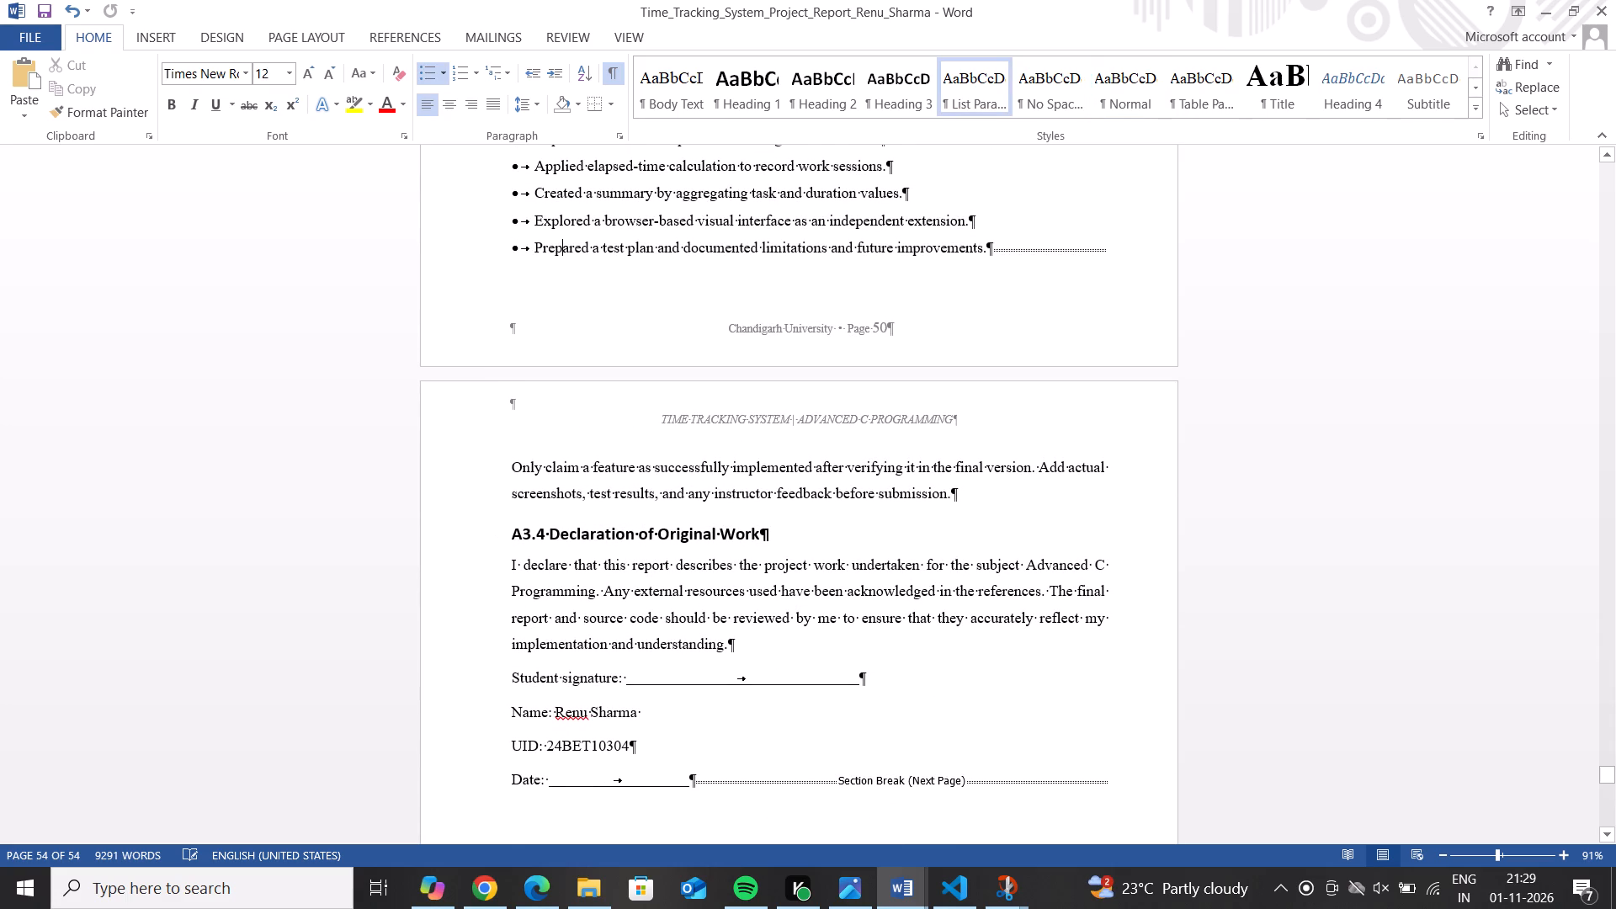
click(613, 79)
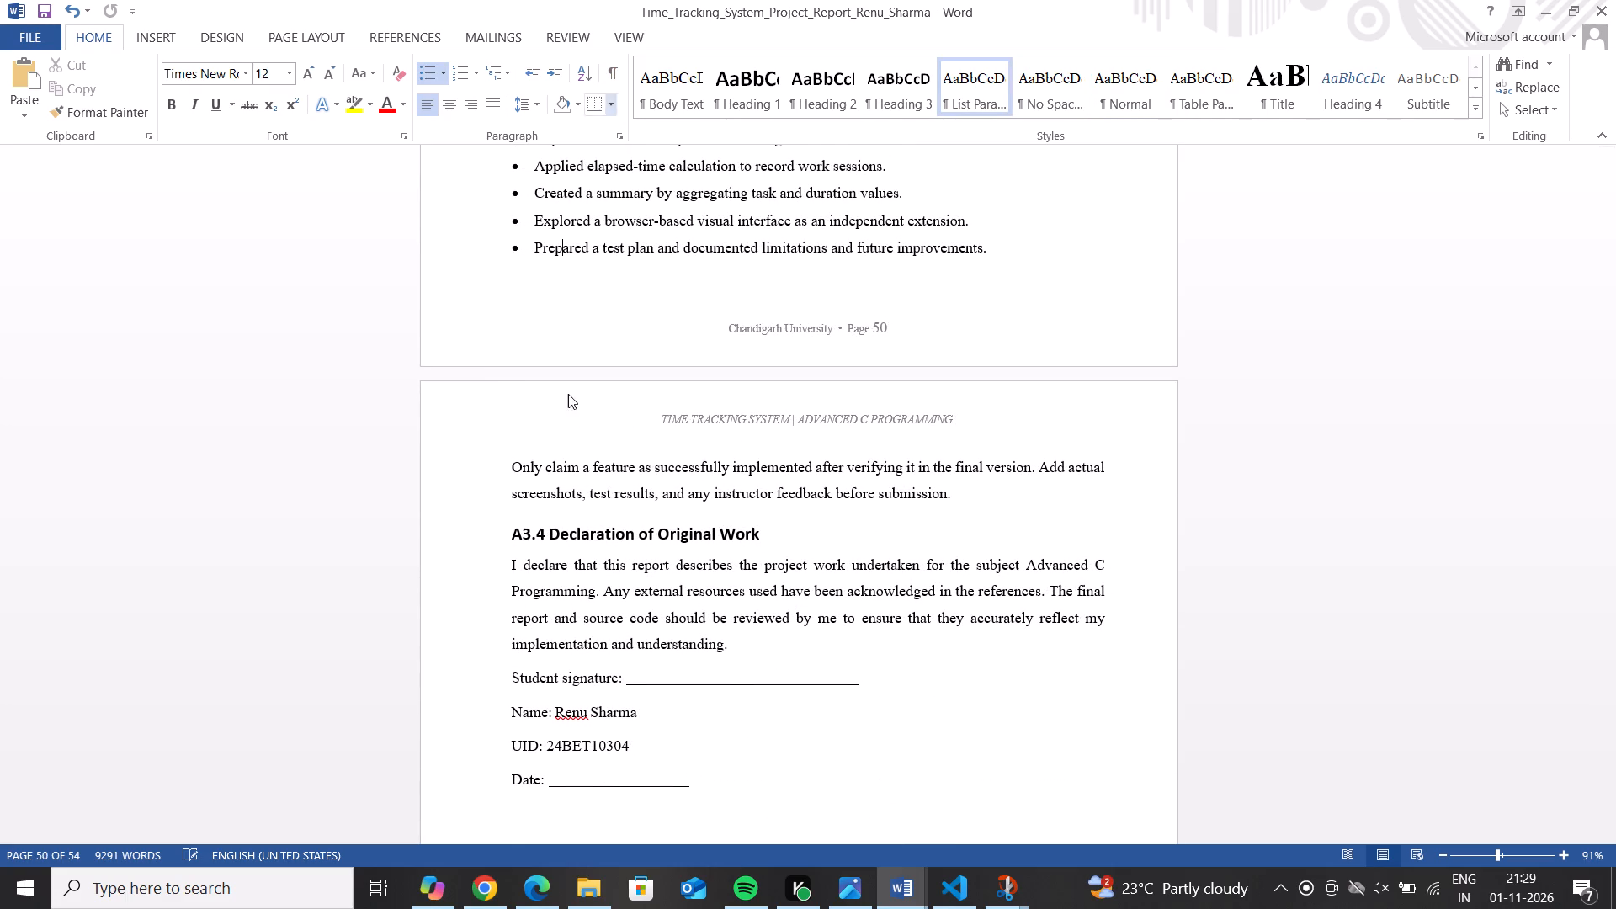
Save a copy of the report as a Word document named "c prog" in the Documents folder.
click(28, 47)
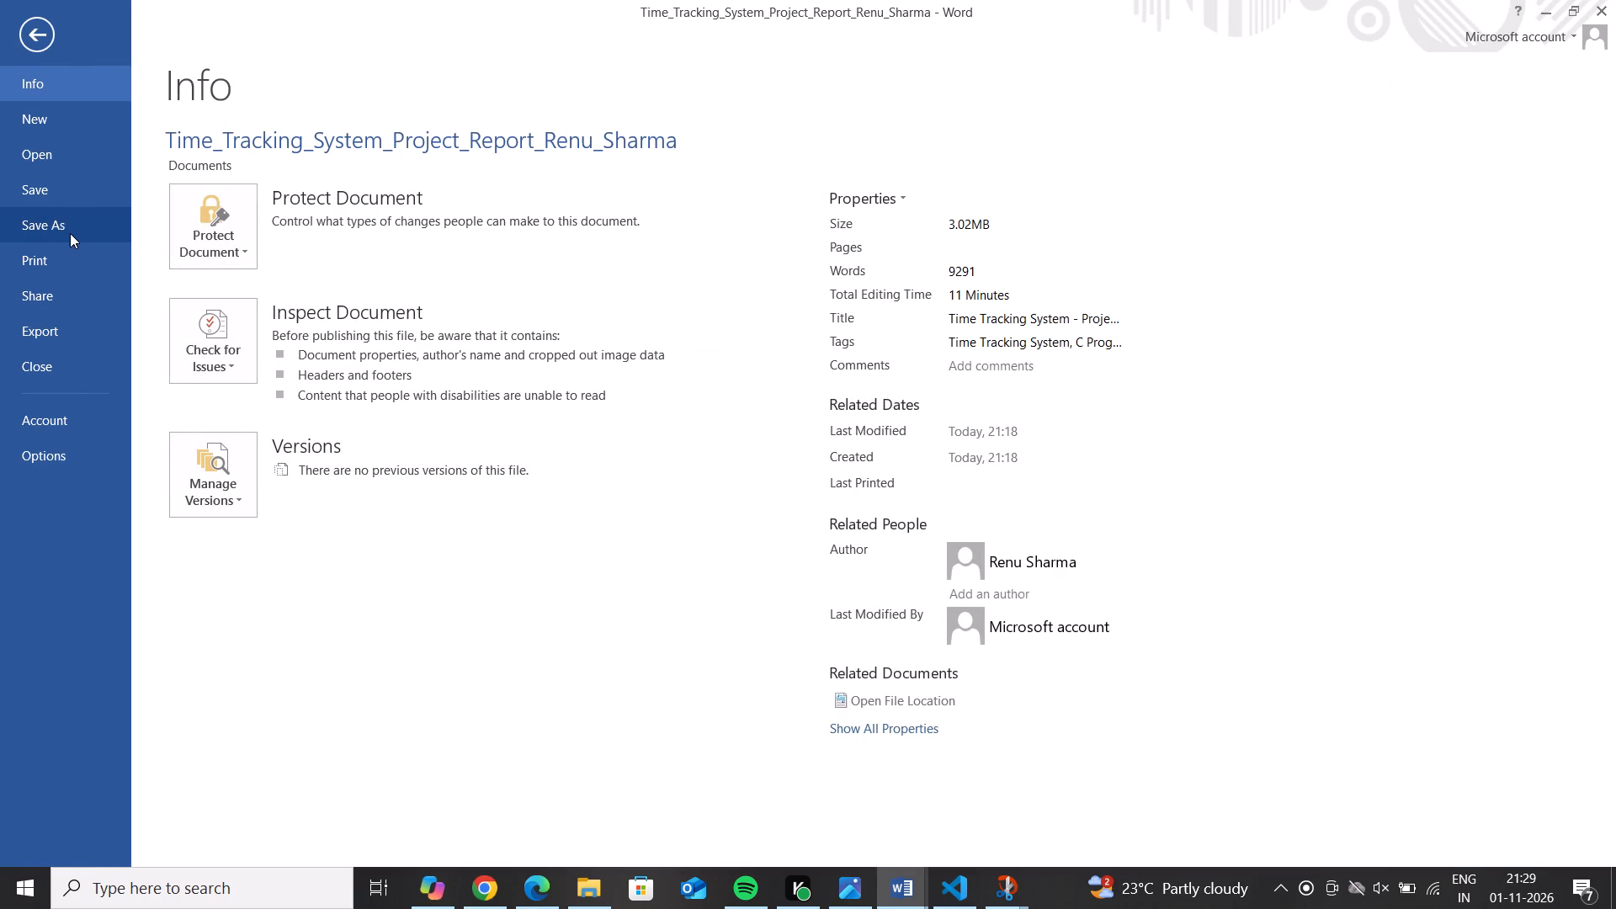
click(70, 233)
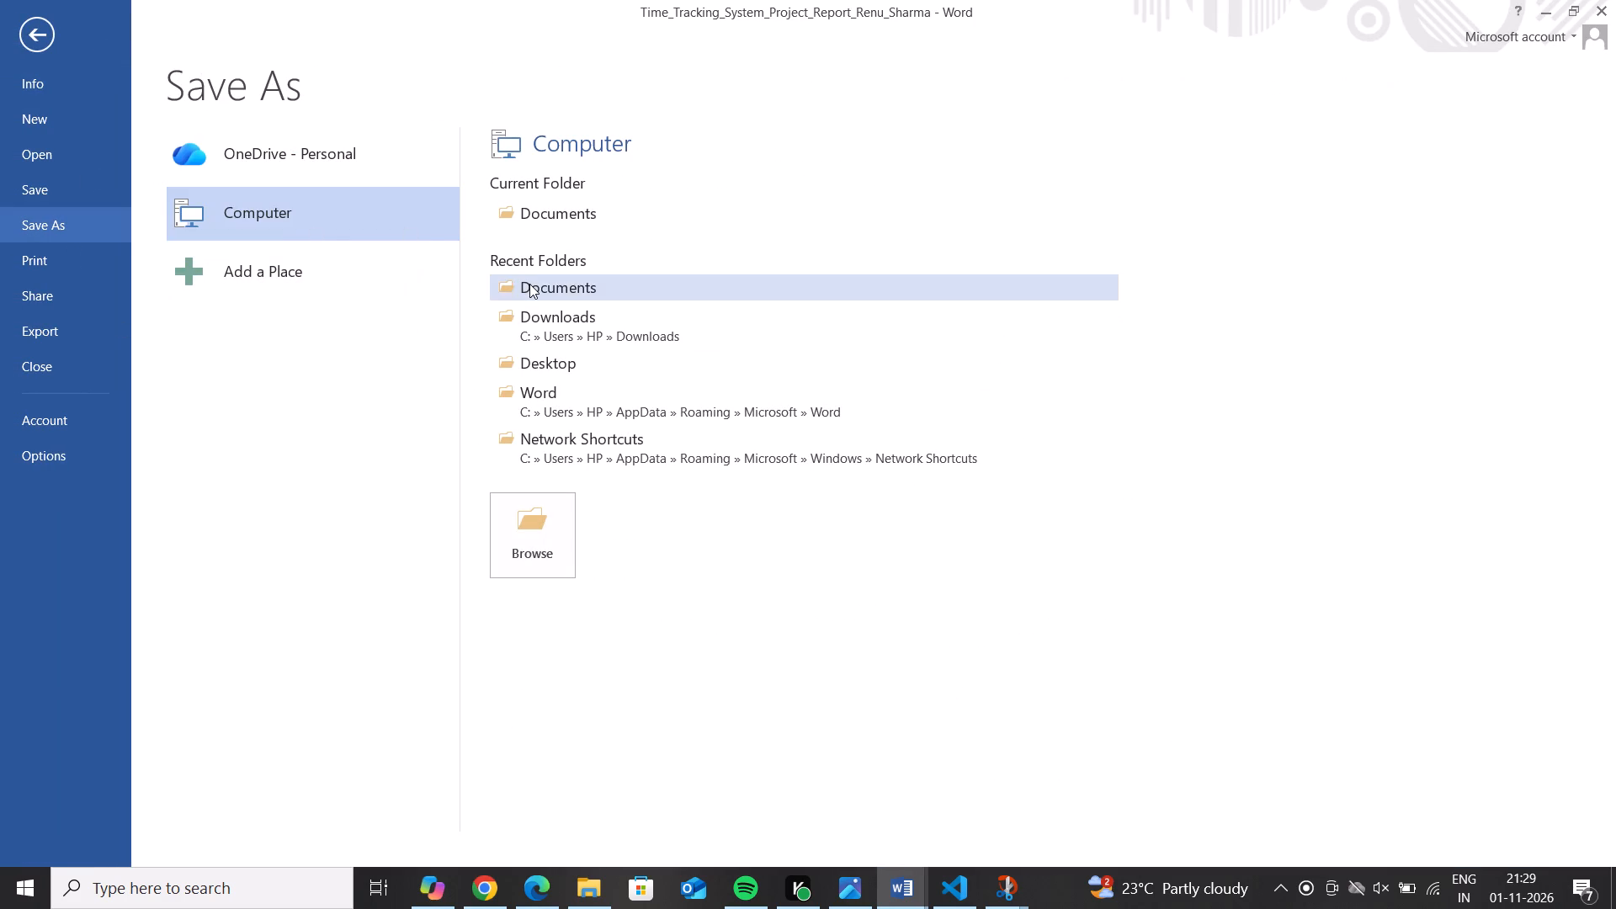
click(529, 284)
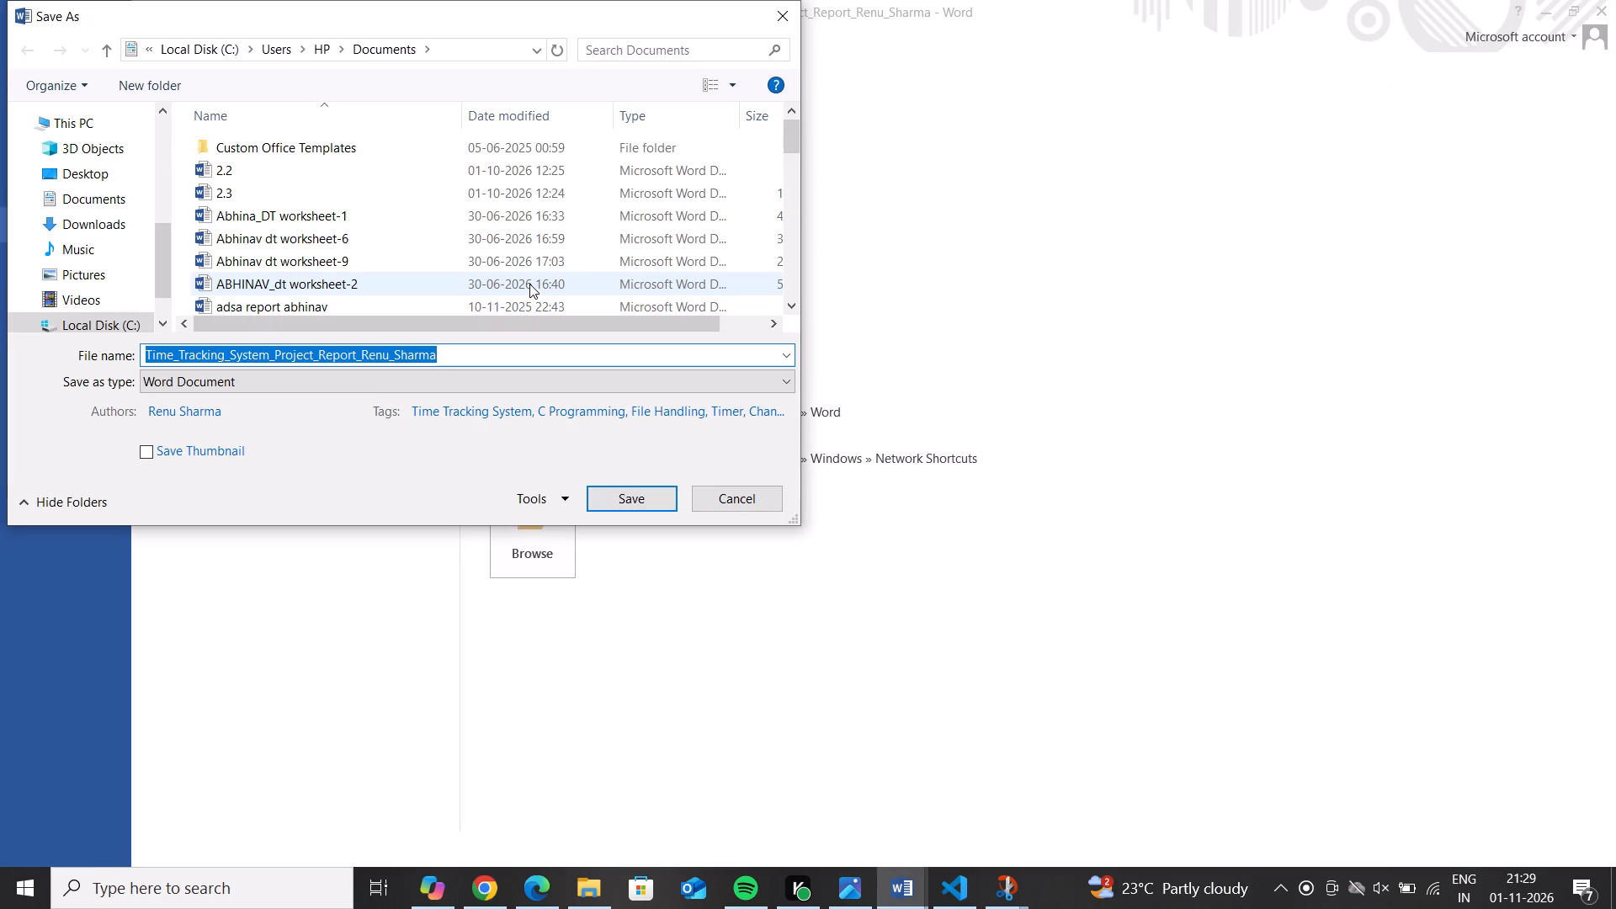
key(BackSpace)
text(c prog)
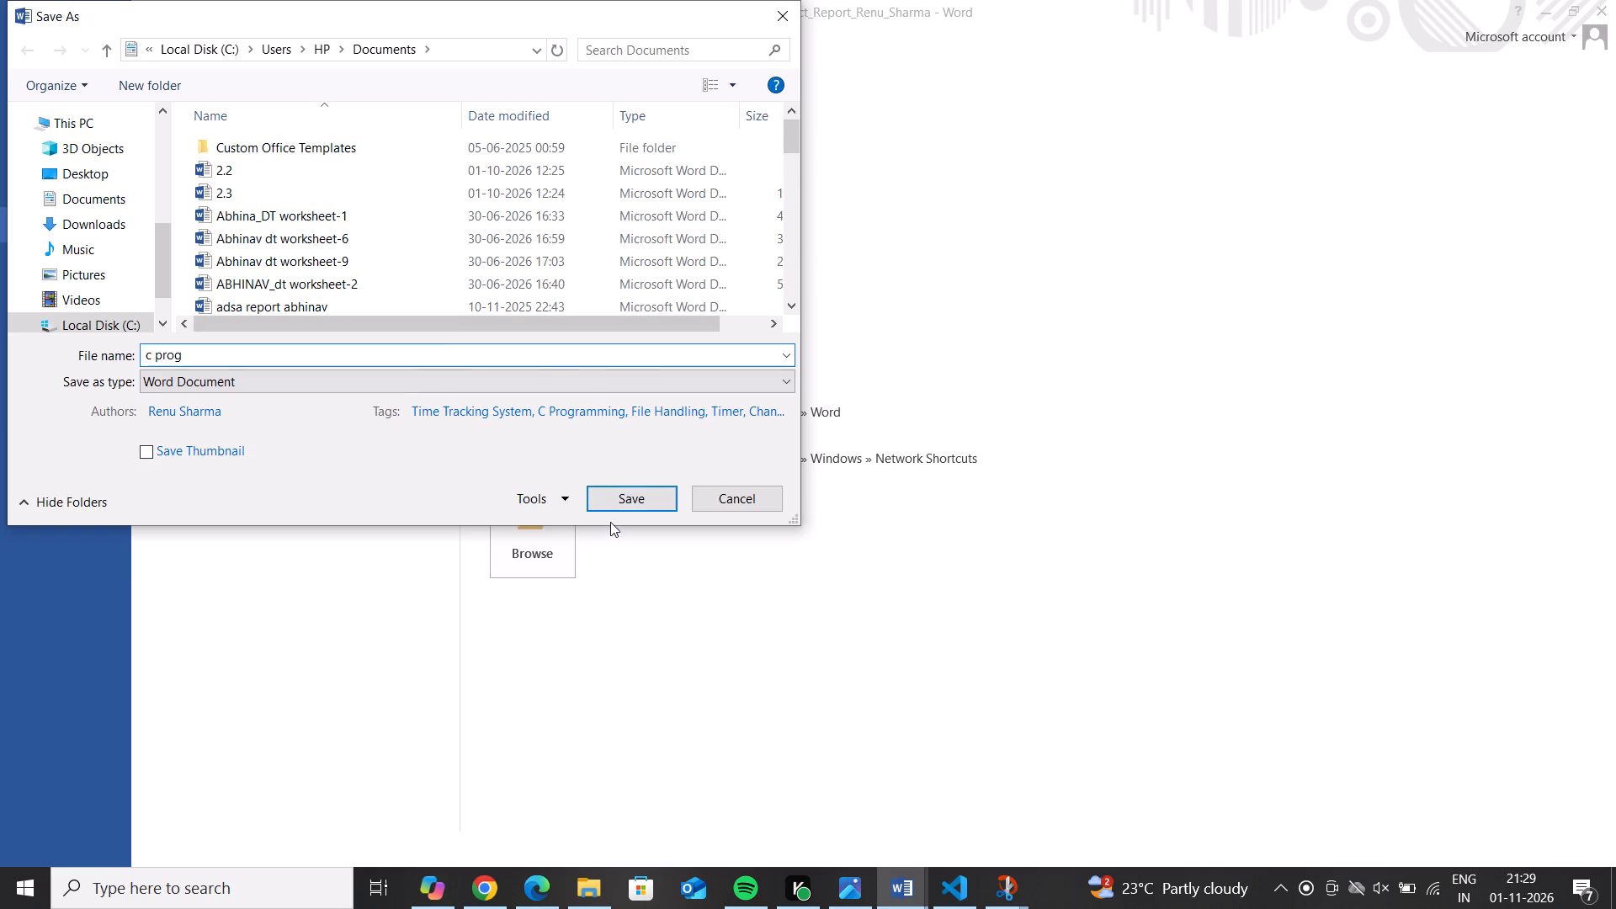
click(607, 500)
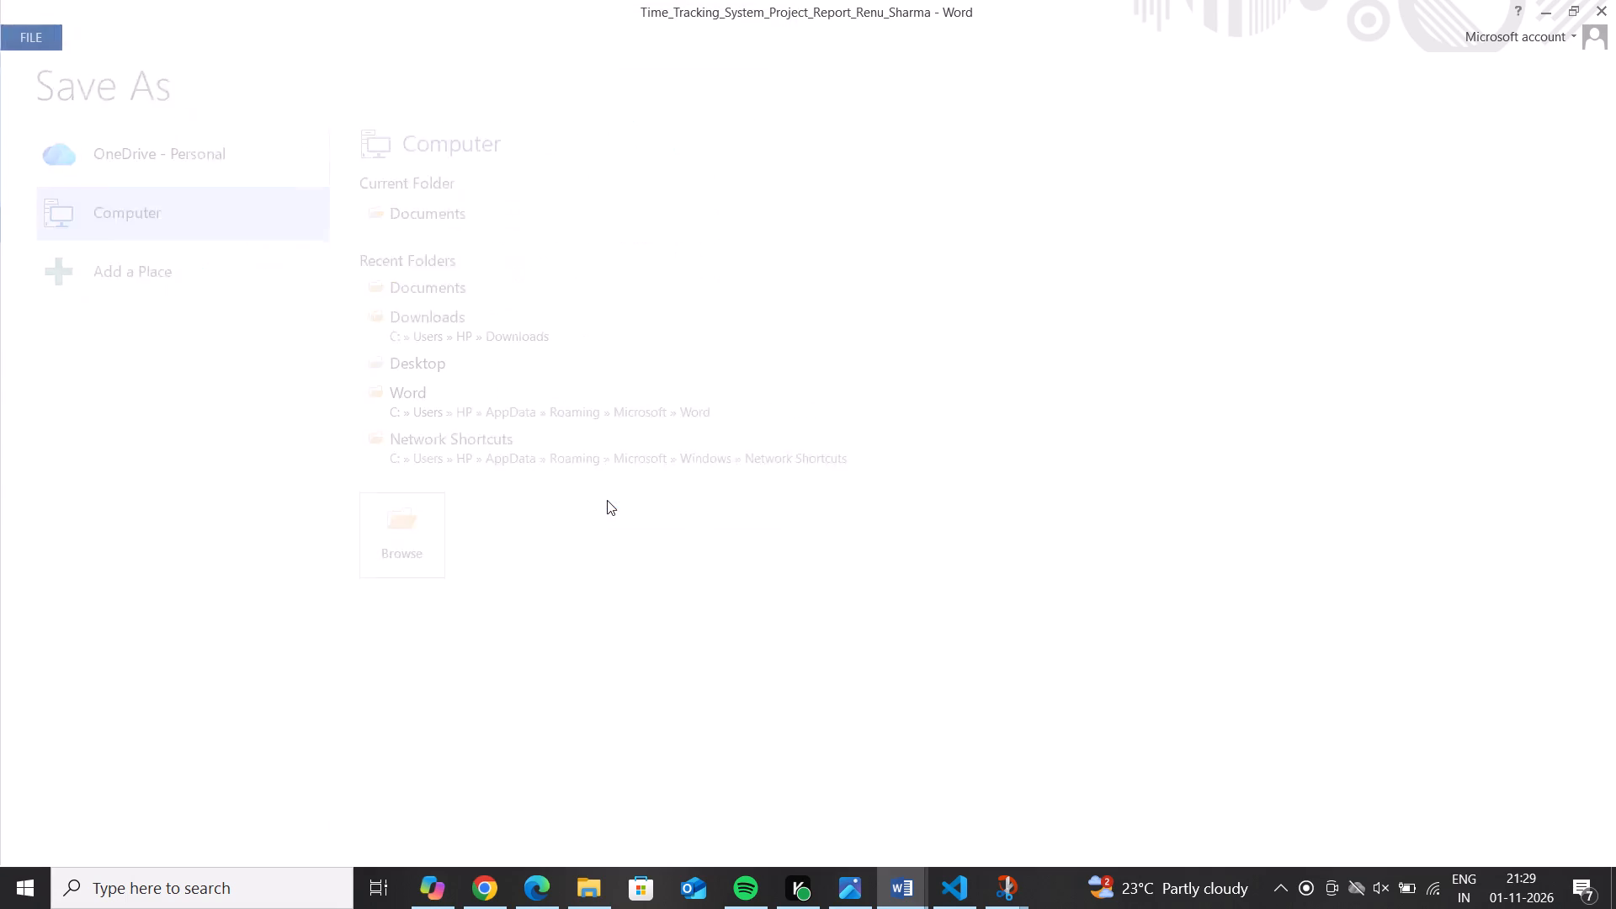
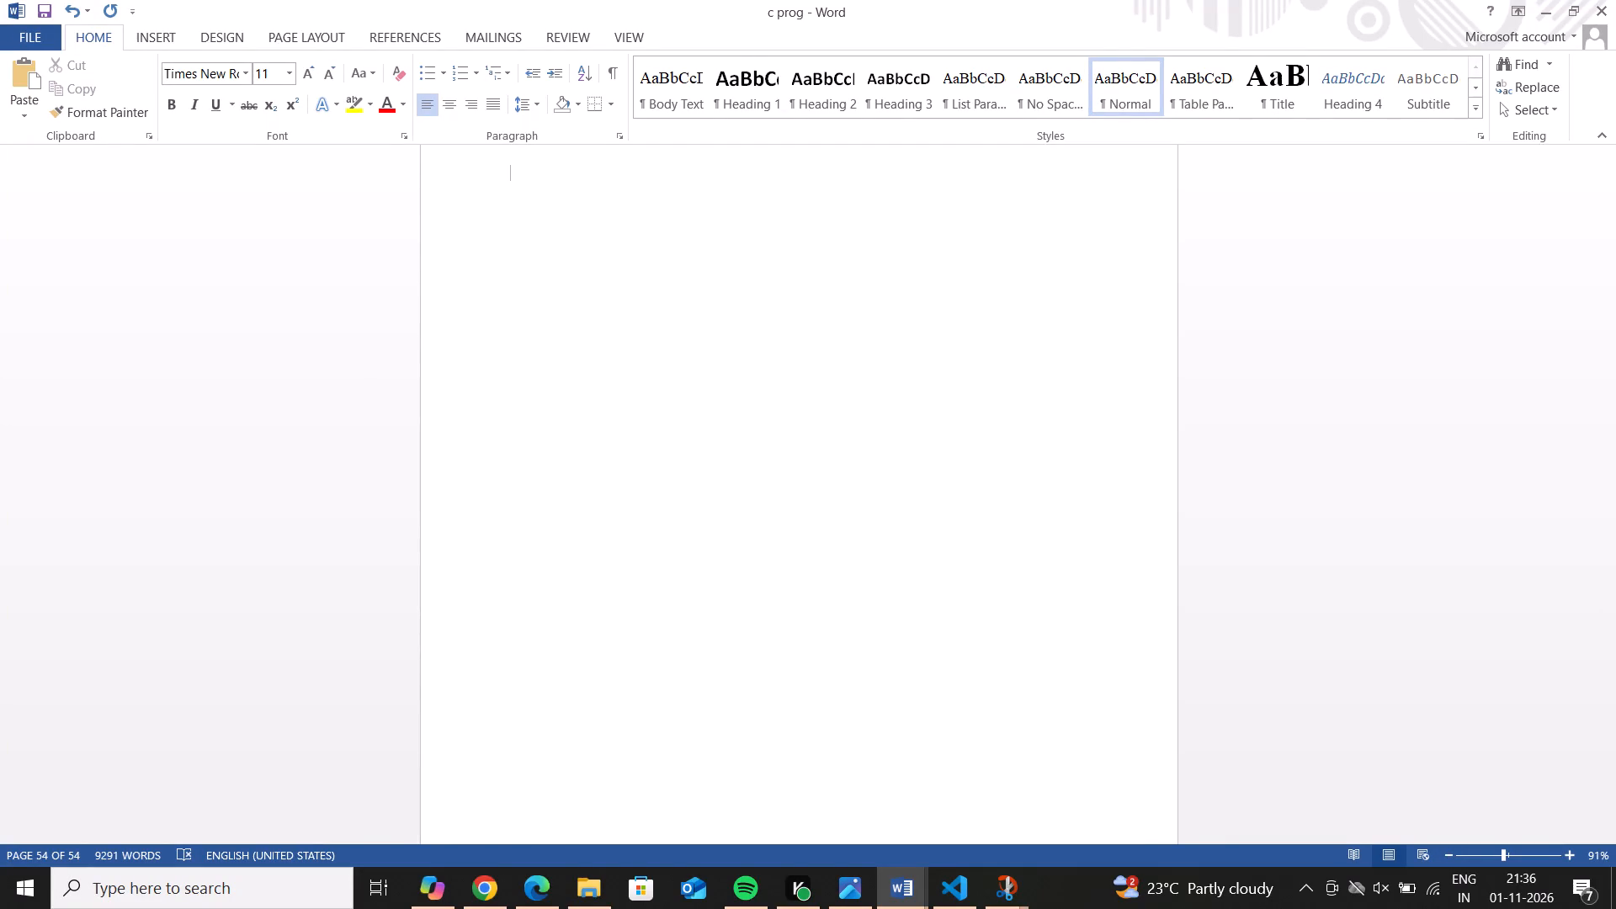
Briefly show the formatting marks on blank page 54 to check for leftover paragraphs, and hide them again.
key(ctrl+shift+8)
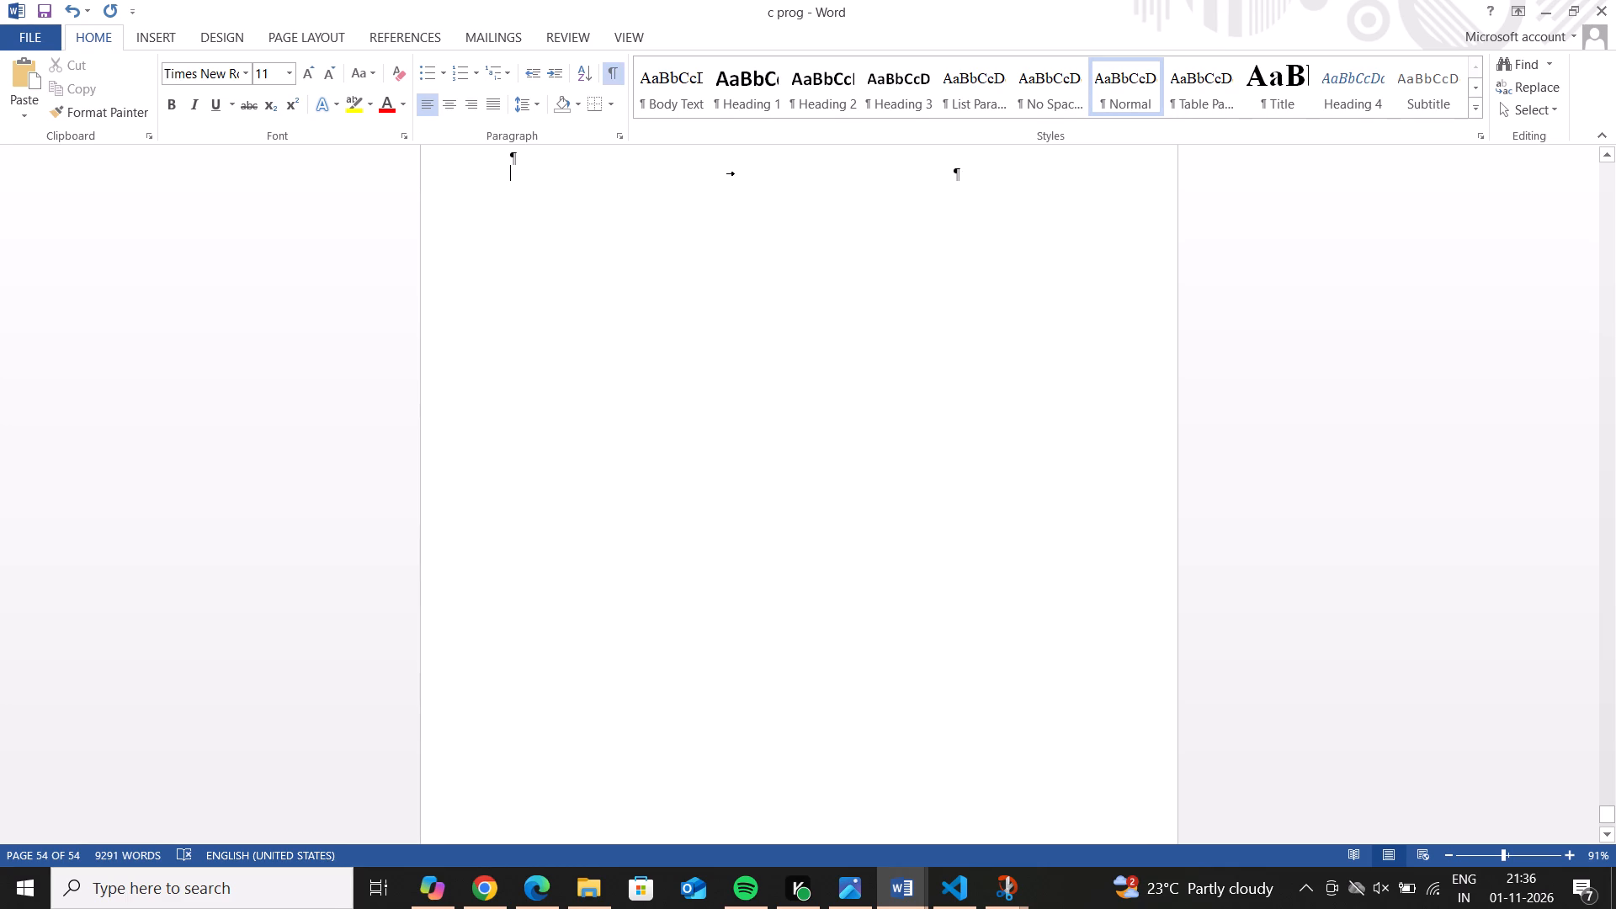
click(611, 74)
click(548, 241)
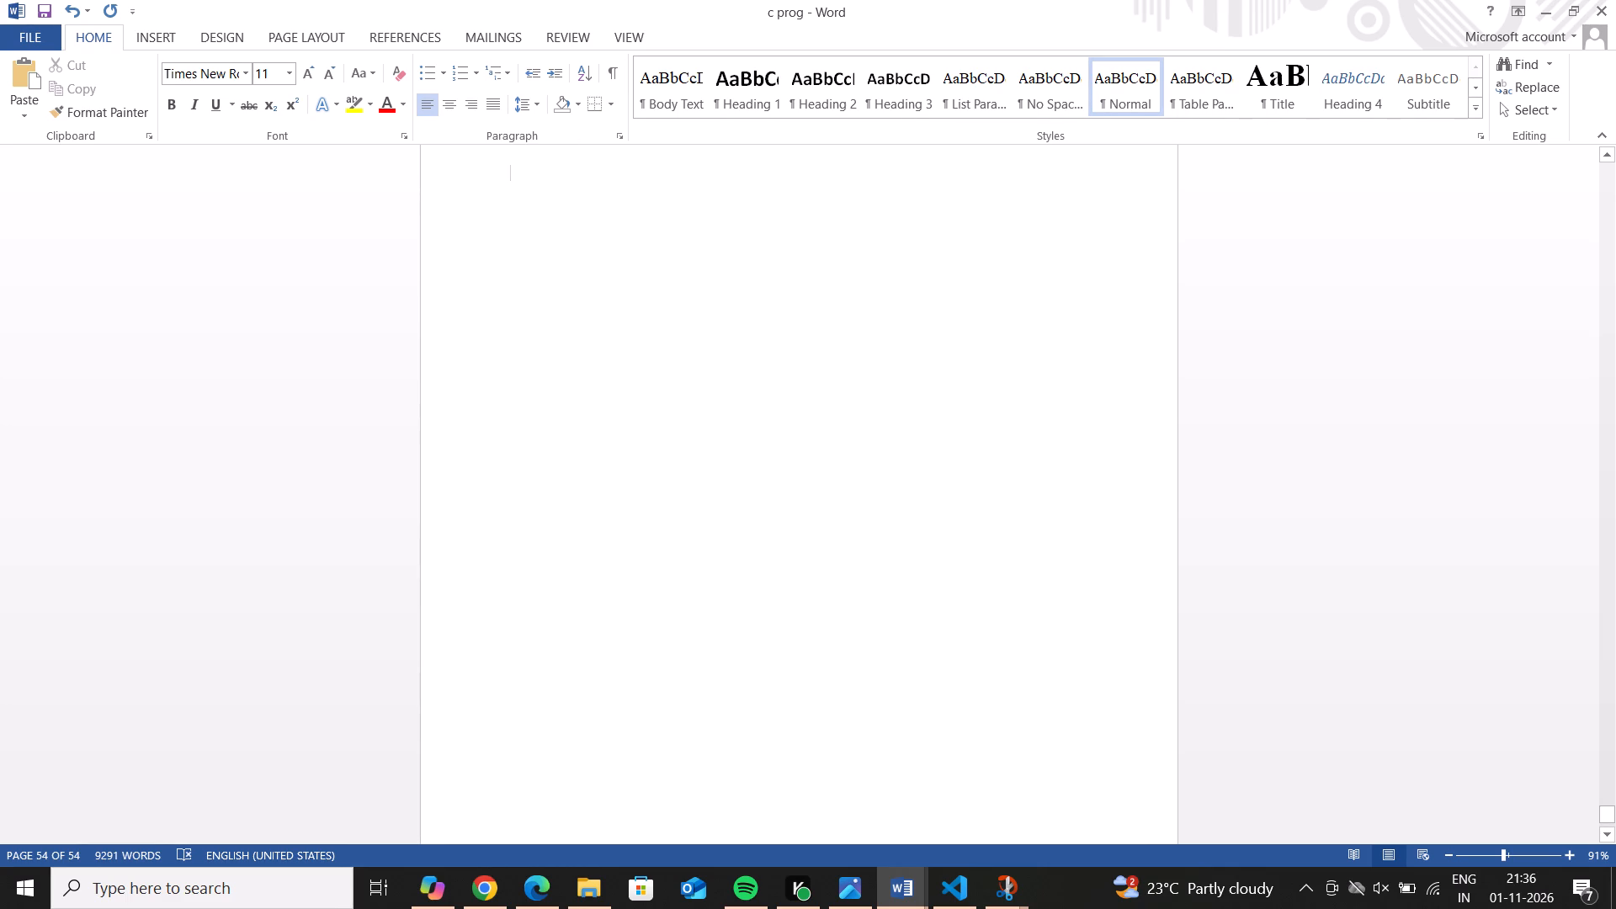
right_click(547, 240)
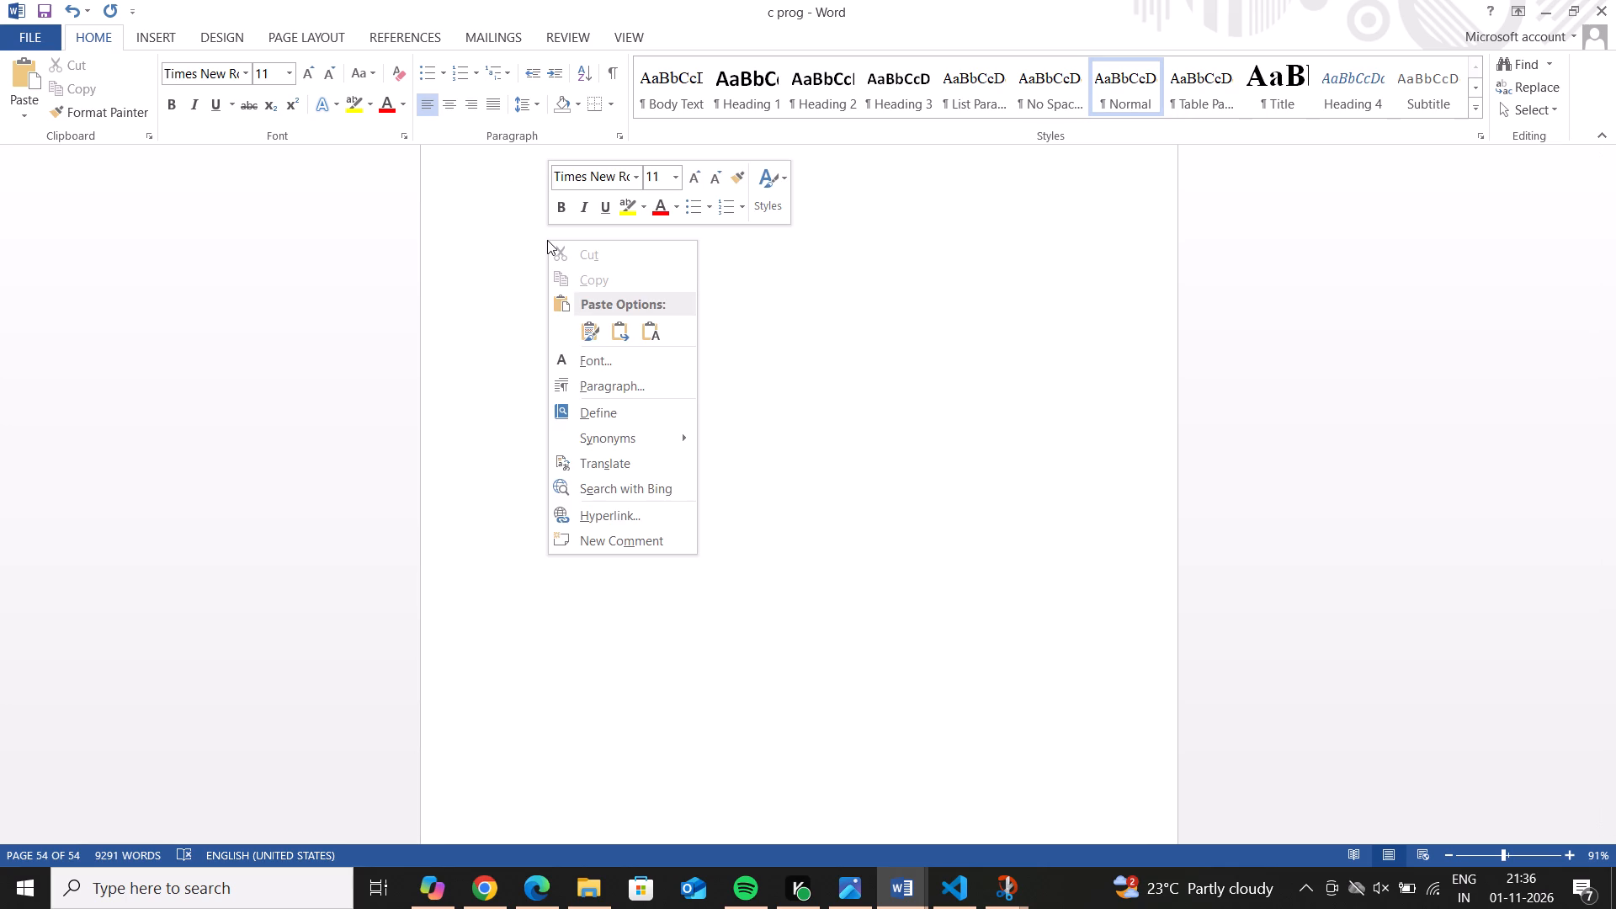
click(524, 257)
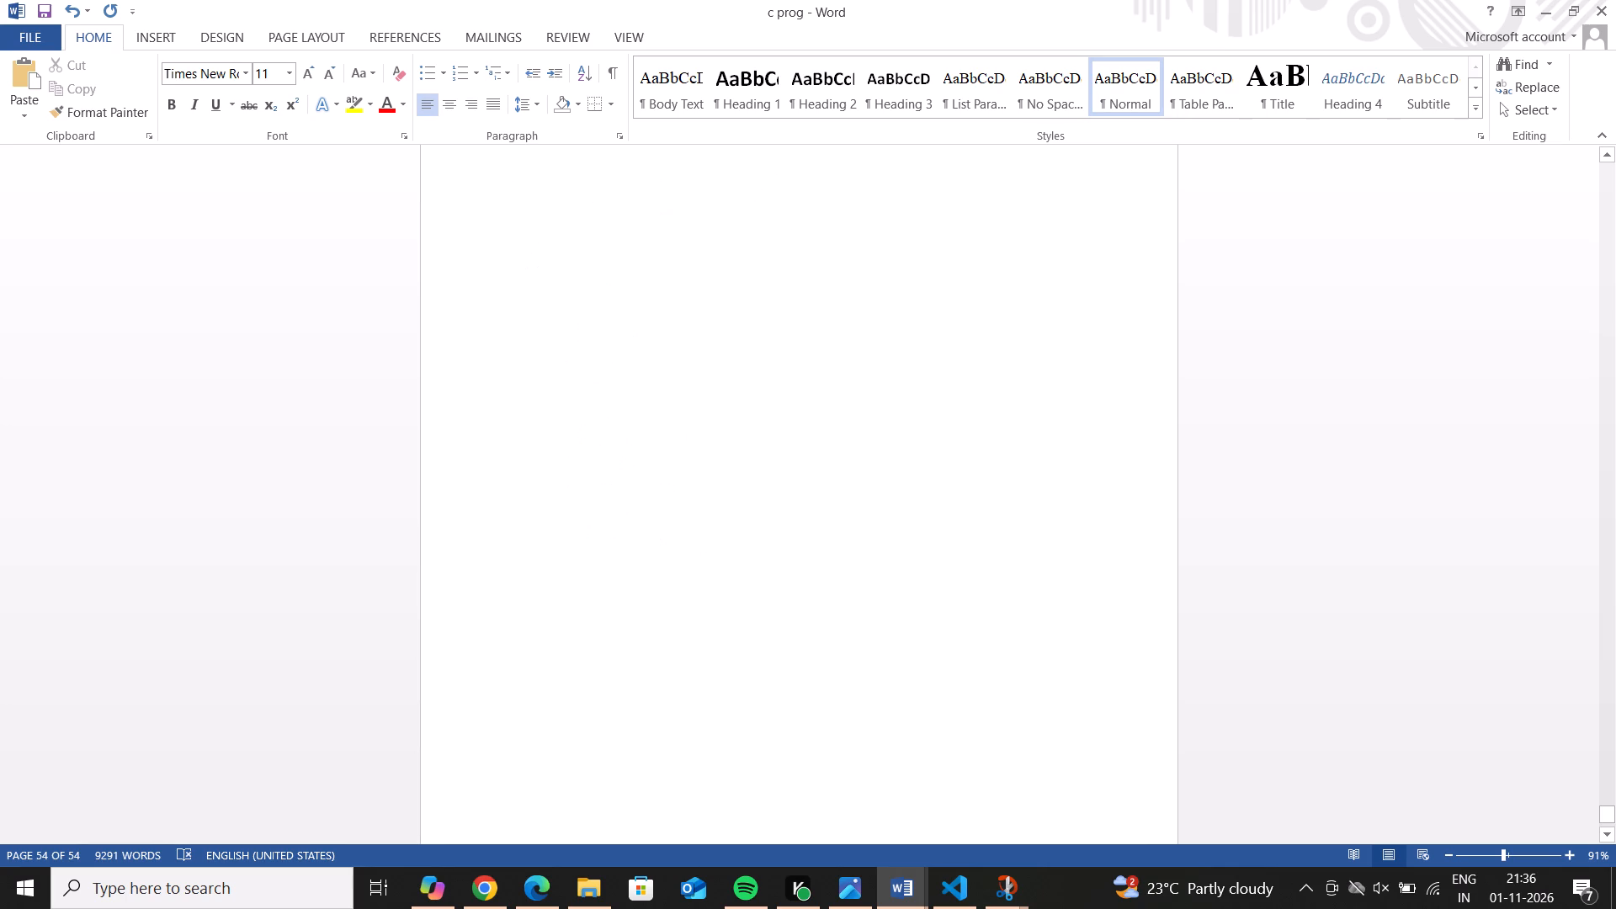
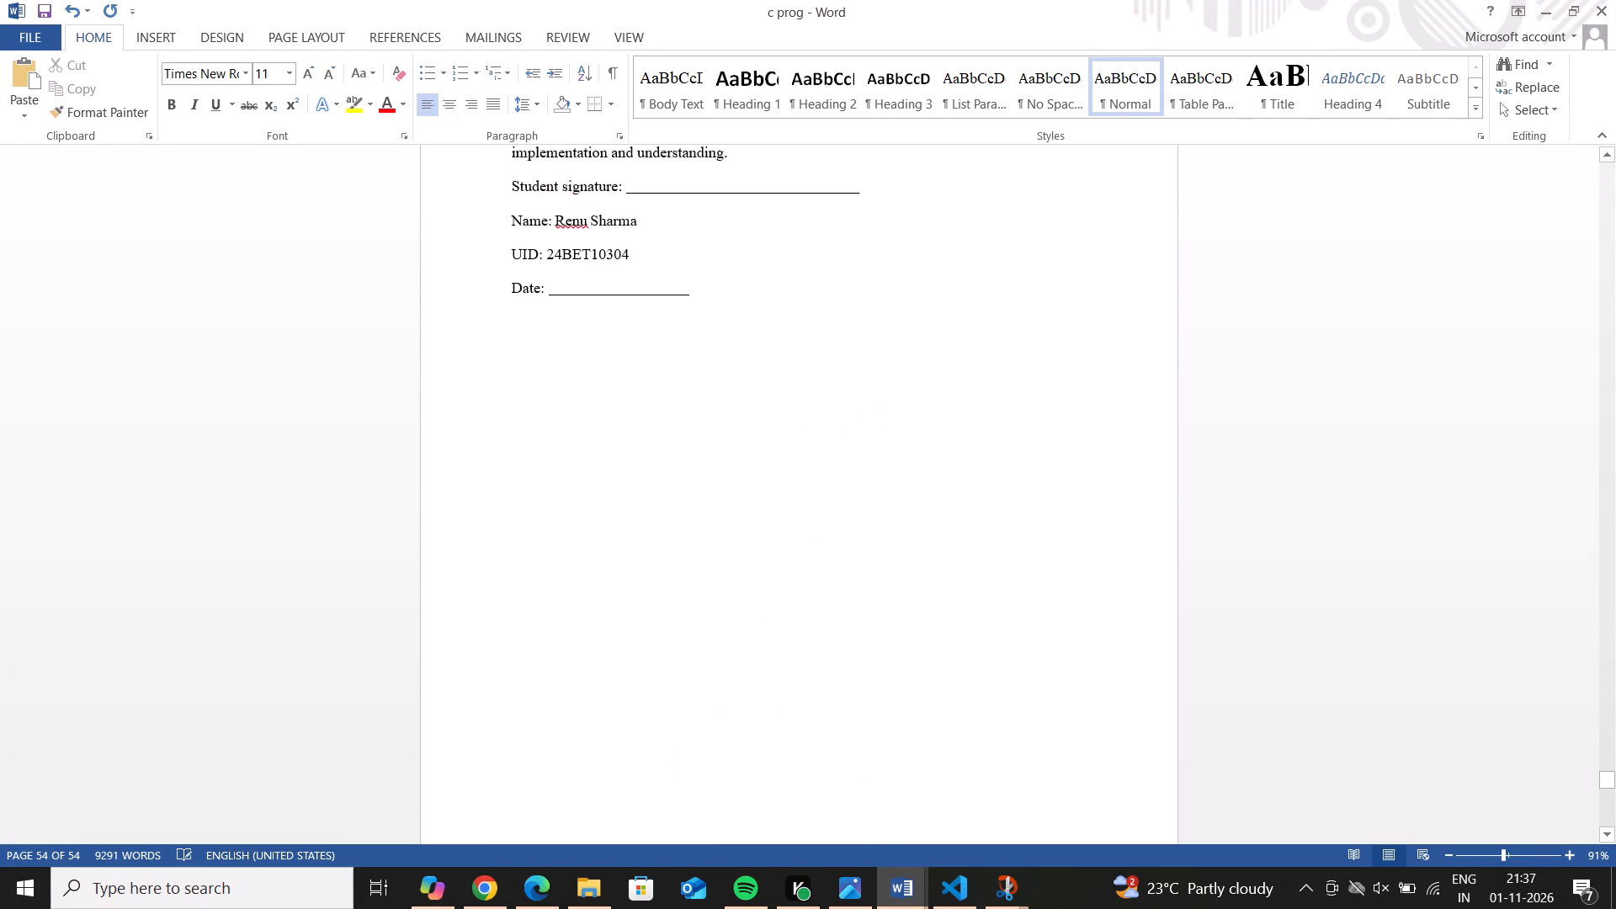
Show the formatting marks and cut the blank paragraphs above the section break on page 52.
click(559, 361)
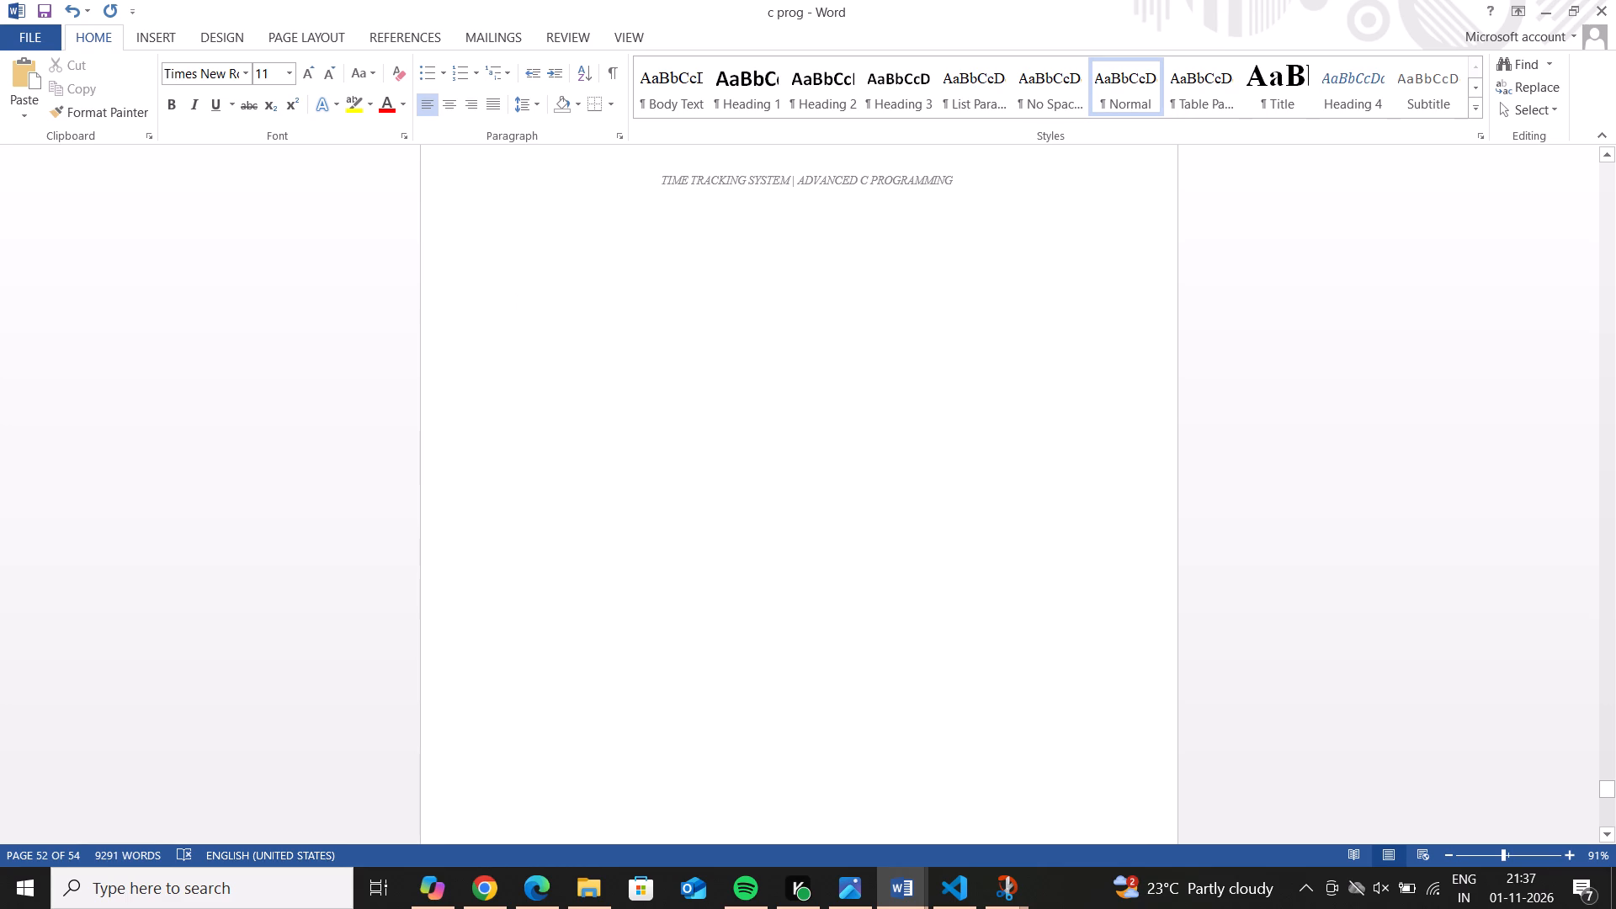
key(ctrl+shift+8)
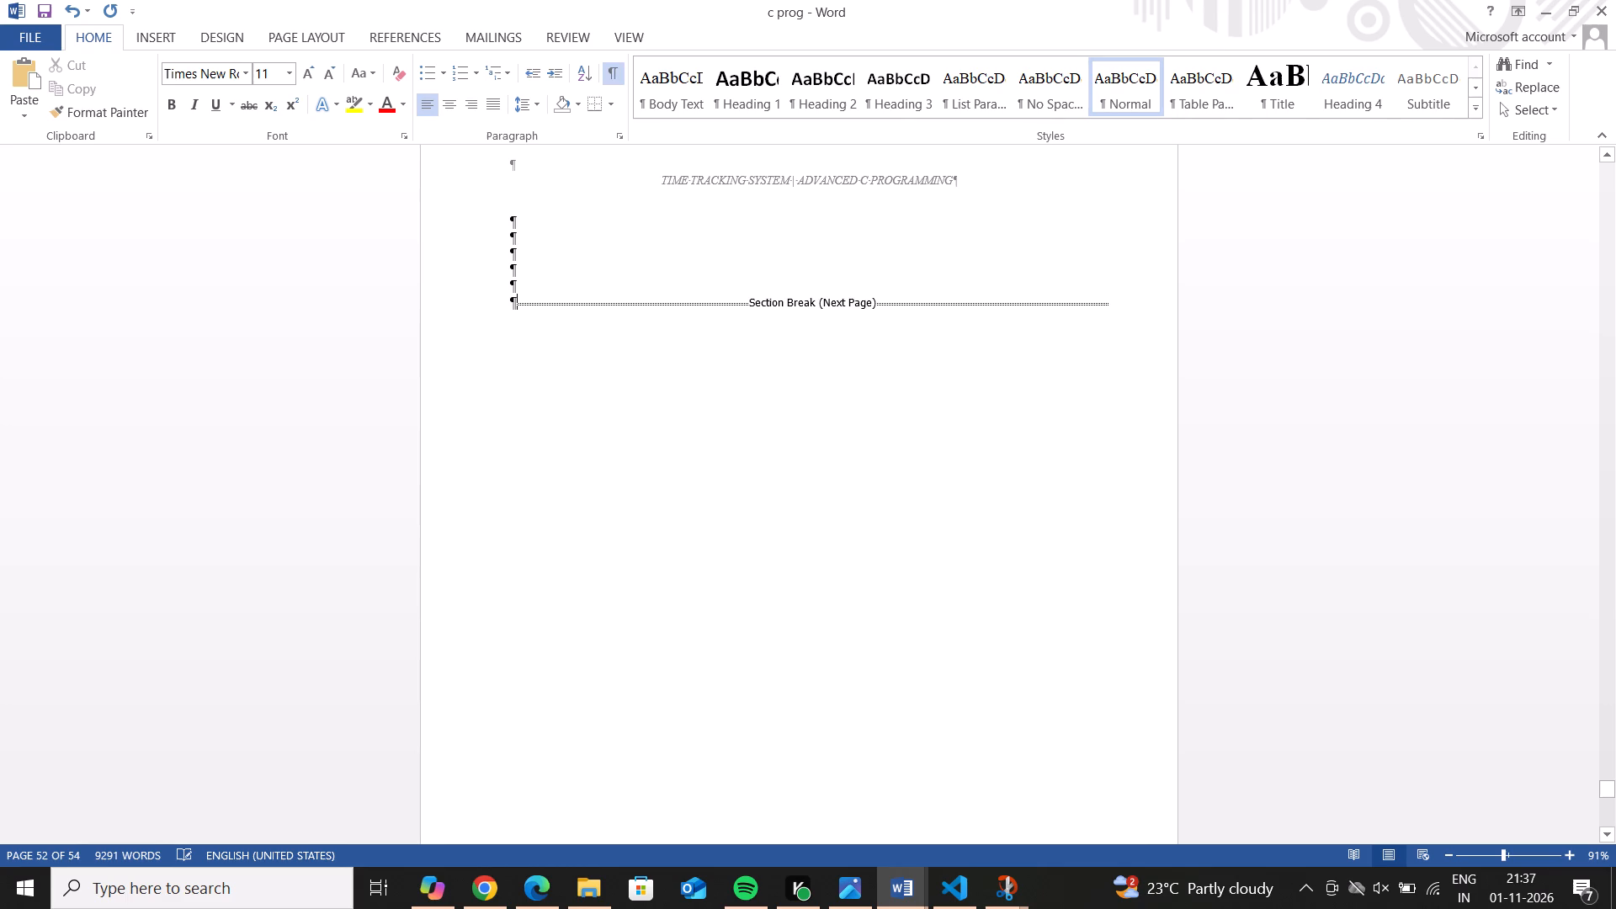
drag(518, 304, 507, 162)
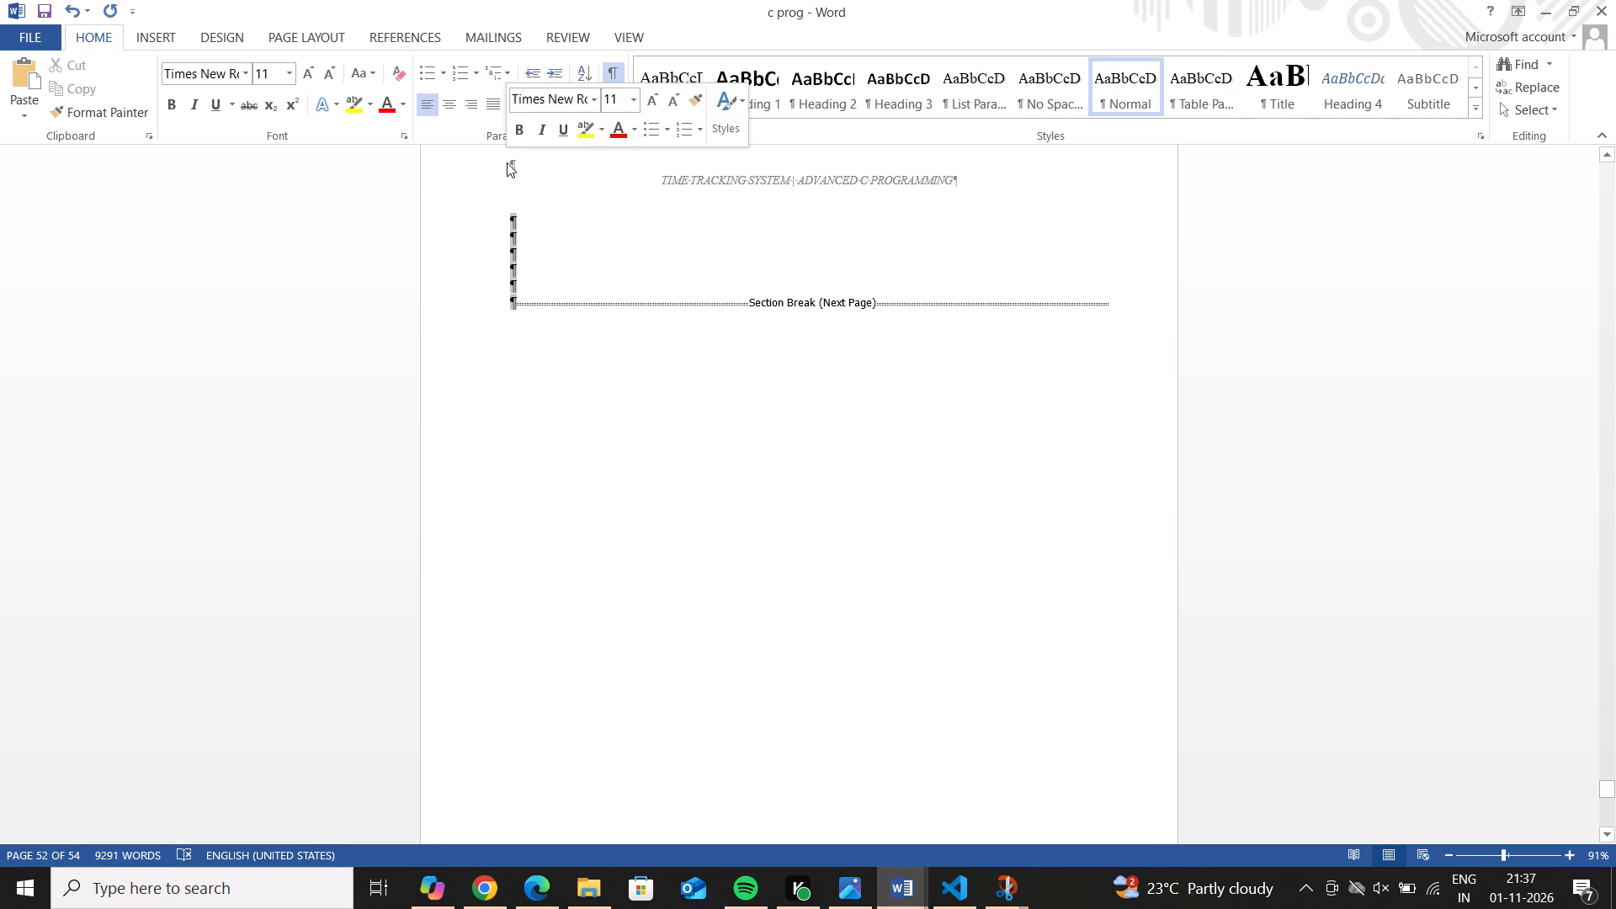
right_click(575, 208)
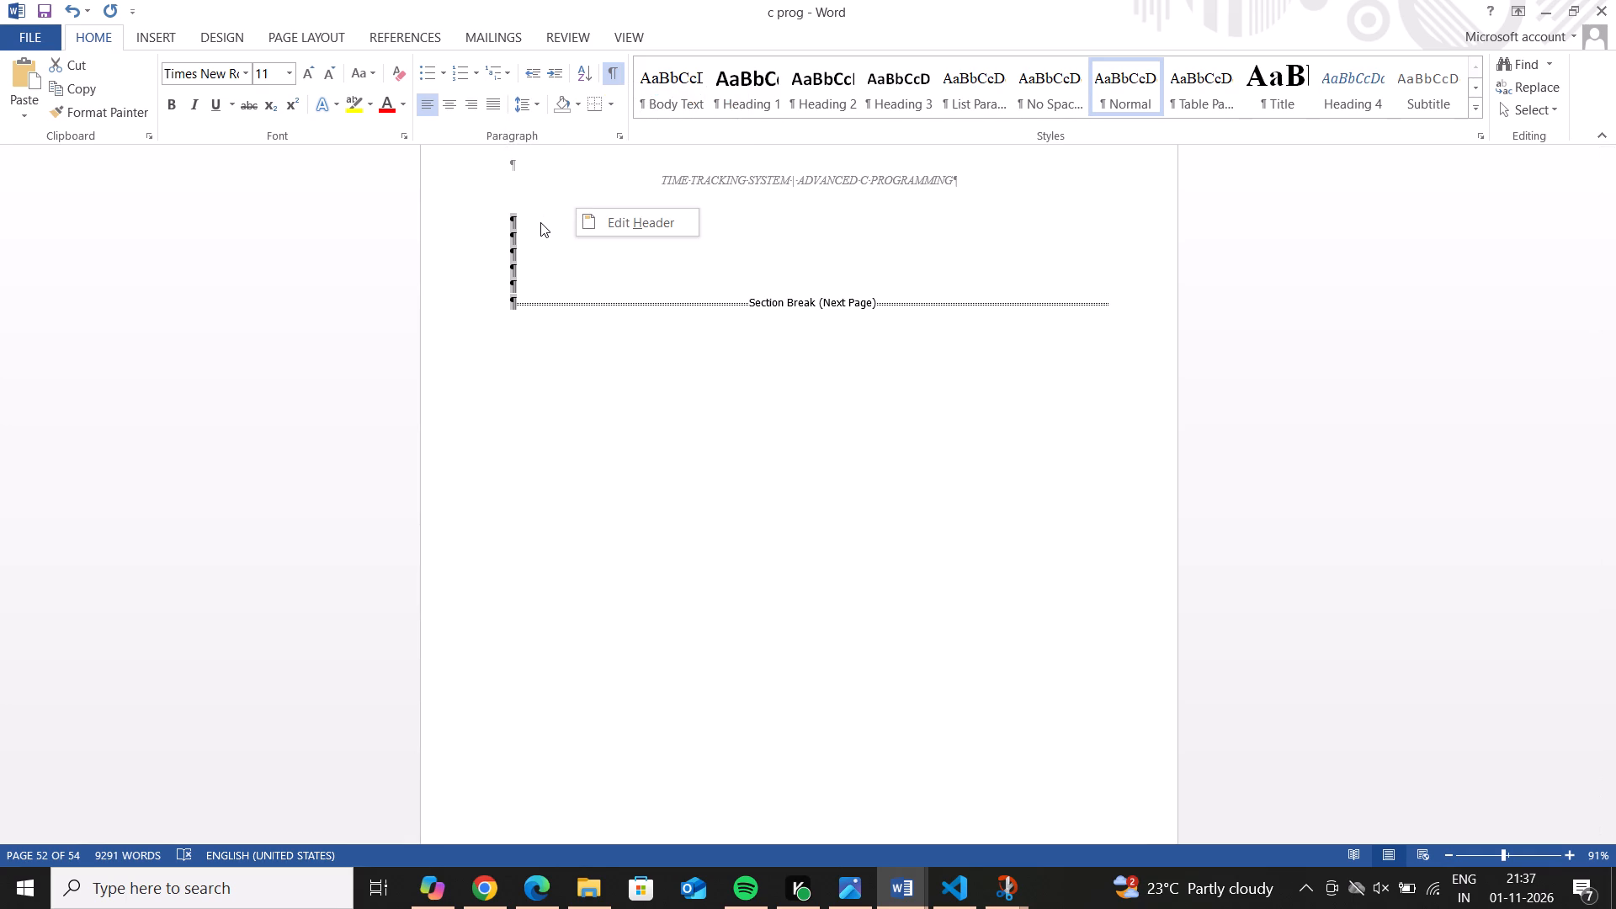
click(540, 222)
right_click(540, 225)
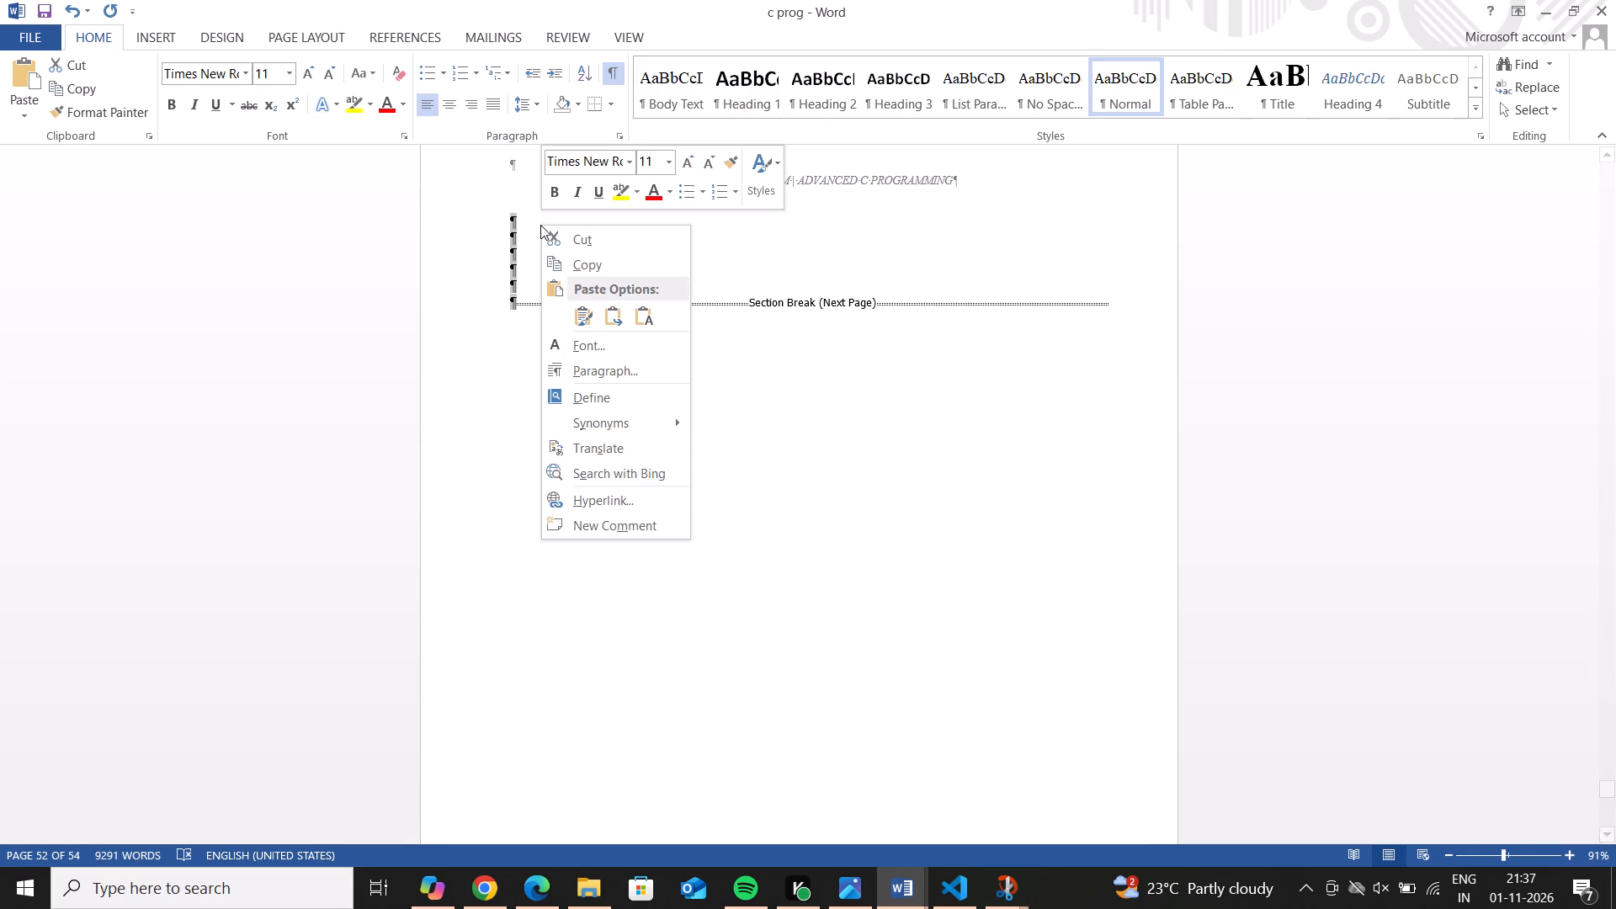
click(557, 238)
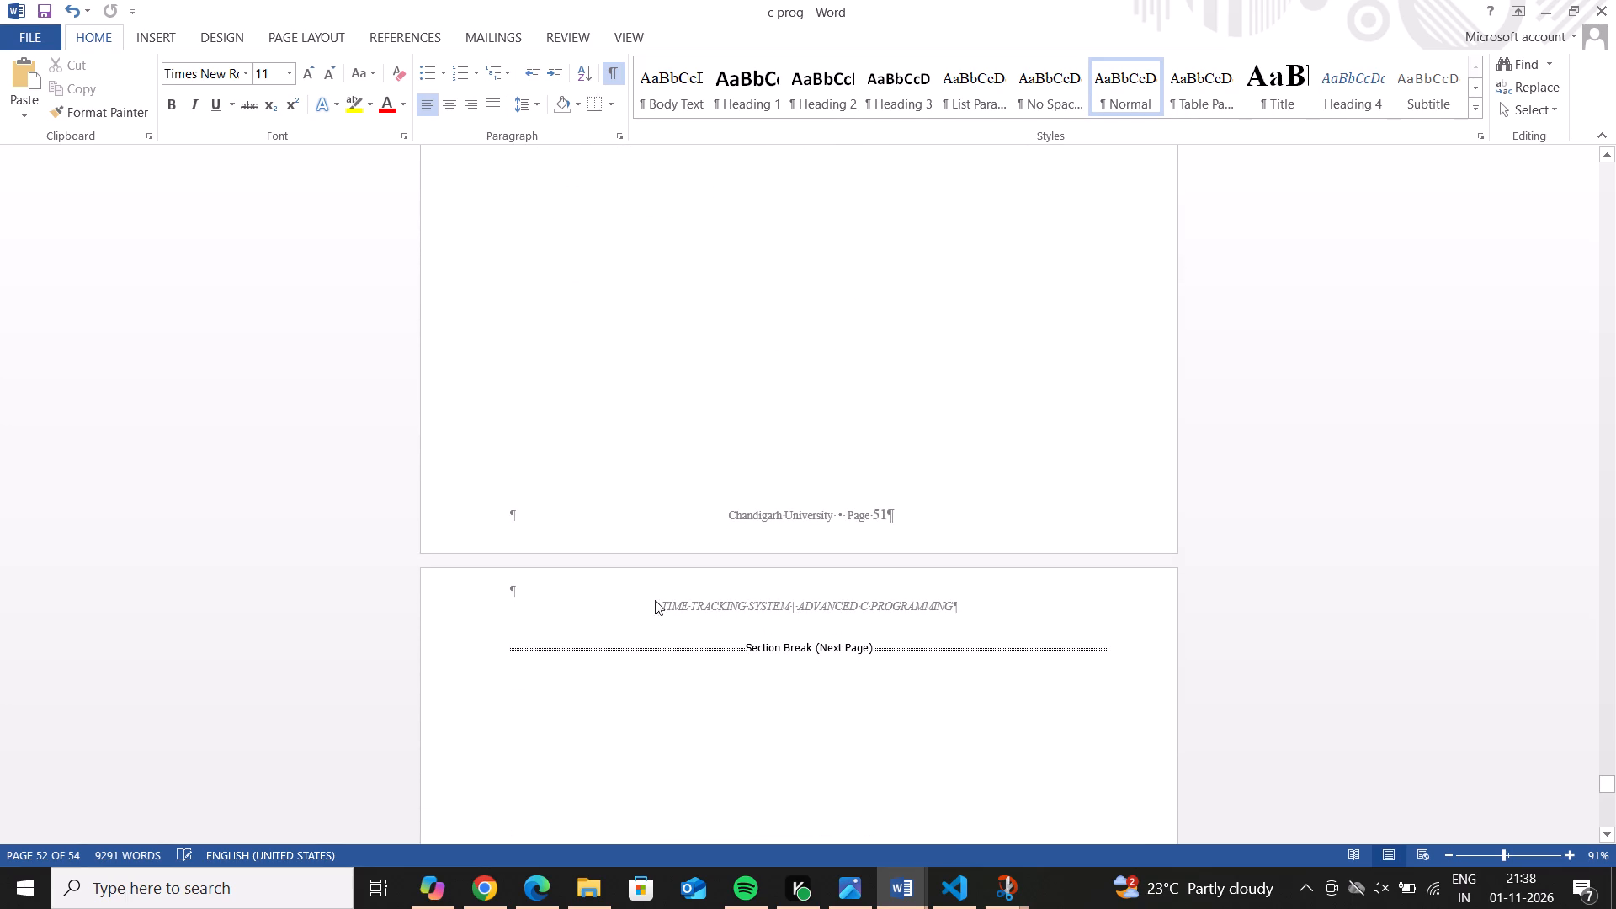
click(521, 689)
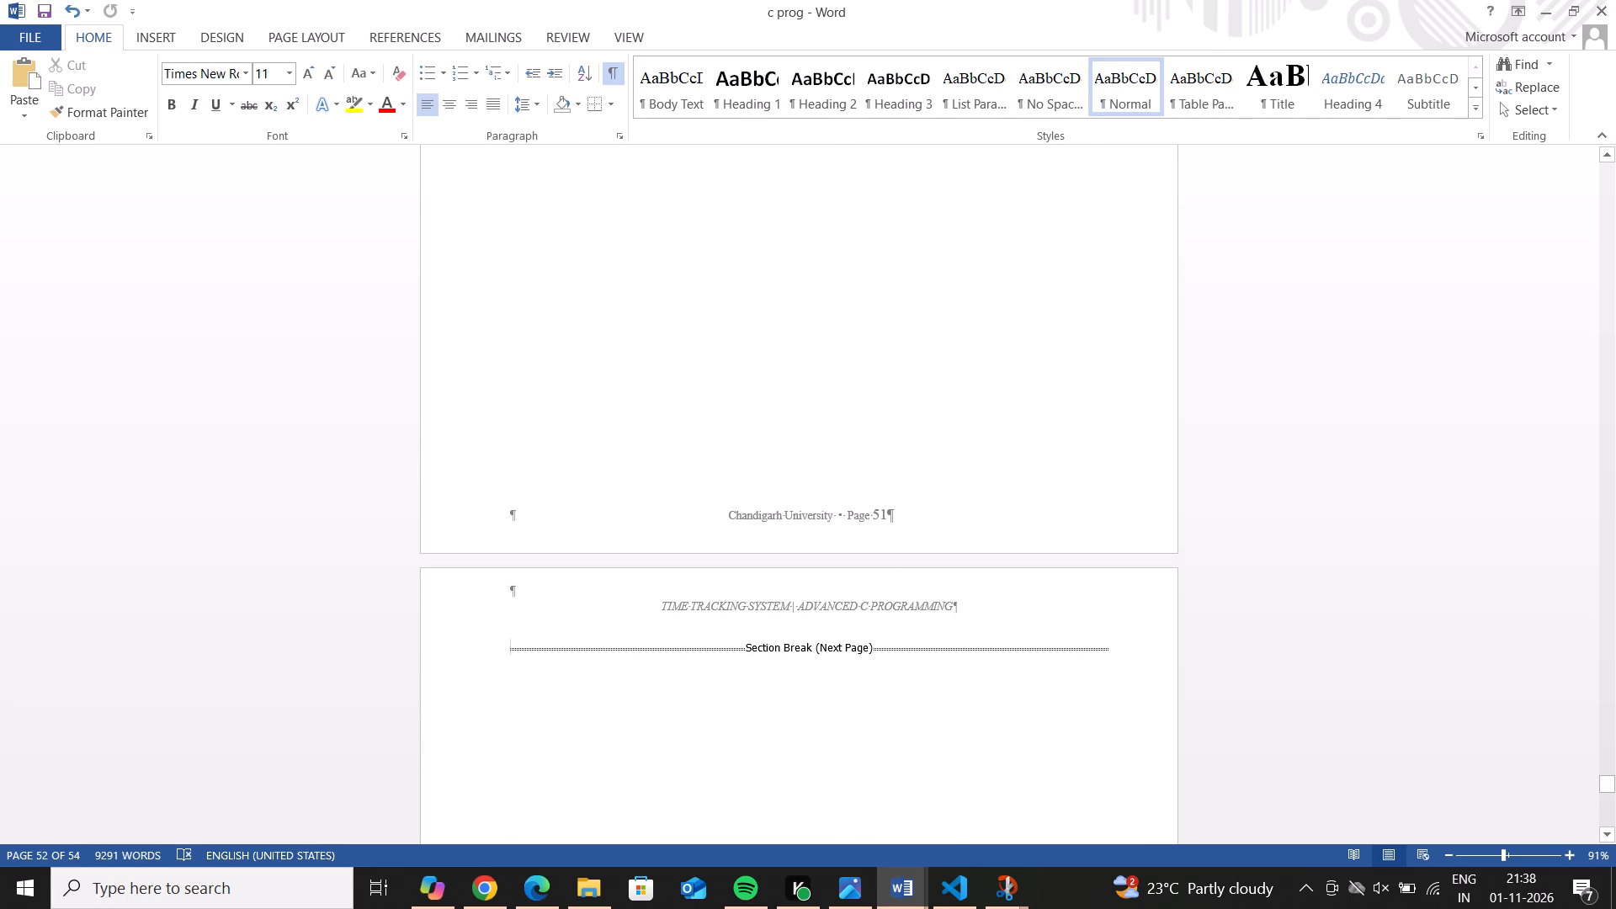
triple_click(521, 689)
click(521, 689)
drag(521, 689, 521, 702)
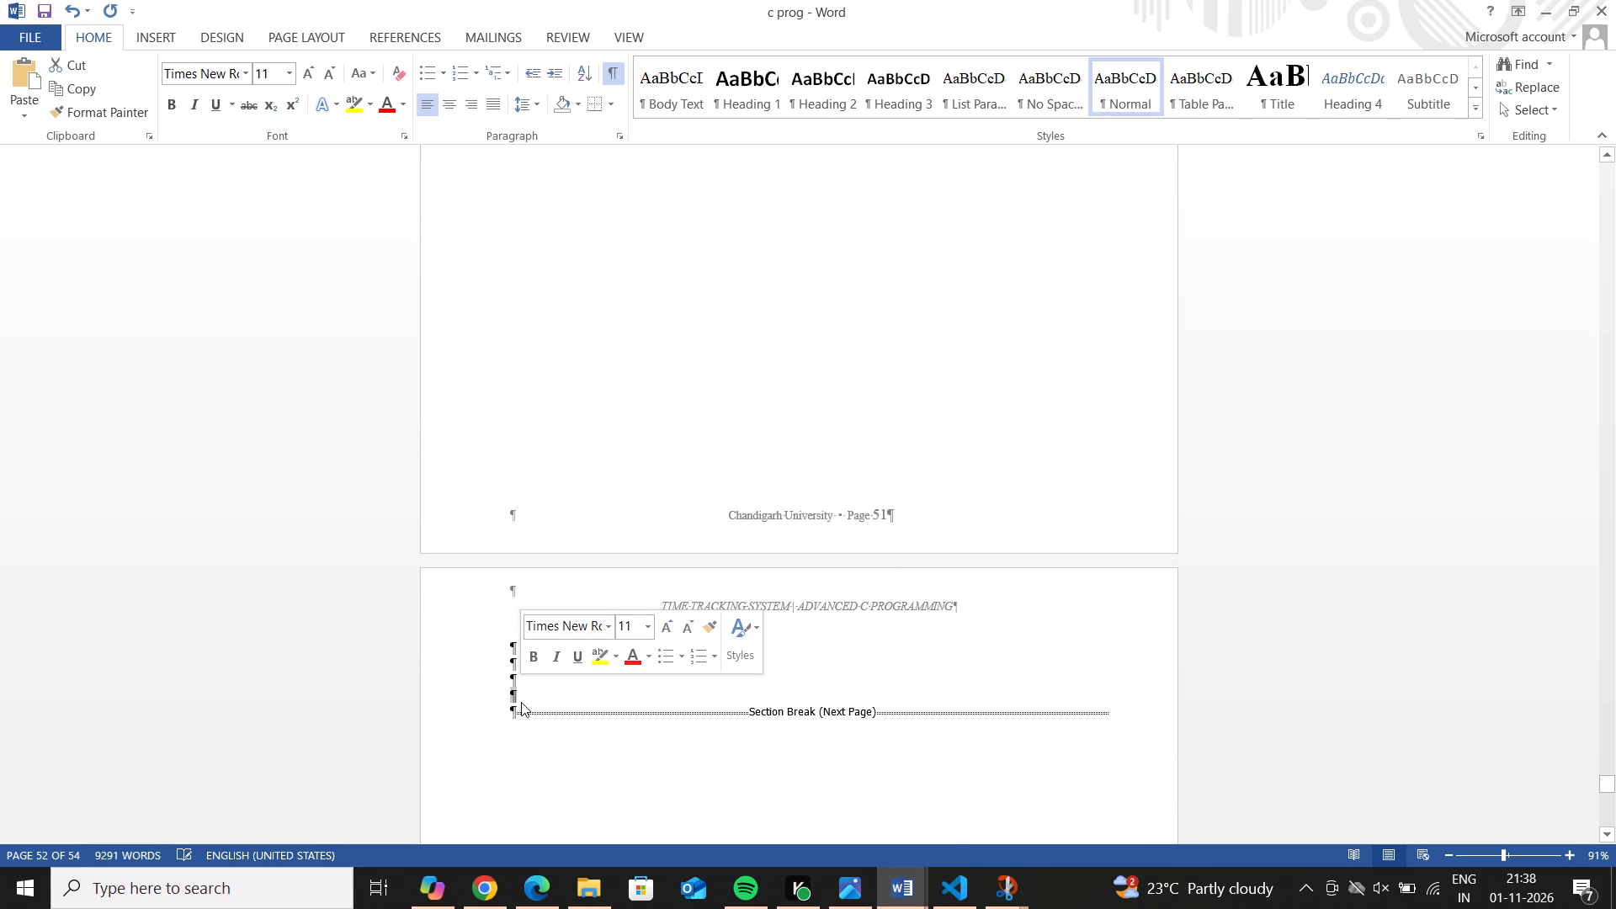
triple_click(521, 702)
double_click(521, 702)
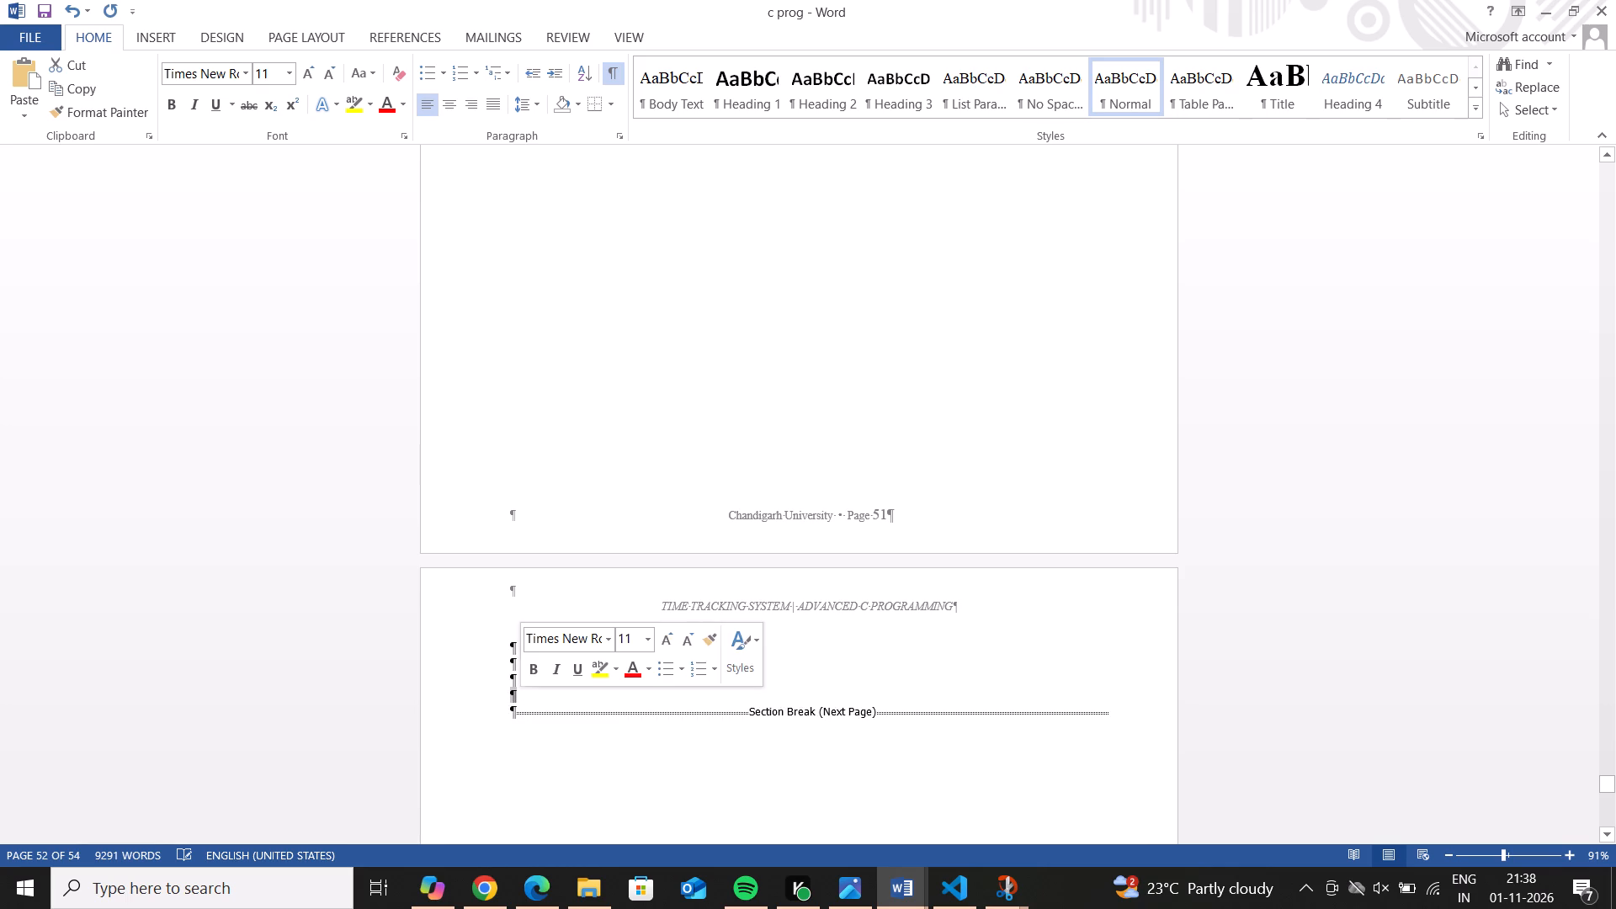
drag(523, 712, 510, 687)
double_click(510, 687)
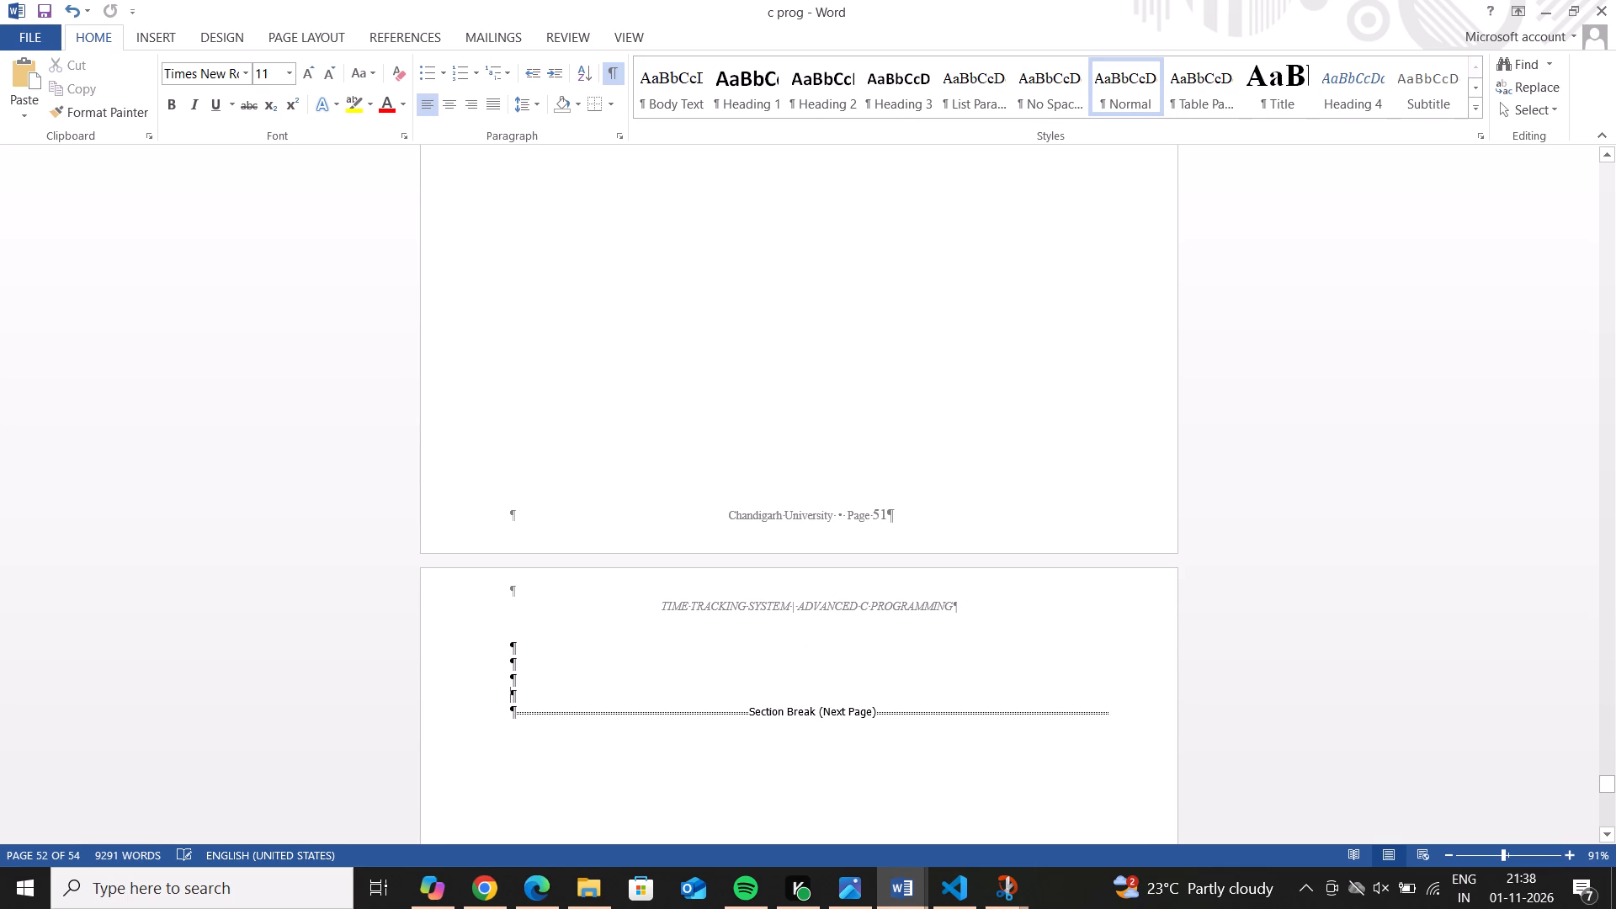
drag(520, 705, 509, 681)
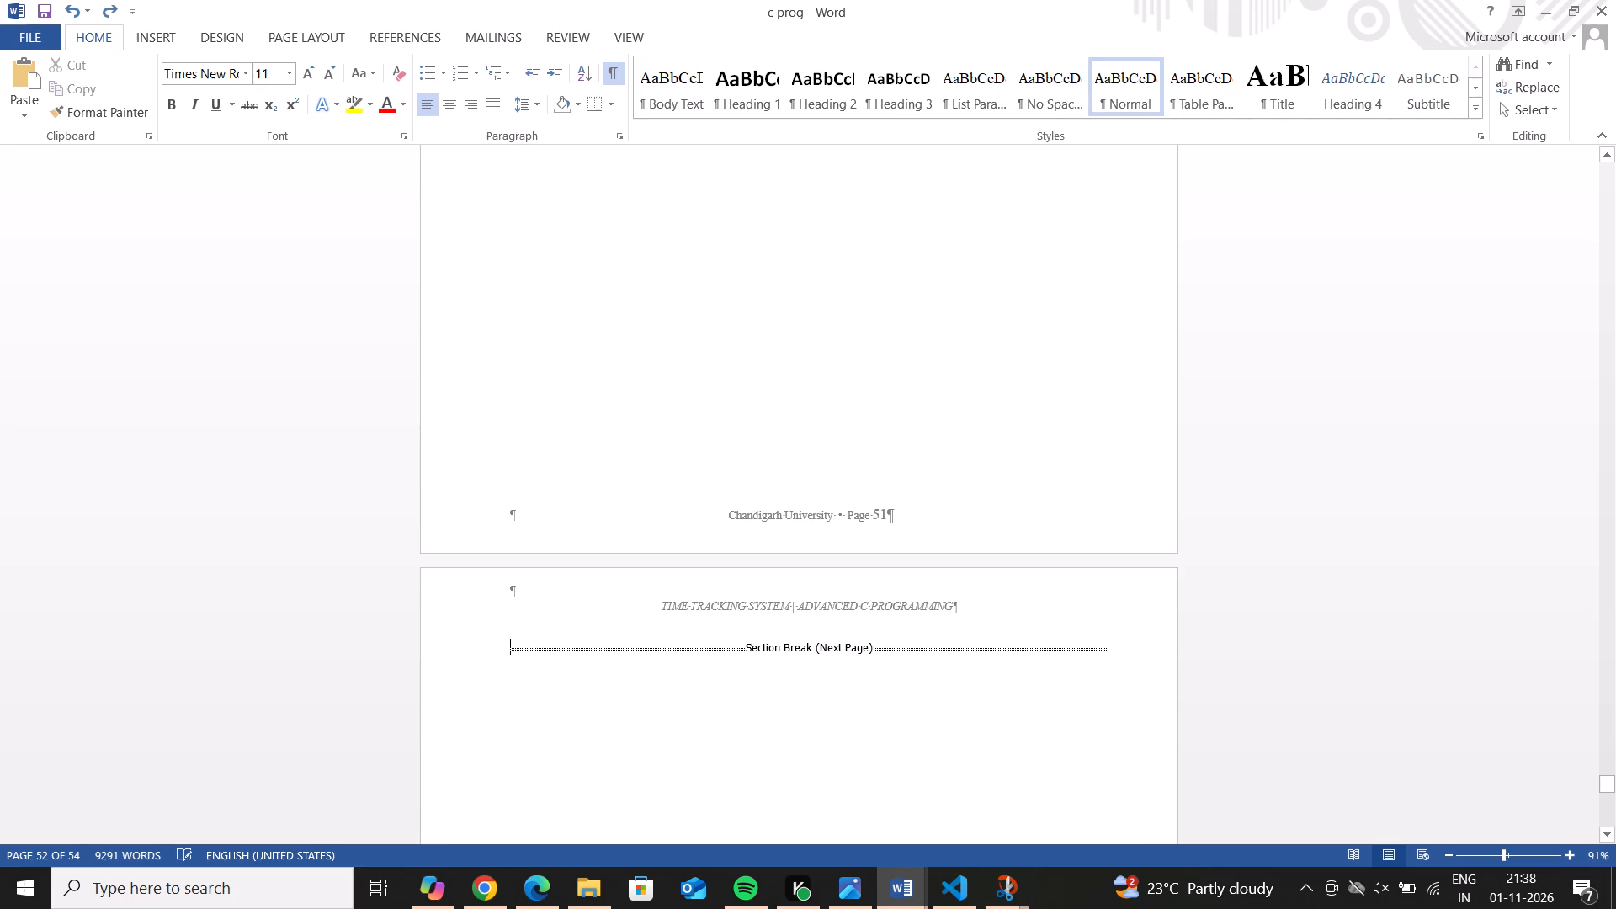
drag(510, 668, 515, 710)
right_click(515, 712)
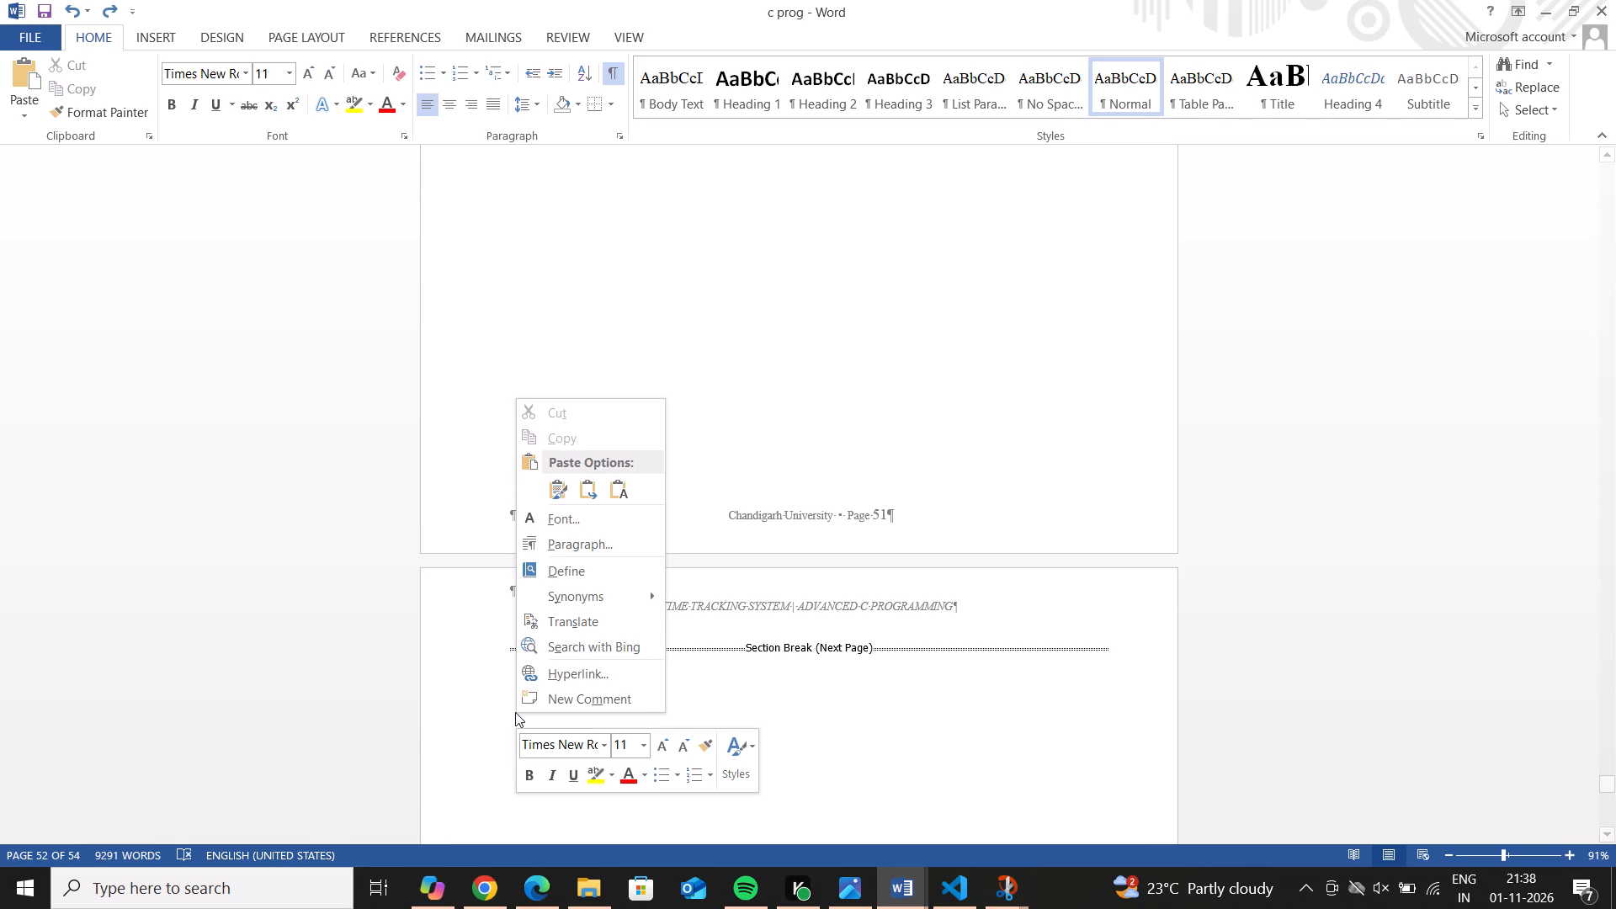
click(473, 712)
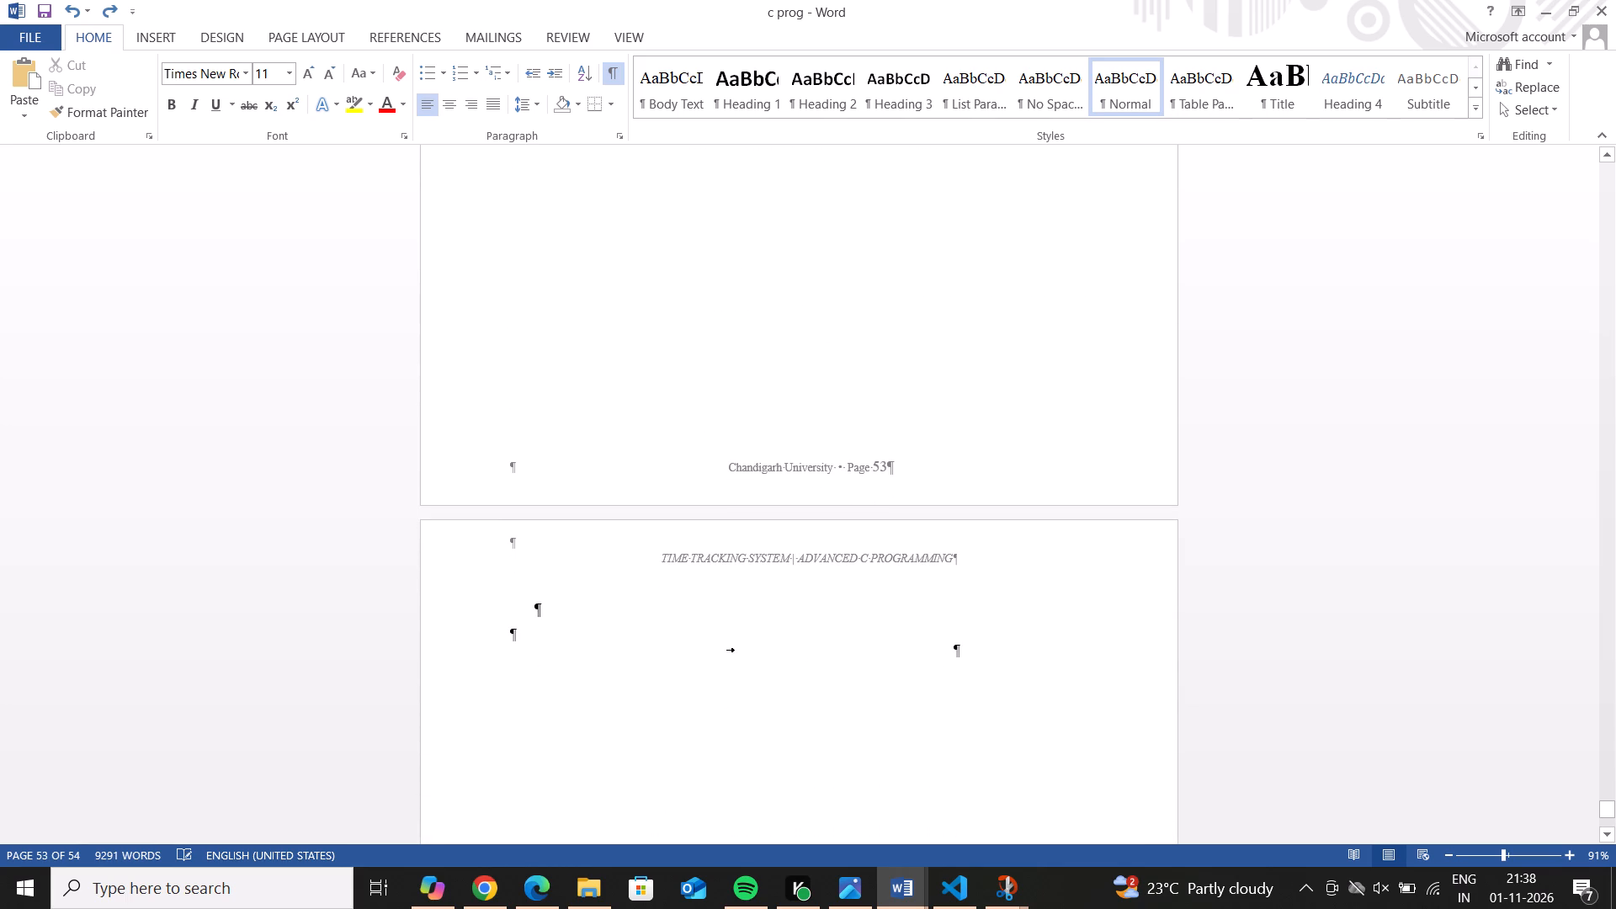
Cut the empty paragraph and the tabbed blank line below the first paragraph mark on page 54.
drag(528, 647, 512, 628)
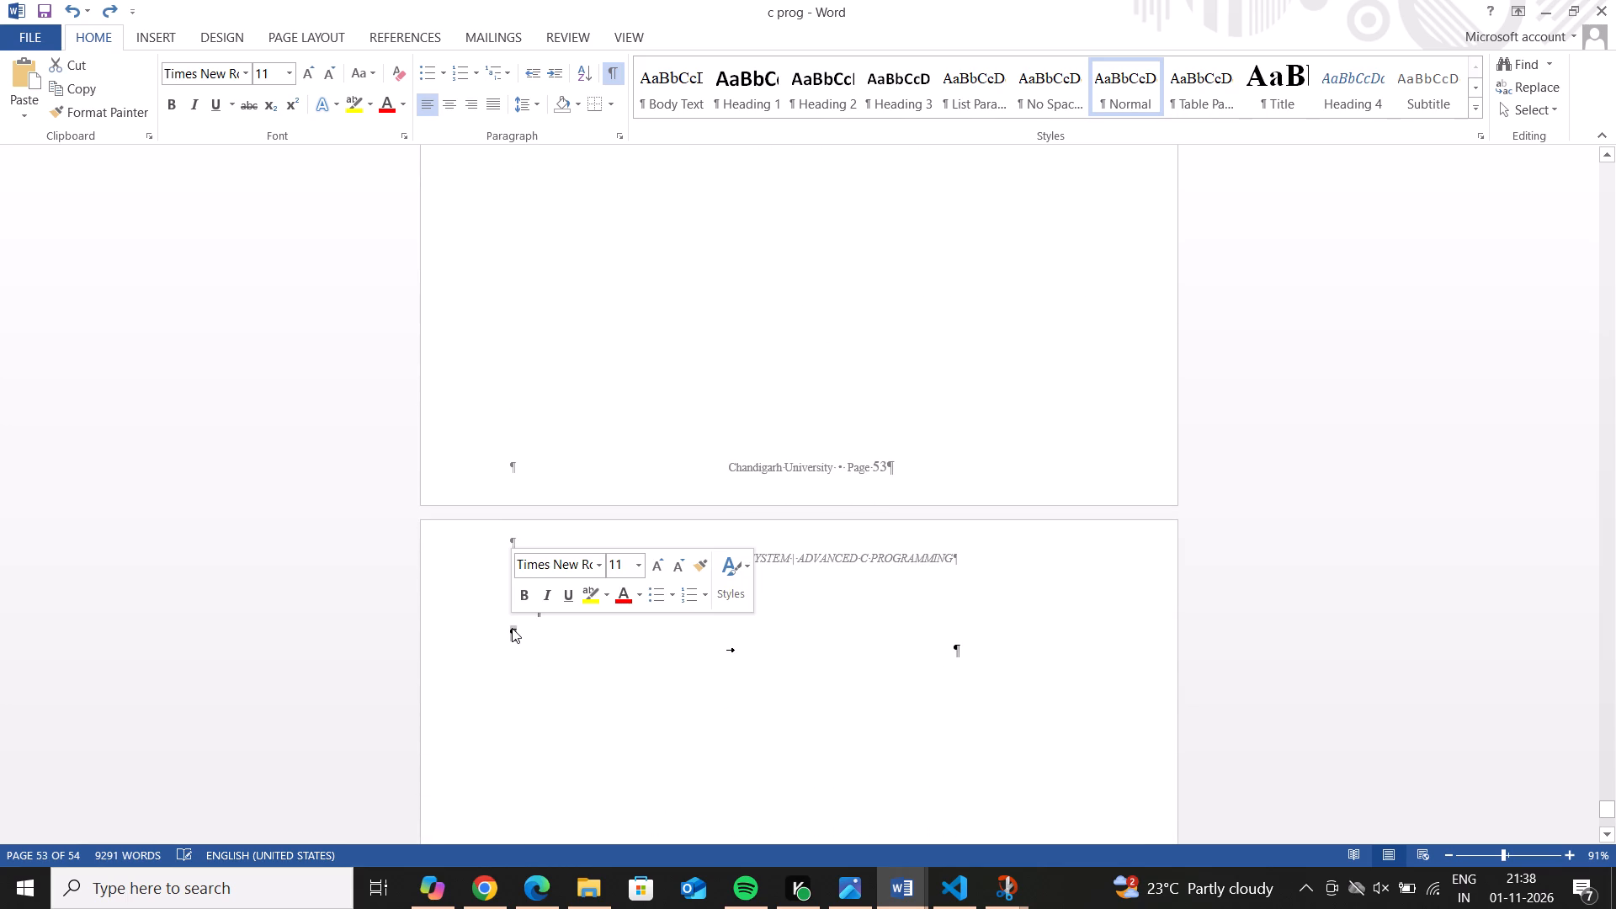
right_click(512, 630)
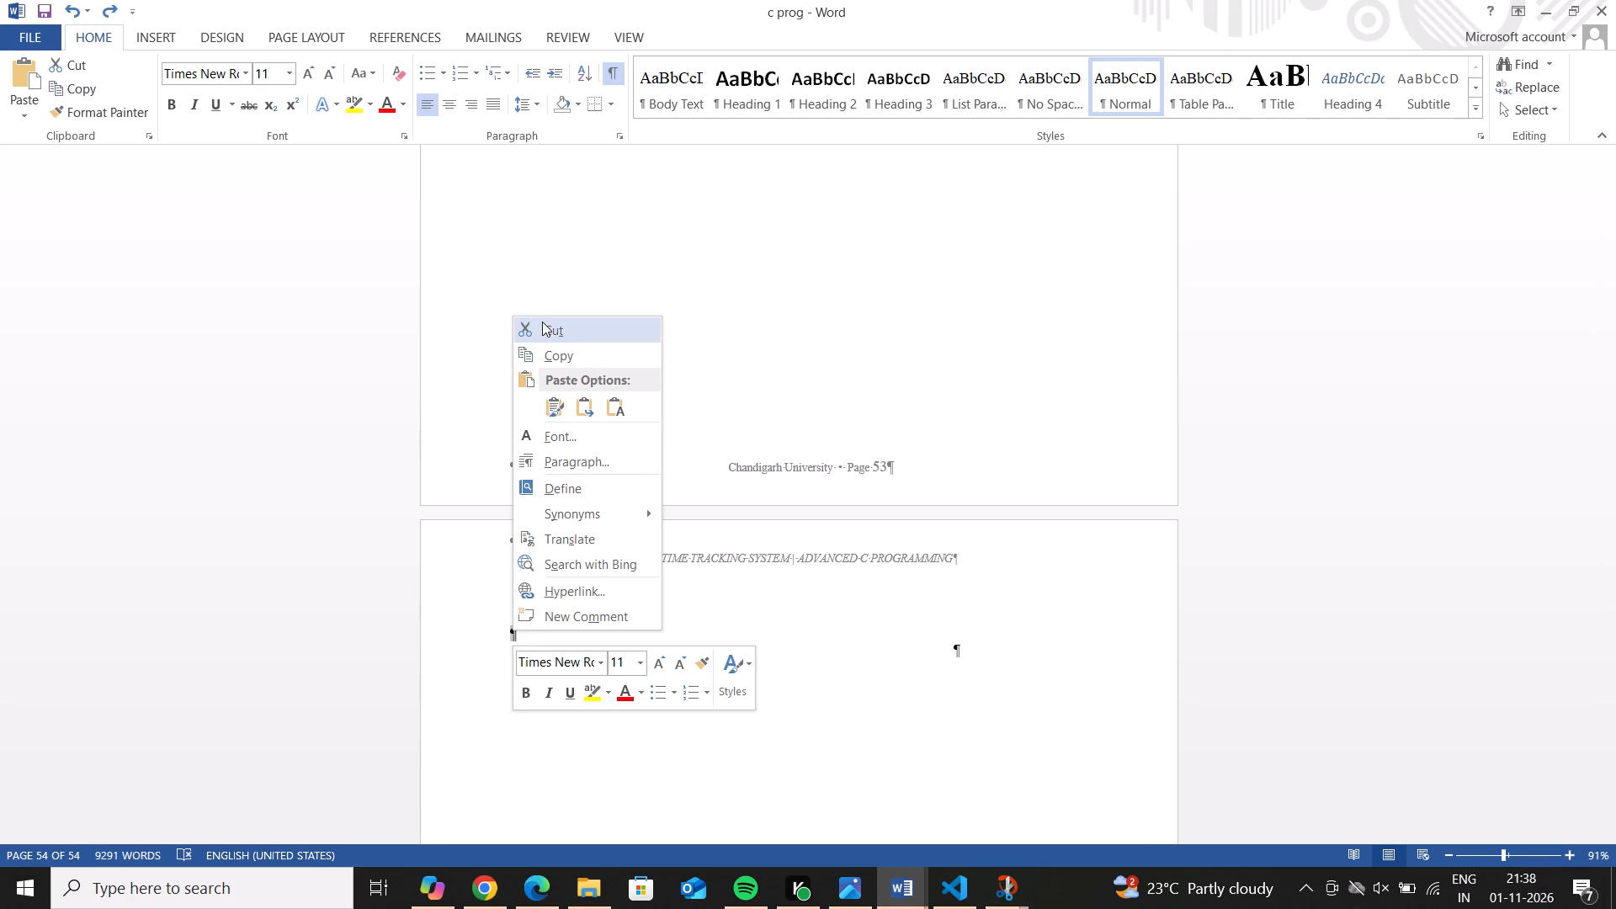
click(542, 322)
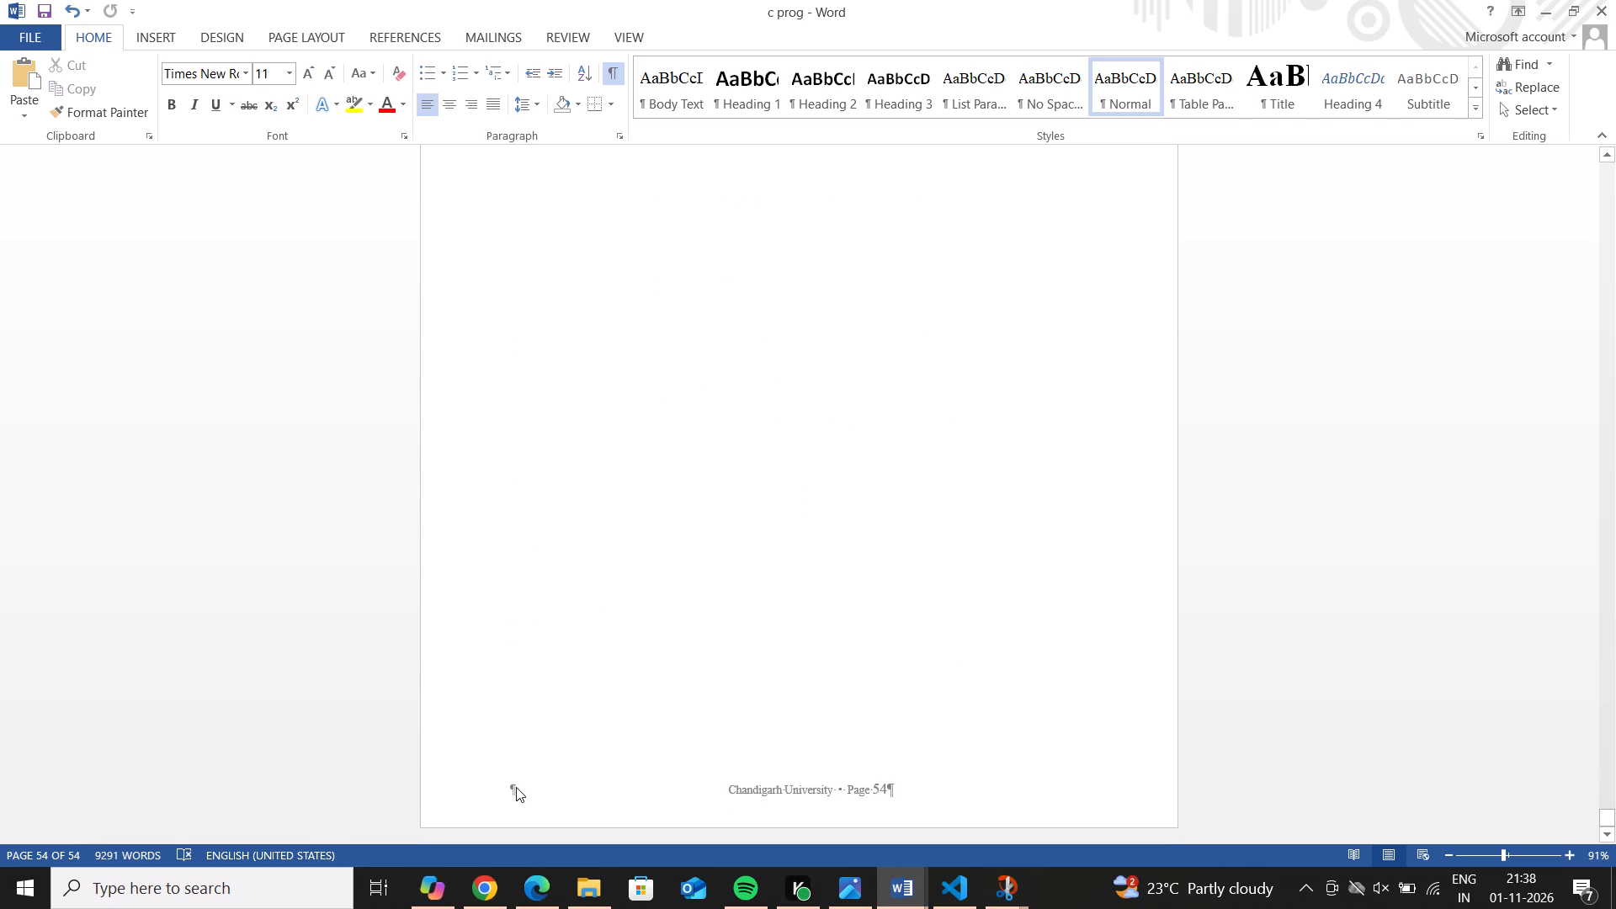
drag(516, 787, 505, 769)
drag(896, 789, 894, 788)
drag(894, 788, 873, 763)
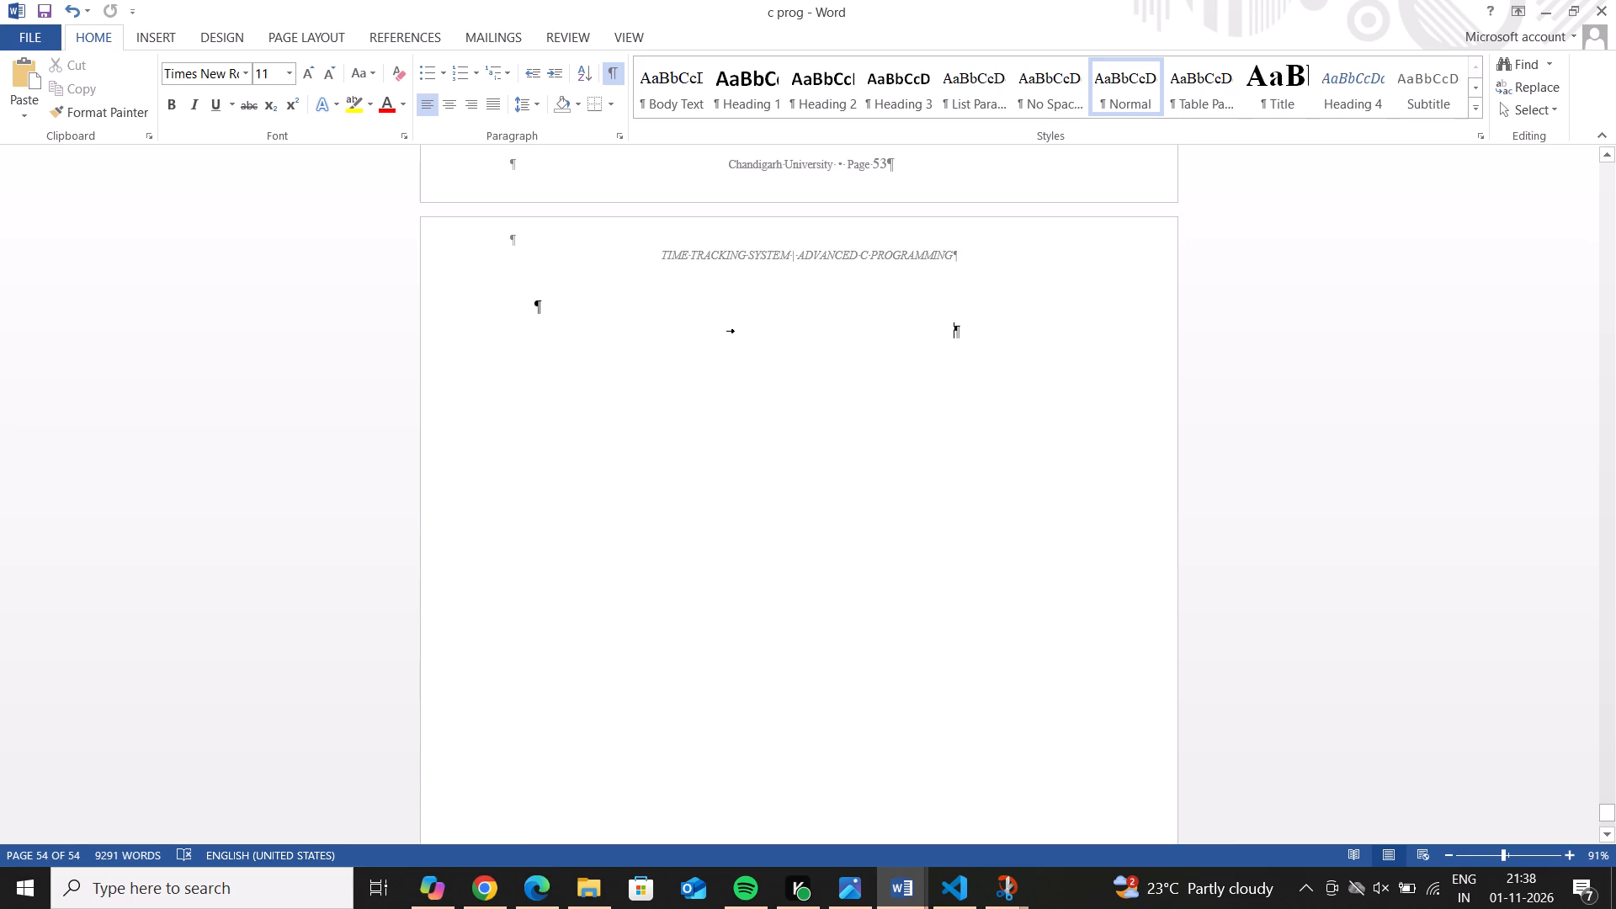
drag(967, 330, 944, 322)
triple_click(956, 327)
double_click(956, 327)
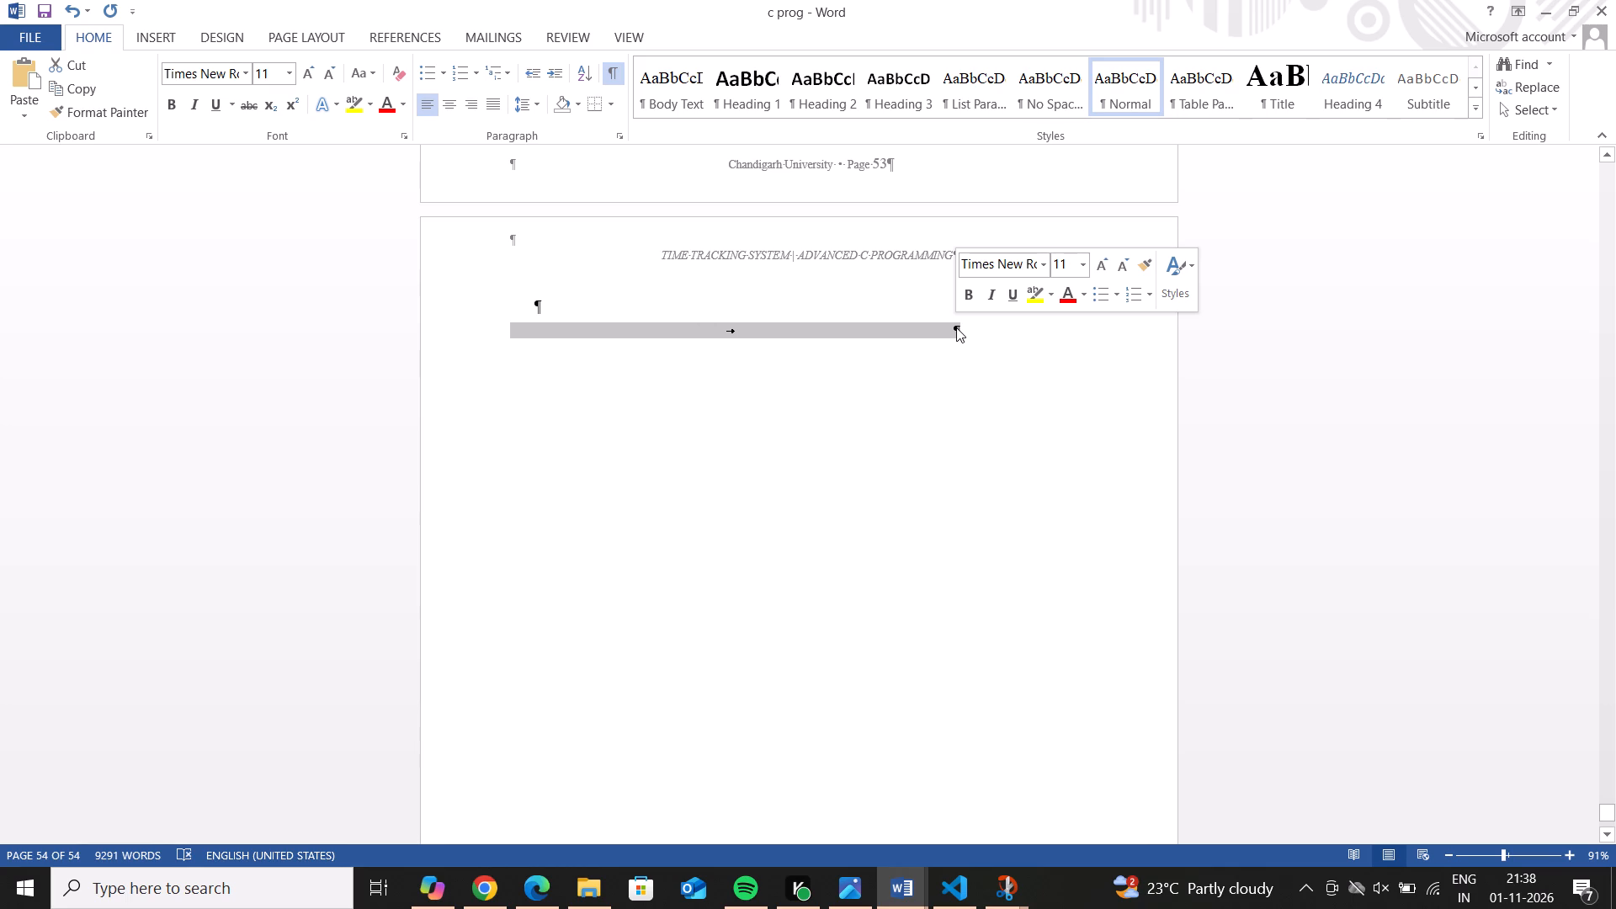
right_click(956, 327)
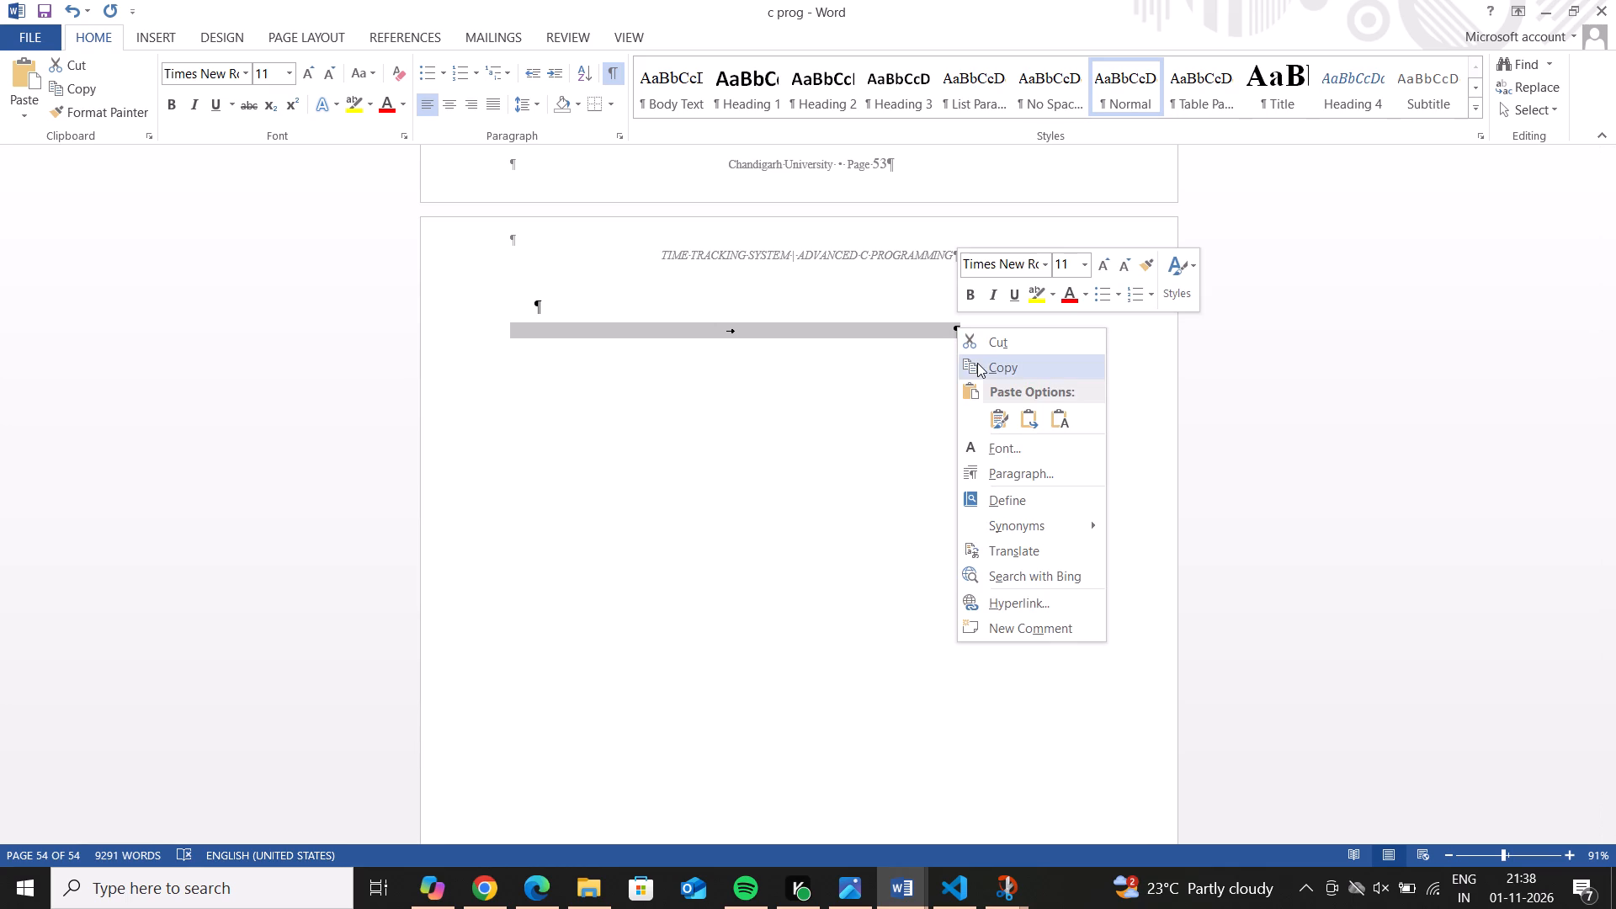
click(980, 345)
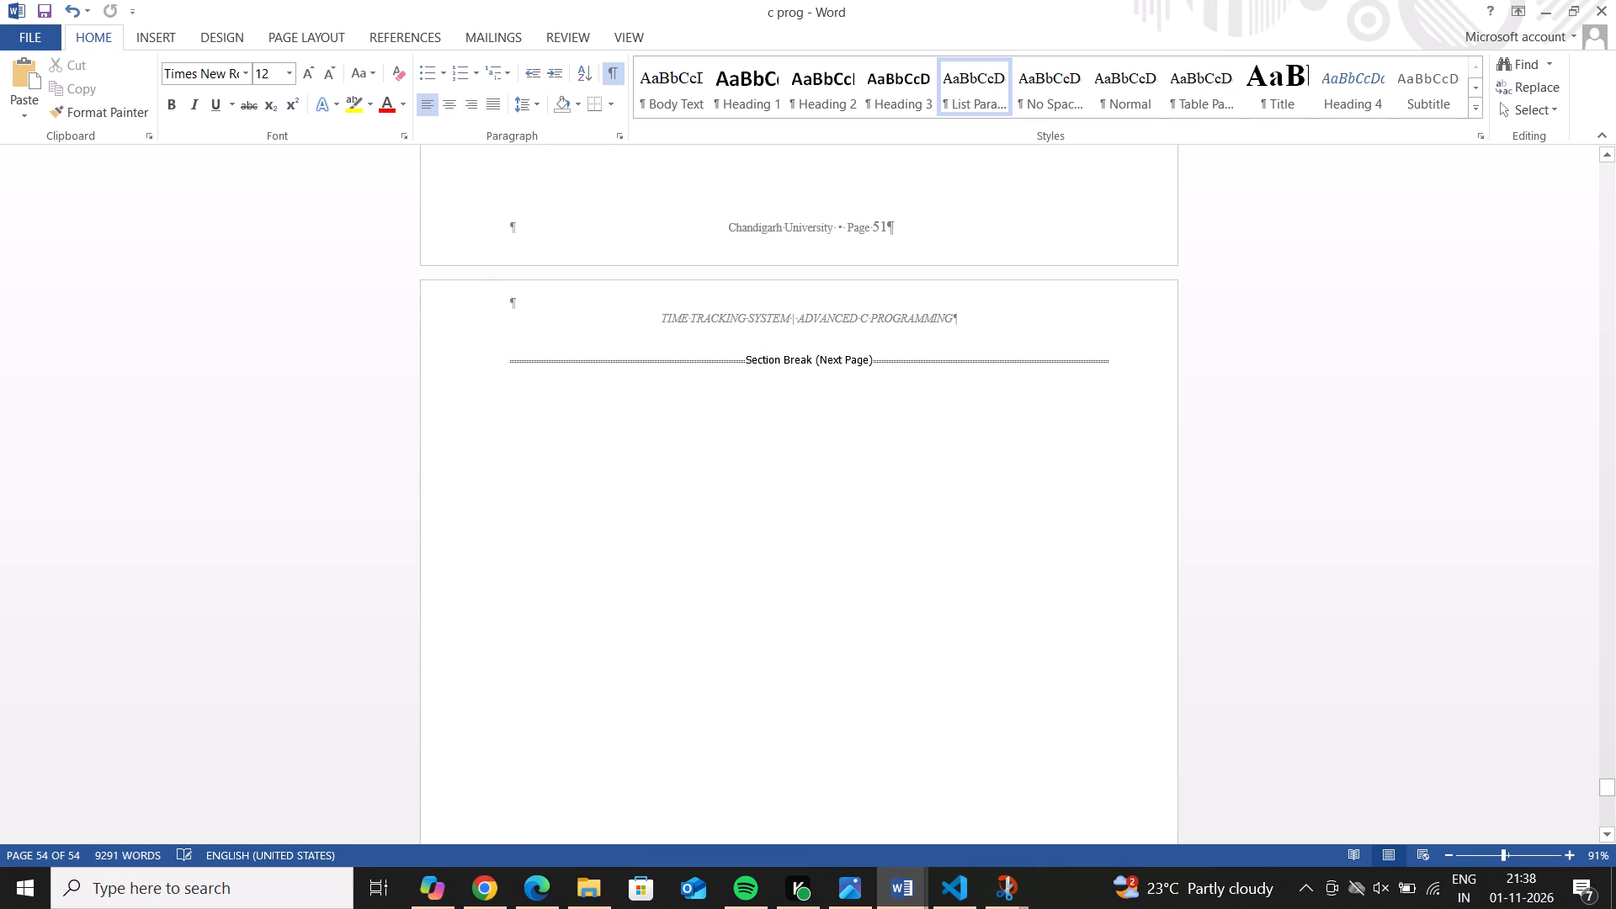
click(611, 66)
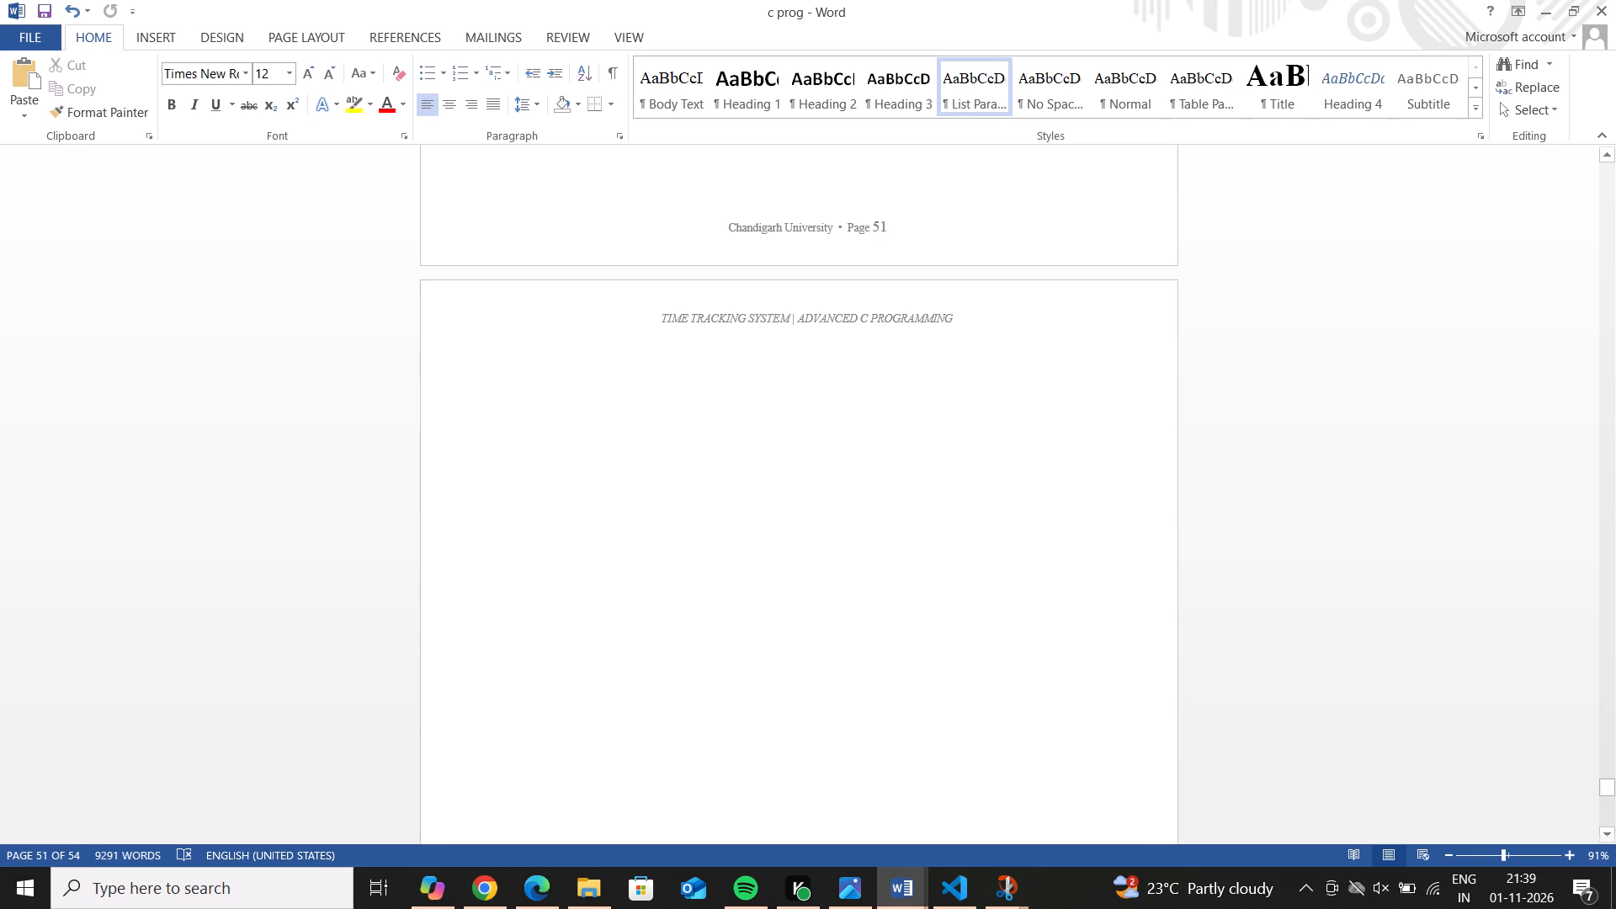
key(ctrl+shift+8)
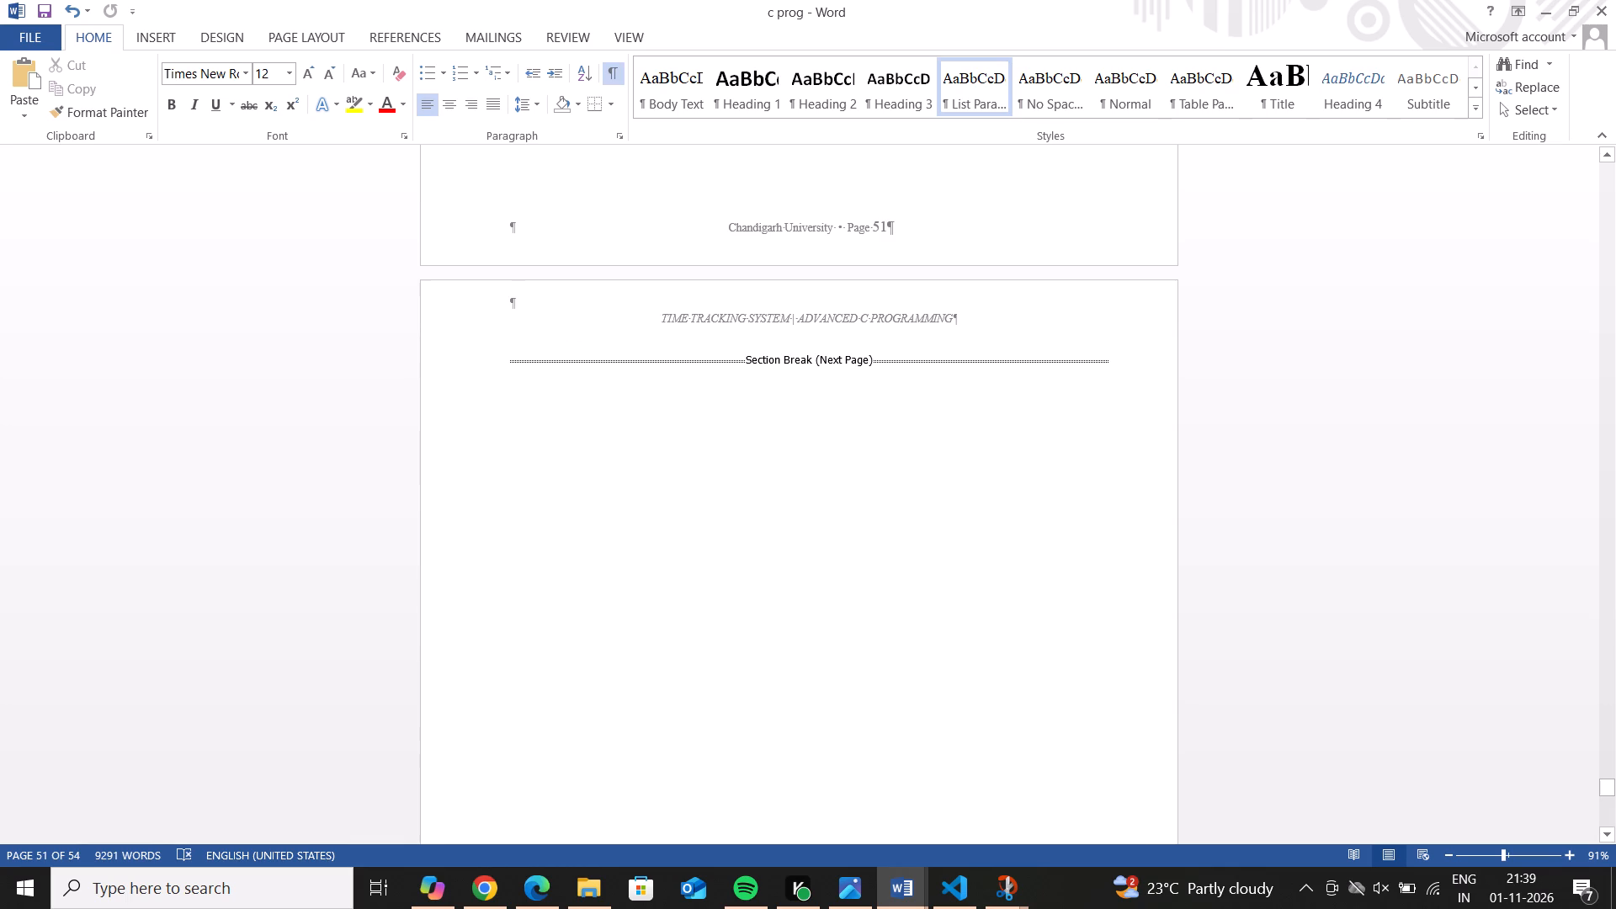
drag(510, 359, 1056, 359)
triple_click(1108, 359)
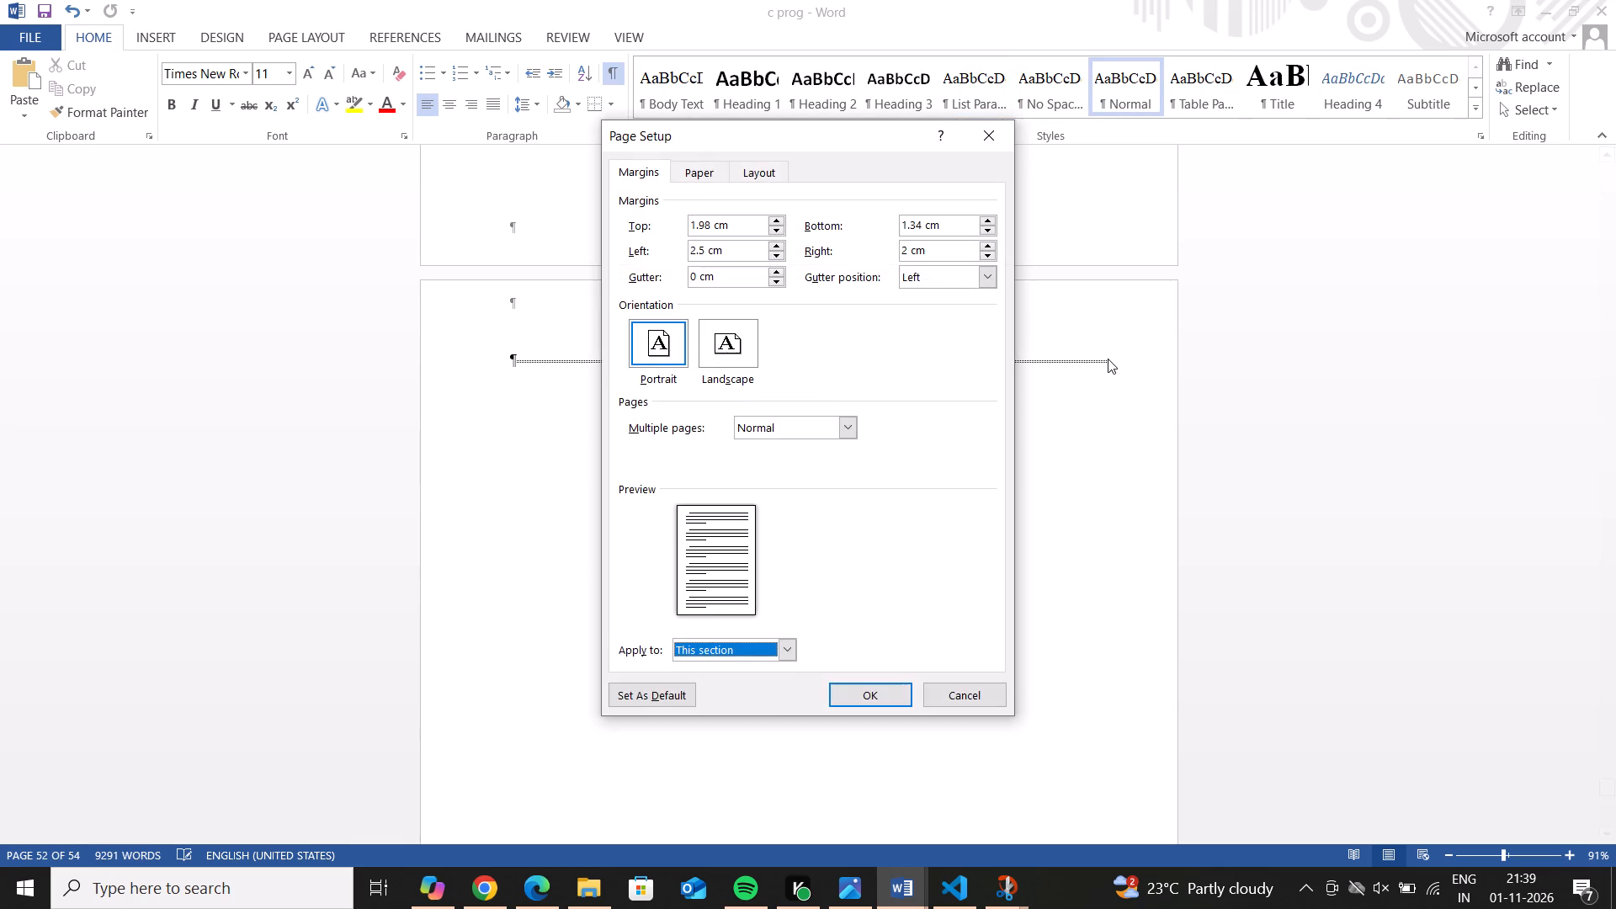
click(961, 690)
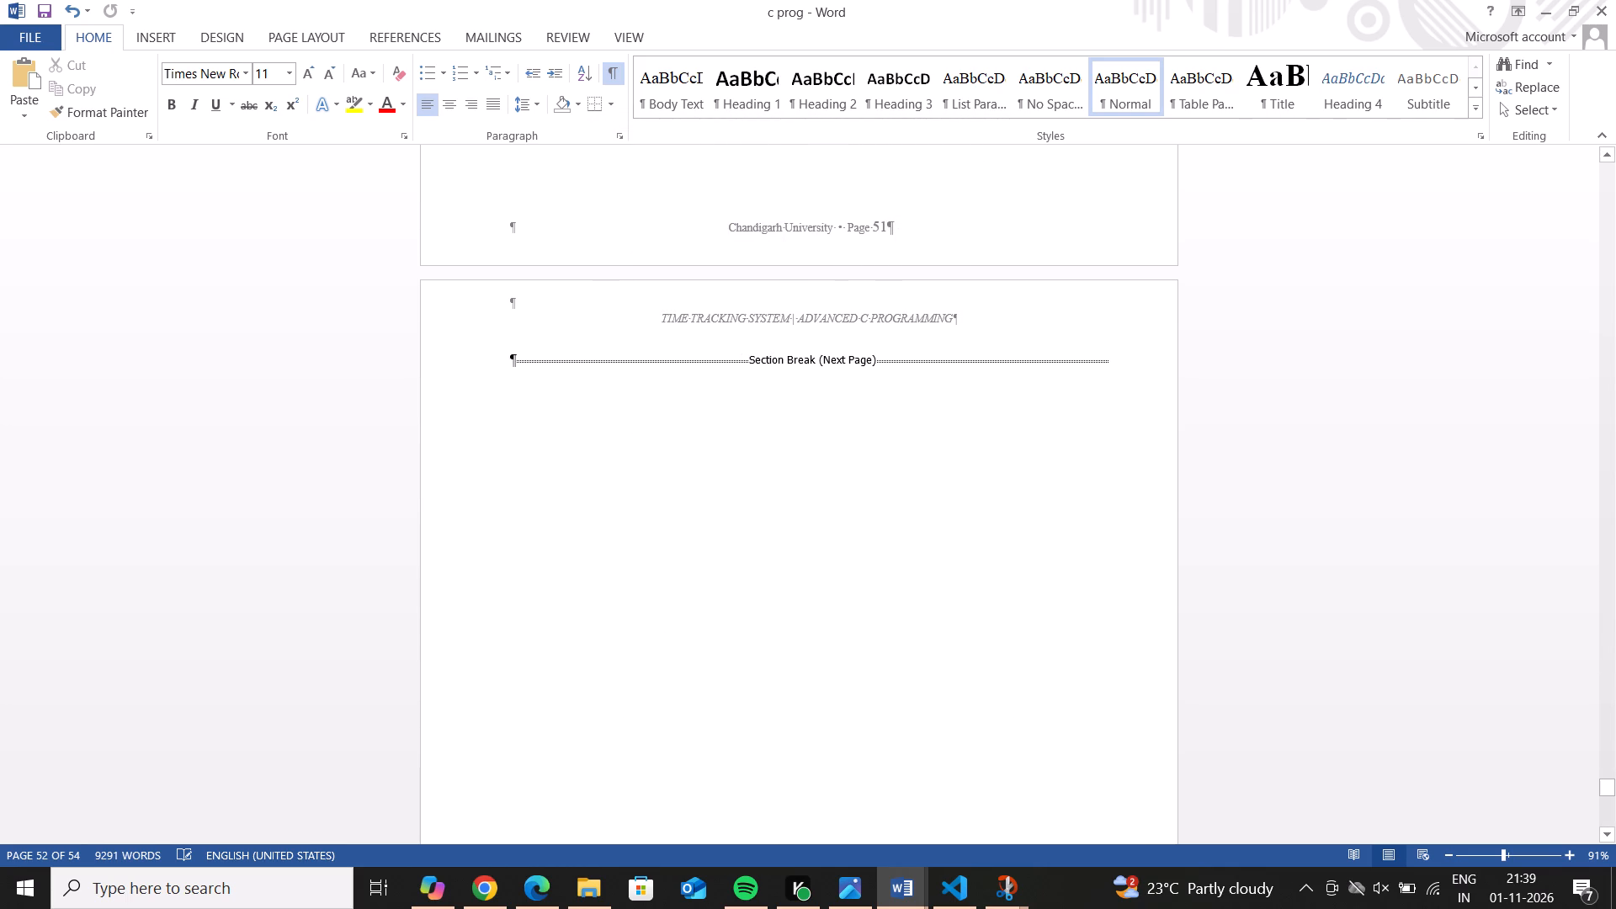
Delete the leftover paragraph and the section breaks on page 52 to remove the surplus blank pages.
drag(517, 363, 499, 357)
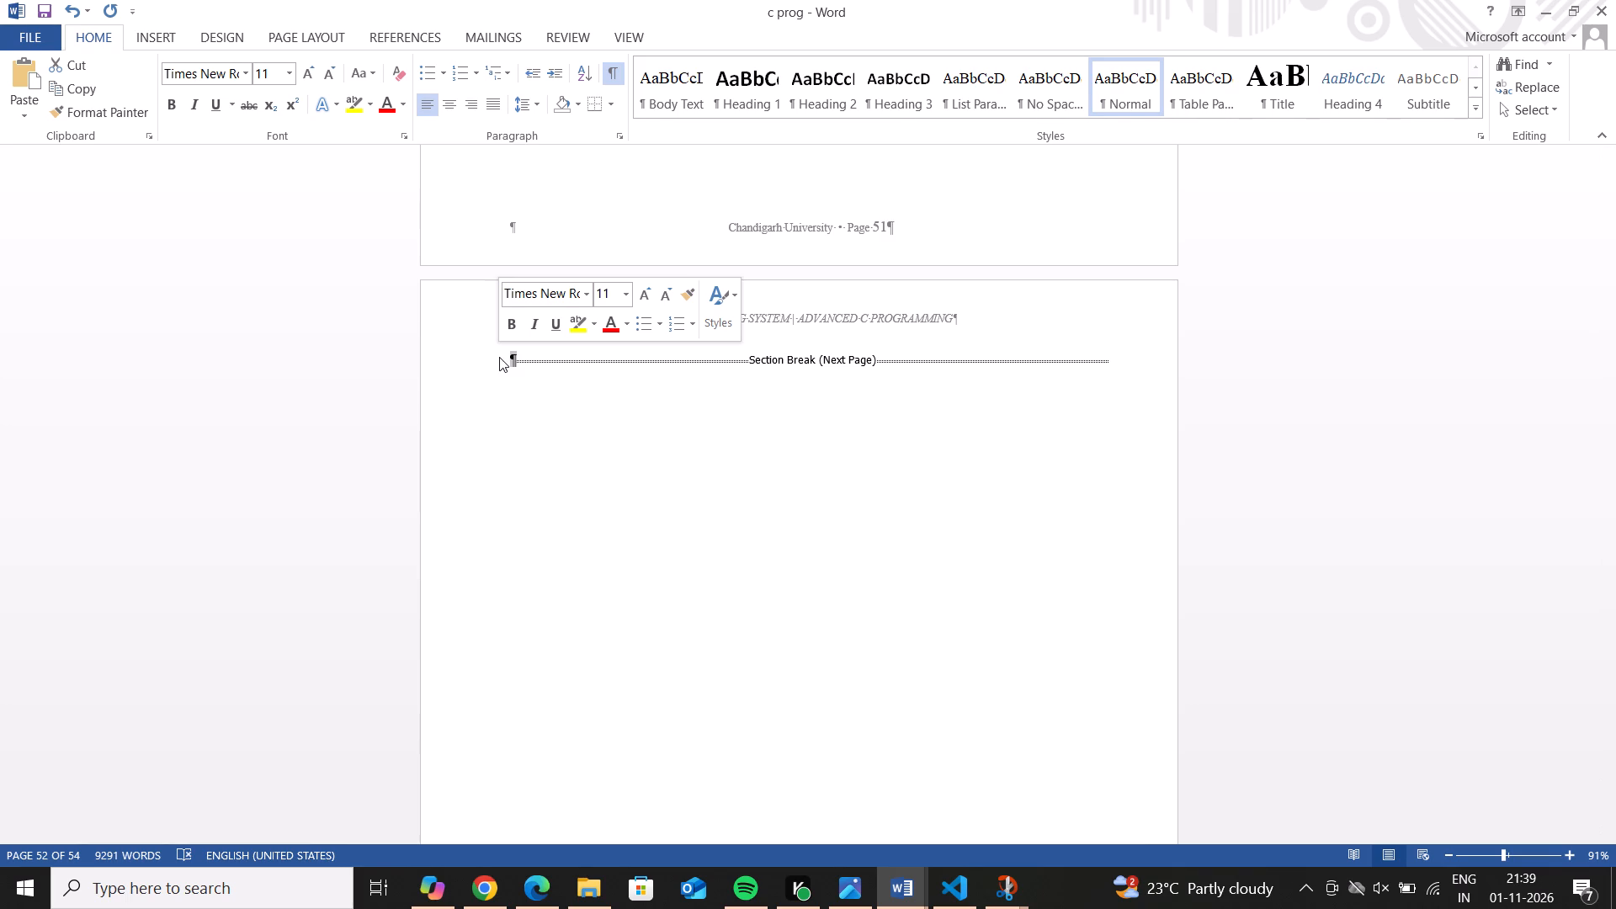
key(Delete)
key(Delete)
key(Delete)
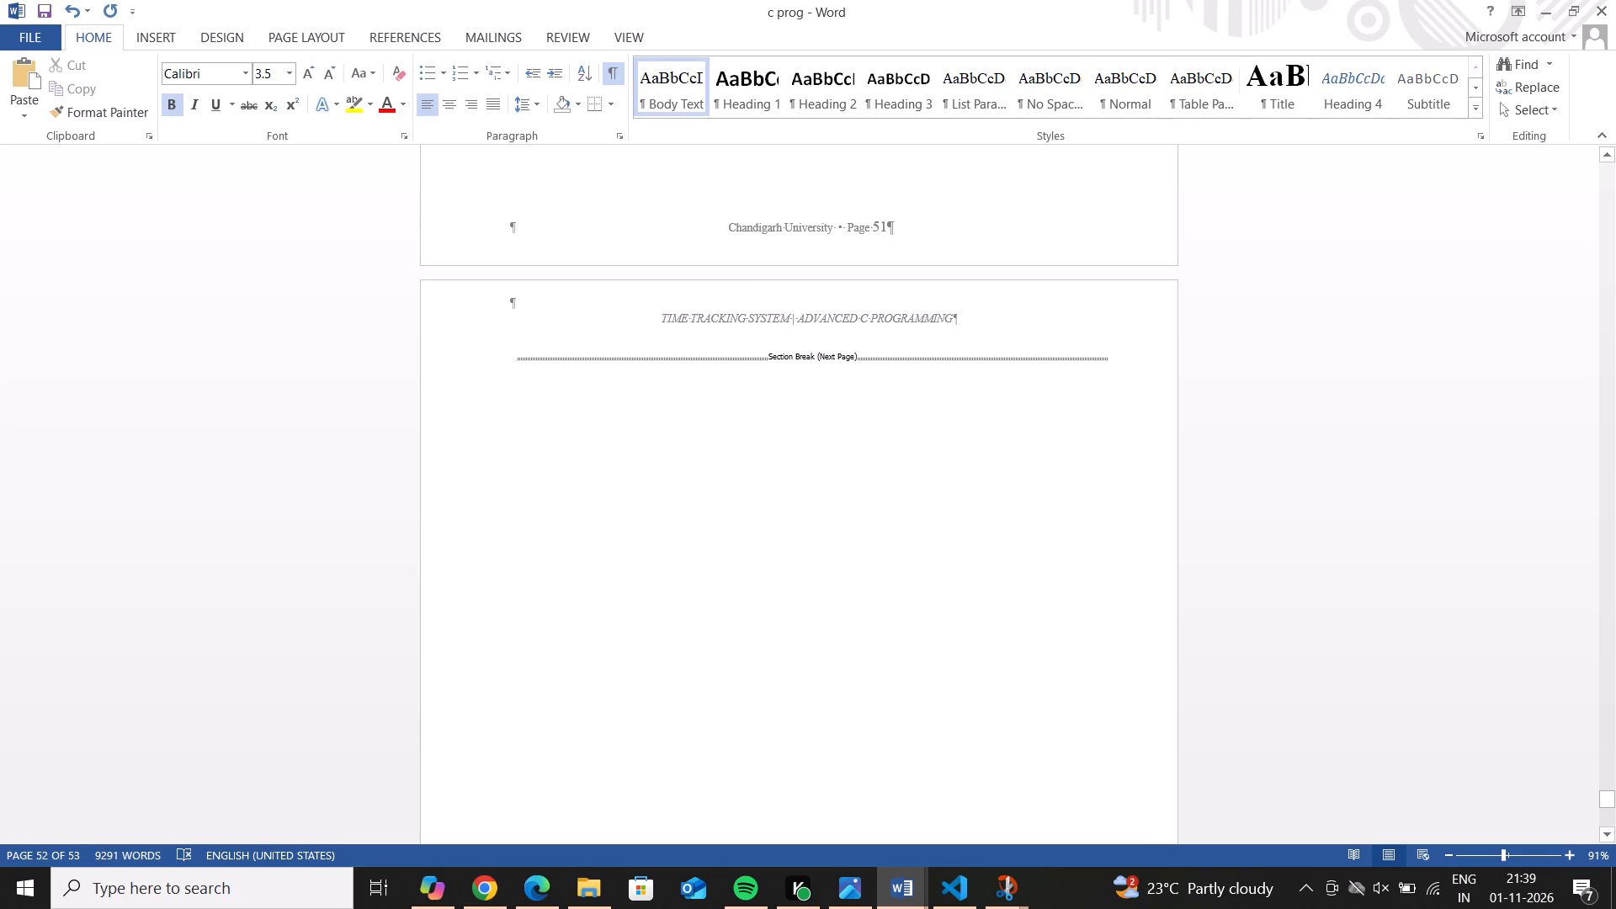
key(Delete)
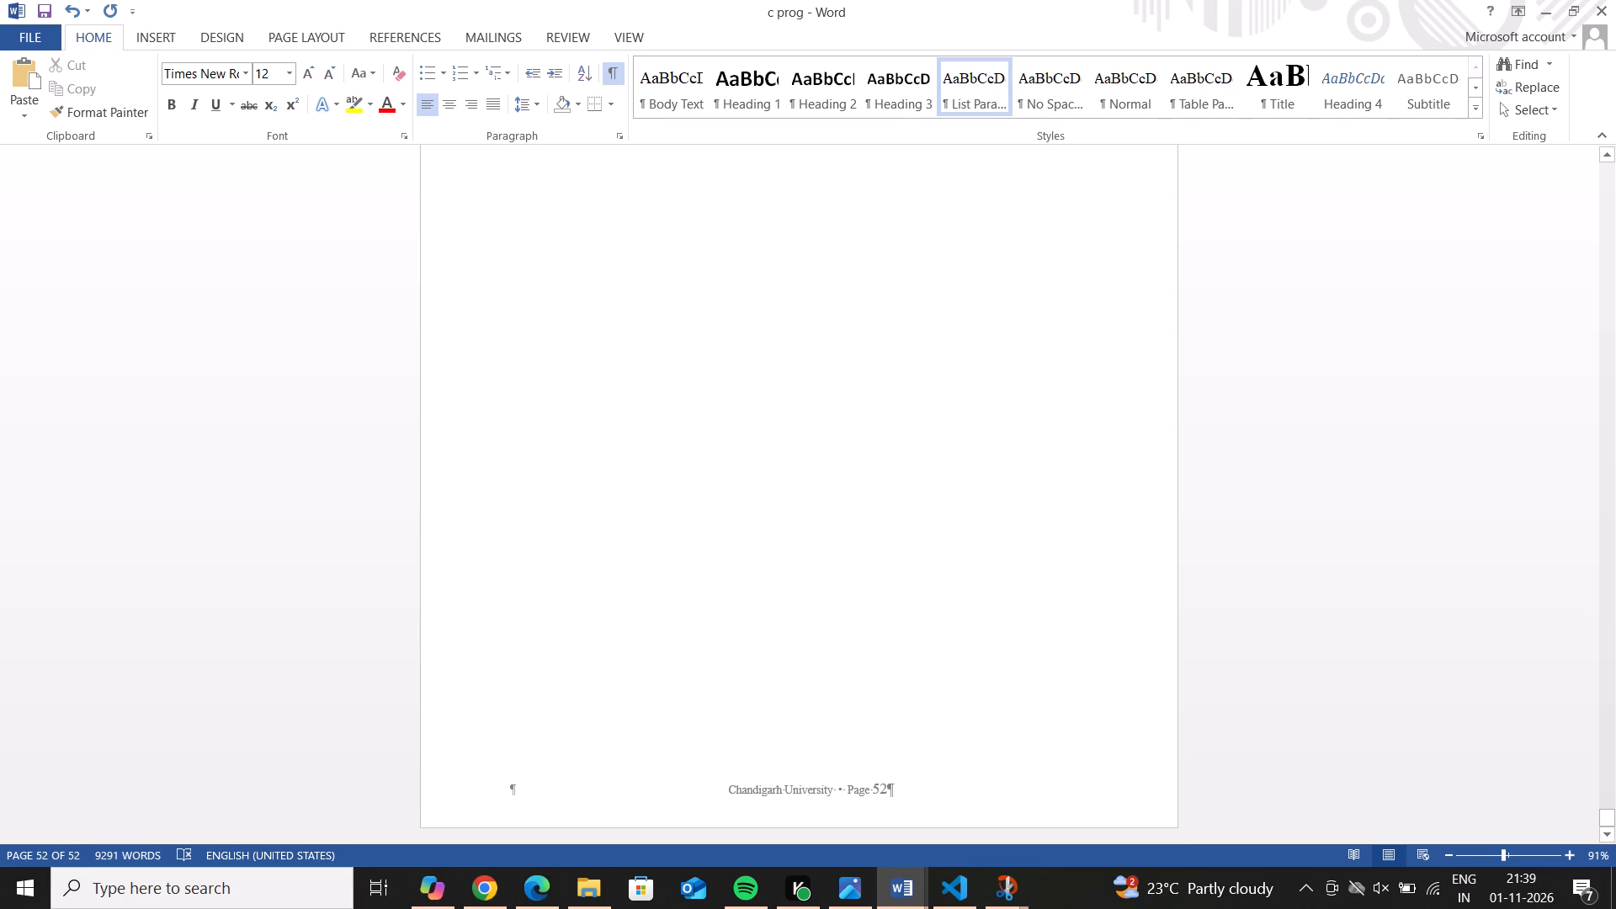
key(Delete)
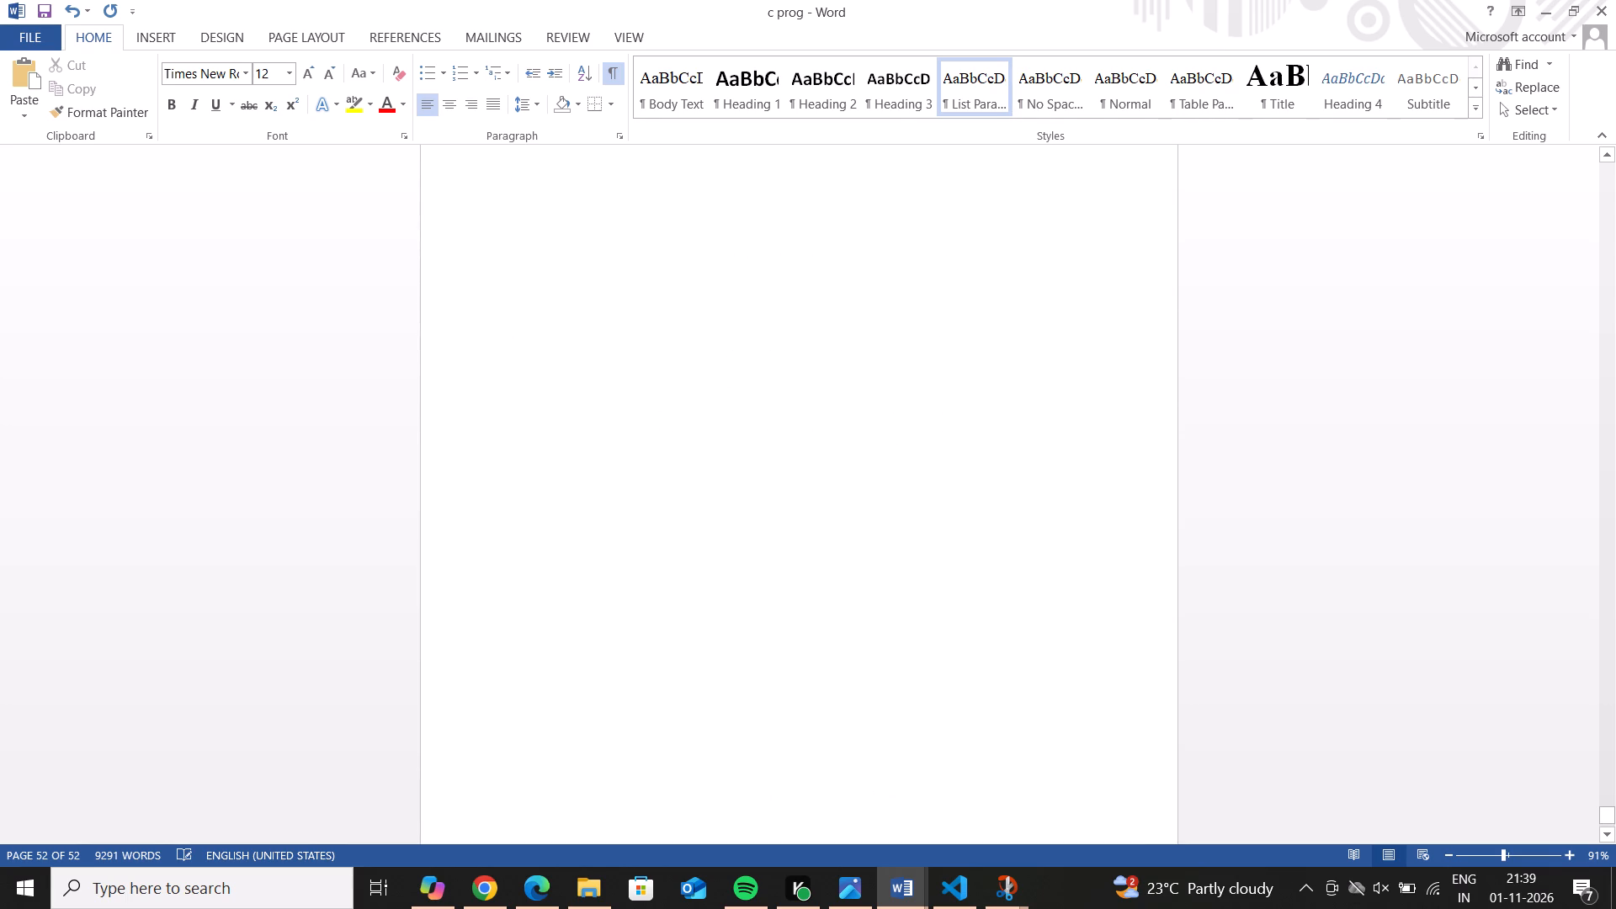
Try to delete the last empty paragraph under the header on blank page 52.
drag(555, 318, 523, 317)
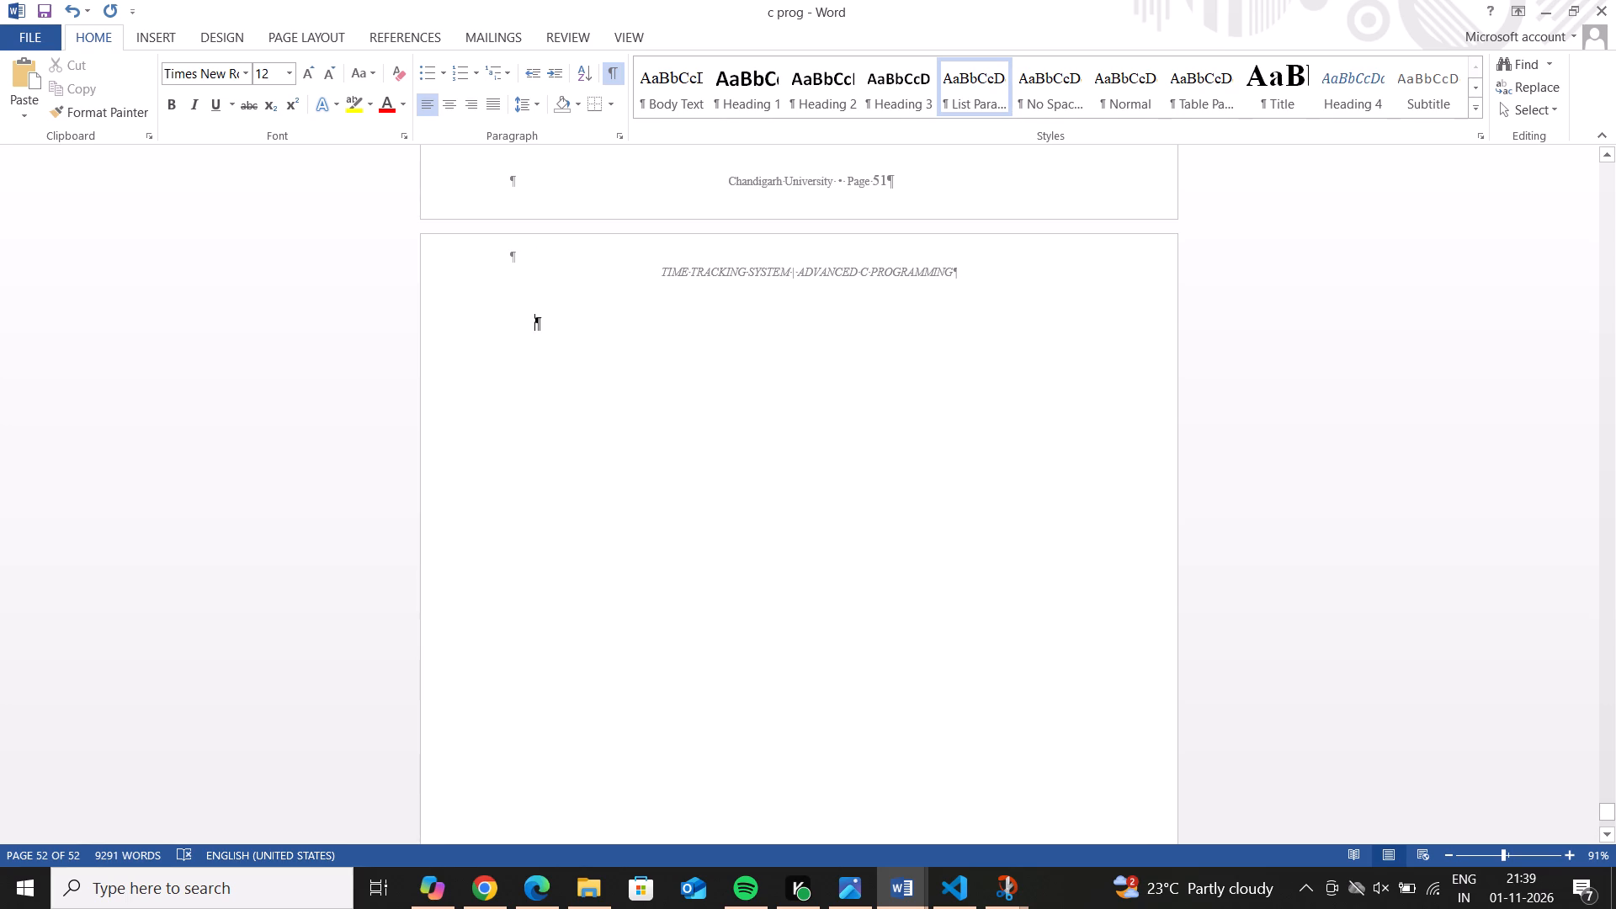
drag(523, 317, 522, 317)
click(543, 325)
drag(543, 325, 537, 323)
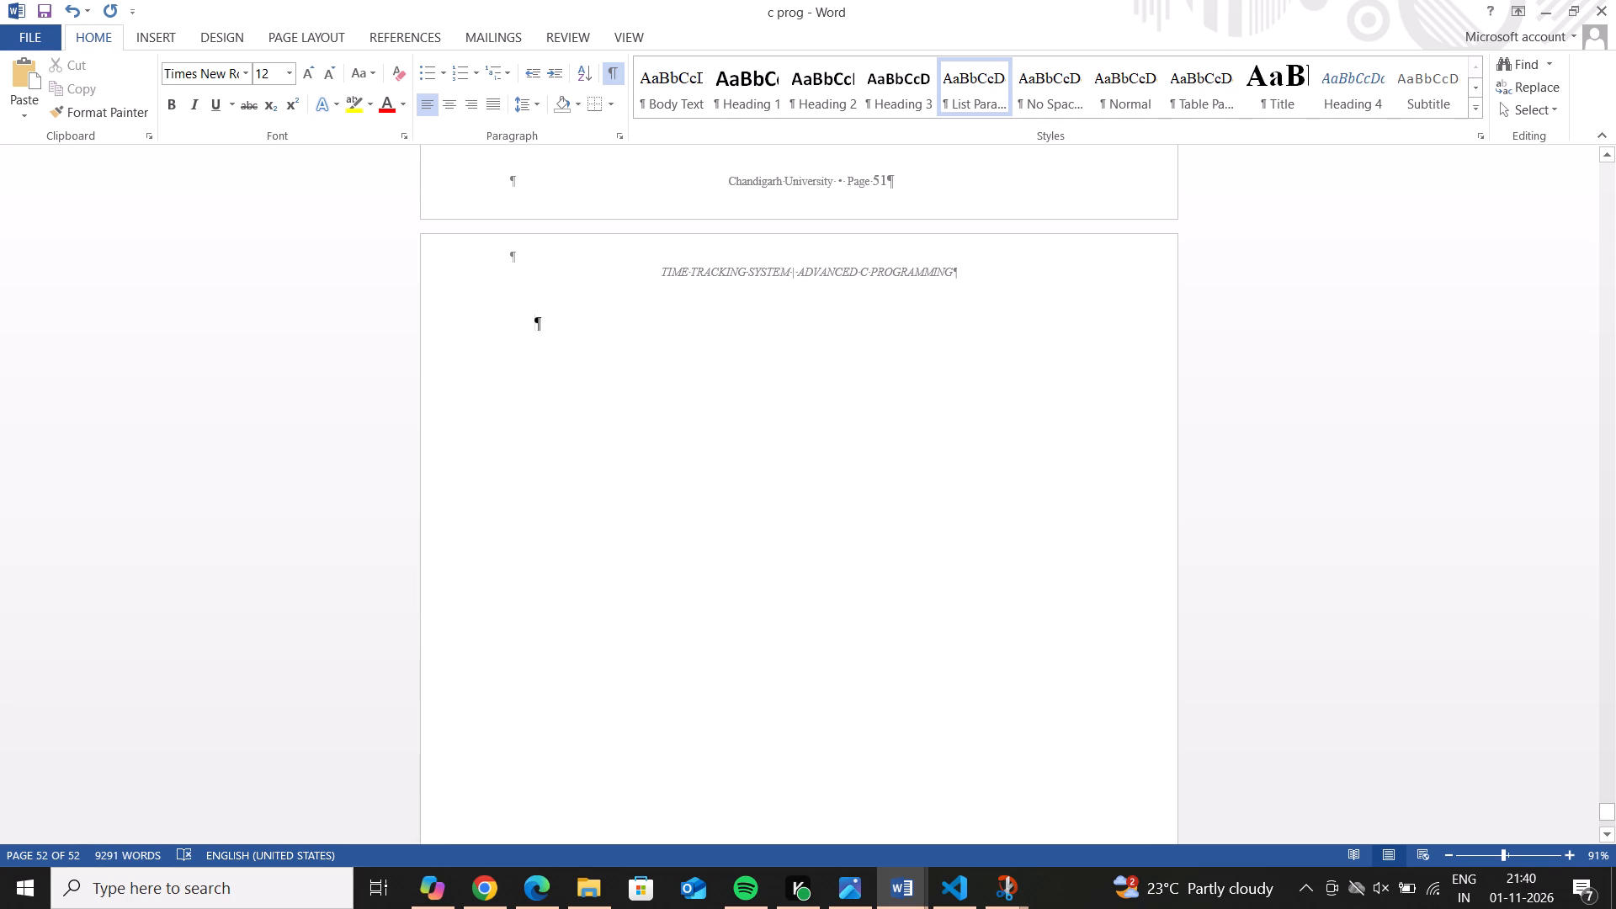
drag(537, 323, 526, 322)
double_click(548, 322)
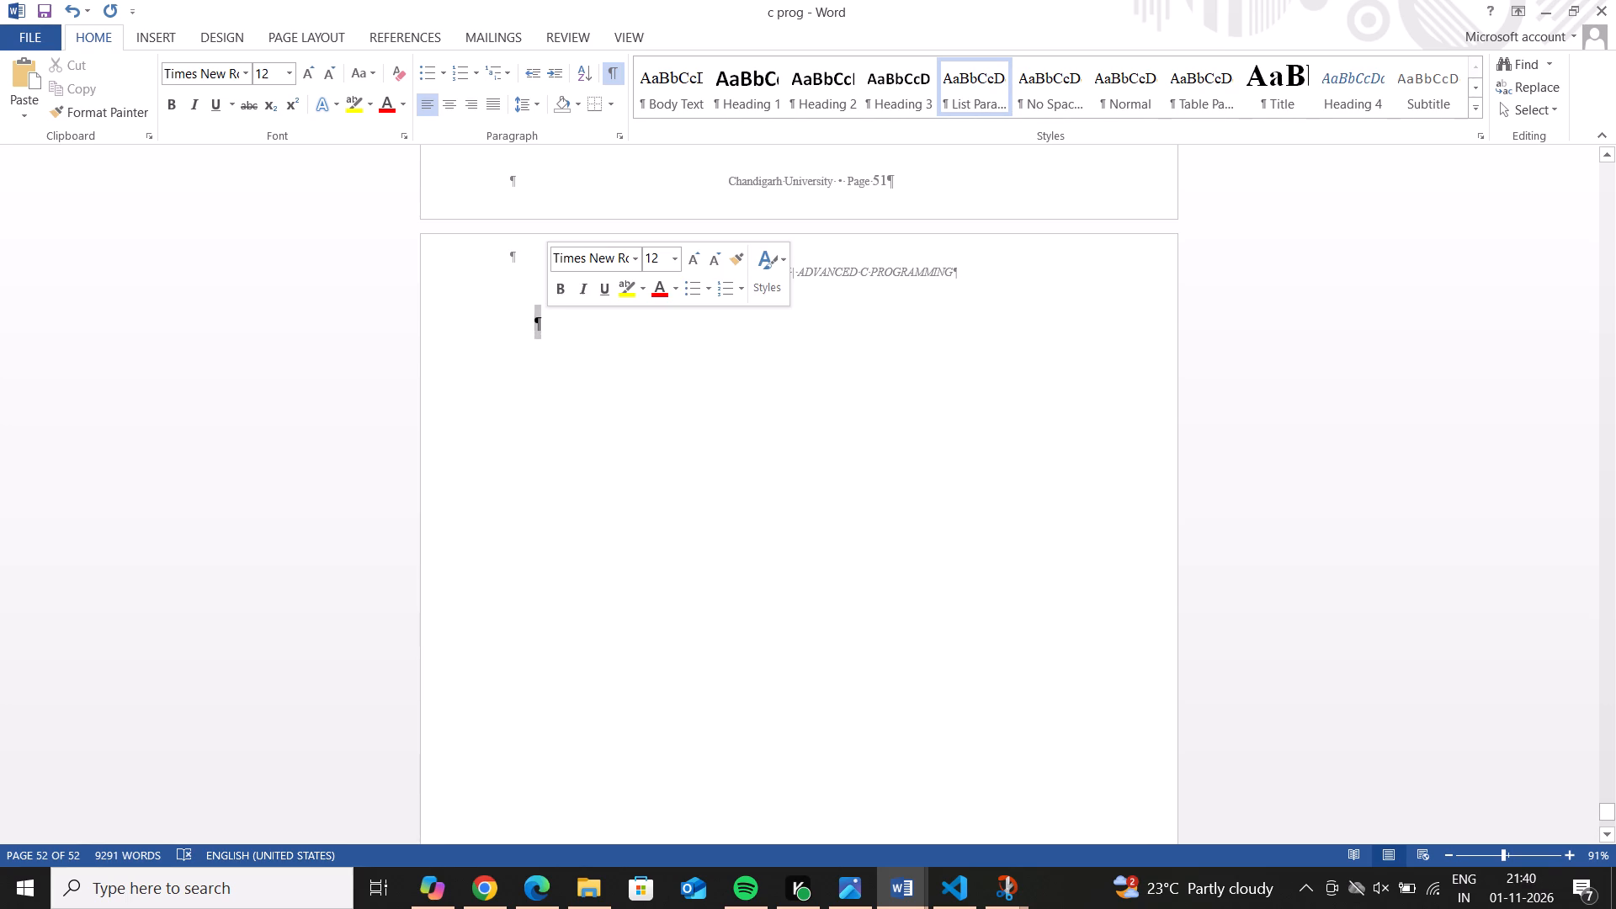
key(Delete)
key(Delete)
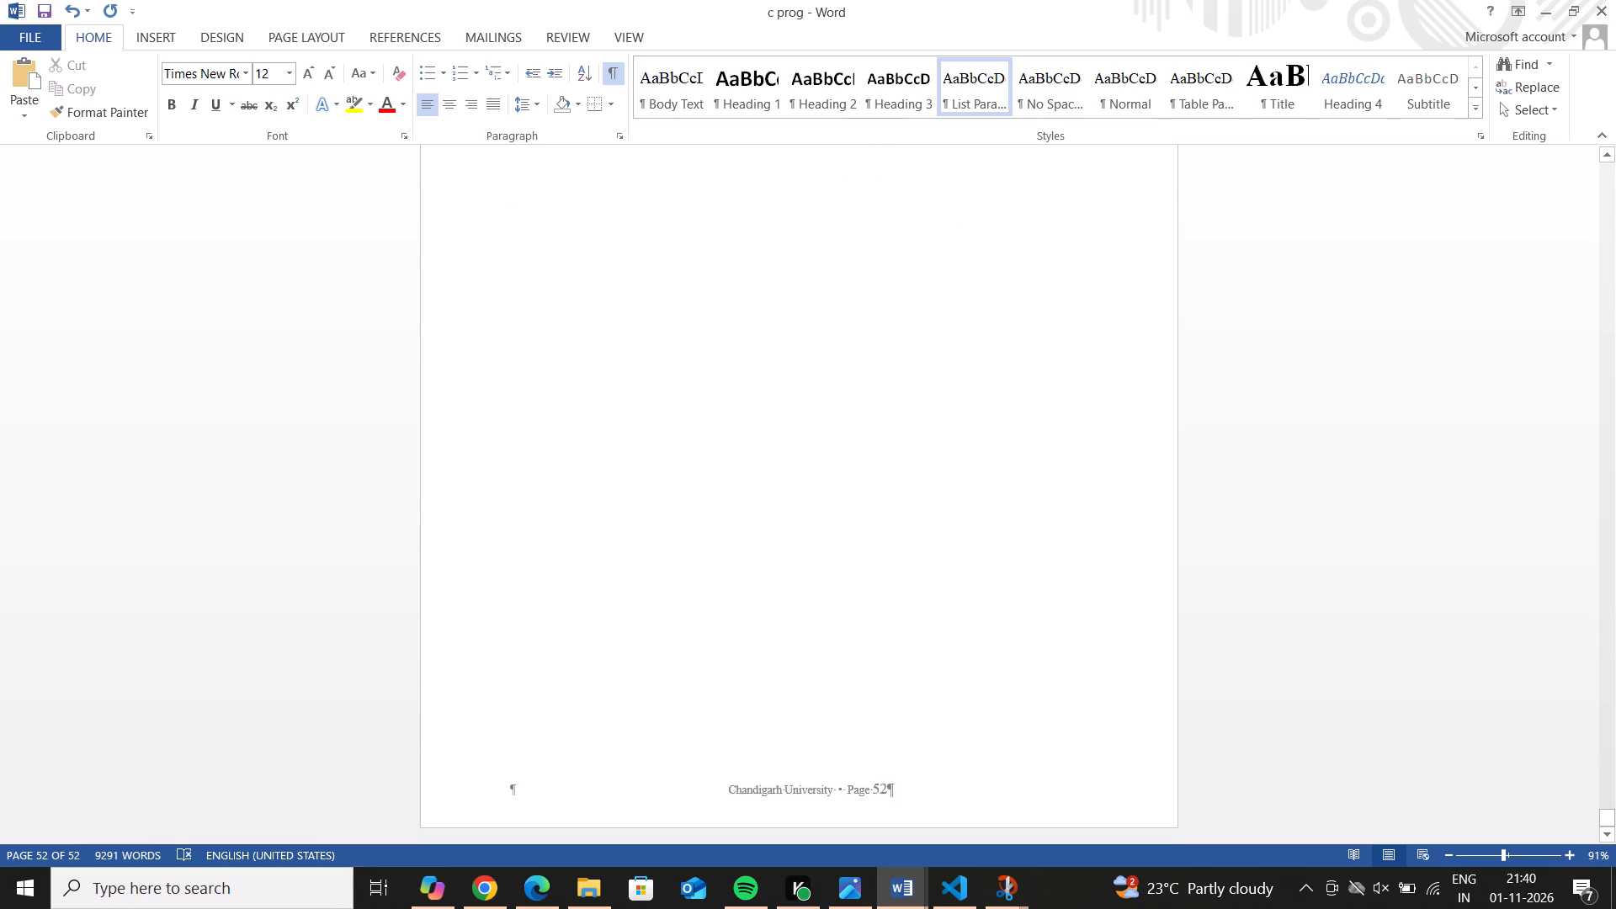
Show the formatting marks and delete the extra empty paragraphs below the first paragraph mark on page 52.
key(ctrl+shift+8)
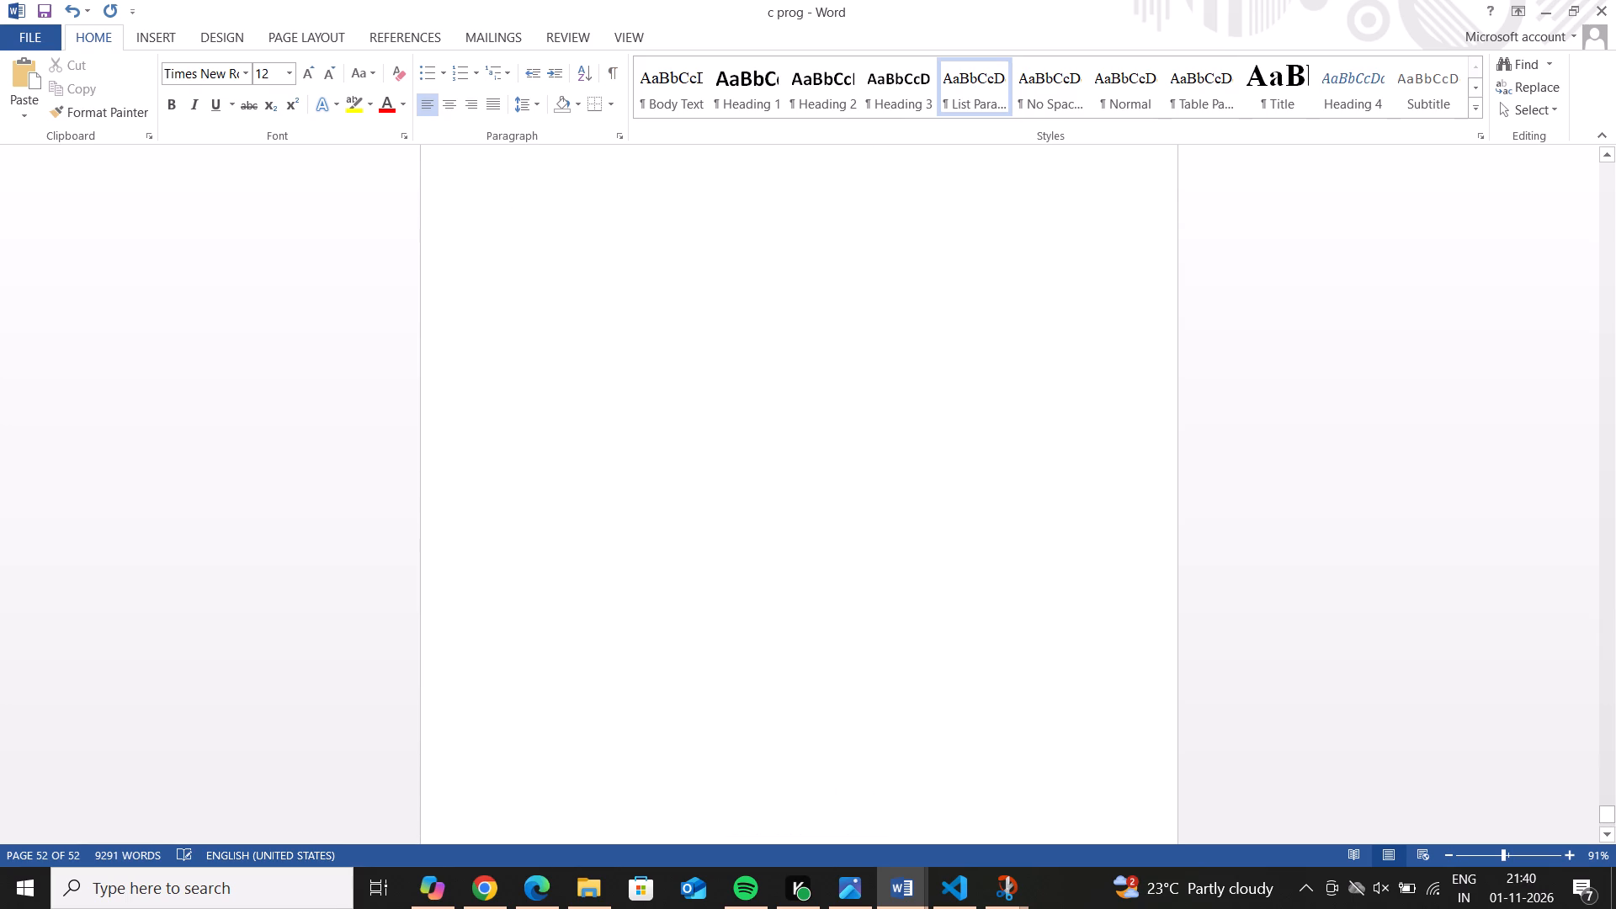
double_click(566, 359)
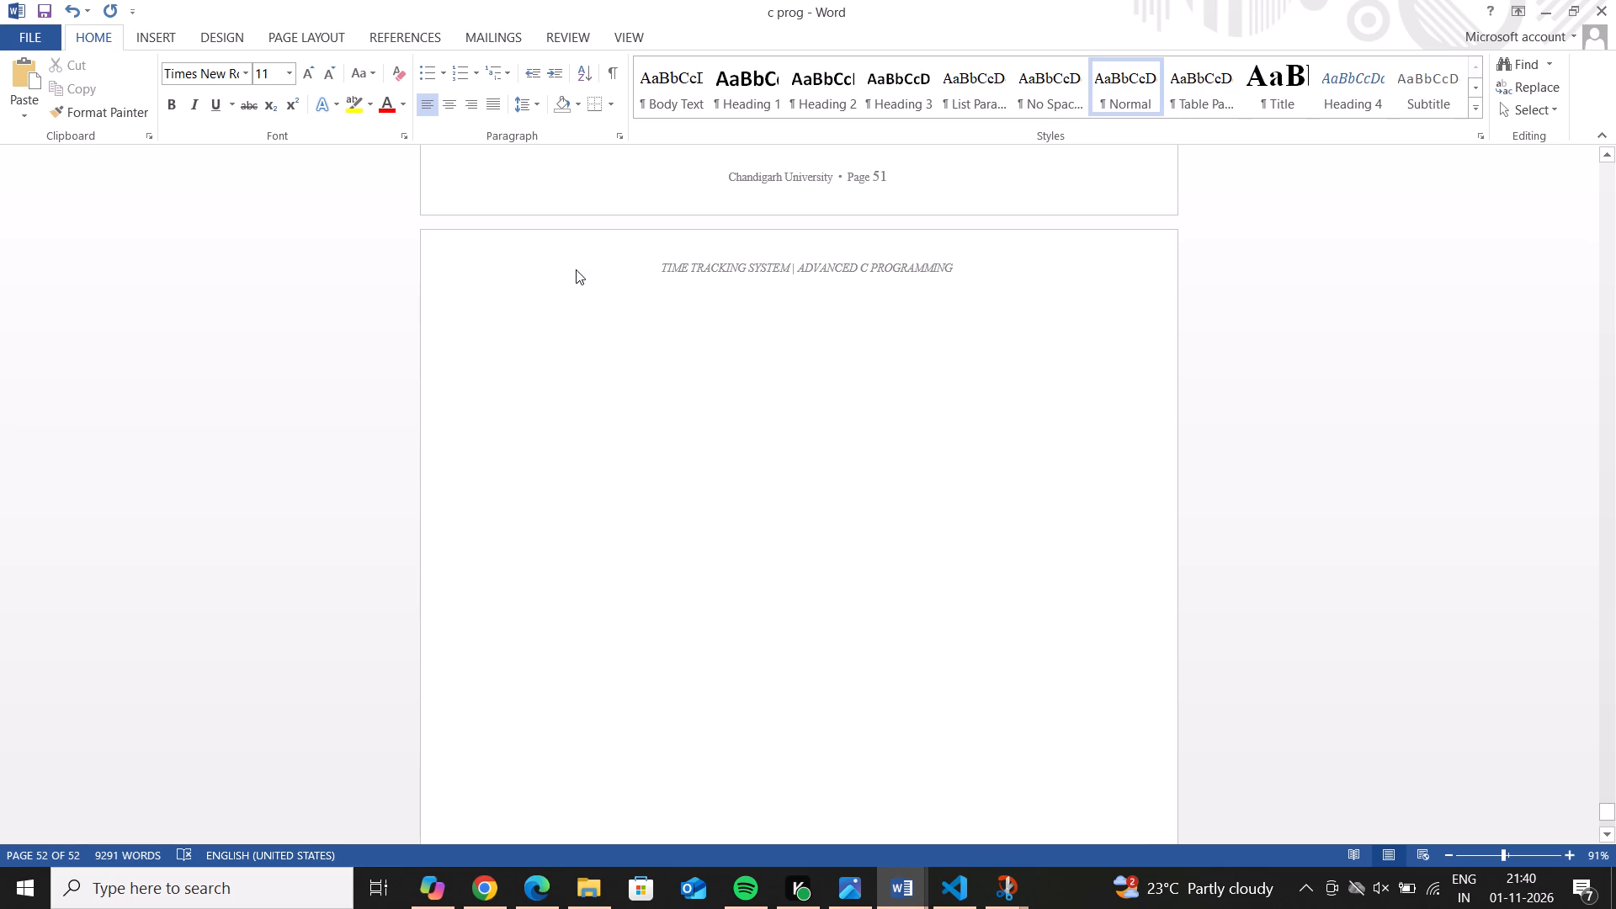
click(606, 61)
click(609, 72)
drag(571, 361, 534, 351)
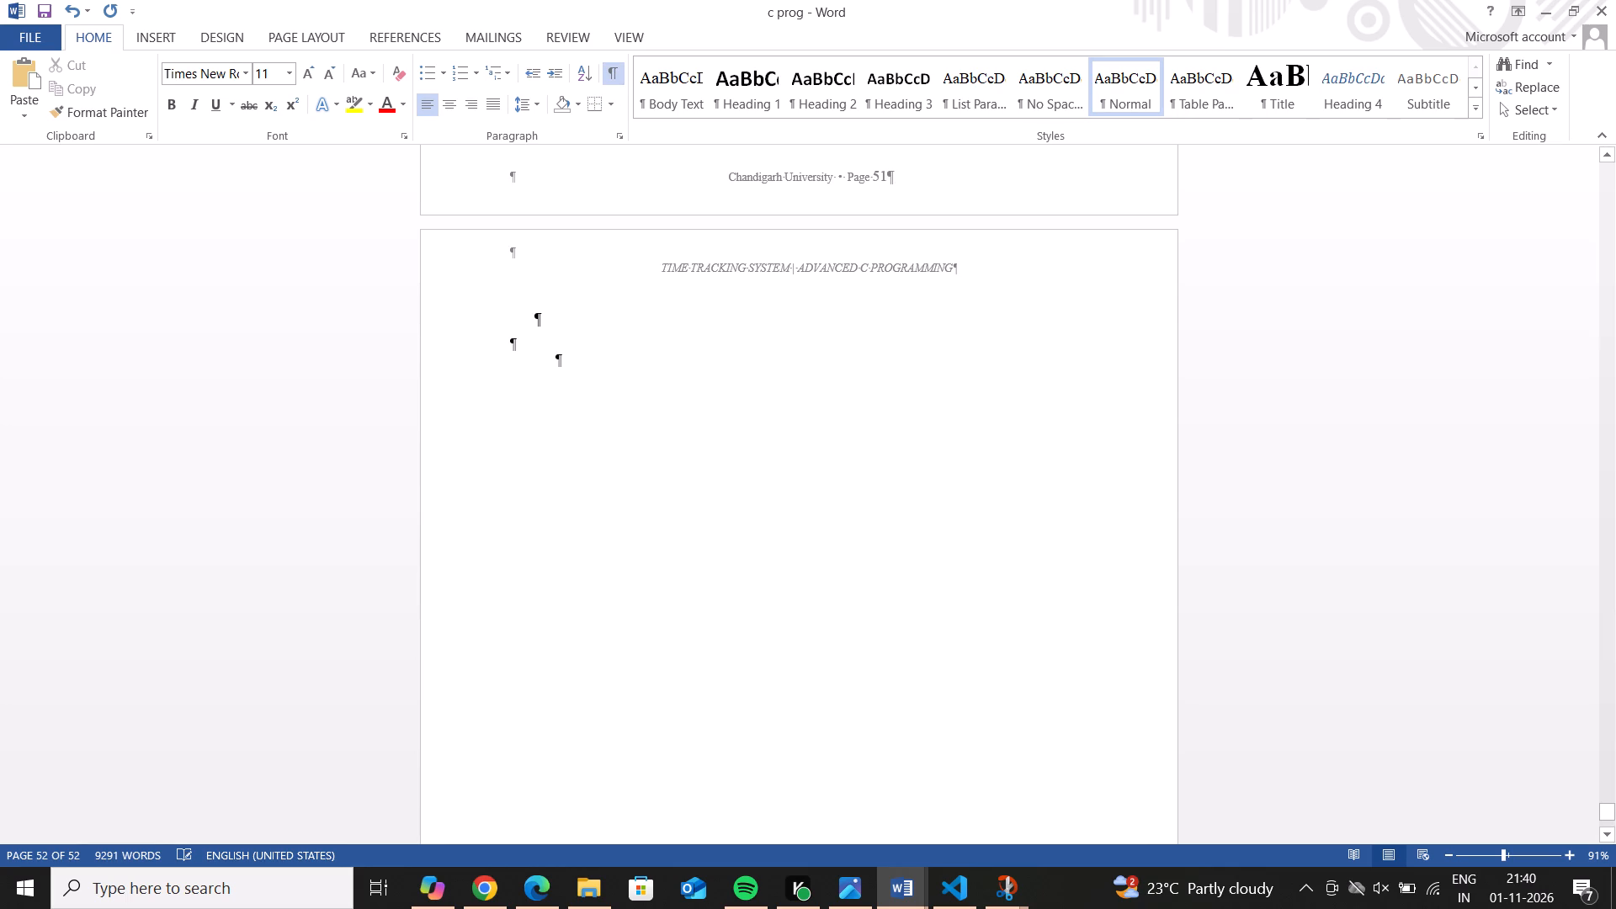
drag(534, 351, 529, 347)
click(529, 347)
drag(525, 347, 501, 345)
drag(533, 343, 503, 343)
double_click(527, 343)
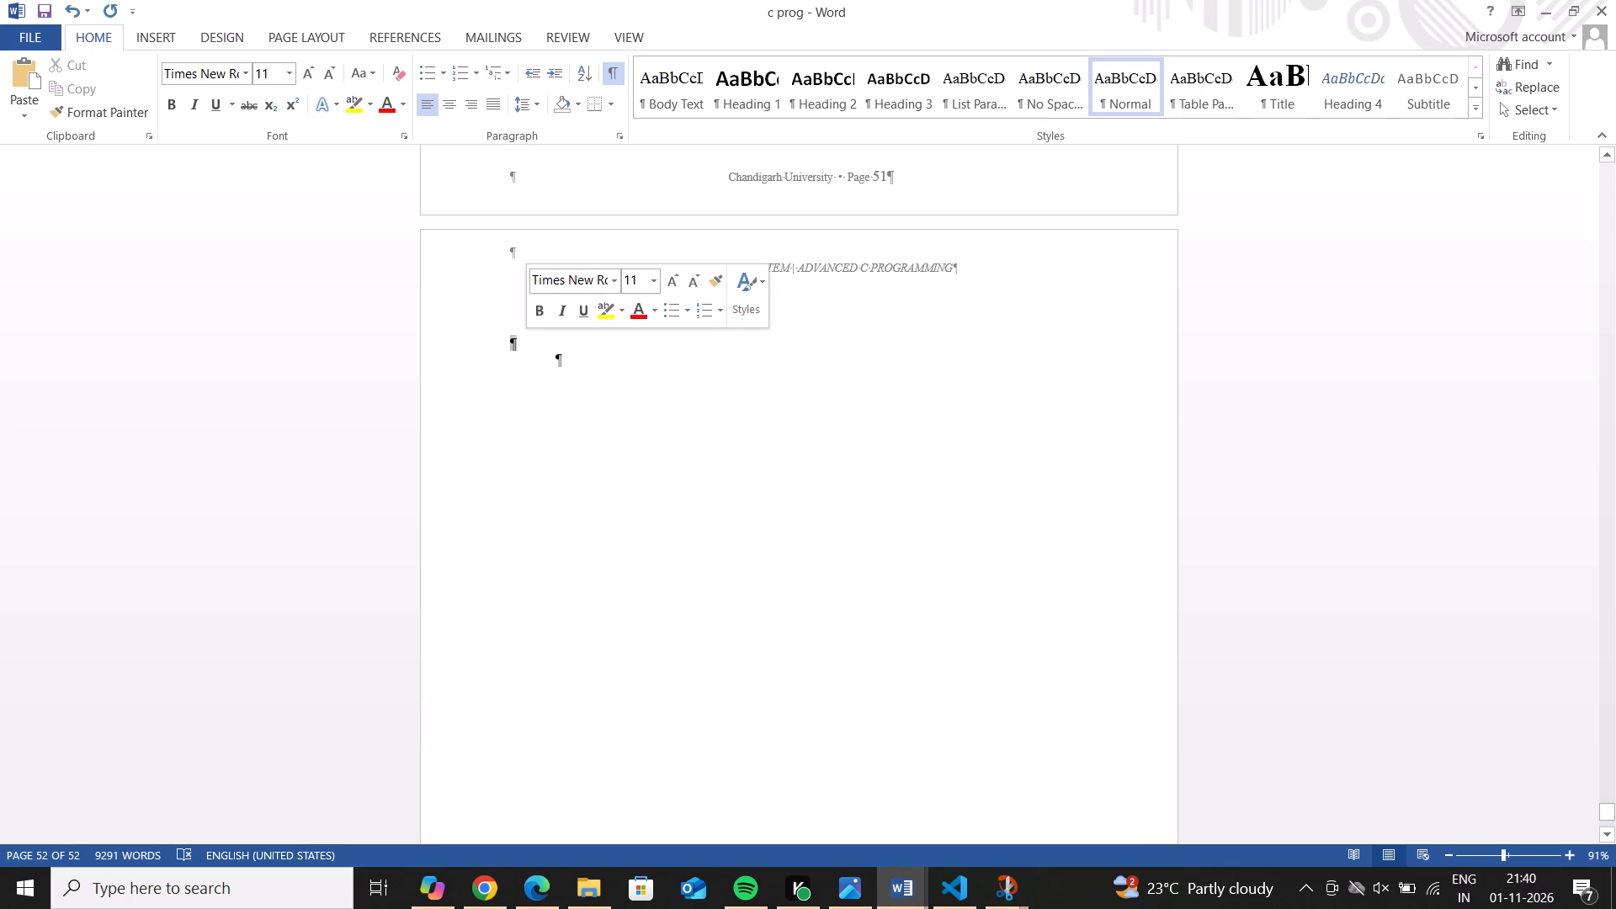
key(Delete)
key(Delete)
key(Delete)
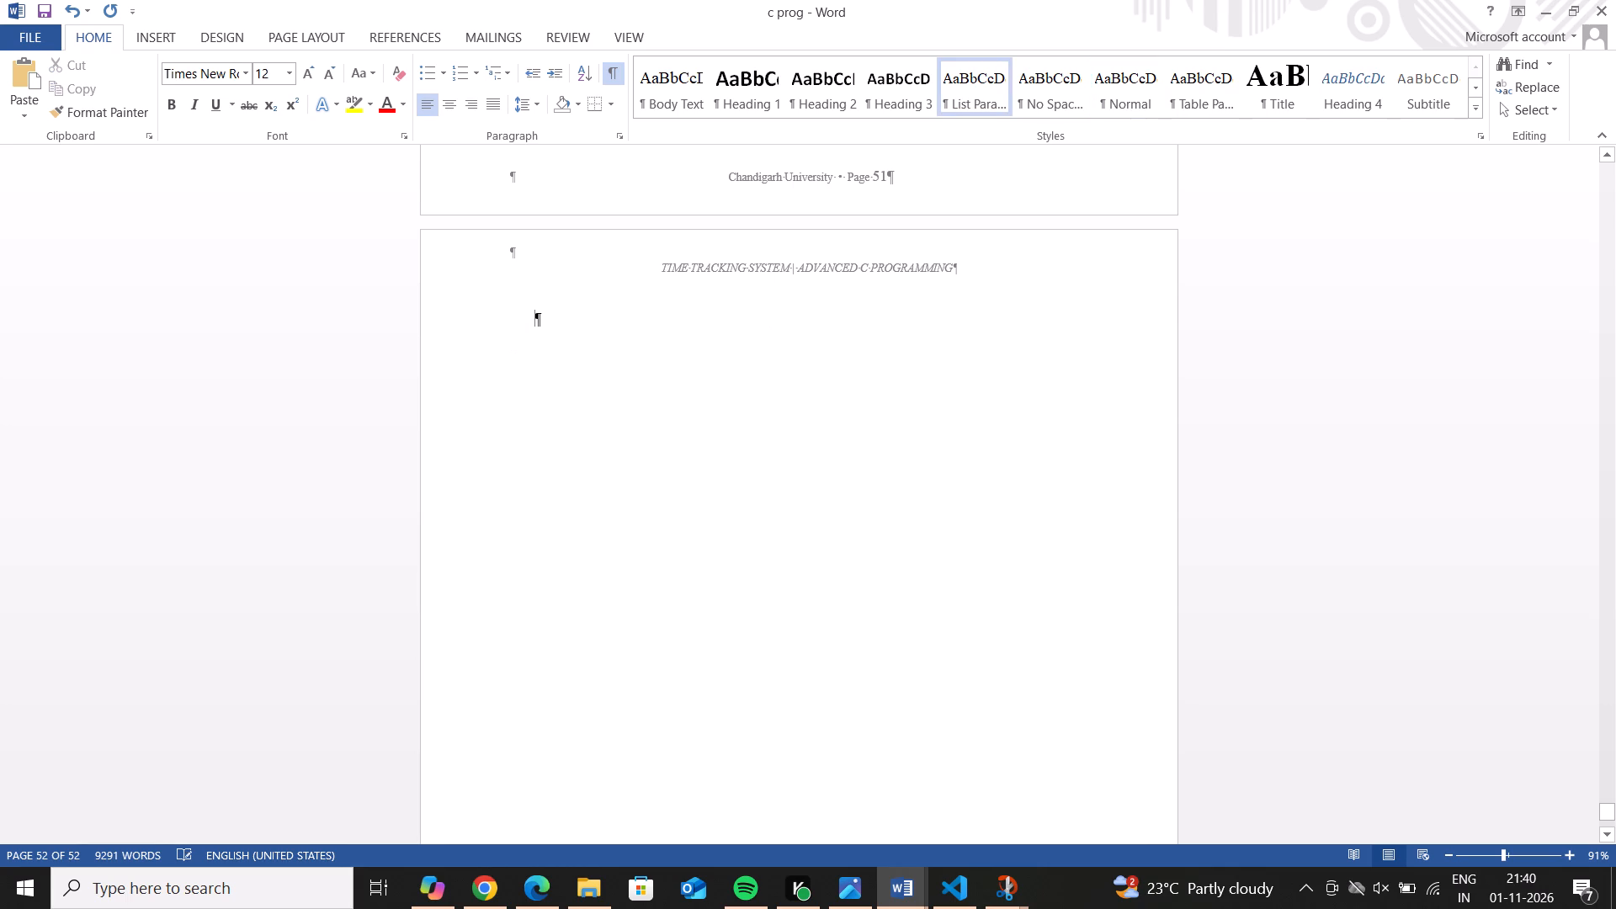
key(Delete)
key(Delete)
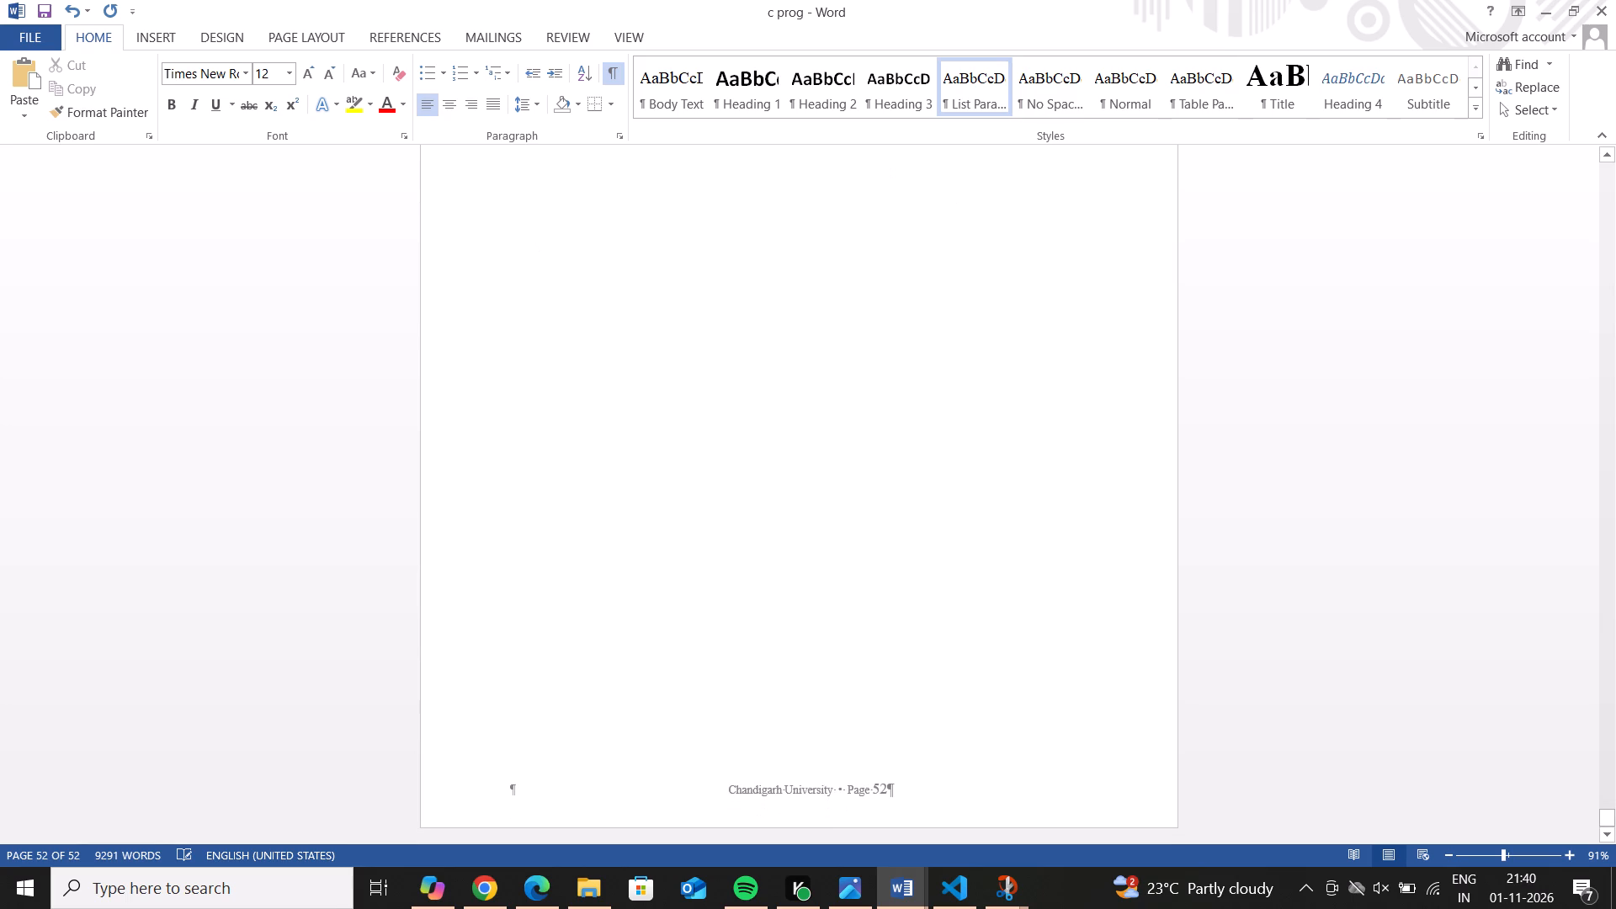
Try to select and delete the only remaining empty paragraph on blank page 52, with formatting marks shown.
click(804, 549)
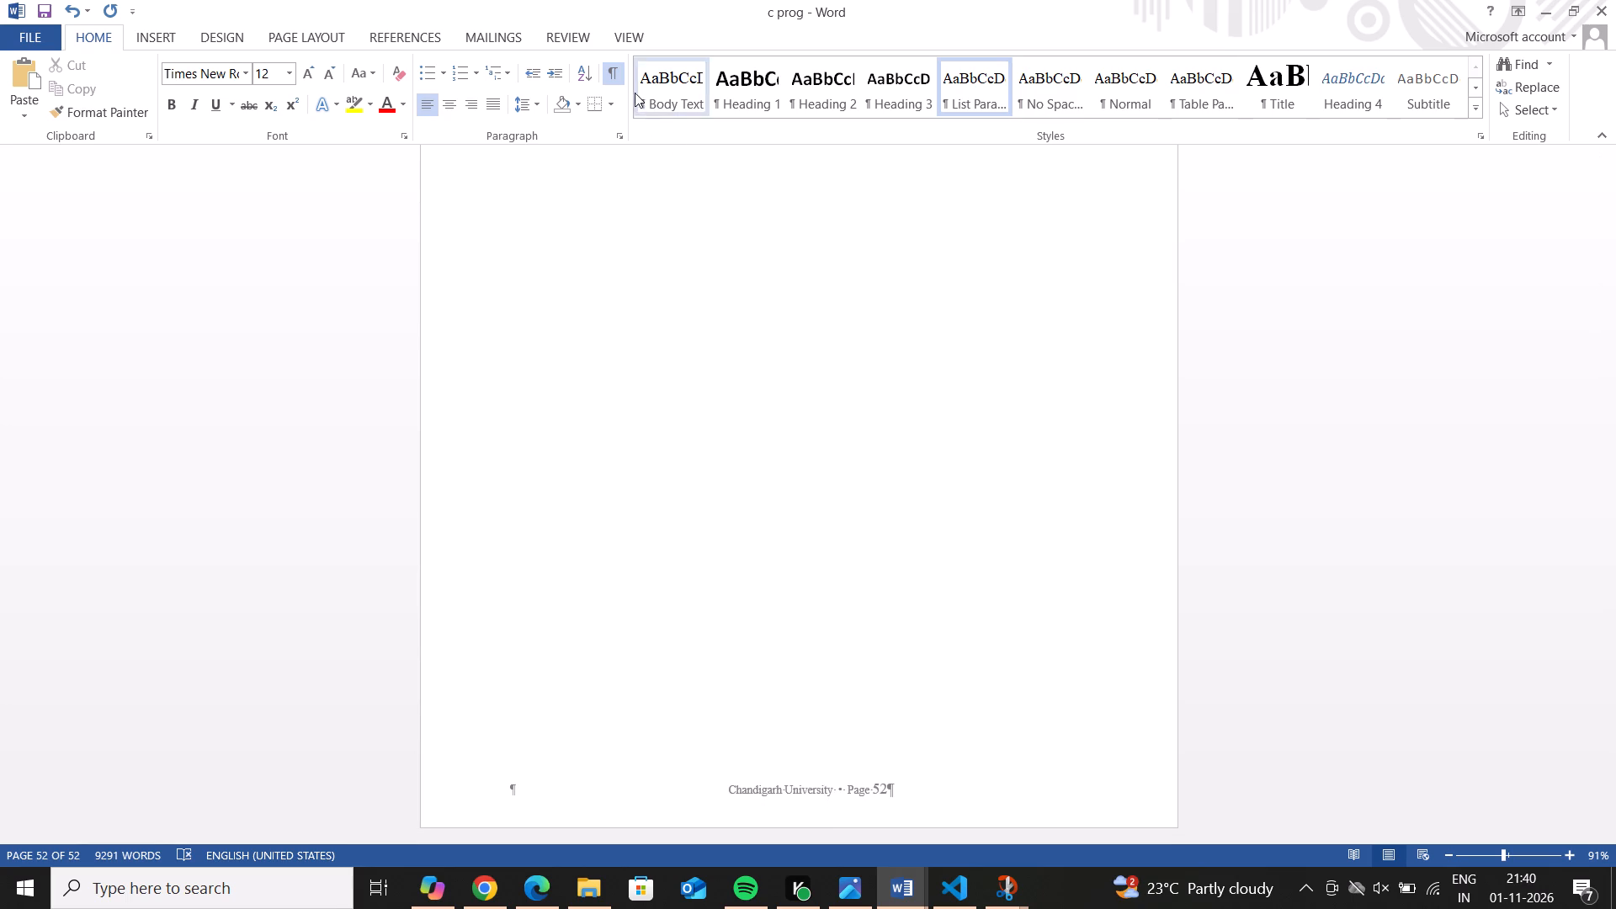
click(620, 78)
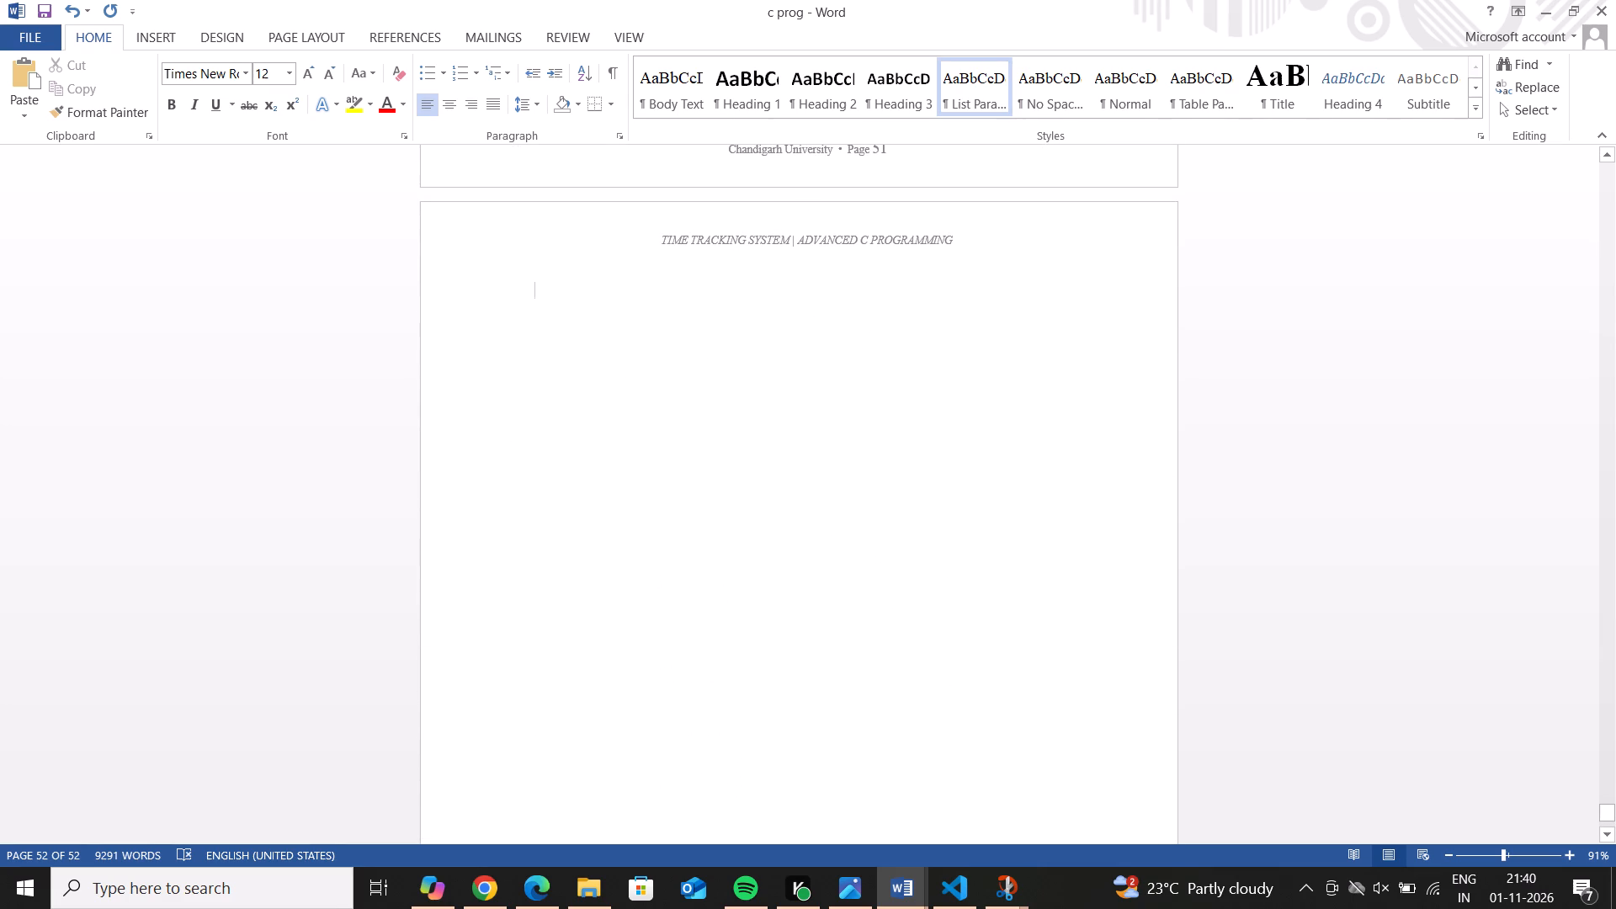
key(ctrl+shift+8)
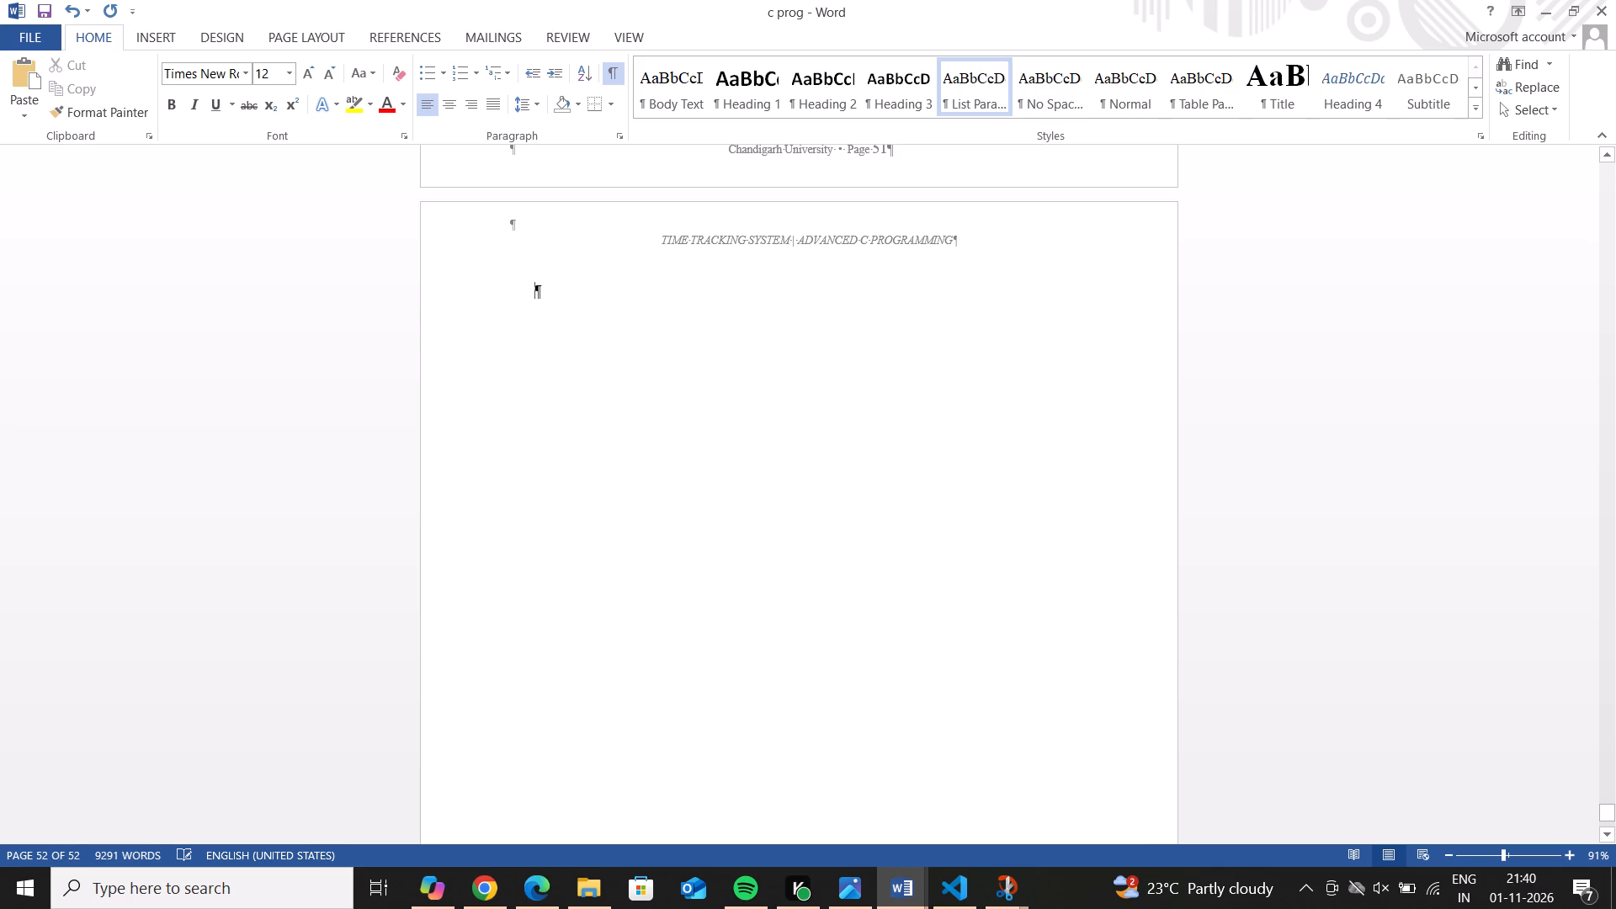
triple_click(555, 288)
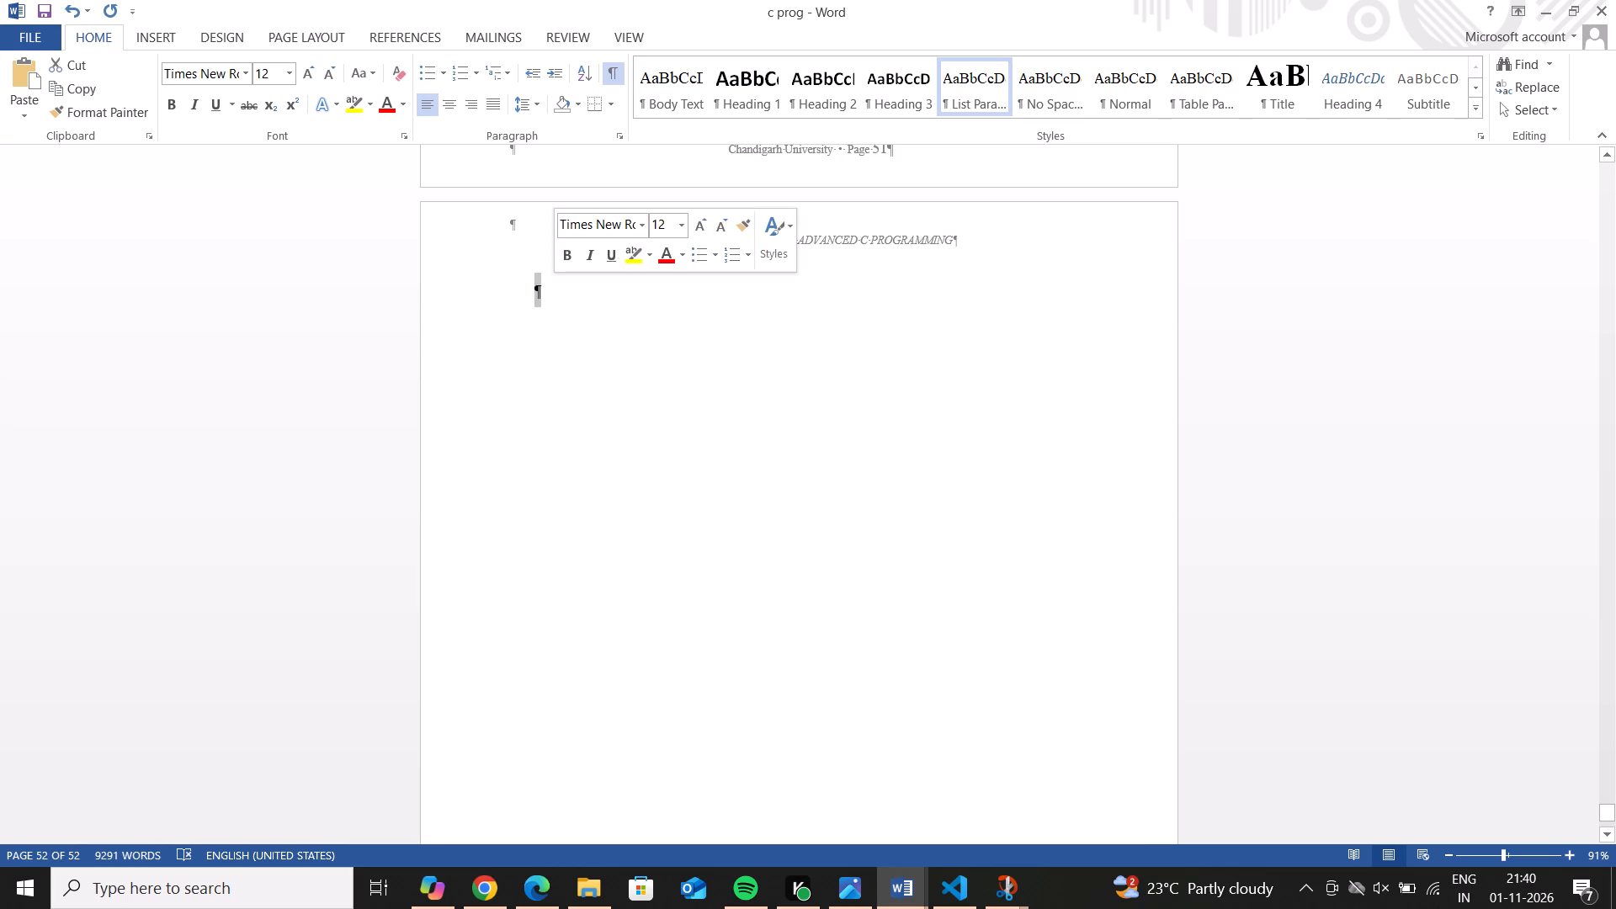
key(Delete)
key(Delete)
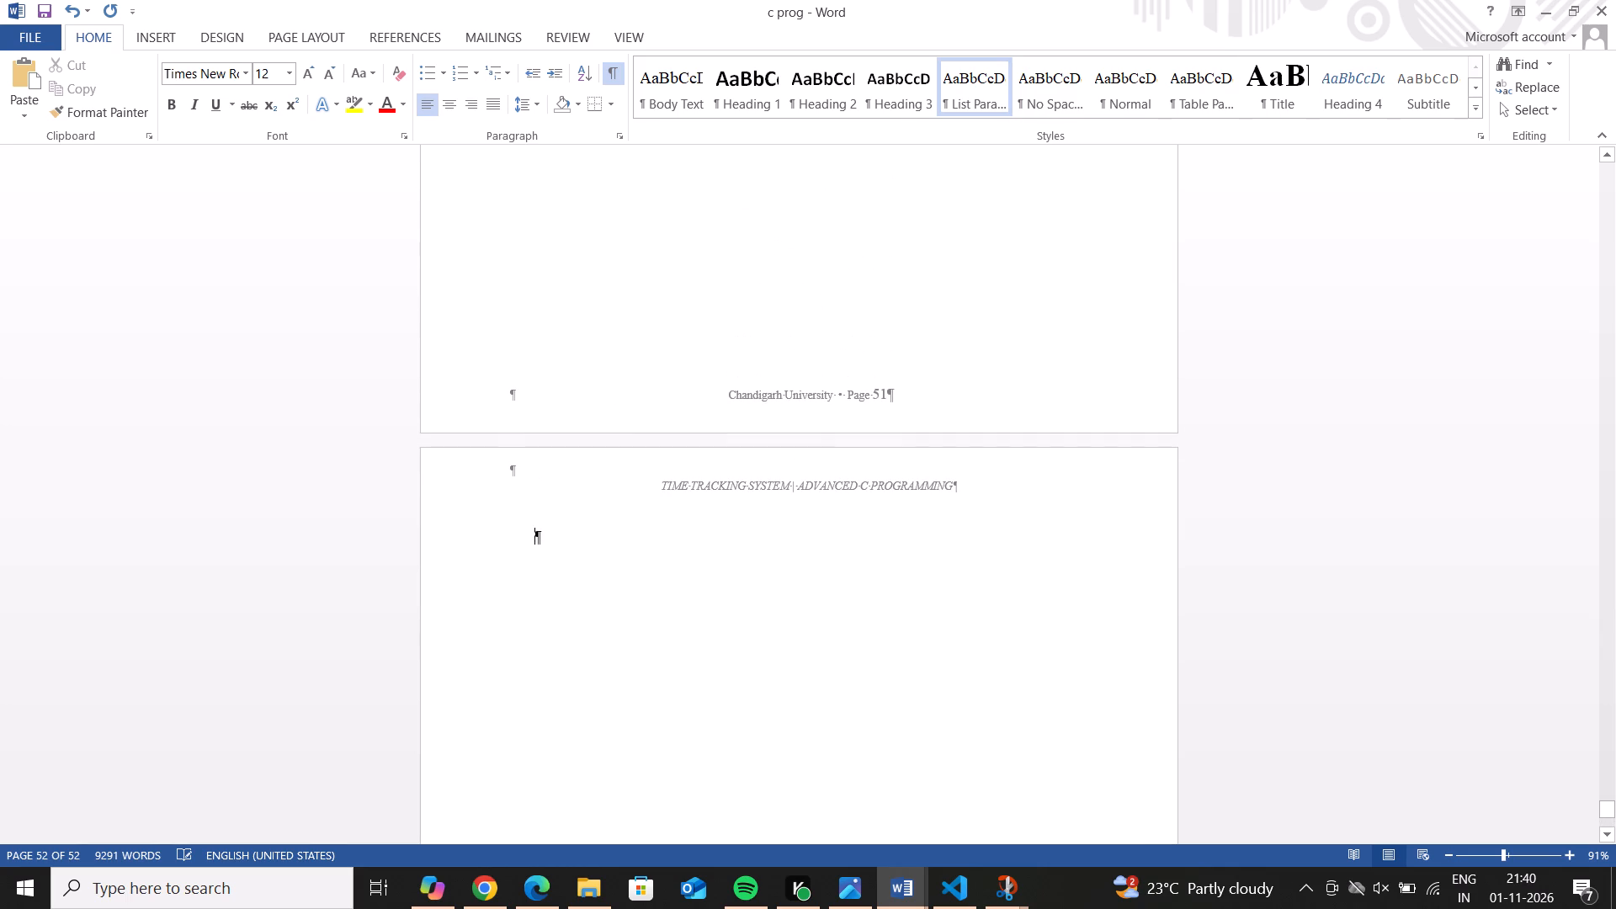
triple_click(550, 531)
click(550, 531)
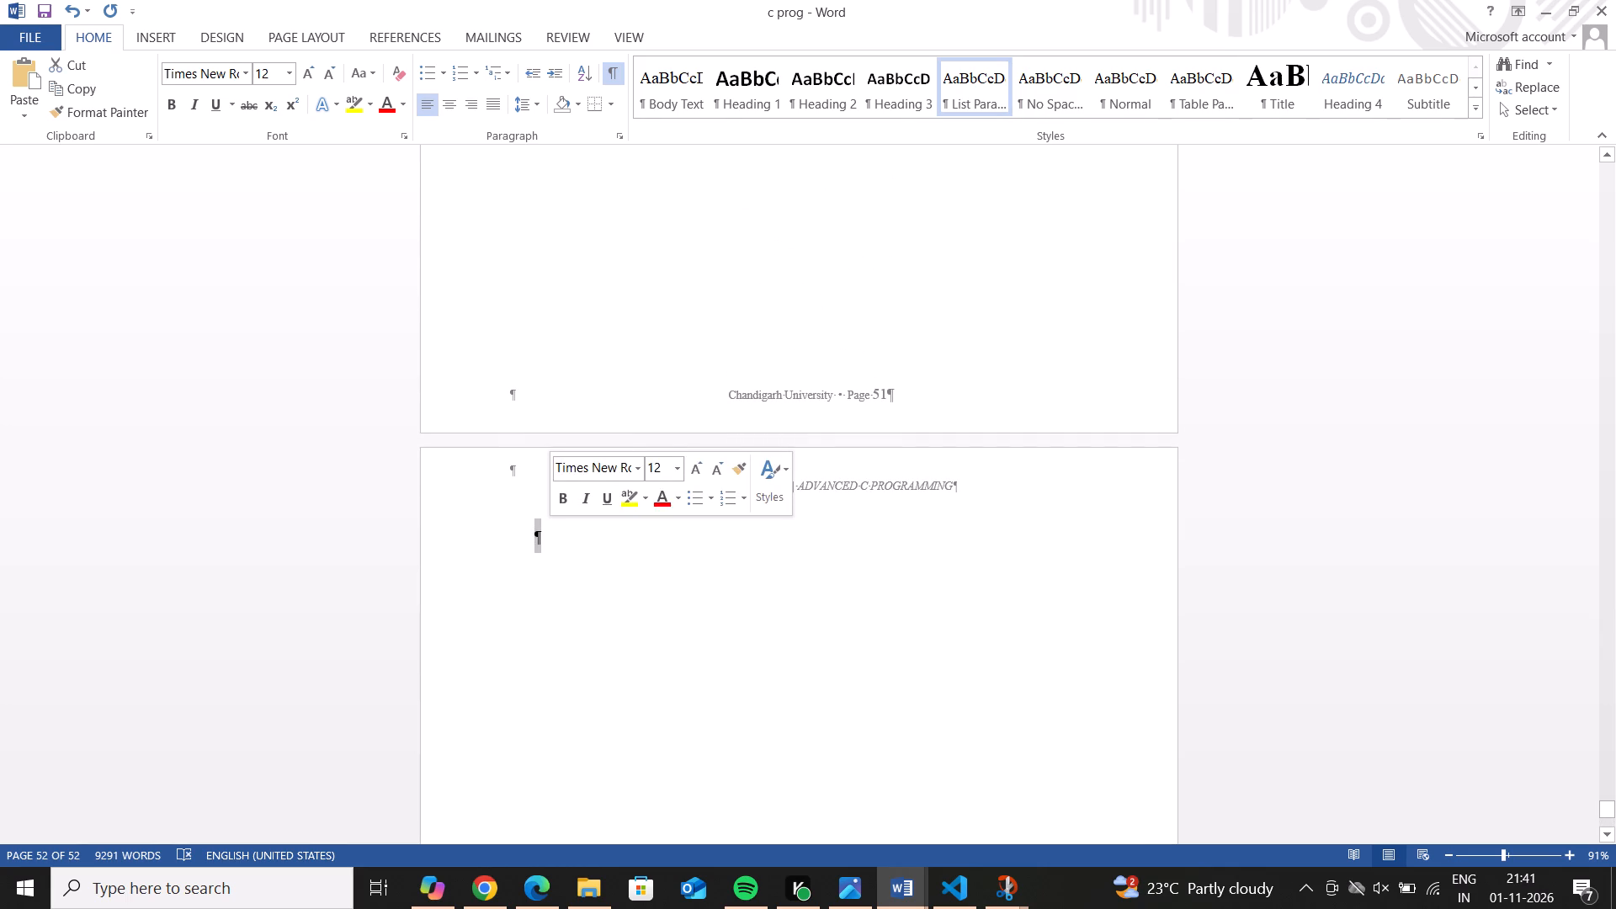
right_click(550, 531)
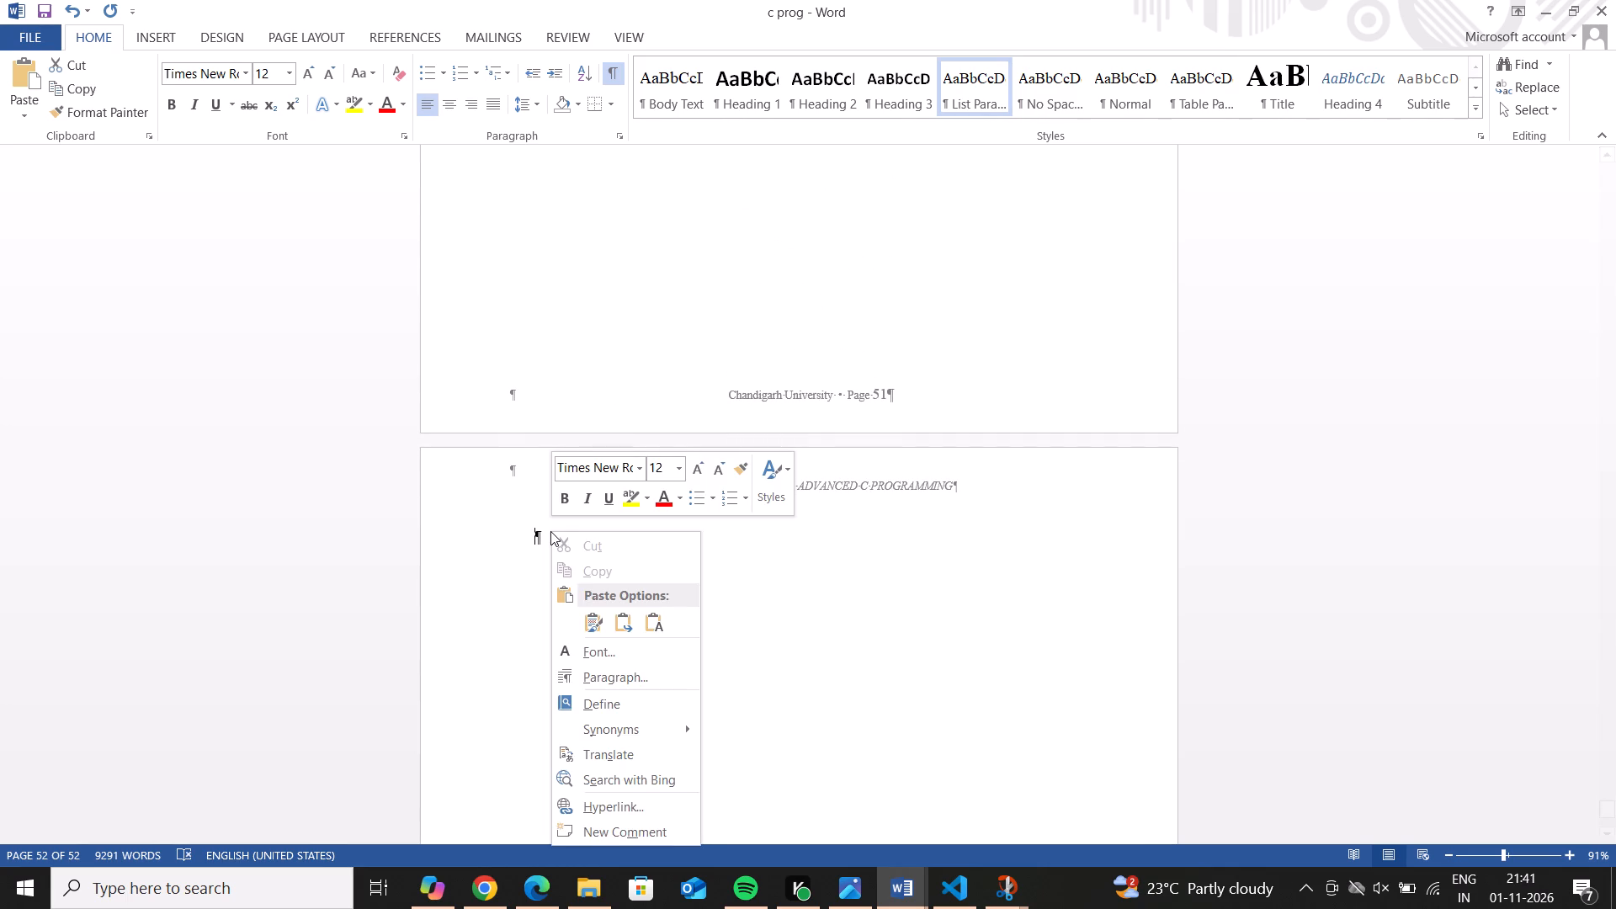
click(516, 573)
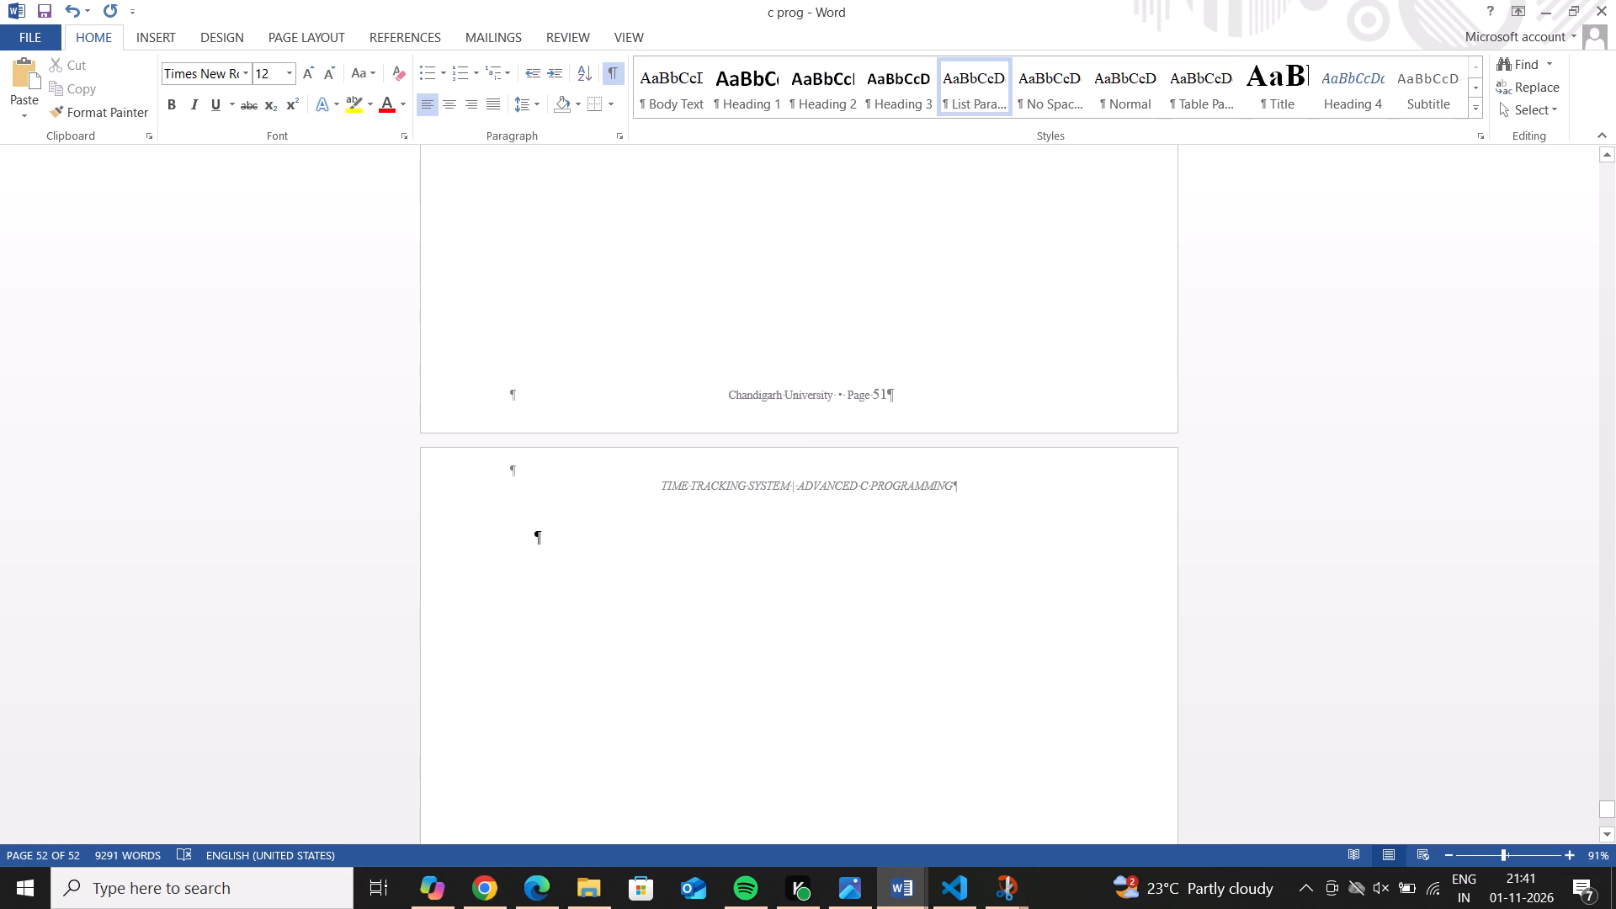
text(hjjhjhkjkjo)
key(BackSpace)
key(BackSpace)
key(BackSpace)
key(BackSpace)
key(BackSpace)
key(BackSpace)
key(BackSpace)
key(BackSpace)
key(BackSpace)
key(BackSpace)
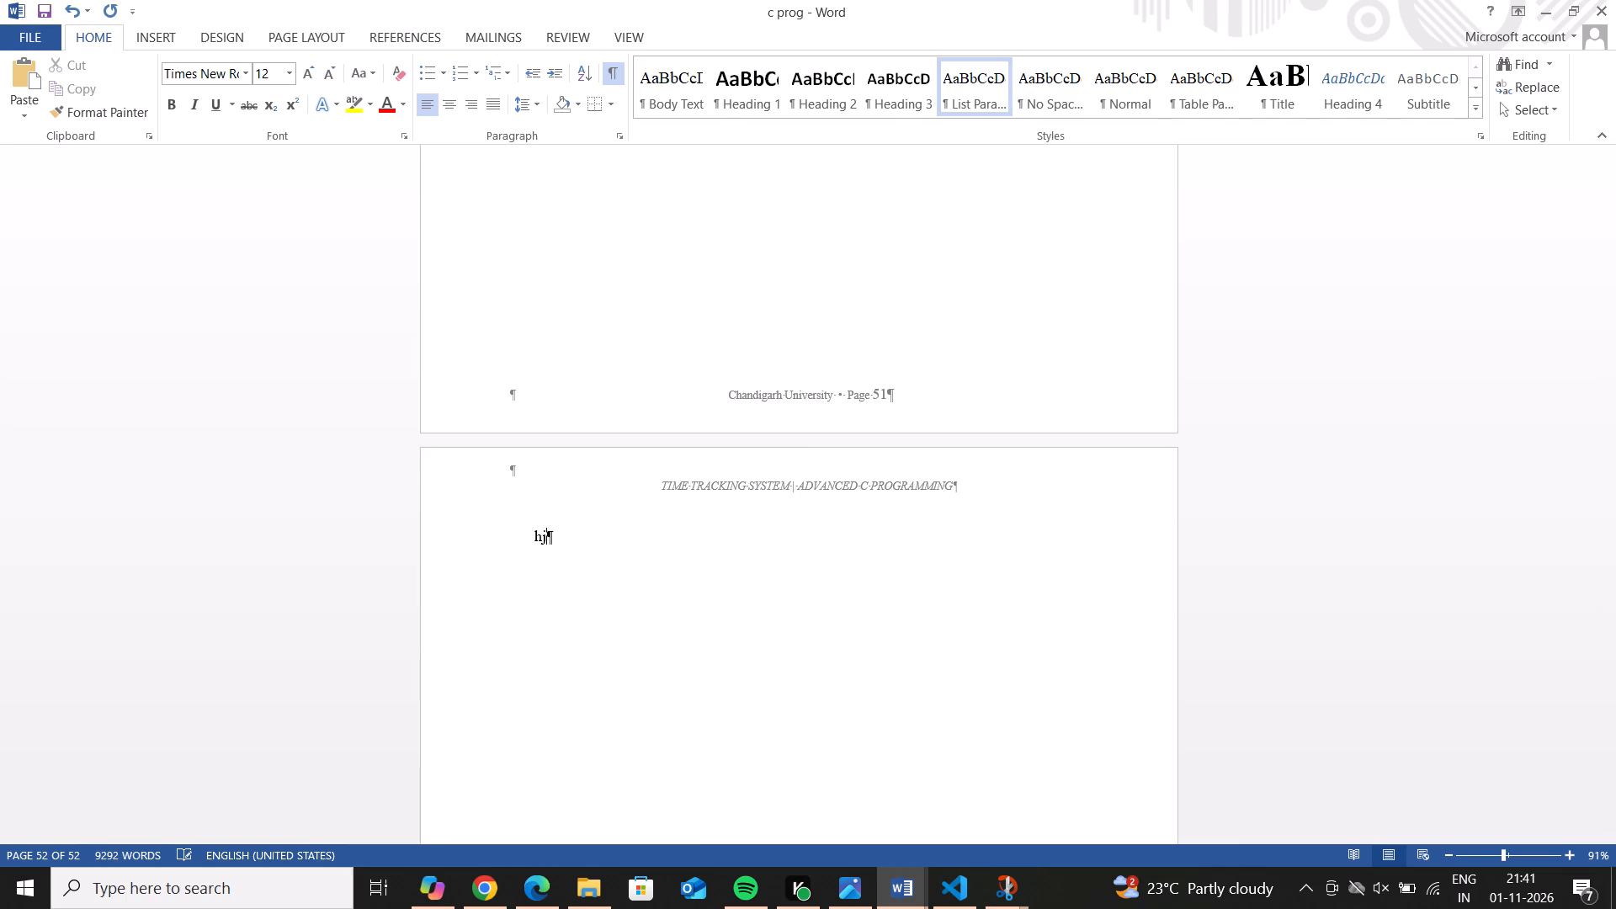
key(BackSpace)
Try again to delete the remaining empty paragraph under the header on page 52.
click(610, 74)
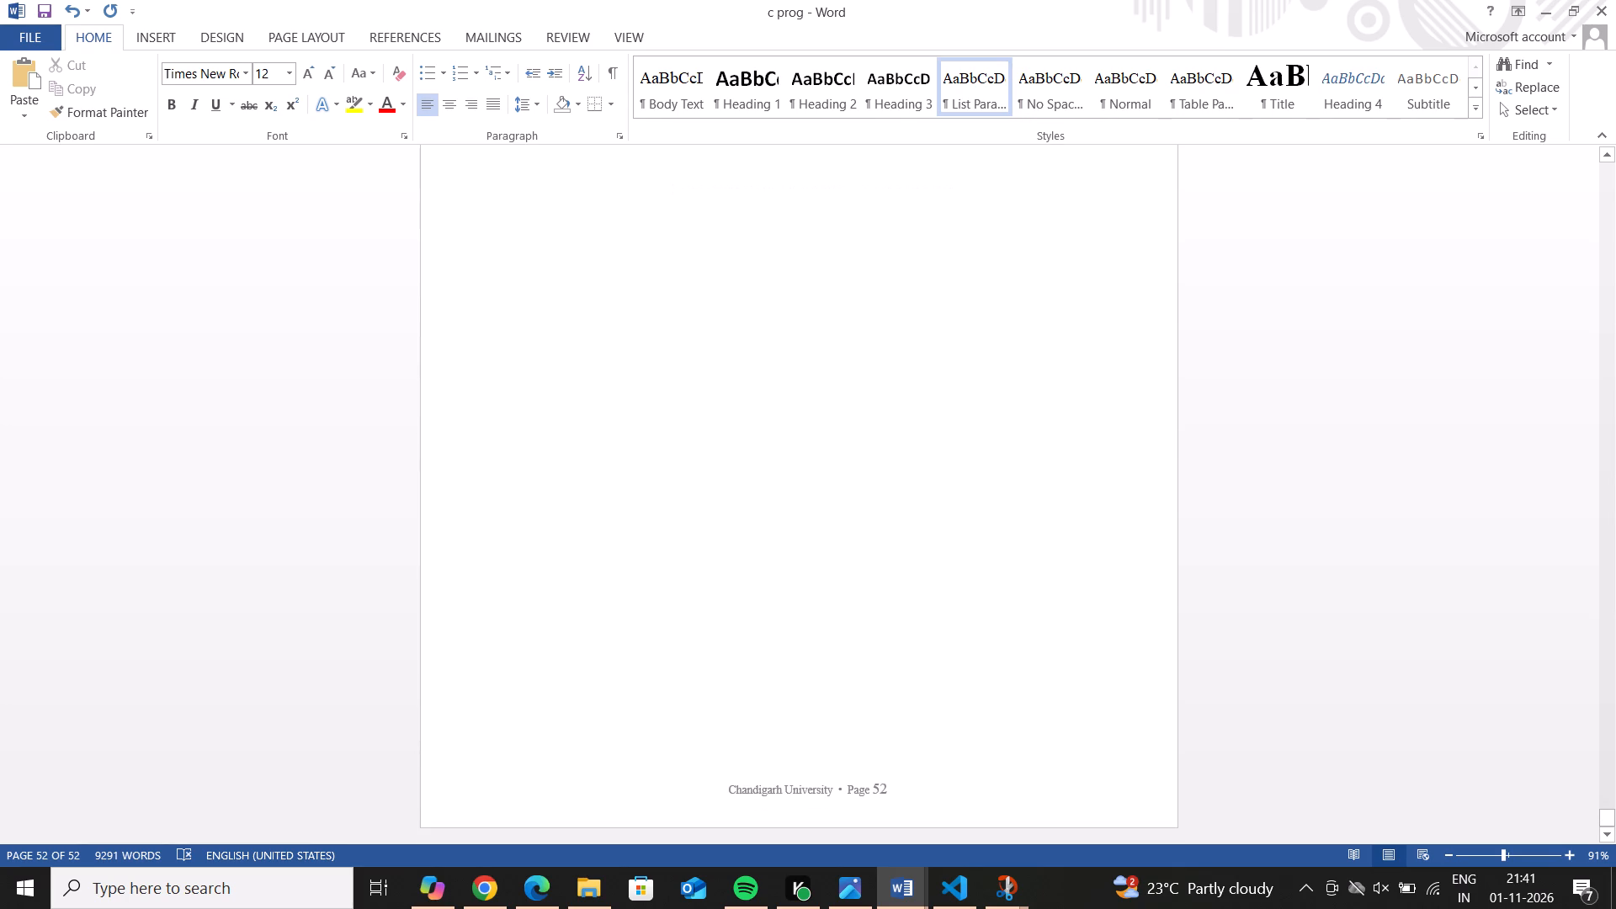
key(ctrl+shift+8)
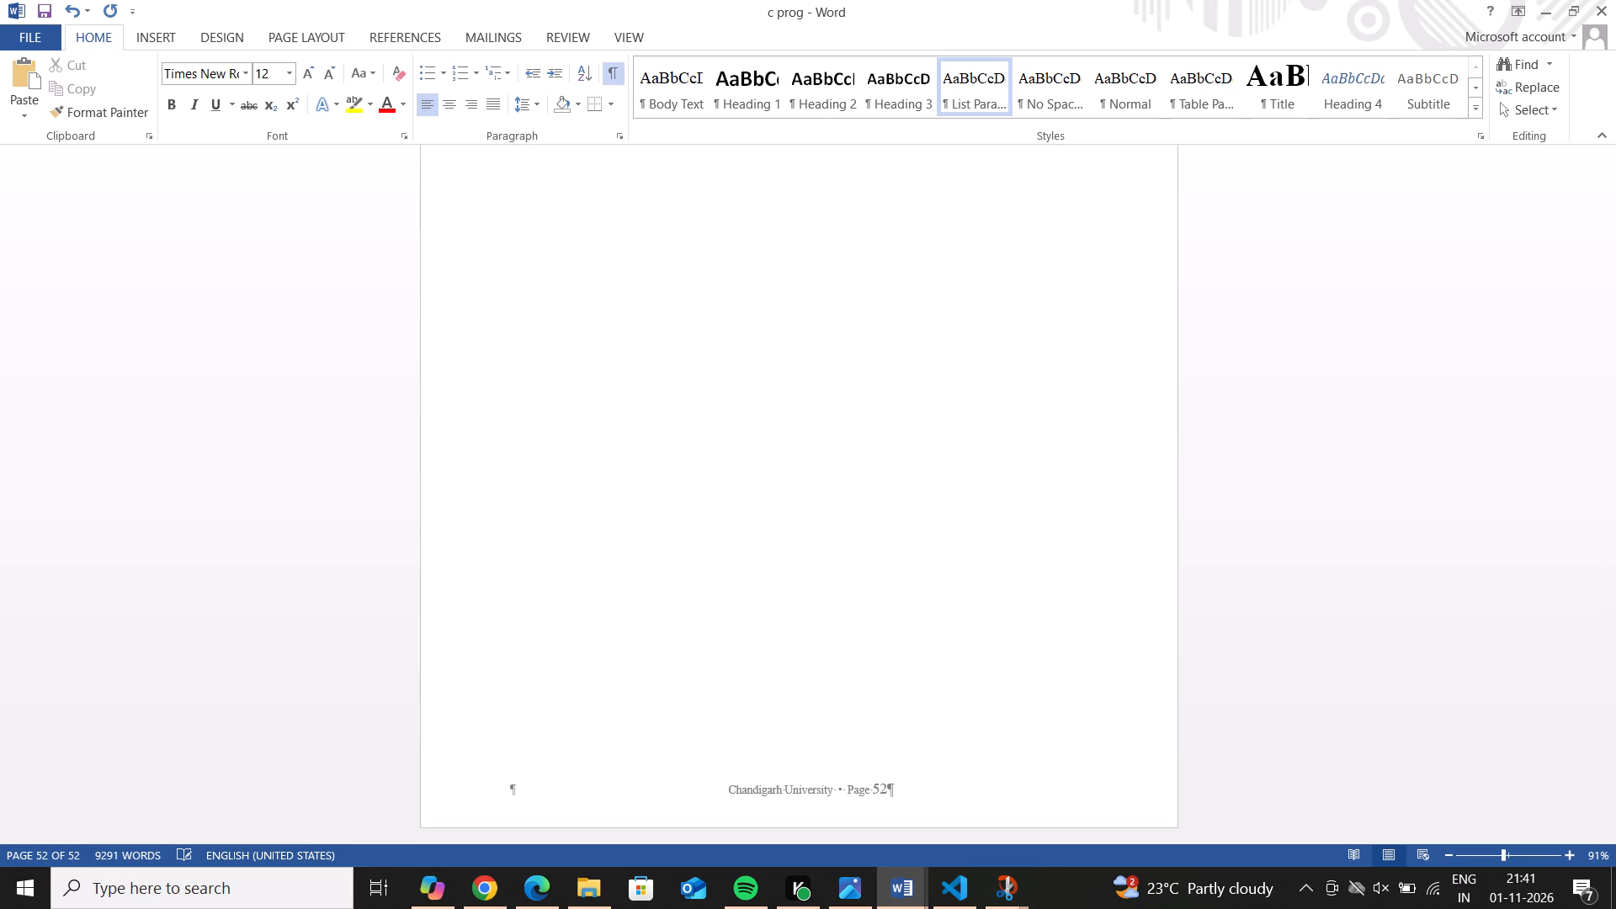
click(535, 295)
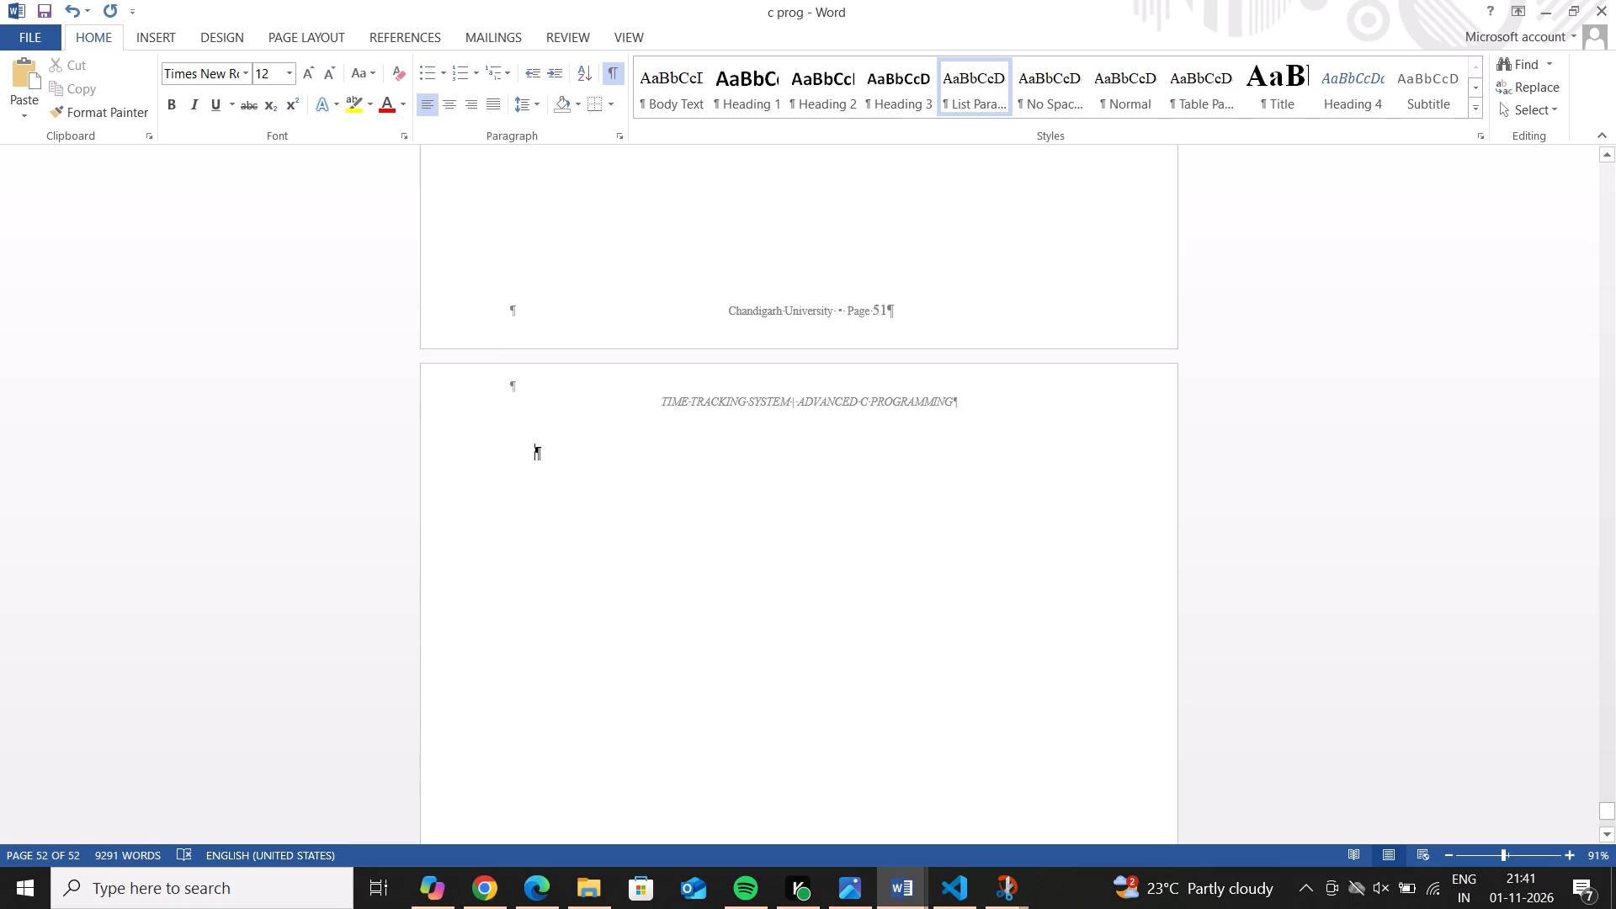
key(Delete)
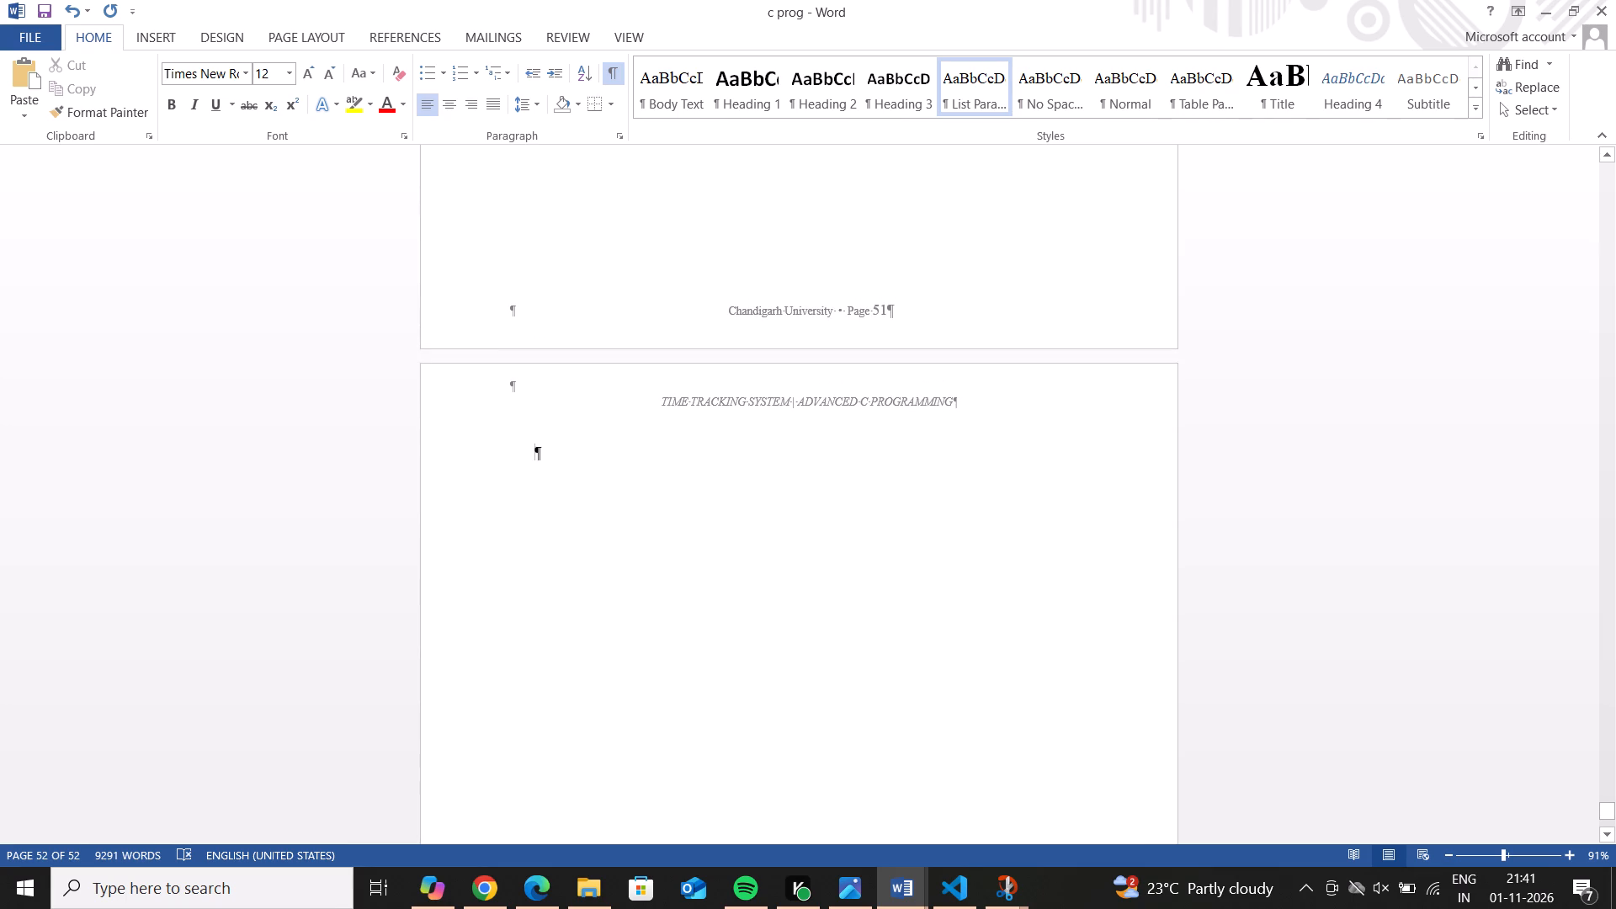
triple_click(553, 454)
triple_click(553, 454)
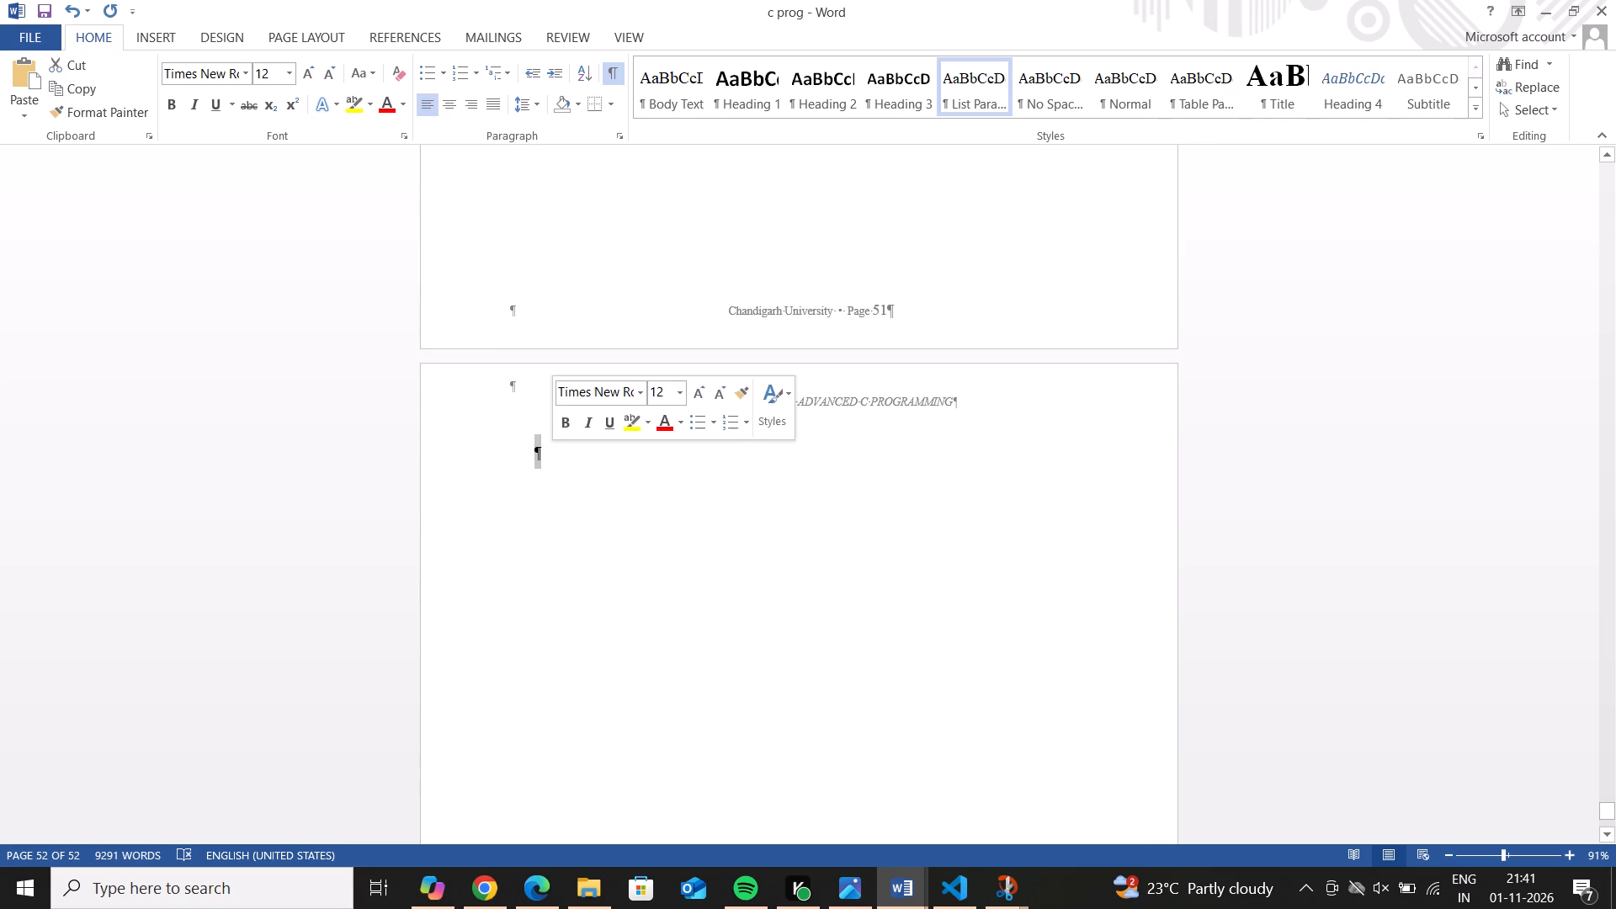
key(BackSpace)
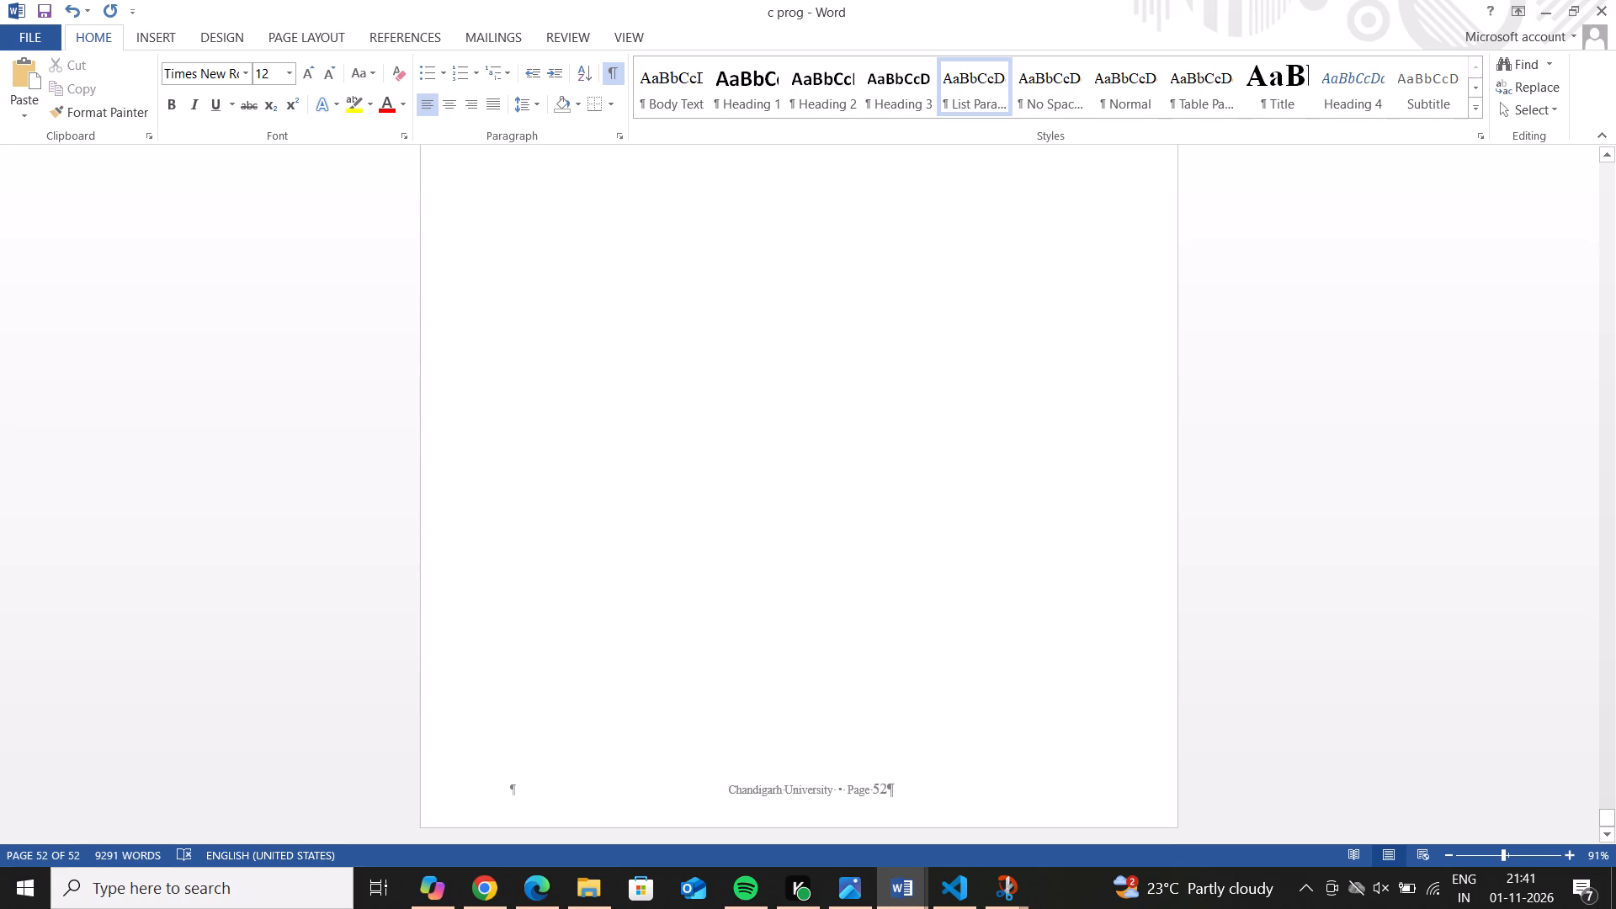
Save the report as a Word document named "advance" in the Downloads folder.
click(28, 38)
click(45, 226)
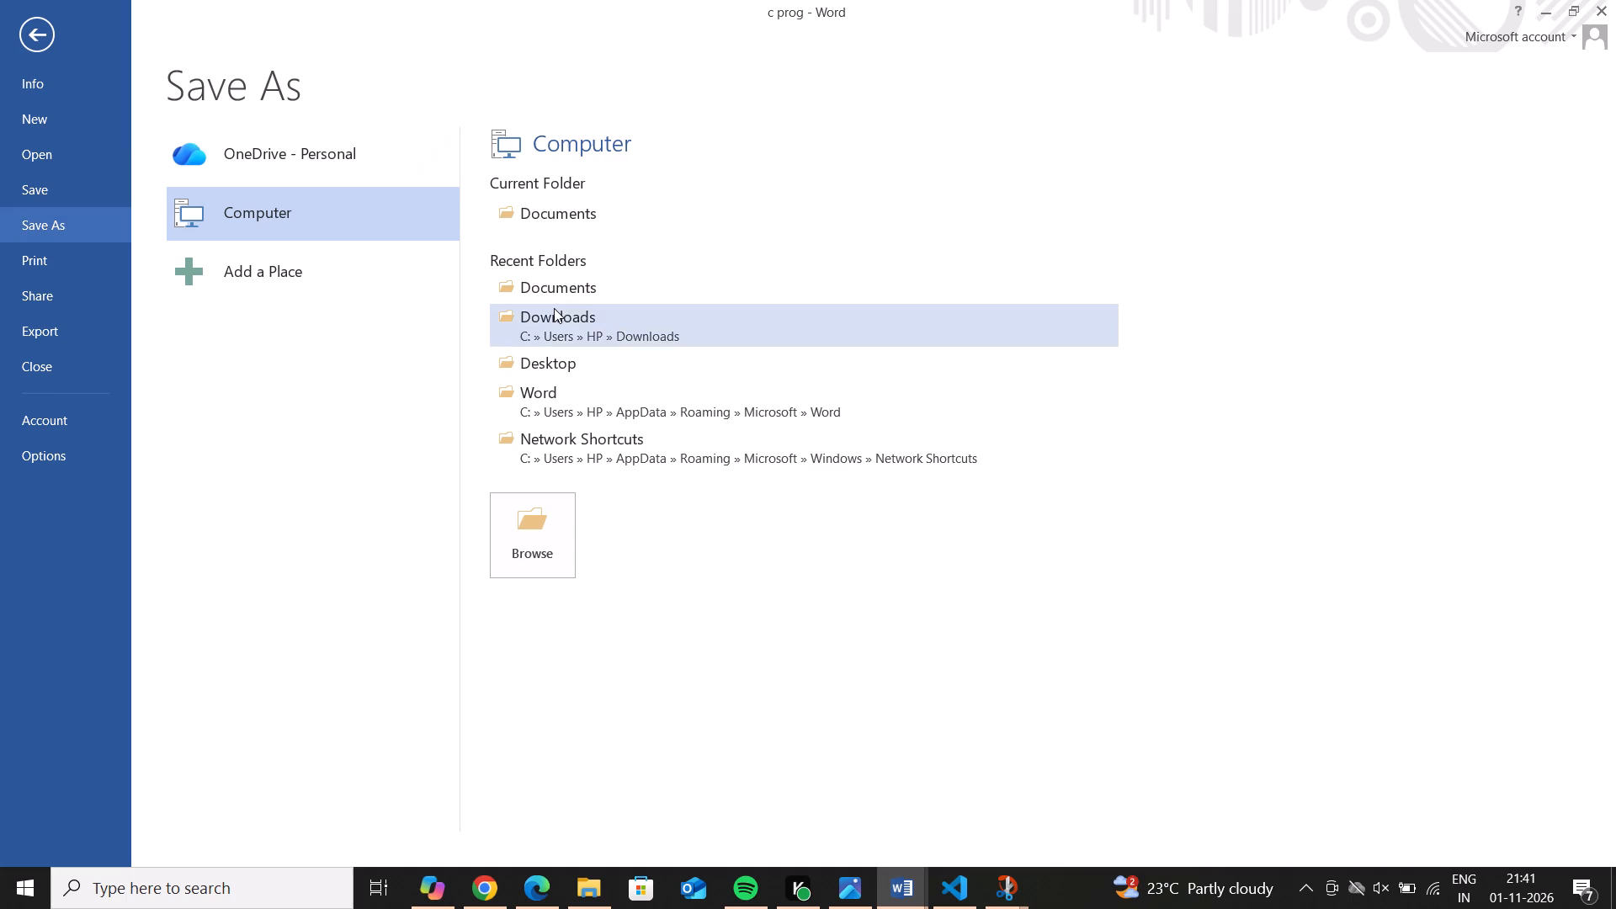
click(554, 310)
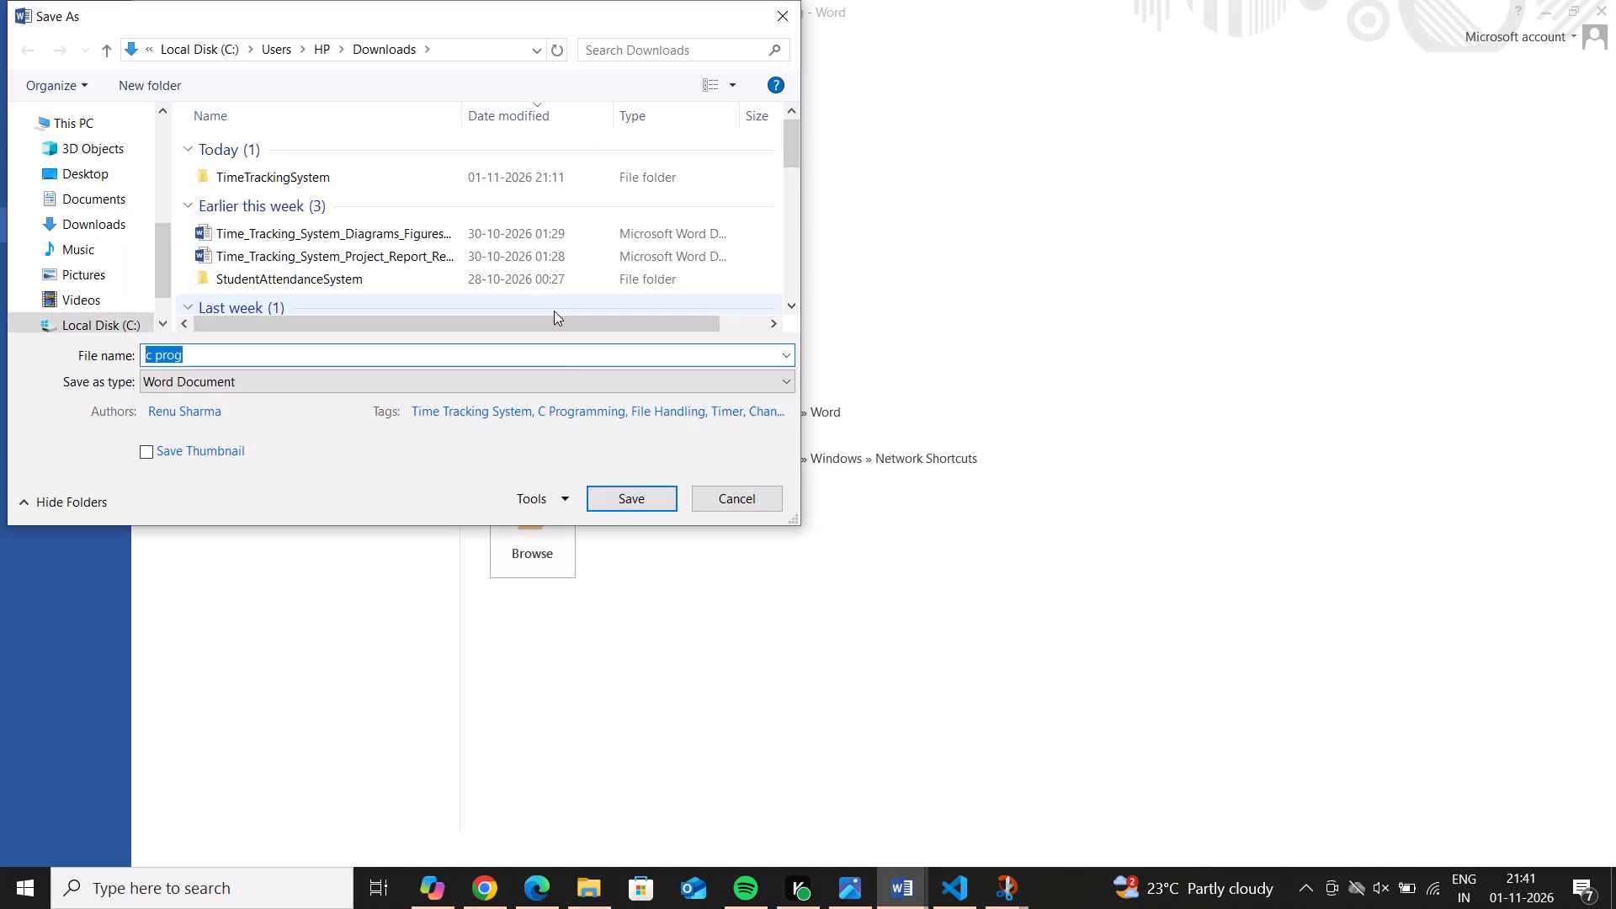
key(BackSpace)
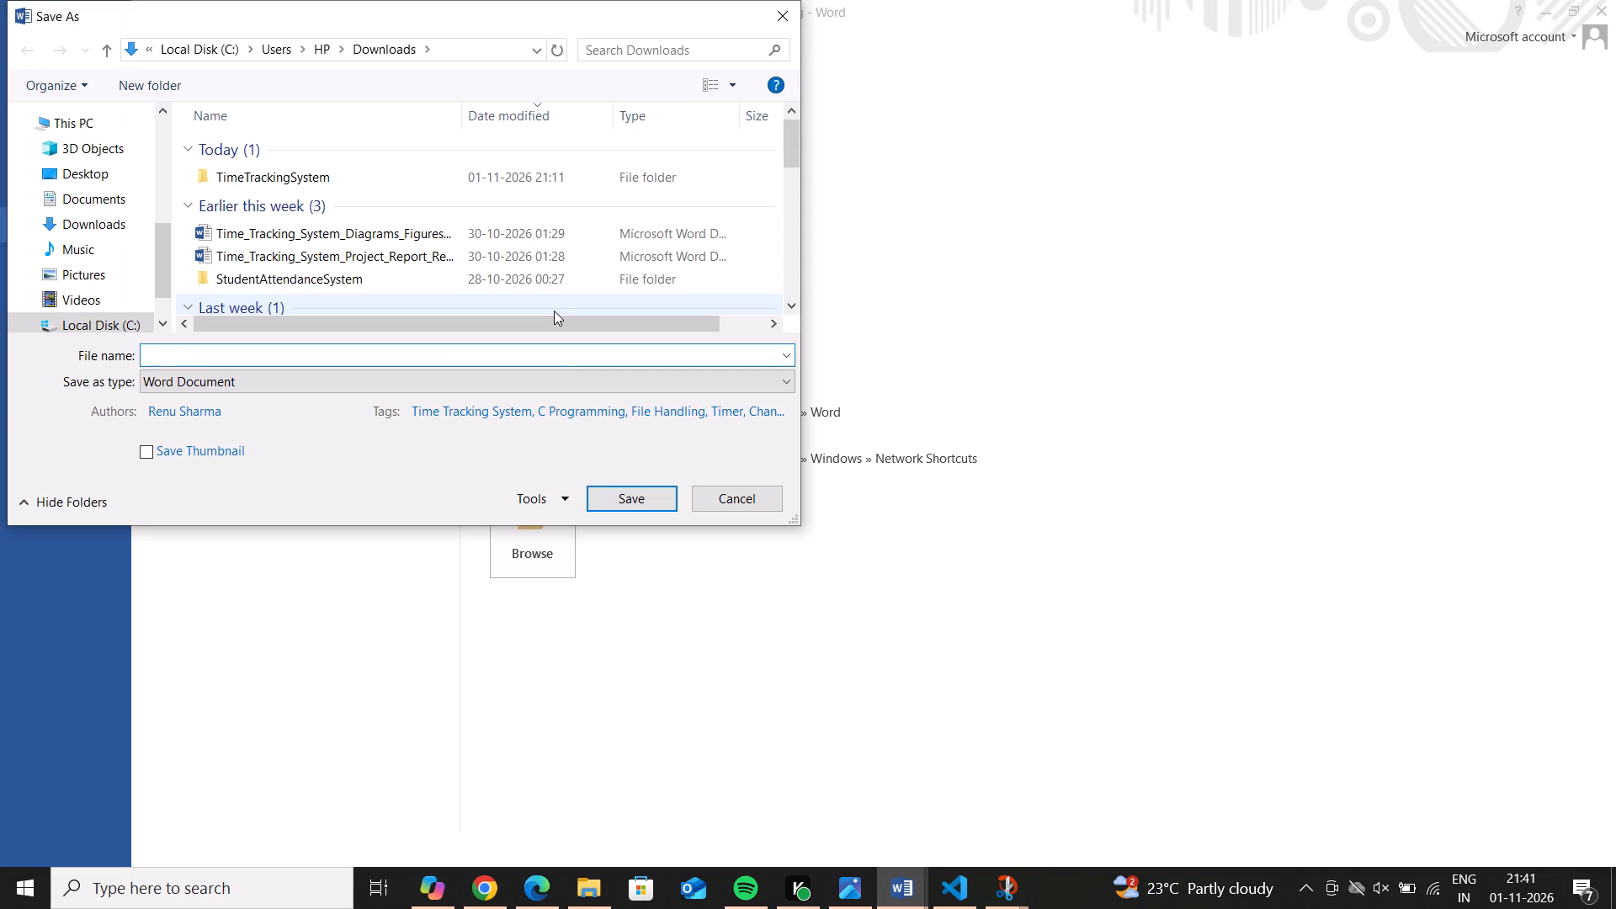
key(a)
key(d)
text(vance)
click(616, 495)
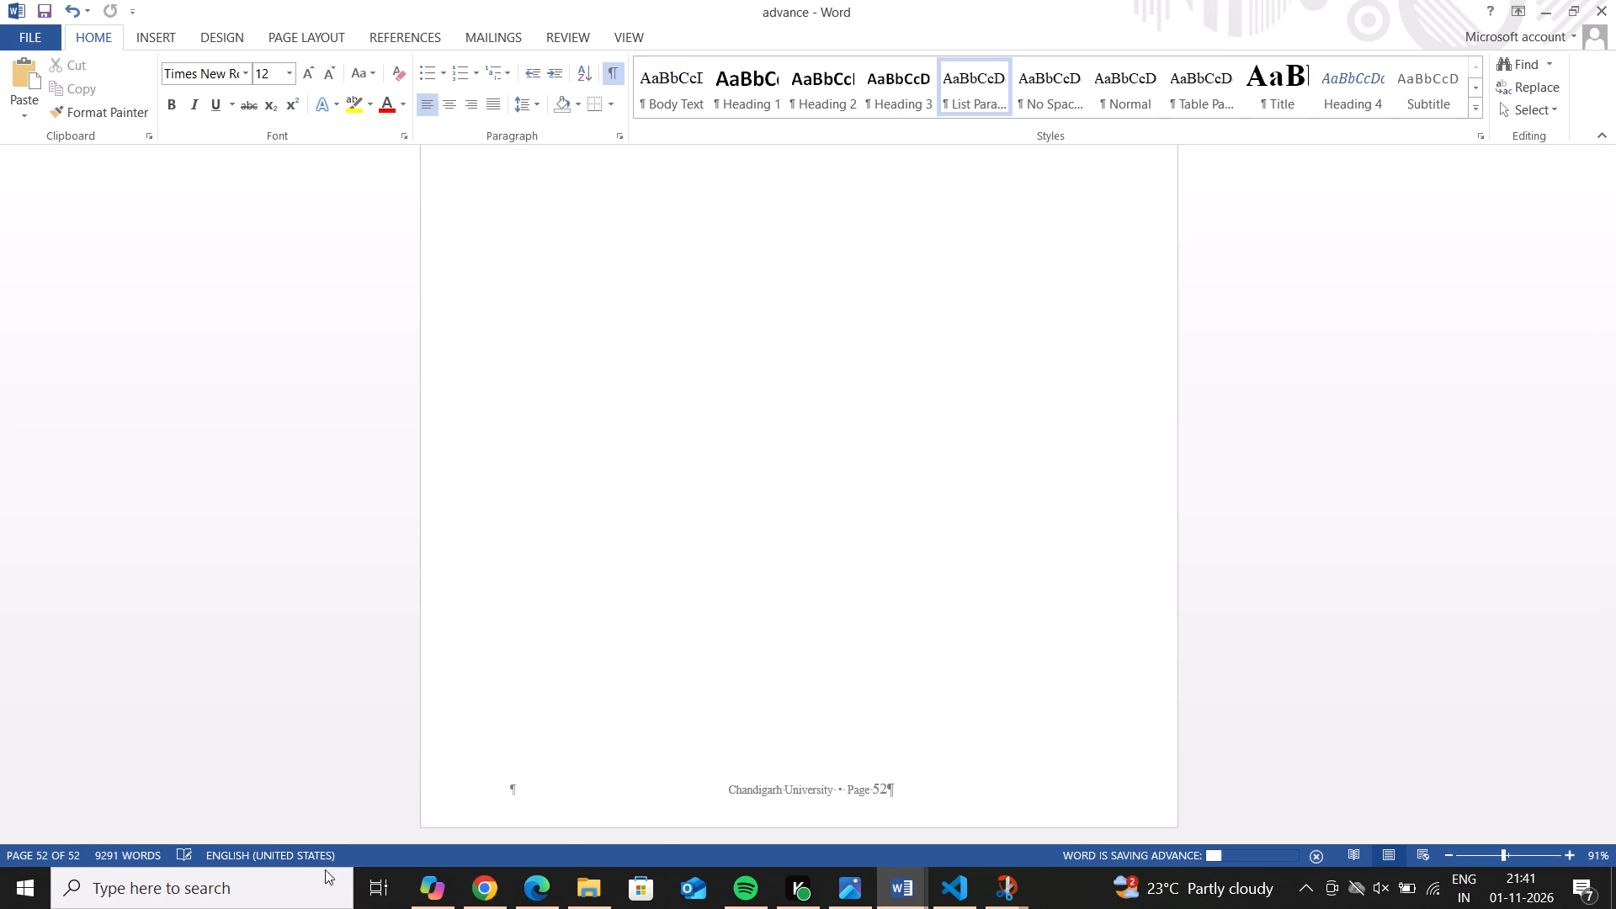
Switch to WhatsApp by launching it from the Windows search.
click(218, 908)
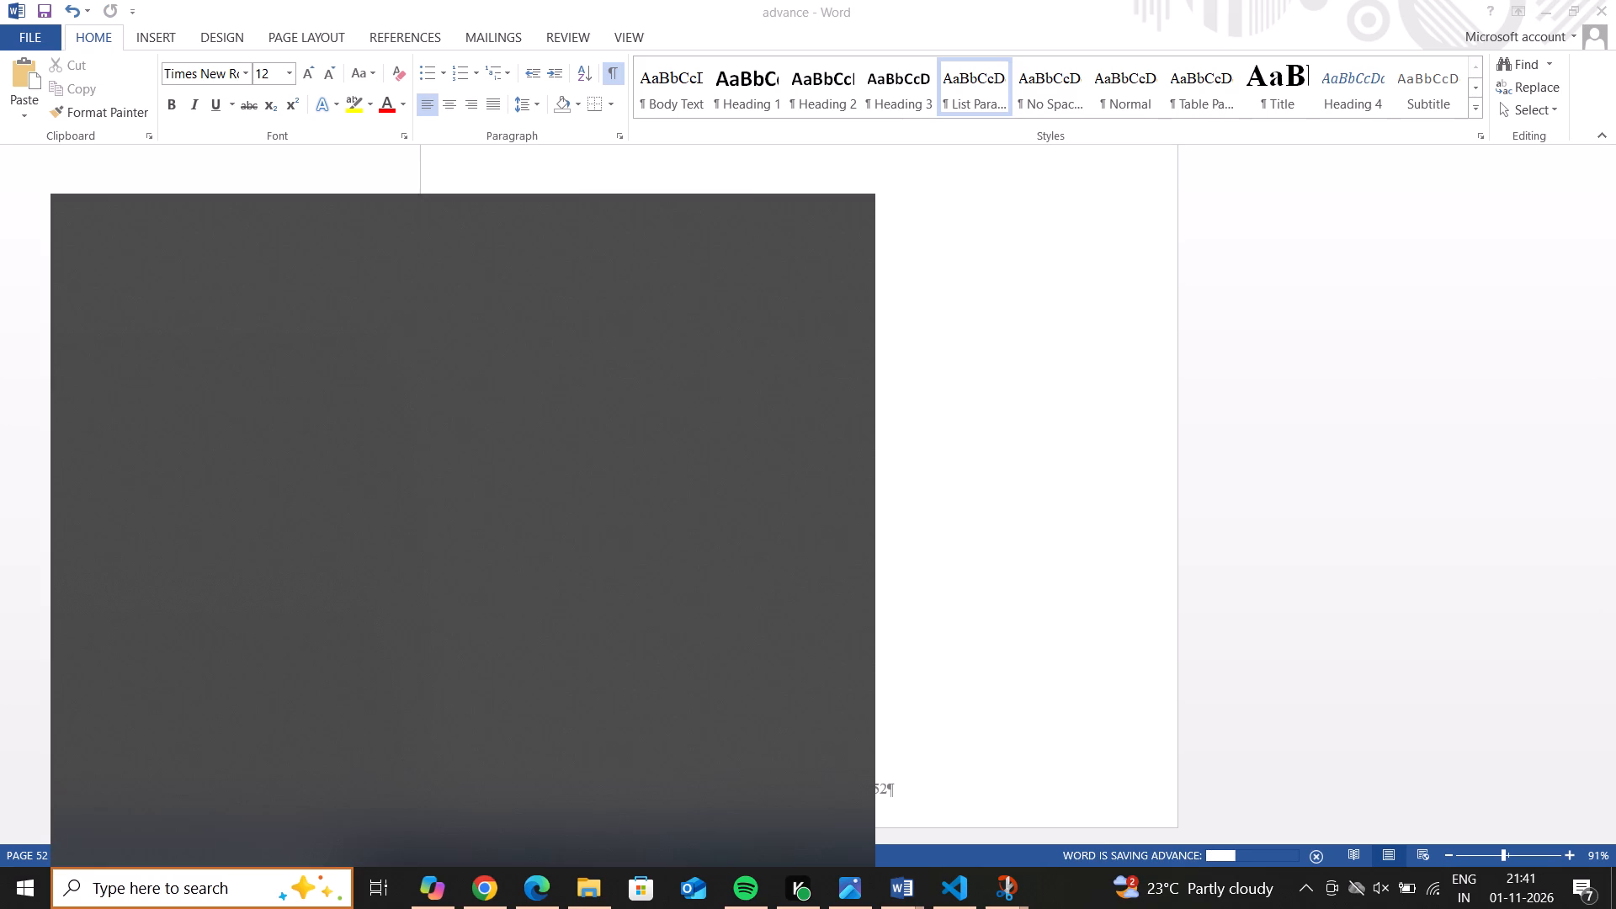
click(795, 340)
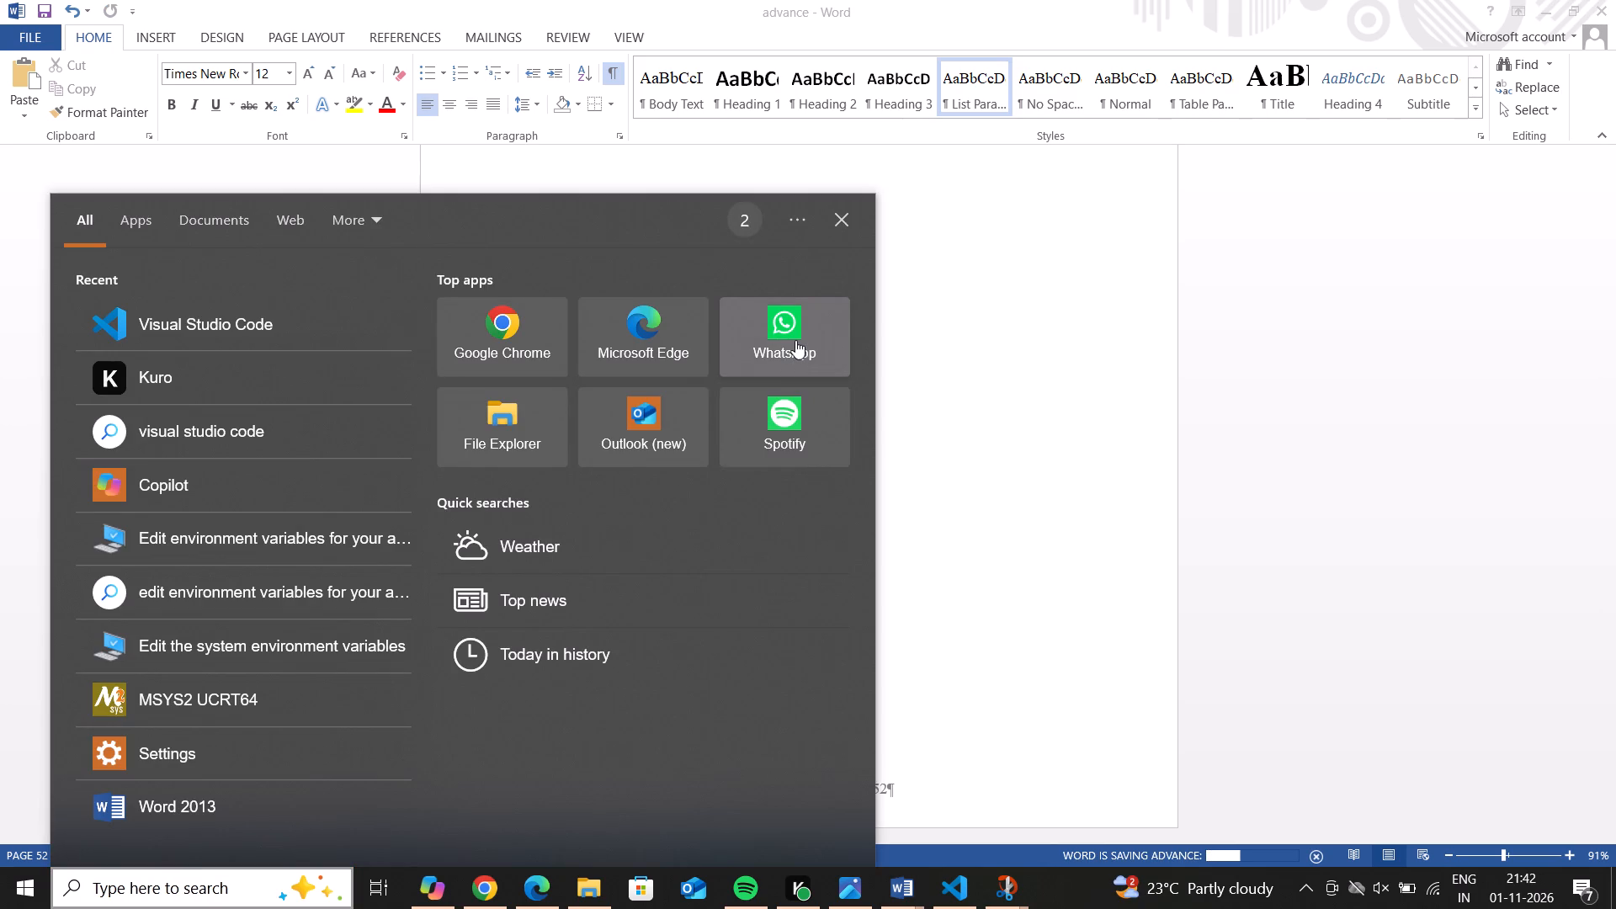
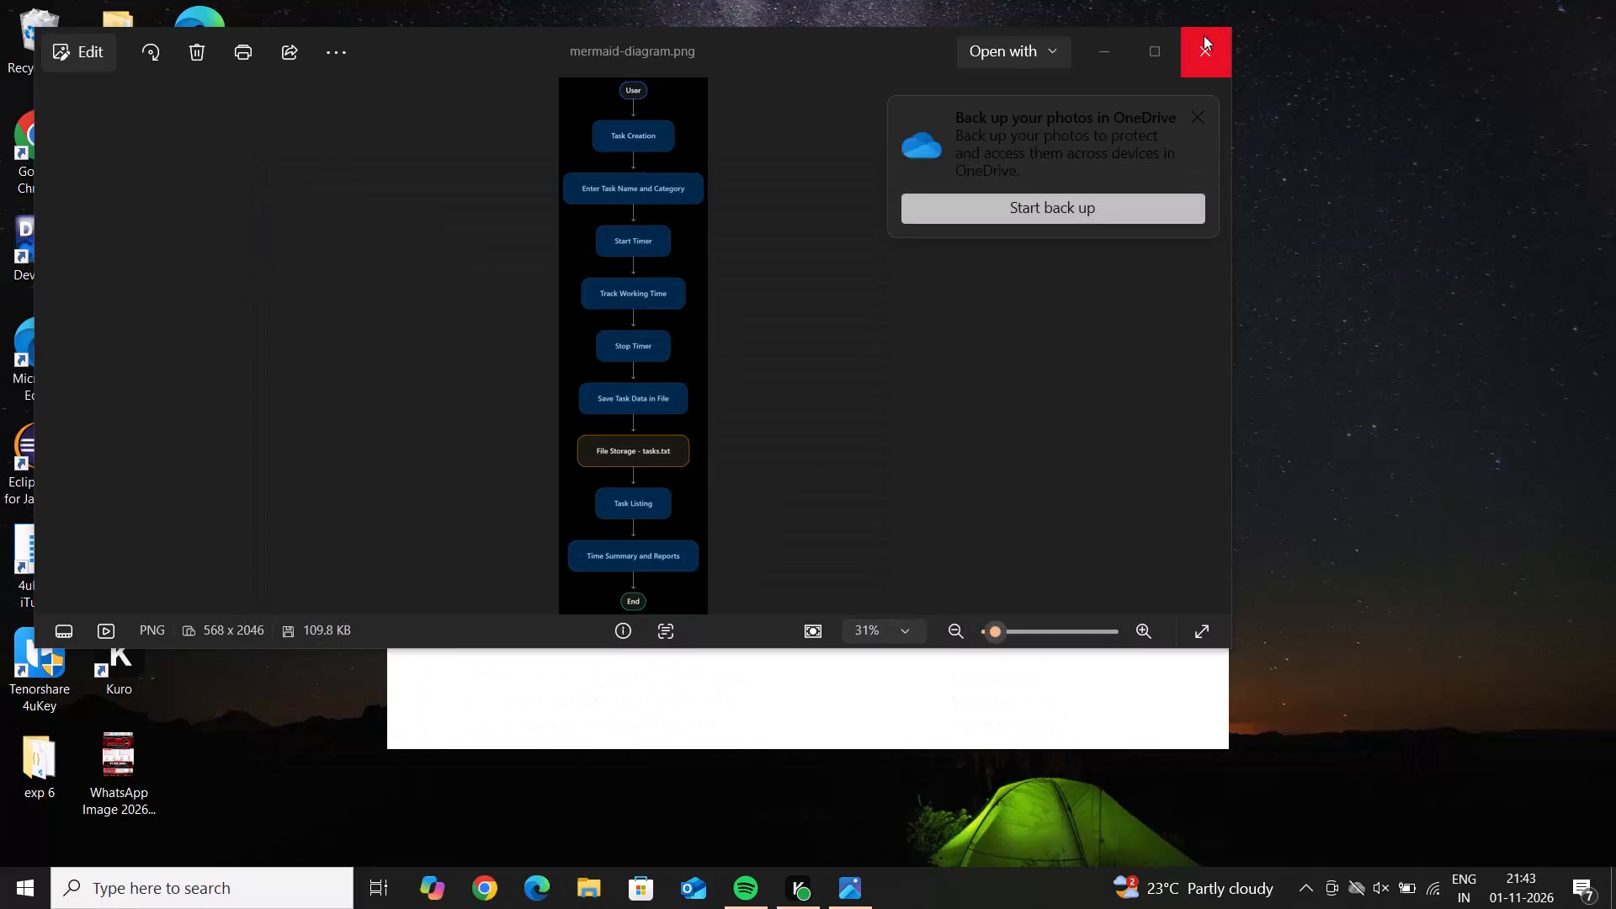
Close the mermaid-diagram.png flowchart image.
click(1204, 35)
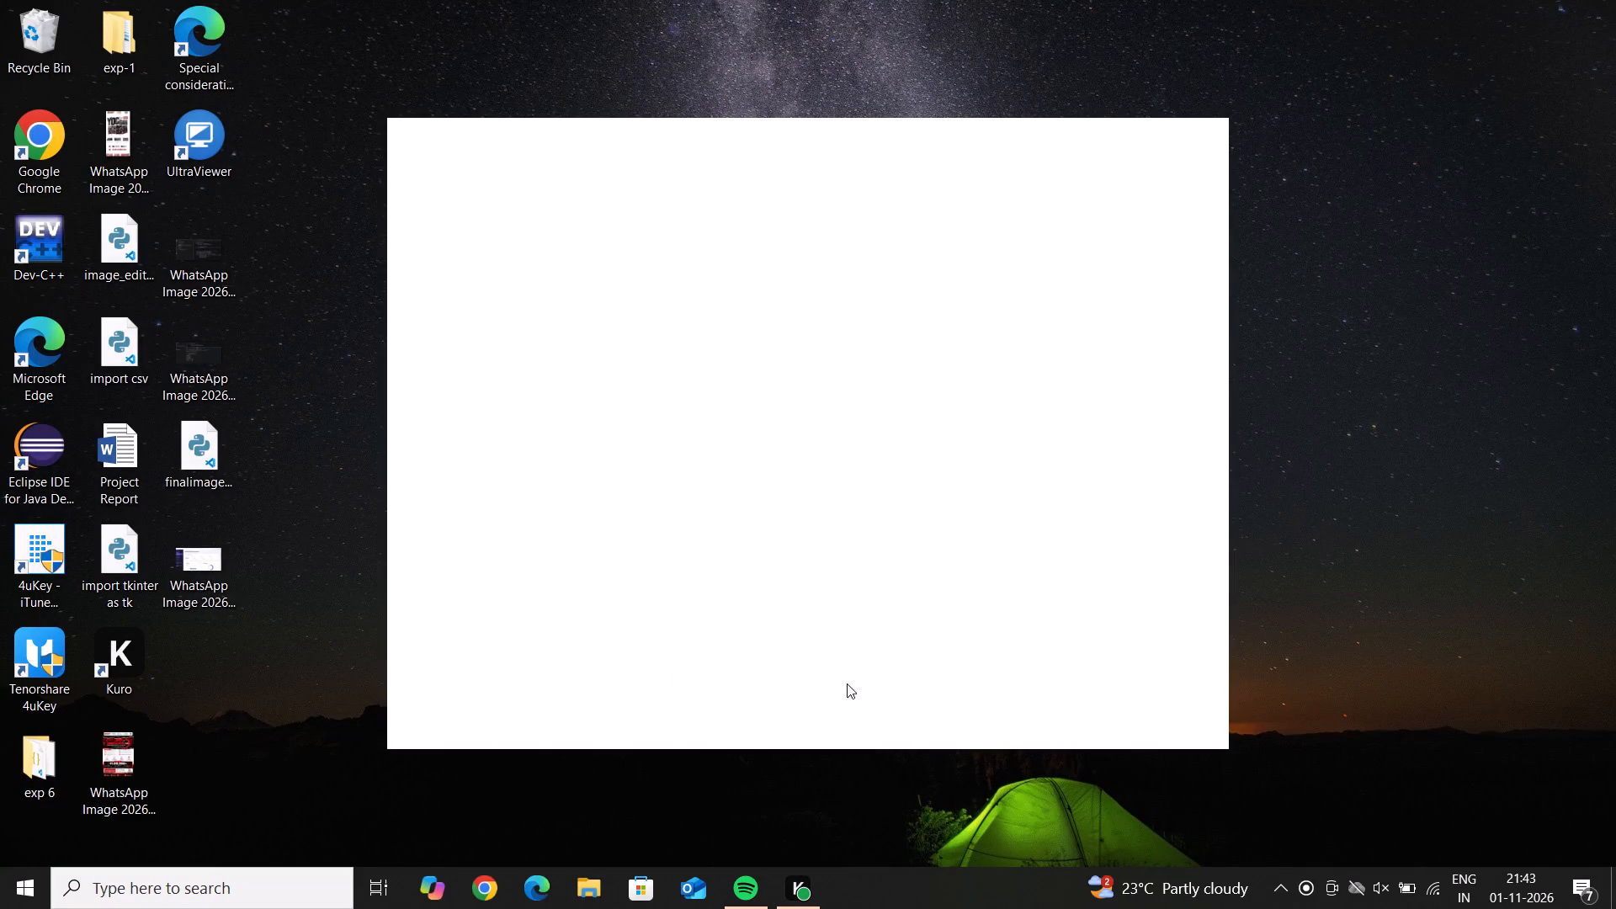
Launch Kuro from its desktop shortcut.
double_click(108, 667)
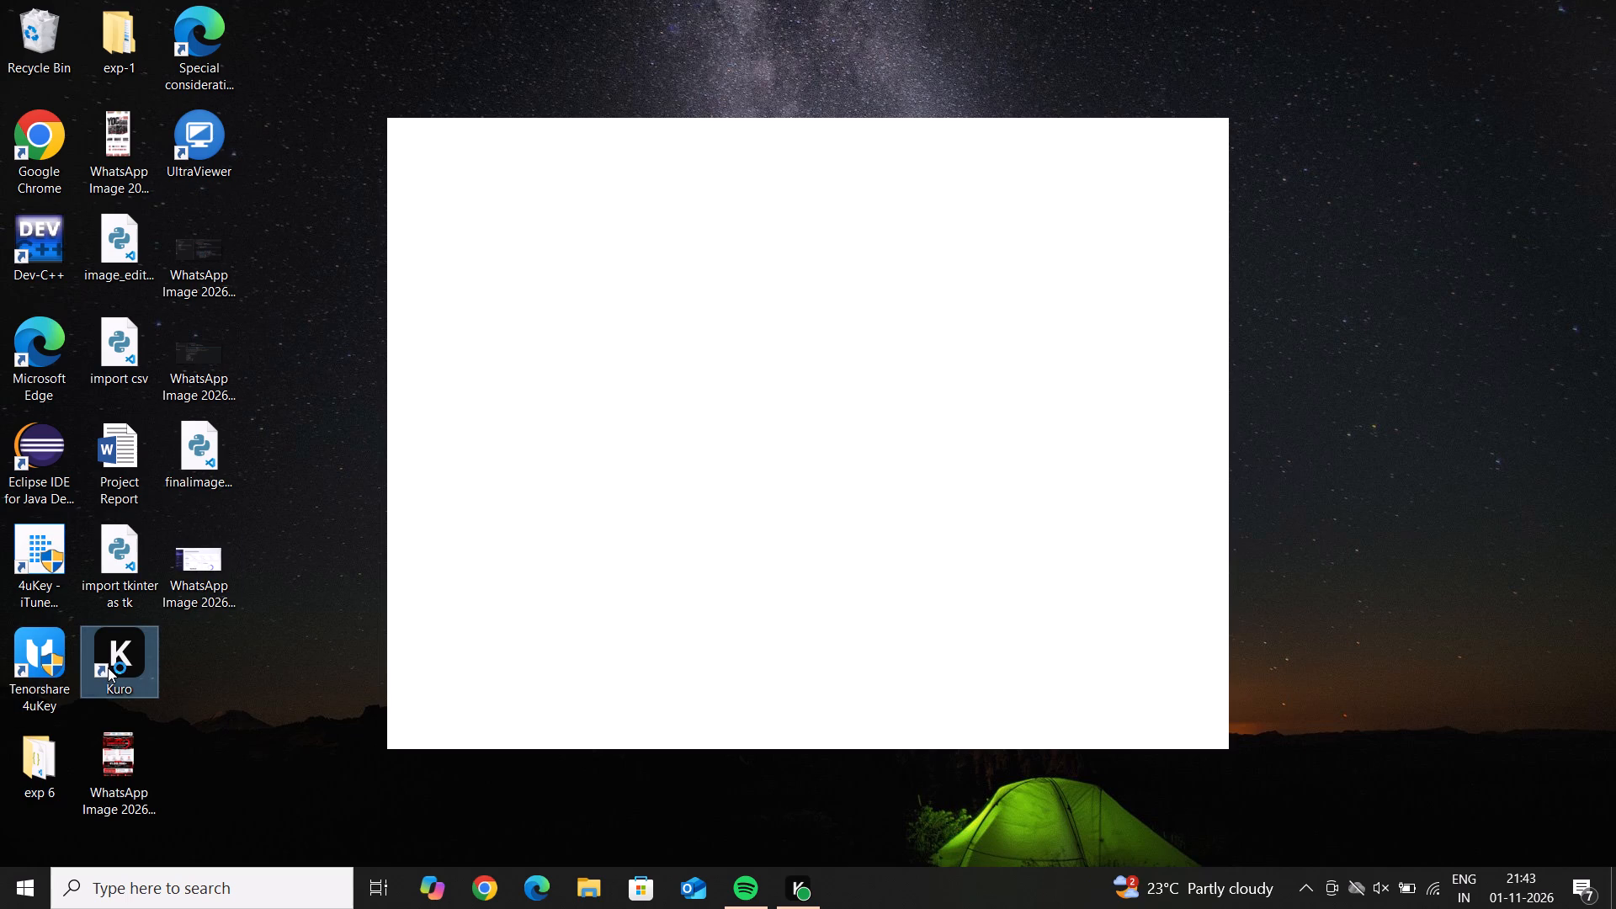